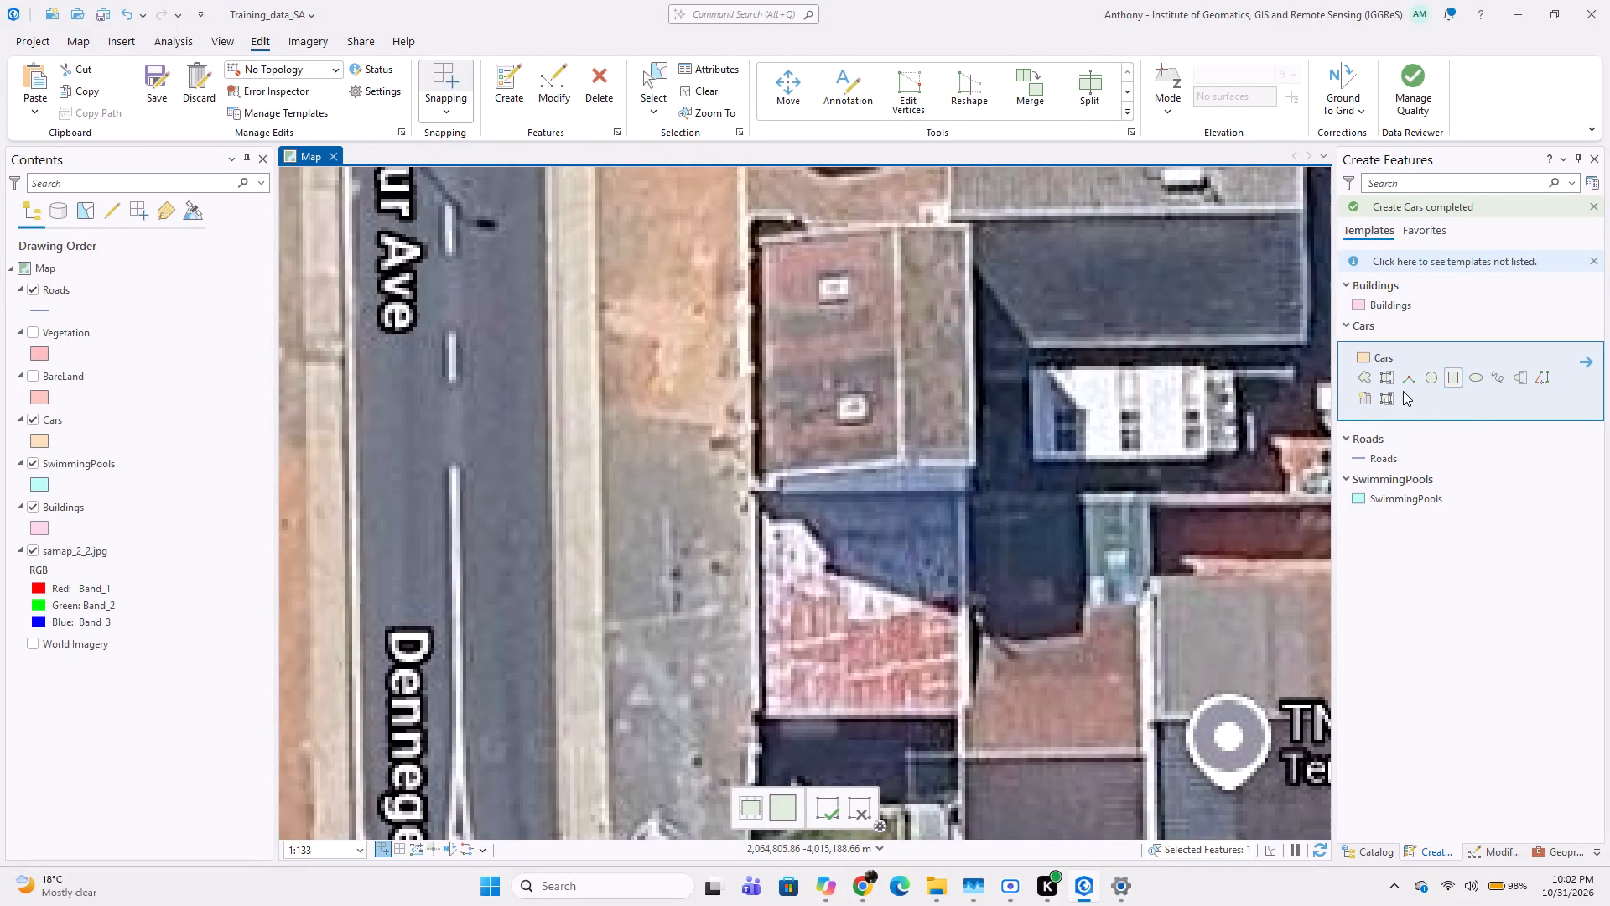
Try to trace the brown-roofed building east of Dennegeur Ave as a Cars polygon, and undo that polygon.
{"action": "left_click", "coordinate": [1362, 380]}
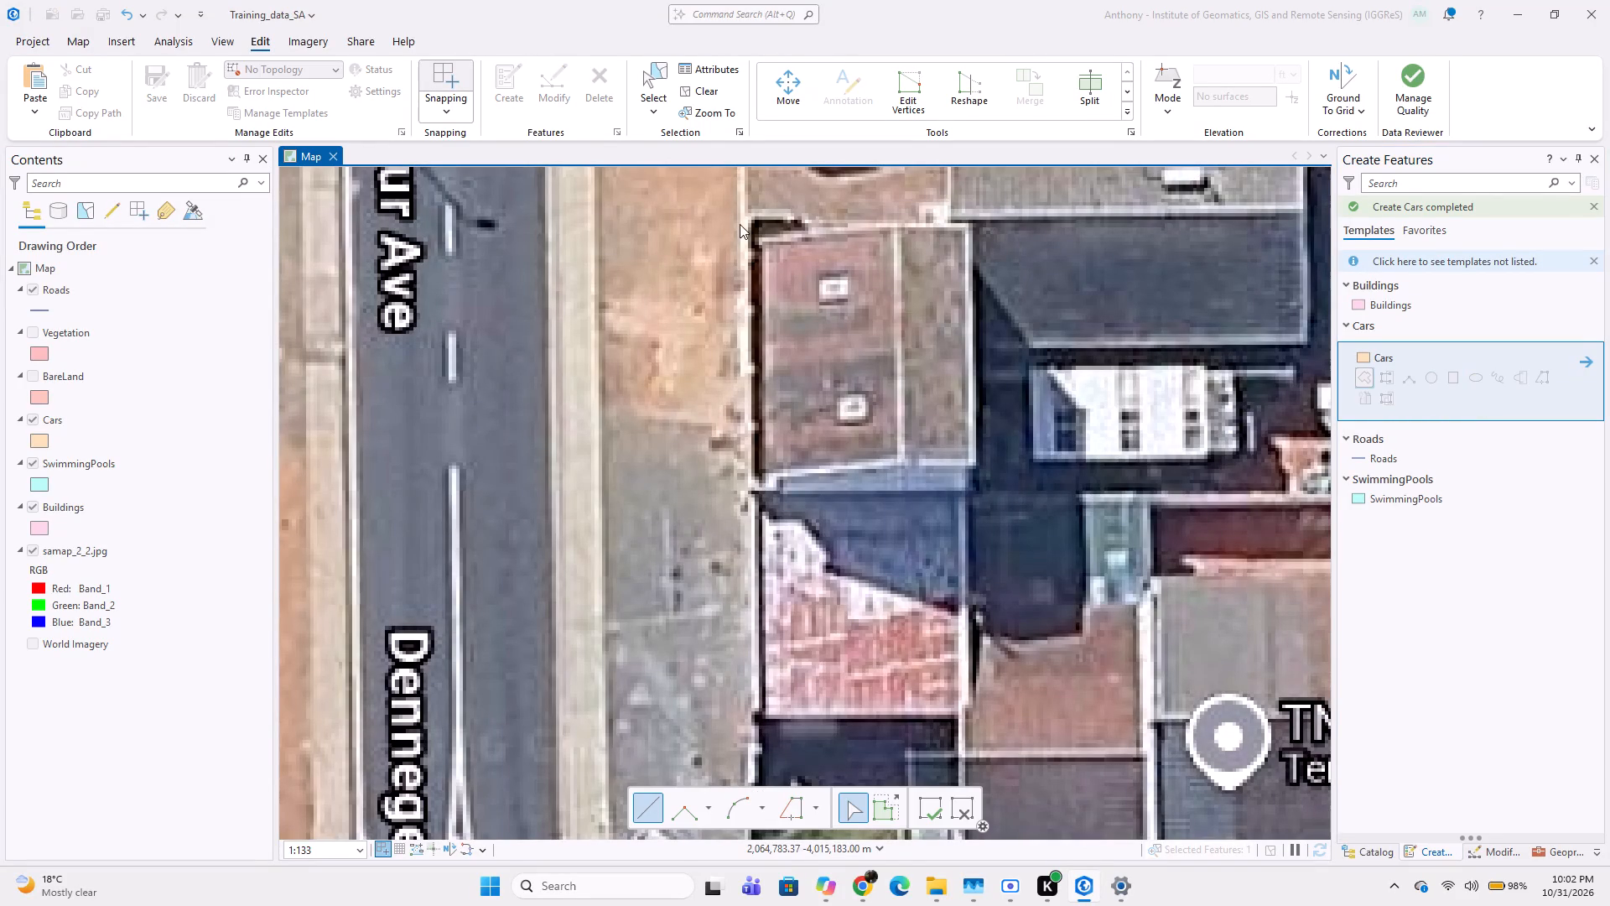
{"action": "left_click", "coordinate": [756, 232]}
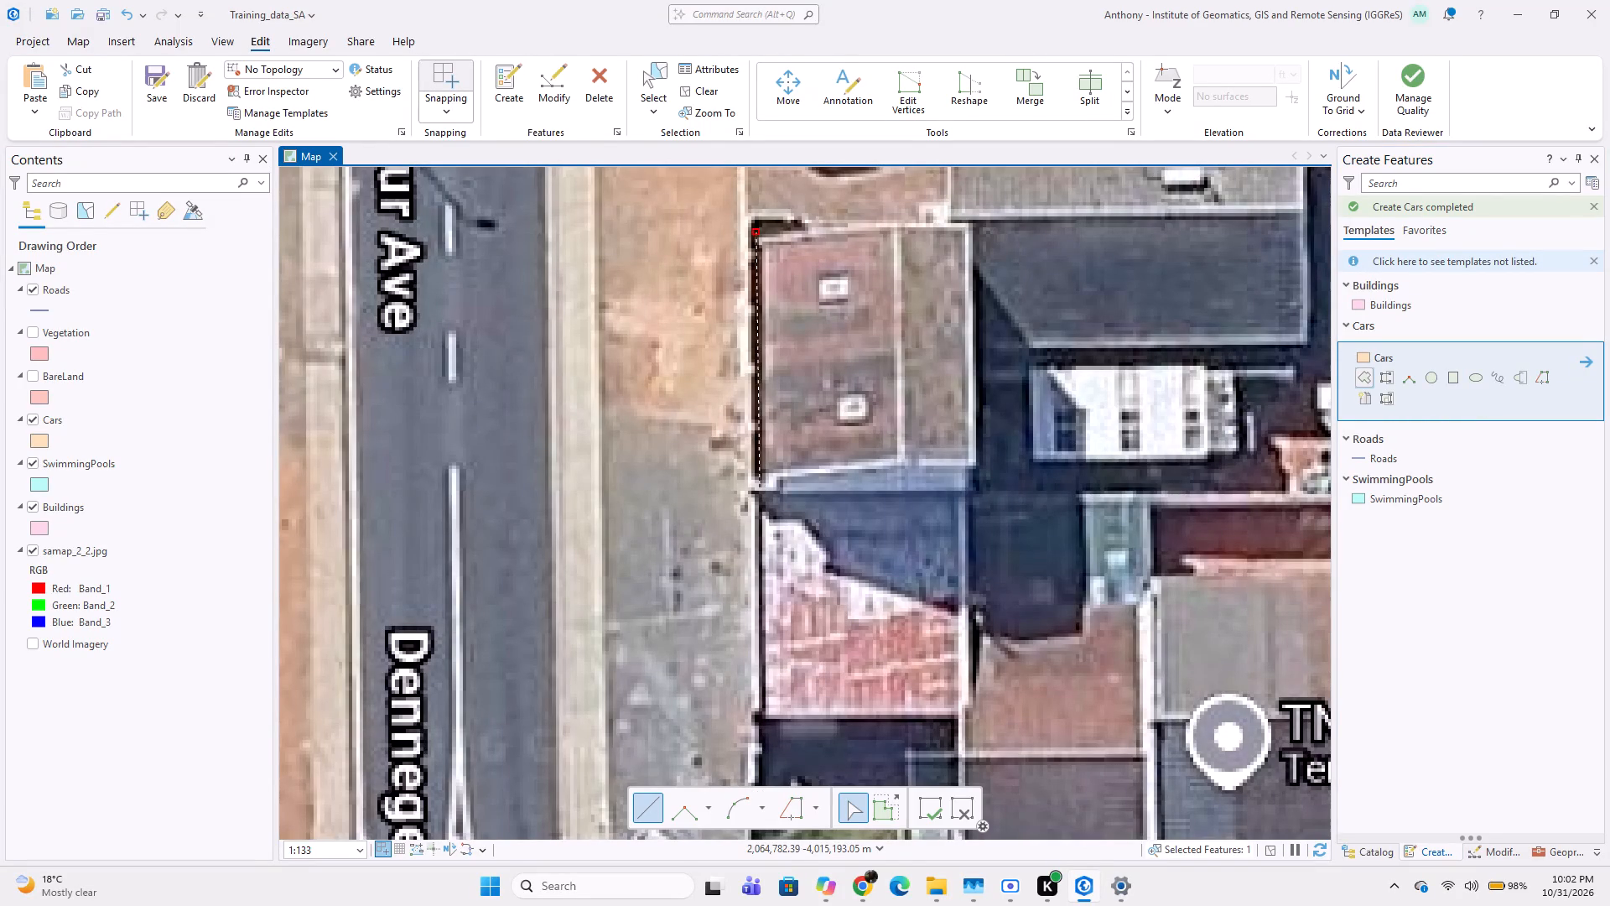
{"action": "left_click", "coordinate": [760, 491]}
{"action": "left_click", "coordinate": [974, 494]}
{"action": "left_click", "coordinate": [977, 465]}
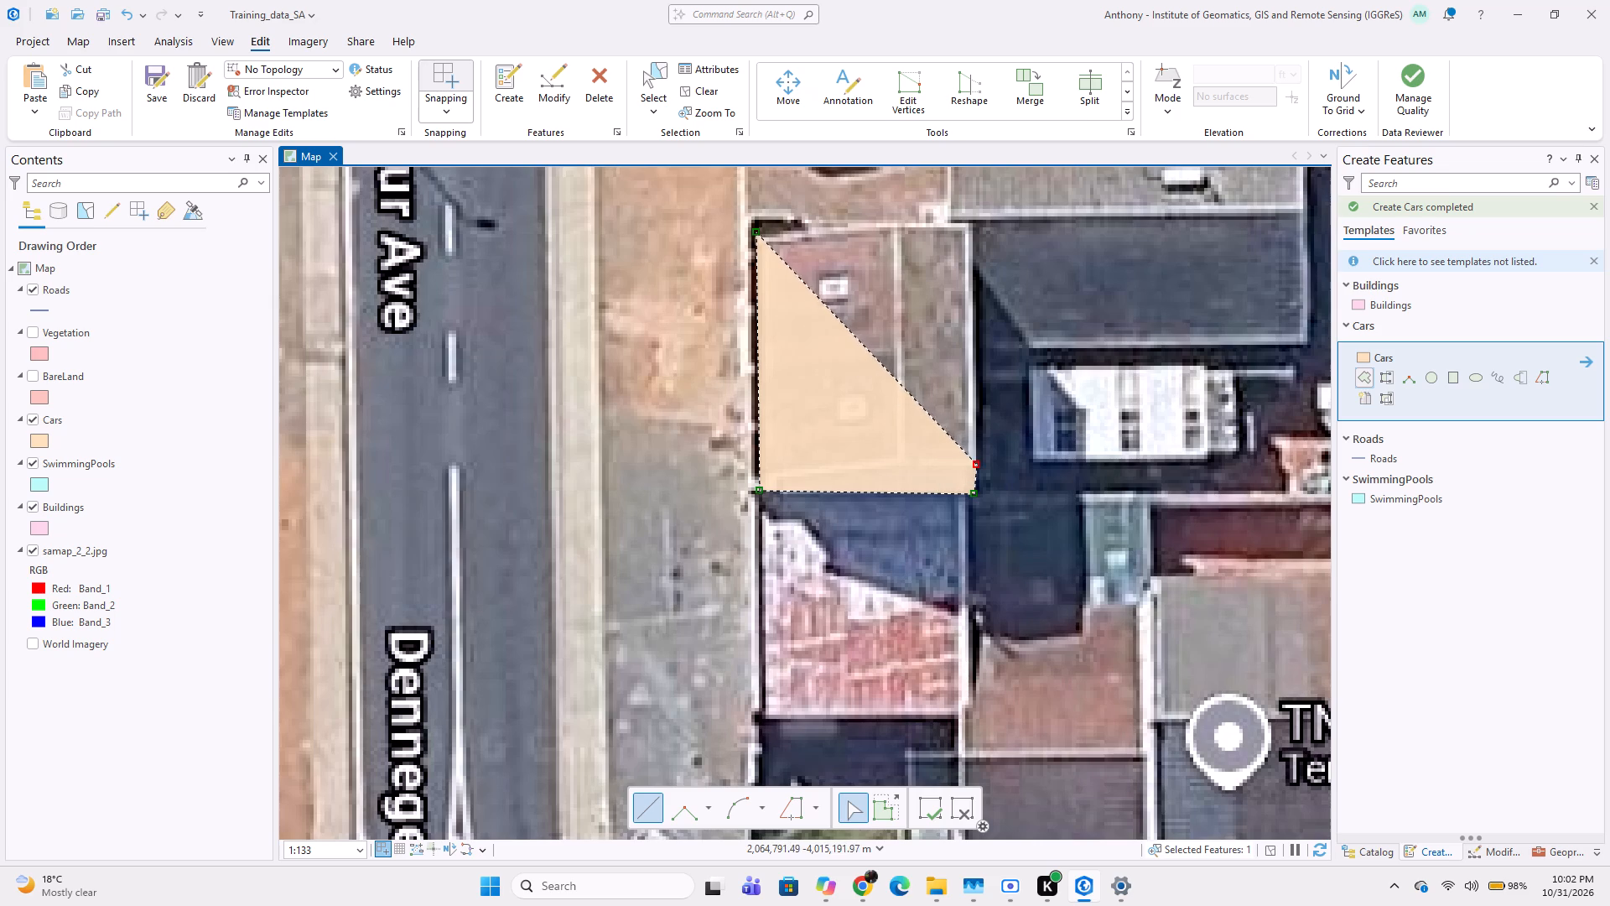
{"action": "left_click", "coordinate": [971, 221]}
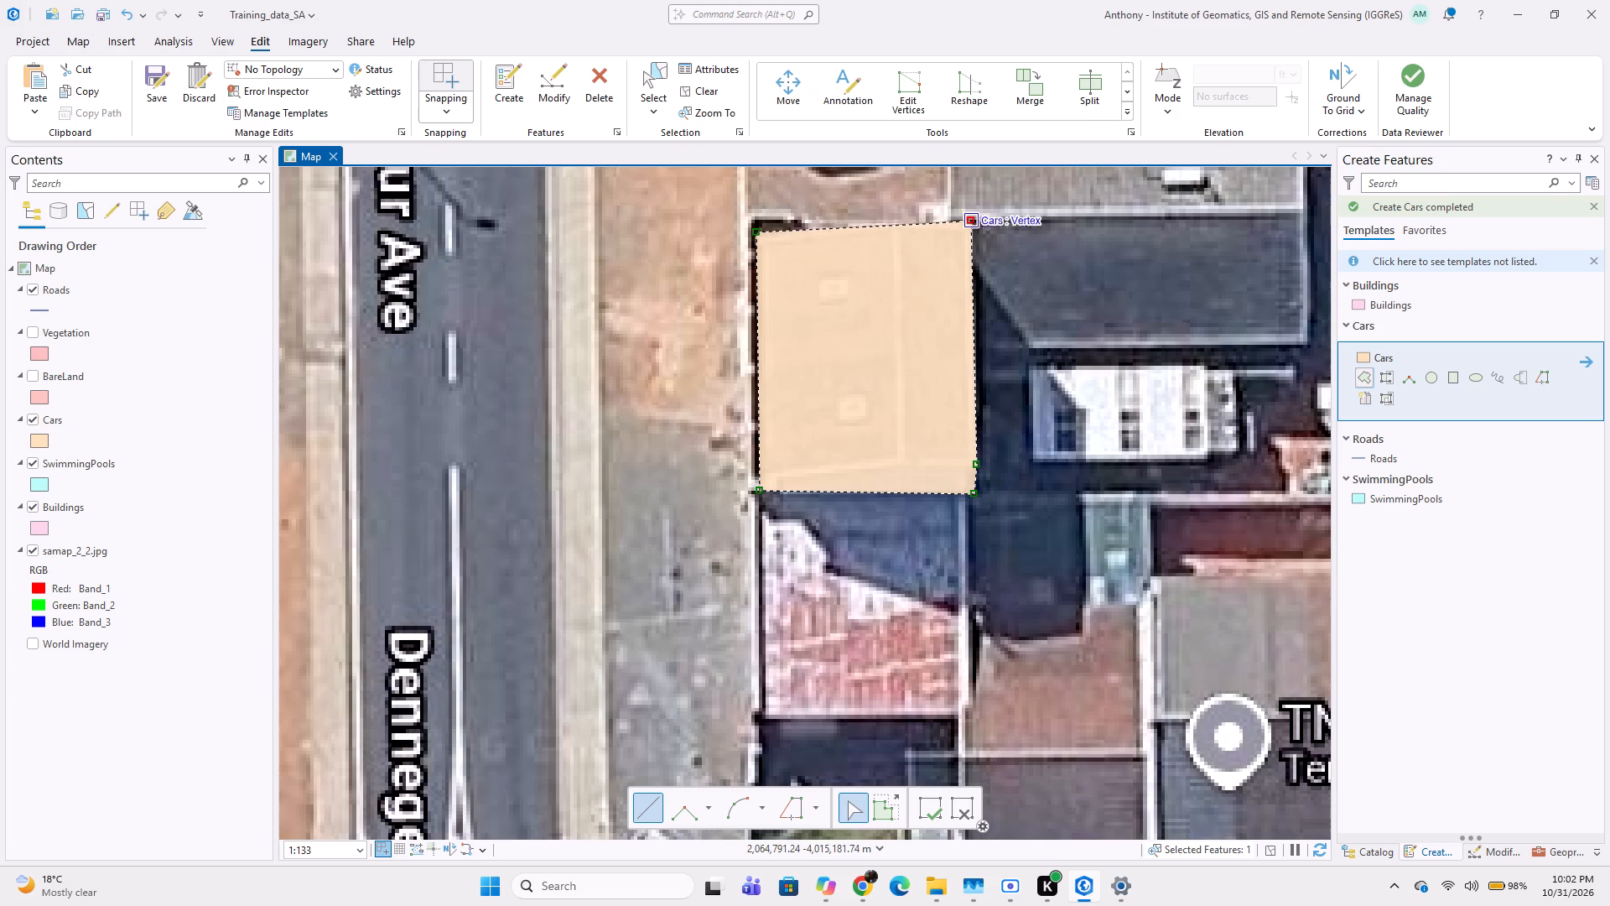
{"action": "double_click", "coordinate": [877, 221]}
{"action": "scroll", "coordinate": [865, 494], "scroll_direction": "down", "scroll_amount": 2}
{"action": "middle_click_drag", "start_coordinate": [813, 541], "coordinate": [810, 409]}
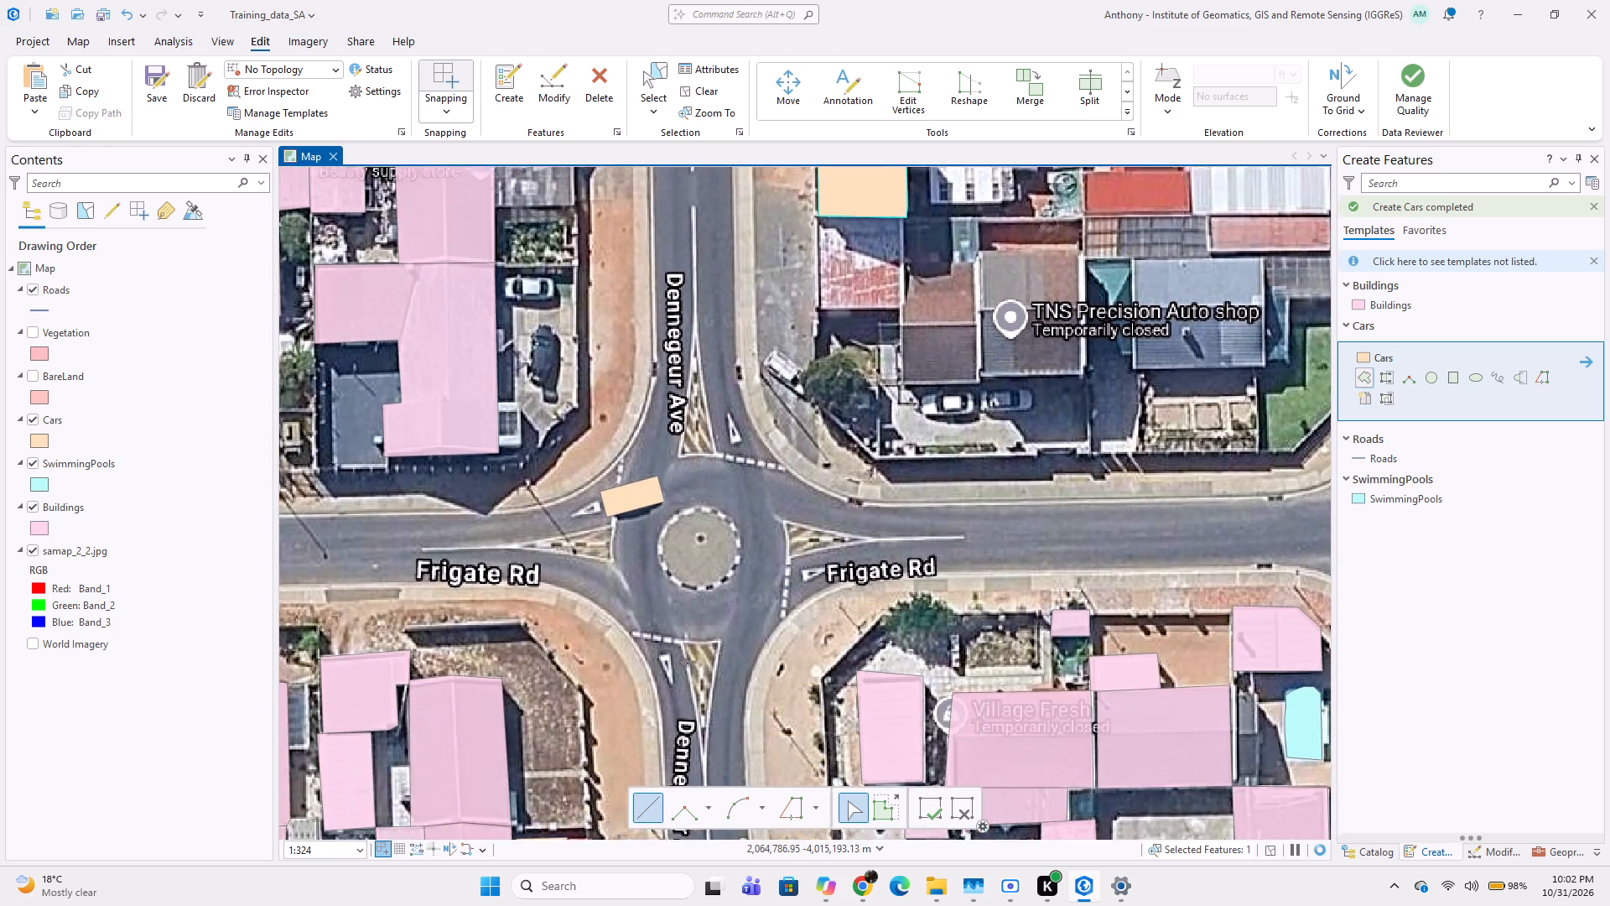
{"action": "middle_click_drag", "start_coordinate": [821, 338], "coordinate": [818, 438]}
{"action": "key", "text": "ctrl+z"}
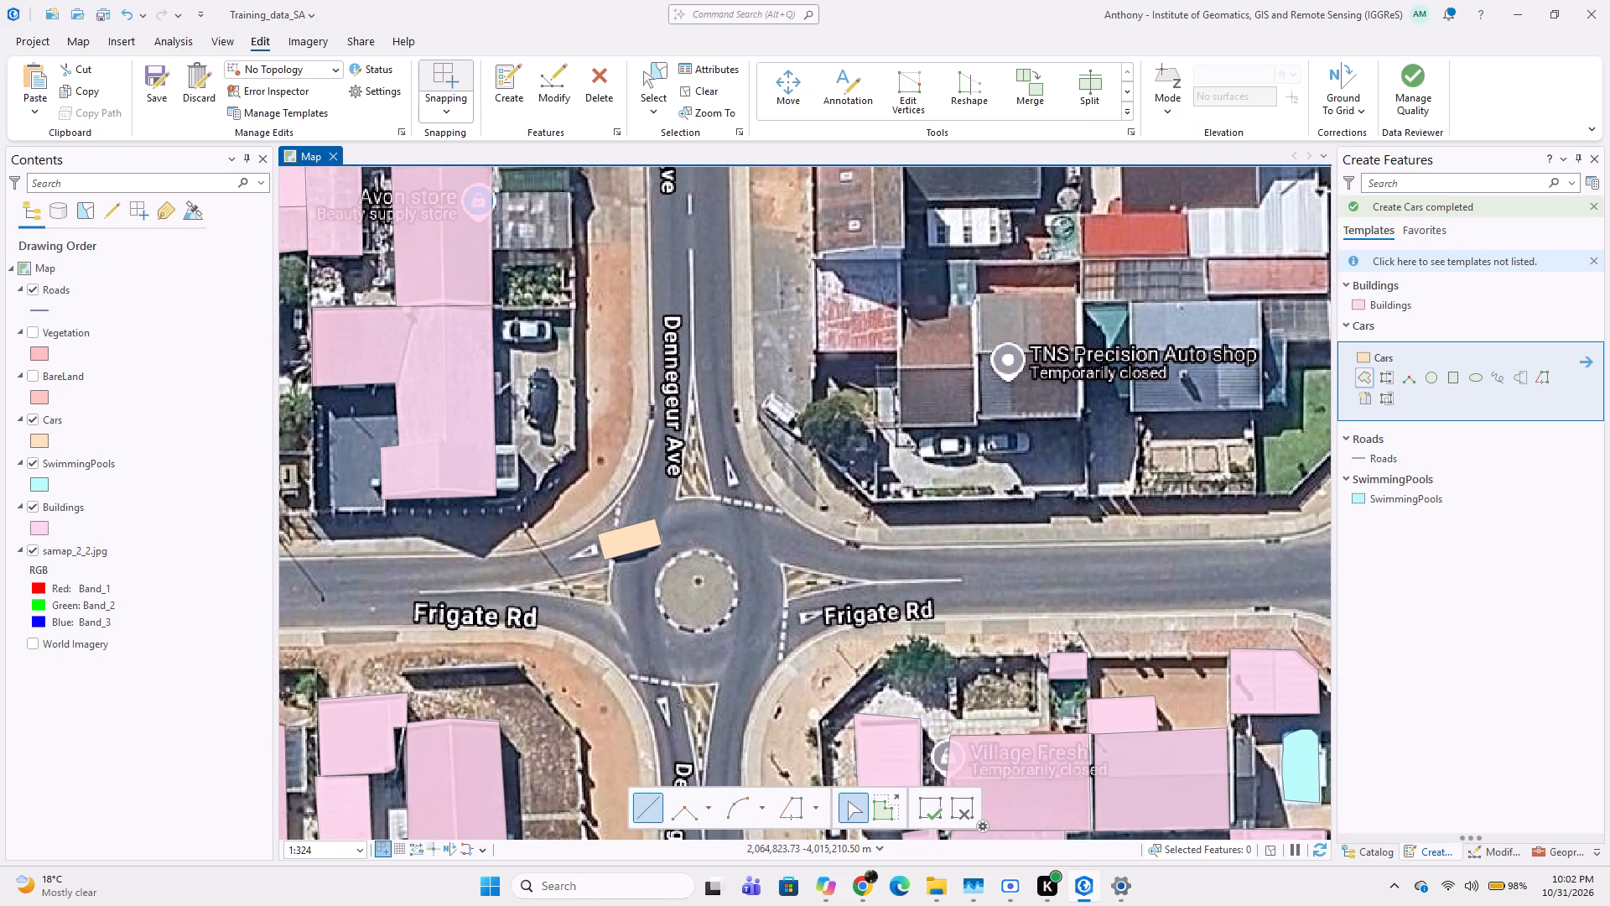
Digitize the brown-roofed building with two skylights east of Dennegeur Ave as a Buildings polygon following its roof outline.
{"action": "left_click", "coordinate": [1364, 300]}
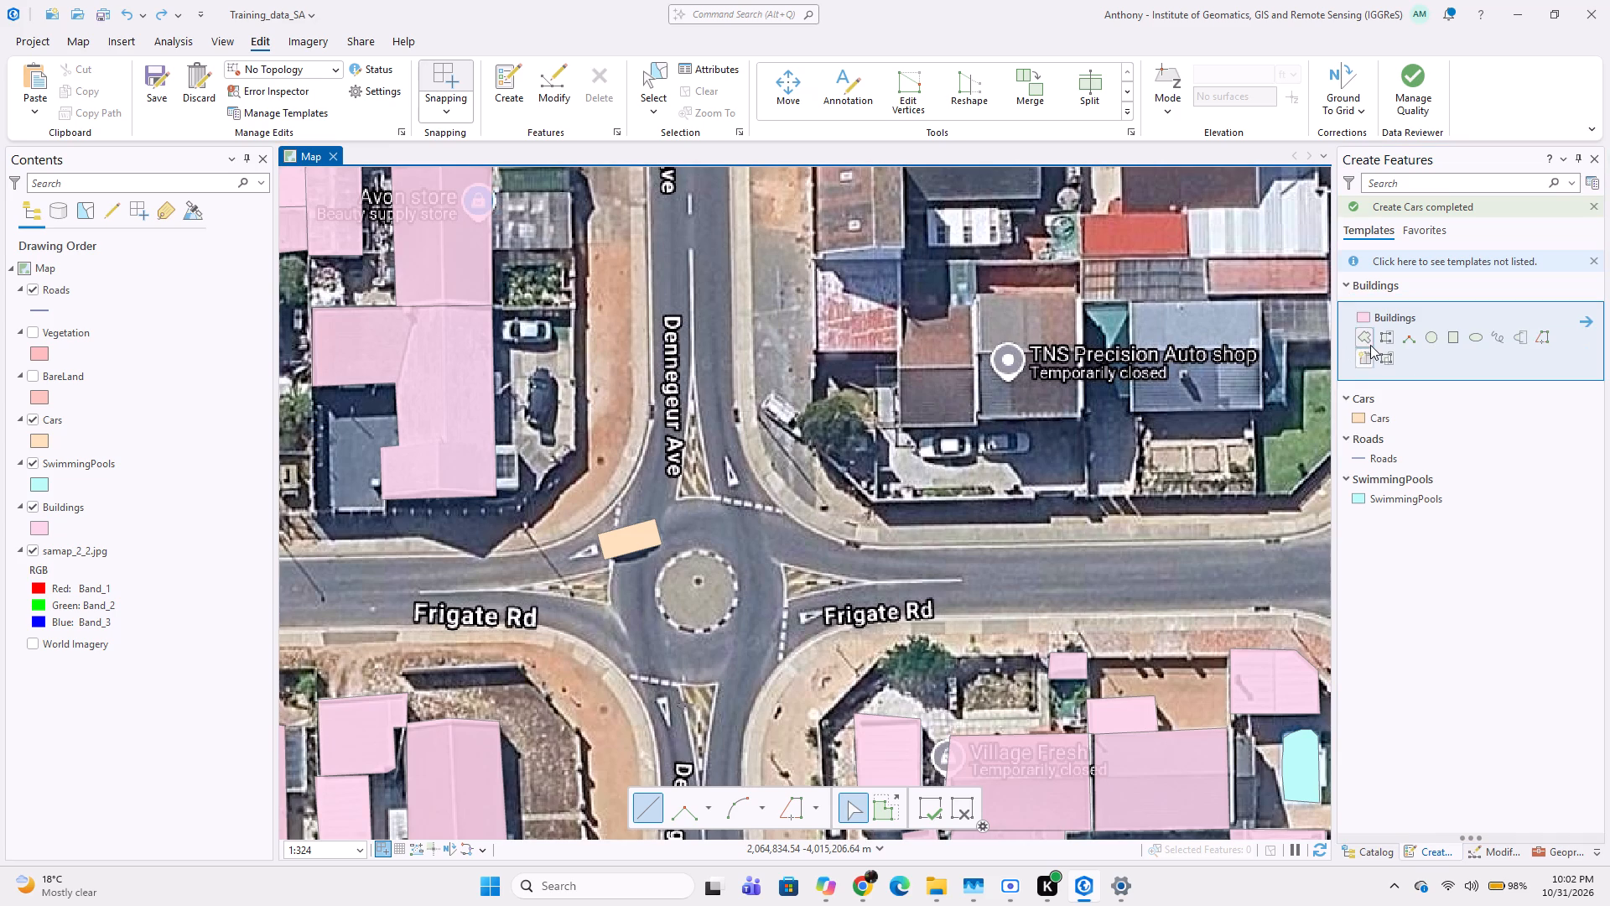
{"action": "left_click", "coordinate": [1364, 339]}
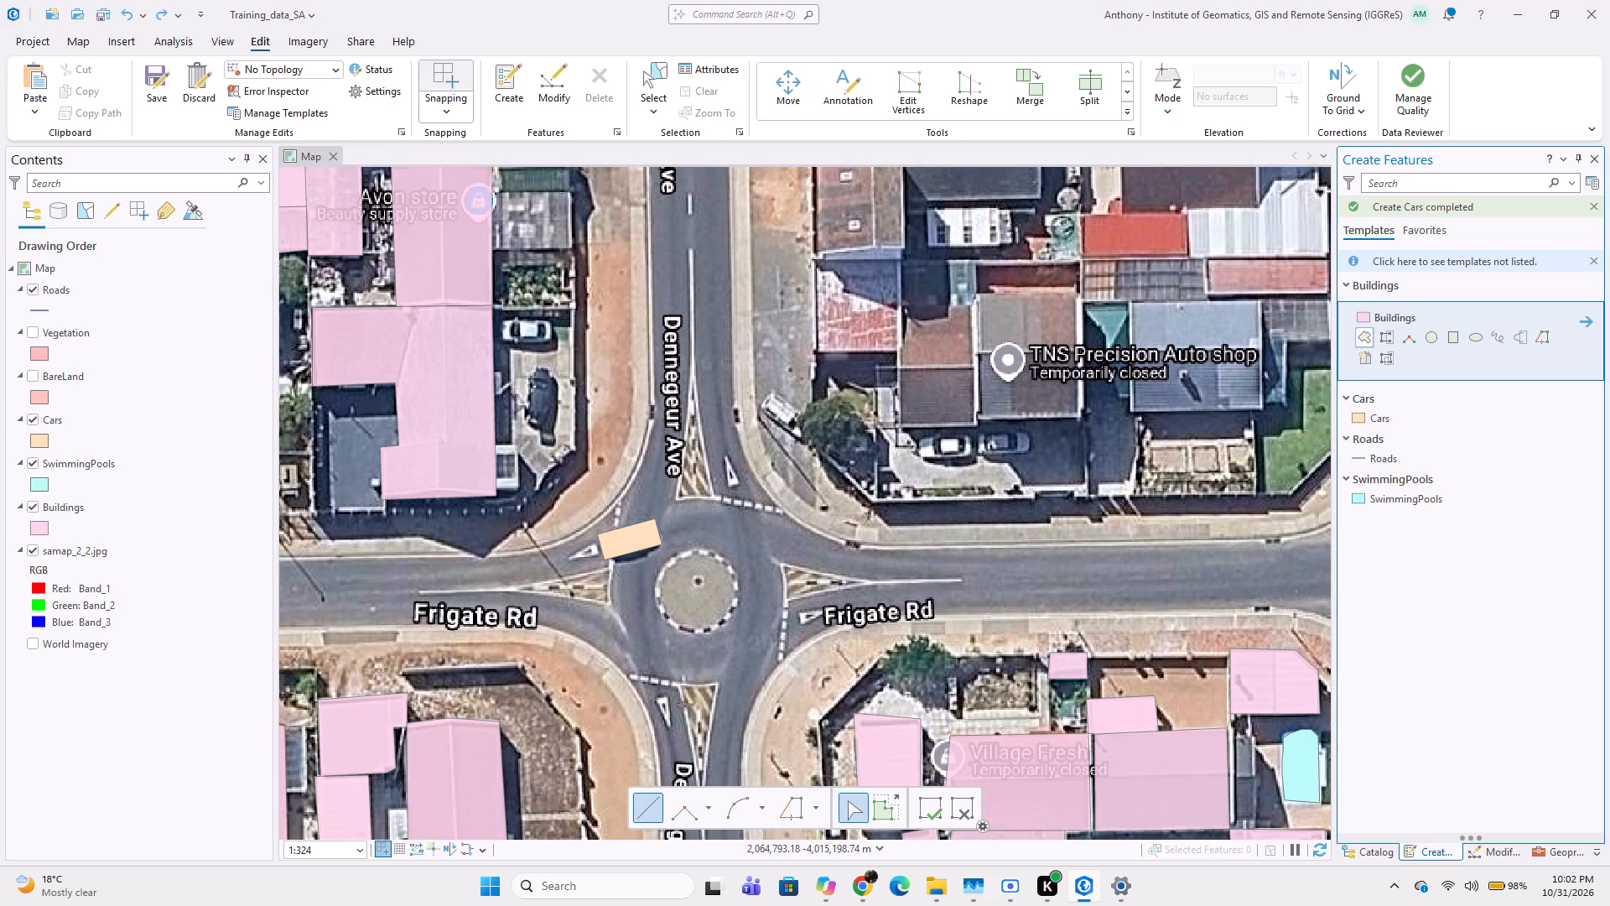
{"action": "scroll", "coordinate": [839, 277], "scroll_direction": "up", "scroll_amount": 1}
{"action": "middle_click_drag", "start_coordinate": [839, 285], "coordinate": [834, 435]}
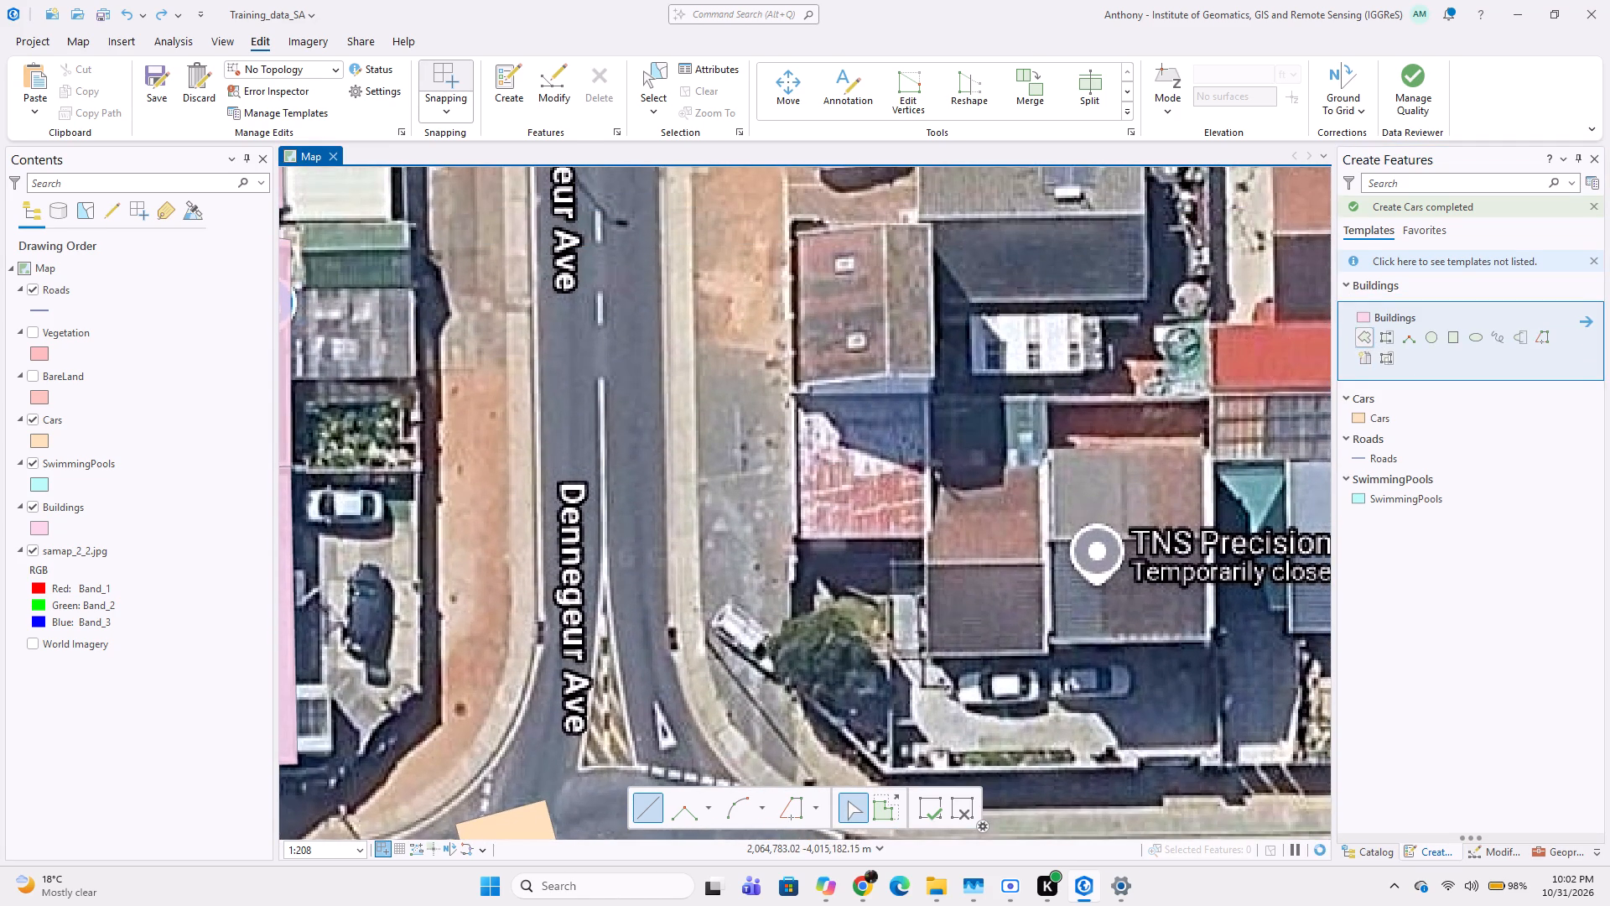
{"action": "left_click", "coordinate": [792, 227]}
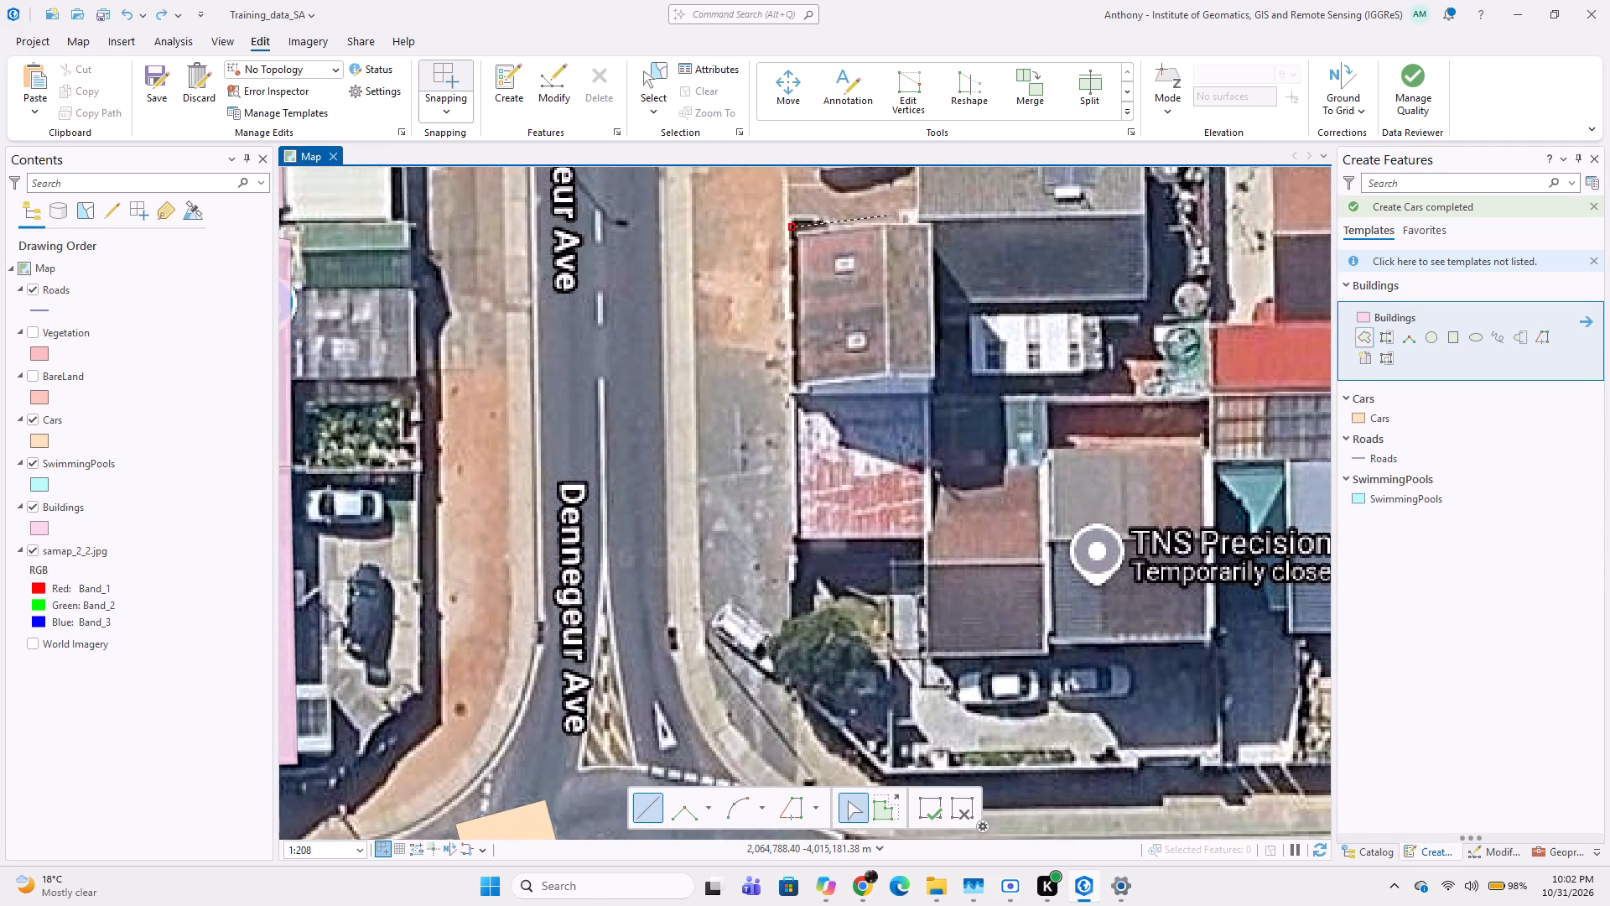
{"action": "left_click", "coordinate": [880, 224]}
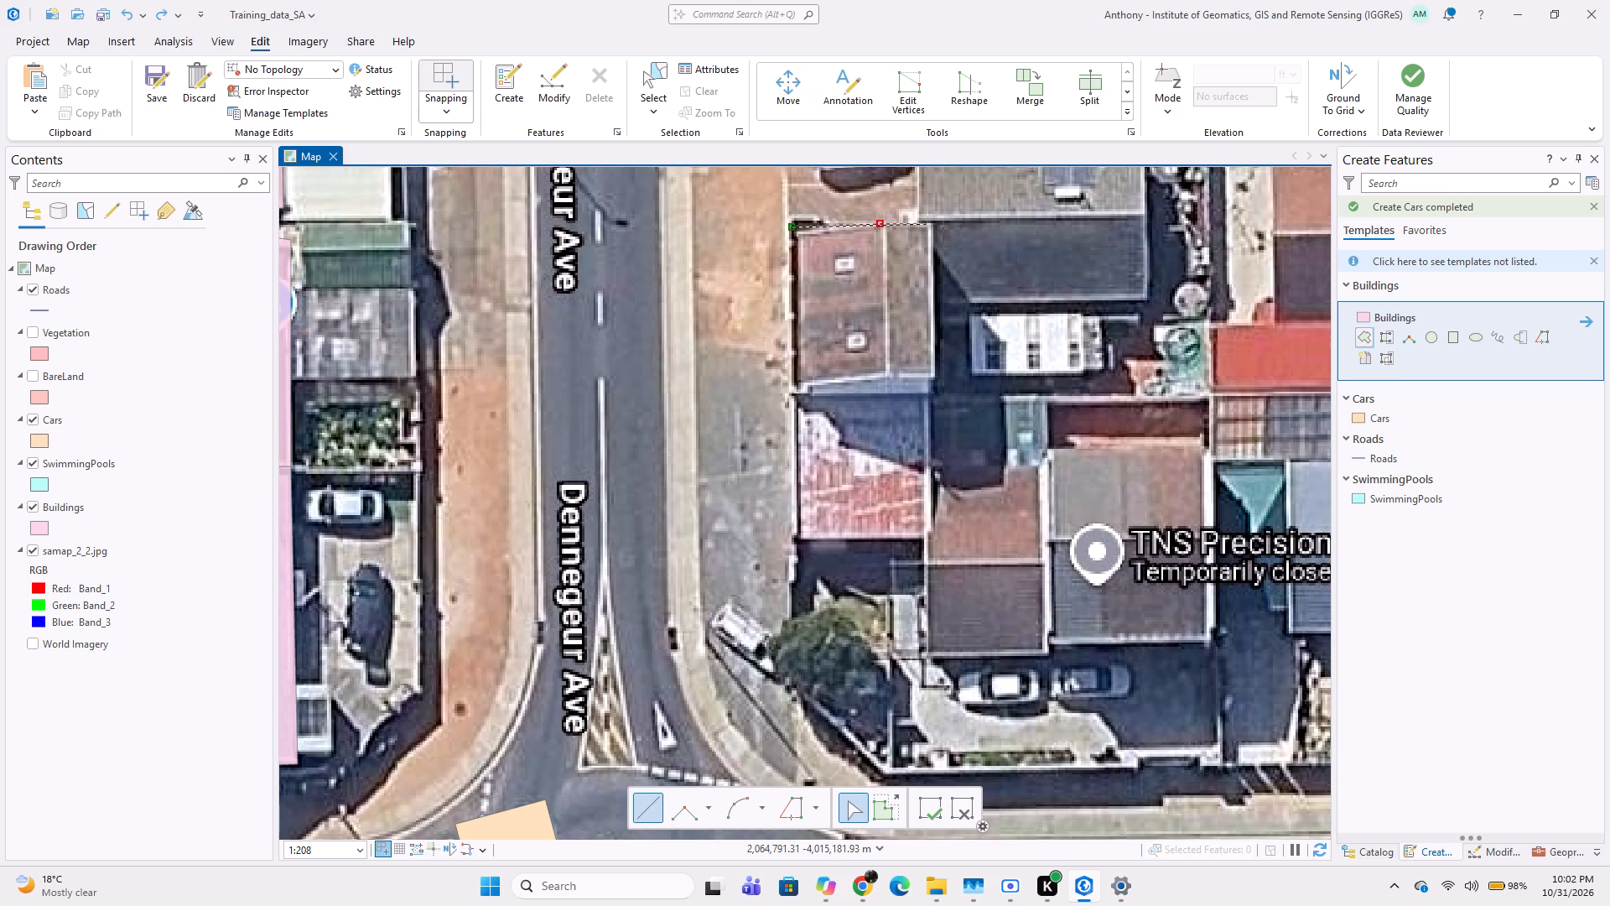
{"action": "left_click", "coordinate": [930, 224]}
{"action": "left_click", "coordinate": [936, 377]}
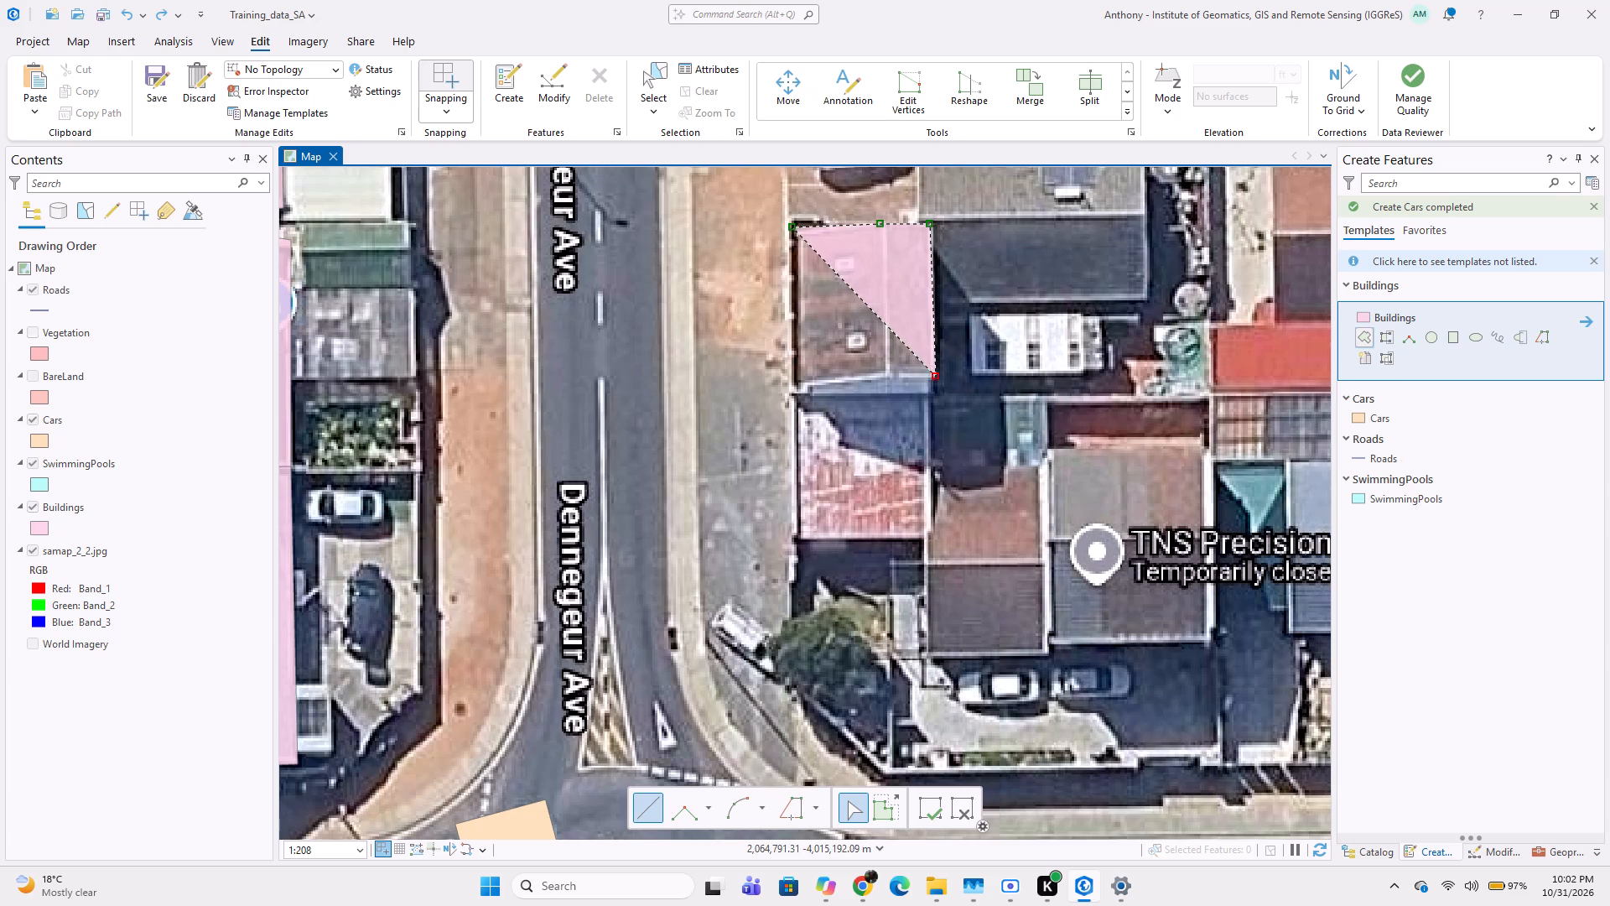
{"action": "left_click", "coordinate": [813, 383]}
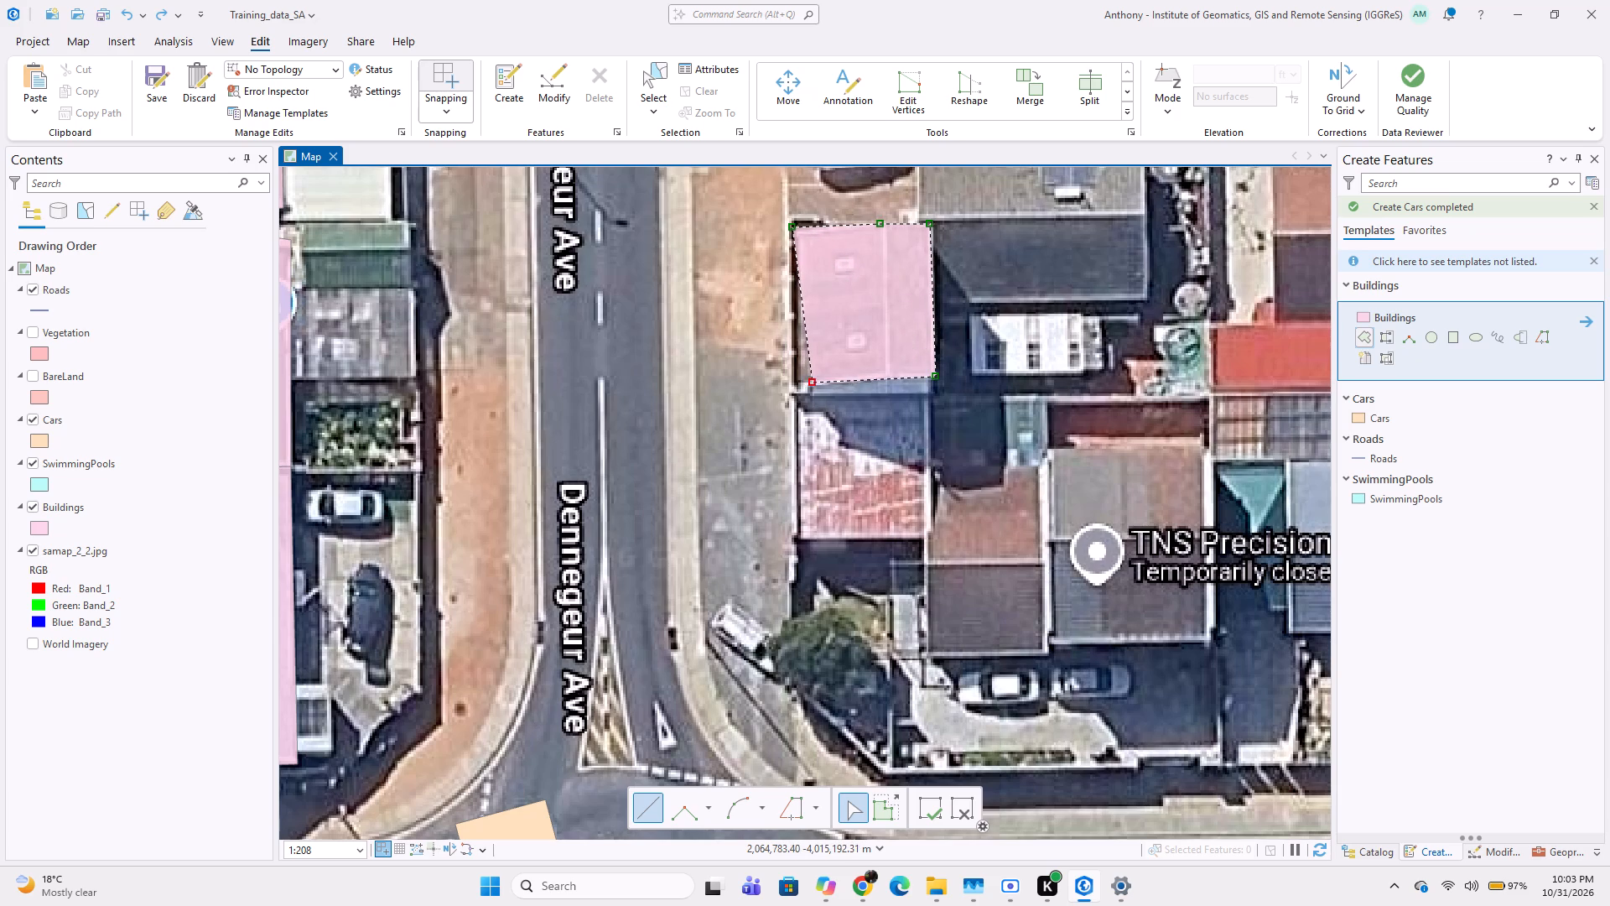
{"action": "left_click", "coordinate": [810, 394]}
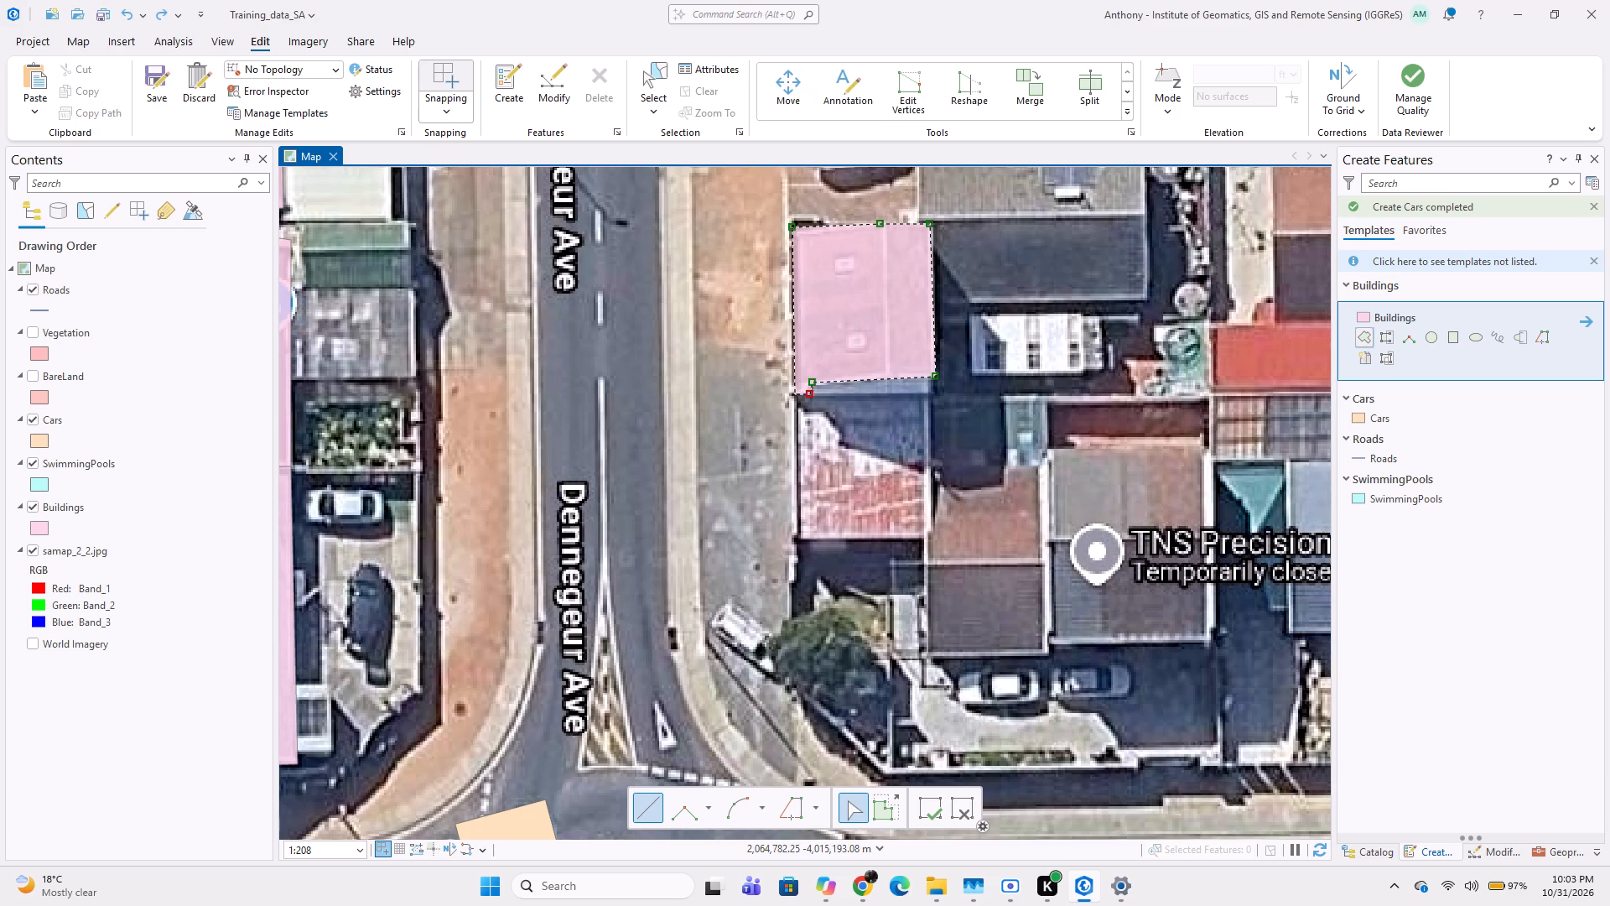
{"action": "double_click", "coordinate": [795, 394]}
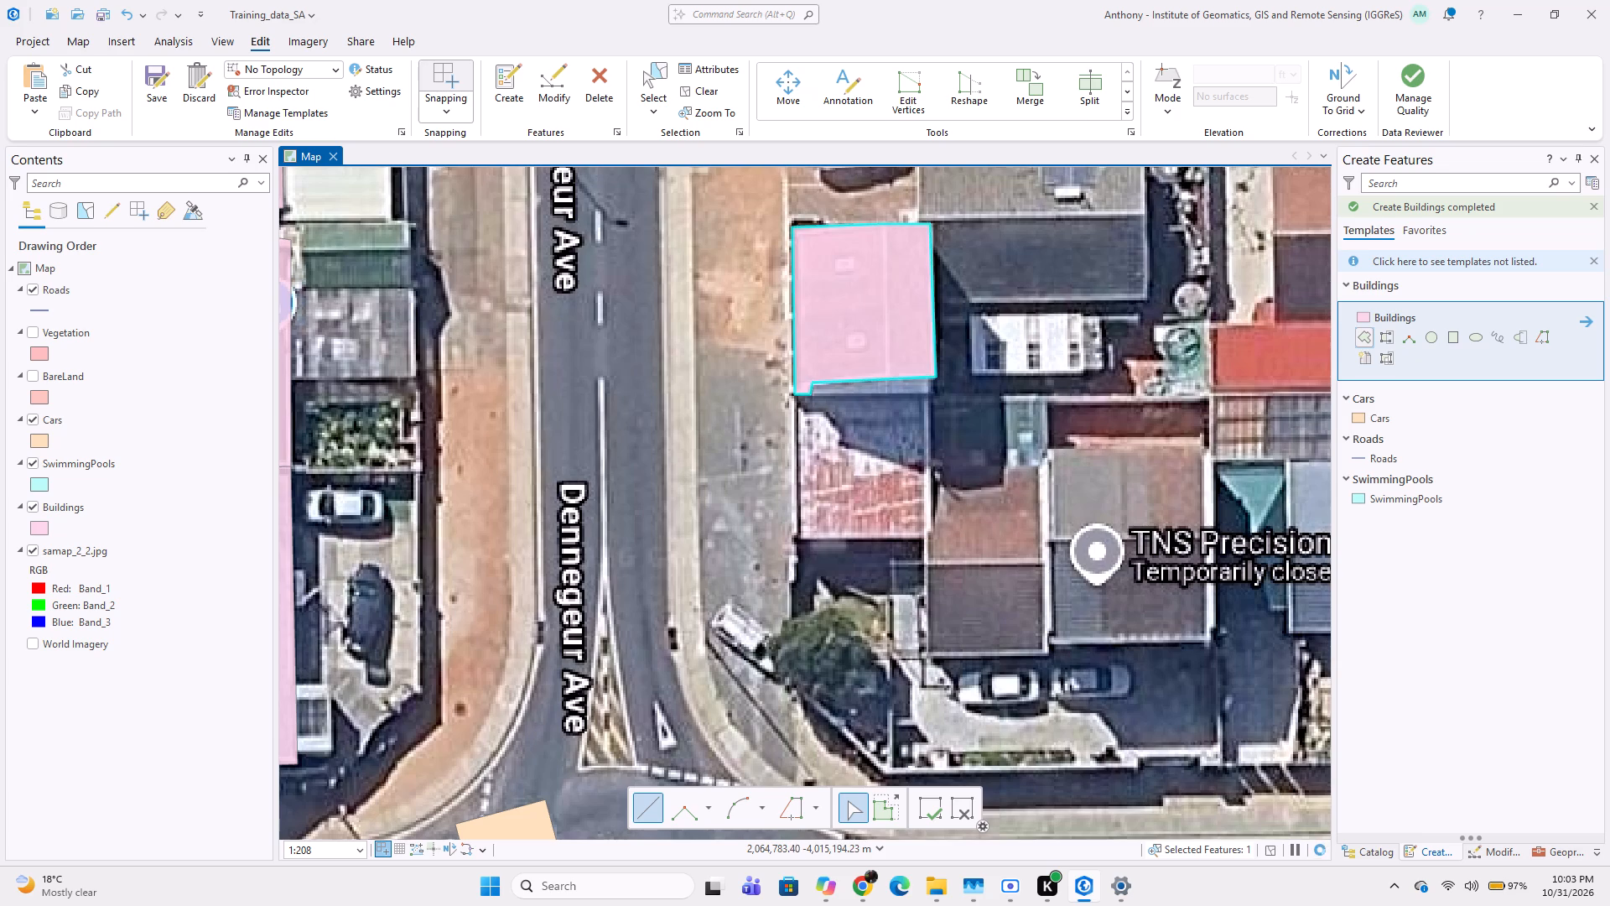
Digitize the adjoining red-and-blue roofed building to the south as a Buildings polygon, following the shared edge of the first building.
{"action": "left_click", "coordinate": [922, 377]}
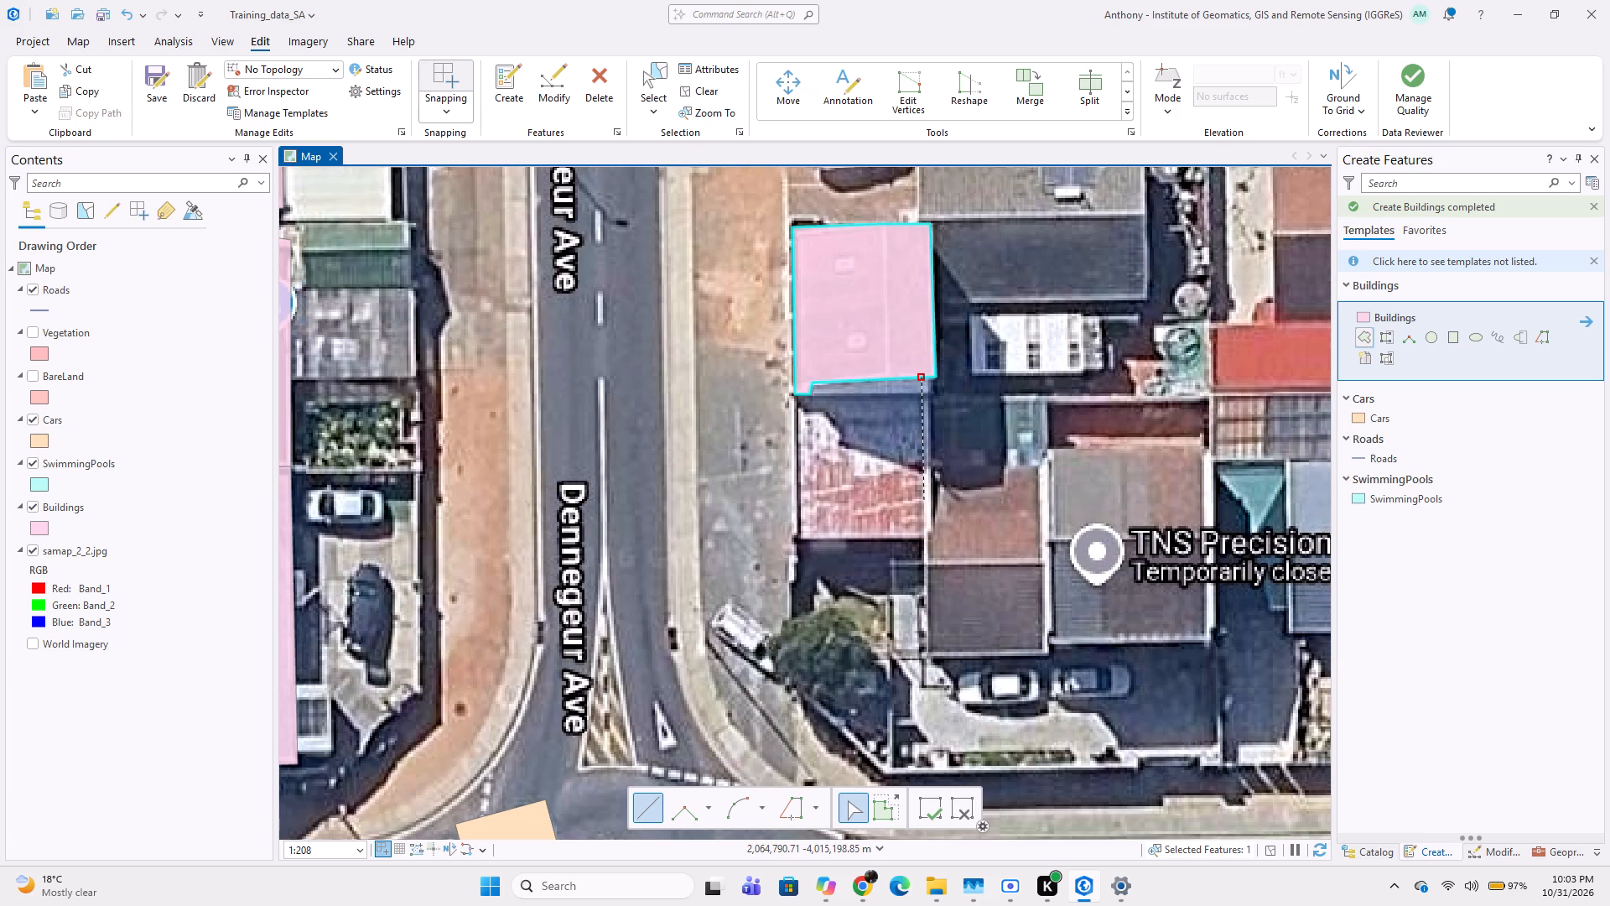
{"action": "left_click", "coordinate": [932, 527]}
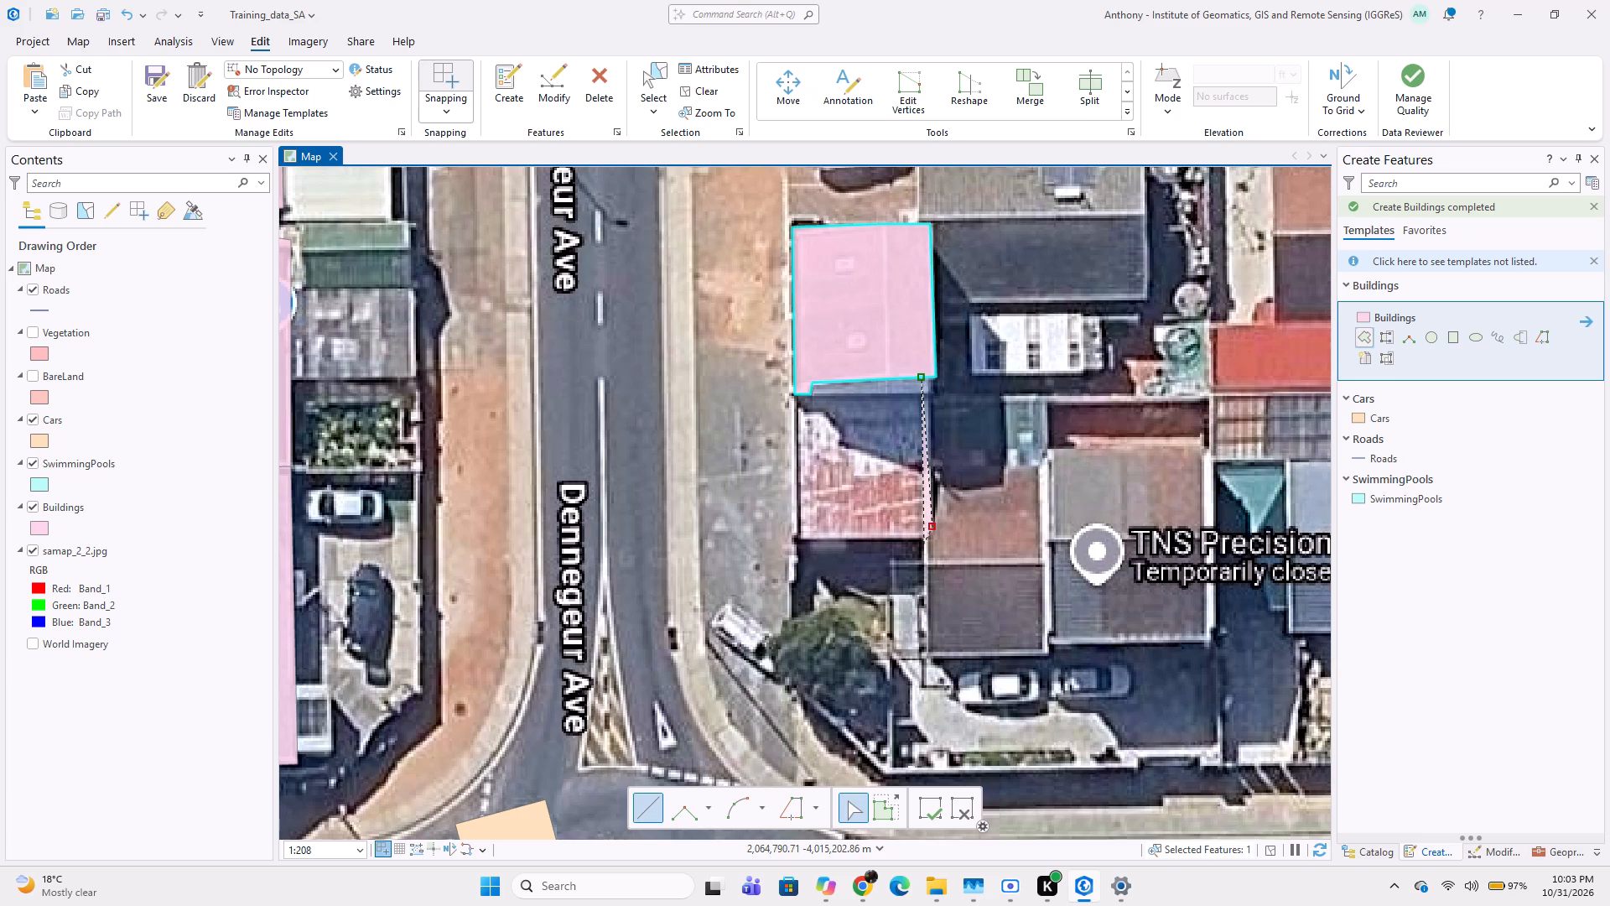
{"action": "left_click", "coordinate": [924, 544]}
{"action": "left_click", "coordinate": [801, 539]}
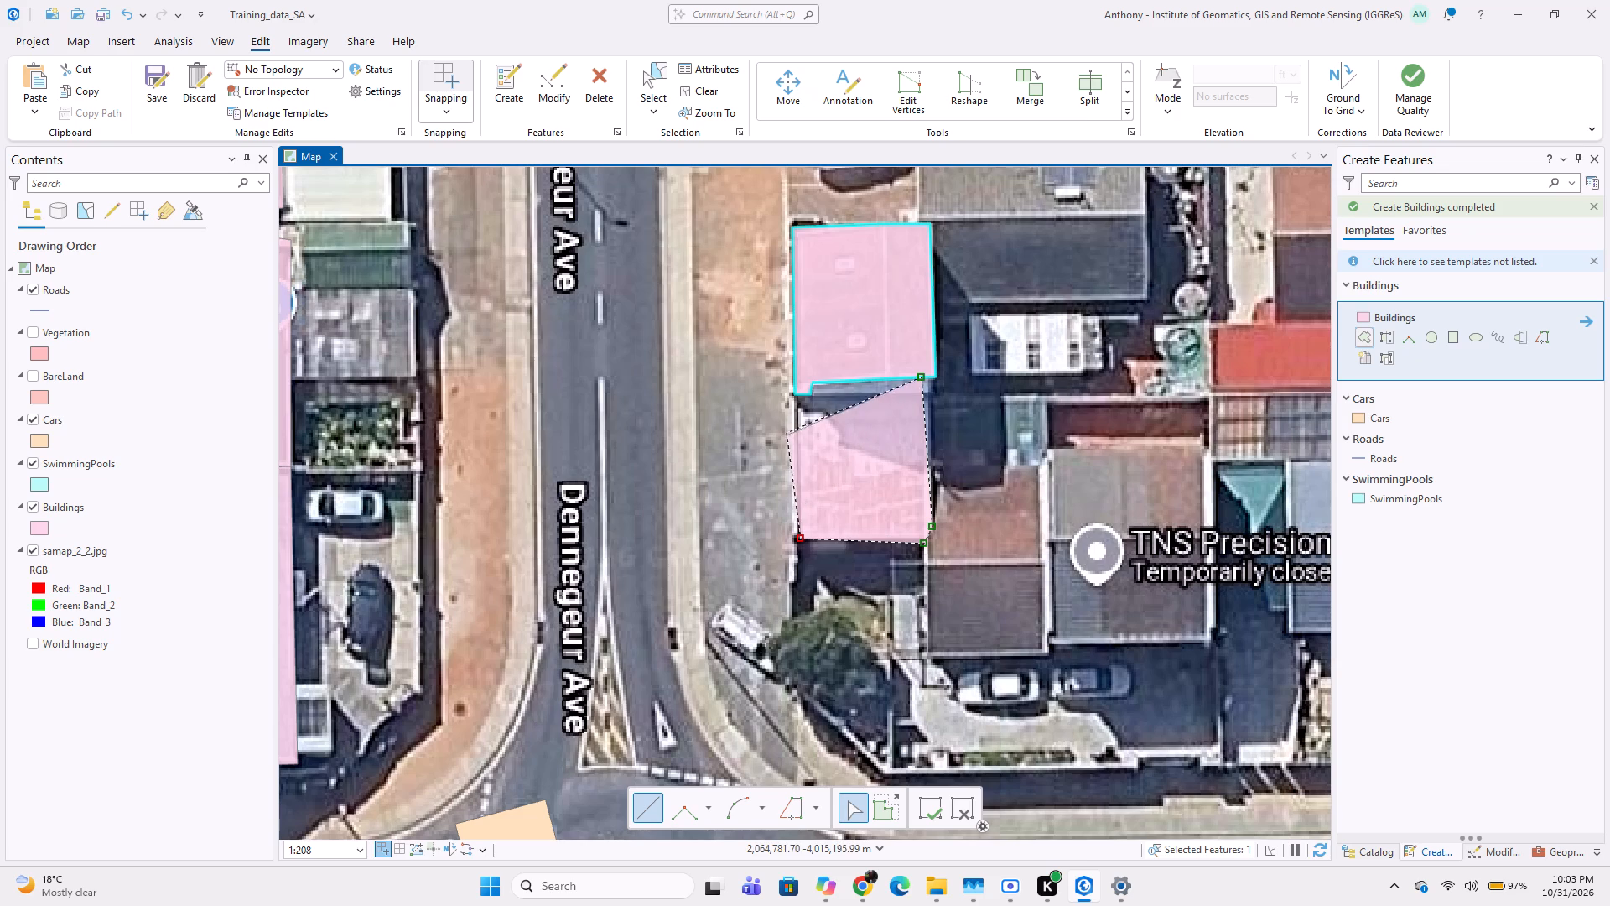
{"action": "left_click", "coordinate": [792, 398]}
{"action": "left_click", "coordinate": [813, 398]}
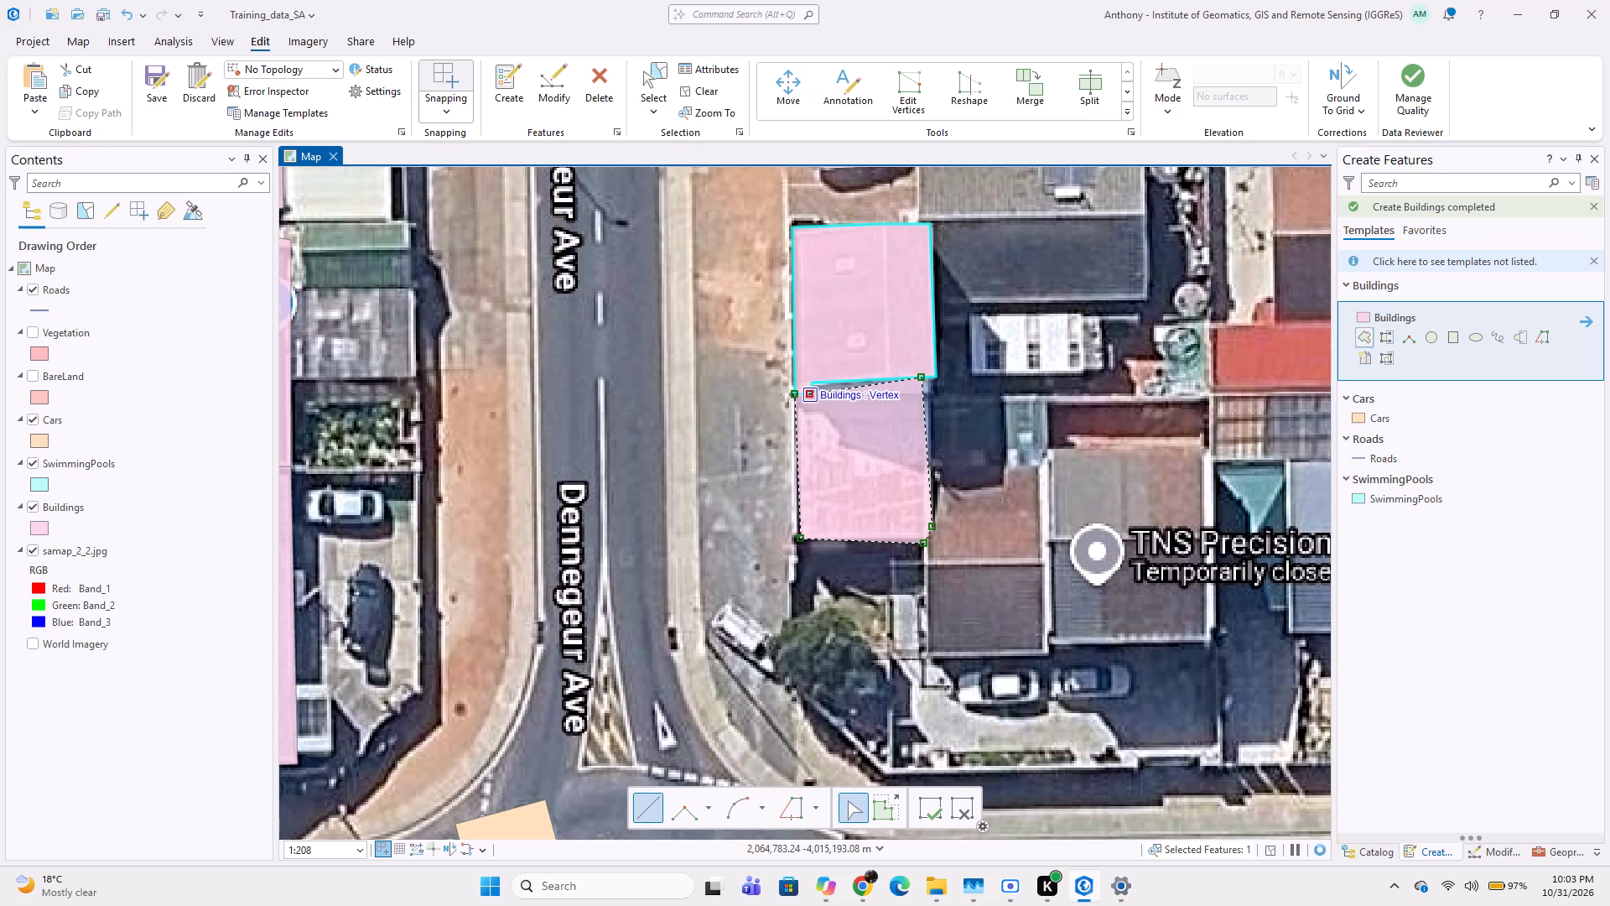
{"action": "left_click", "coordinate": [815, 383]}
{"action": "double_click", "coordinate": [857, 377]}
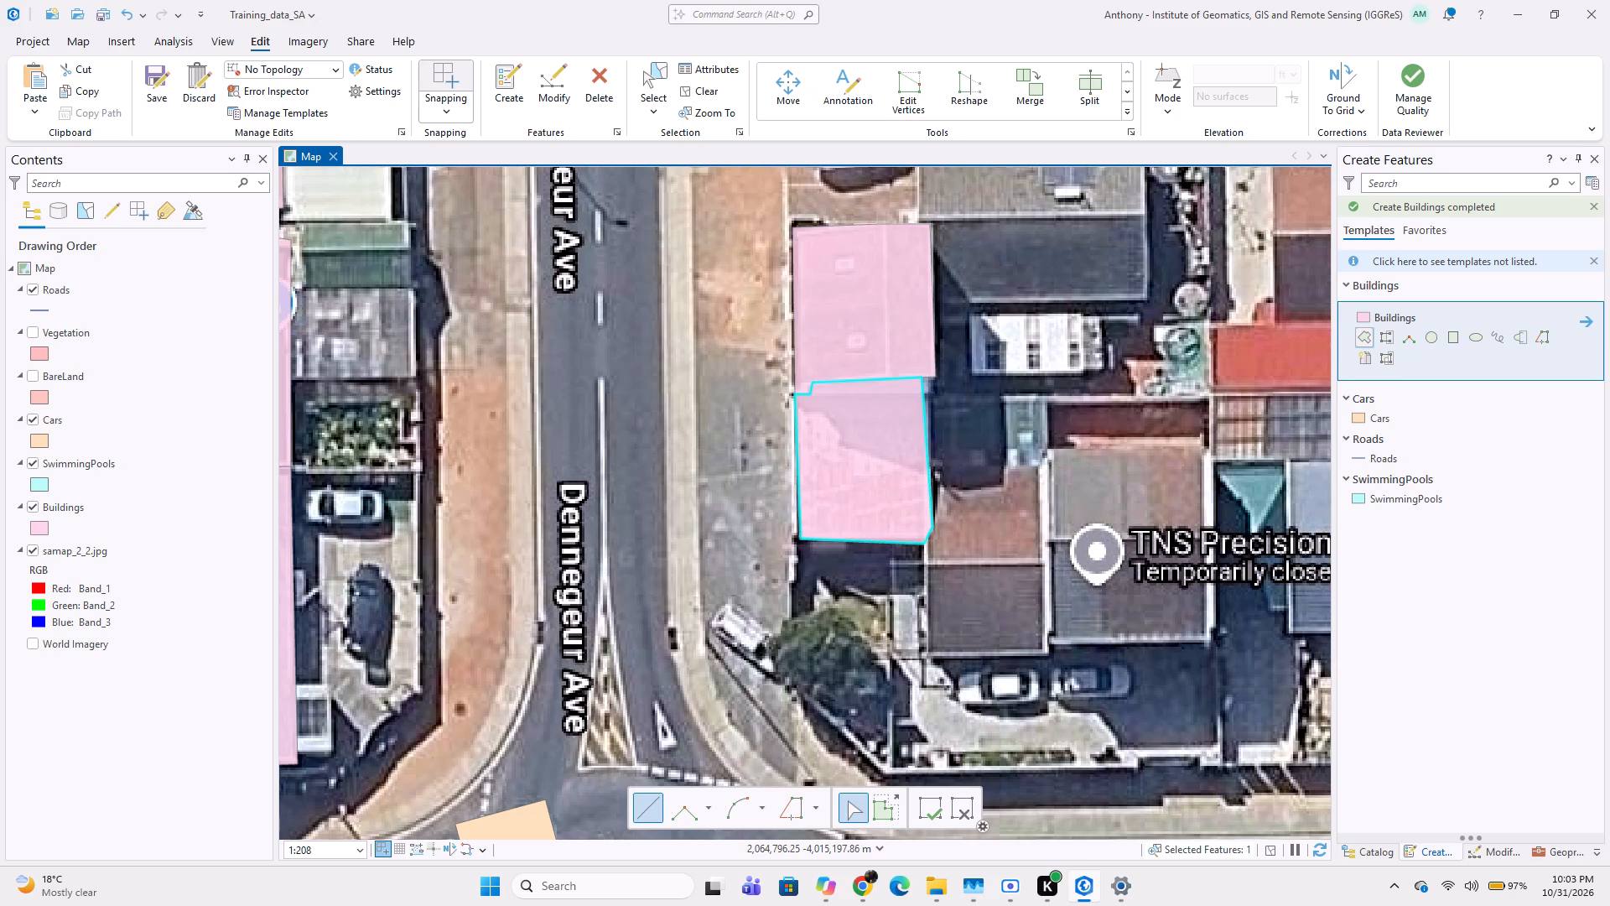
Digitize the brown-roofed building just west of the TNS Precision Auto shop marker as a Buildings polygon meeting the neighbouring polygon's edge.
{"action": "scroll", "coordinate": [963, 388], "scroll_direction": "down", "scroll_amount": 2}
{"action": "middle_click_drag", "start_coordinate": [956, 435], "coordinate": [854, 394]}
{"action": "middle_click_drag", "start_coordinate": [885, 412], "coordinate": [903, 479]}
{"action": "scroll", "coordinate": [595, 321], "scroll_direction": "up", "scroll_amount": 3}
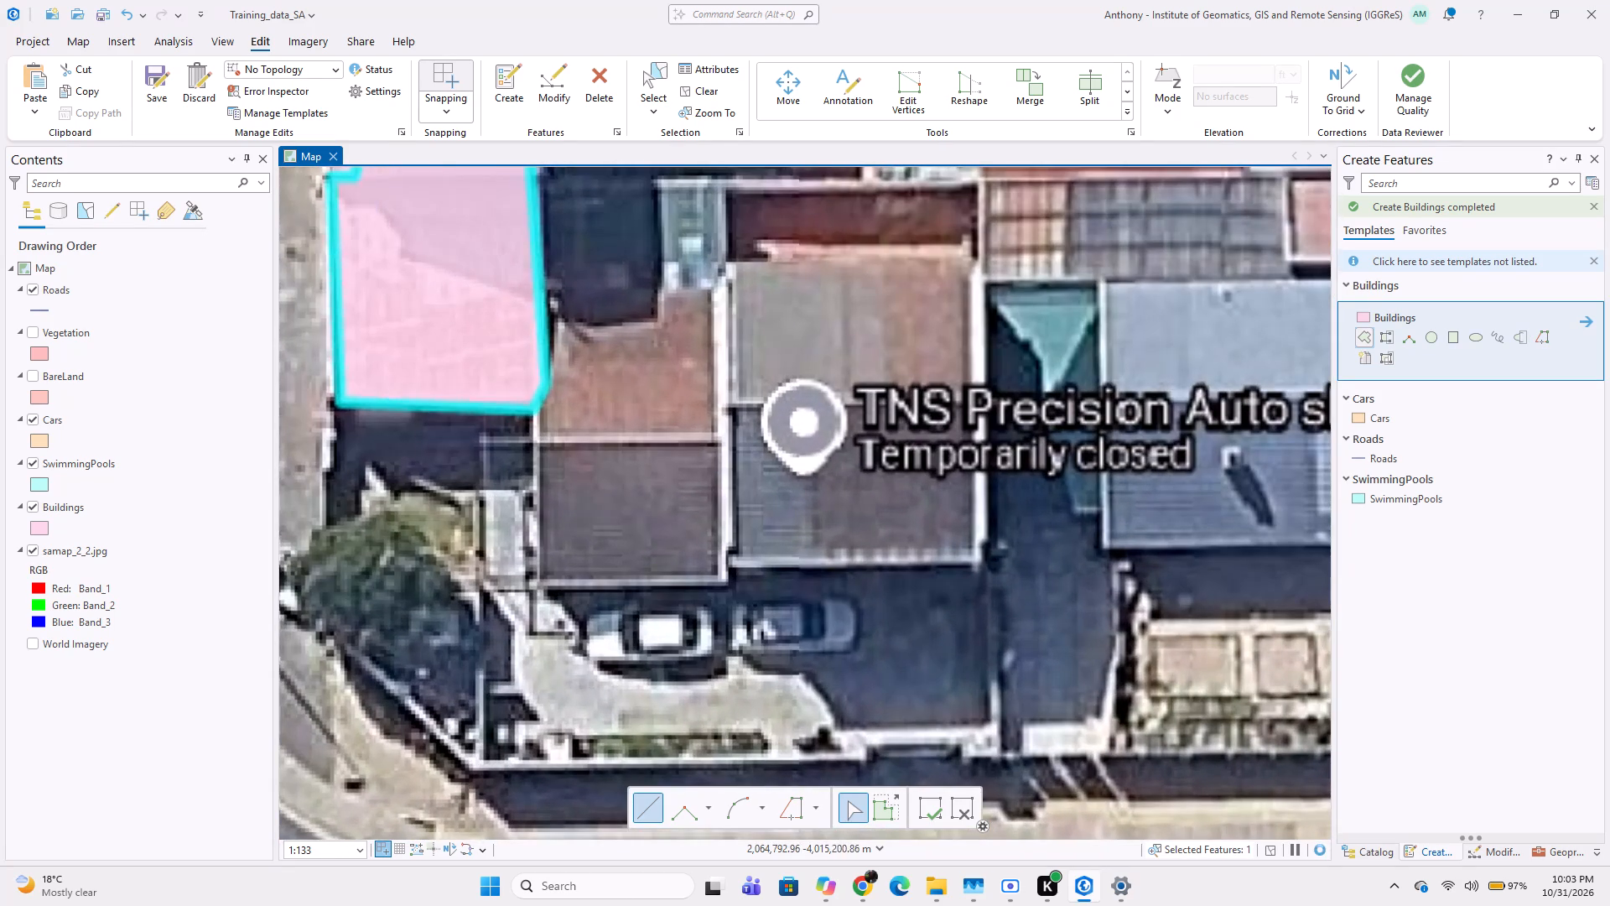
{"action": "left_click_drag", "start_coordinate": [534, 286], "coordinate": [543, 286]}
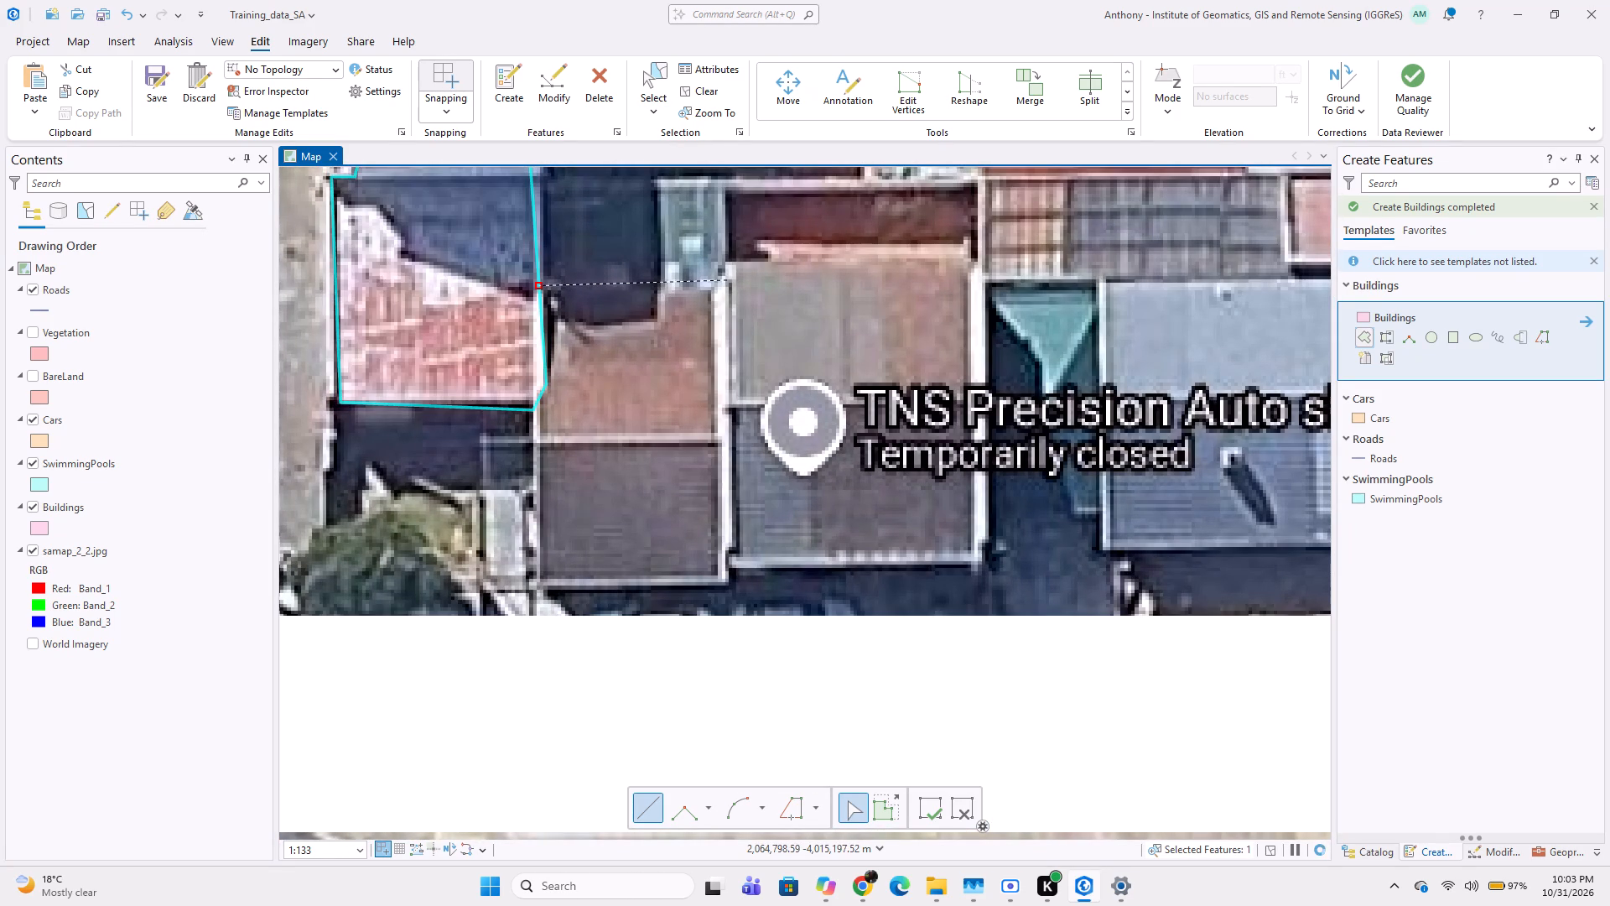
{"action": "left_click", "coordinate": [727, 280]}
{"action": "left_click", "coordinate": [722, 585]}
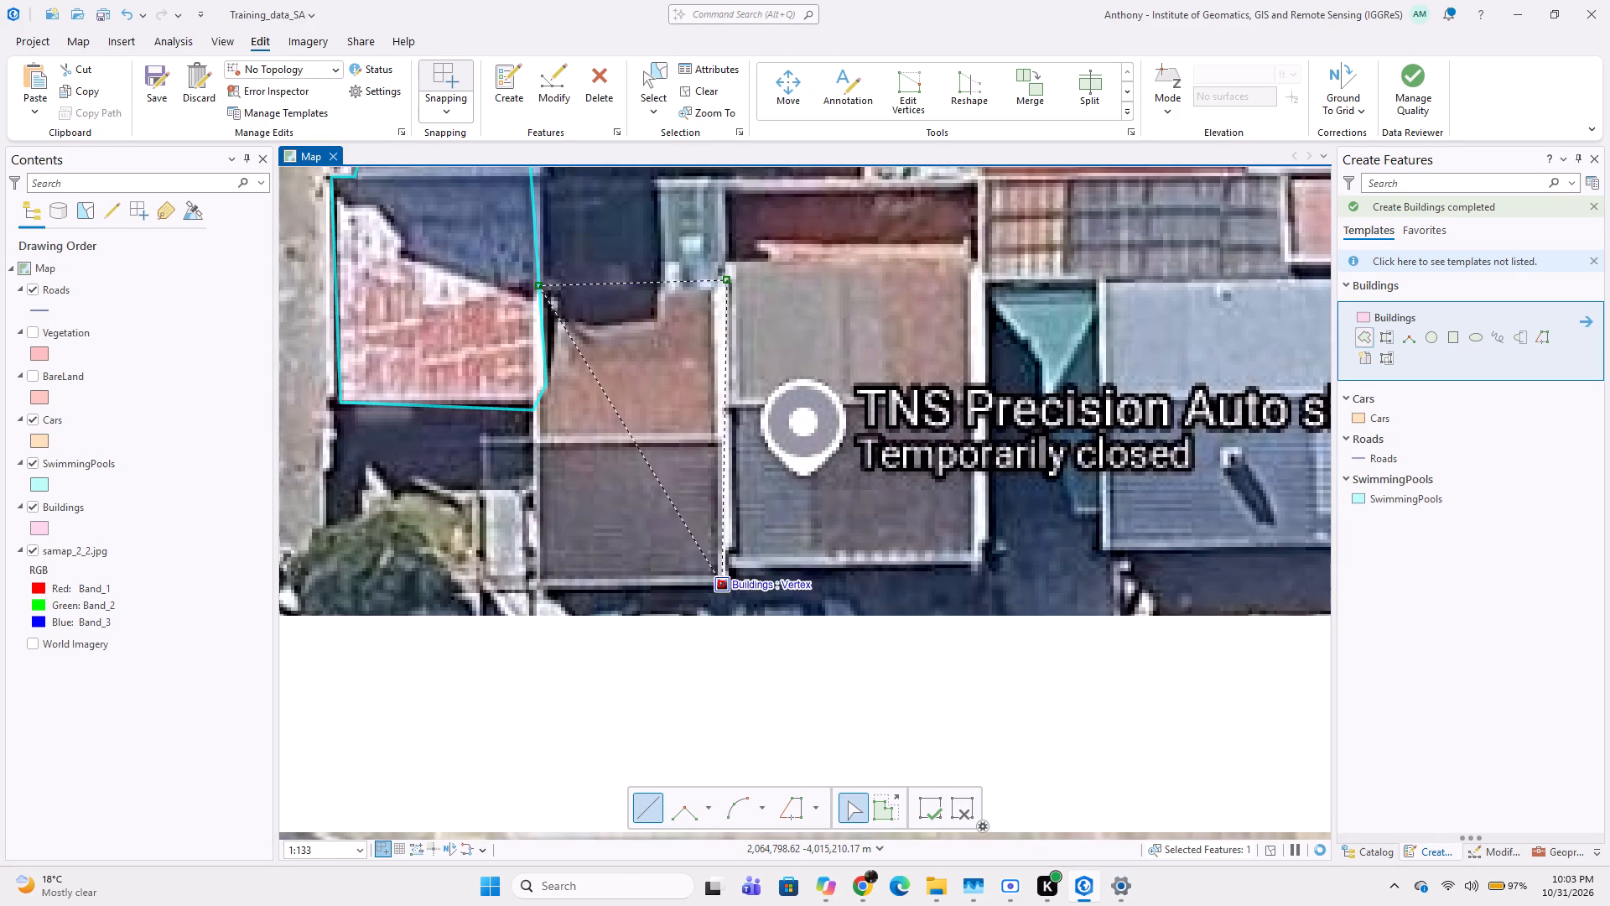
{"action": "left_click", "coordinate": [533, 591]}
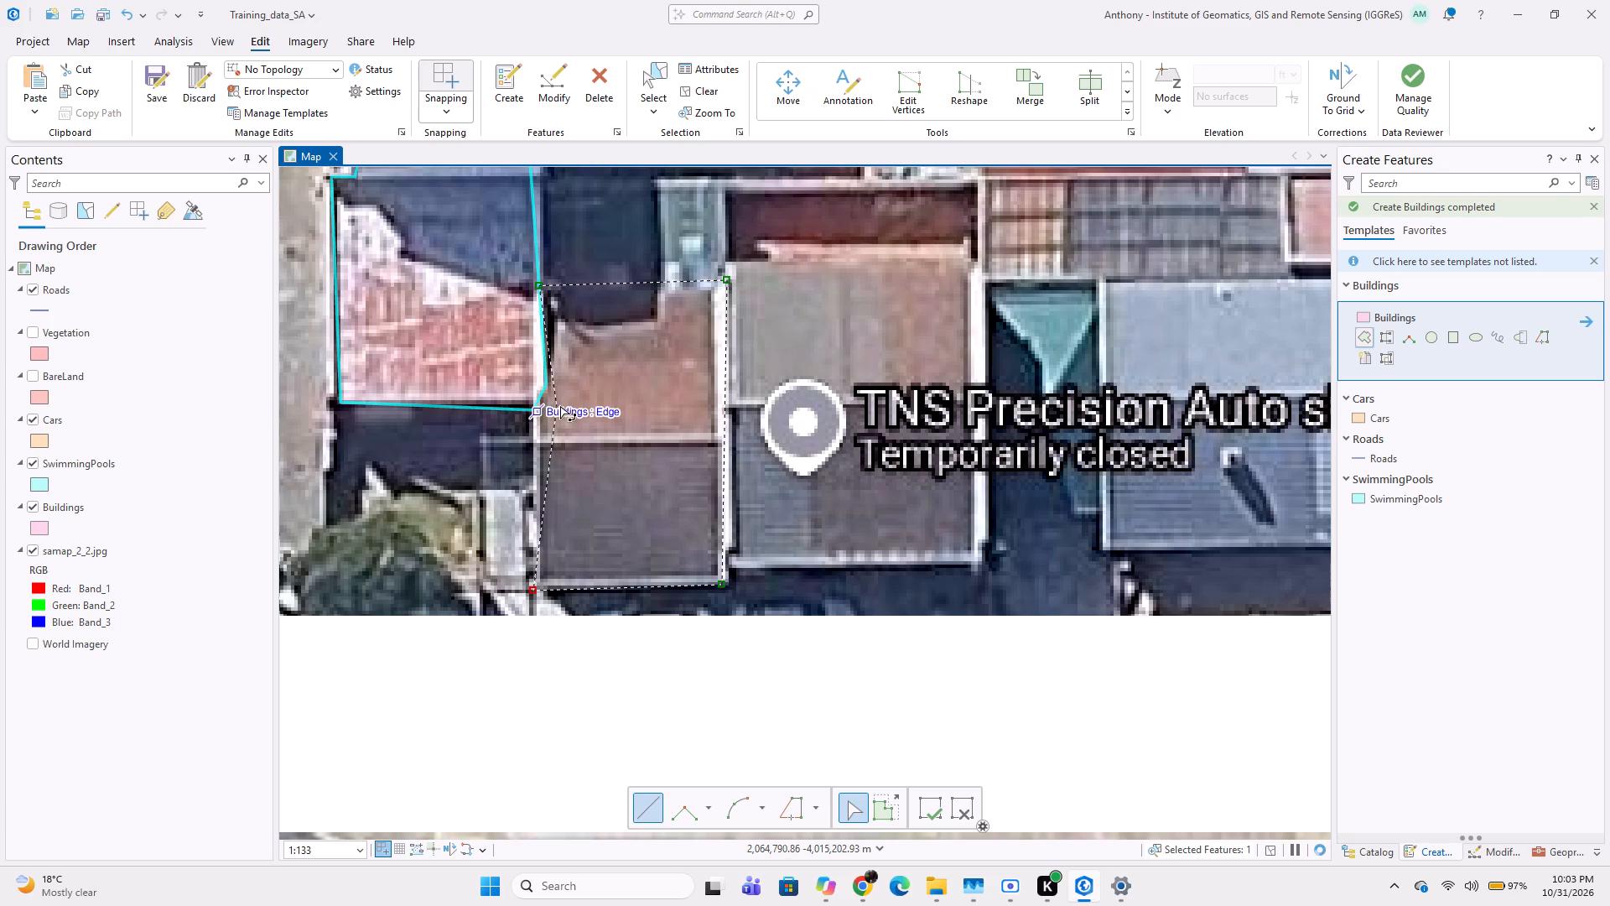
{"action": "left_click", "coordinate": [537, 412]}
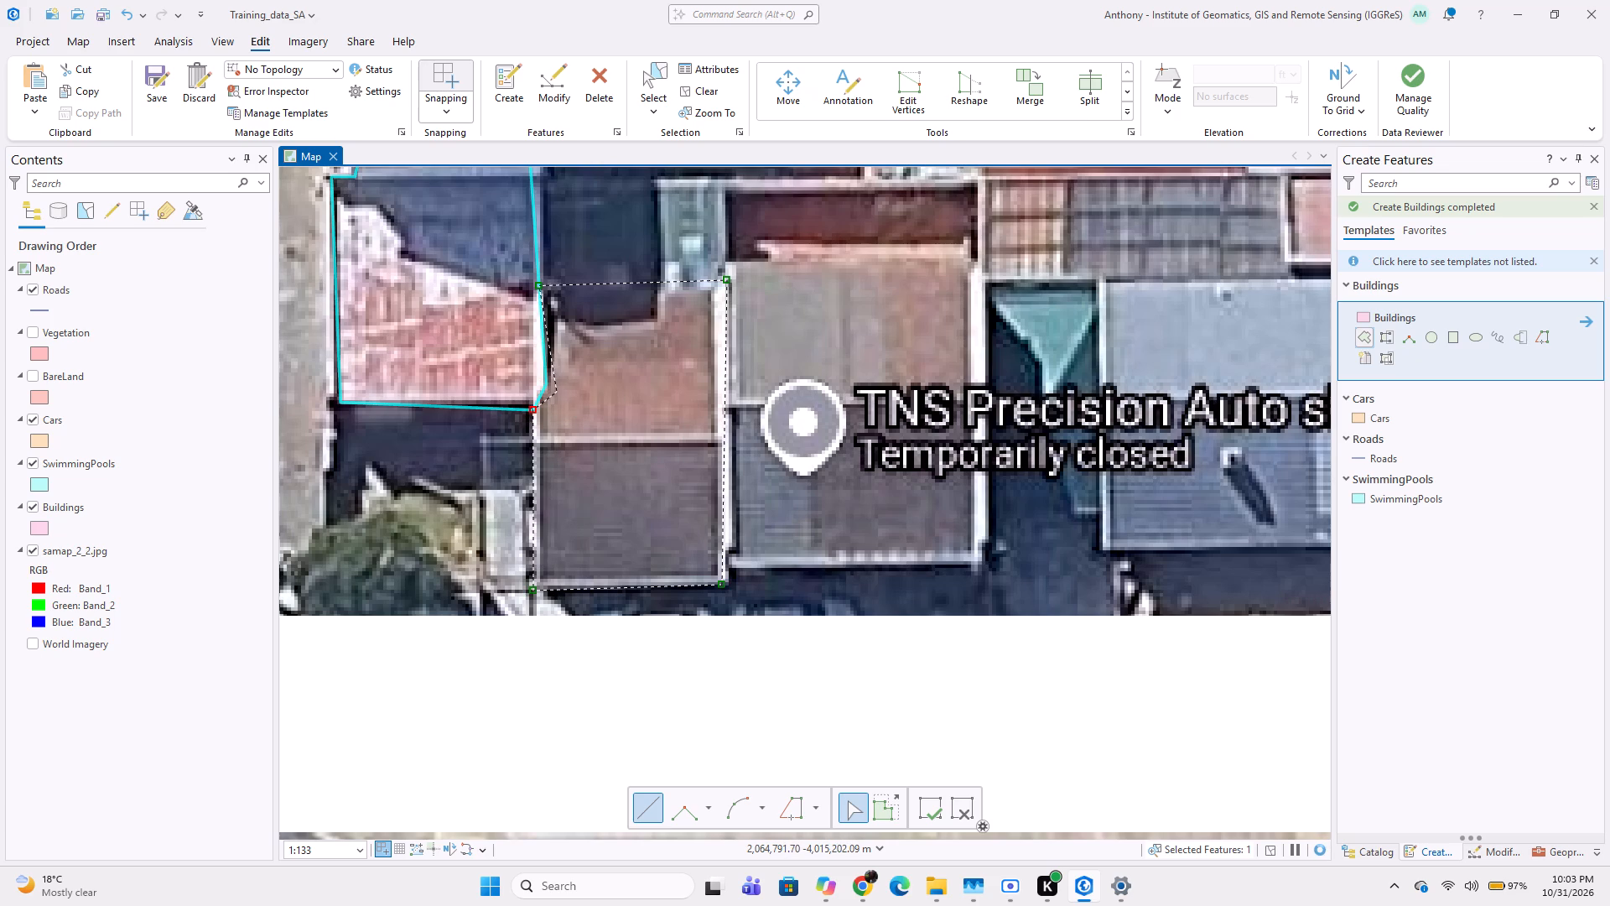
{"action": "double_click", "coordinate": [548, 383]}
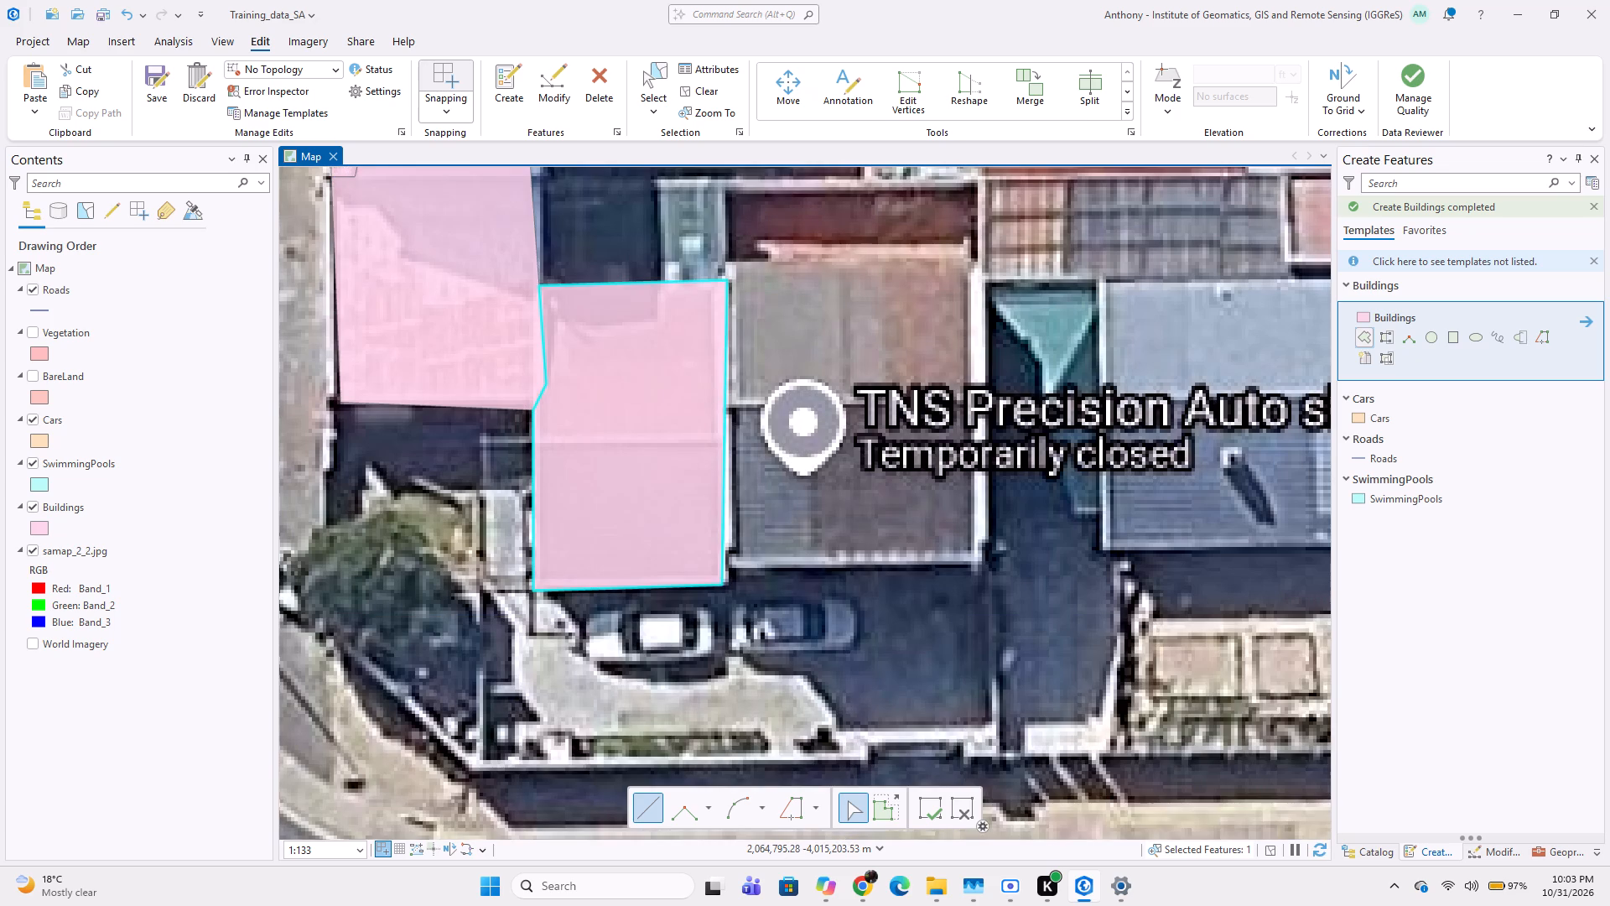
Digitize the small four-sided structure directly north of the last traced building as a Buildings polygon sharing its upper corners.
{"action": "scroll", "coordinate": [642, 426], "scroll_direction": "down", "scroll_amount": 2}
{"action": "middle_click_drag", "start_coordinate": [642, 447], "coordinate": [619, 538]}
{"action": "scroll", "coordinate": [648, 445], "scroll_direction": "up", "scroll_amount": 1}
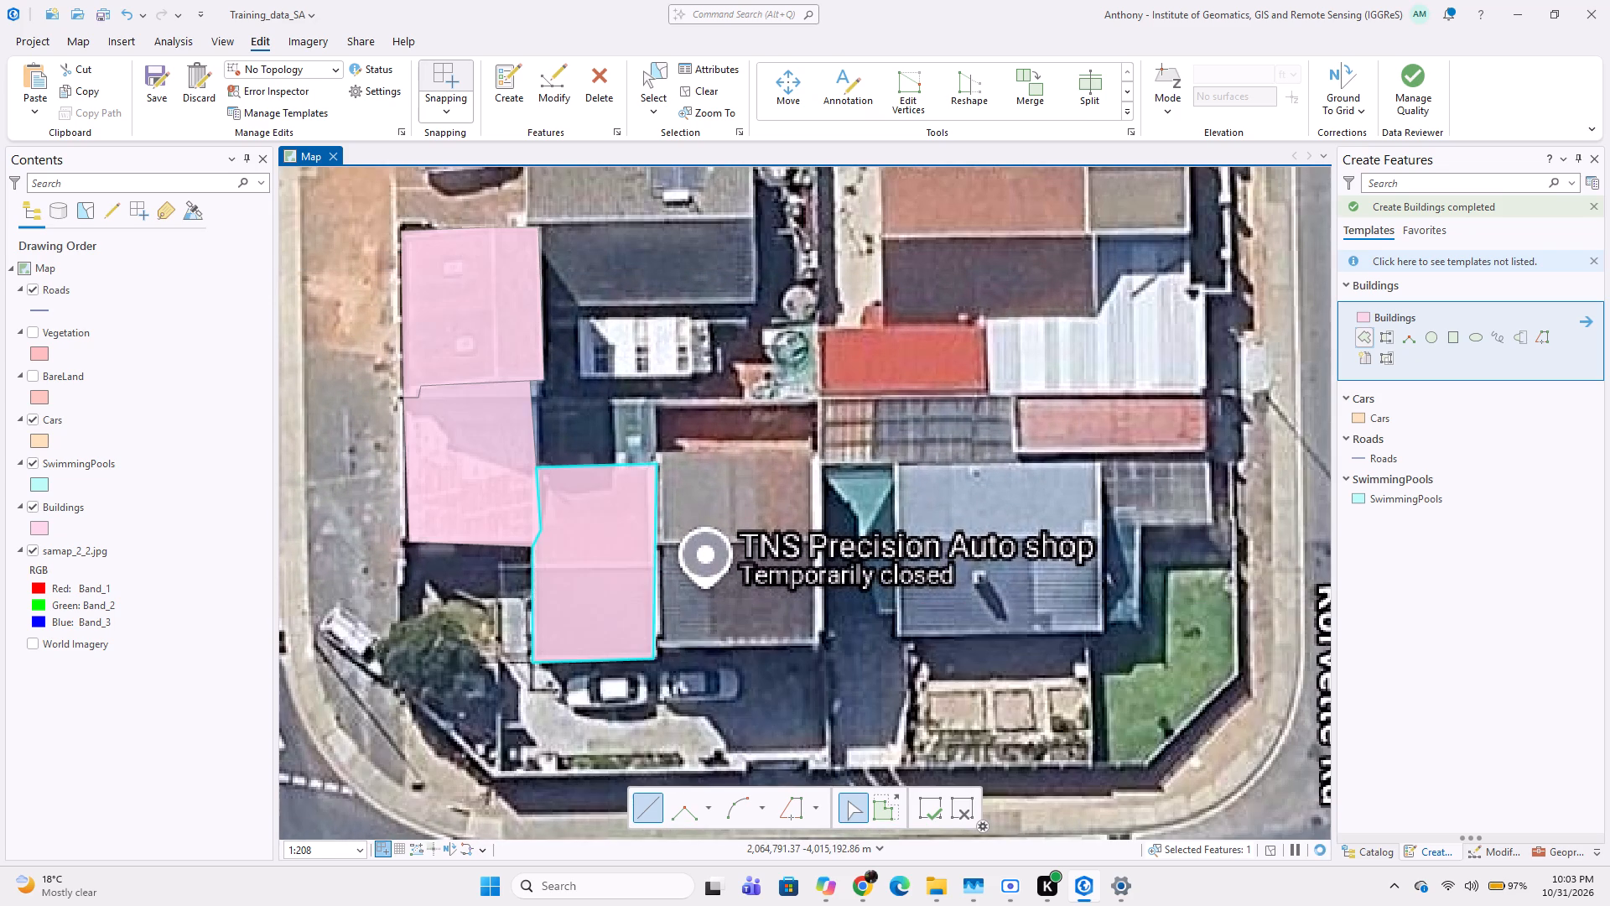
{"action": "left_click", "coordinate": [540, 465]}
{"action": "scroll", "coordinate": [543, 400], "scroll_direction": "up", "scroll_amount": 1}
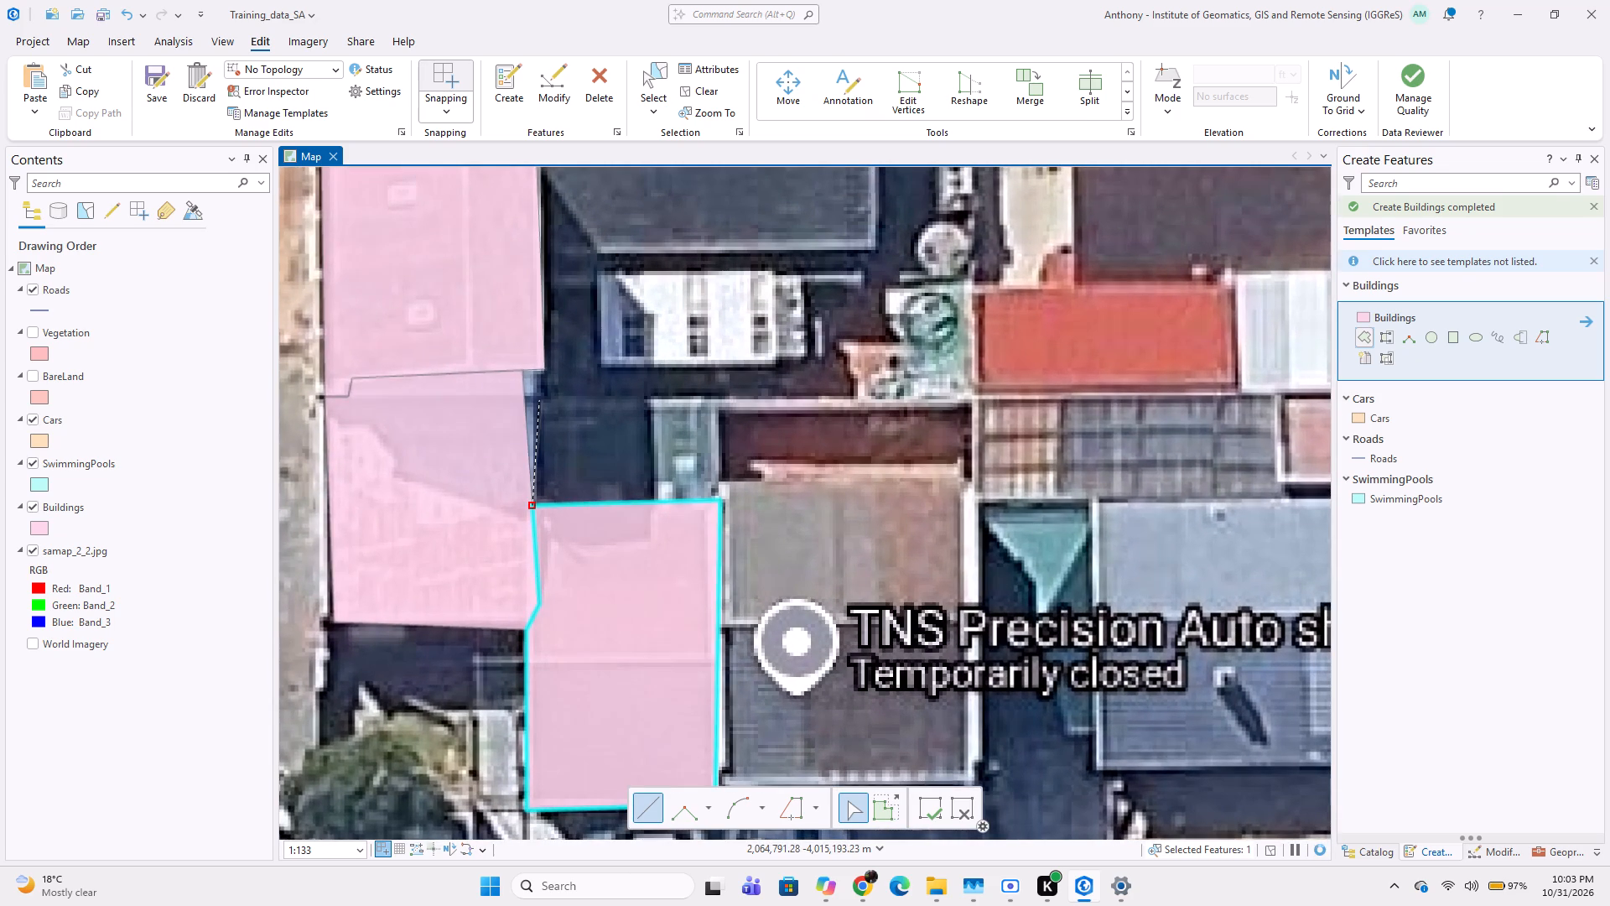
{"action": "left_click", "coordinate": [537, 394]}
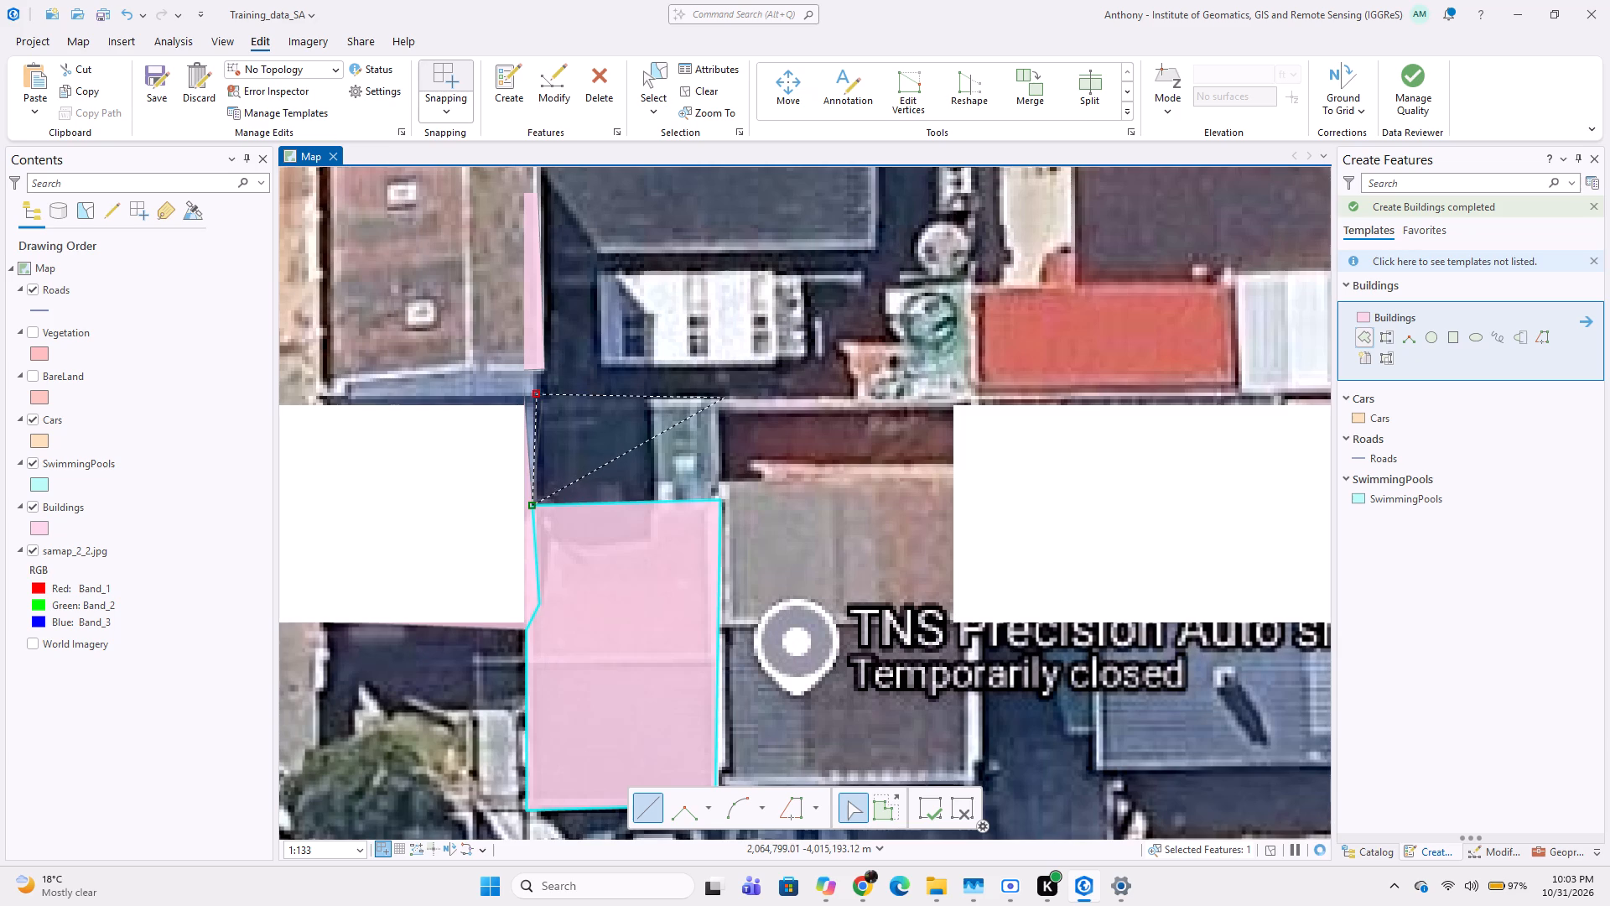
{"action": "left_click", "coordinate": [716, 398]}
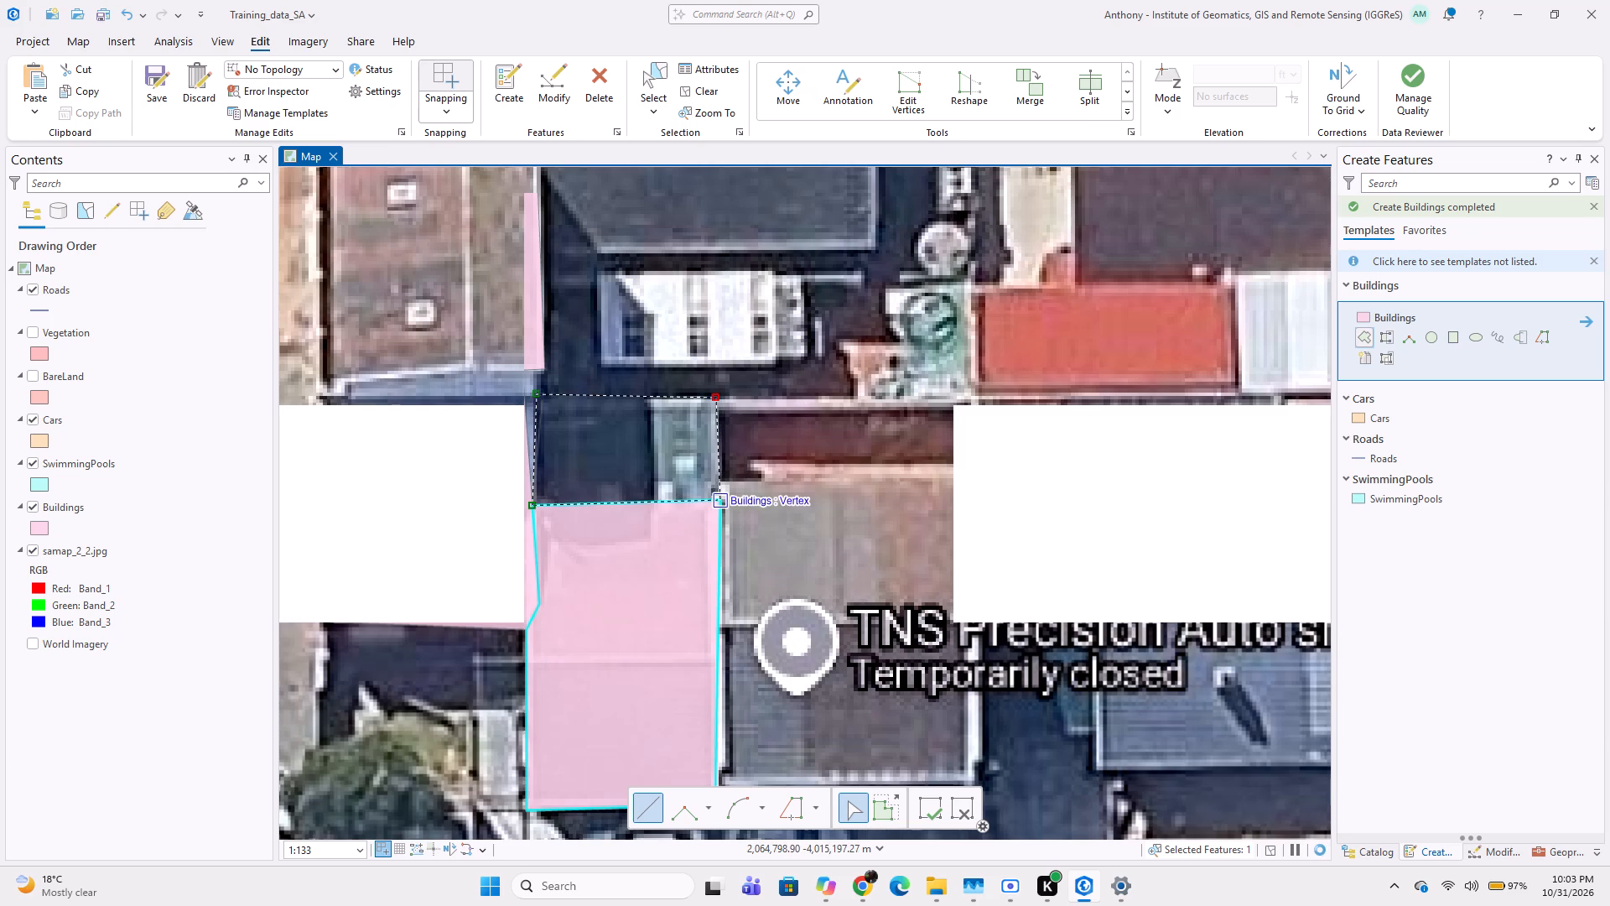
{"action": "double_click", "coordinate": [722, 500]}
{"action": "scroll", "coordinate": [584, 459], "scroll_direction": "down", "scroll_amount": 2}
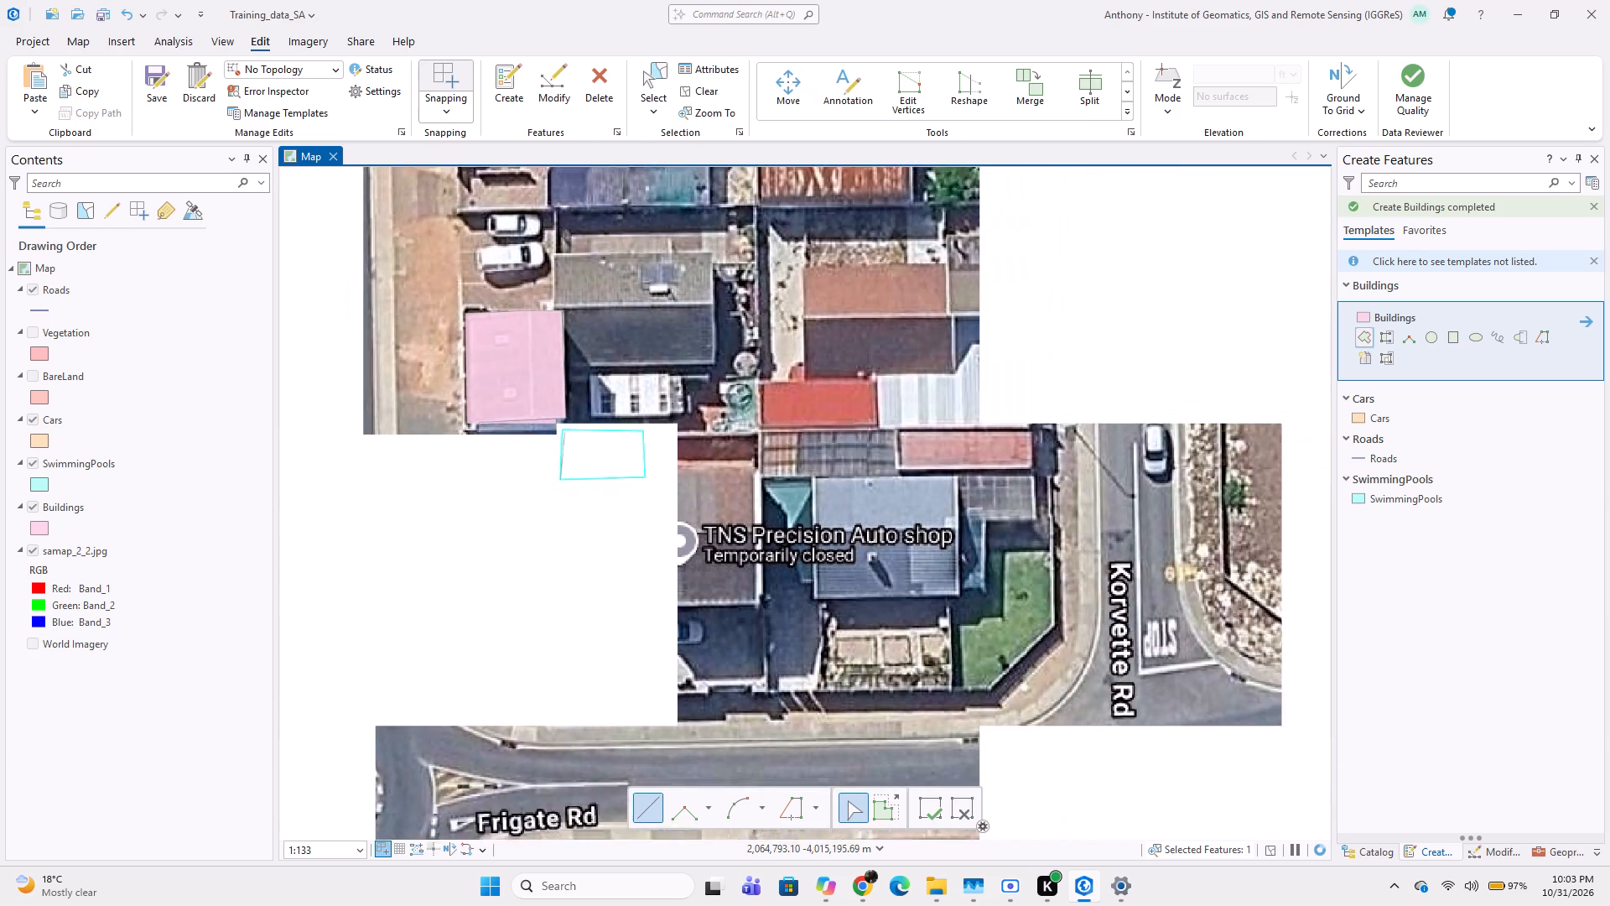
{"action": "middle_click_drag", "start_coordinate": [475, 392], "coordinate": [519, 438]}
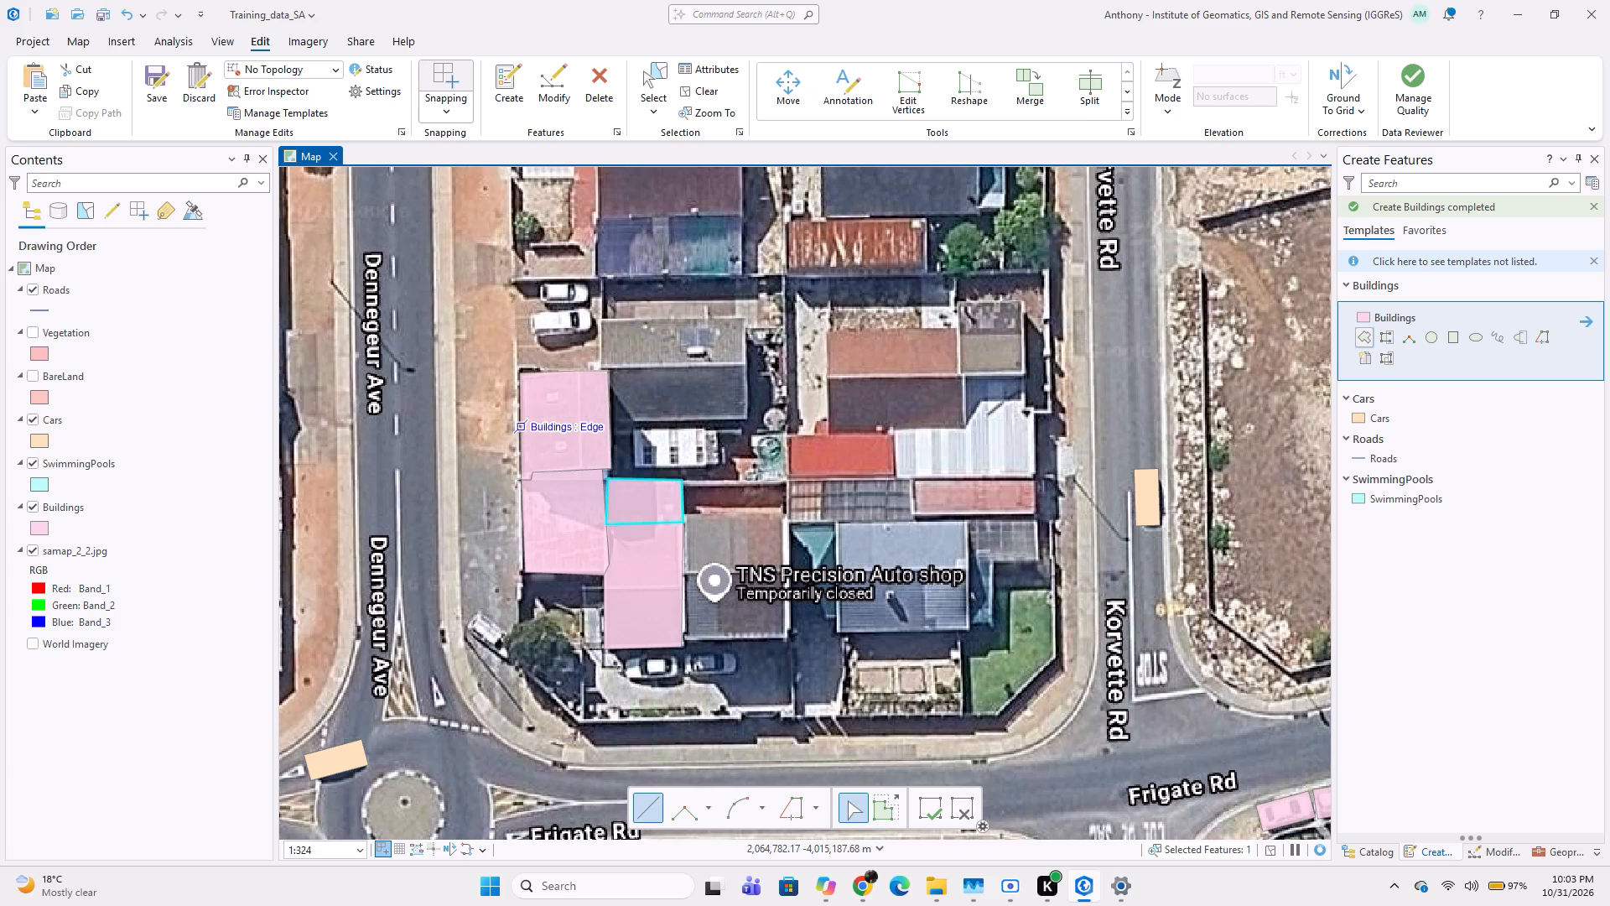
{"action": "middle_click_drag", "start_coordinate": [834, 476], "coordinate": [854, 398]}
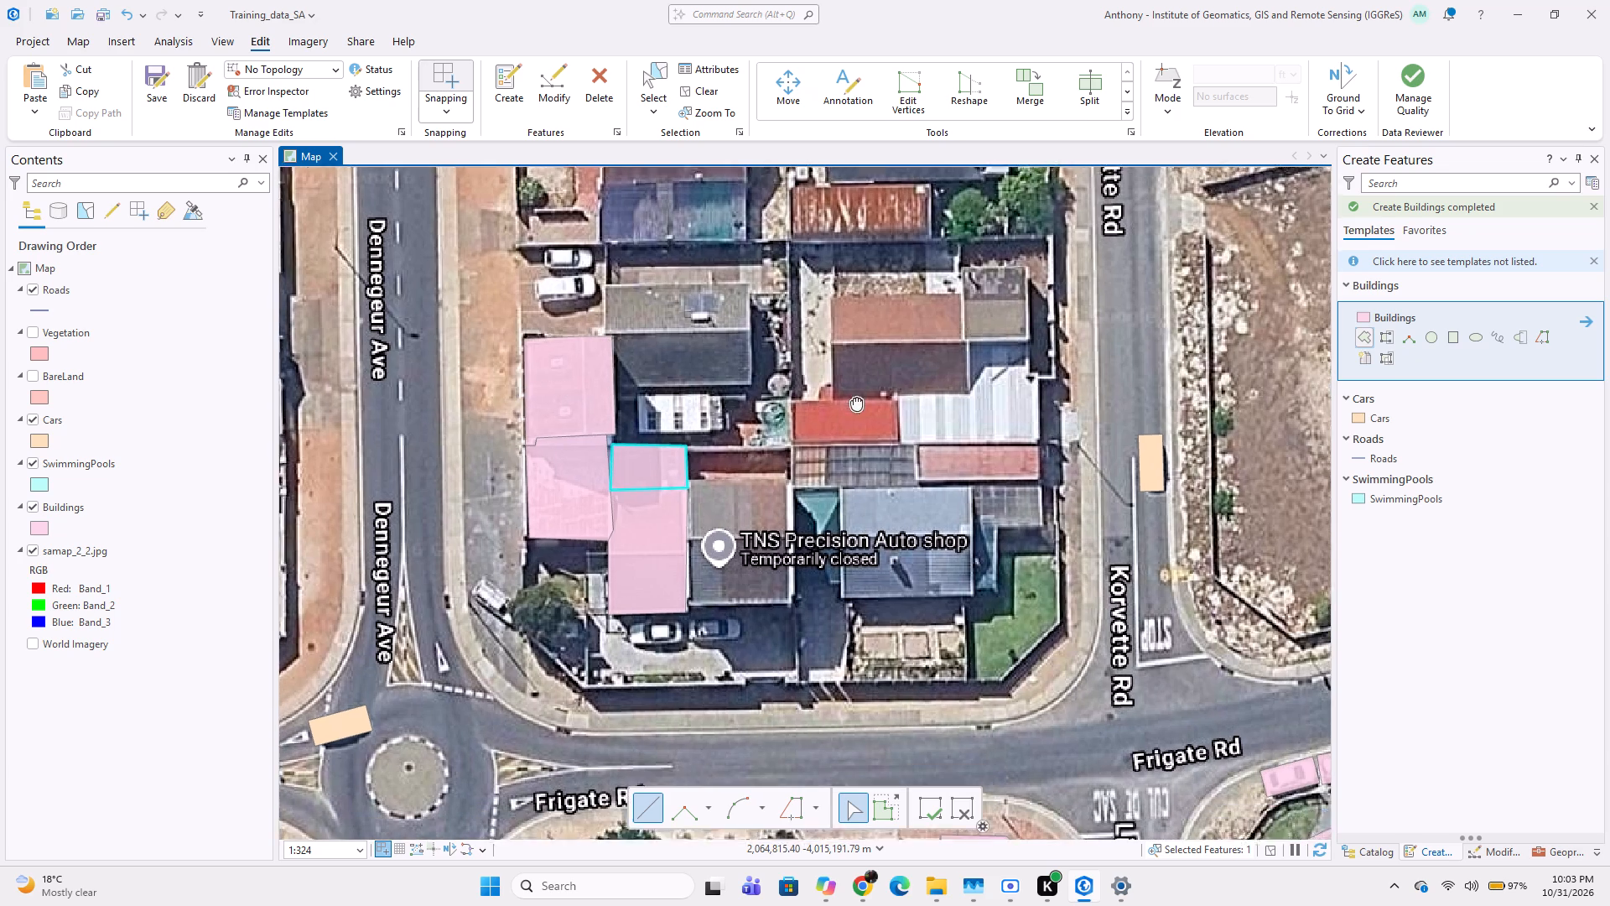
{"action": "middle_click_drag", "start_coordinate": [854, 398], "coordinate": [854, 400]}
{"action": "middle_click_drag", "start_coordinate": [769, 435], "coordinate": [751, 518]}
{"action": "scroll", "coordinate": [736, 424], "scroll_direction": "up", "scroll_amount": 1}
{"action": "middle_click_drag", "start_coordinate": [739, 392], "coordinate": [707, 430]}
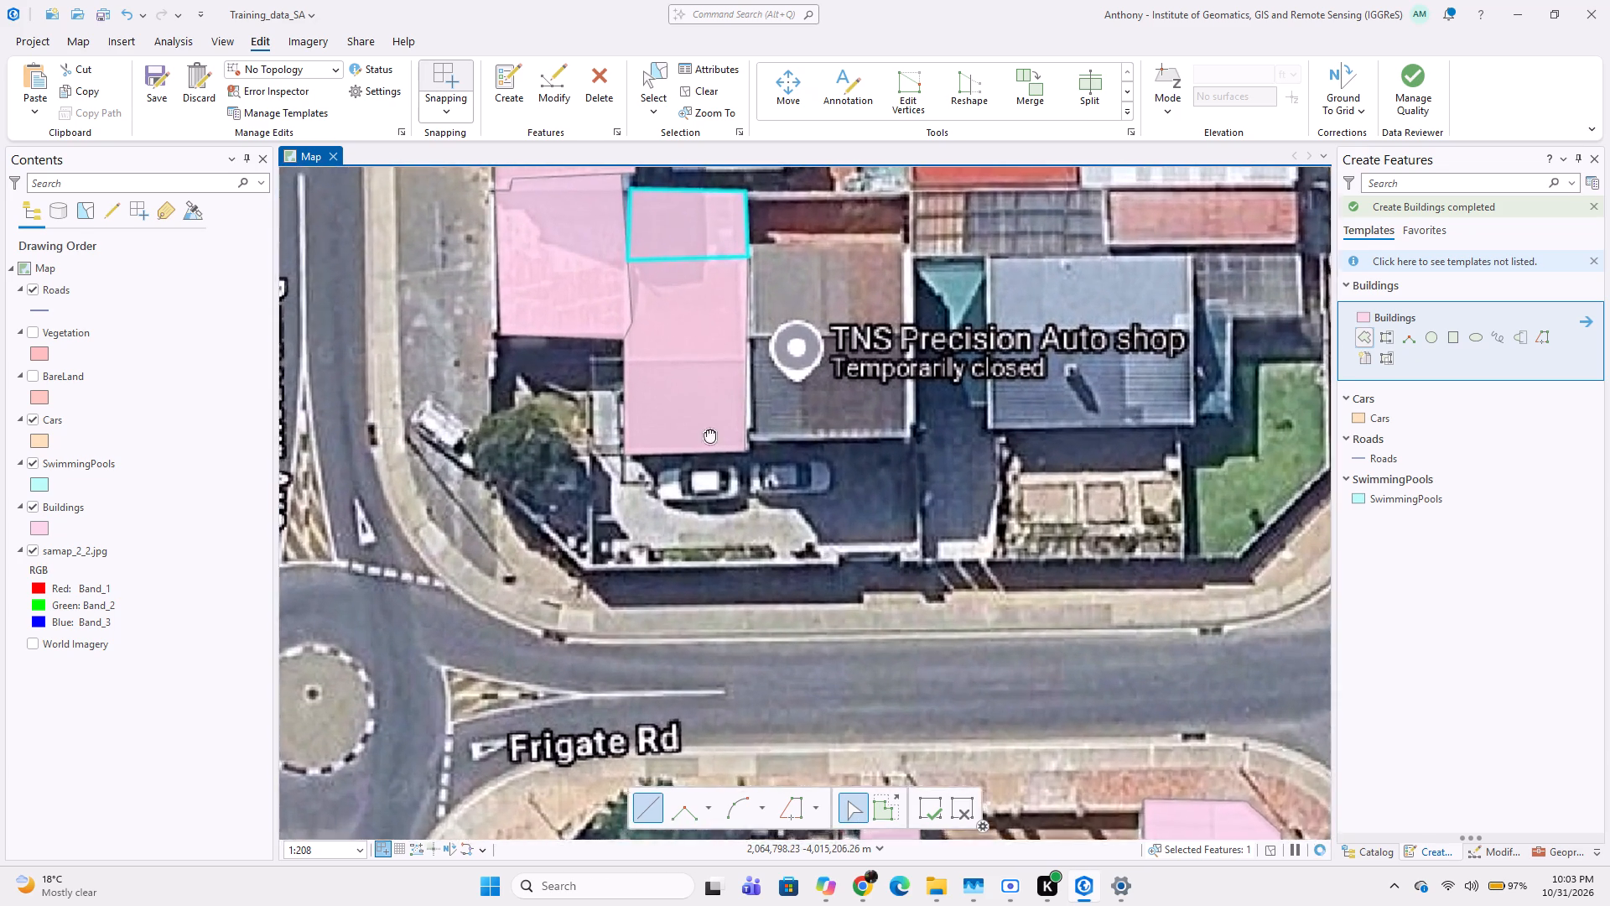
Digitize the grey-brown roofed building under the TNS Precision Auto shop marker as a Buildings polygon meeting its western neighbour's edge.
{"action": "middle_click_drag", "start_coordinate": [707, 430], "coordinate": [672, 459]}
{"action": "scroll", "coordinate": [672, 459], "scroll_direction": "down", "scroll_amount": 1}
{"action": "scroll", "coordinate": [695, 371], "scroll_direction": "up", "scroll_amount": 2}
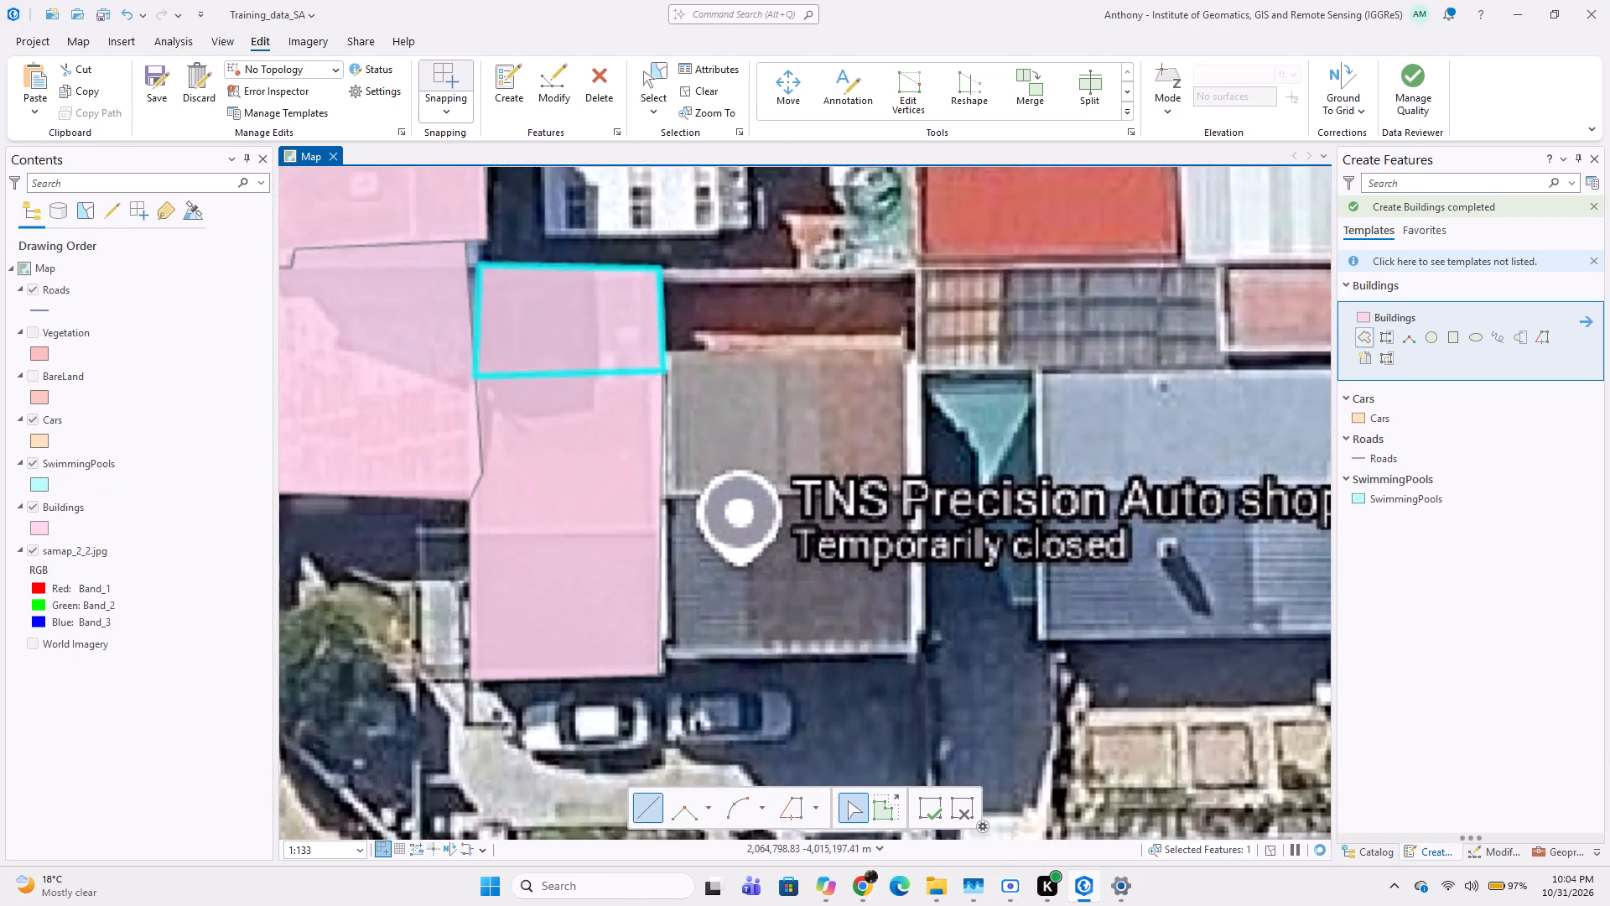
{"action": "left_click", "coordinate": [666, 367]}
{"action": "left_click", "coordinate": [666, 353]}
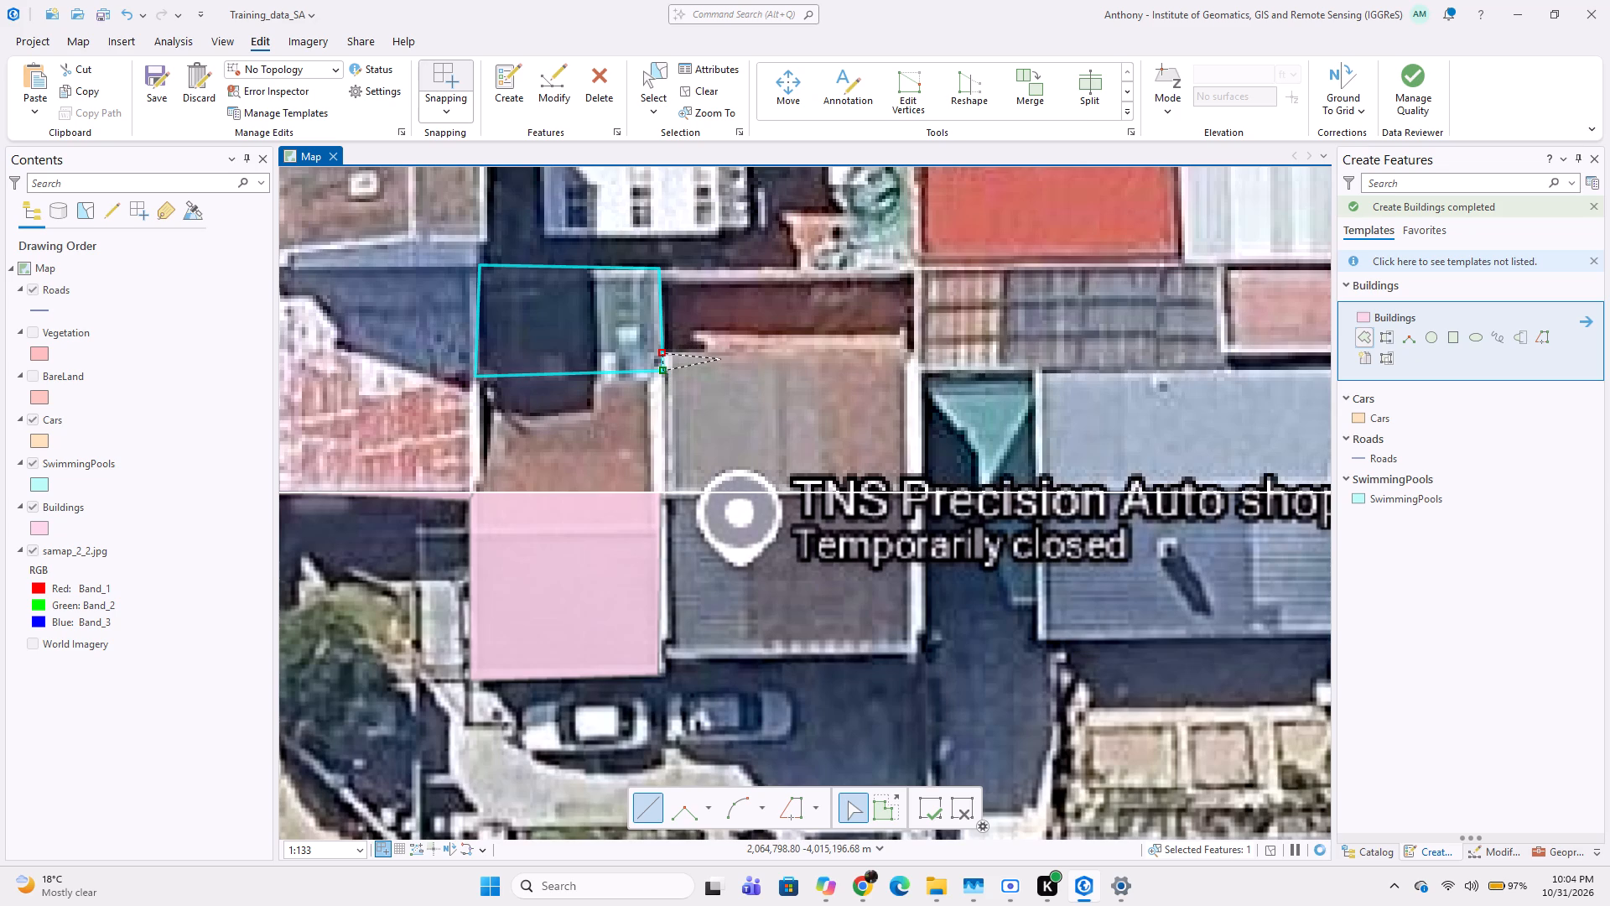
{"action": "left_click", "coordinate": [904, 347]}
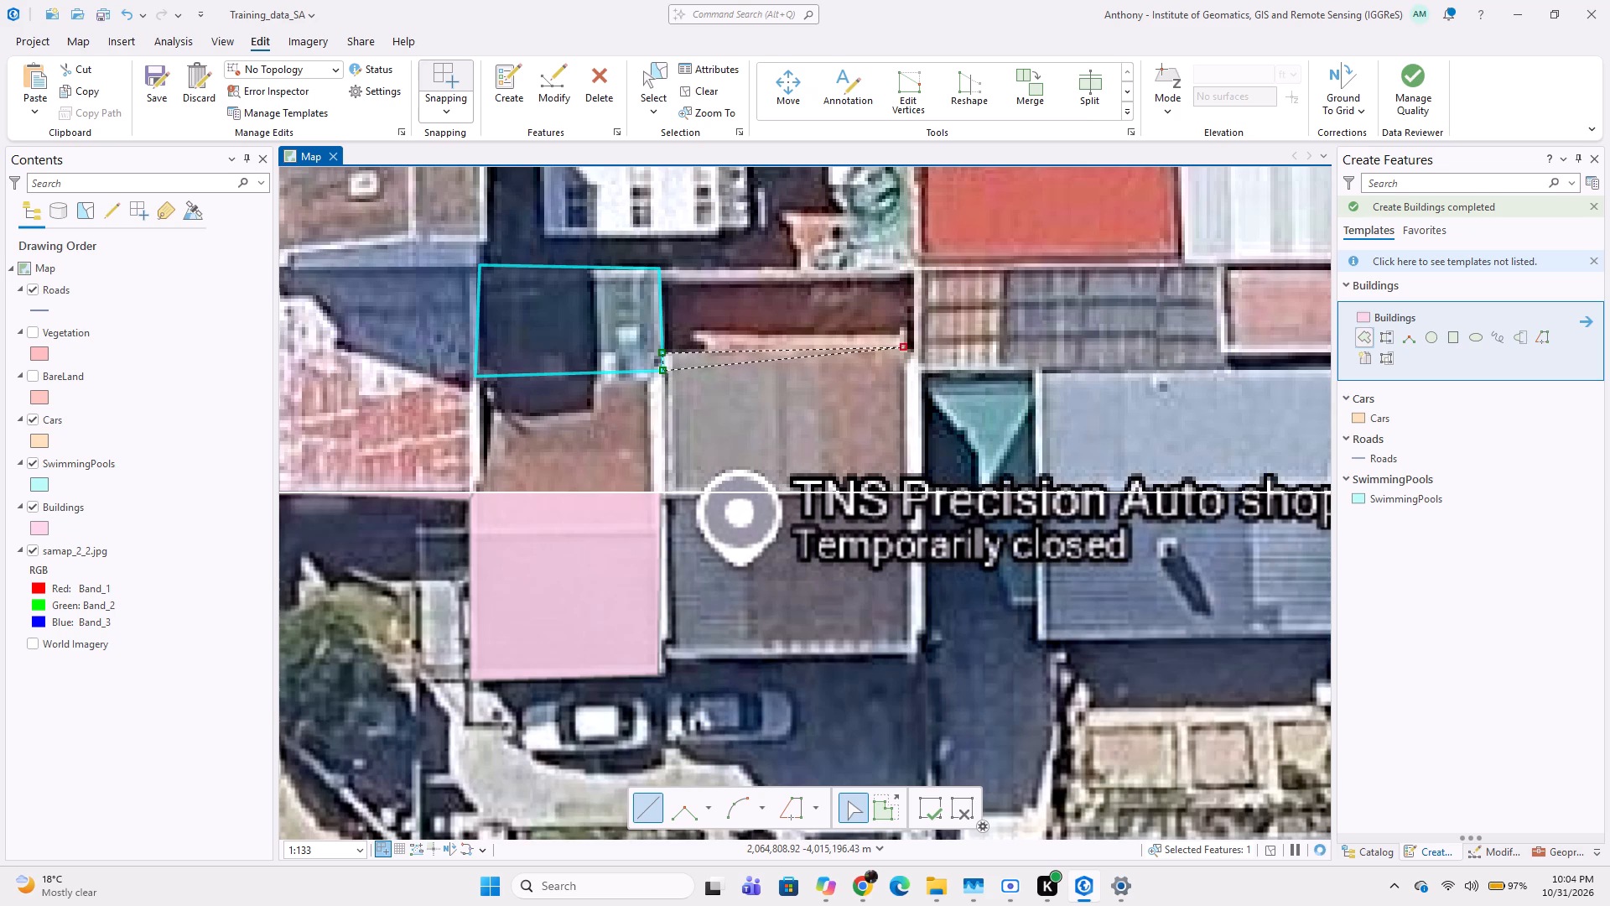
{"action": "left_click", "coordinate": [912, 350]}
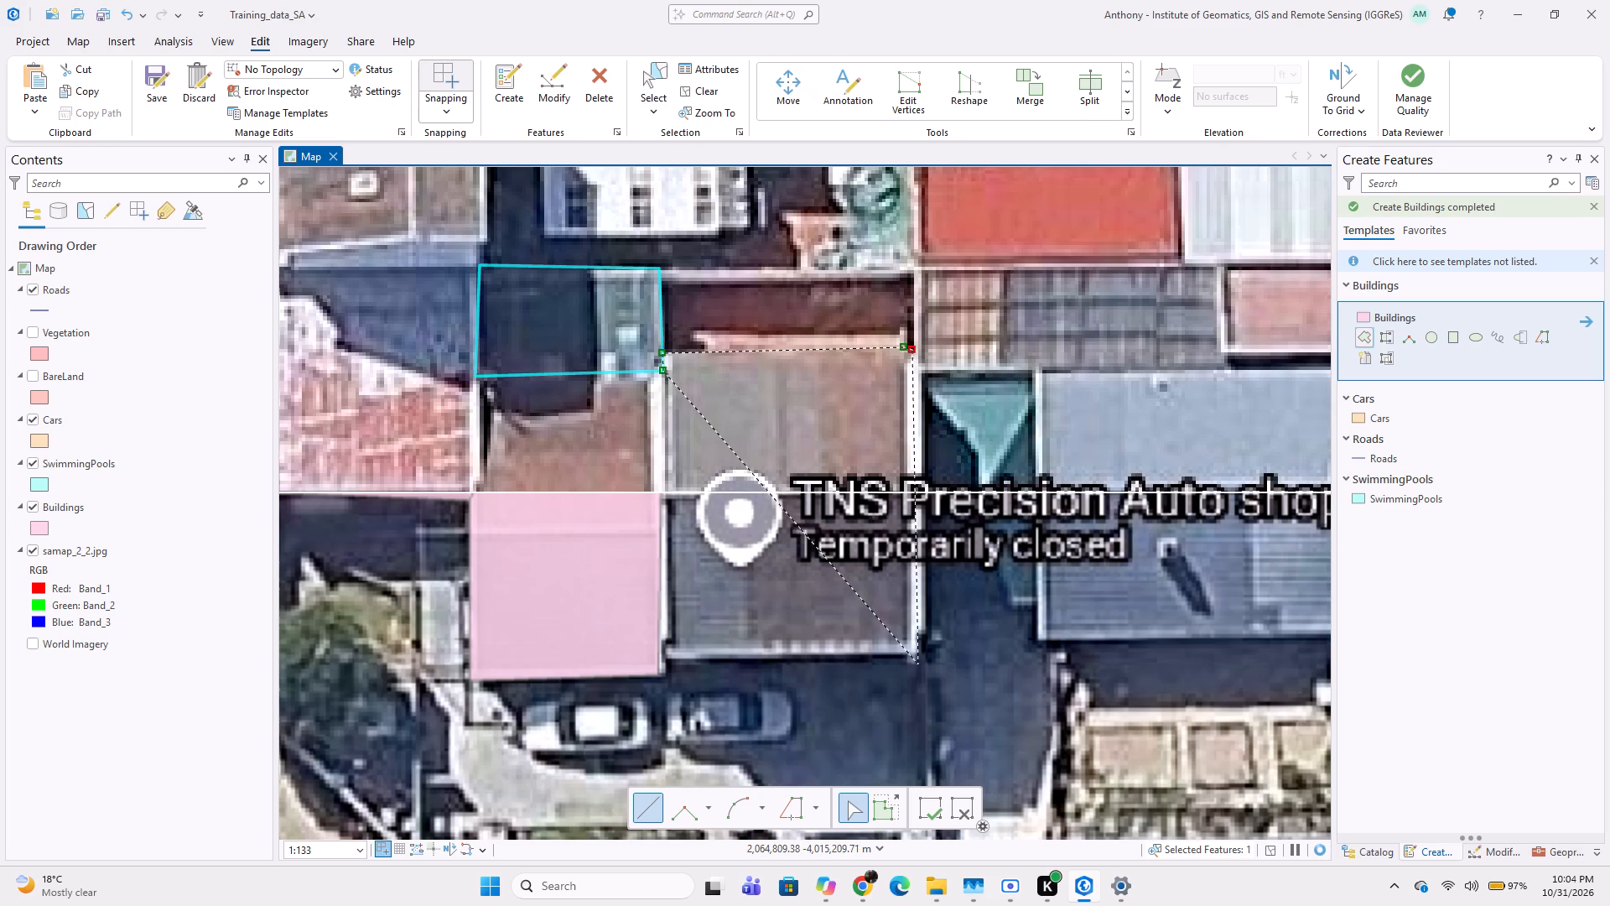
{"action": "left_click", "coordinate": [918, 662]}
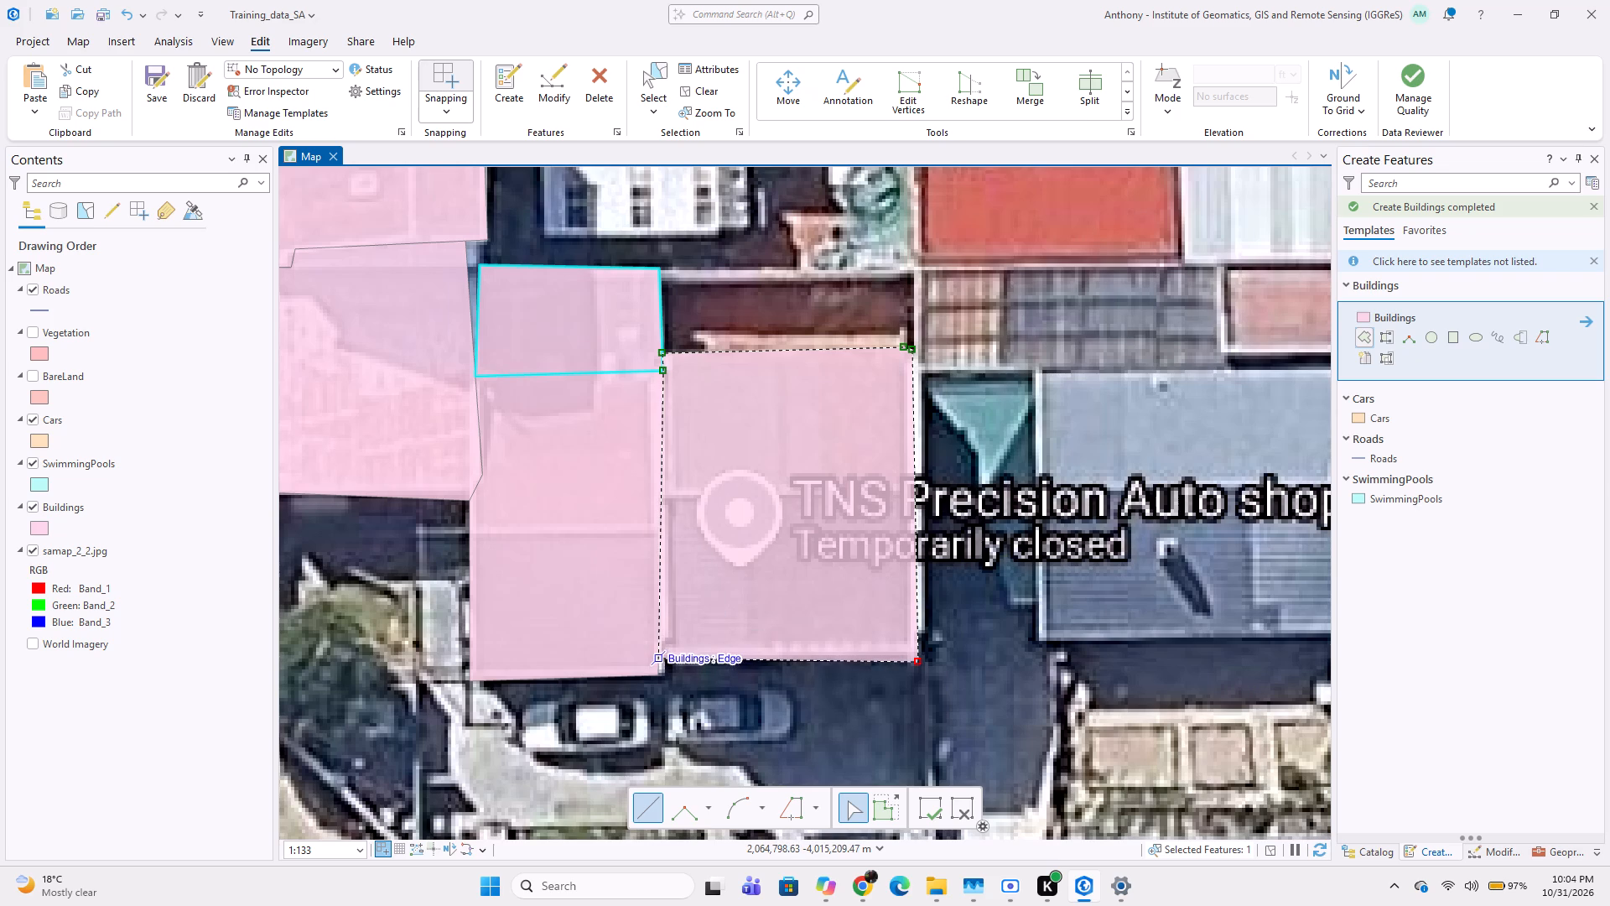
{"action": "double_click", "coordinate": [660, 659]}
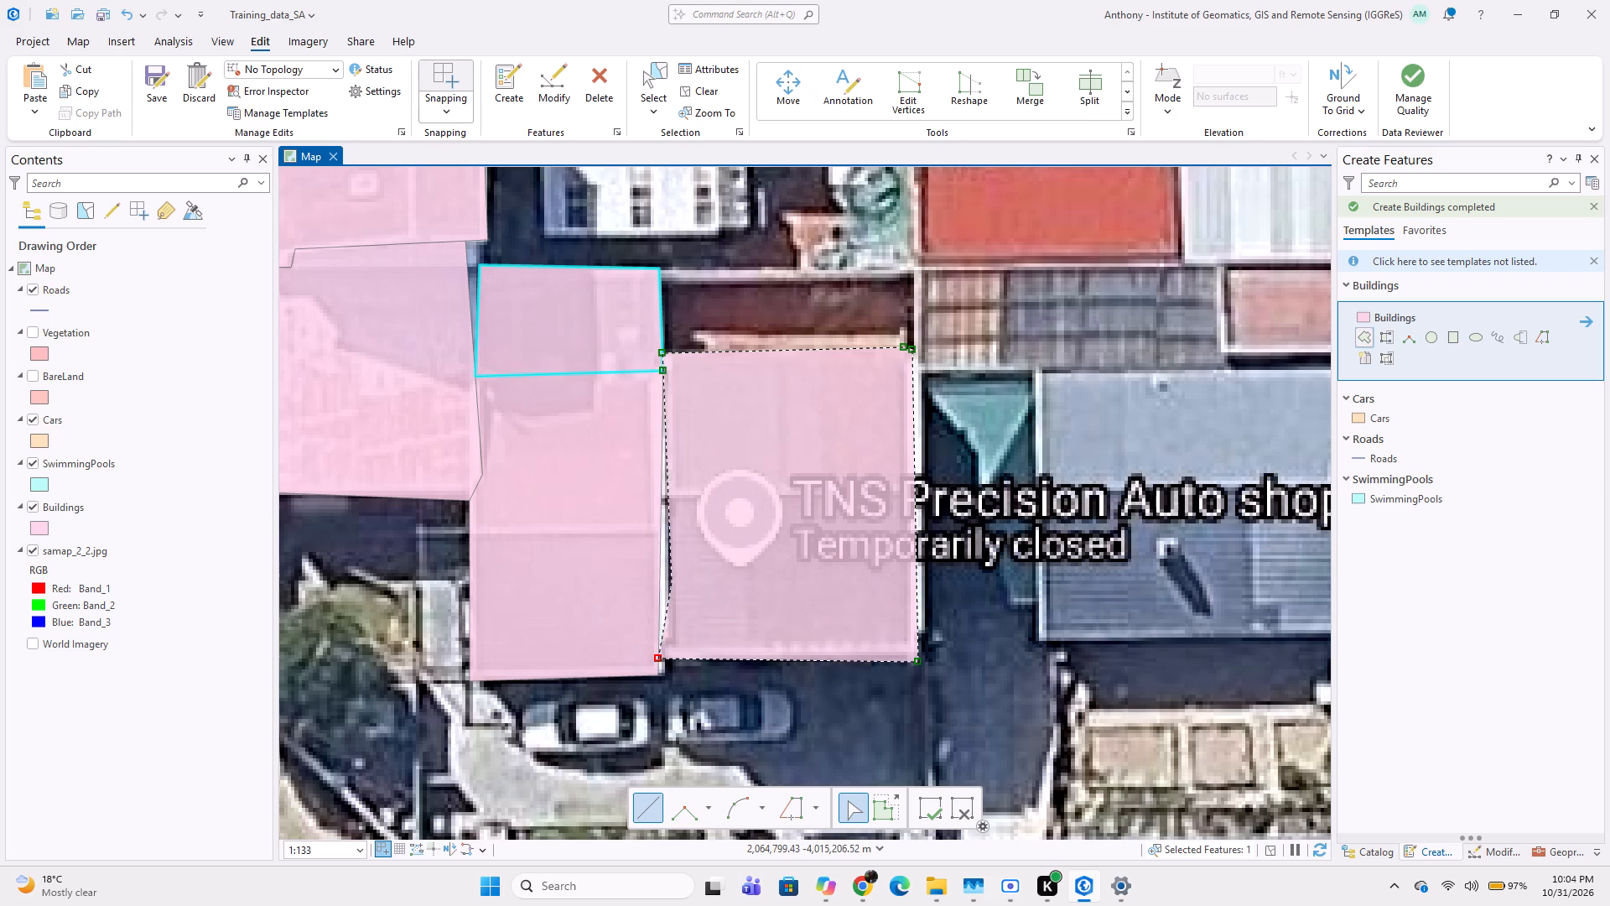
{"action": "double_click", "coordinate": [652, 574]}
Digitize the small teal-roofed structure directly east of the auto shop building as a four-sided Buildings polygon.
{"action": "scroll", "coordinate": [698, 549], "scroll_direction": "down", "scroll_amount": 2}
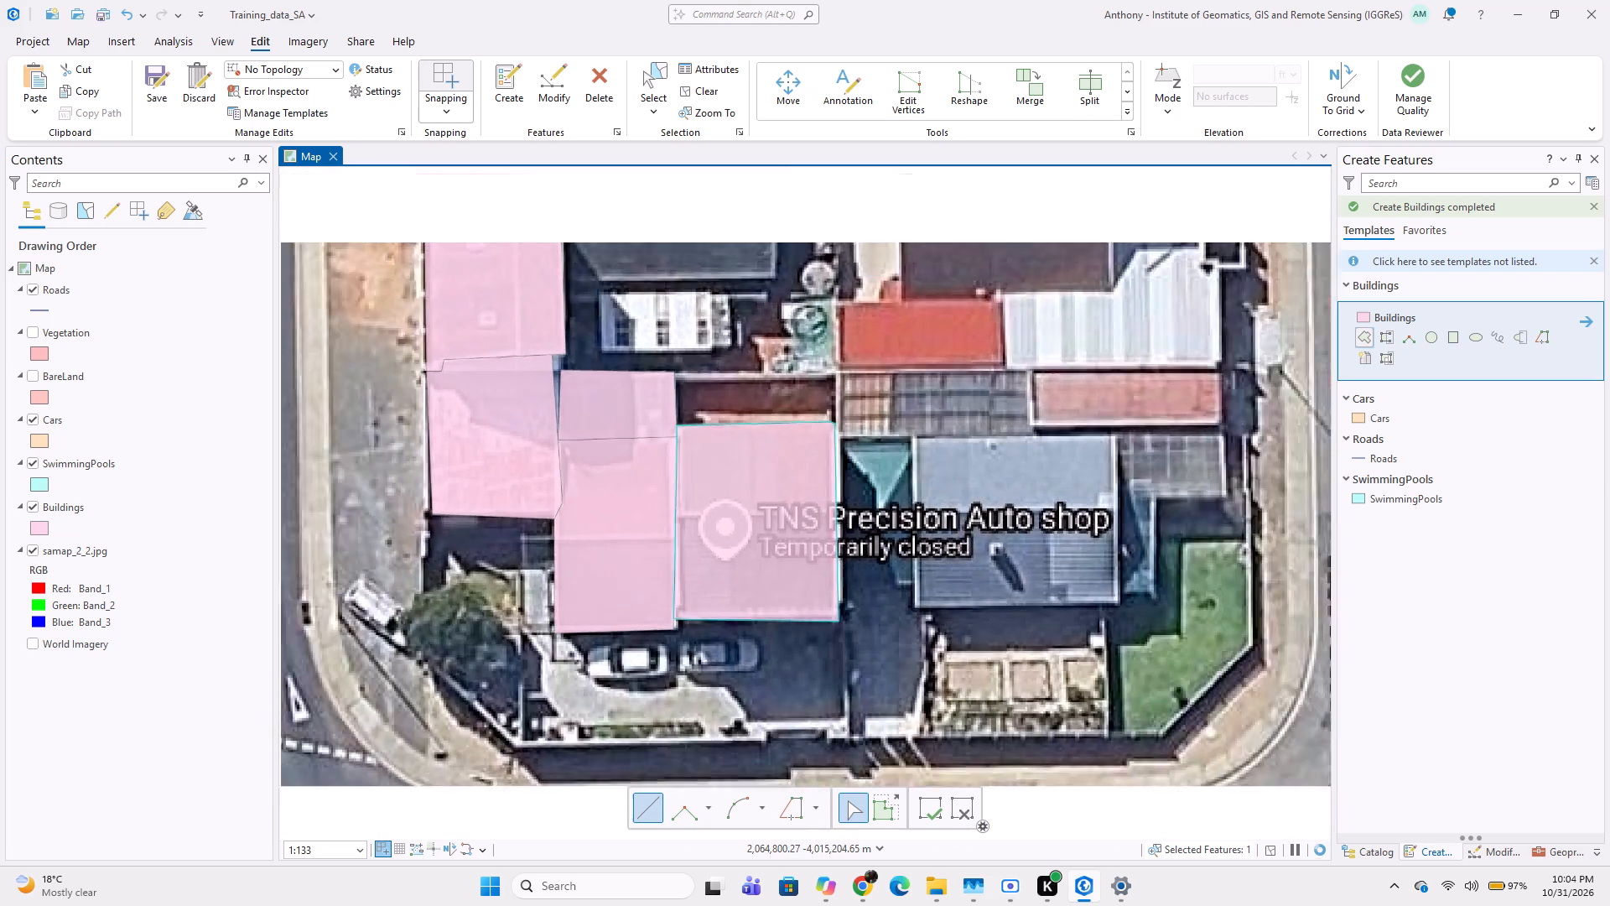
{"action": "middle_click_drag", "start_coordinate": [818, 565], "coordinate": [745, 556]}
{"action": "middle_click_drag", "start_coordinate": [716, 535], "coordinate": [730, 553]}
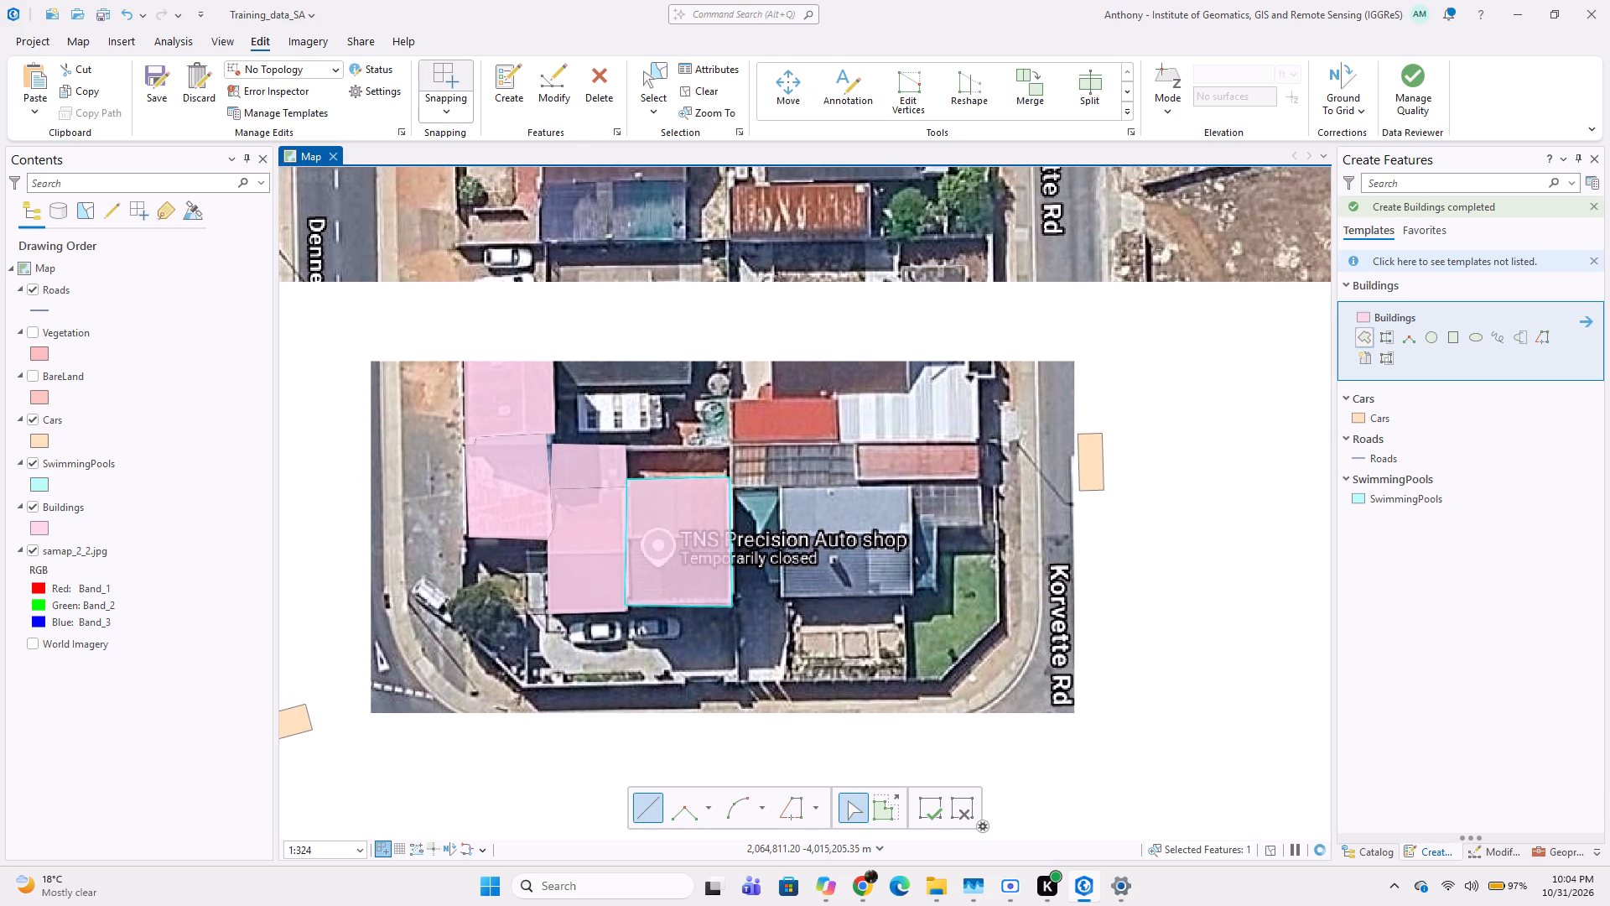
{"action": "scroll", "coordinate": [757, 488], "scroll_direction": "up", "scroll_amount": 1}
{"action": "left_click", "coordinate": [716, 491]}
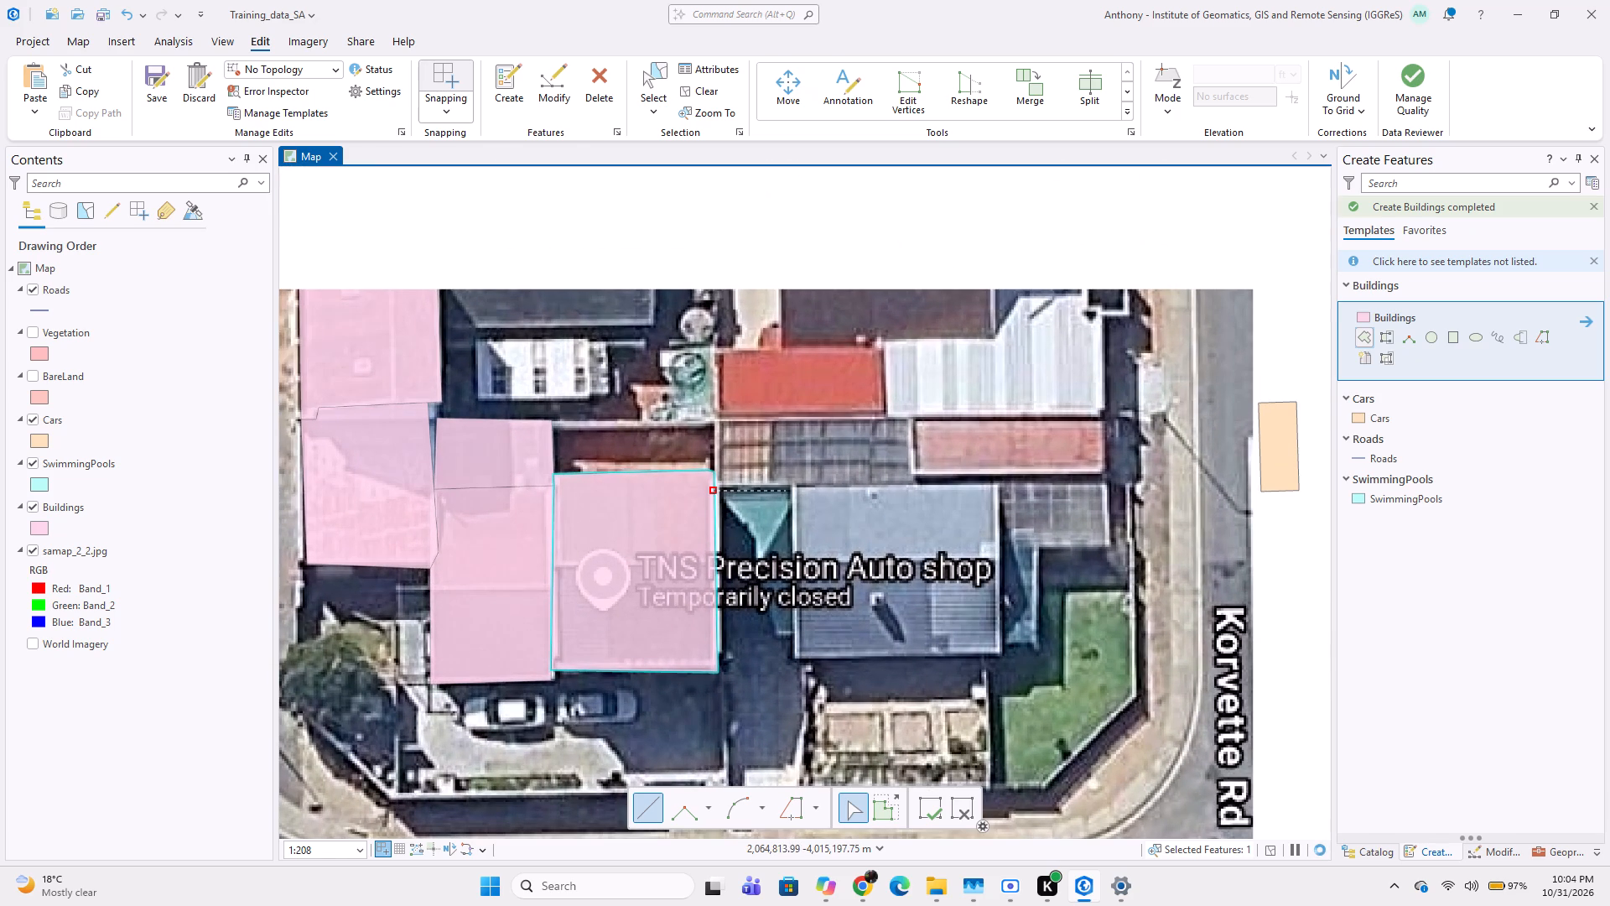
{"action": "left_click", "coordinate": [789, 491]}
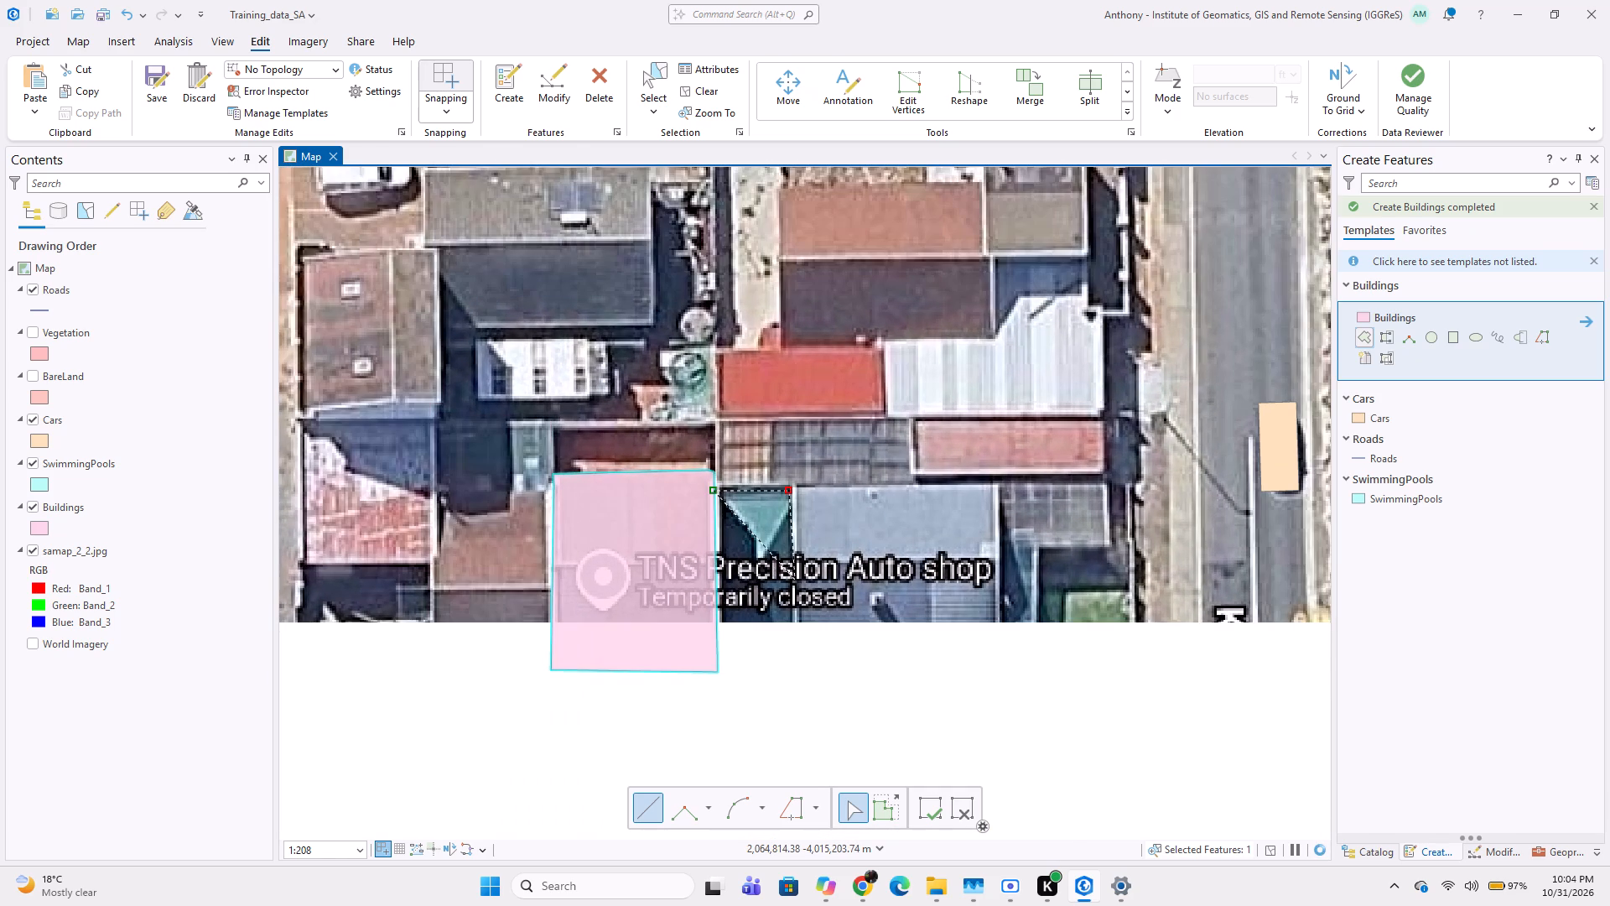
{"action": "left_click", "coordinate": [795, 580]}
{"action": "double_click", "coordinate": [713, 585]}
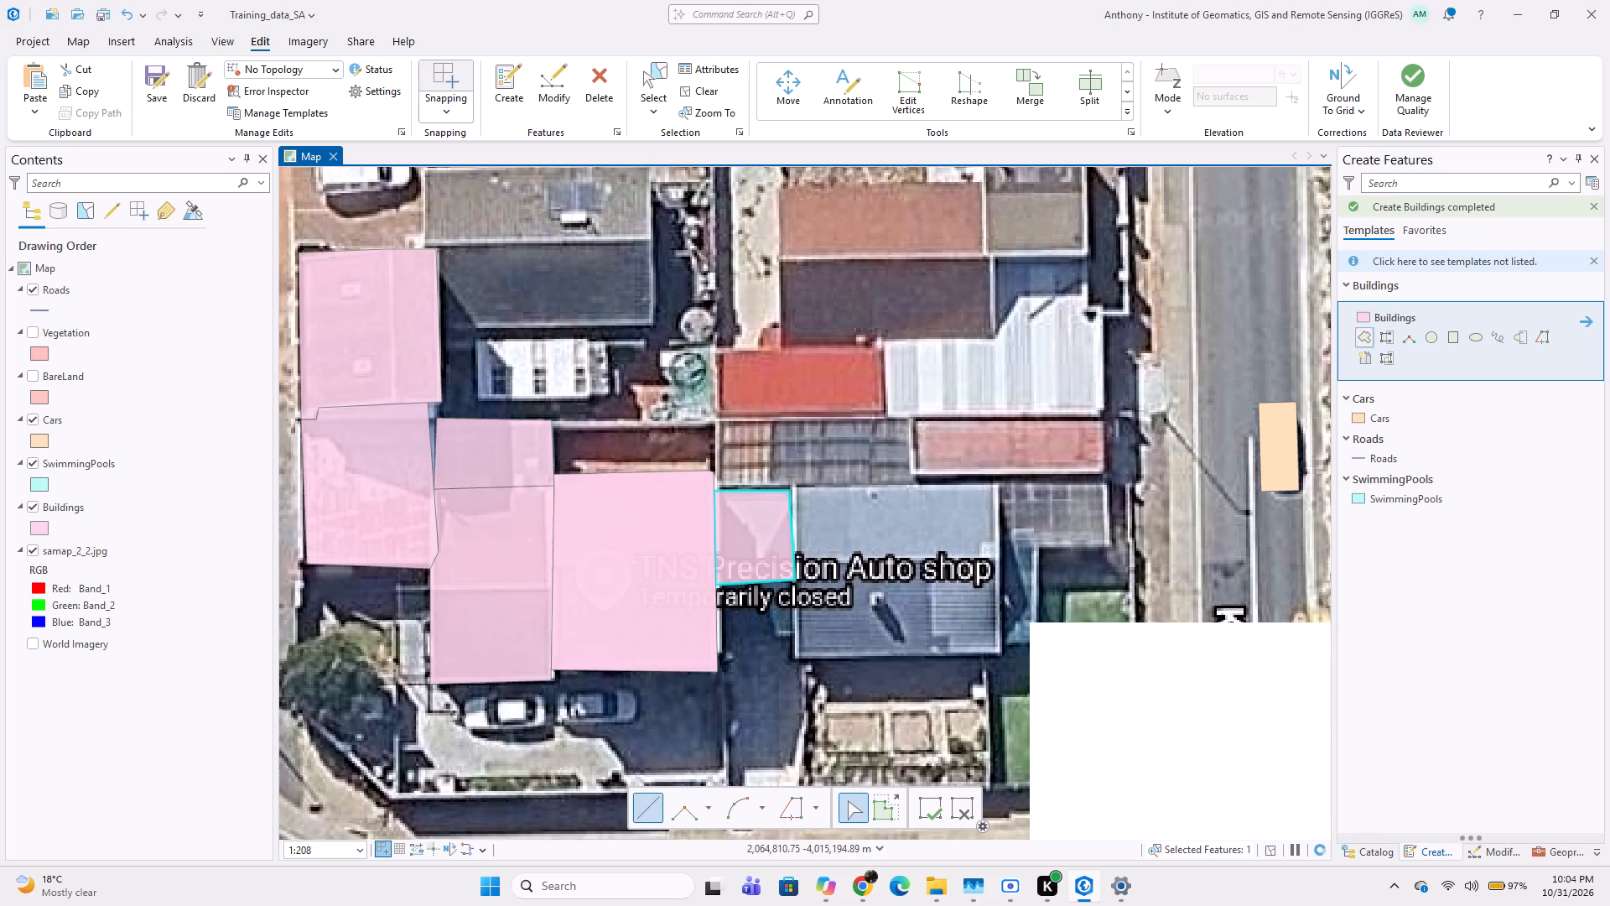
Digitize the grid-roofed structure north of the teal-roofed one as a Buildings polygon, starting from the auto shop polygon's northeast corner.
{"action": "left_click", "coordinate": [713, 473]}
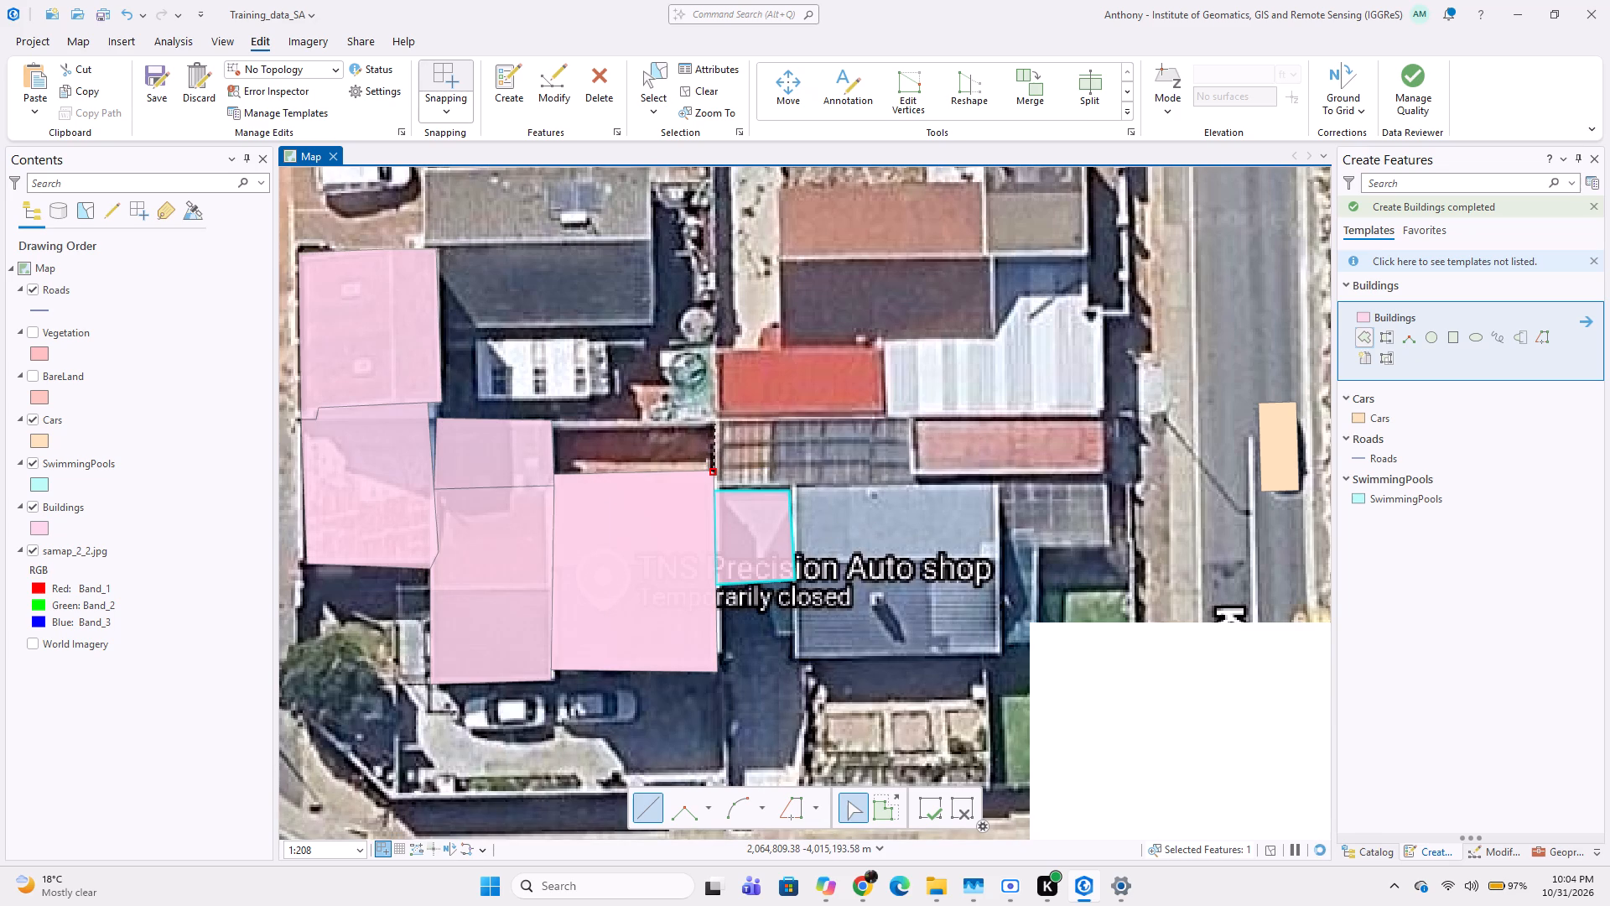
{"action": "left_click", "coordinate": [715, 418]}
{"action": "left_click", "coordinate": [915, 418]}
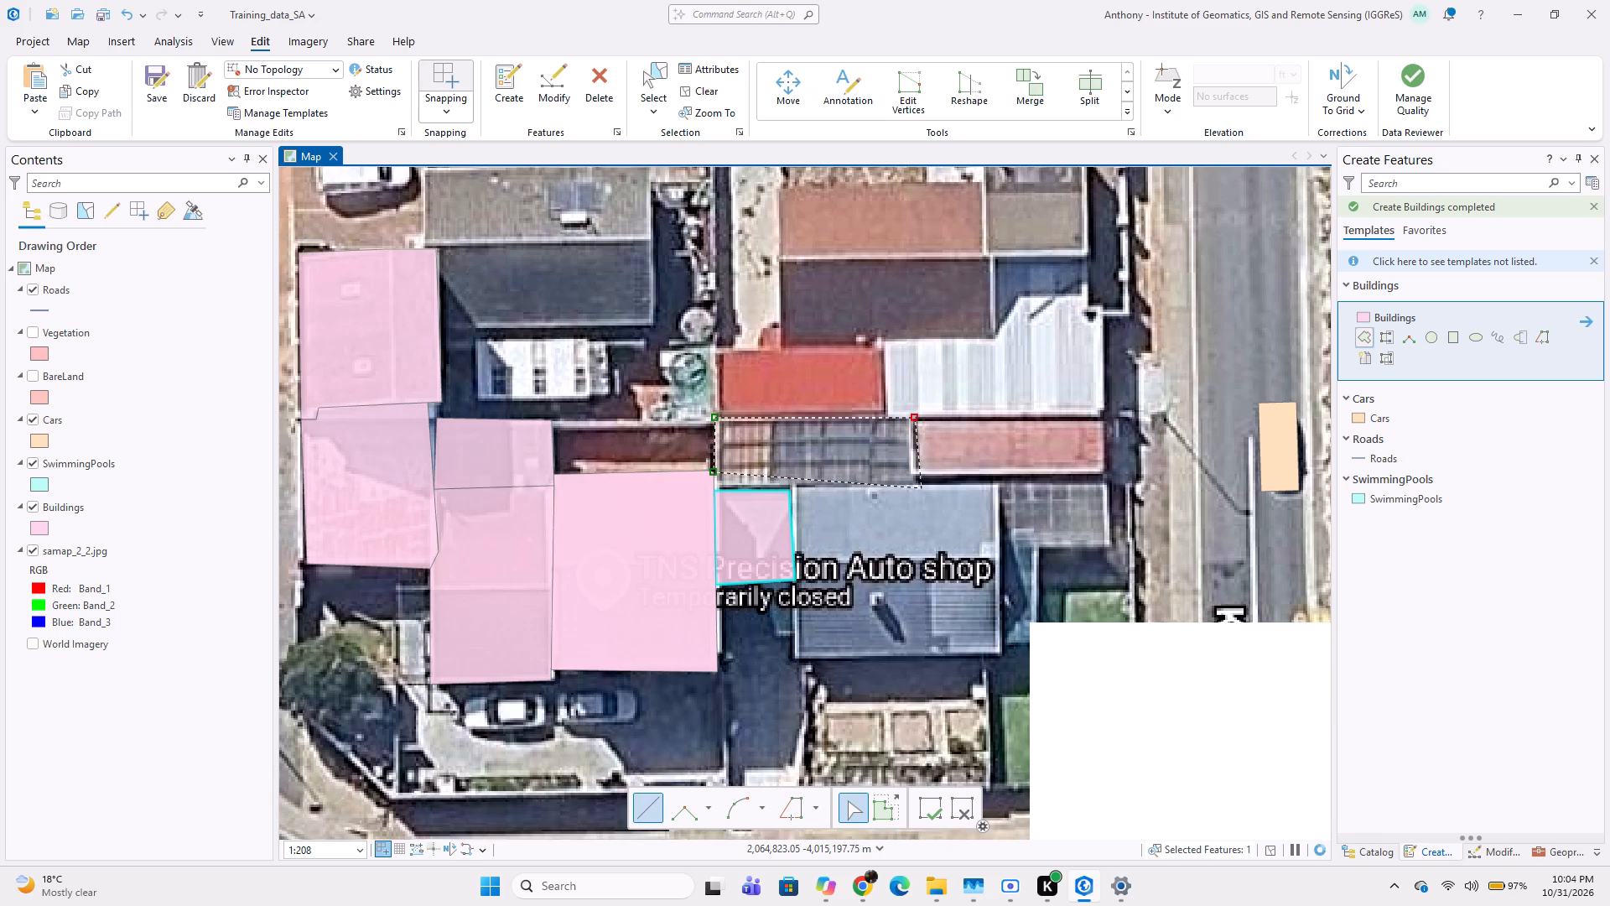
{"action": "left_click", "coordinate": [918, 482]}
{"action": "left_click", "coordinate": [783, 494]}
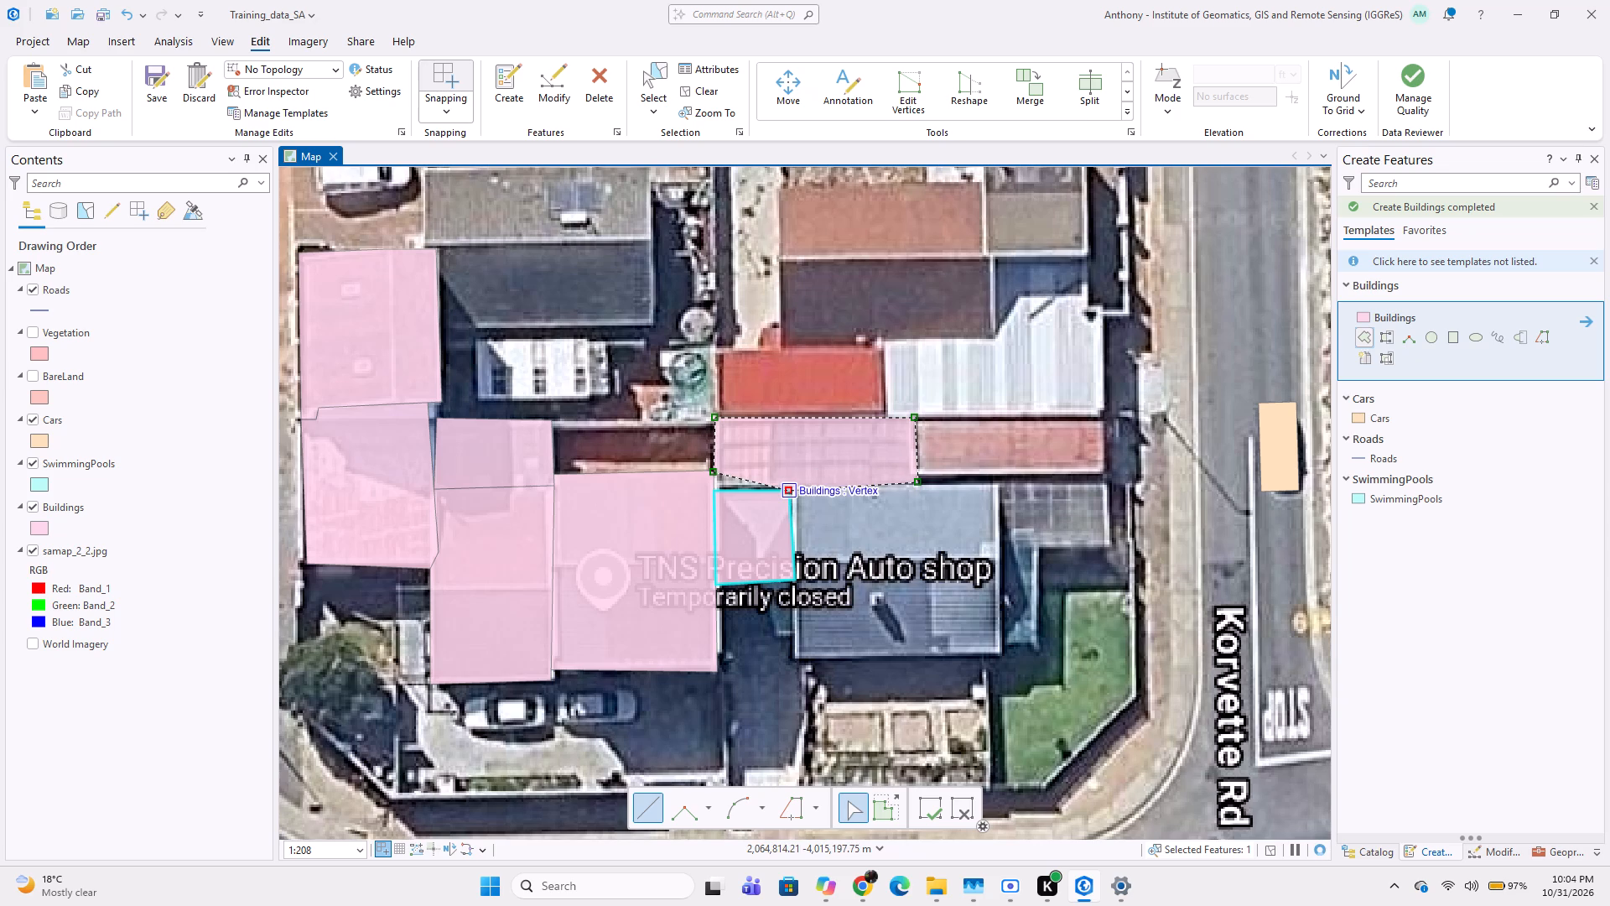
{"action": "double_click", "coordinate": [719, 488]}
Digitize the large blue-grey roofed building east of the teal-roofed structure as a Buildings polygon meeting the neighbouring polygons.
{"action": "middle_click_drag", "start_coordinate": [889, 533], "coordinate": [792, 509]}
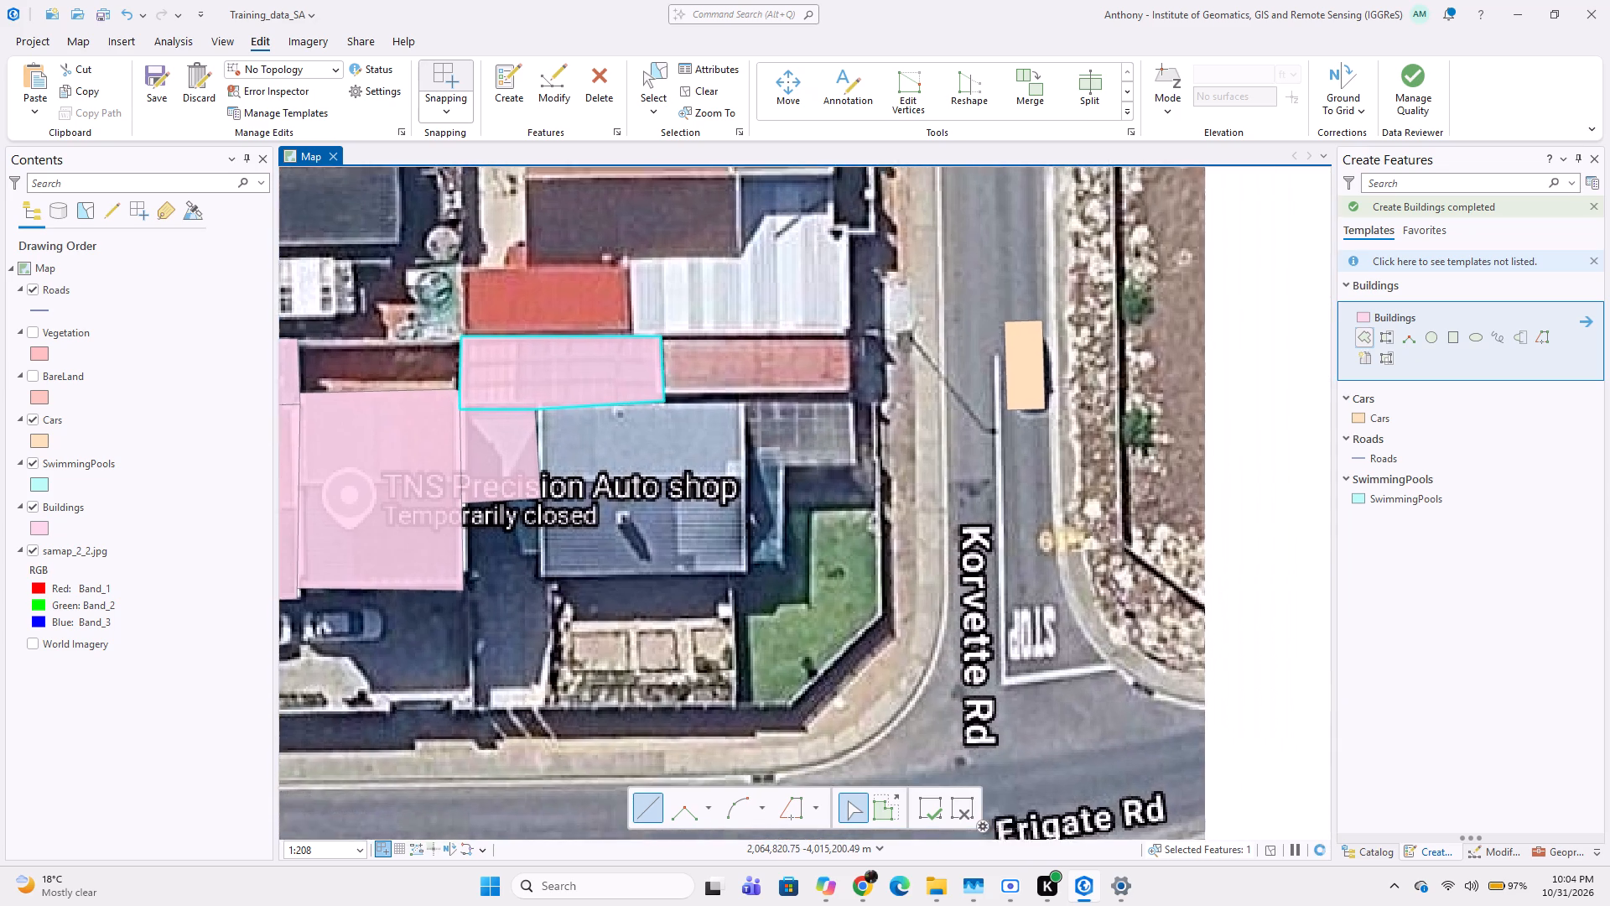
{"action": "left_click", "coordinate": [587, 377]}
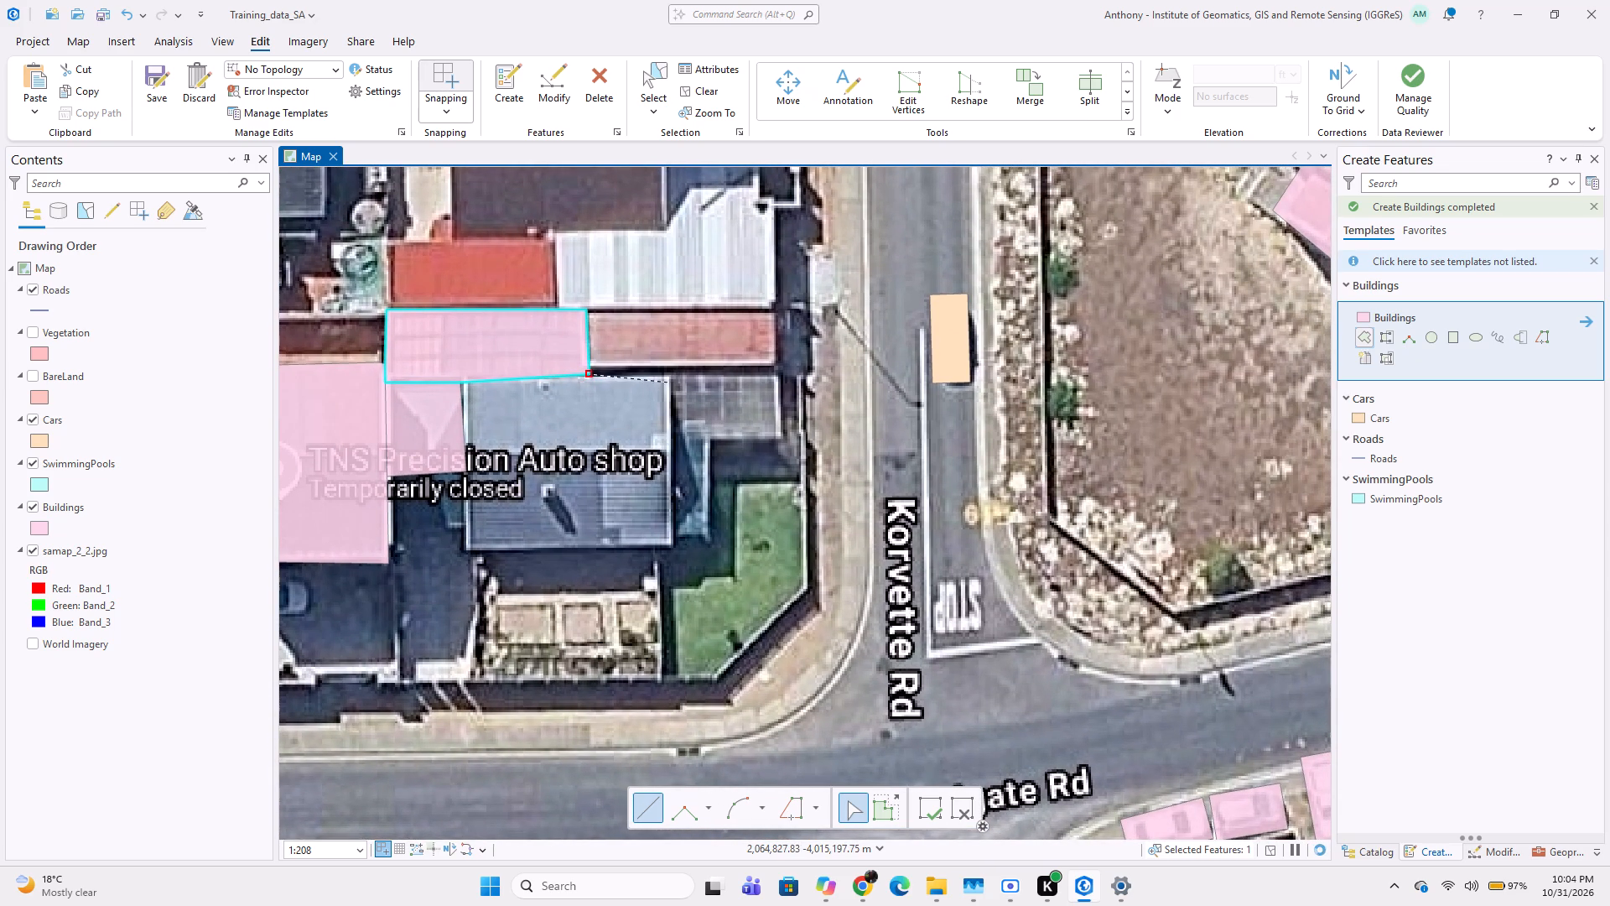
{"action": "left_click", "coordinate": [666, 374]}
{"action": "left_click", "coordinate": [666, 544]}
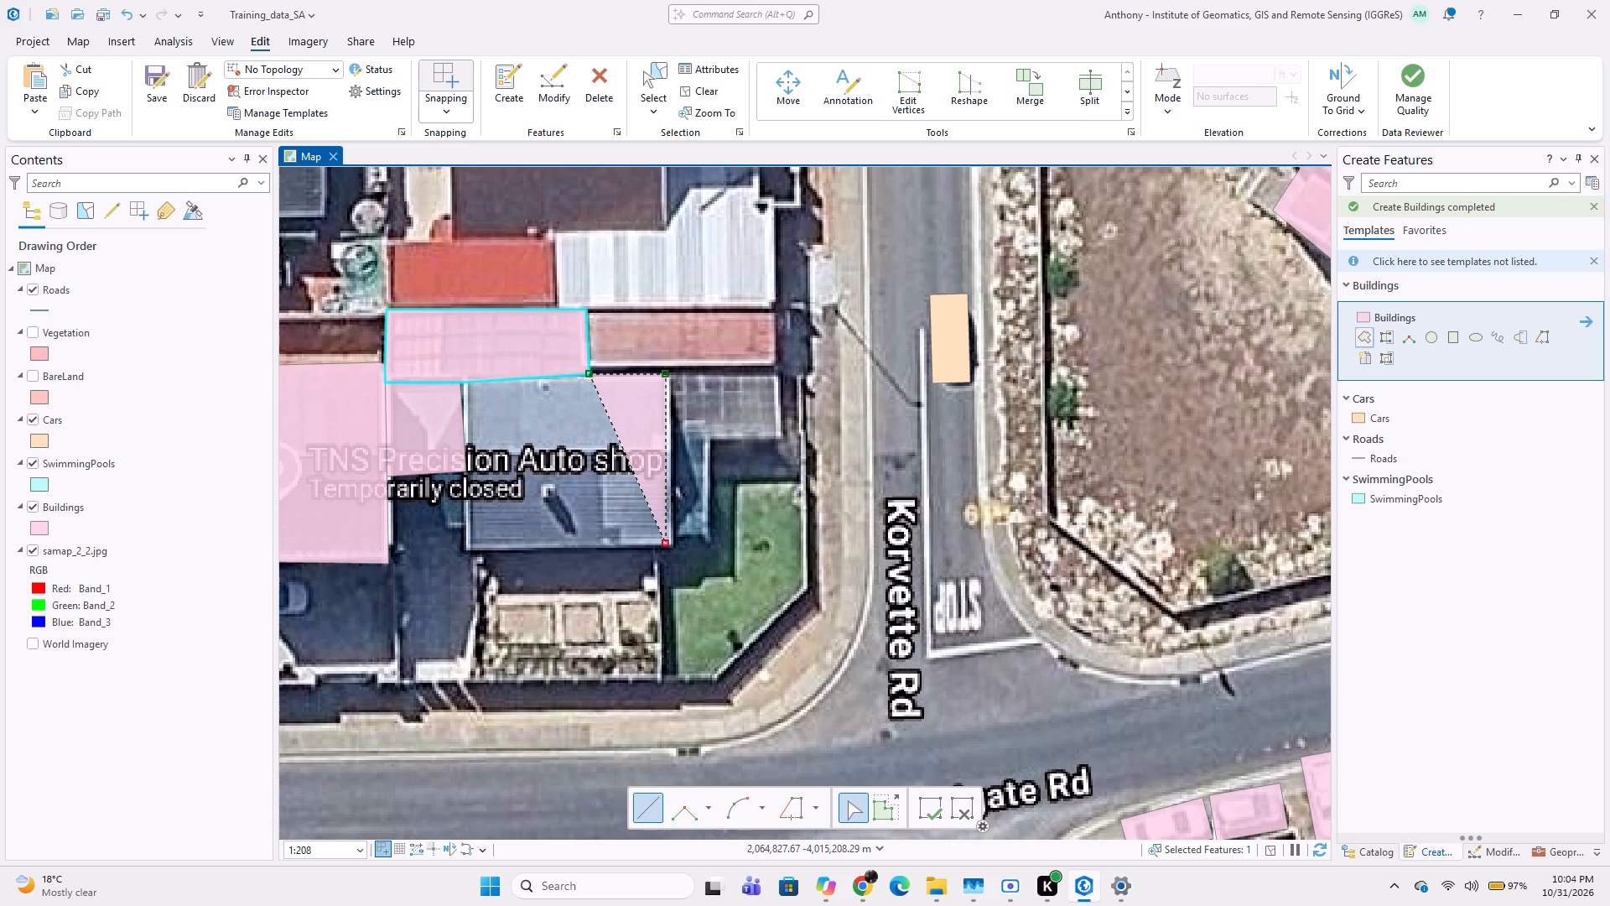
{"action": "left_click", "coordinate": [466, 549]}
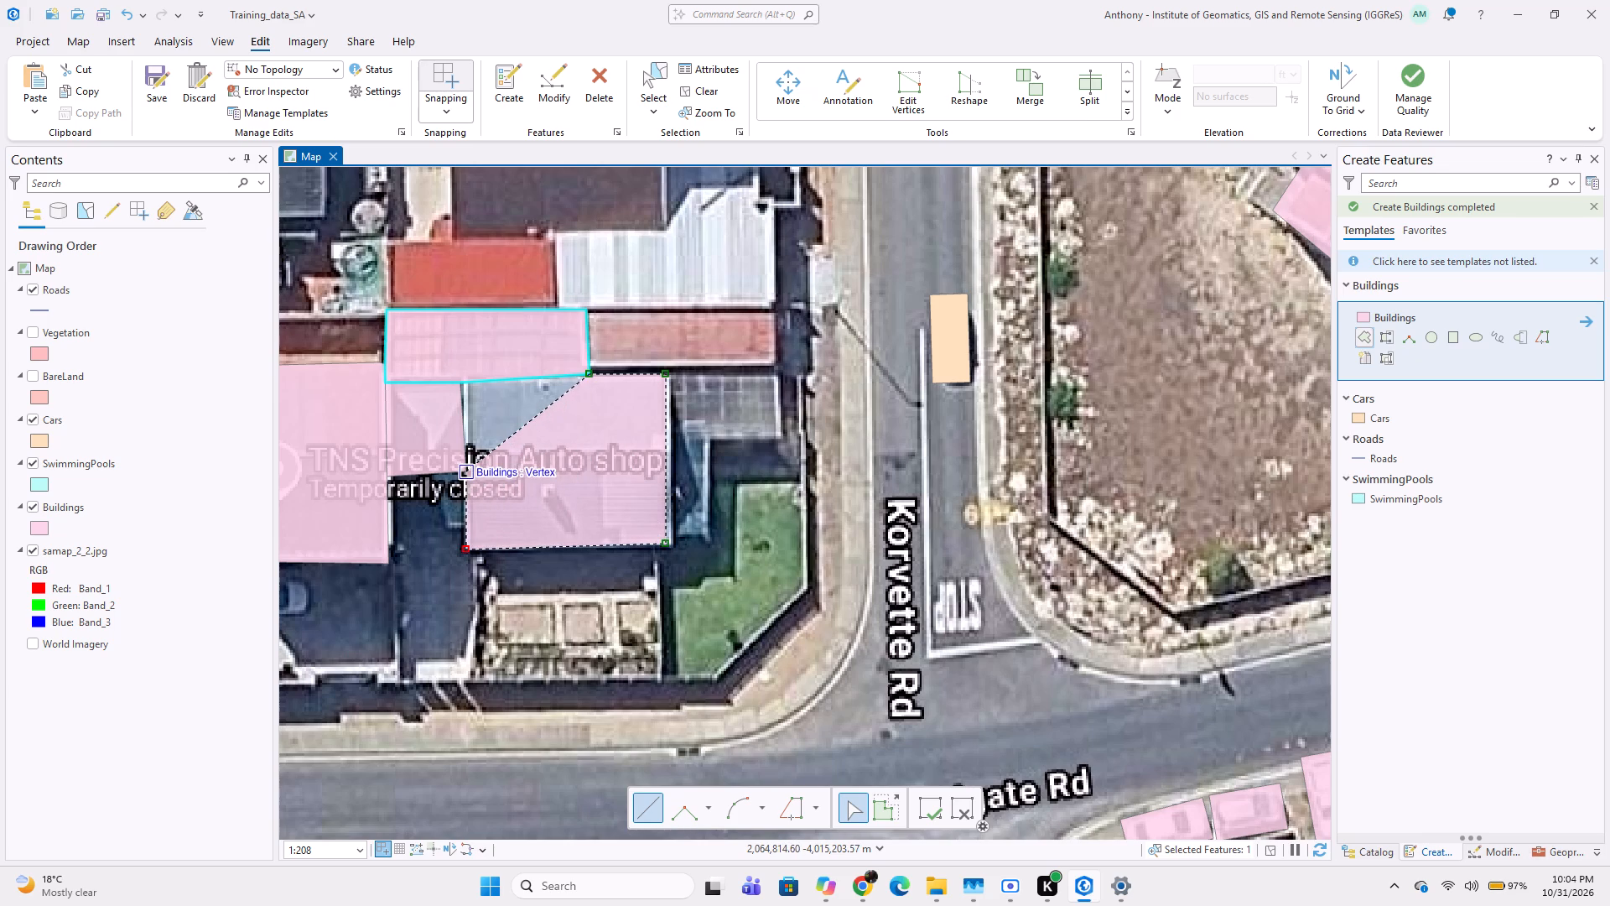
{"action": "left_click", "coordinate": [469, 471]}
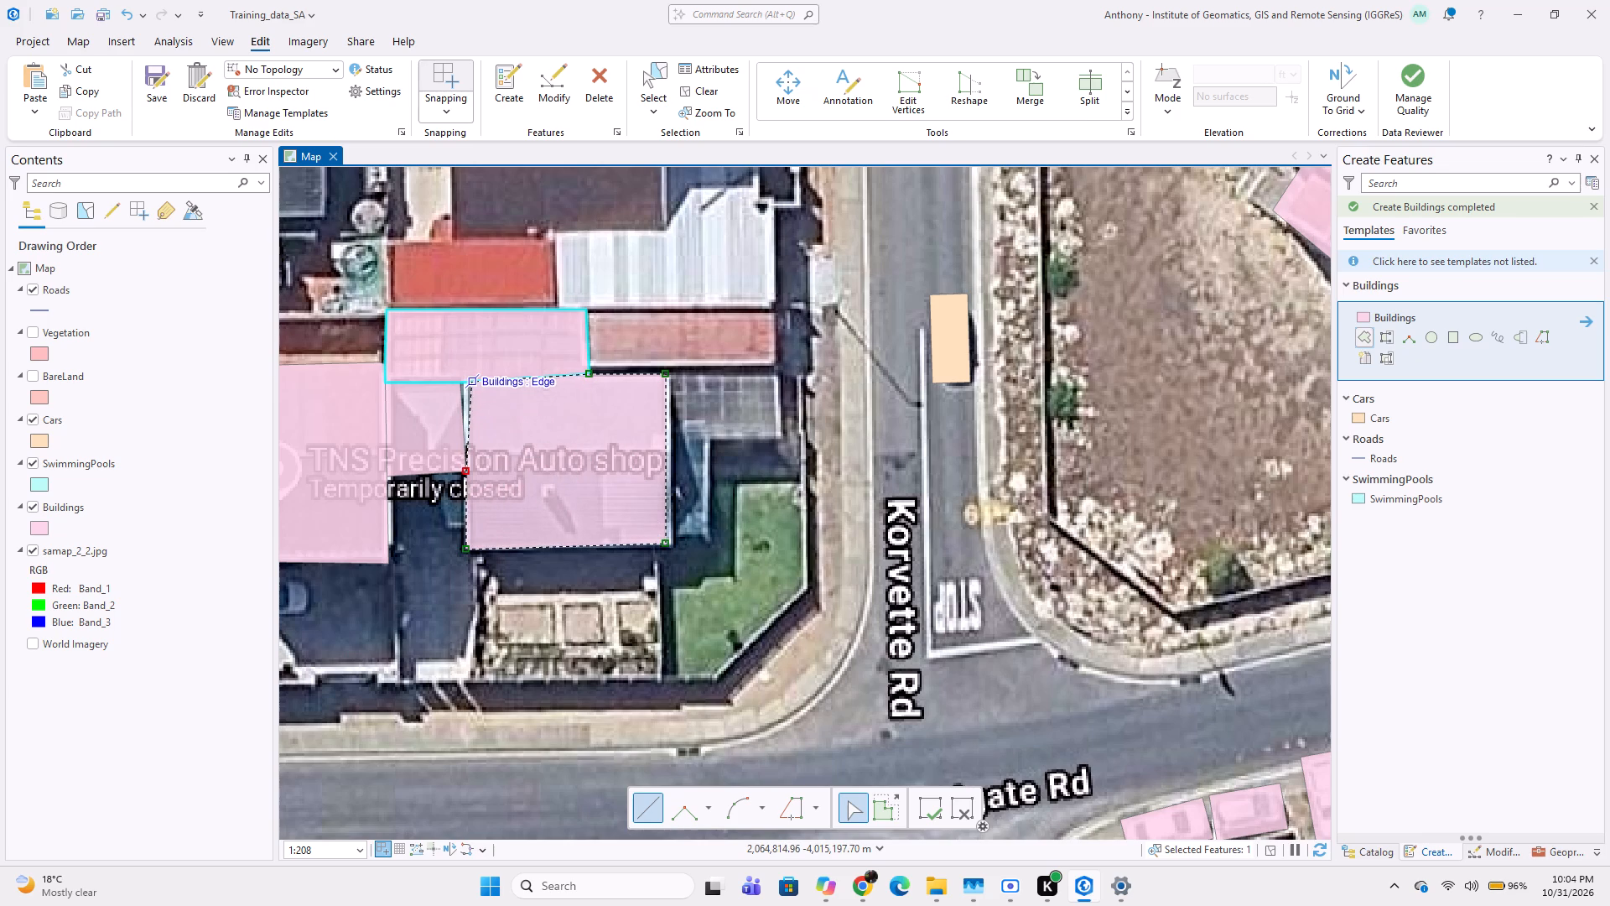
{"action": "scroll", "coordinate": [478, 377], "scroll_direction": "up", "scroll_amount": 2}
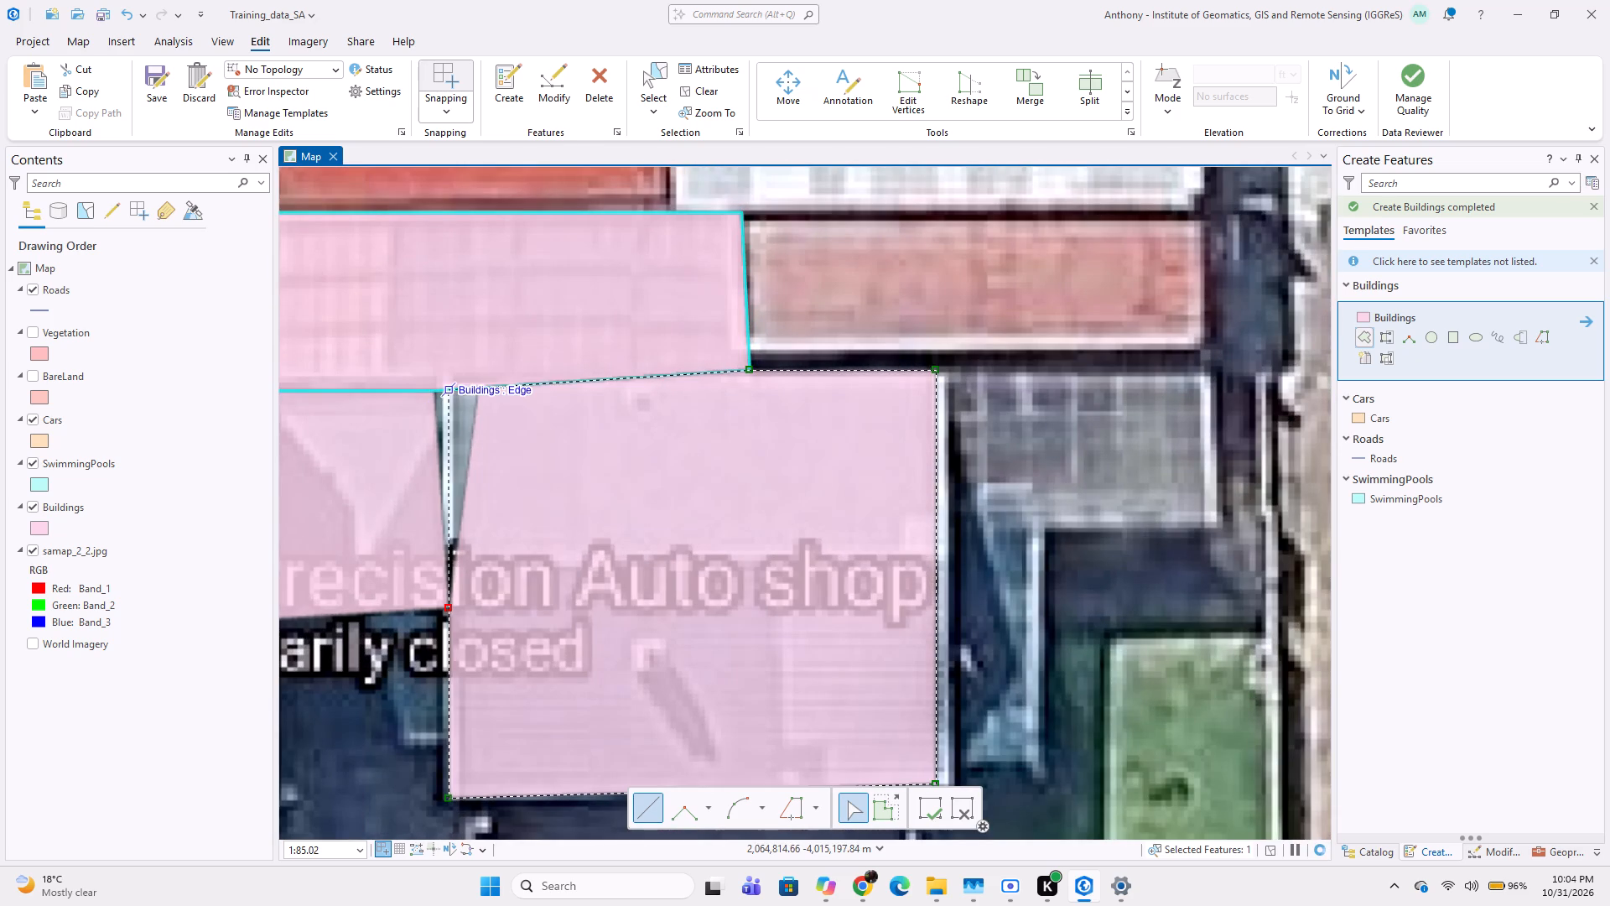
{"action": "double_click", "coordinate": [449, 392]}
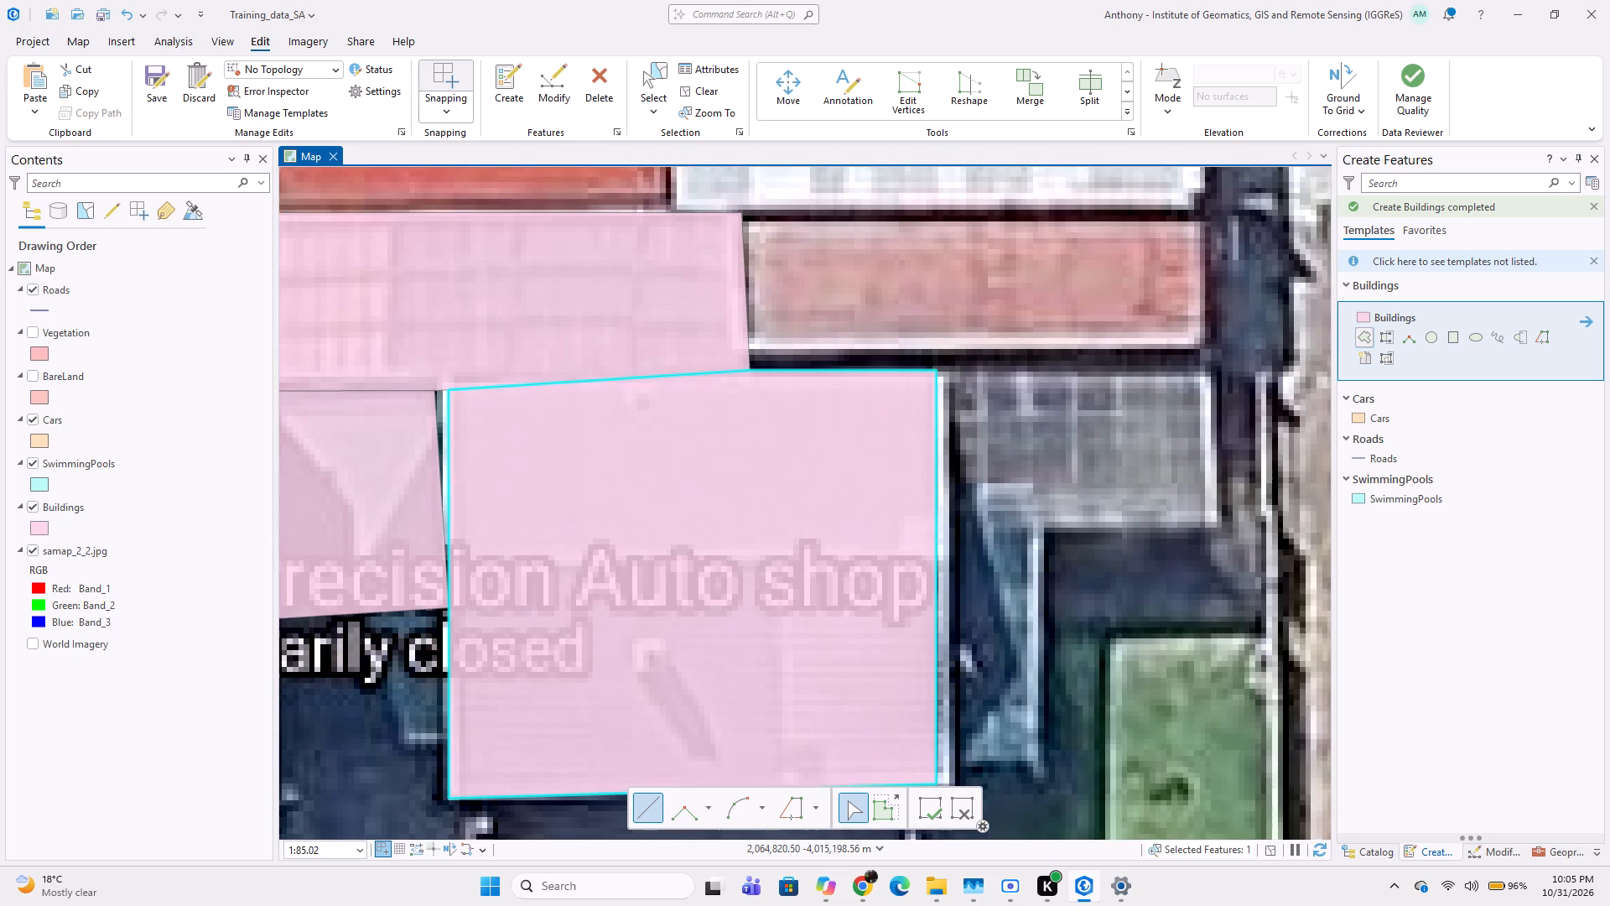
Digitize the white car parked south of the auto shop block as a five-vertex Cars polygon.
{"action": "scroll", "coordinate": [669, 421], "scroll_direction": "down", "scroll_amount": 2}
{"action": "middle_click_drag", "start_coordinate": [599, 432], "coordinate": [672, 315]}
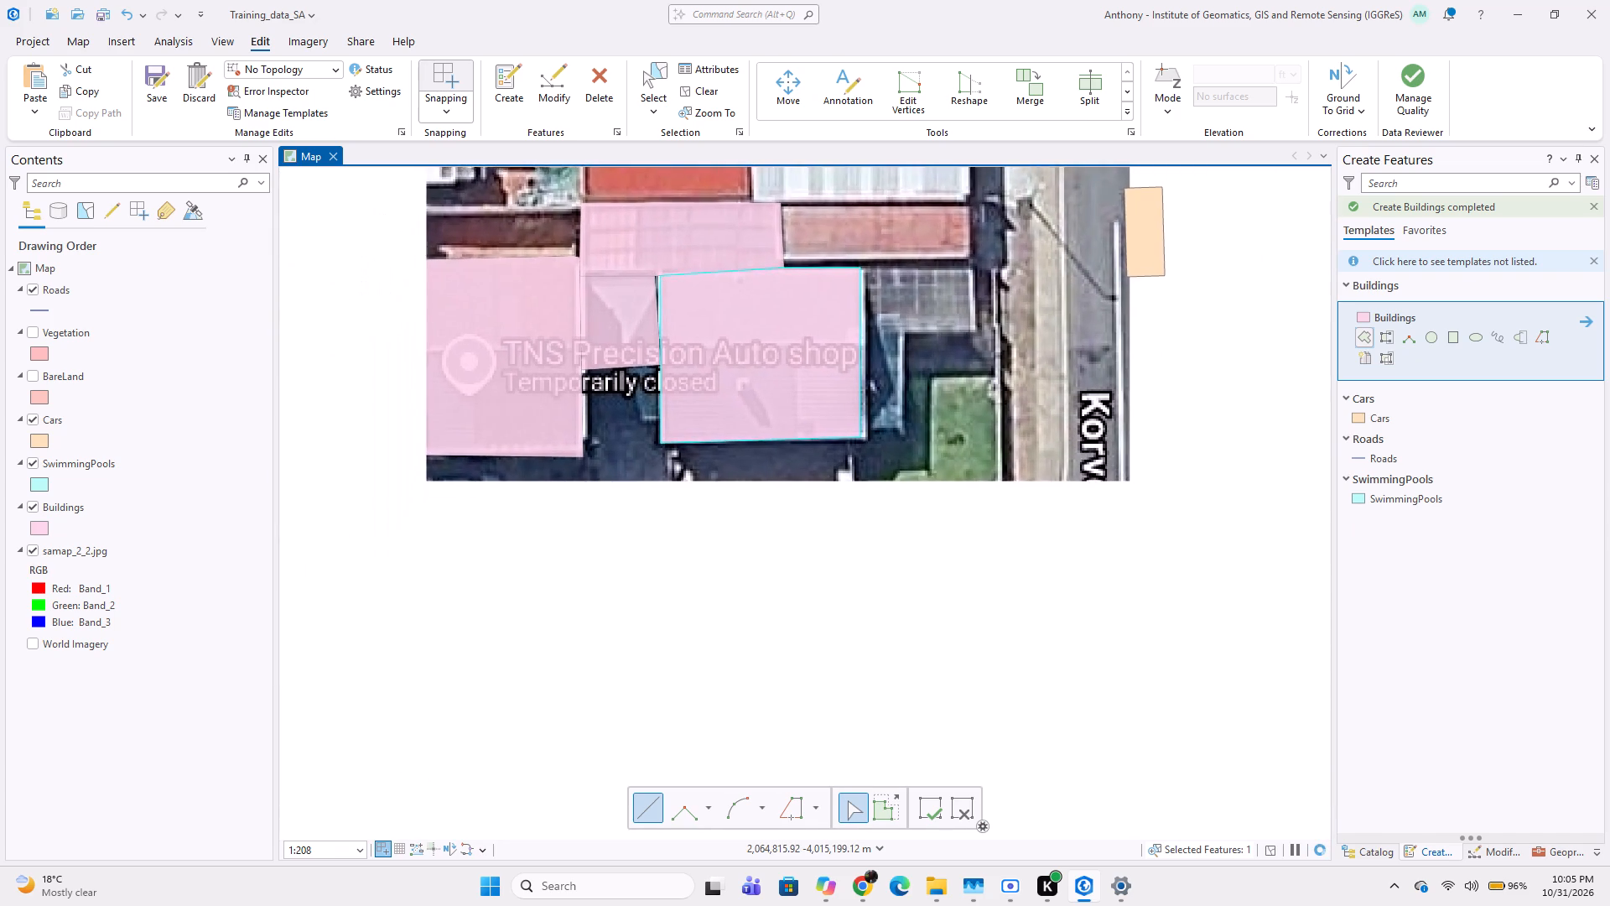
{"action": "middle_click_drag", "start_coordinate": [595, 488], "coordinate": [633, 488]}
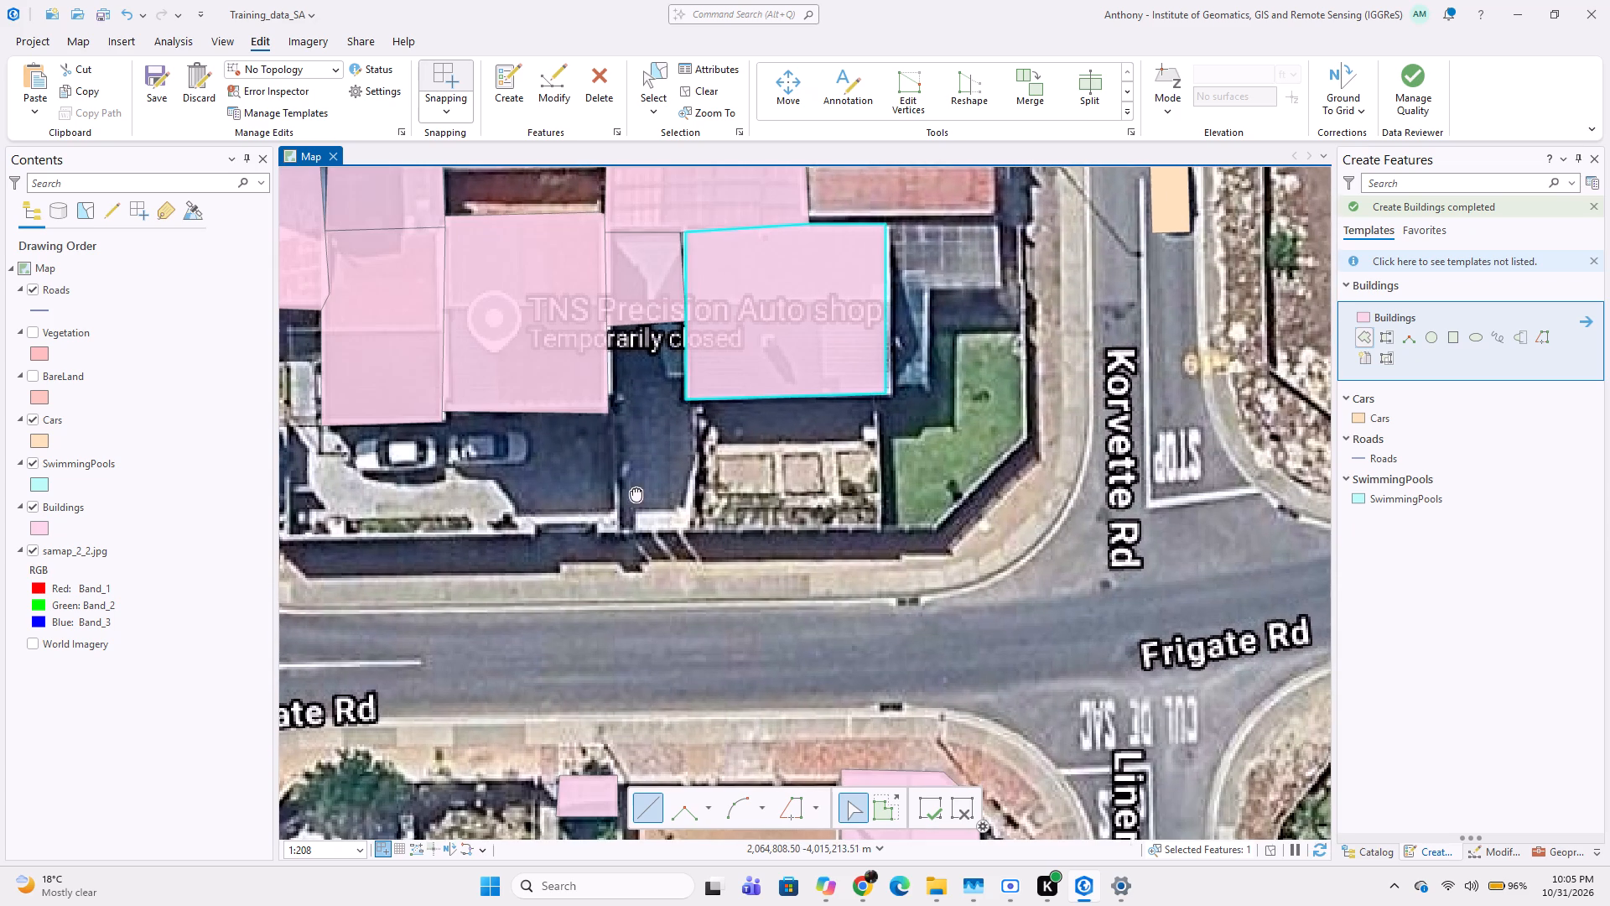
{"action": "middle_click_drag", "start_coordinate": [633, 488], "coordinate": [756, 486]}
{"action": "left_click", "coordinate": [1367, 424]}
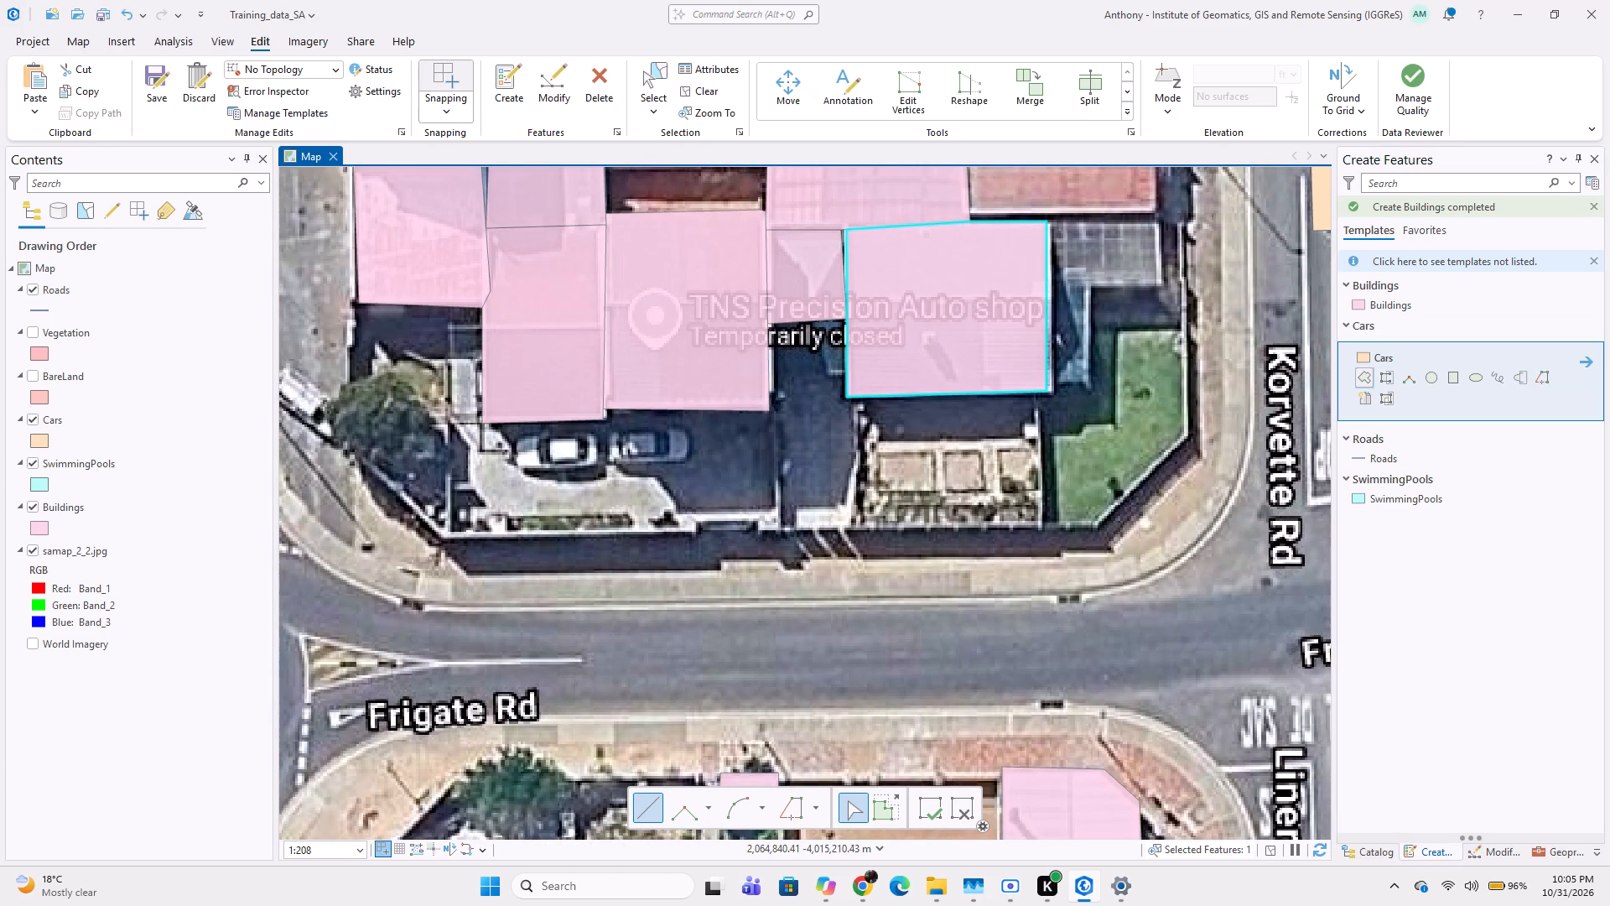
{"action": "scroll", "coordinate": [560, 441], "scroll_direction": "up", "scroll_amount": 1}
{"action": "scroll", "coordinate": [478, 433], "scroll_direction": "up", "scroll_amount": 1}
{"action": "left_click", "coordinate": [707, 514]}
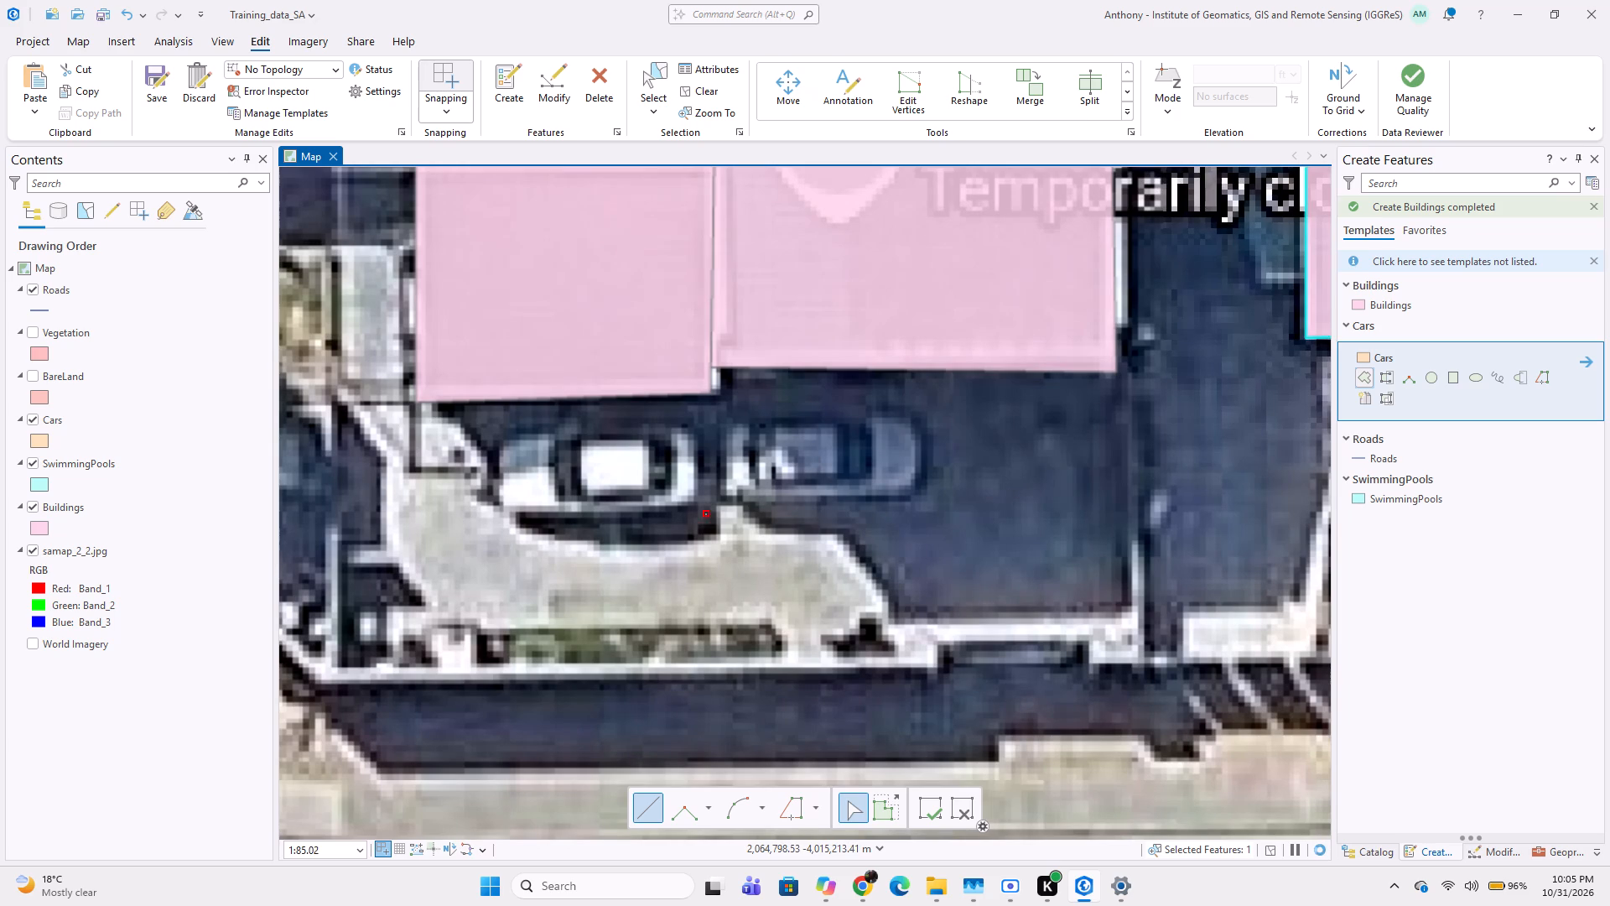
{"action": "left_click", "coordinate": [496, 523]}
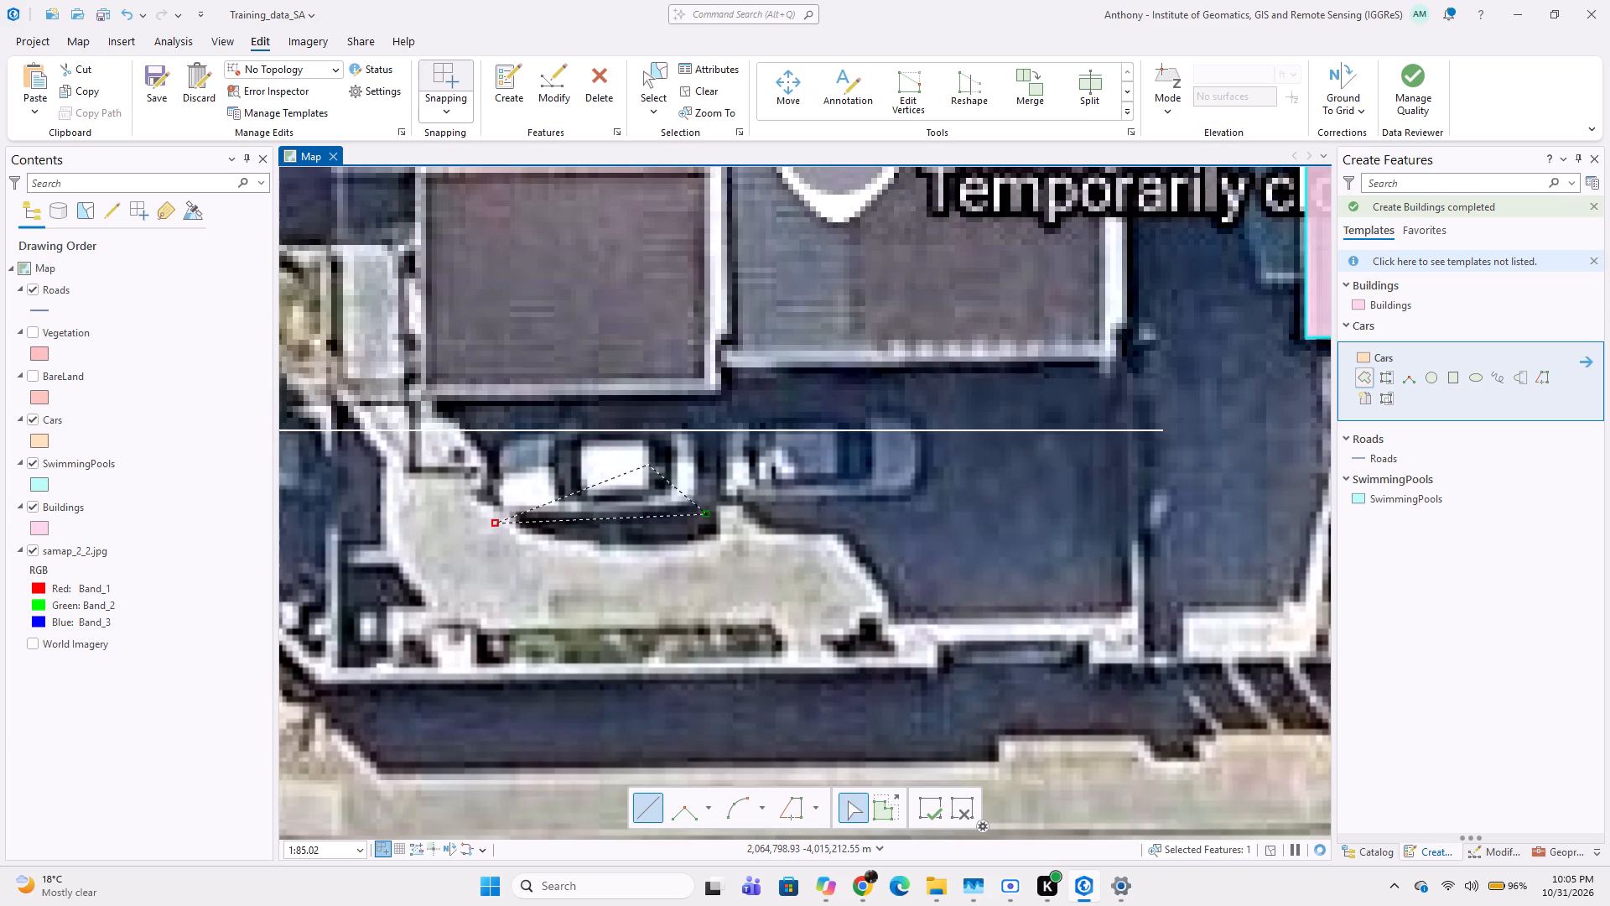
{"action": "left_click", "coordinate": [487, 453]}
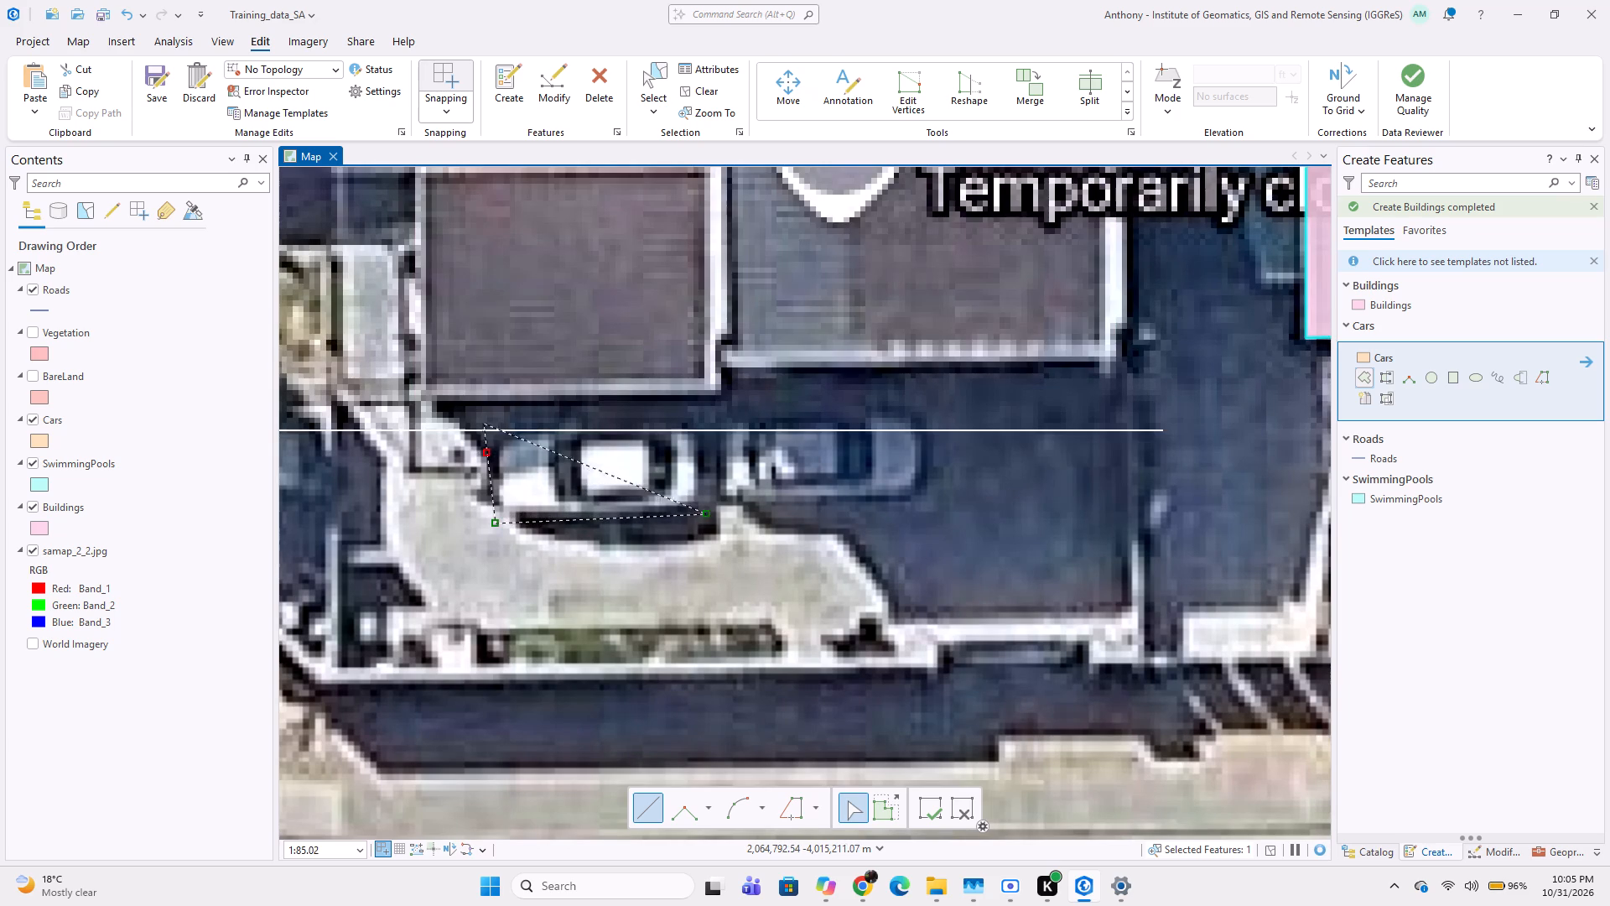
{"action": "left_click", "coordinate": [493, 432]}
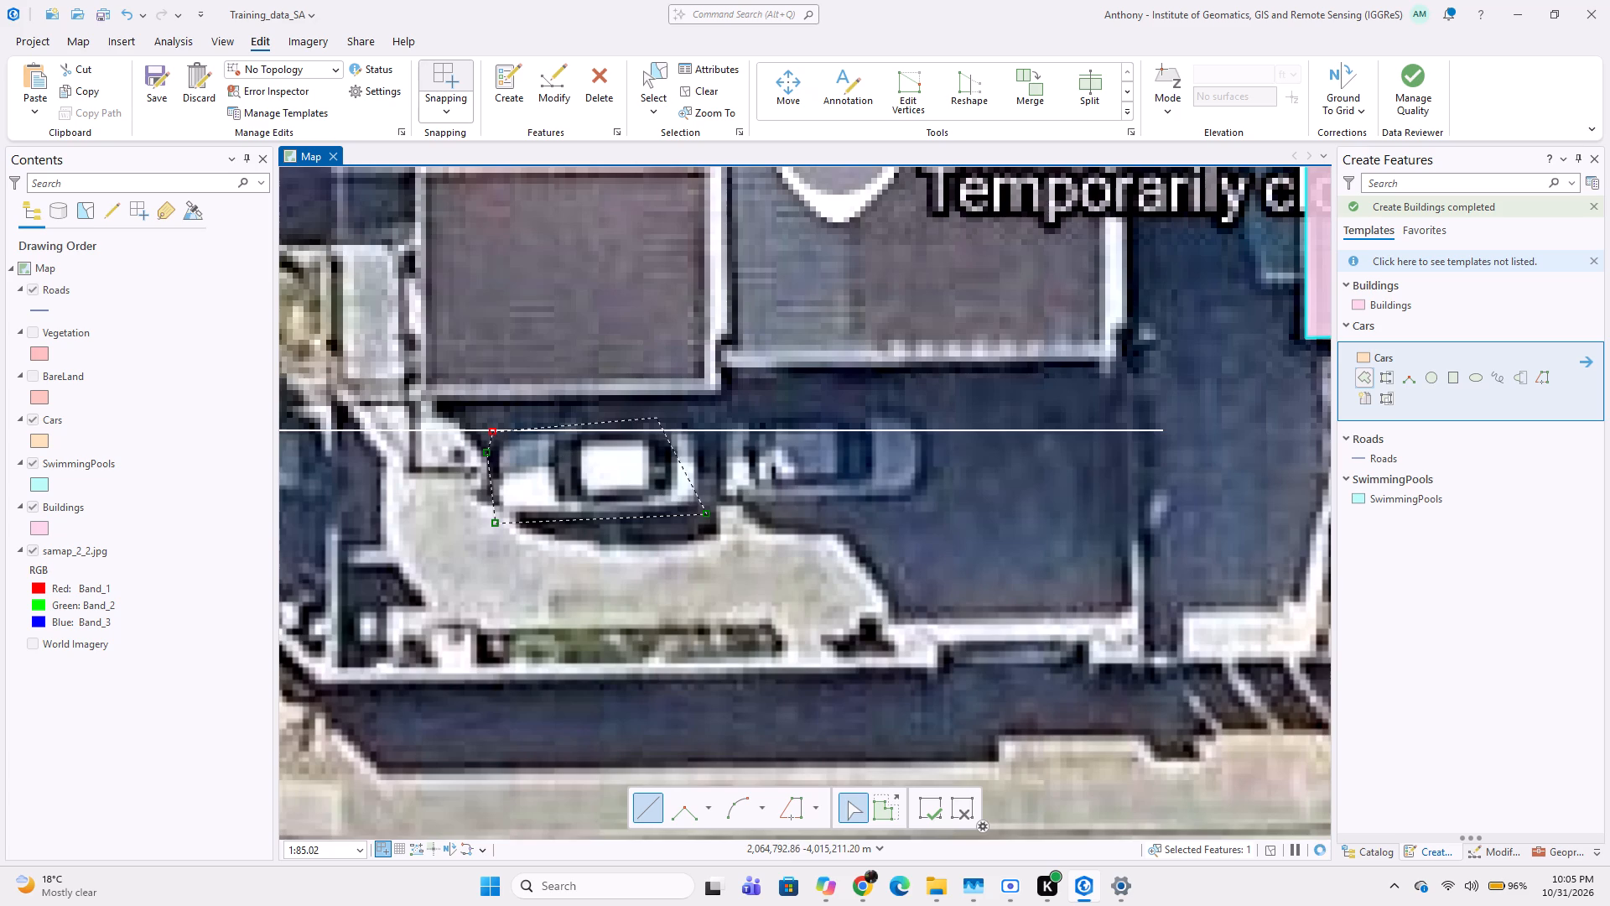
{"action": "double_click", "coordinate": [701, 424]}
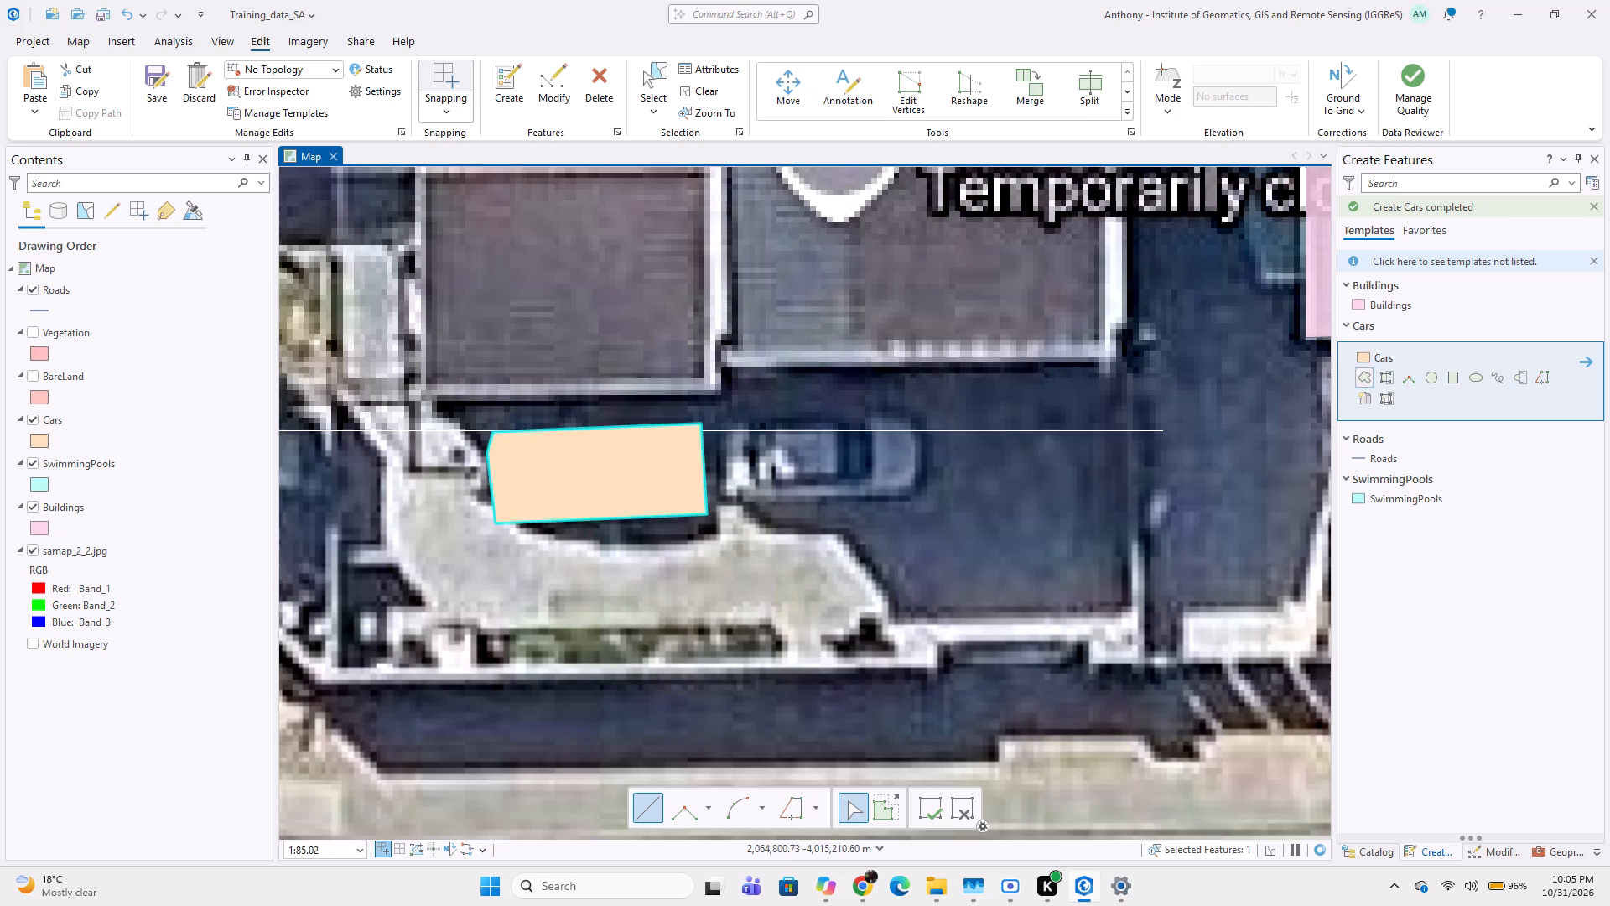
Digitize the dark car parked just east of the white one as a Cars feature using the Rectangle tool.
{"action": "middle_click_drag", "start_coordinate": [922, 476], "coordinate": [963, 541]}
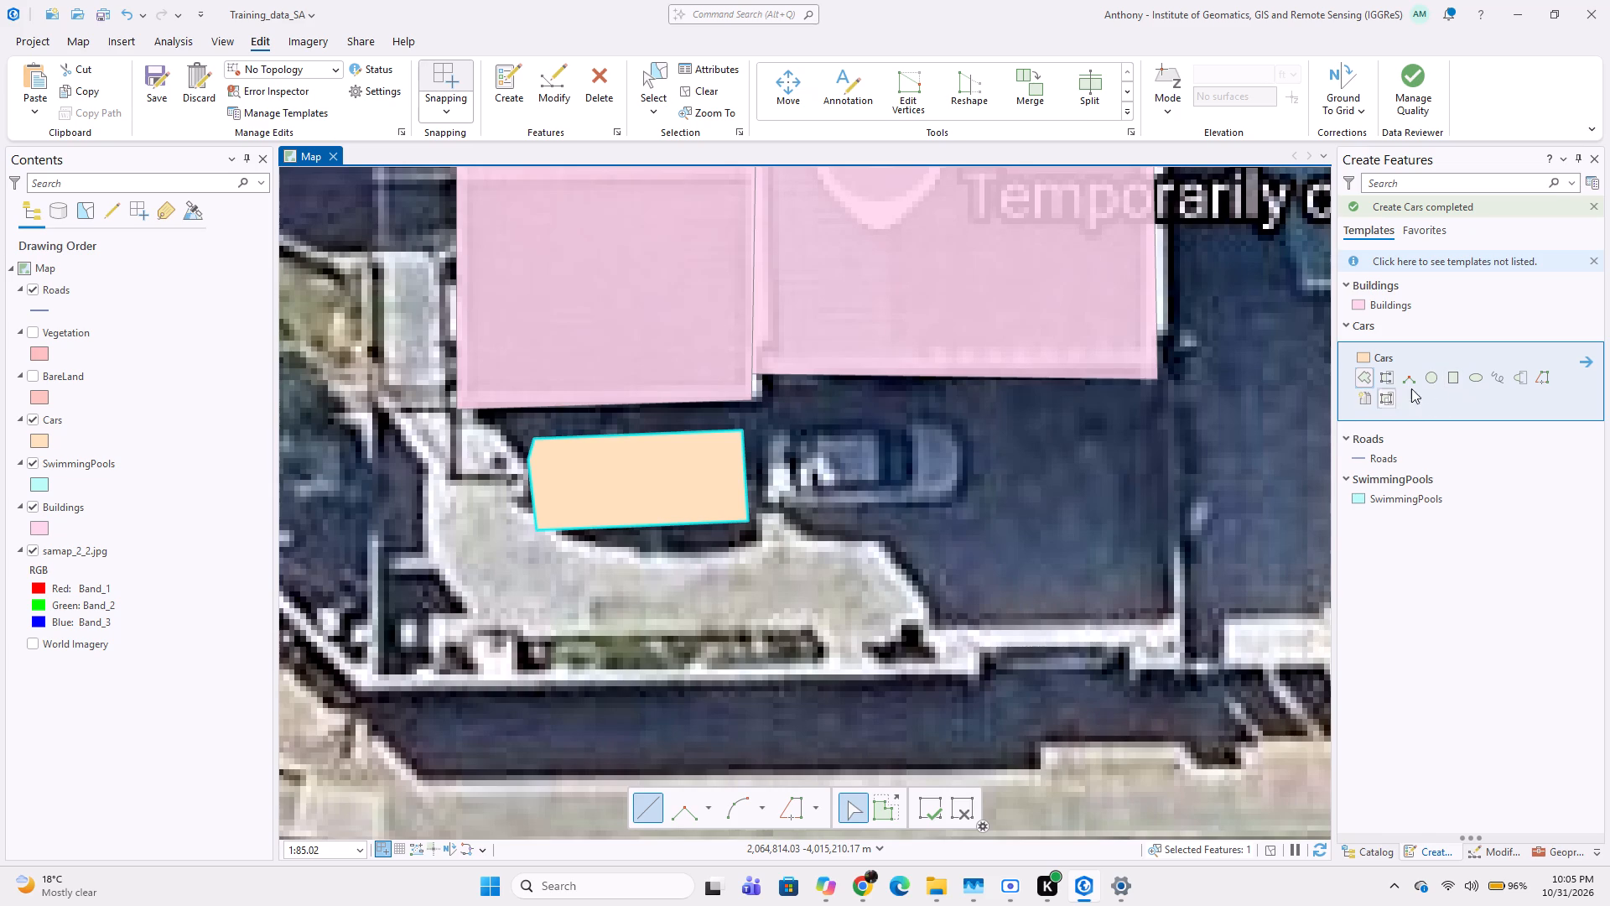
{"action": "left_click", "coordinate": [1449, 380]}
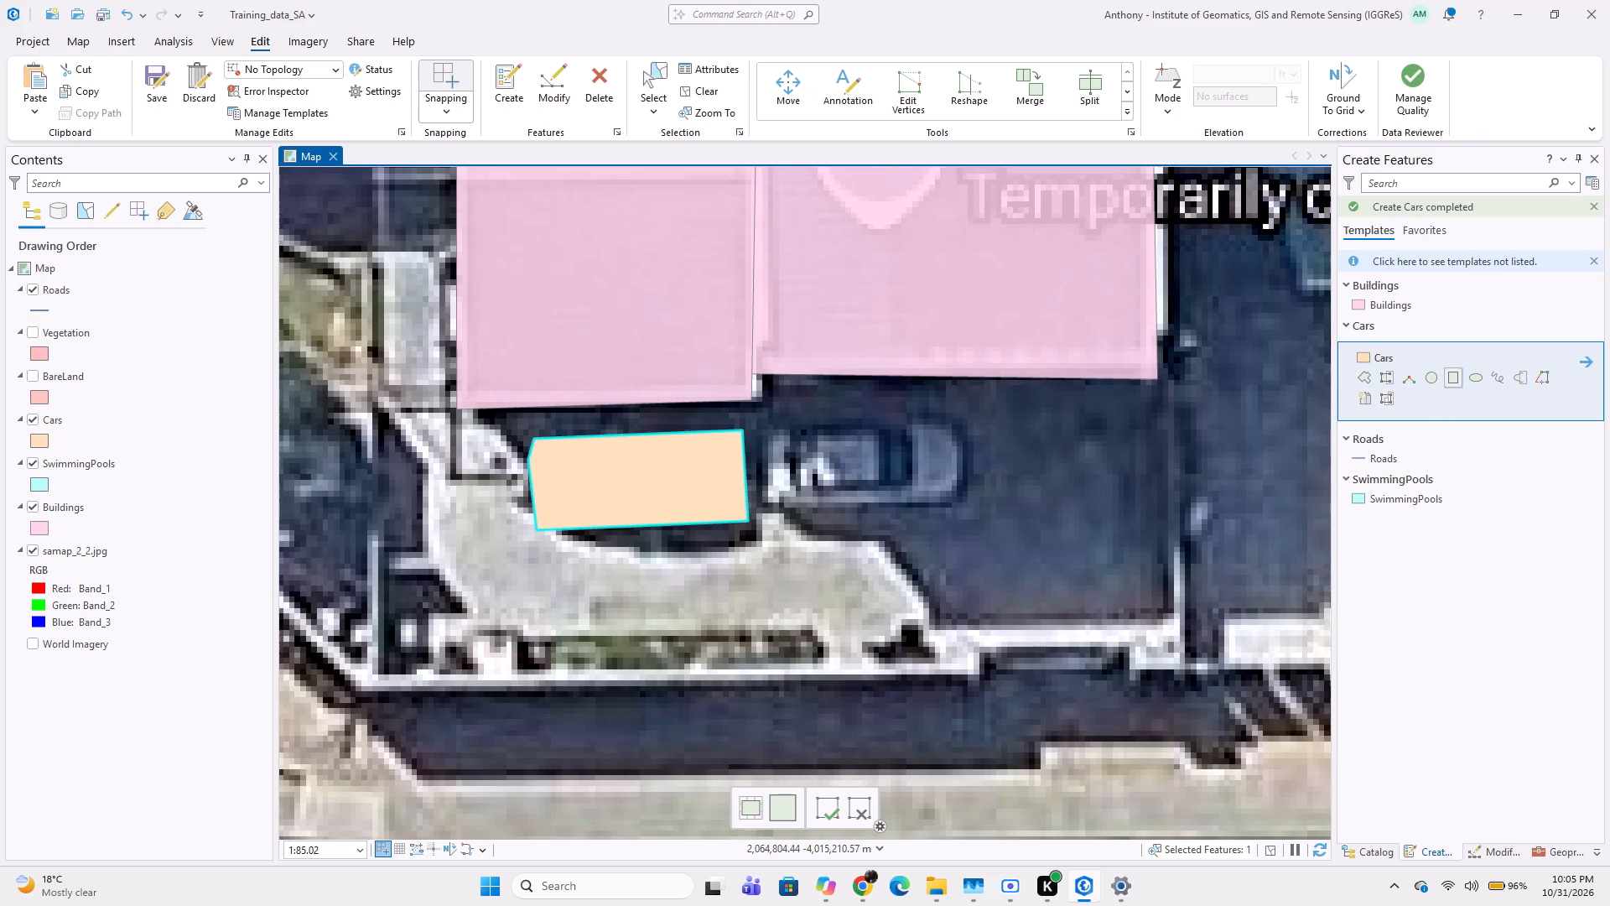
{"action": "left_click", "coordinate": [969, 412]}
{"action": "left_click", "coordinate": [763, 420]}
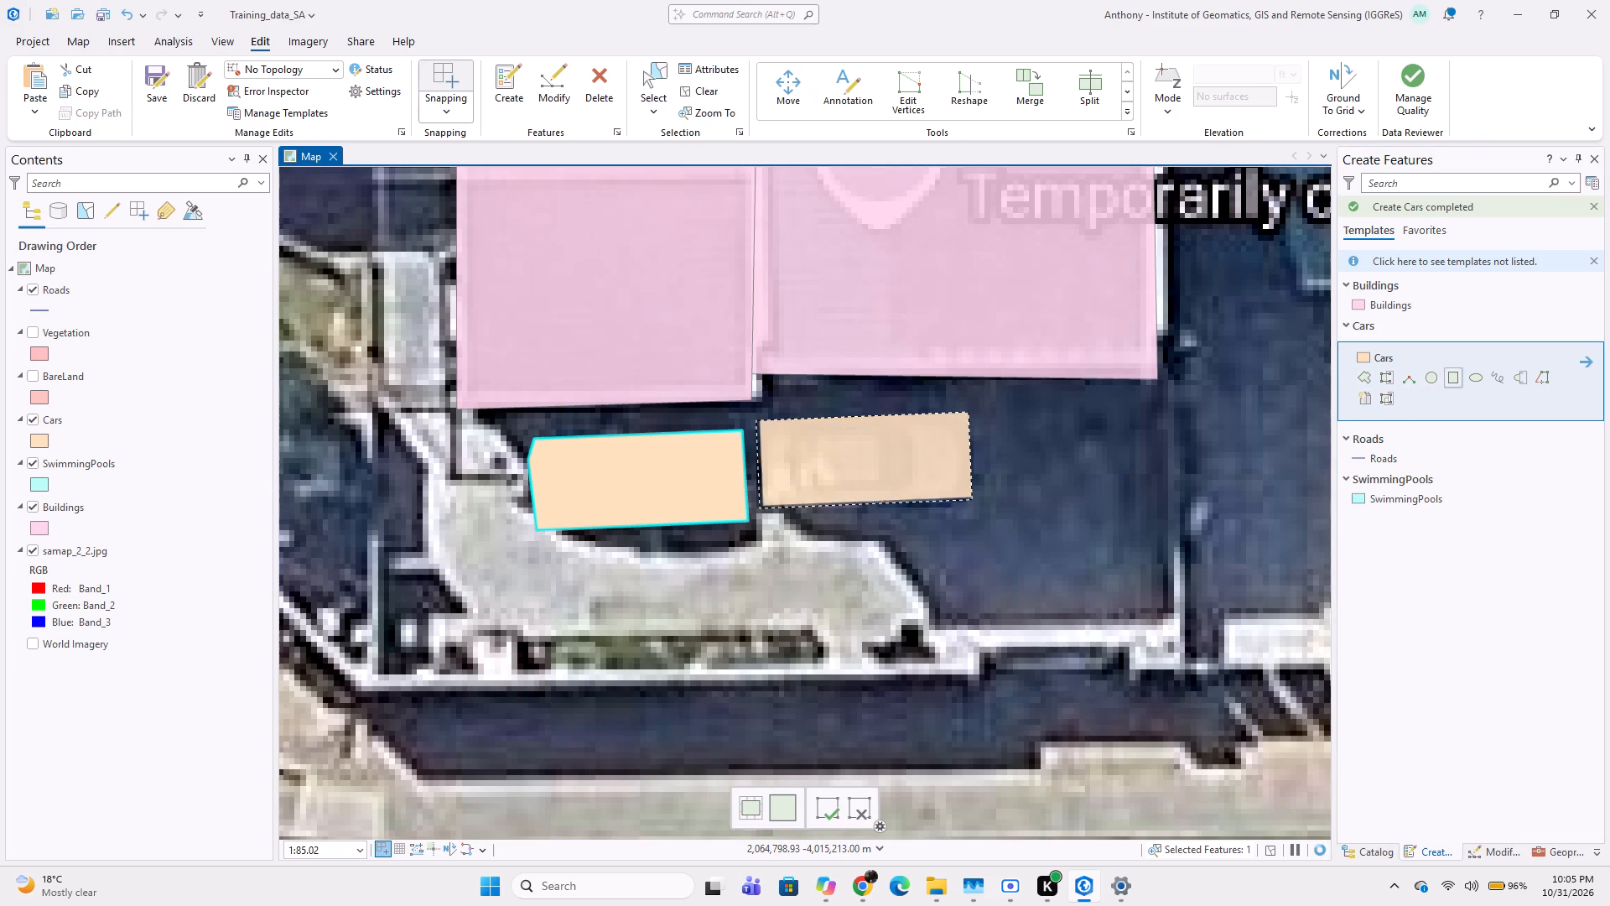
{"action": "left_click", "coordinate": [762, 518]}
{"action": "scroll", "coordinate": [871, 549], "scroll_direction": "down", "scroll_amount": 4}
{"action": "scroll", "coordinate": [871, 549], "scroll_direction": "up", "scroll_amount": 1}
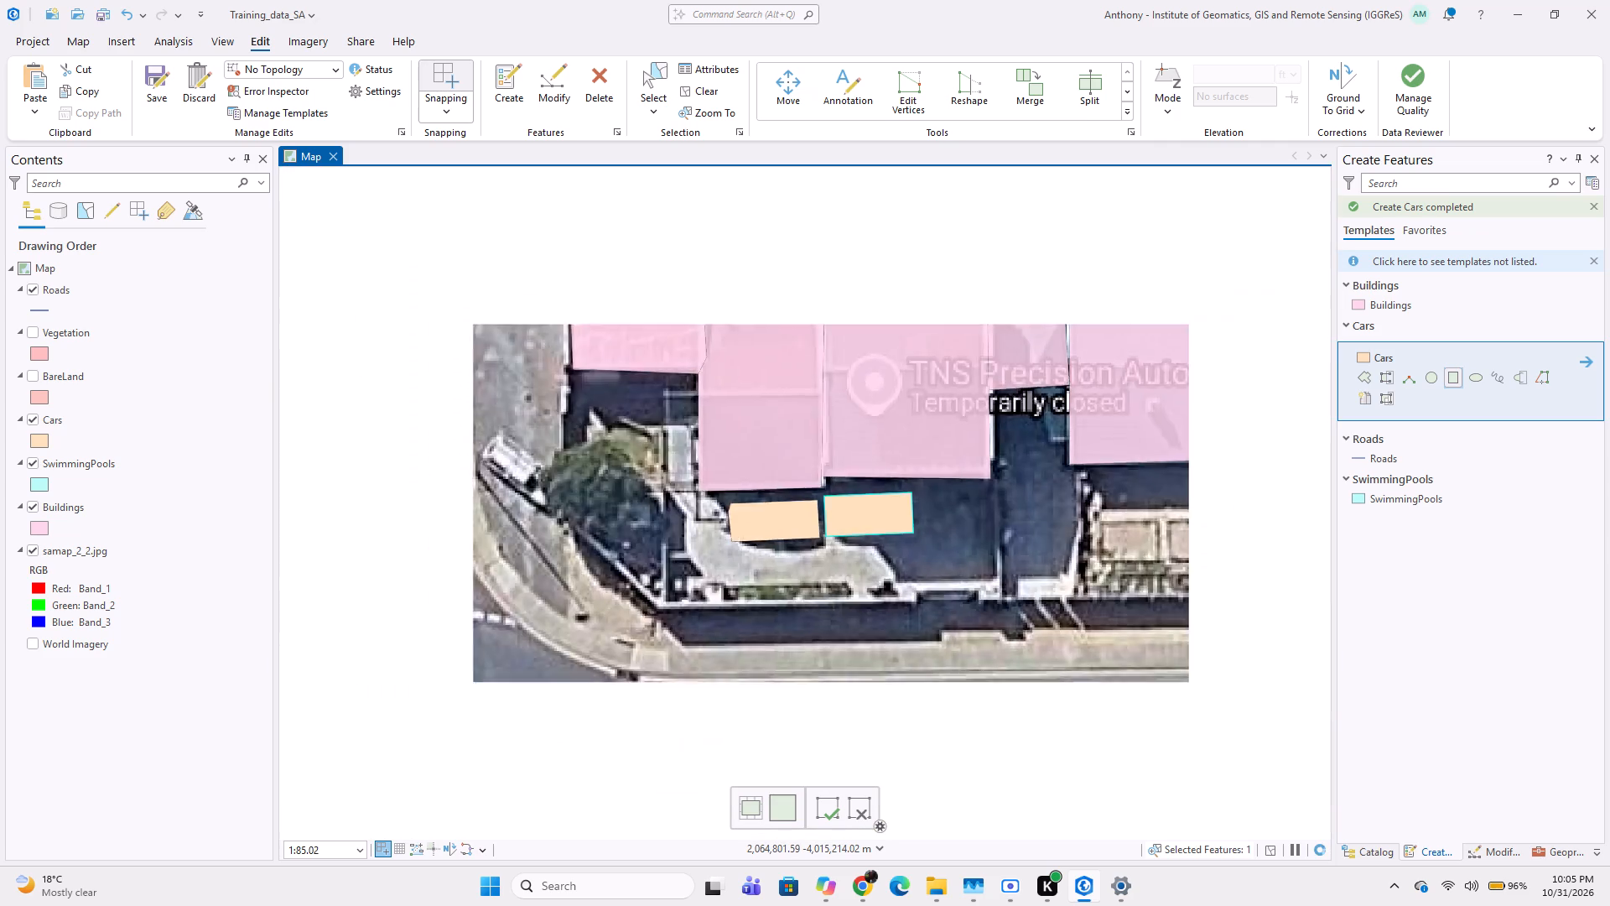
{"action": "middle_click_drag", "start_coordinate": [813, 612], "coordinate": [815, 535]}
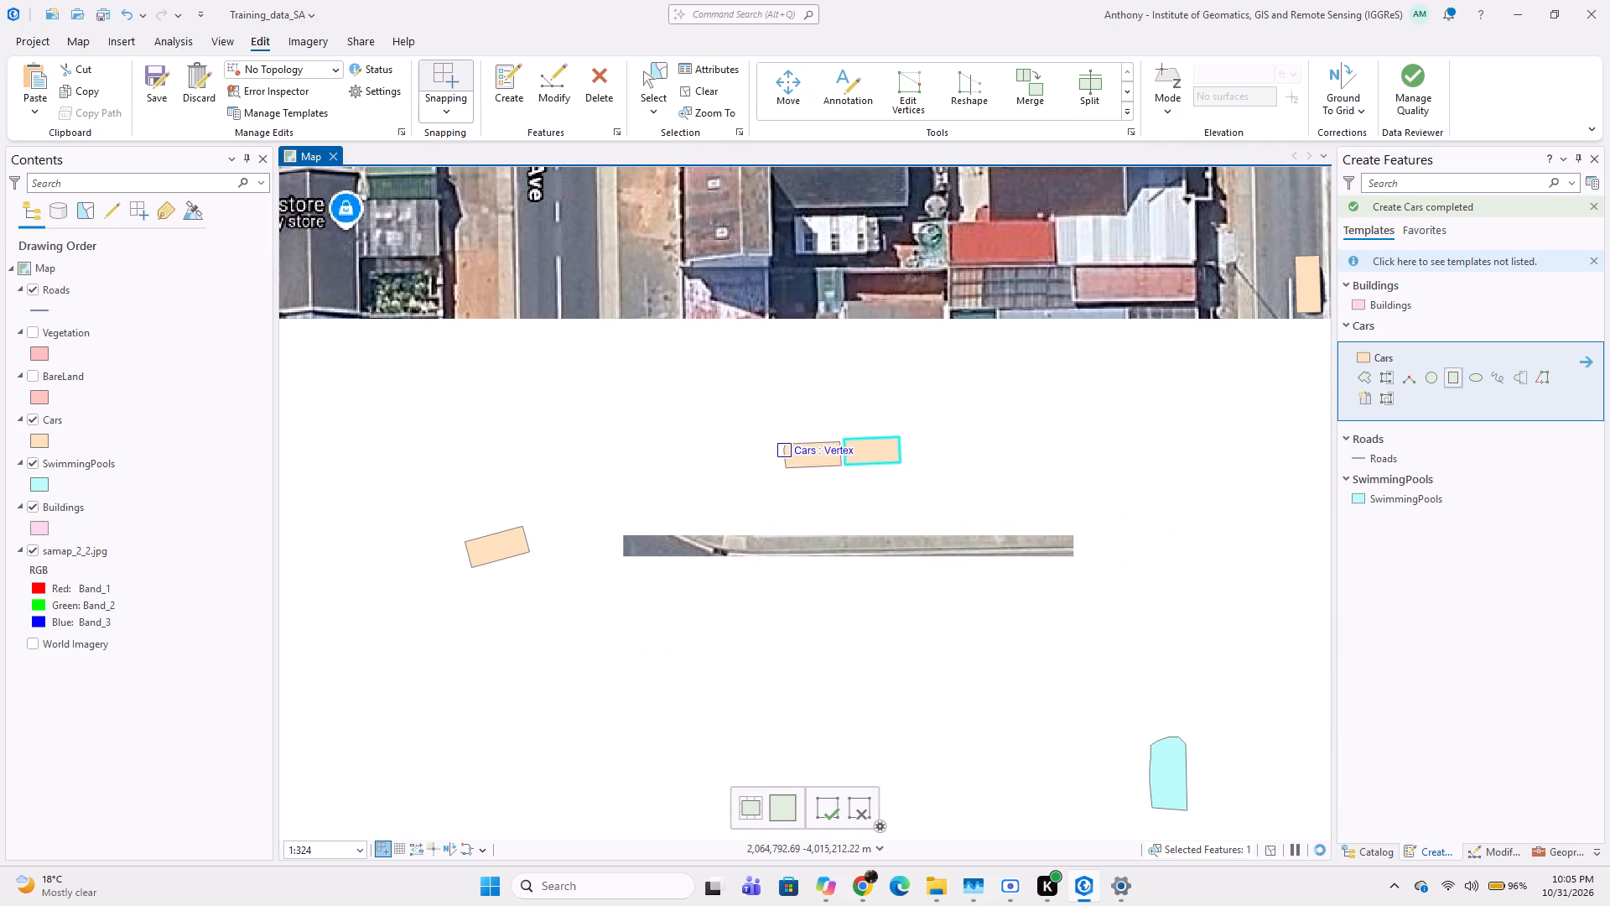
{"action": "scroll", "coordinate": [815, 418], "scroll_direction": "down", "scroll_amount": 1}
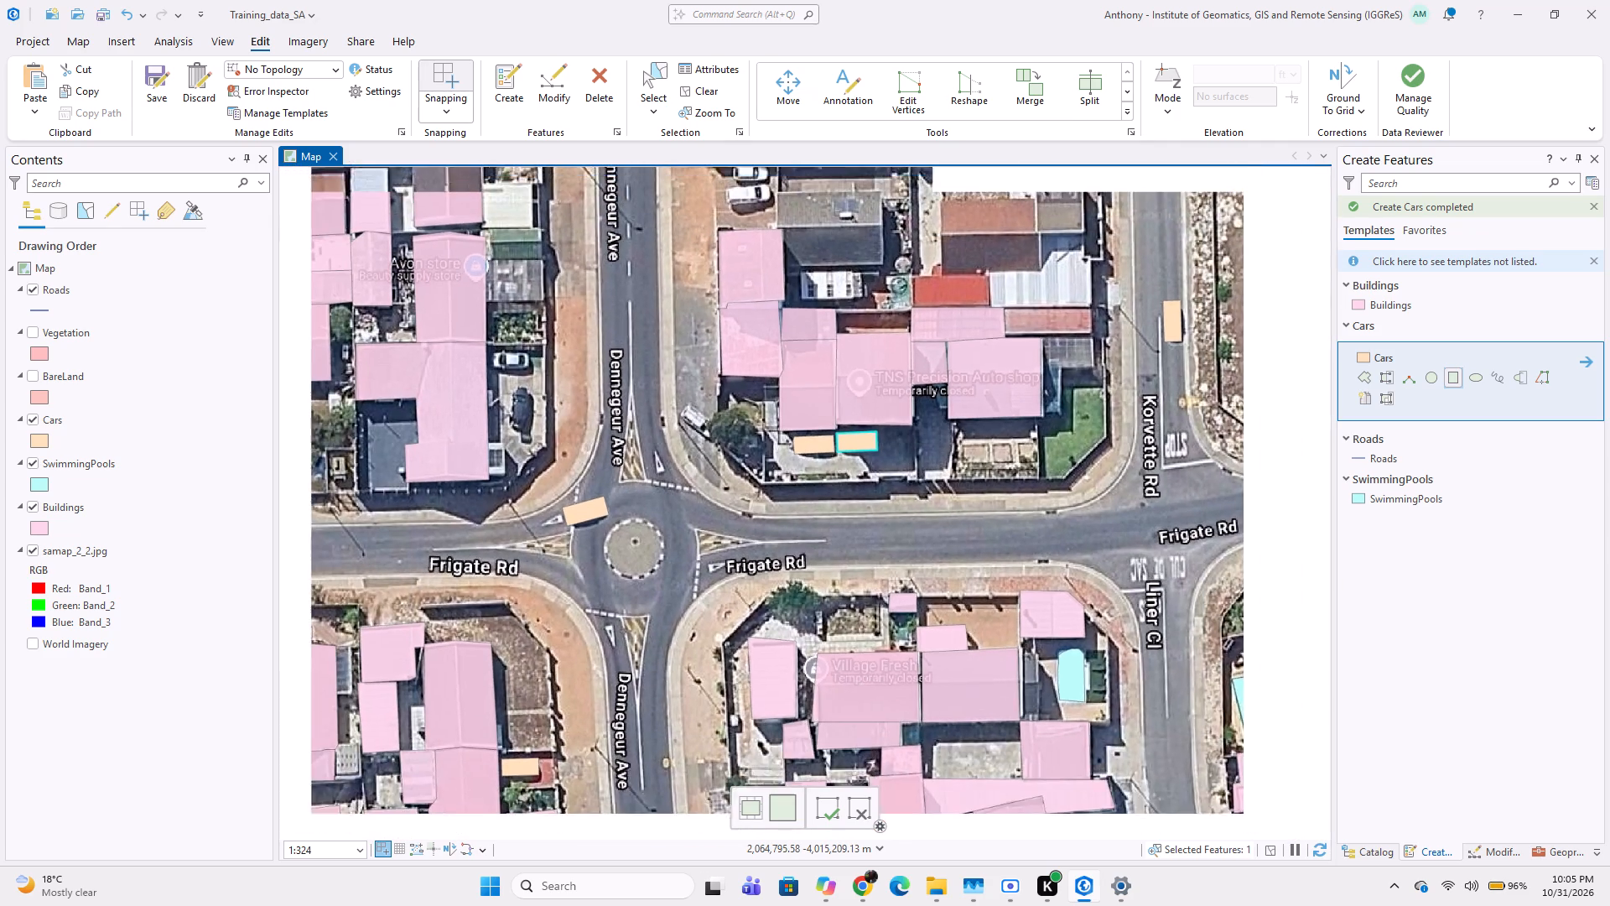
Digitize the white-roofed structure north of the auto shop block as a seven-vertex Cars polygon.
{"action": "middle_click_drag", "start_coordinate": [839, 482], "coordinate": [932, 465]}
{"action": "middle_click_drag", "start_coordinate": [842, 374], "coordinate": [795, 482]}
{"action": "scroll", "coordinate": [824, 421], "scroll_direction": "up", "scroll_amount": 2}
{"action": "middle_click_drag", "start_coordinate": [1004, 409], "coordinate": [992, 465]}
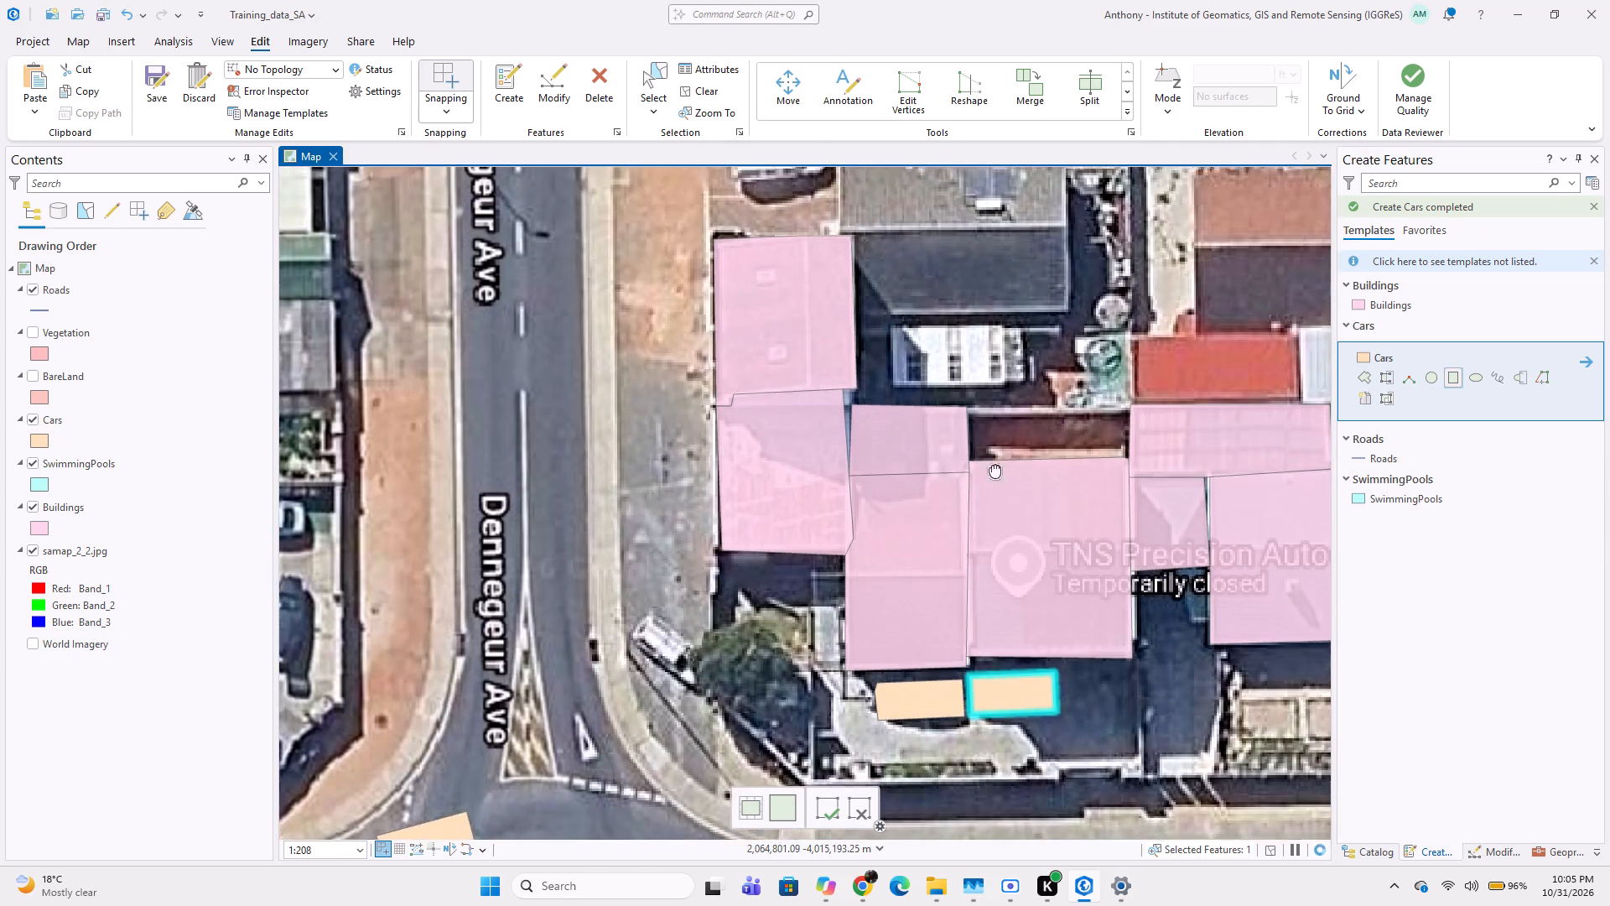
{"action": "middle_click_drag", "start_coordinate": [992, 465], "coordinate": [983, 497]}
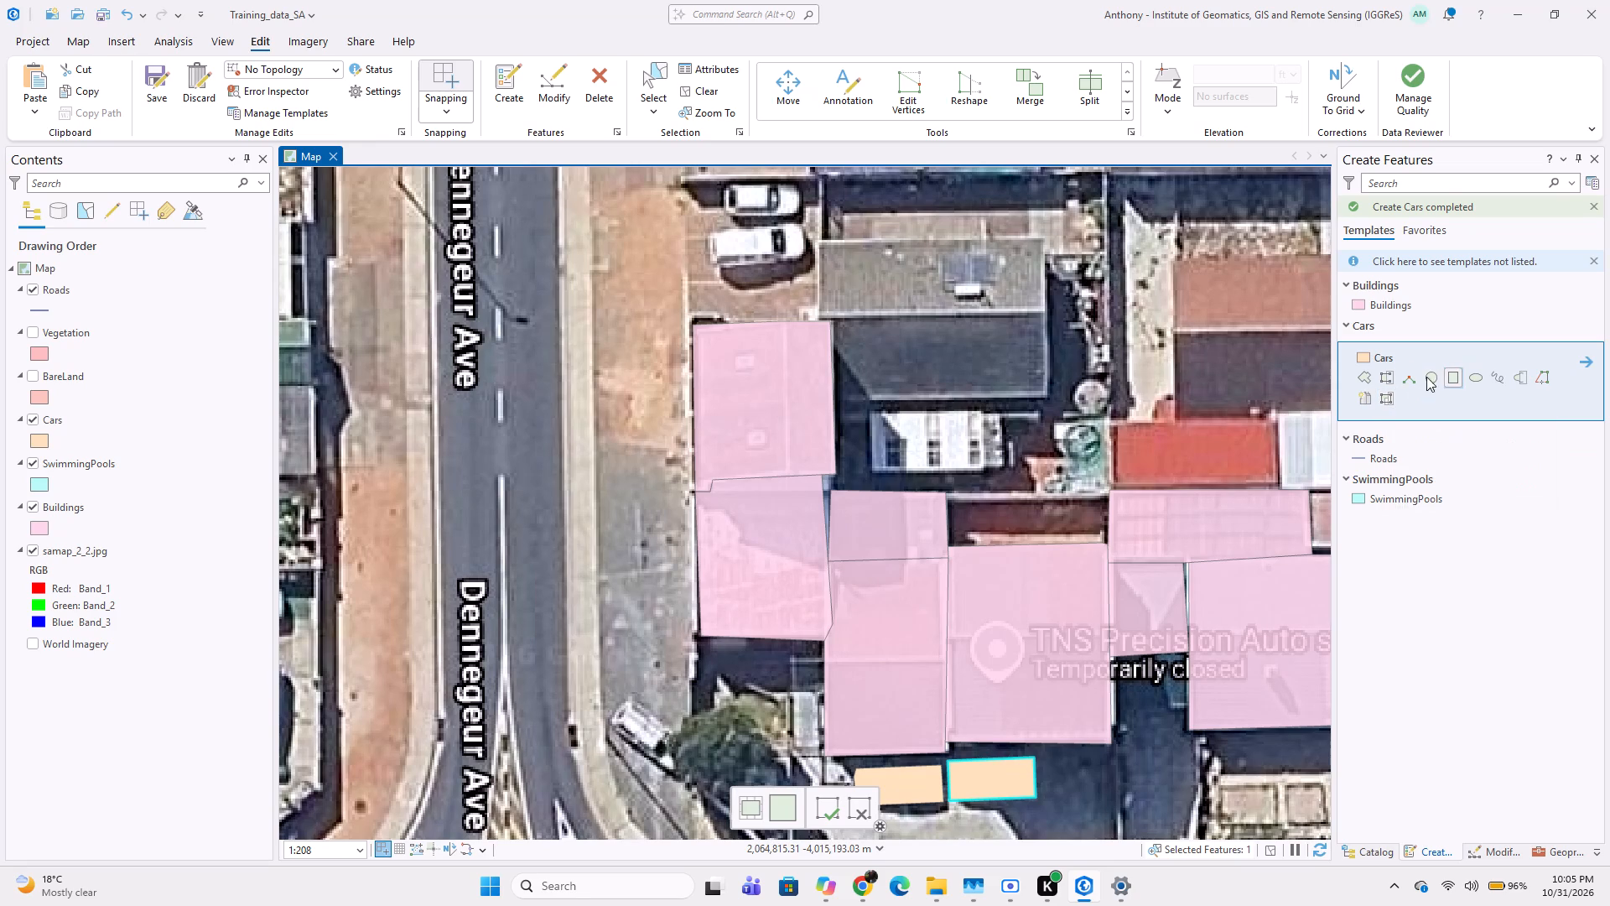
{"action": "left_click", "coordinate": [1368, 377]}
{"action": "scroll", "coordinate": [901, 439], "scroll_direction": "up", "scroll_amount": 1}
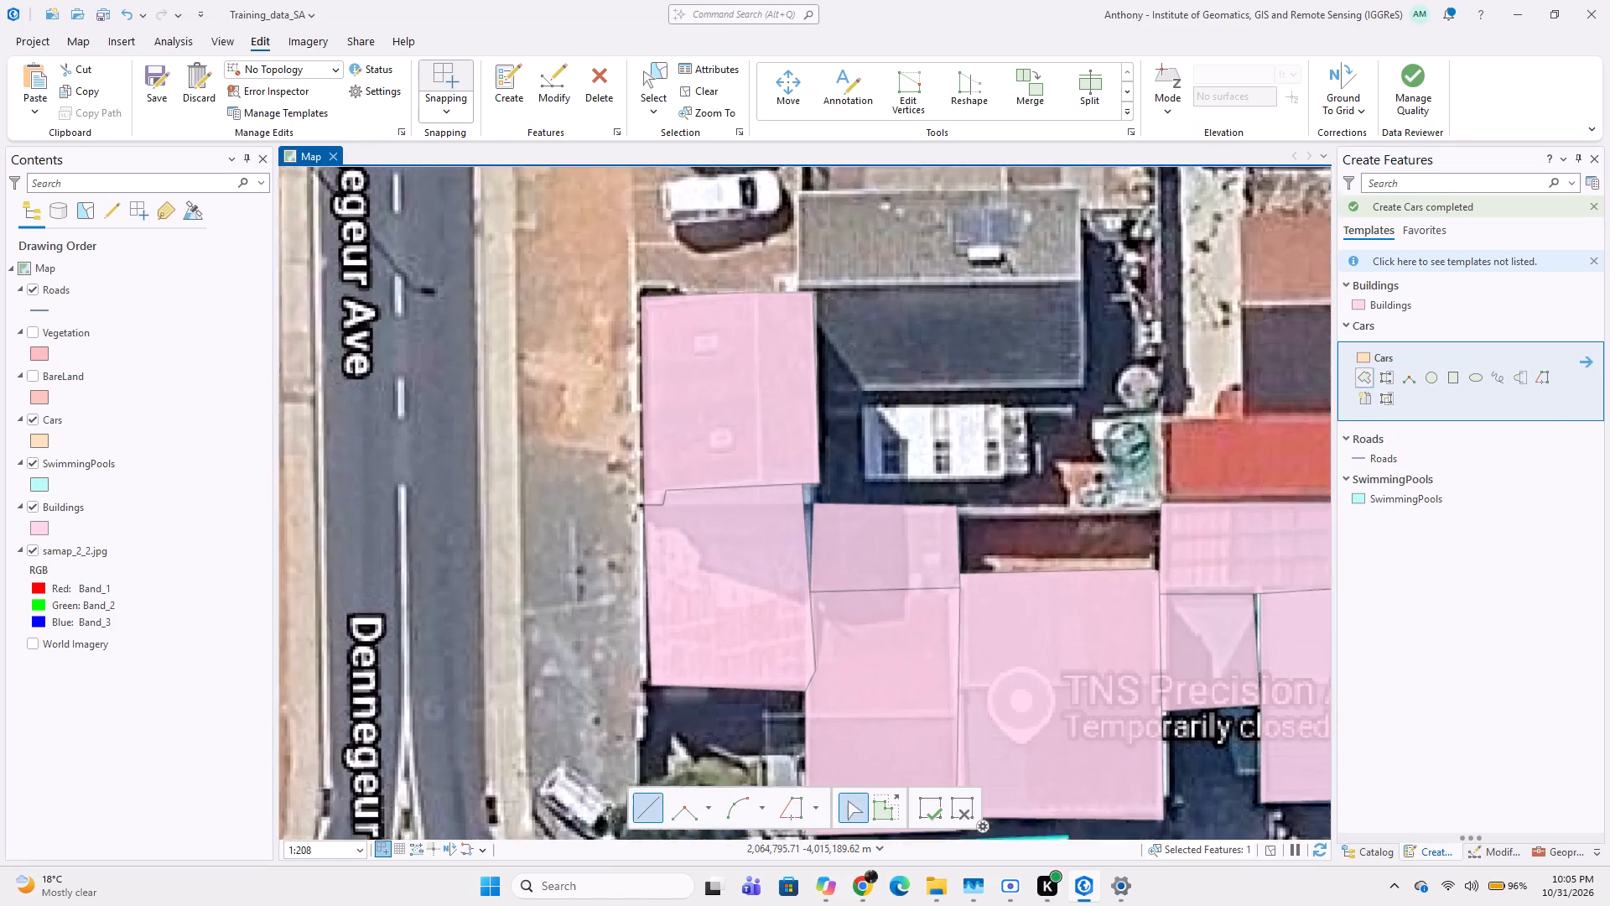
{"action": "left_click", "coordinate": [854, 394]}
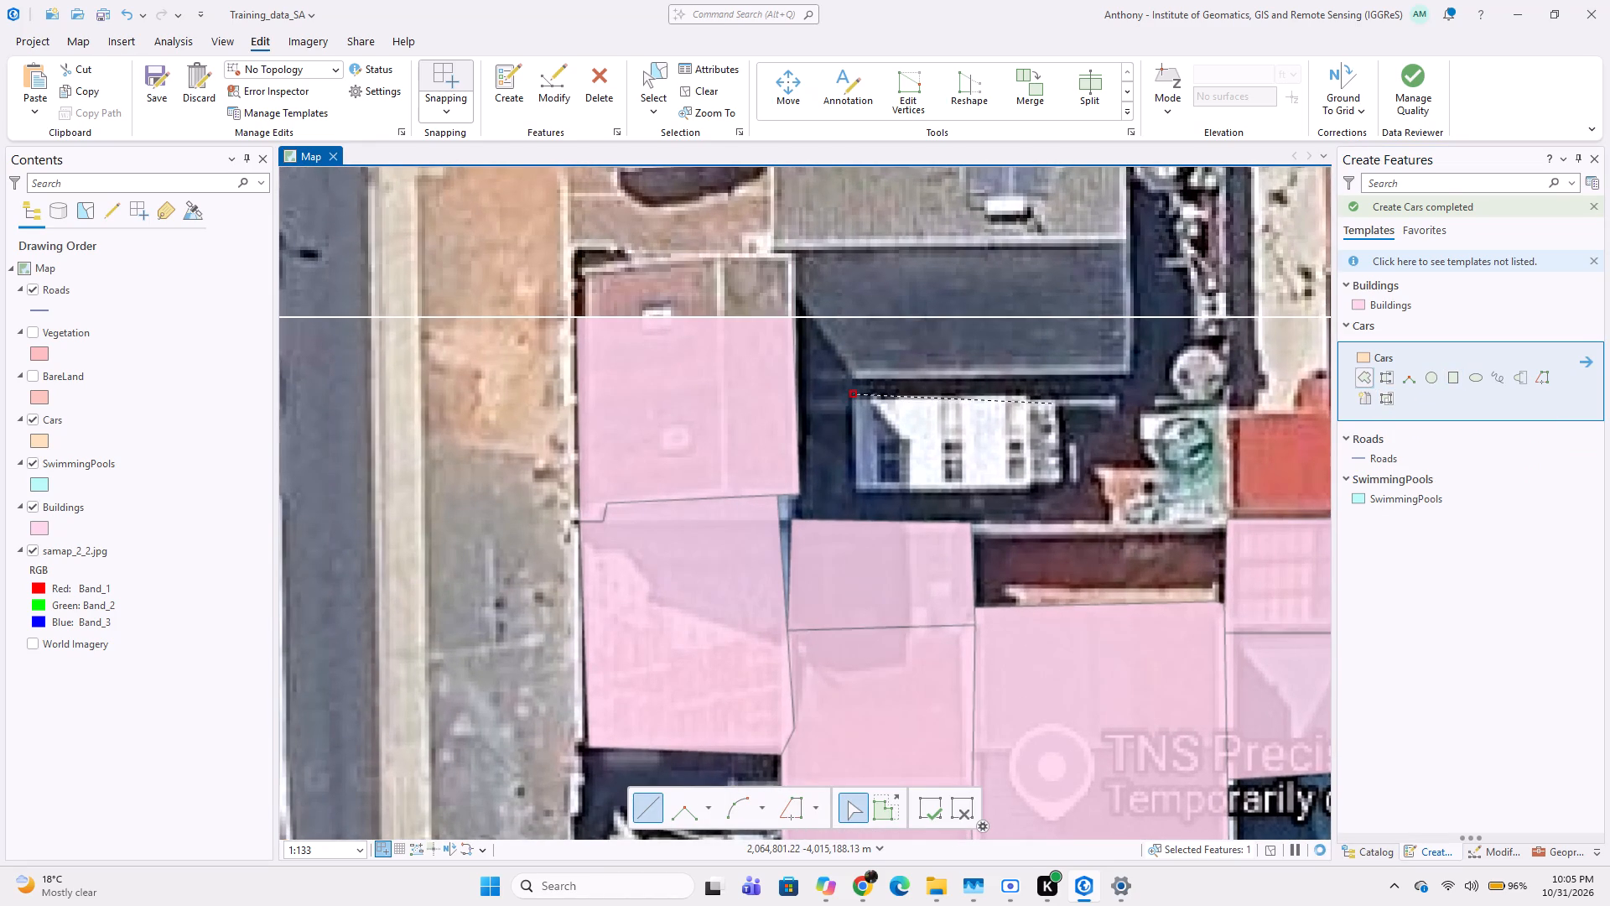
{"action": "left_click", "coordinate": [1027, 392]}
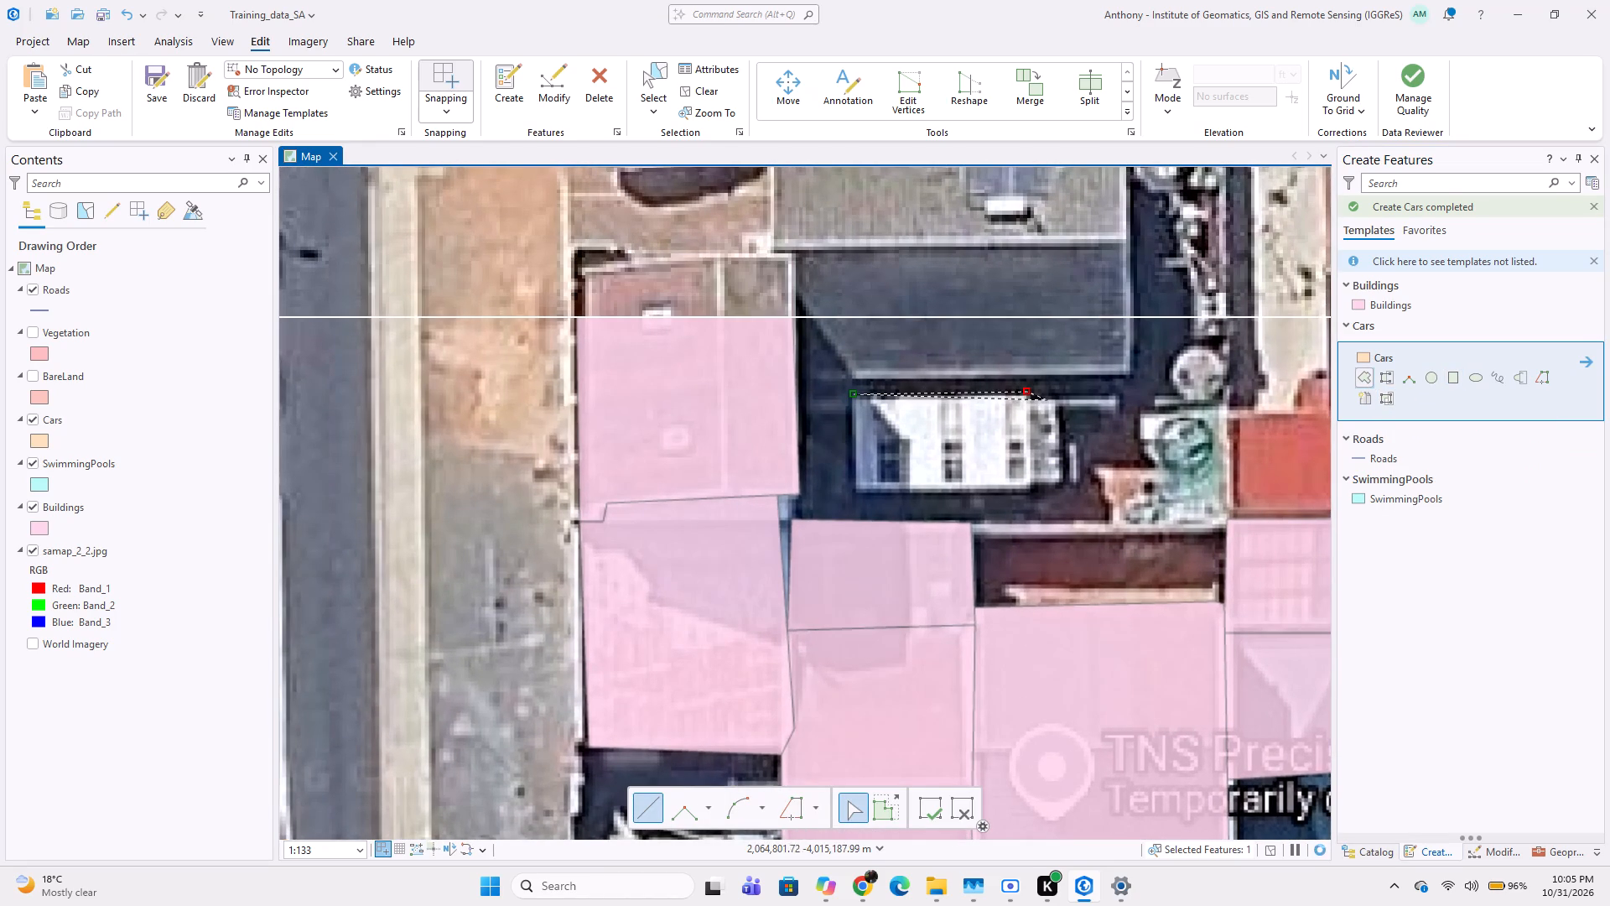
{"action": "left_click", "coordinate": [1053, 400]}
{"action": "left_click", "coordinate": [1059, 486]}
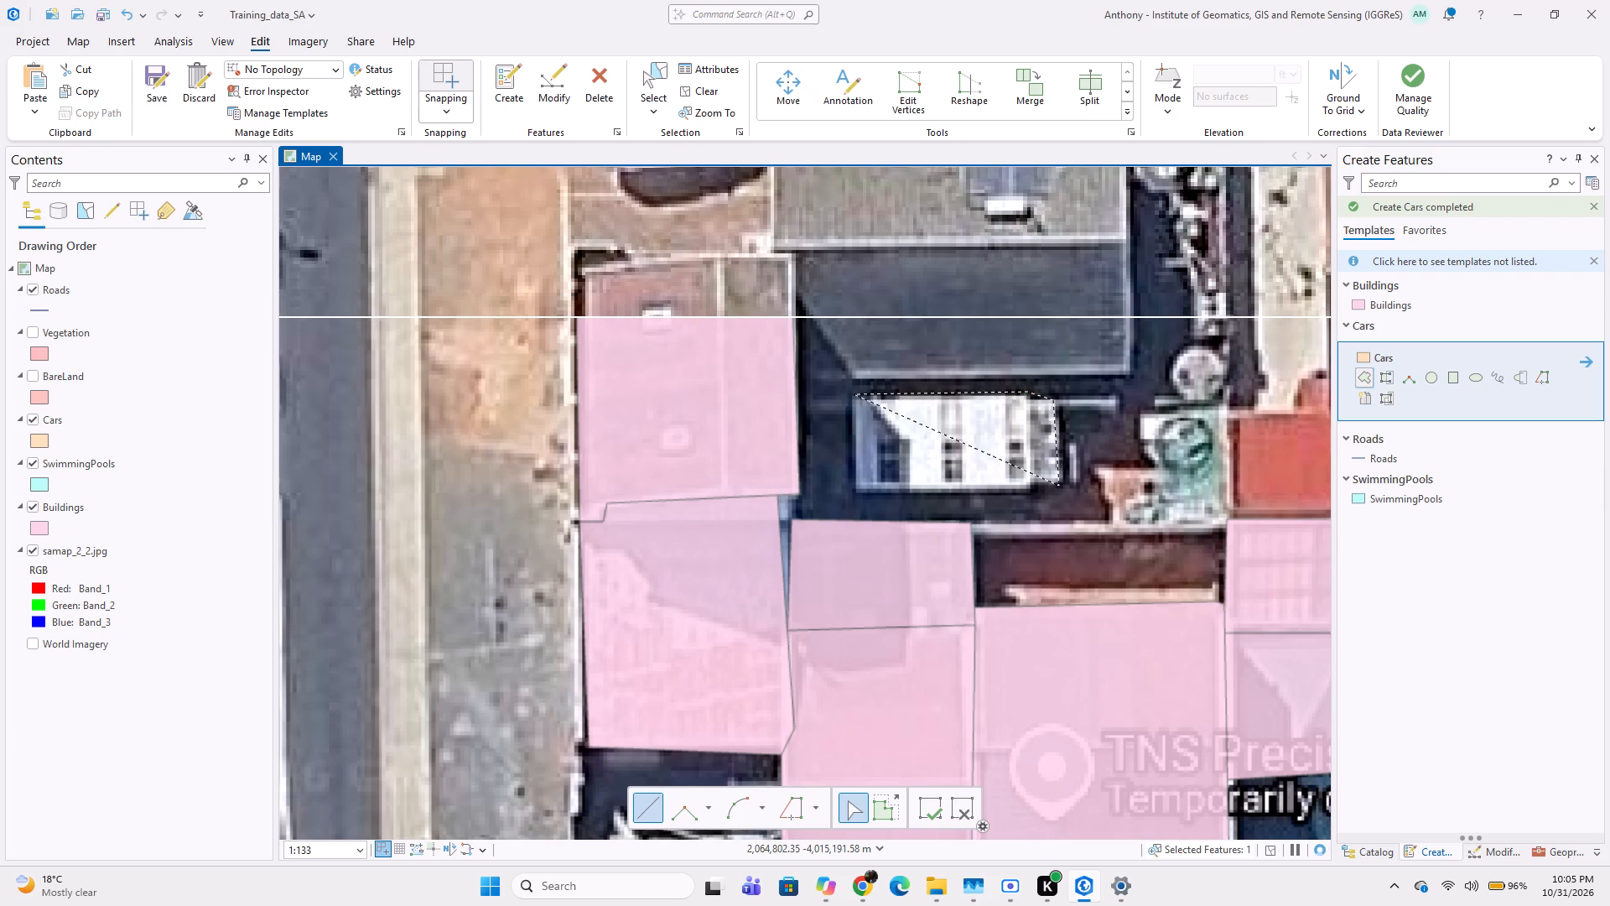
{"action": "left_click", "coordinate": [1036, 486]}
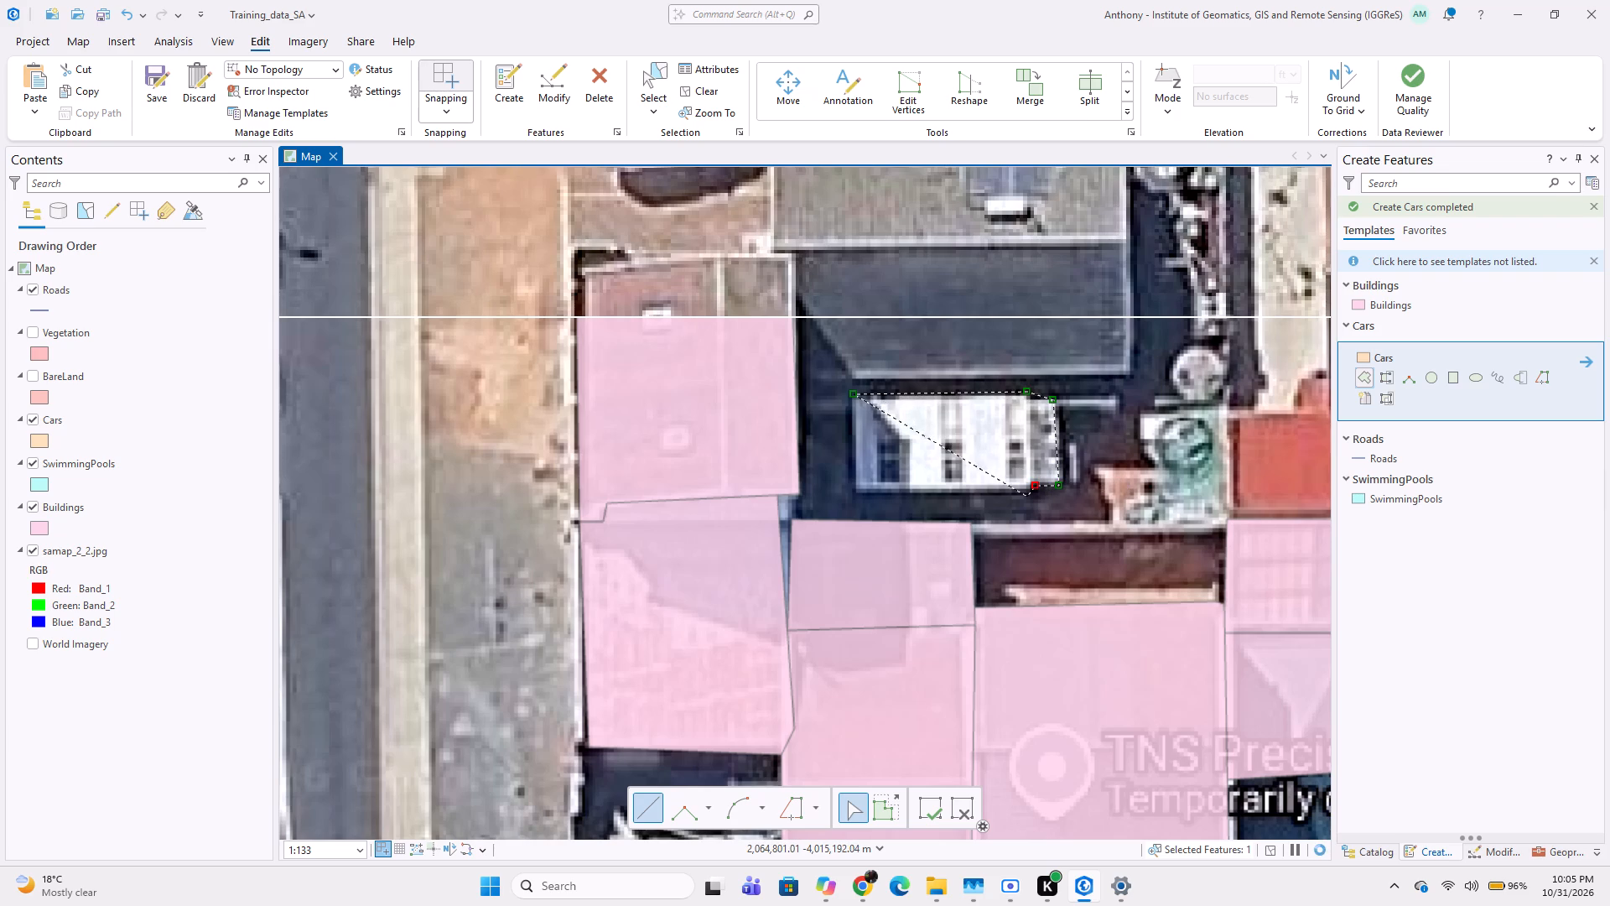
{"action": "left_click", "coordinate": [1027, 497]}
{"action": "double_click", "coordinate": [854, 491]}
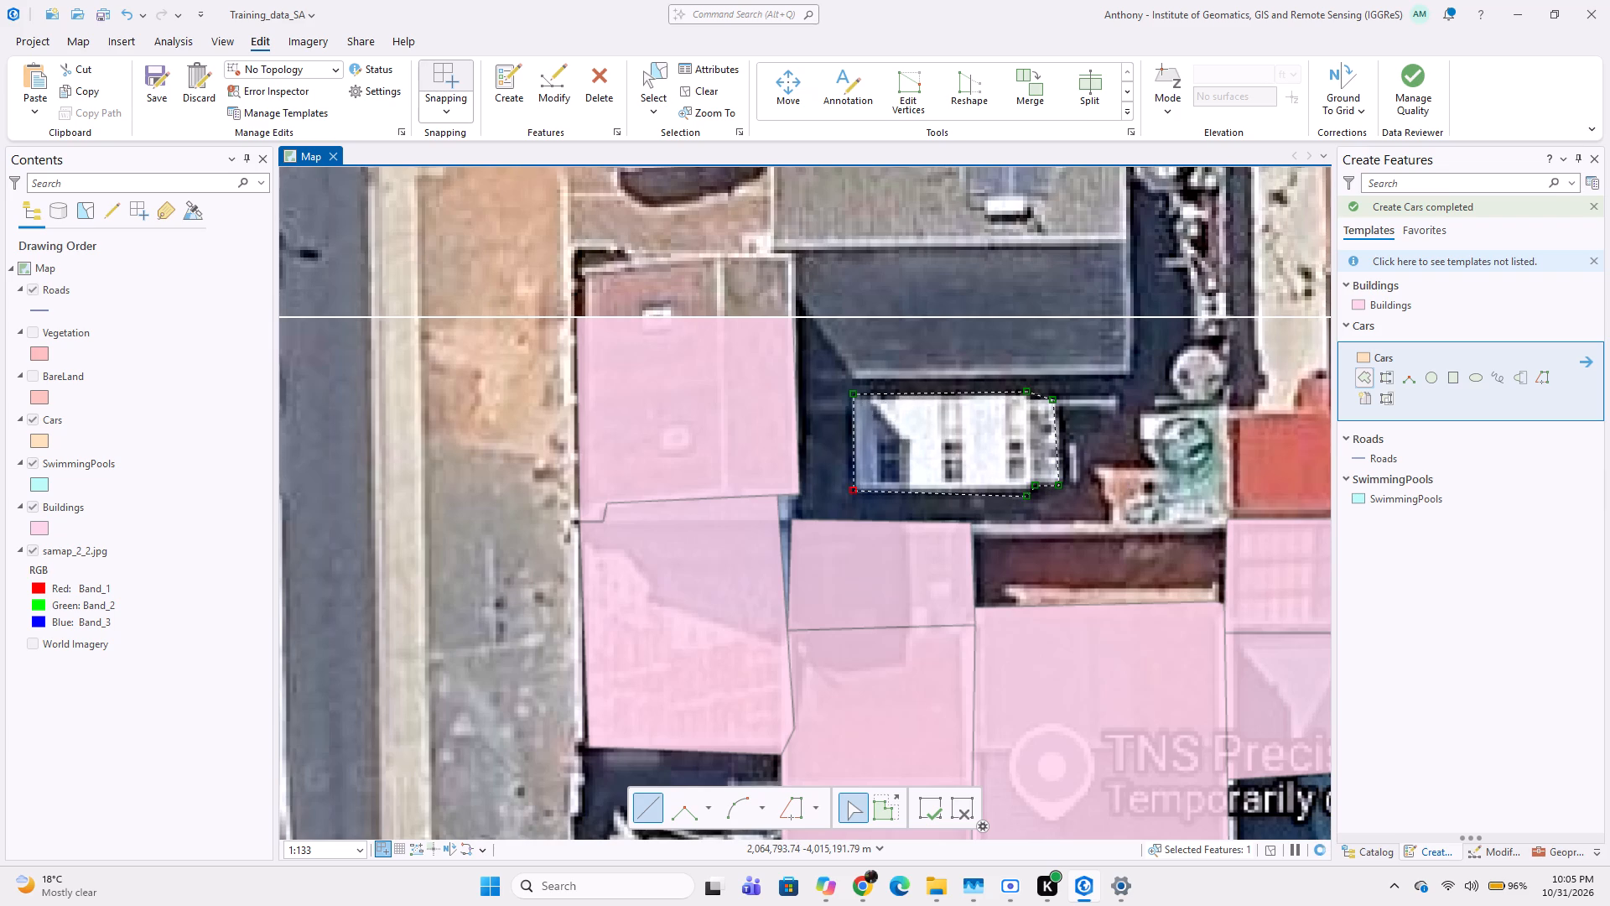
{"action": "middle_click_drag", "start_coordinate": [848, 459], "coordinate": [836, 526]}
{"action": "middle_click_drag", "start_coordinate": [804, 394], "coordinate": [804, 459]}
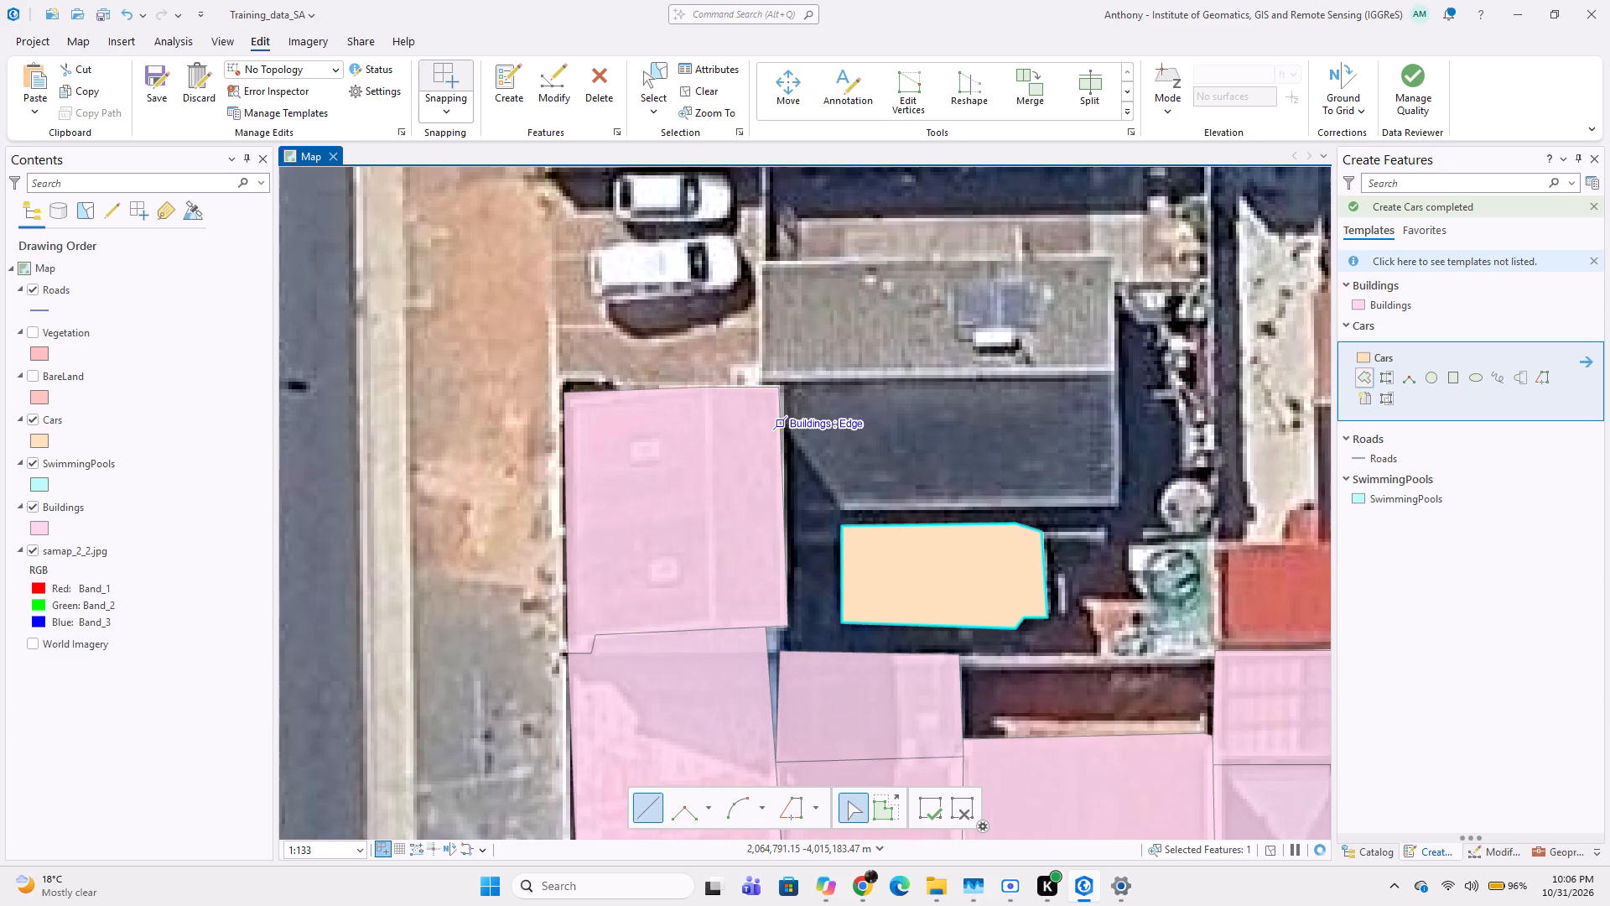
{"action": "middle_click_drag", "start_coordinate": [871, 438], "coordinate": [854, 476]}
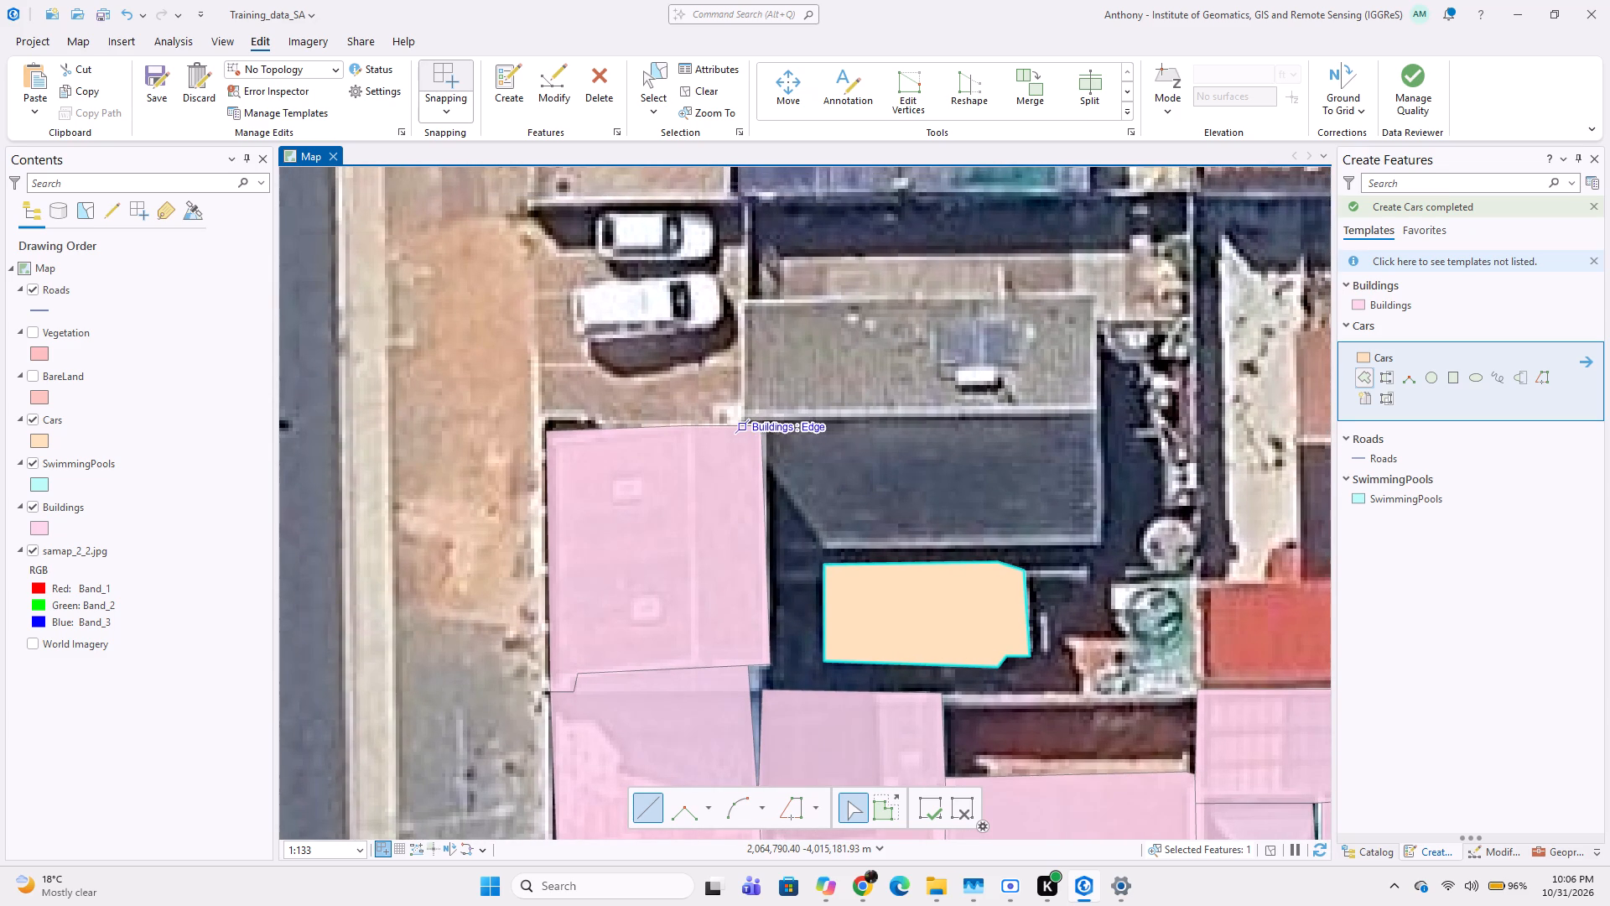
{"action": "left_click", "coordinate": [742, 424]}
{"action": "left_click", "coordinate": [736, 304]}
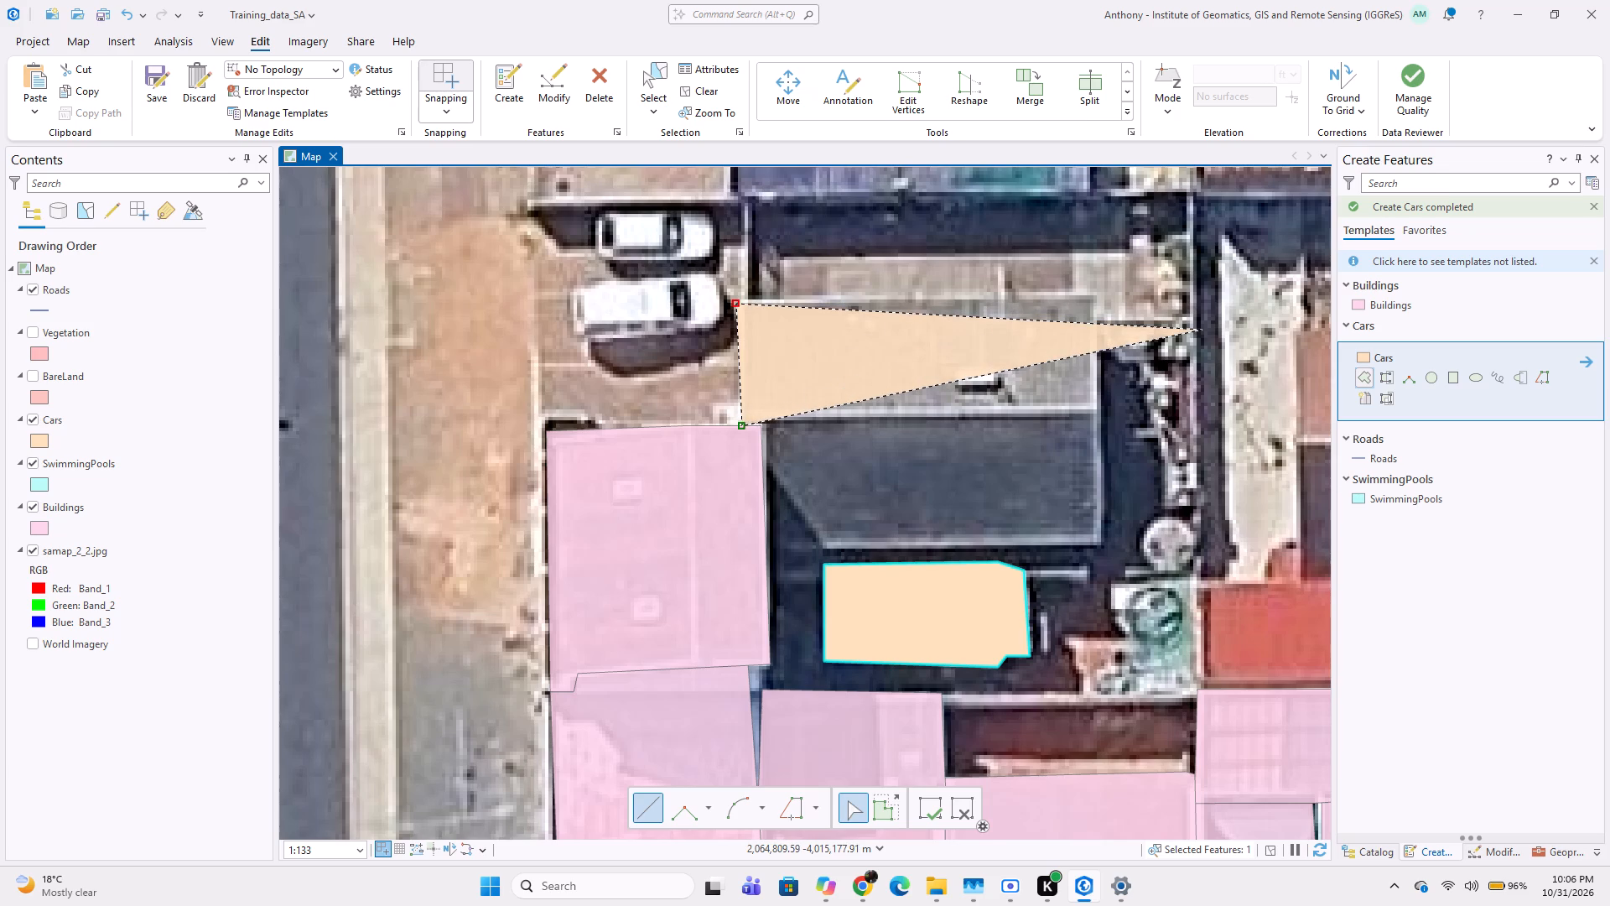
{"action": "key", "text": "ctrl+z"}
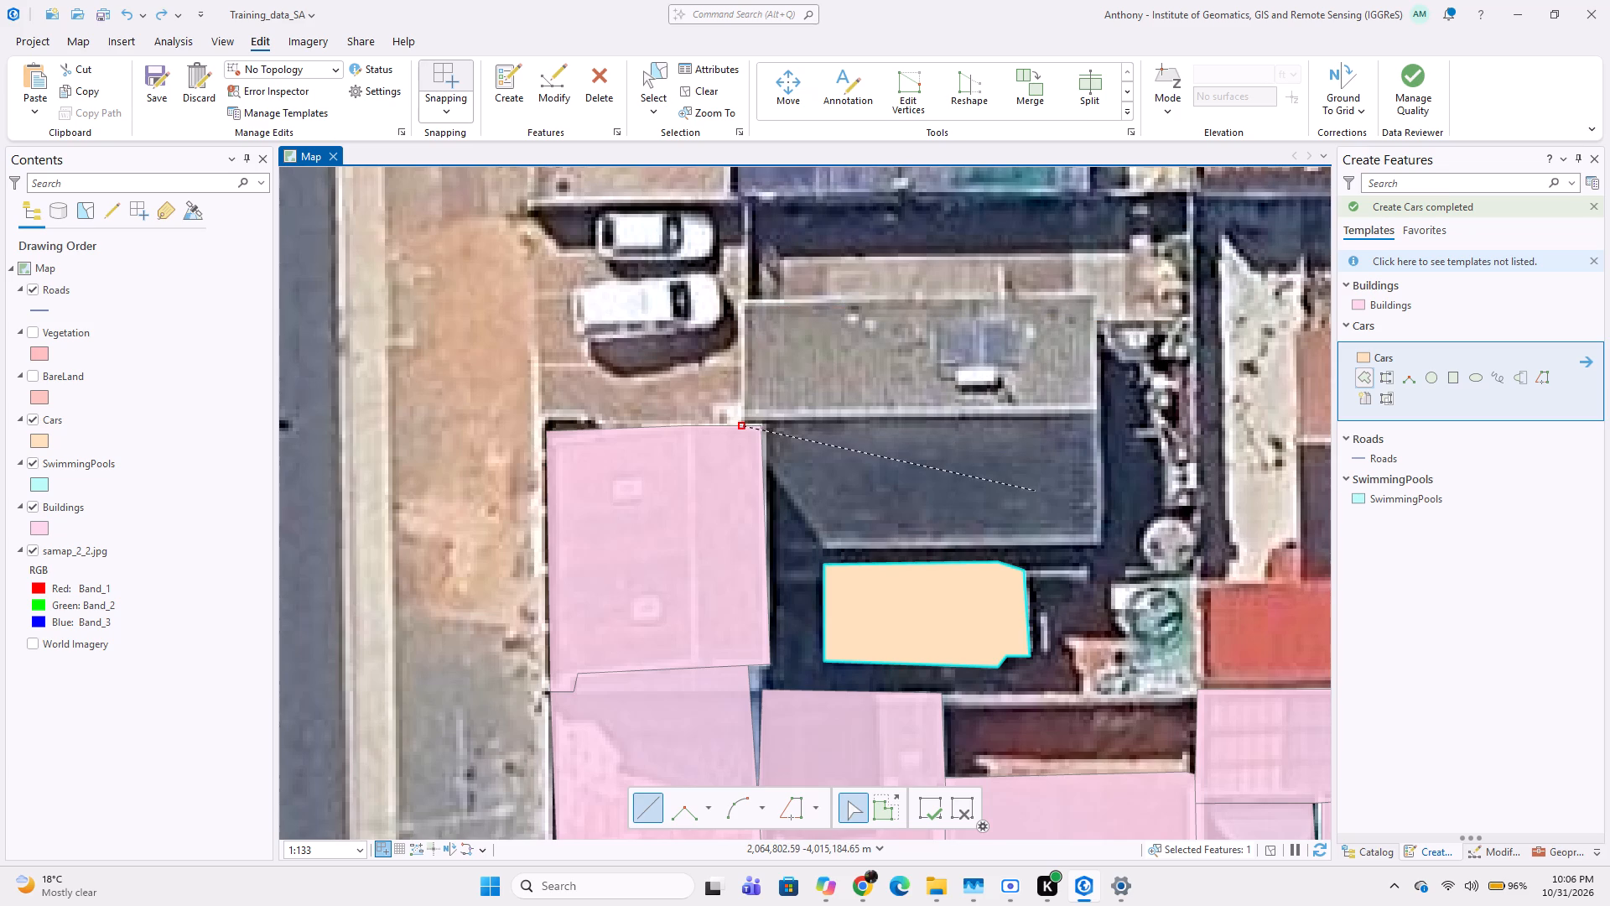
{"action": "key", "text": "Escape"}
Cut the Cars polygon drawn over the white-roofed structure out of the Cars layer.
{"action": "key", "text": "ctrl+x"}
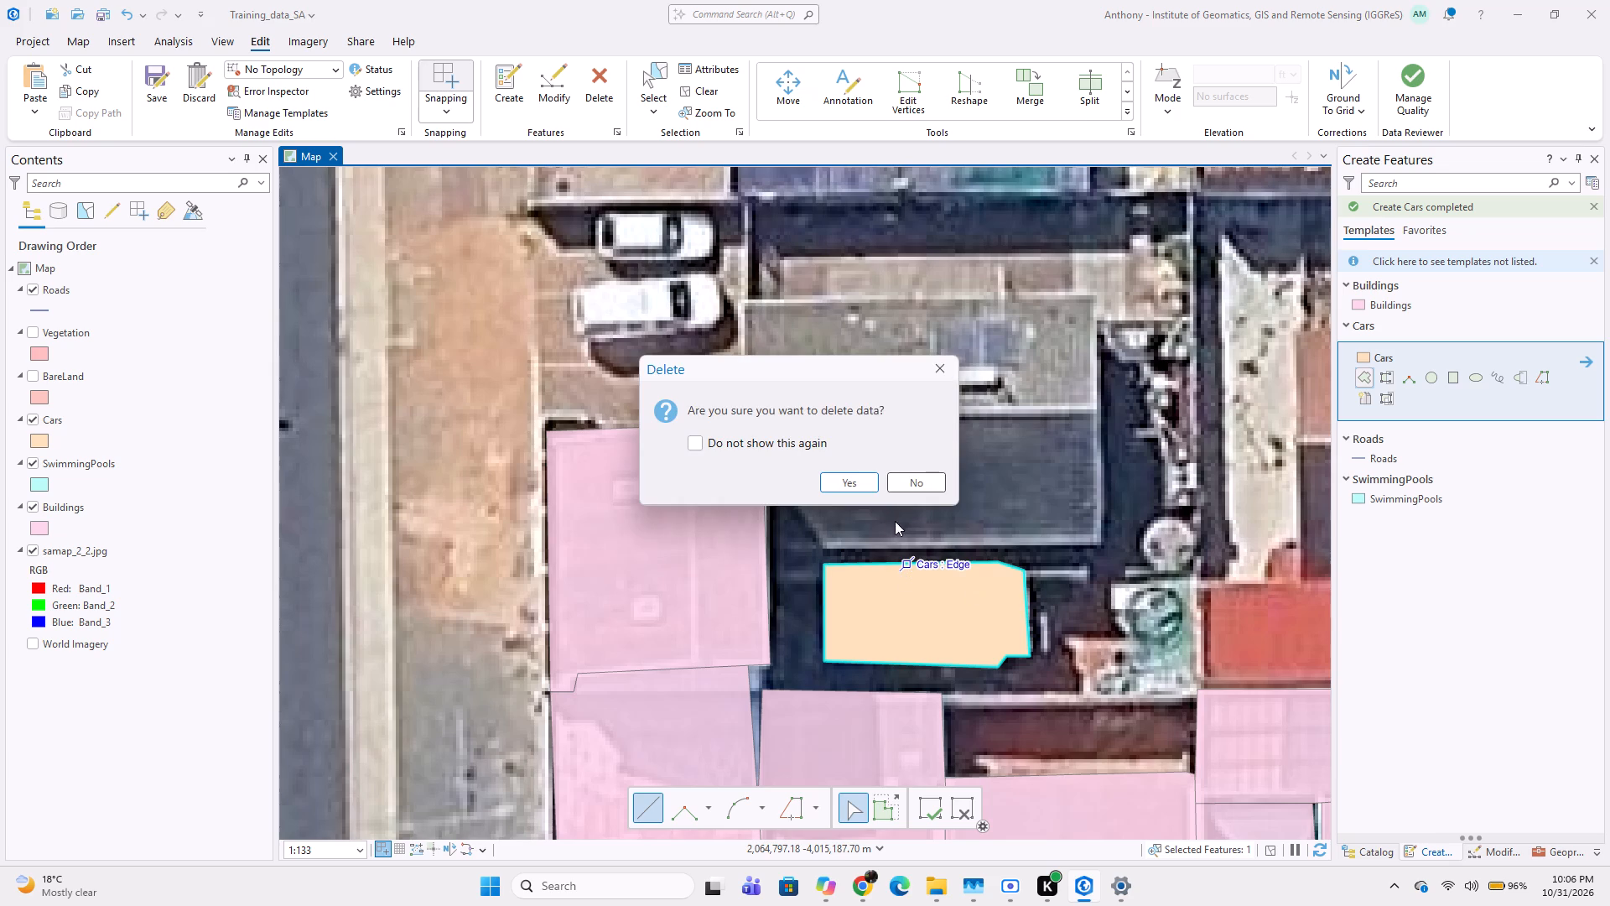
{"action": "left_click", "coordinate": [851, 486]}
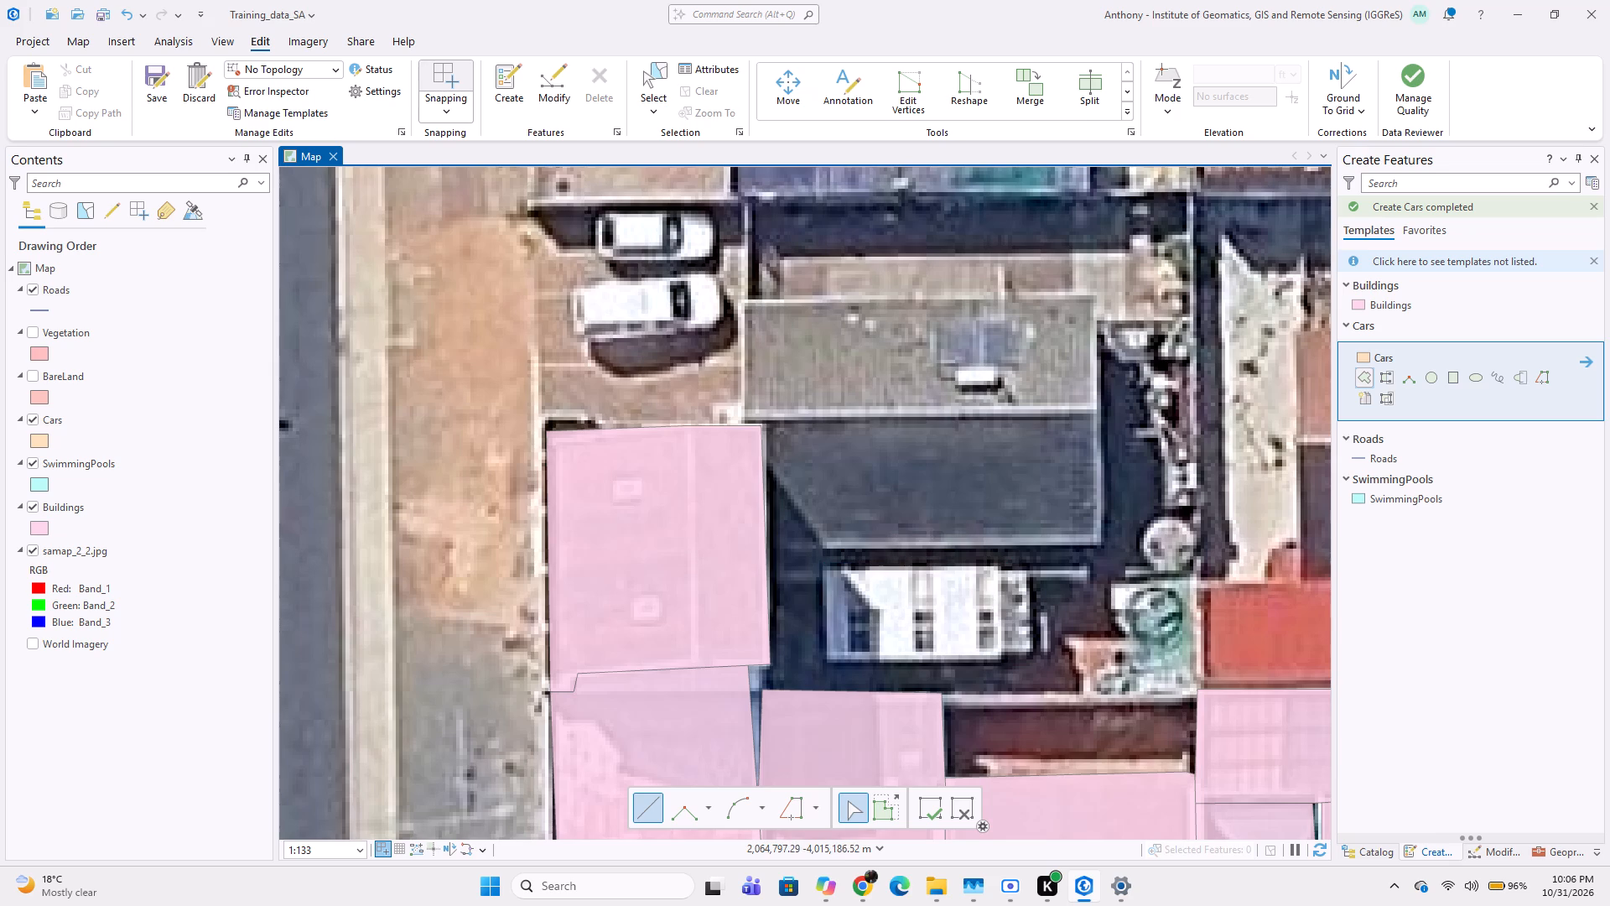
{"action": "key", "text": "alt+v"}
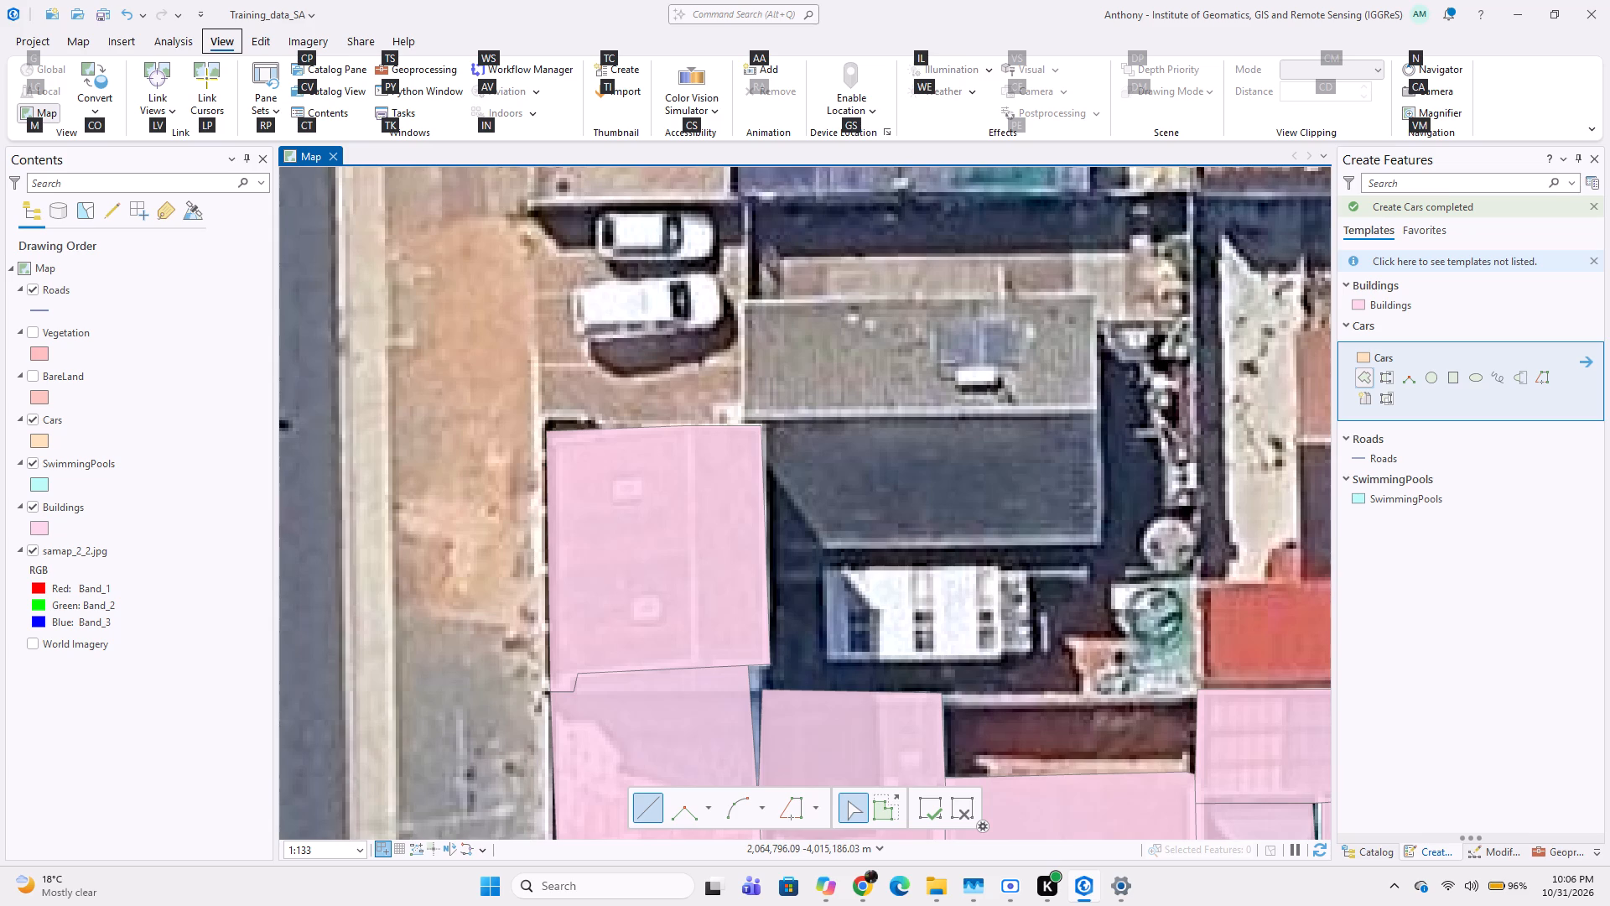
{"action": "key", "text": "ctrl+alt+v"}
Digitize the white-roofed structure north of the auto shop block as a five-vertex Buildings polygon.
{"action": "left_click", "coordinate": [1385, 304]}
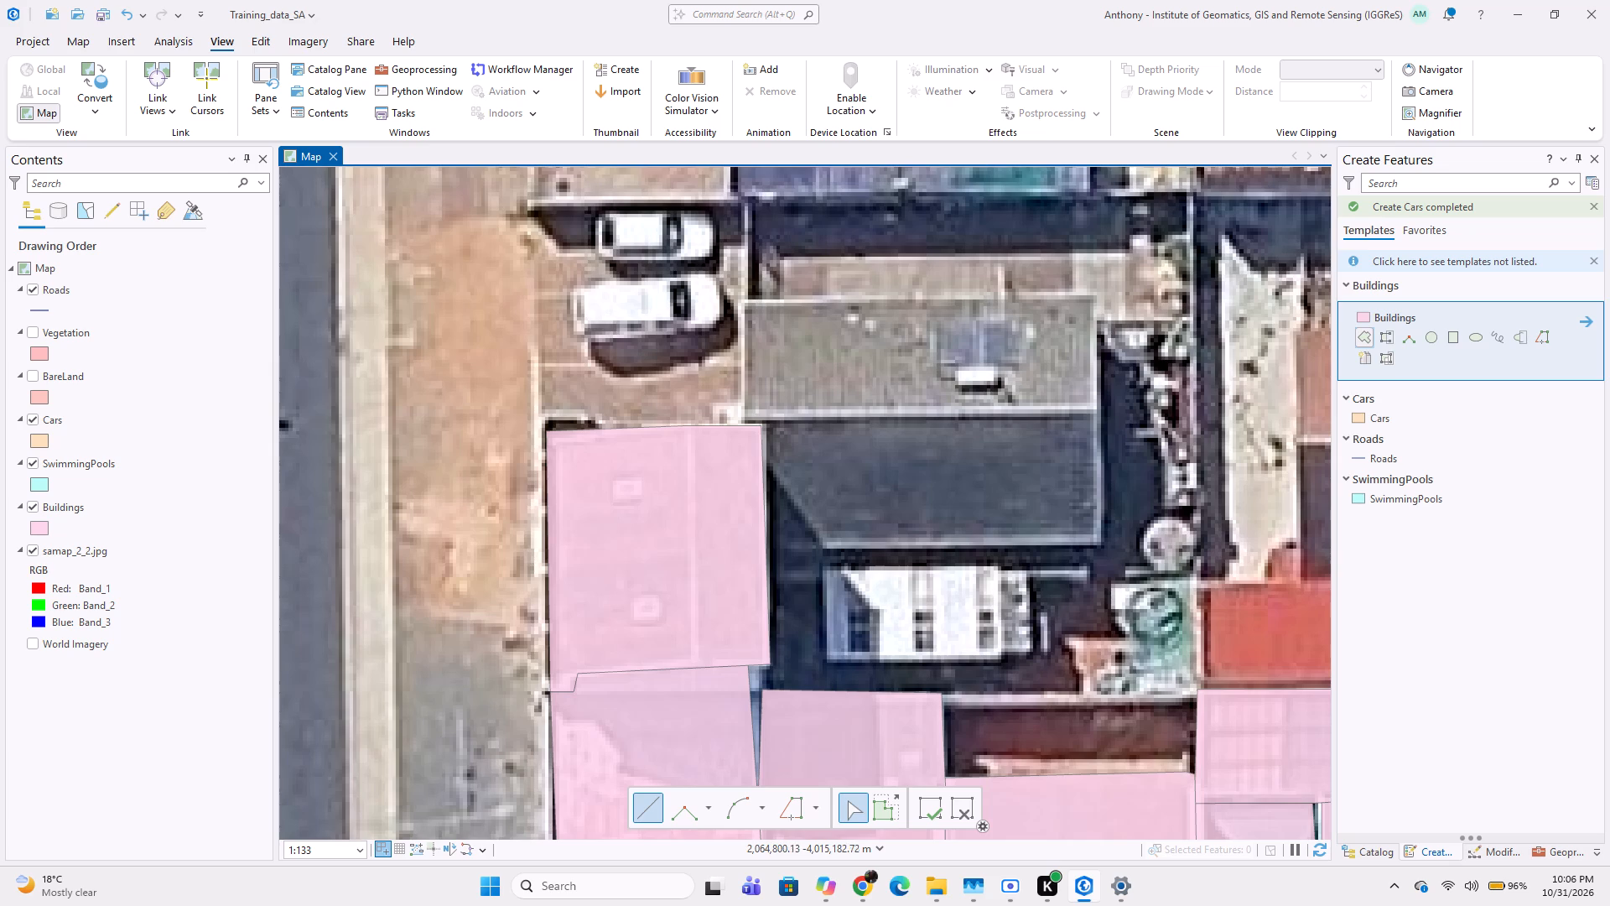
{"action": "left_click", "coordinate": [821, 565]}
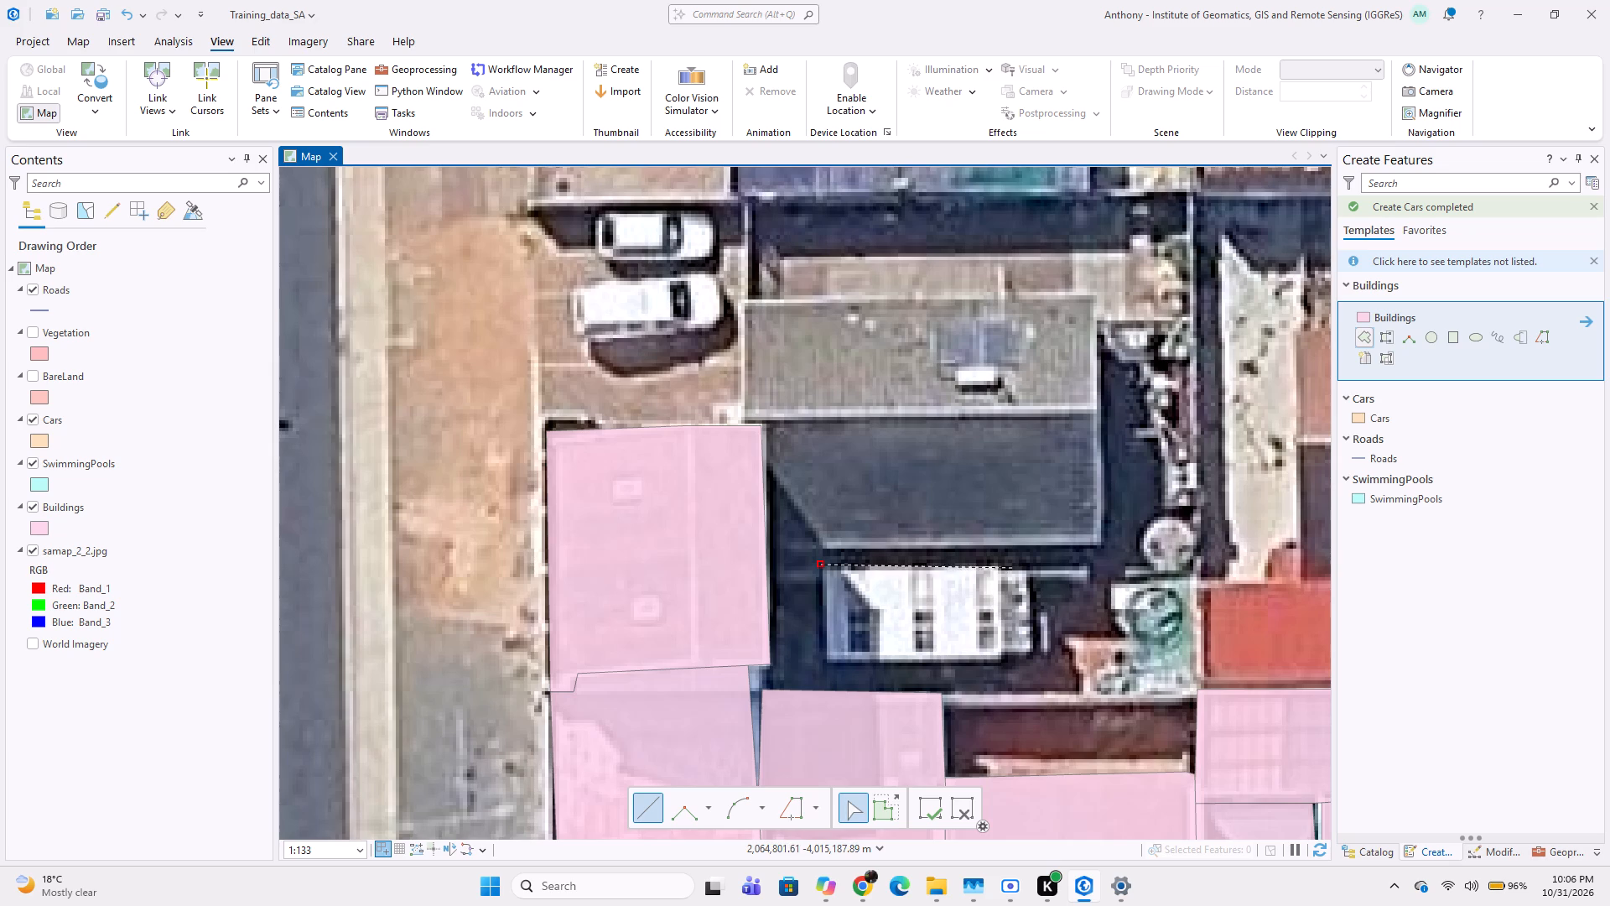
{"action": "left_click", "coordinate": [1026, 567]}
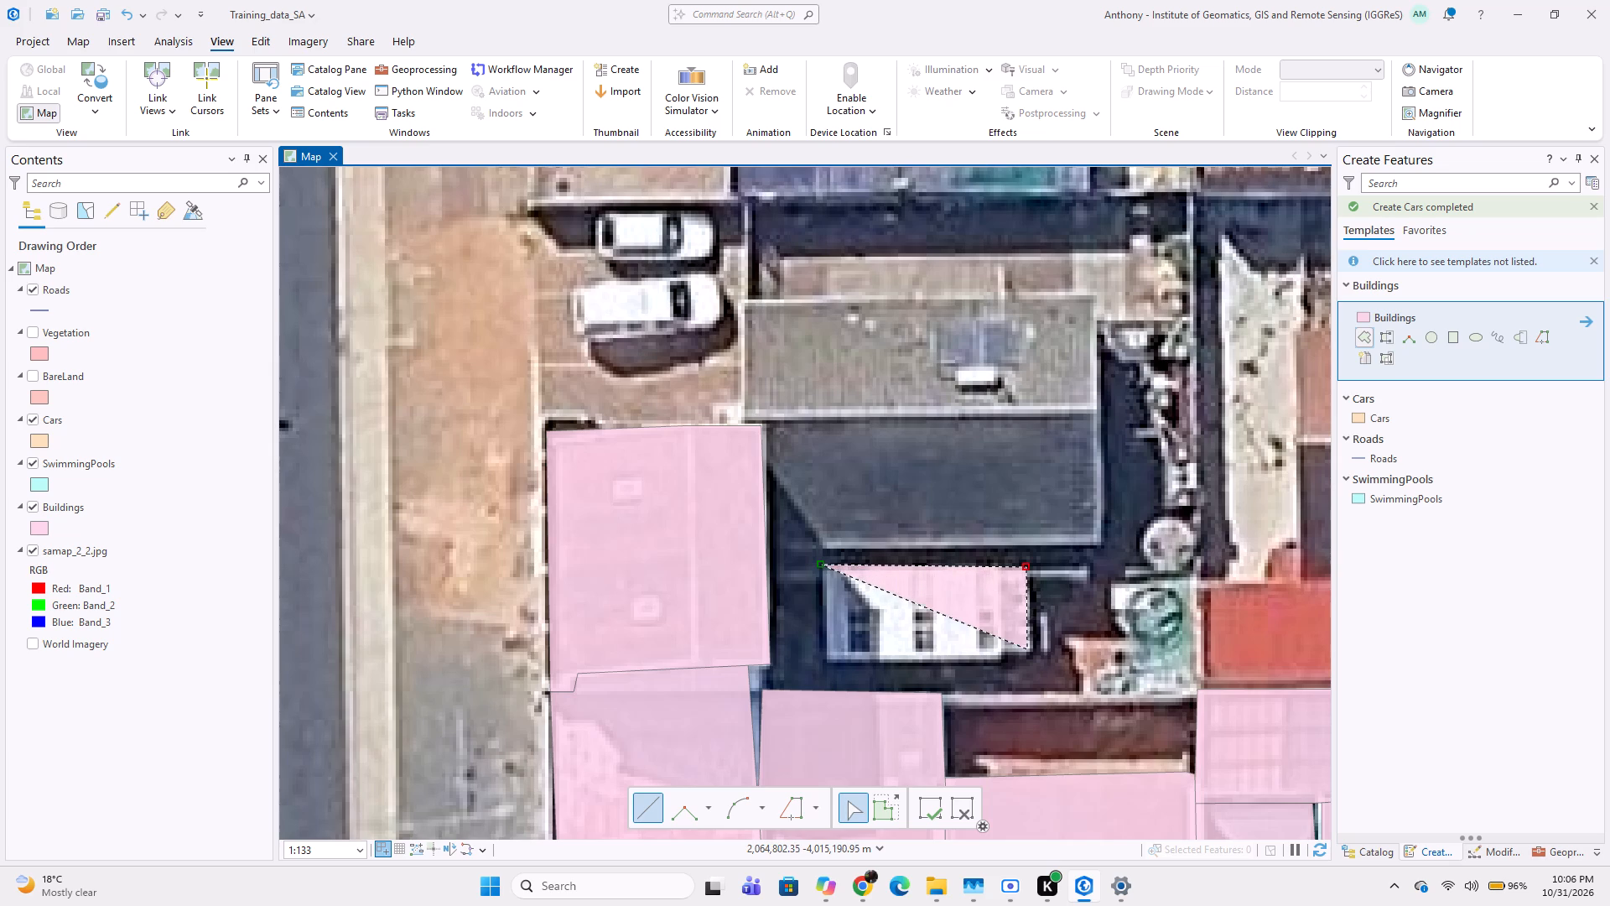
{"action": "left_click", "coordinate": [1032, 653]}
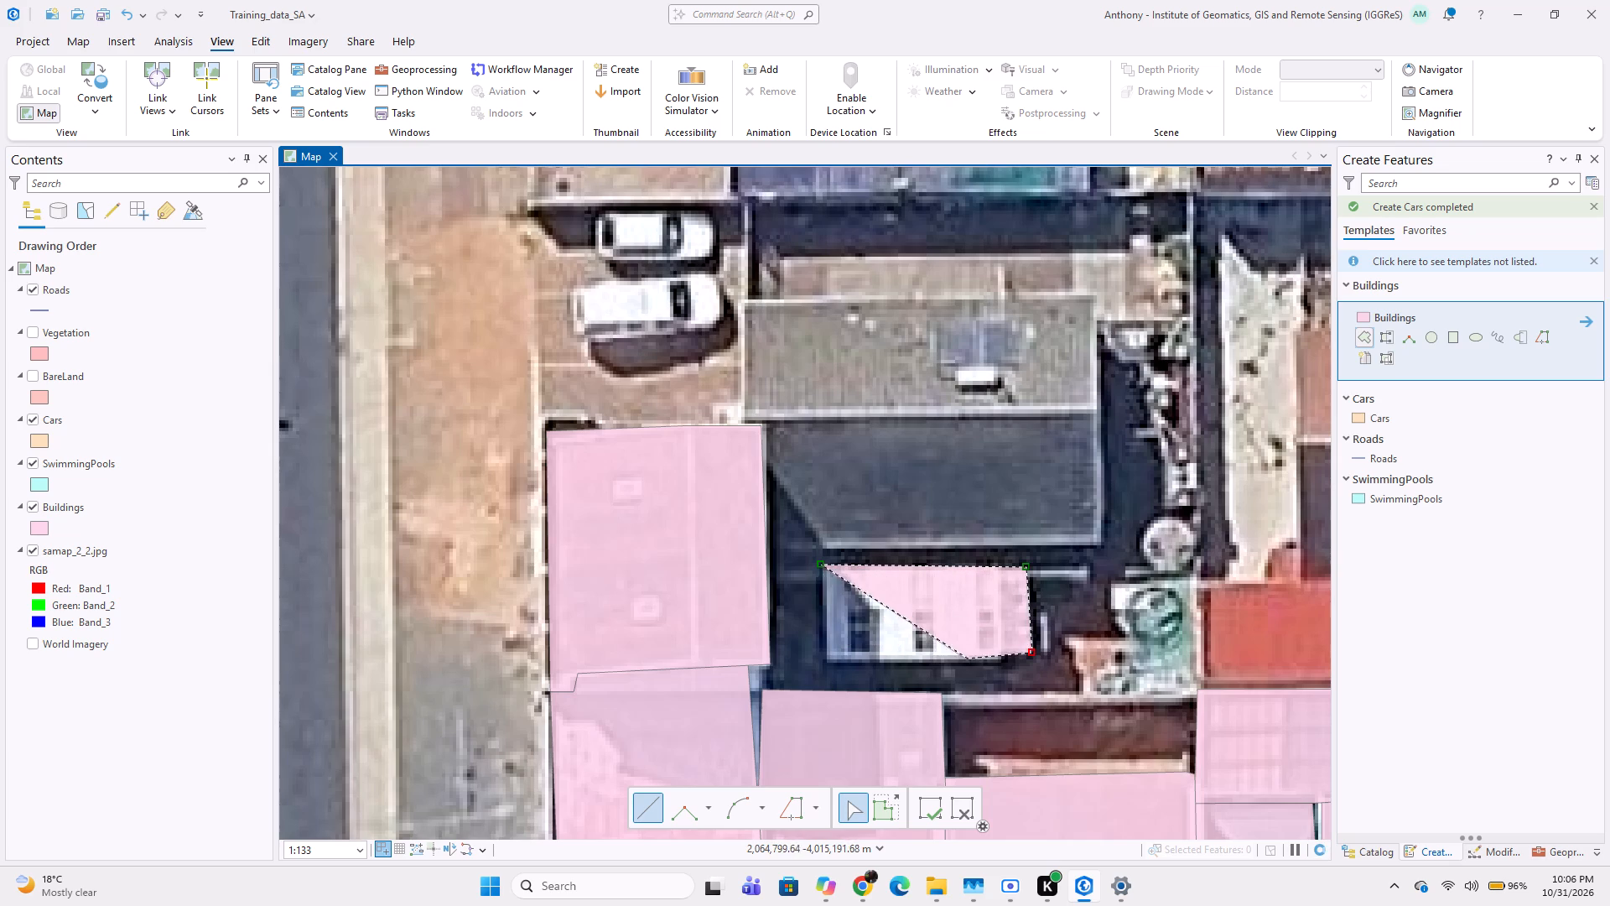
{"action": "left_click", "coordinate": [1004, 659]}
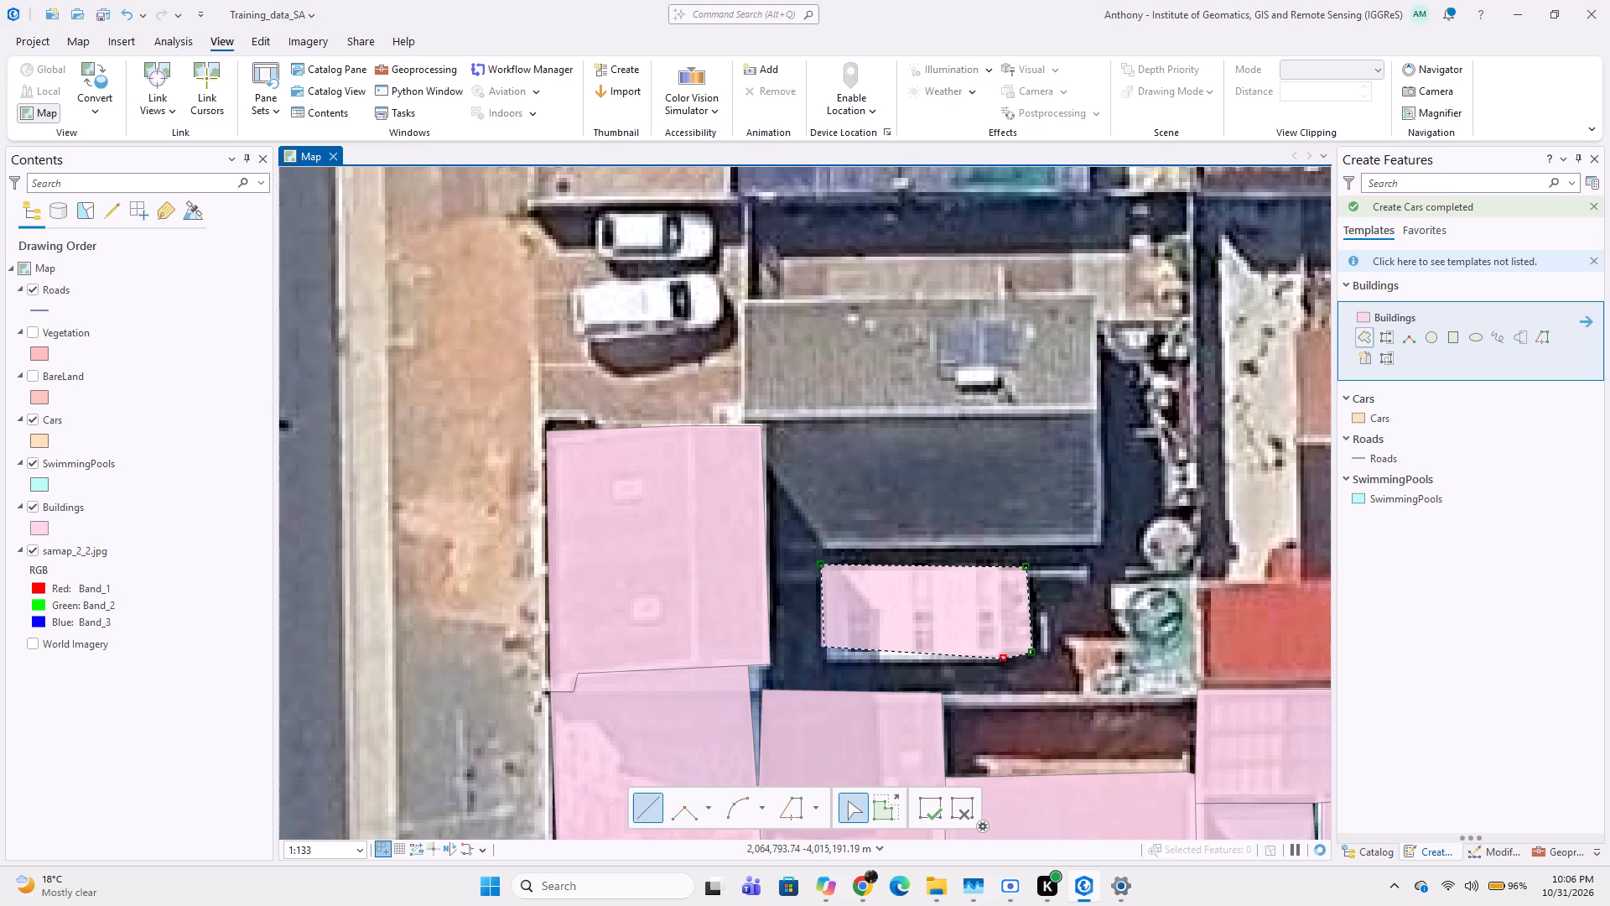
{"action": "double_click", "coordinate": [830, 661]}
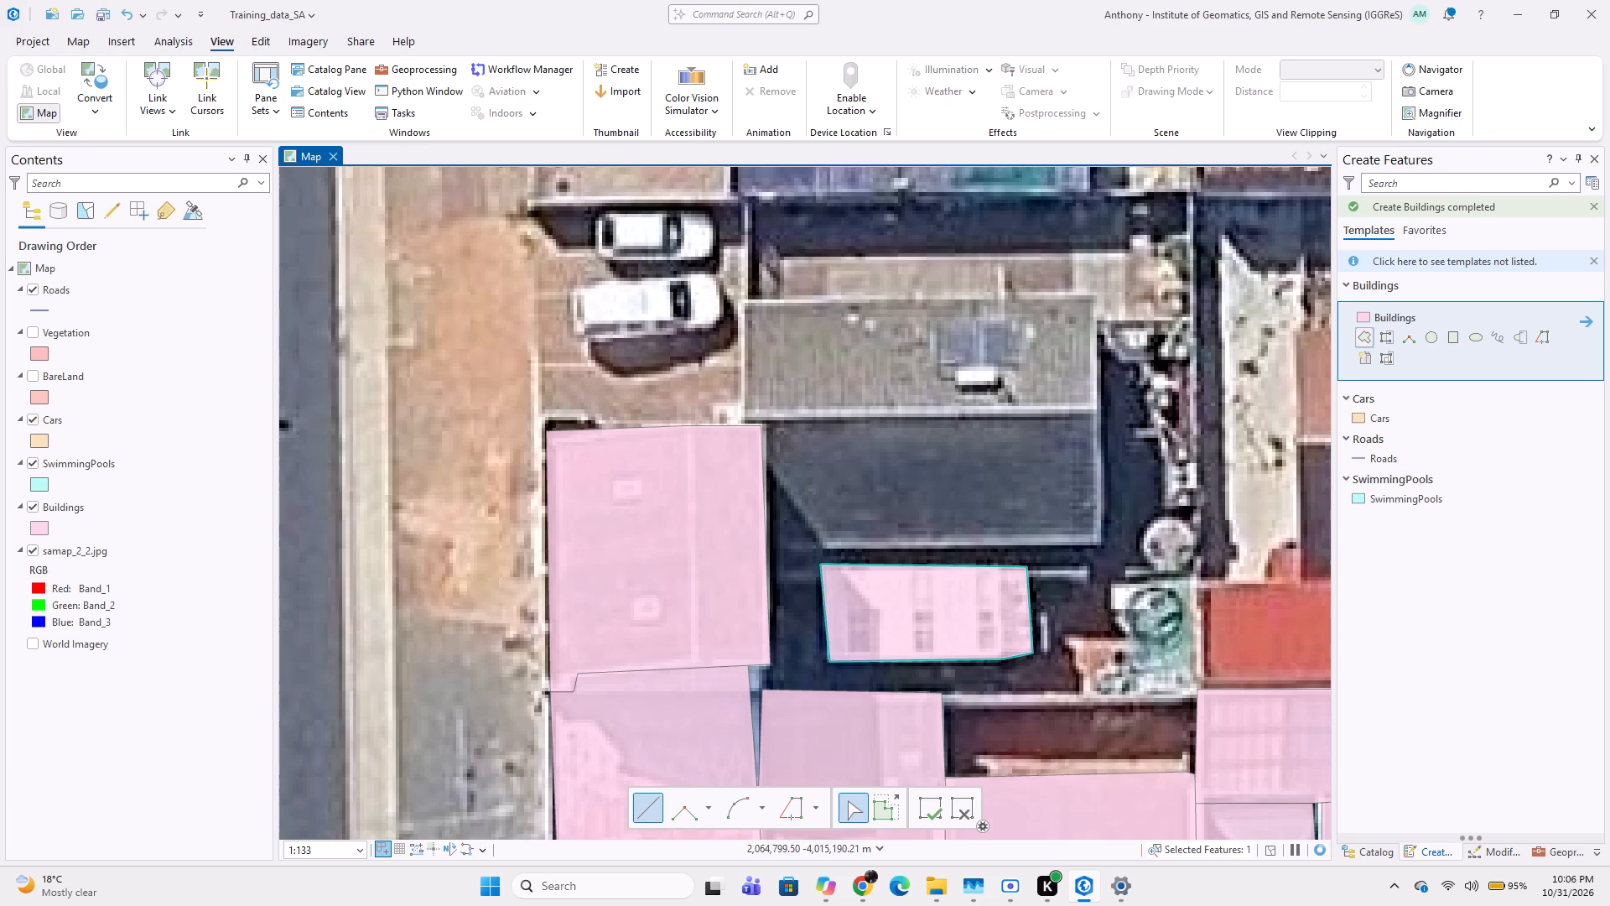
Digitize the grey-roofed building with the solar panel, north of the white-roofed structure, as a six-vertex Buildings polygon meeting the neighbouring polygon.
{"action": "left_click", "coordinate": [740, 292]}
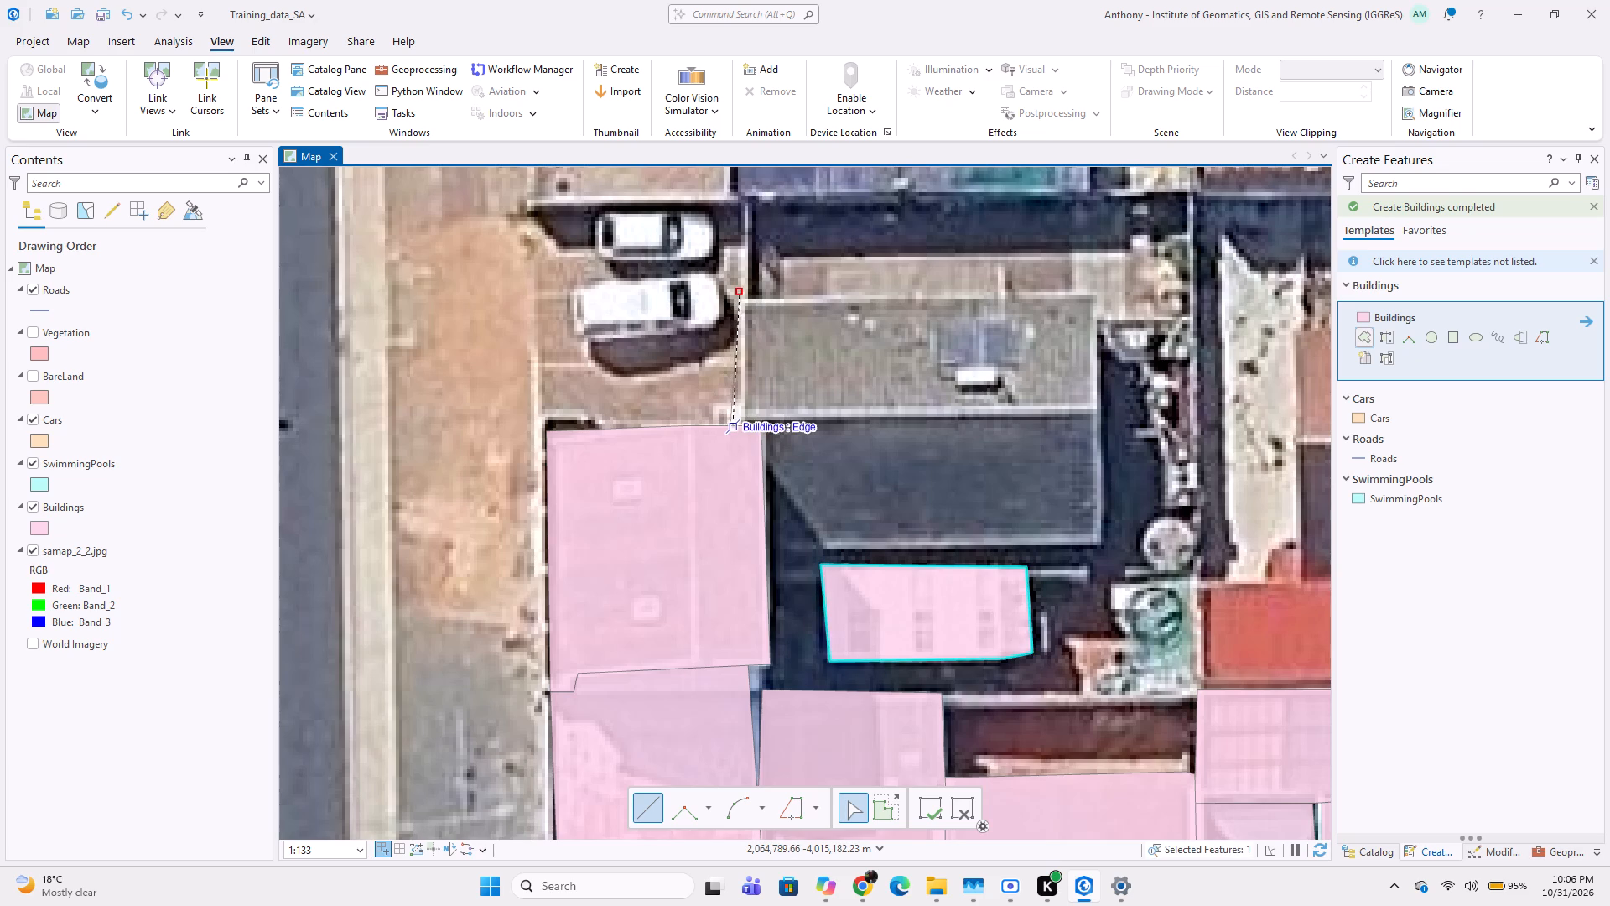
{"action": "left_click", "coordinate": [739, 427]}
{"action": "left_click", "coordinate": [766, 427]}
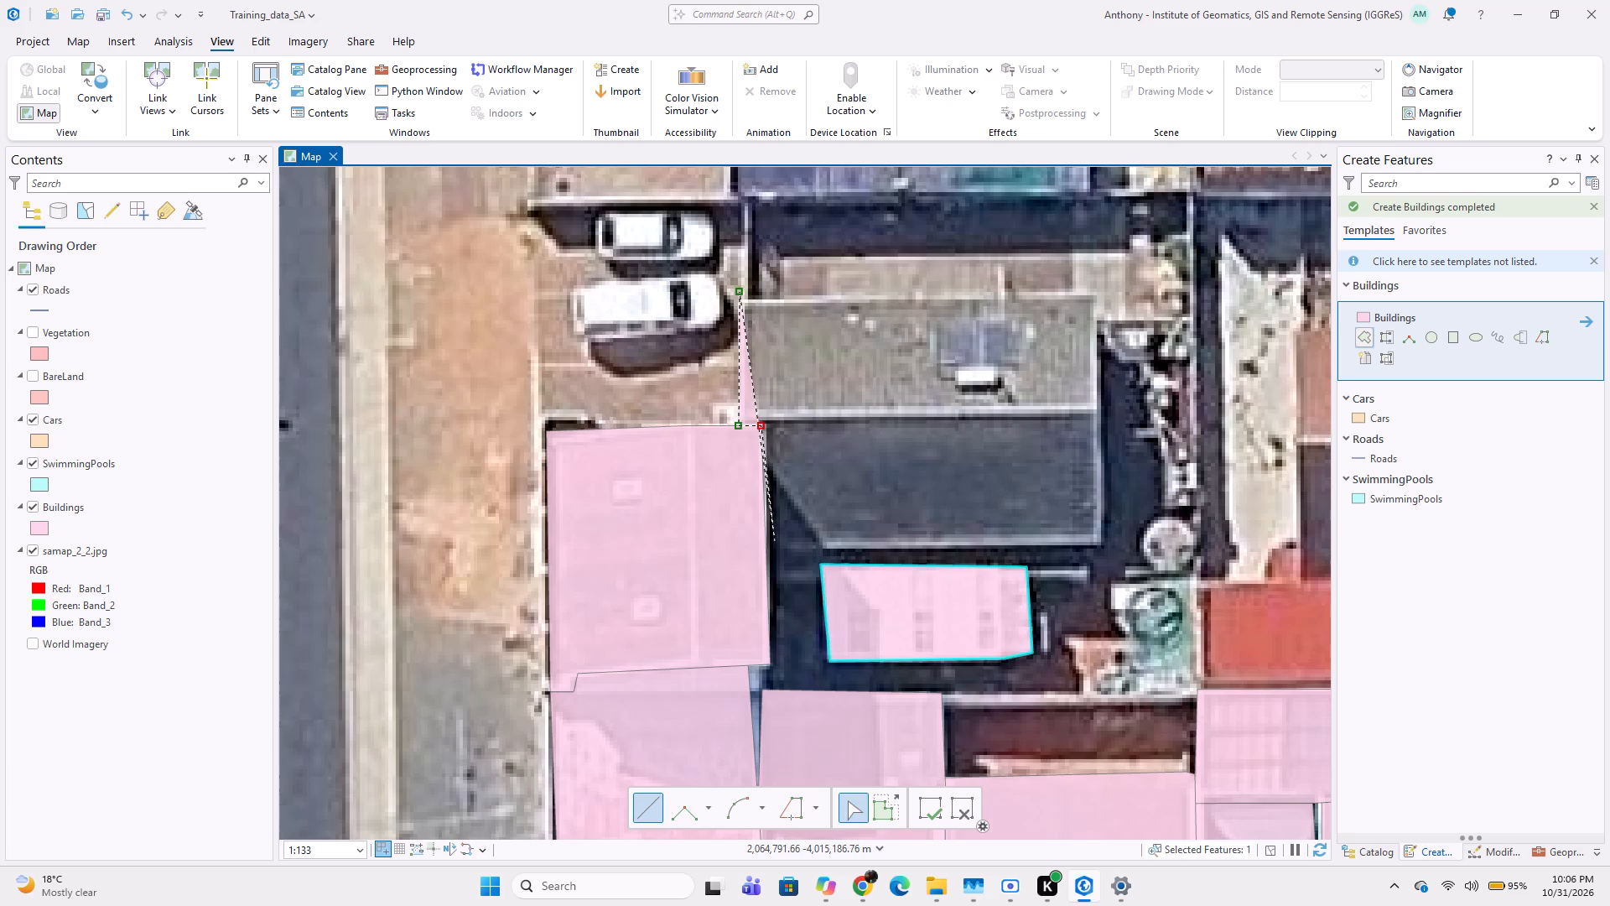
{"action": "left_click_drag", "start_coordinate": [766, 549], "coordinate": [780, 549]}
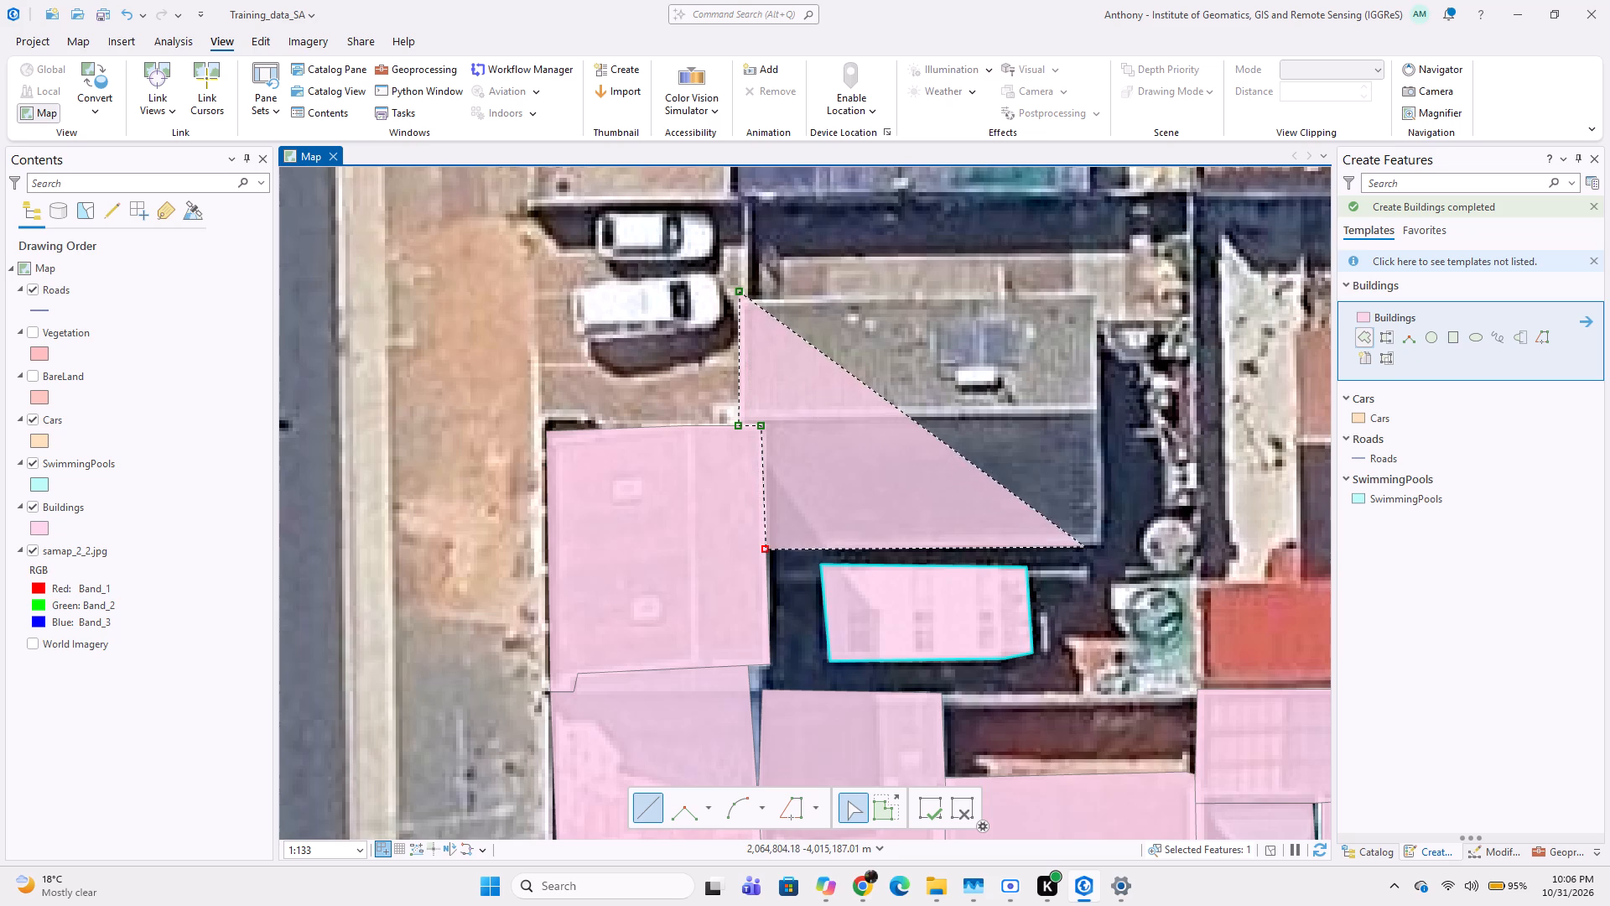
{"action": "left_click", "coordinate": [1106, 547]}
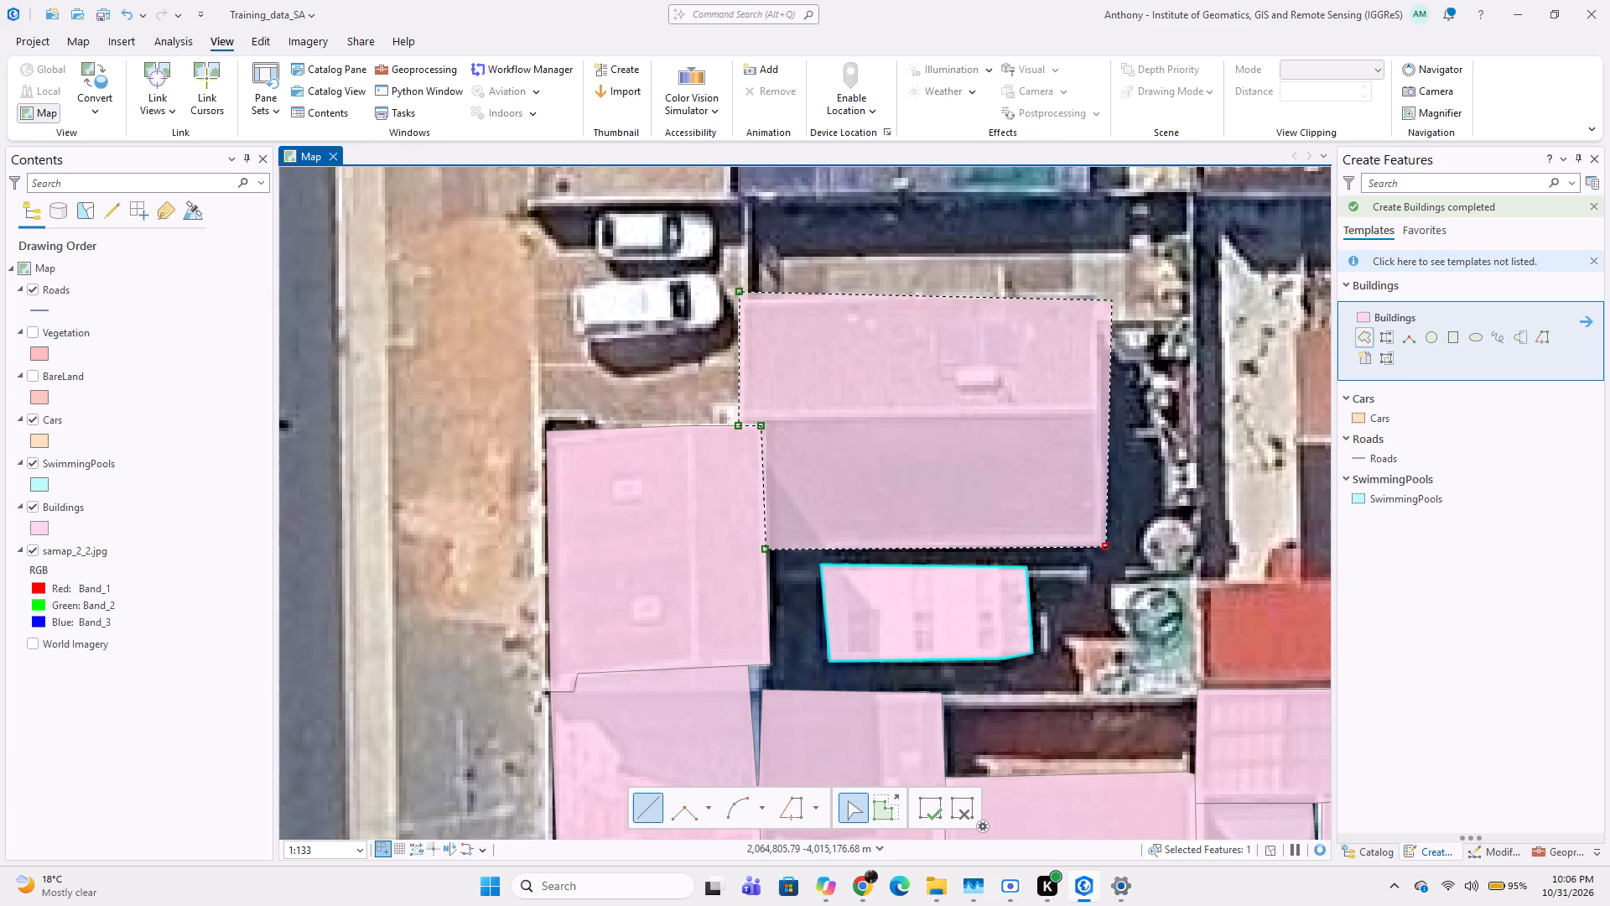
{"action": "double_click", "coordinate": [1104, 294]}
Digitize the bright red-roofed structure northeast of the auto shop as a four-vertex Buildings polygon meeting the polygon to its south.
{"action": "scroll", "coordinate": [927, 482], "scroll_direction": "down", "scroll_amount": 3}
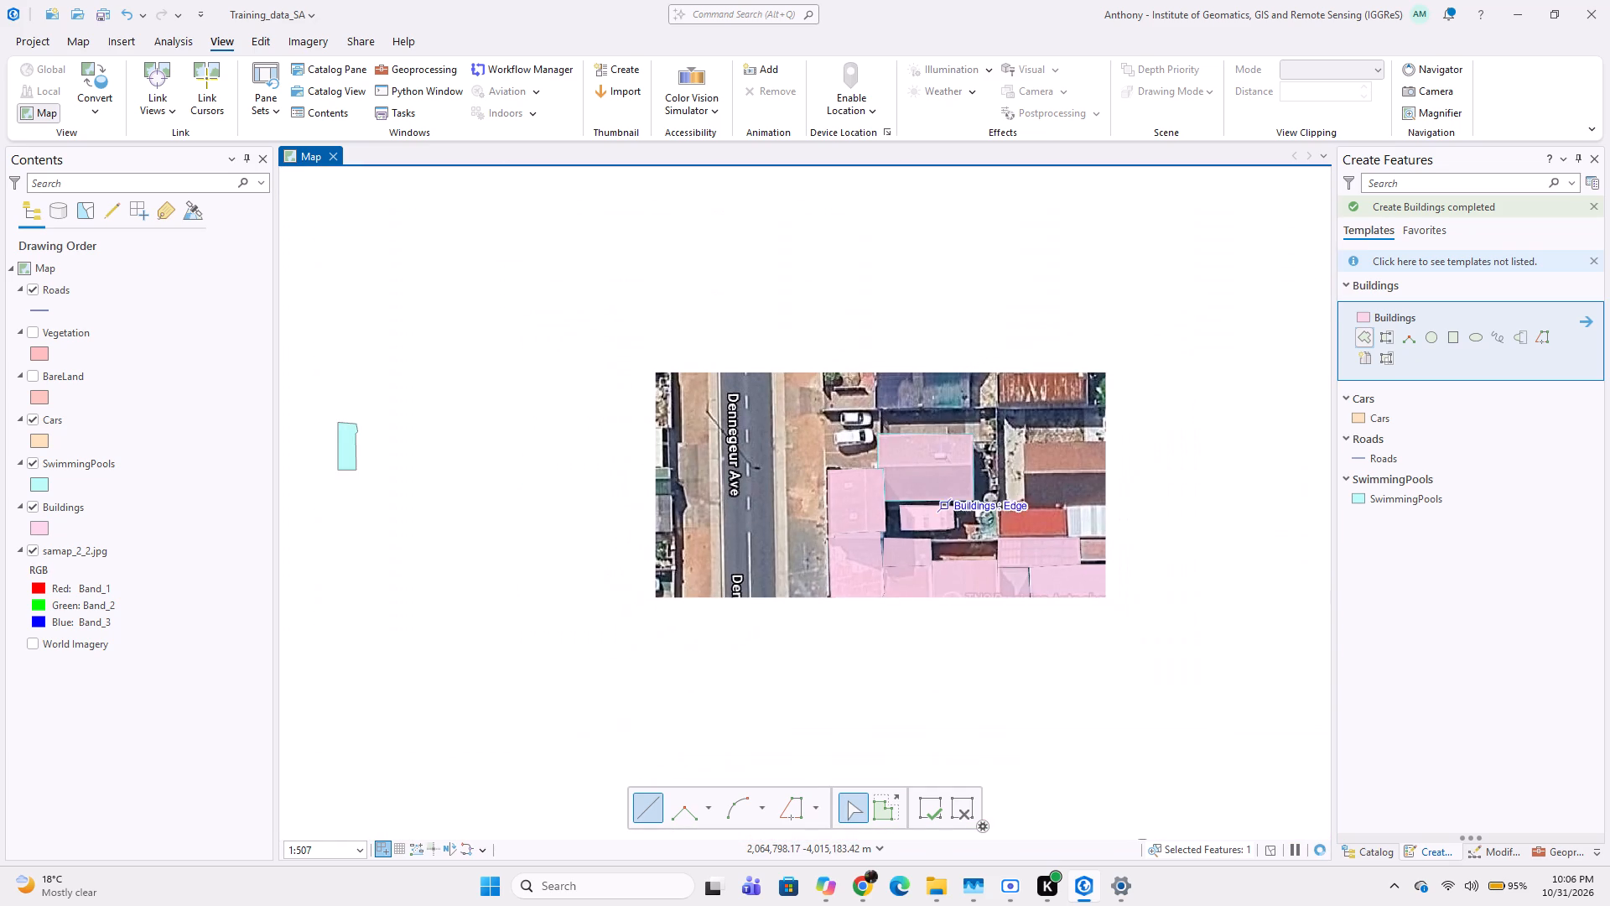
{"action": "middle_click_drag", "start_coordinate": [936, 532], "coordinate": [1012, 555]}
{"action": "middle_click_drag", "start_coordinate": [1012, 544], "coordinate": [916, 394]}
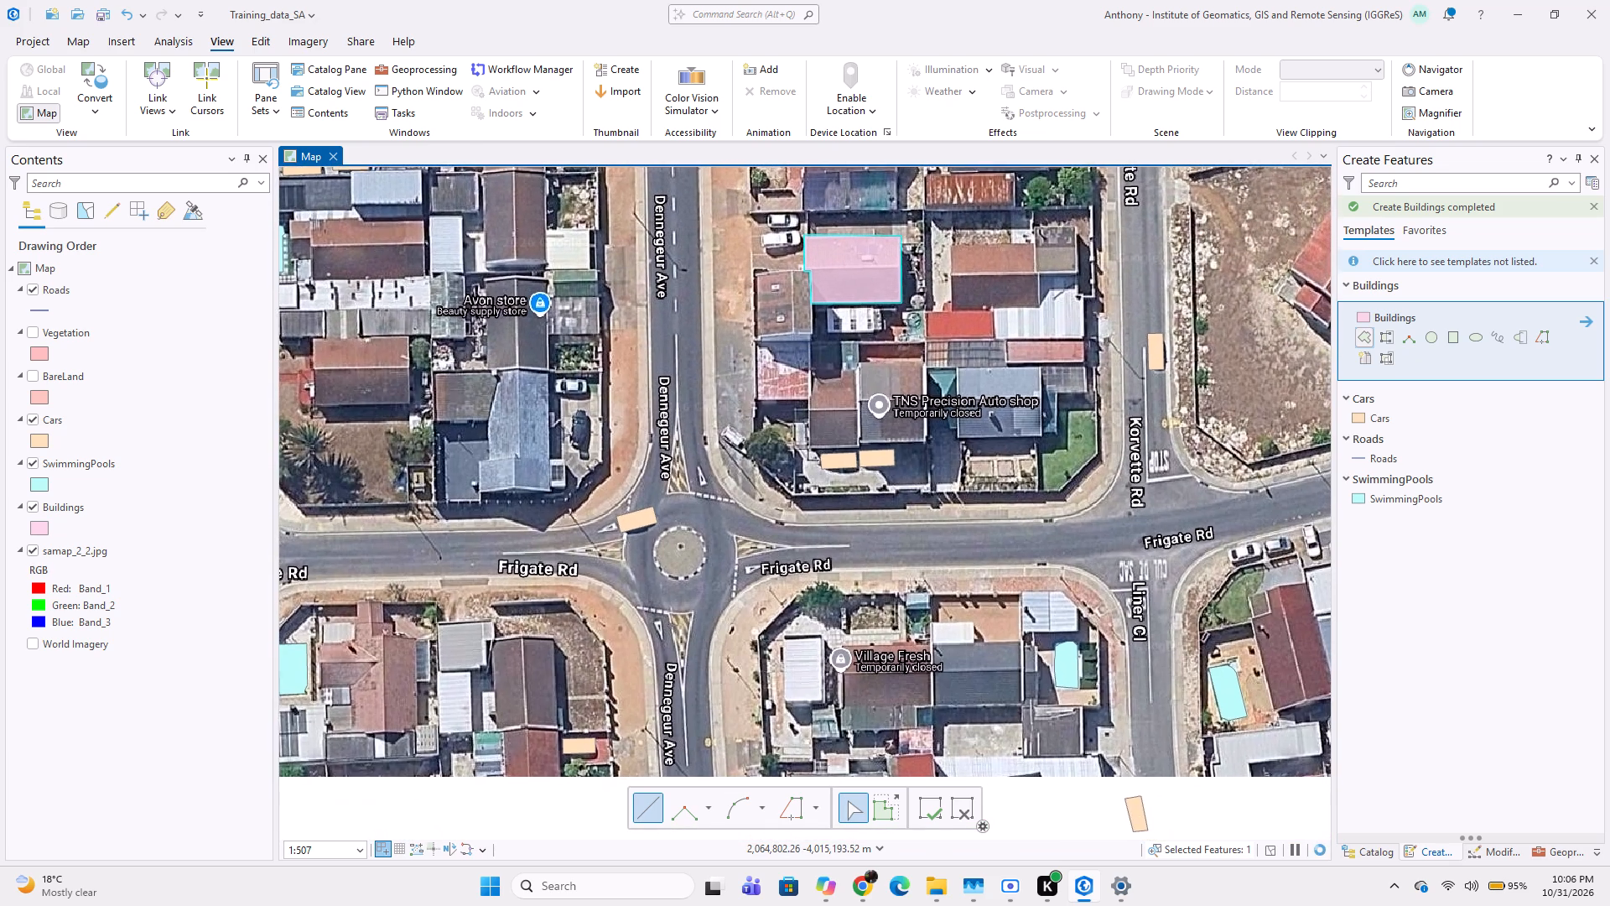
{"action": "scroll", "coordinate": [906, 312], "scroll_direction": "up", "scroll_amount": 1}
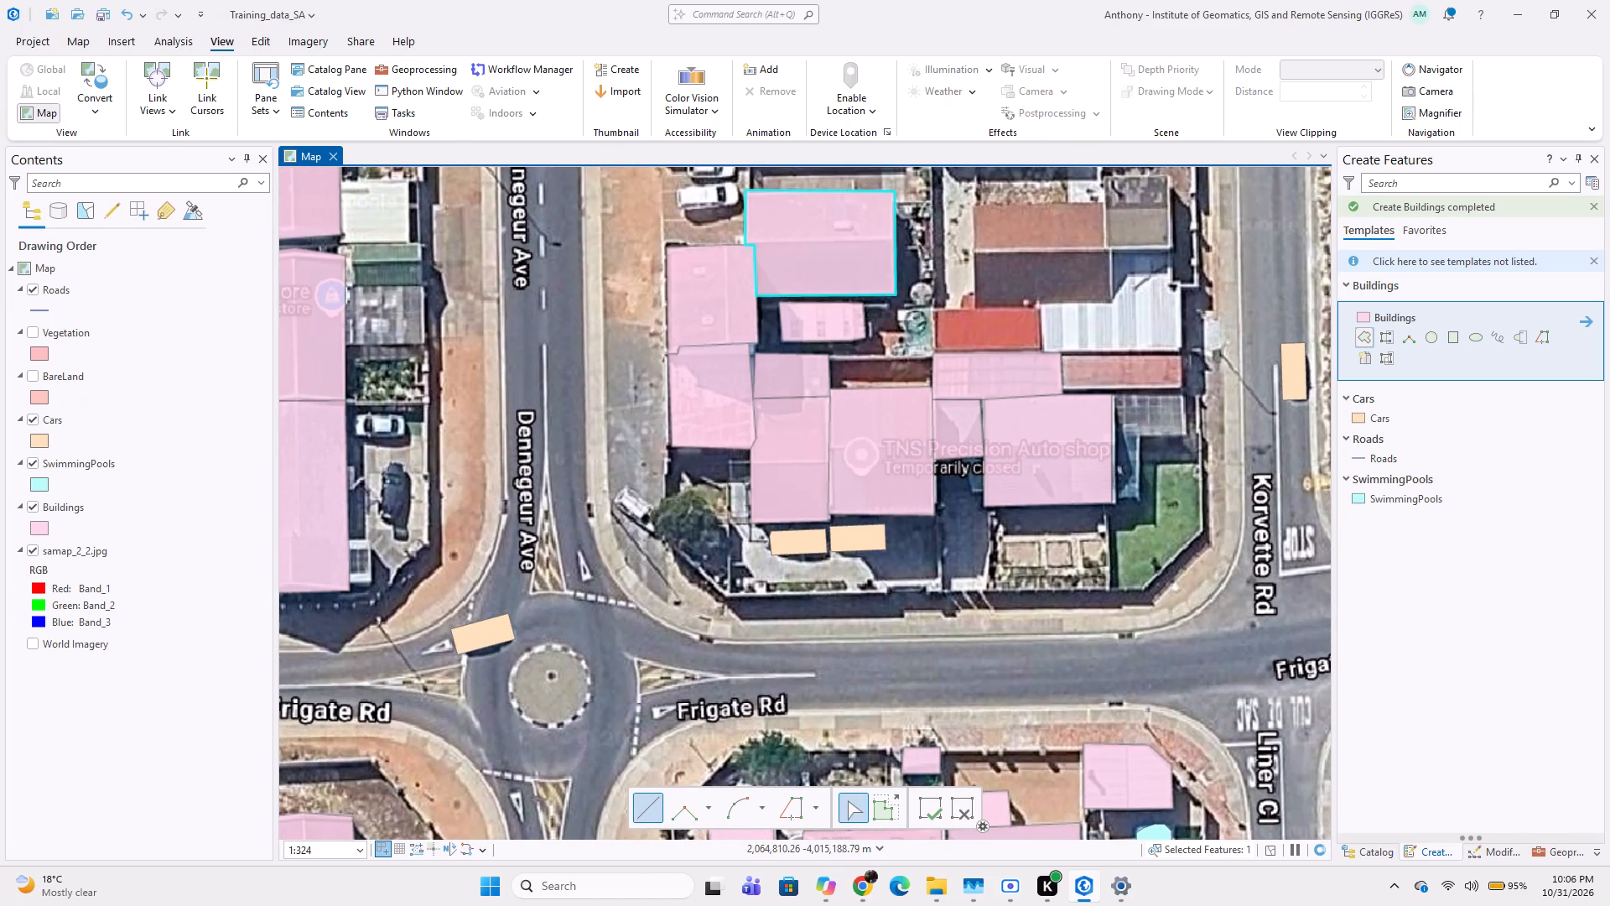
{"action": "left_click", "coordinate": [933, 306]}
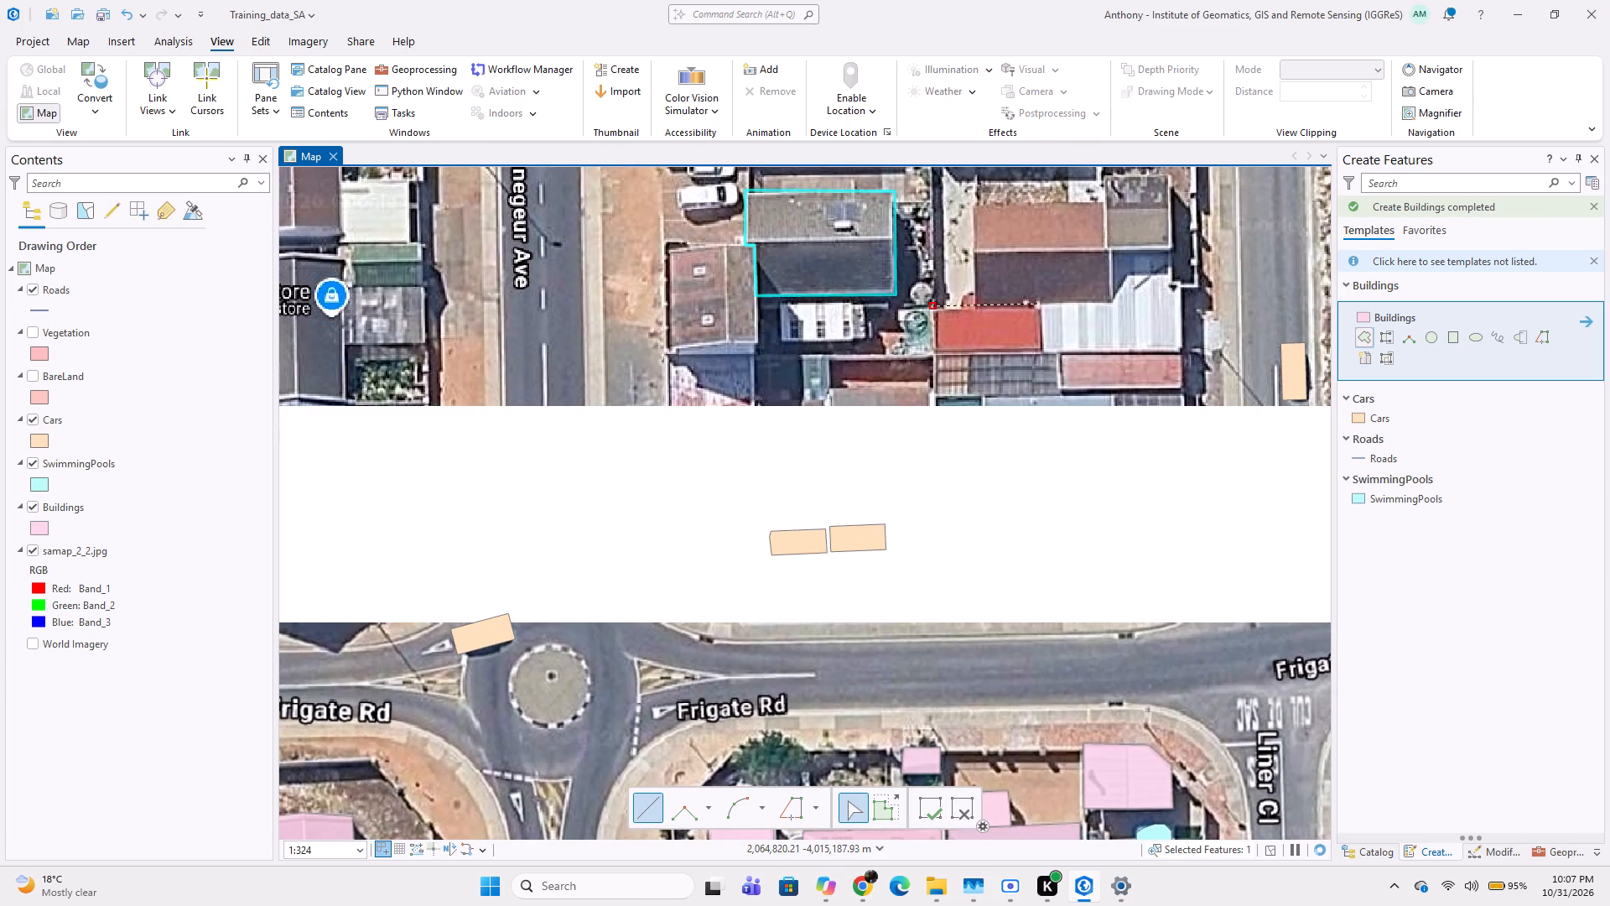
{"action": "left_click", "coordinate": [1039, 304]}
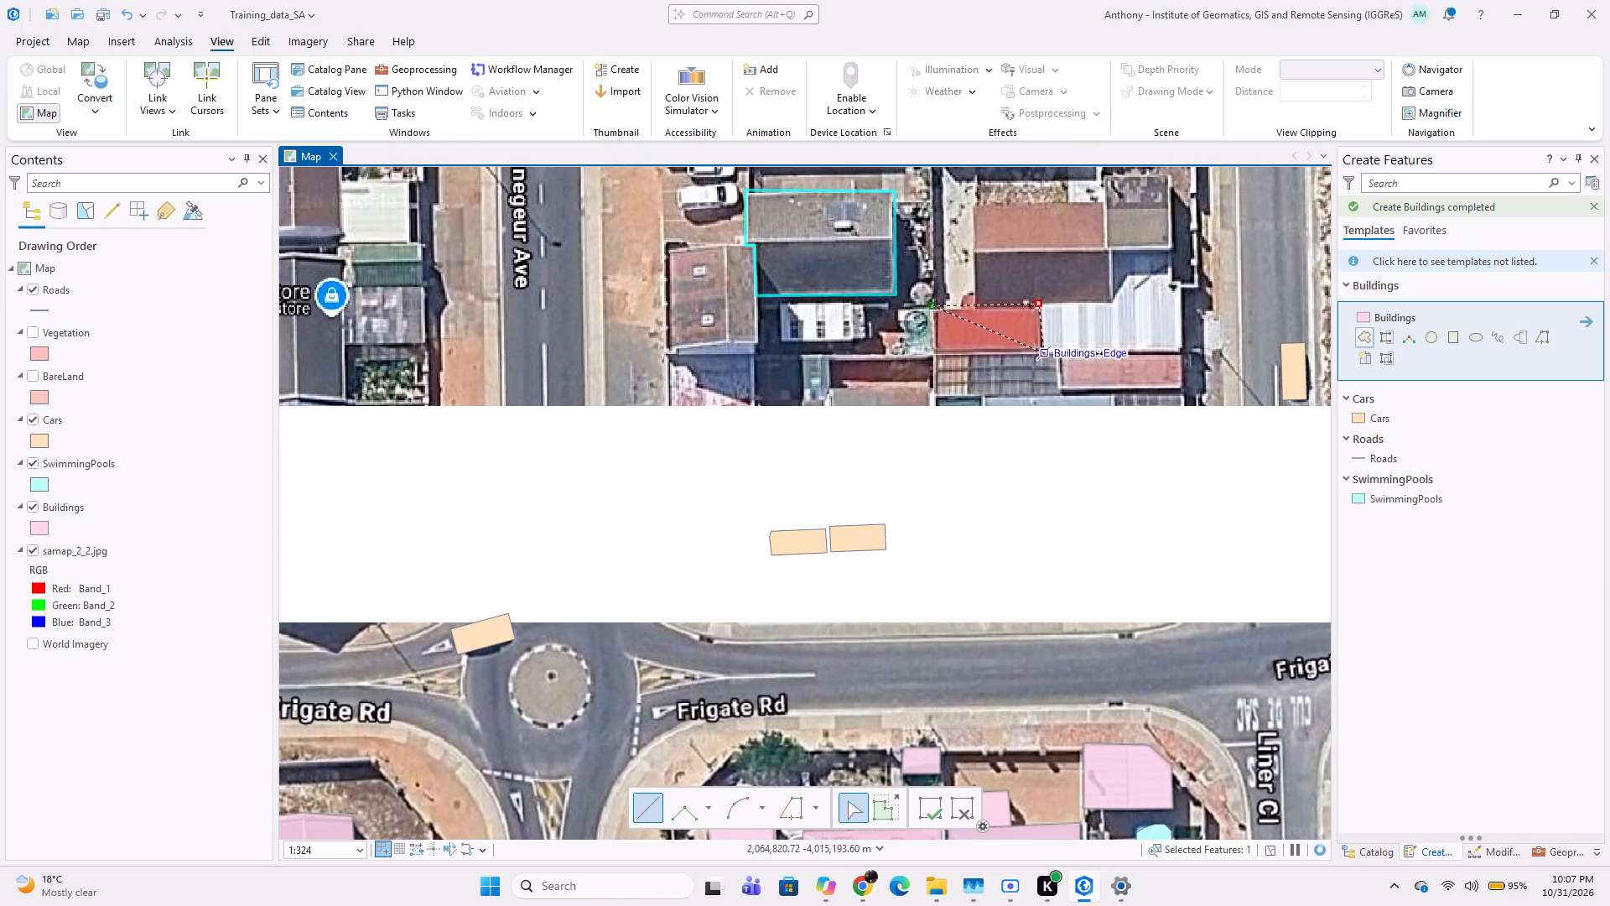
{"action": "scroll", "coordinate": [1030, 365], "scroll_direction": "up", "scroll_amount": 1}
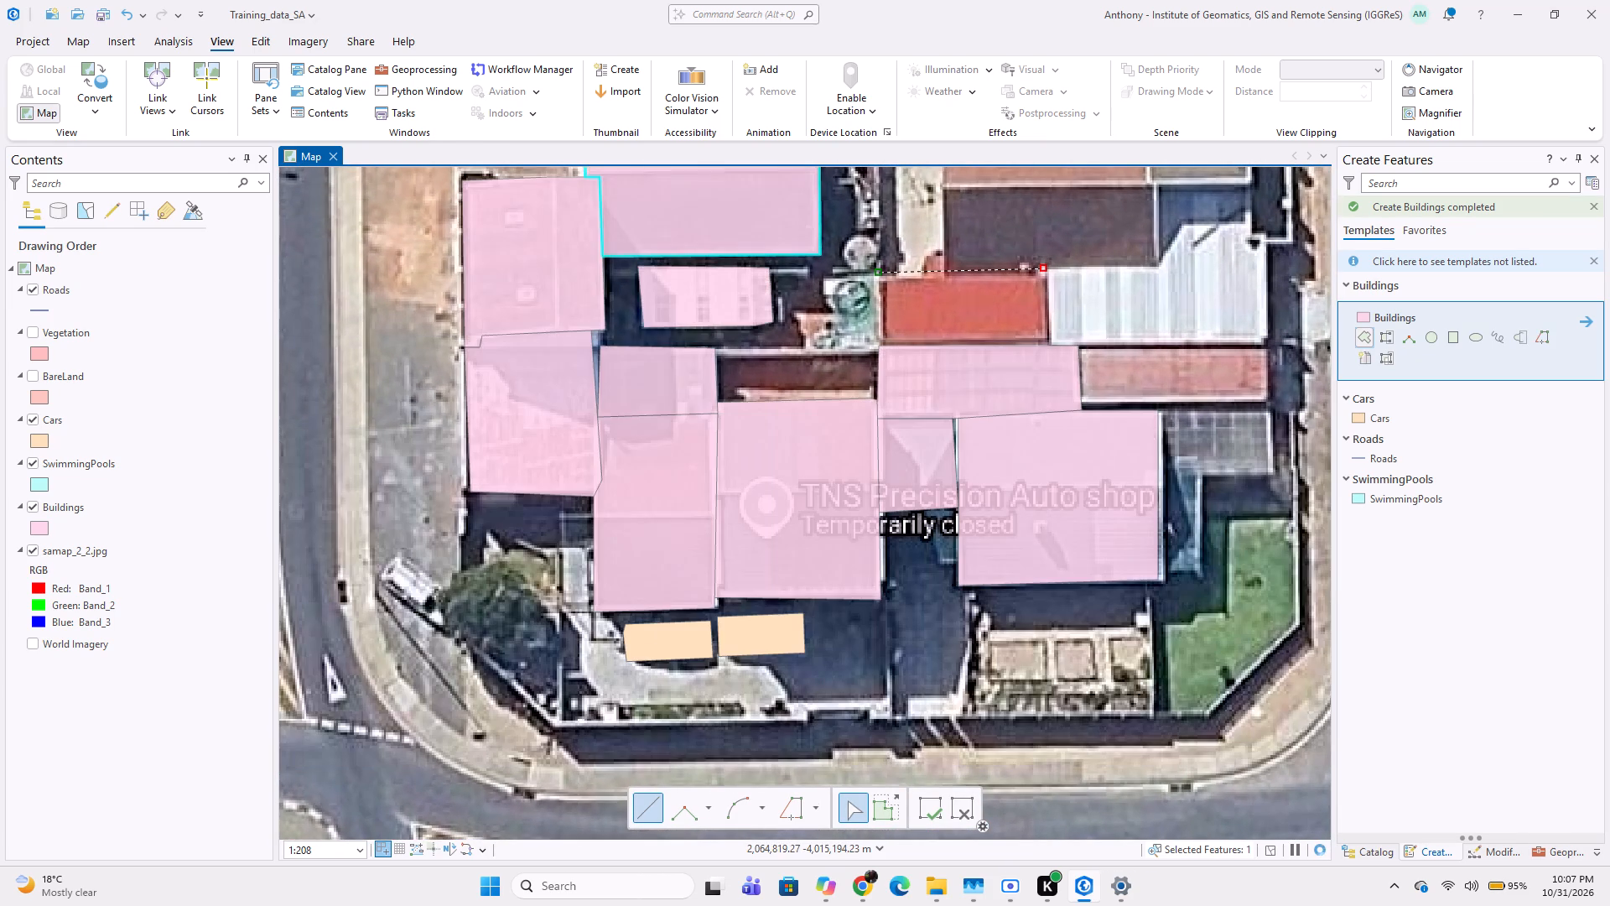
{"action": "left_click", "coordinate": [1053, 341]}
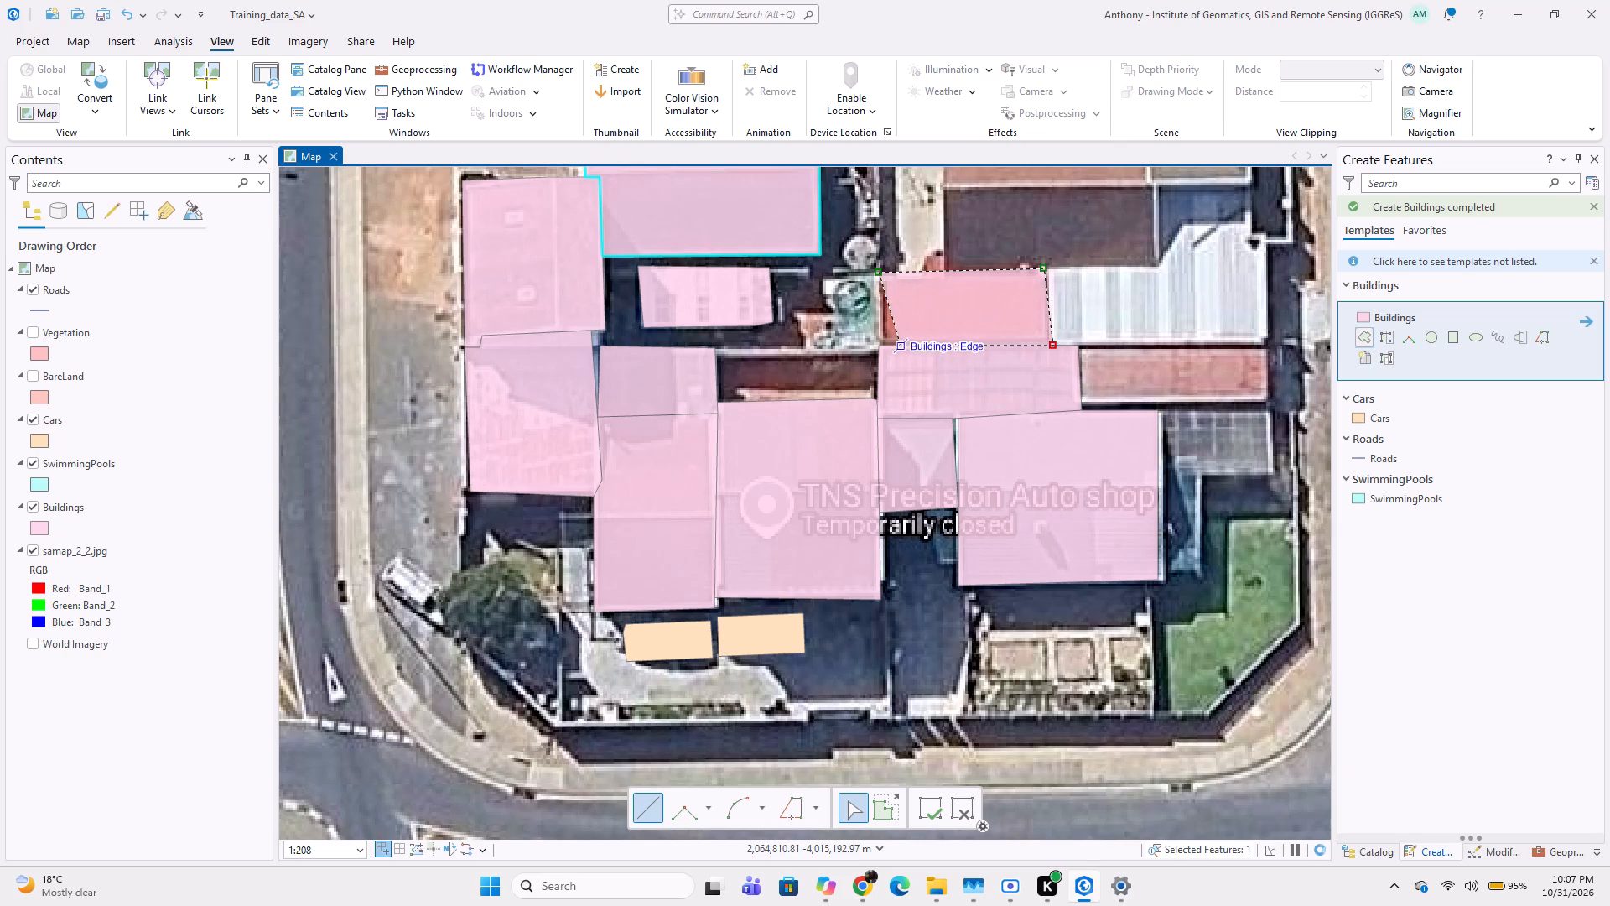
{"action": "double_click", "coordinate": [875, 351]}
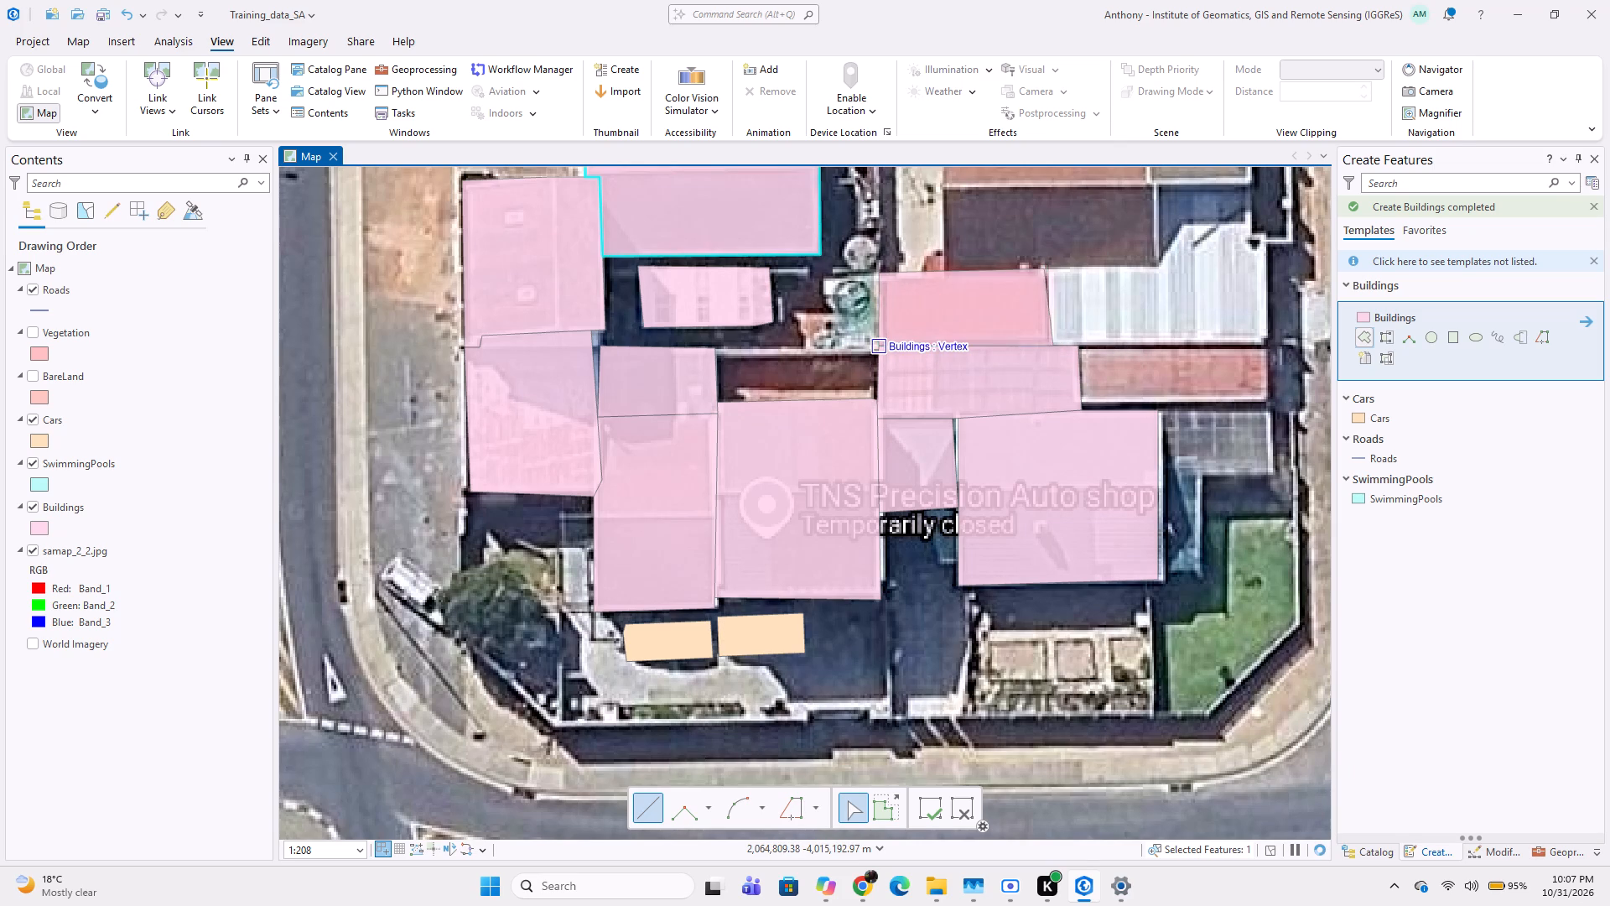
Digitize the narrow red-roofed strip directly south of the white corrugated roof as a four-vertex Buildings polygon meeting the polygon to its west.
{"action": "middle_click_drag", "start_coordinate": [816, 514], "coordinate": [787, 659]}
{"action": "middle_click_drag", "start_coordinate": [924, 527], "coordinate": [804, 549]}
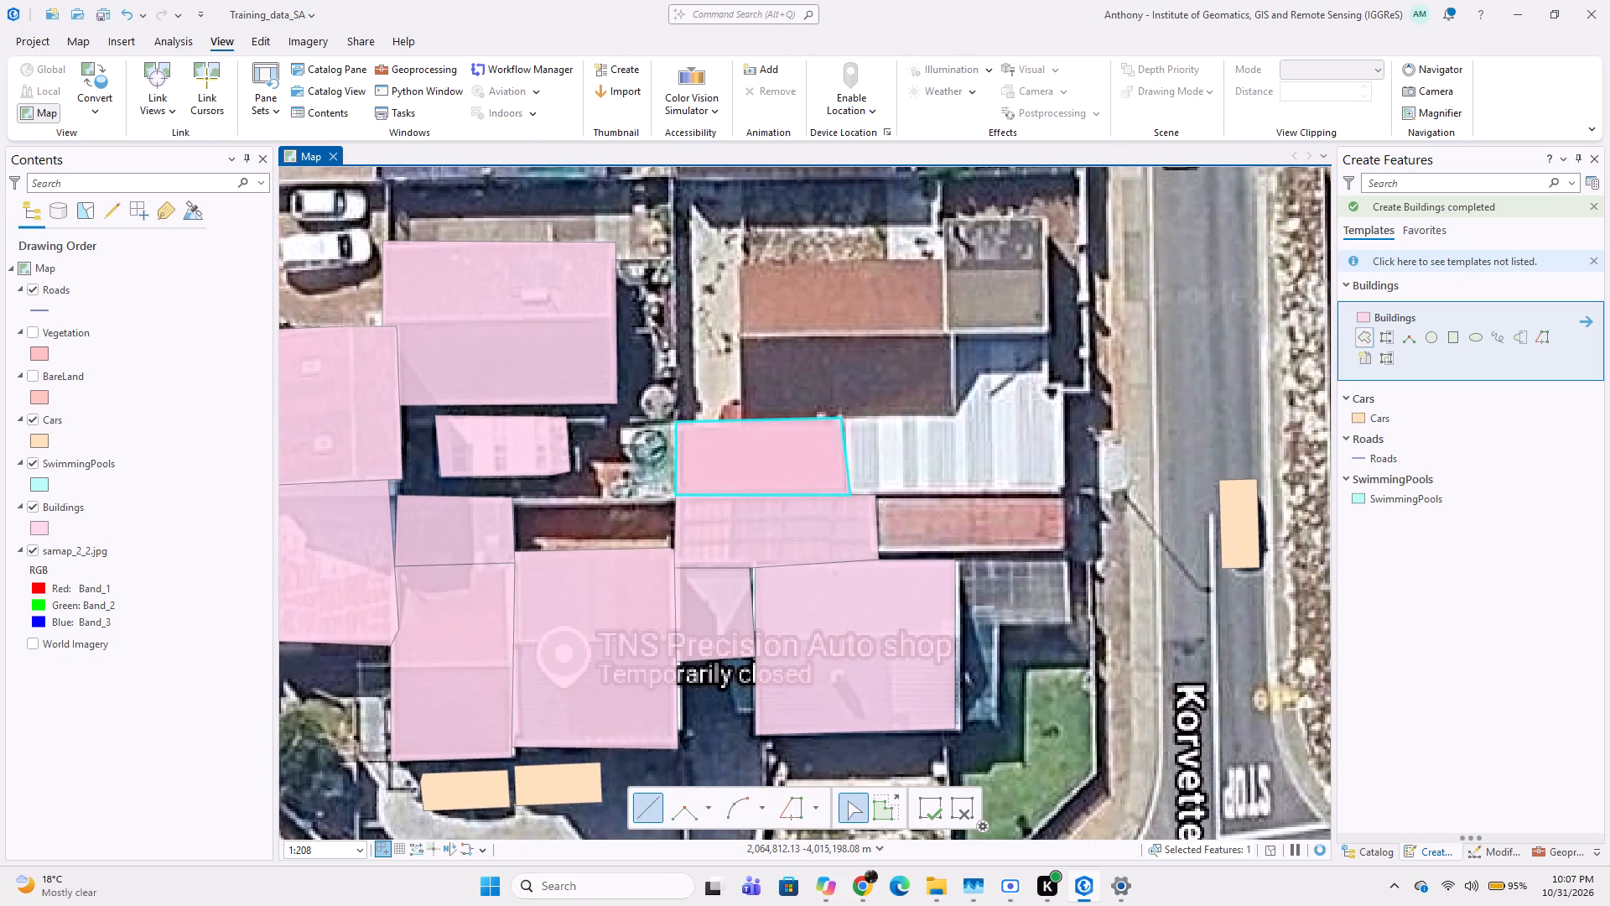
{"action": "left_click", "coordinate": [865, 494]}
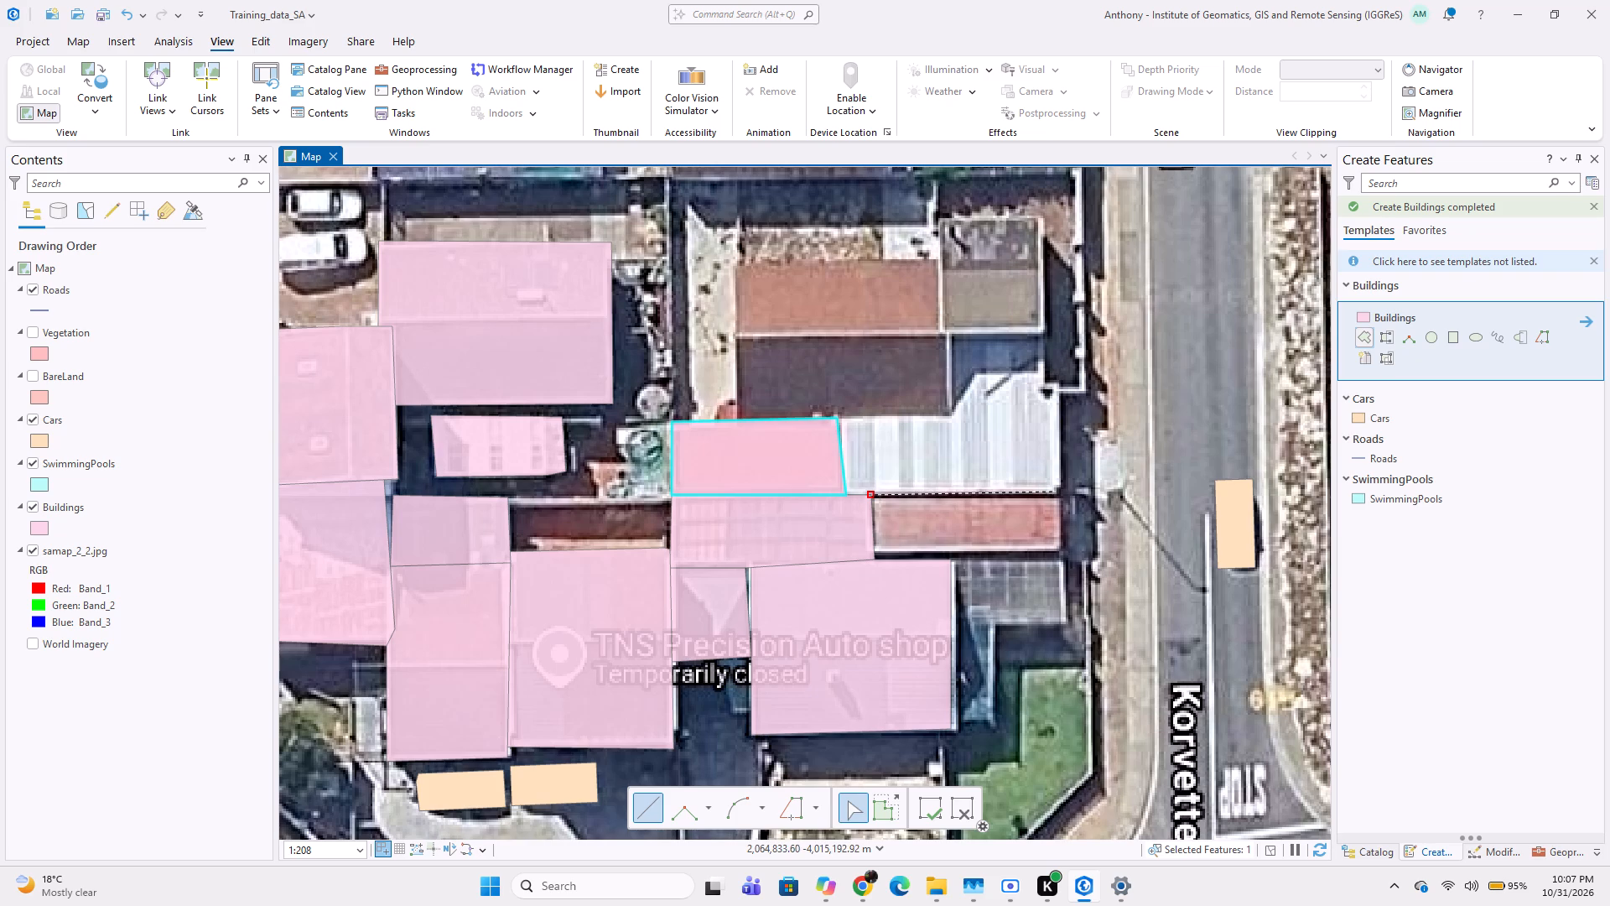
{"action": "left_click", "coordinate": [1062, 494]}
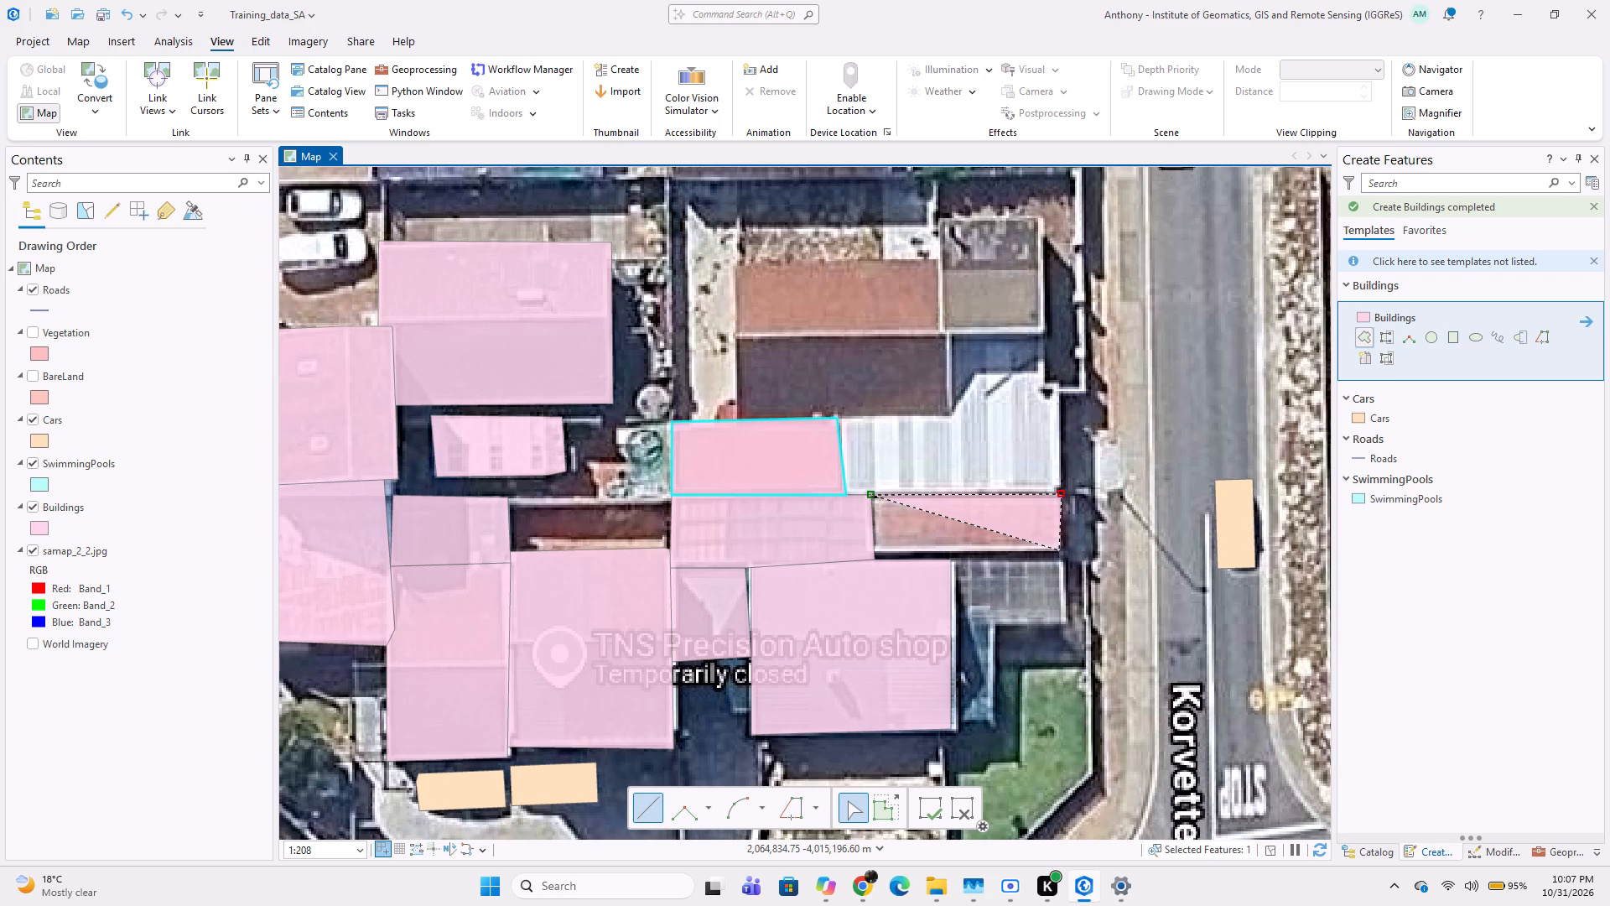
{"action": "left_click", "coordinate": [1059, 550]}
{"action": "double_click", "coordinate": [871, 549]}
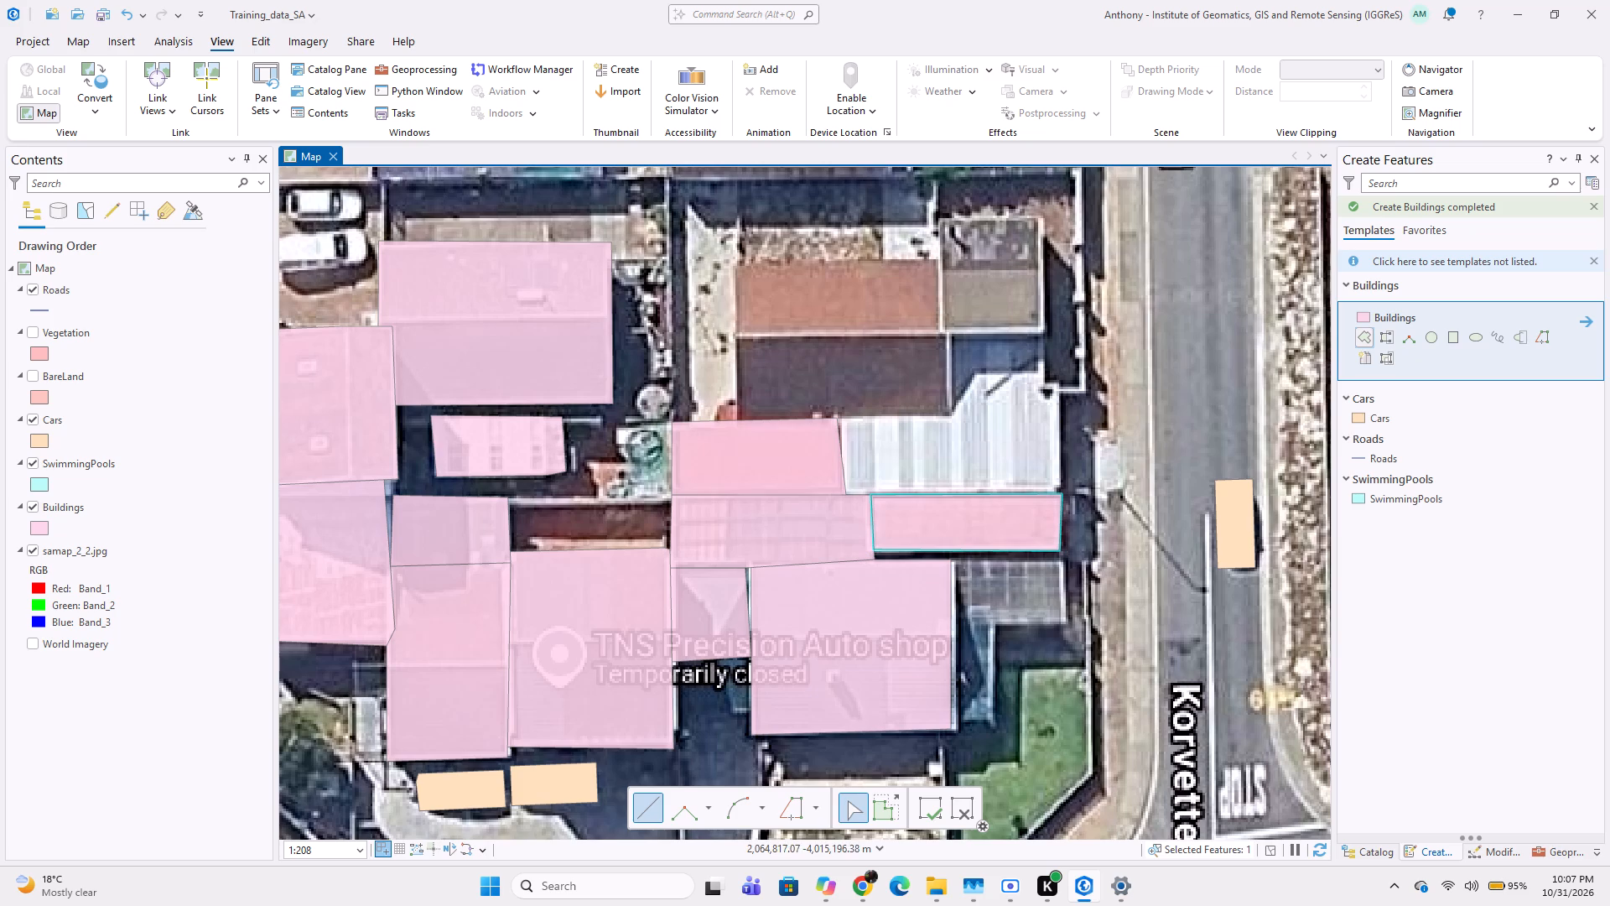
Digitize the L-shaped white corrugated roof north of the red-roofed strip as a nine-vertex Buildings polygon sharing edges with its neighbours.
{"action": "middle_click_drag", "start_coordinate": [760, 533], "coordinate": [742, 603]}
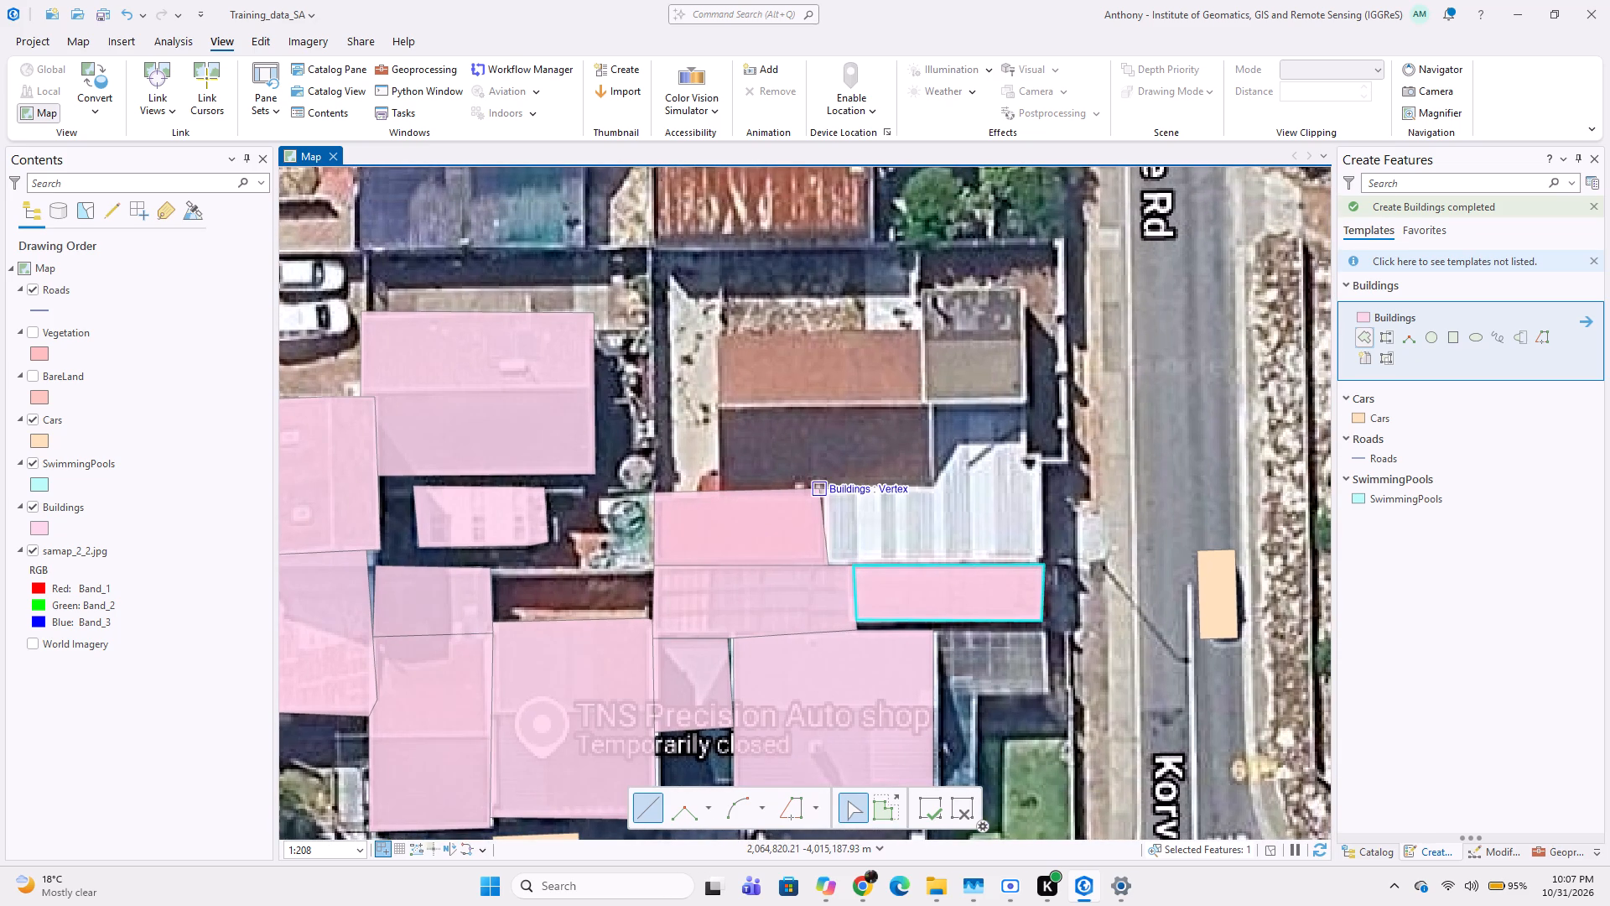
{"action": "left_click", "coordinate": [818, 491]}
{"action": "left_click", "coordinate": [932, 486]}
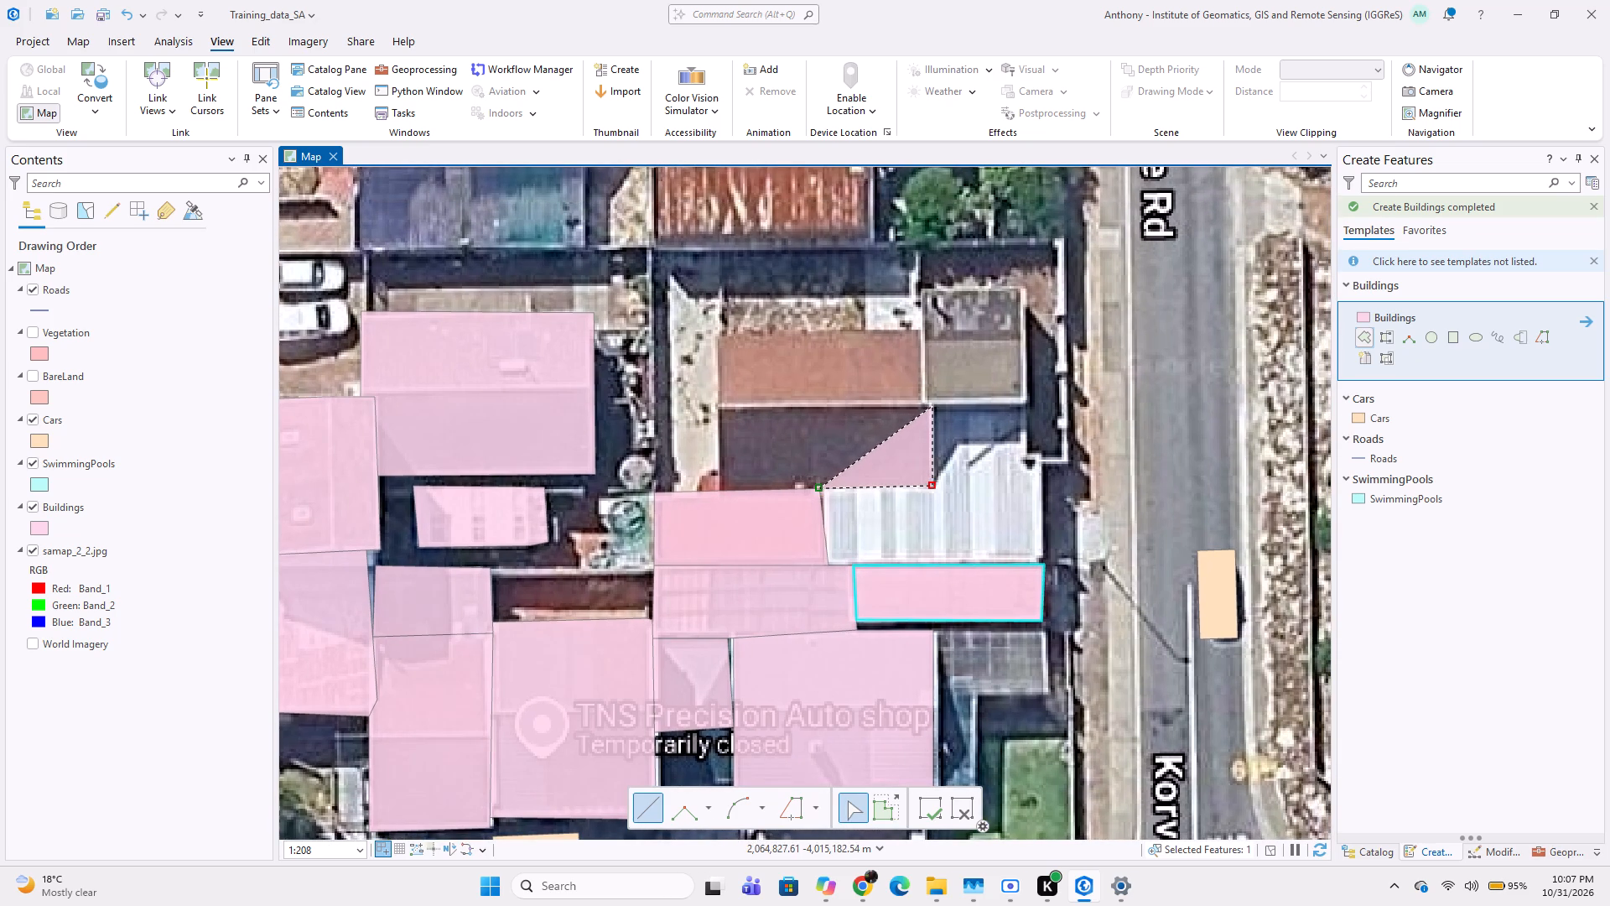
{"action": "left_click", "coordinate": [932, 406]}
{"action": "left_click", "coordinate": [1018, 406]}
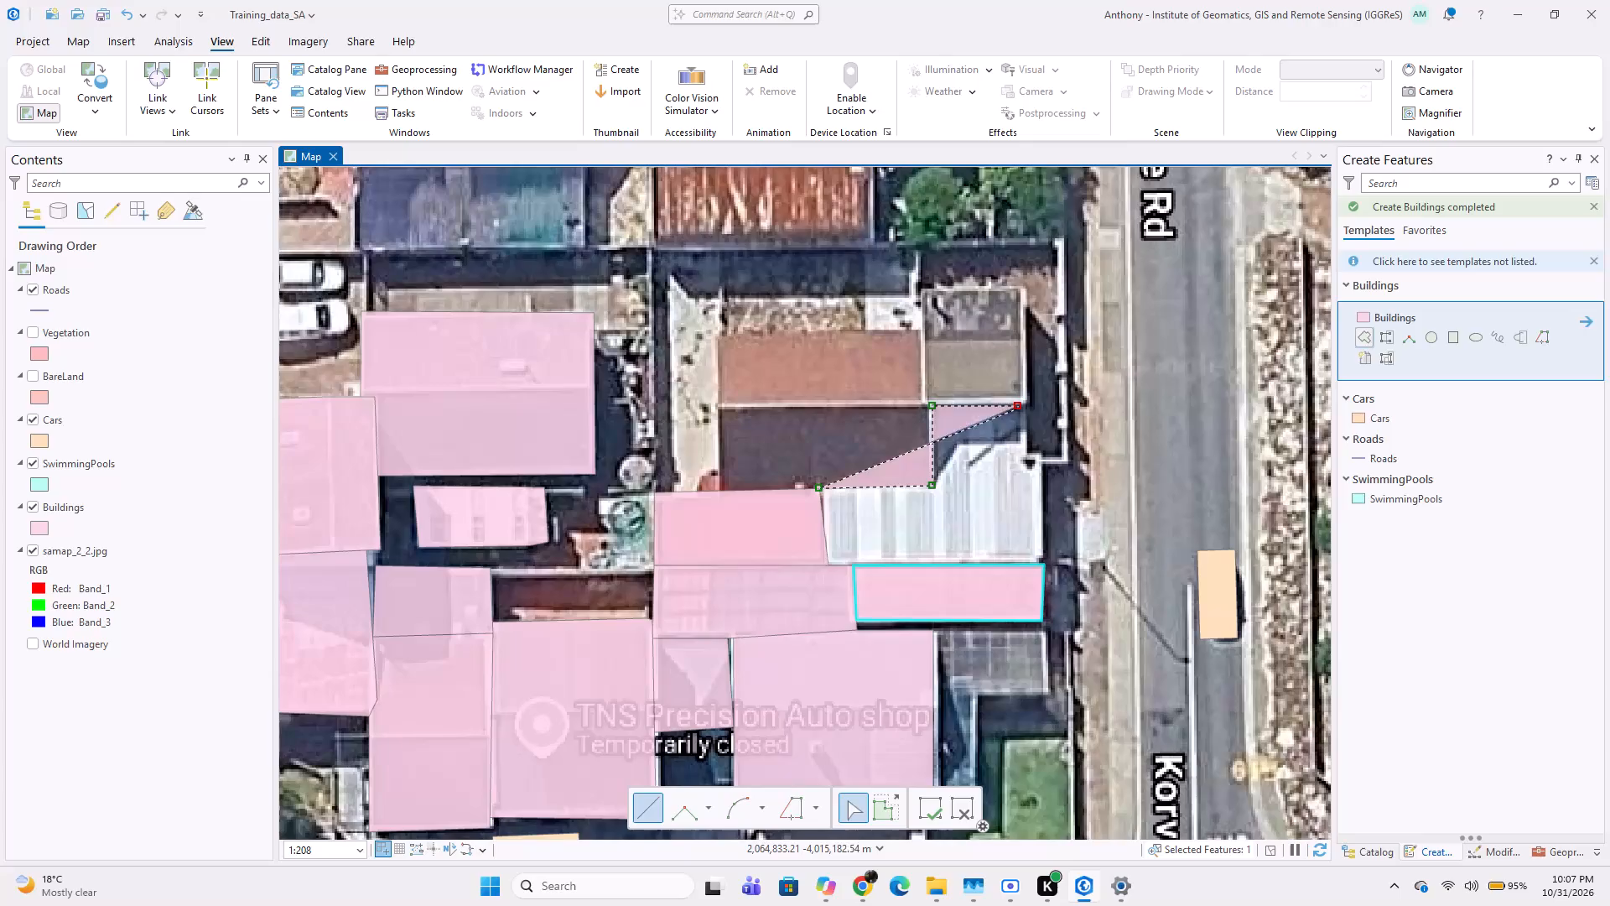
{"action": "left_click", "coordinate": [1021, 447]}
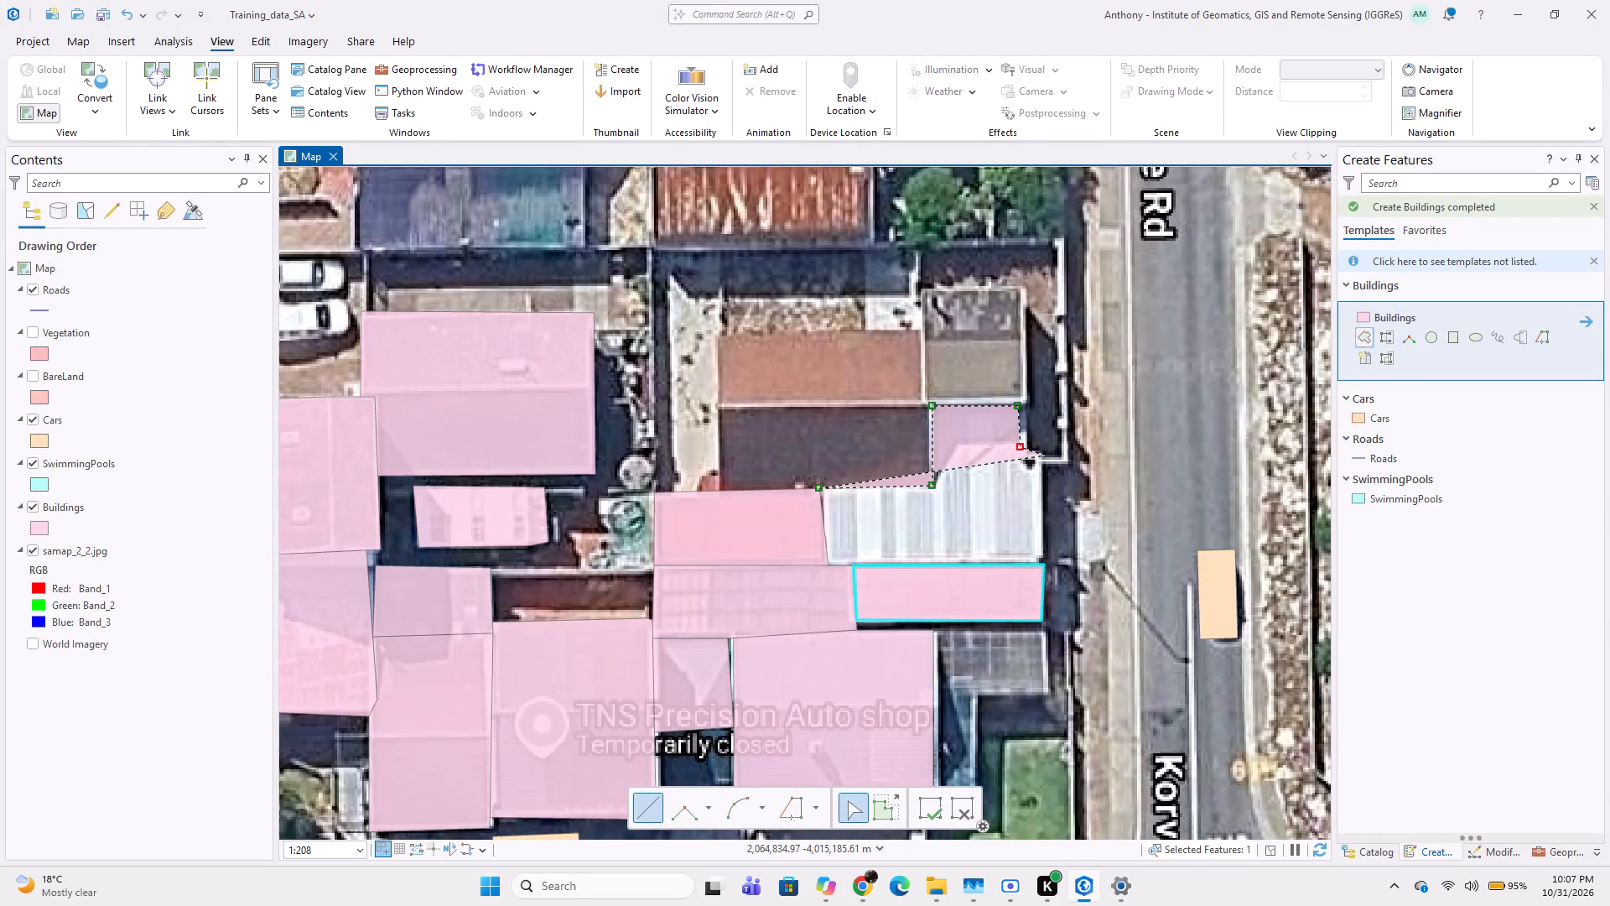
{"action": "left_click", "coordinate": [1045, 456]}
{"action": "left_click", "coordinate": [1039, 559]}
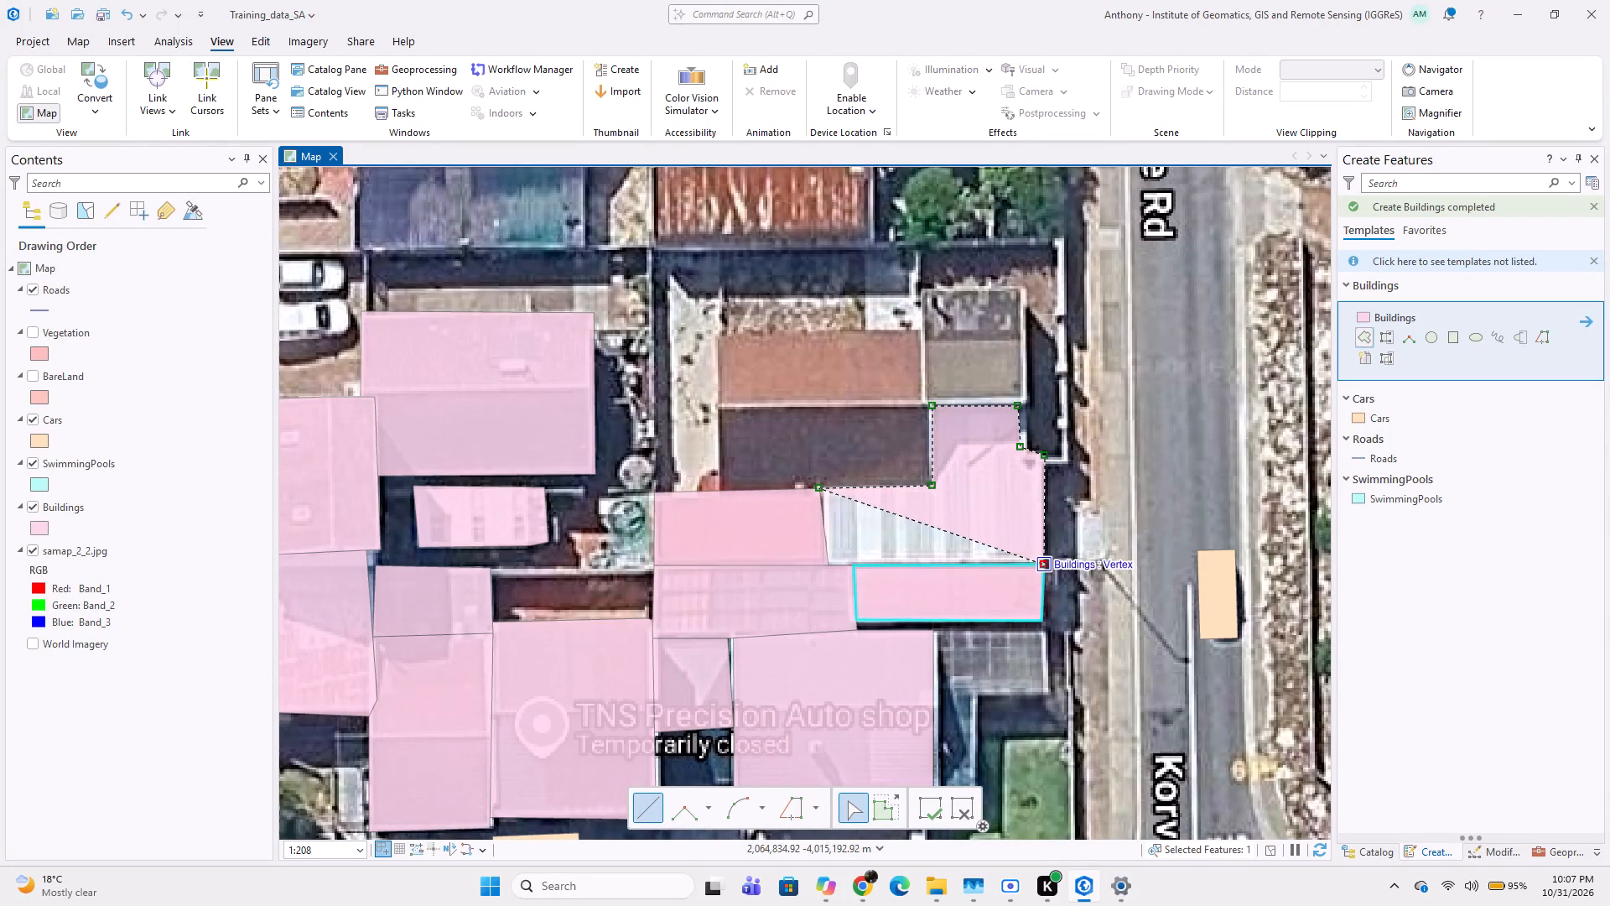
{"action": "left_click", "coordinate": [851, 565]}
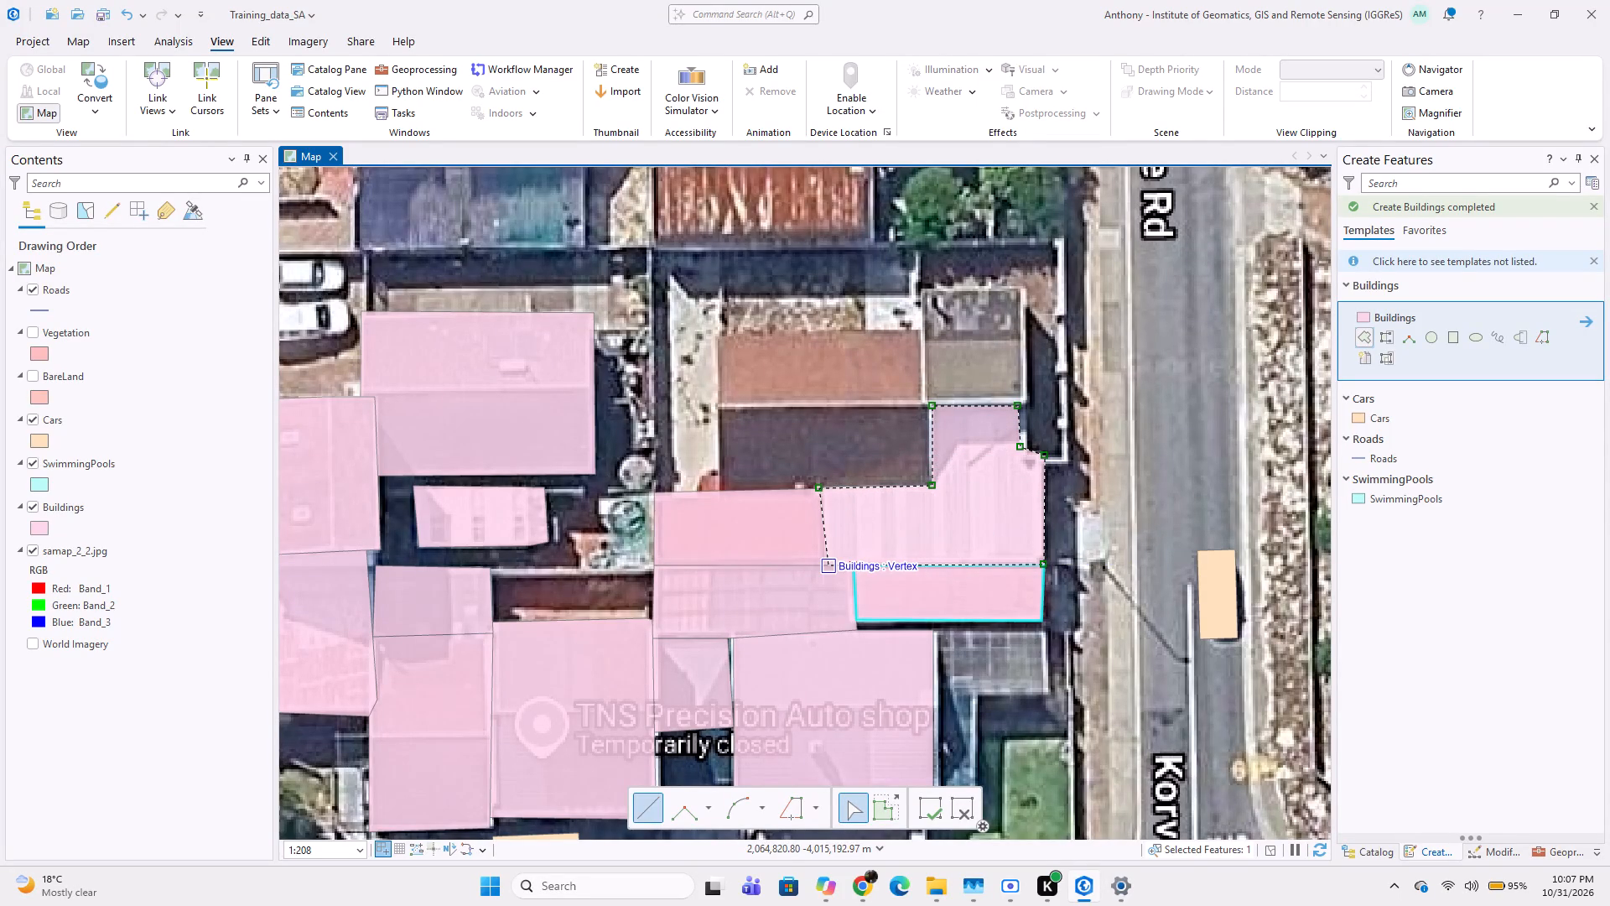
{"action": "double_click", "coordinate": [834, 565]}
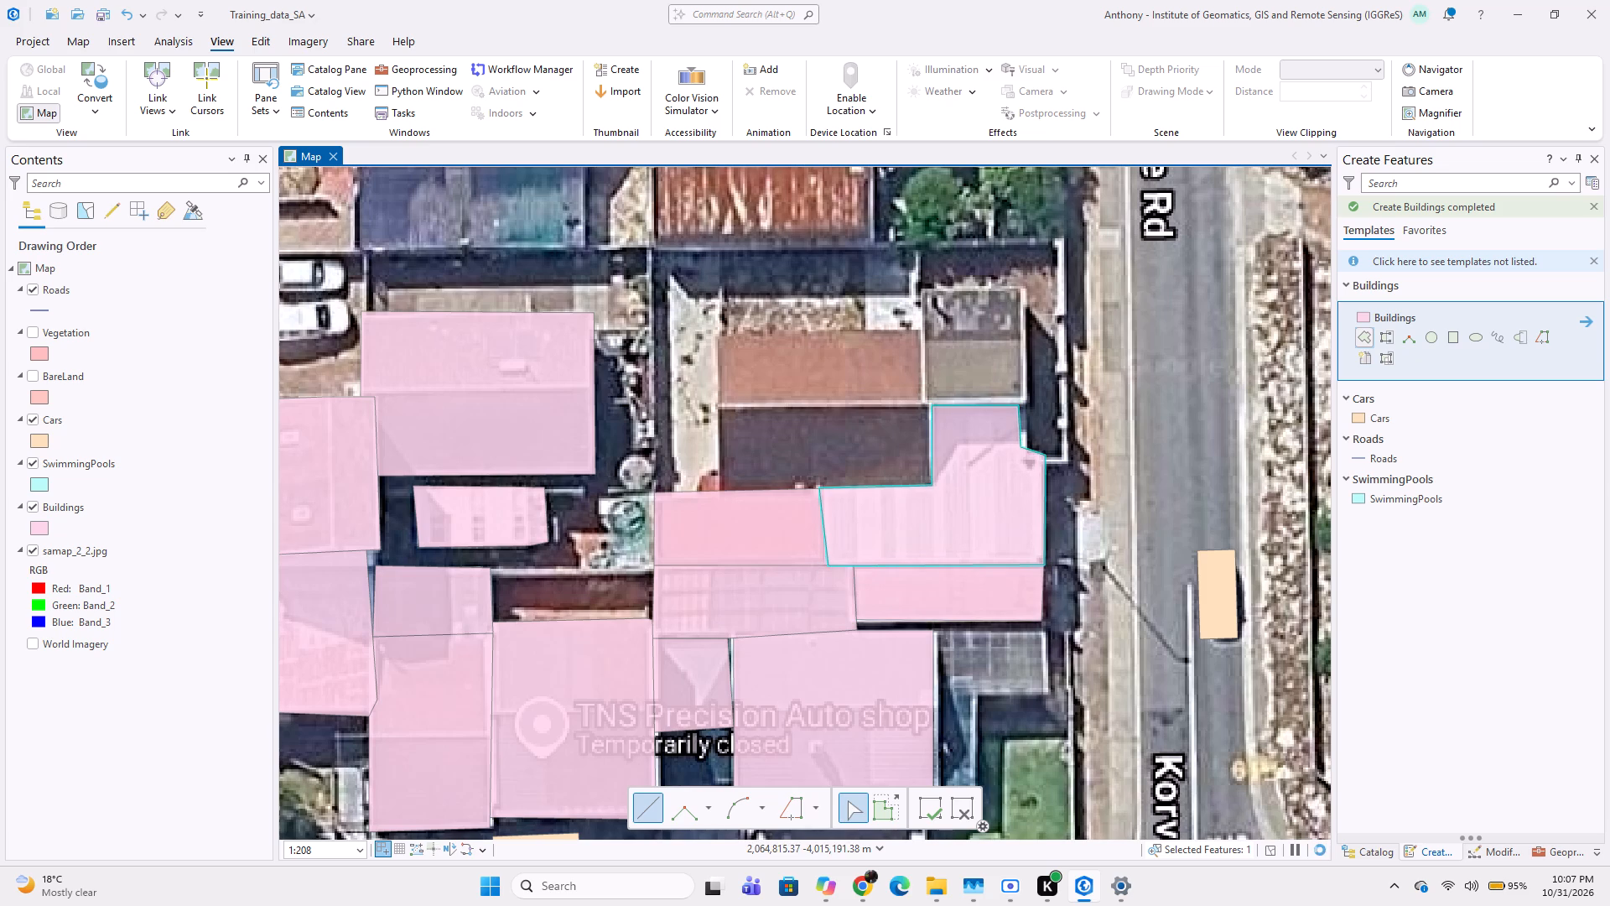
Digitize the brown-and-dark-roofed building northwest of the L-shaped white roof as a seven-vertex Buildings polygon meeting the adjoining polygons.
{"action": "scroll", "coordinate": [824, 412], "scroll_direction": "down", "scroll_amount": 2}
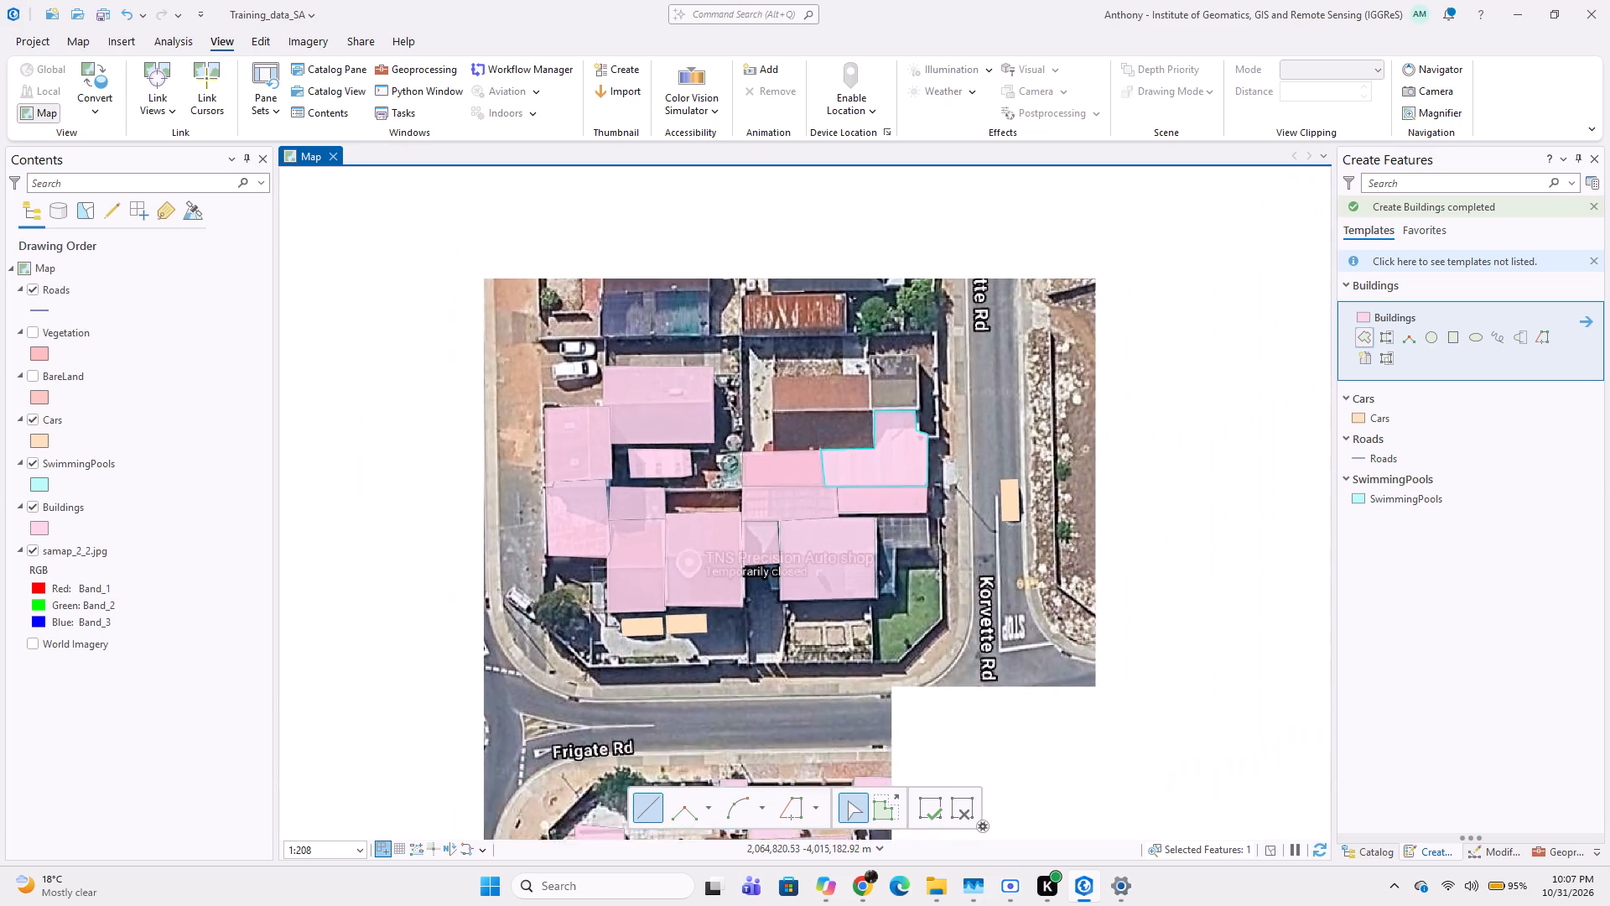
{"action": "middle_click_drag", "start_coordinate": [810, 432], "coordinate": [807, 526]}
{"action": "scroll", "coordinate": [821, 497], "scroll_direction": "up", "scroll_amount": 1}
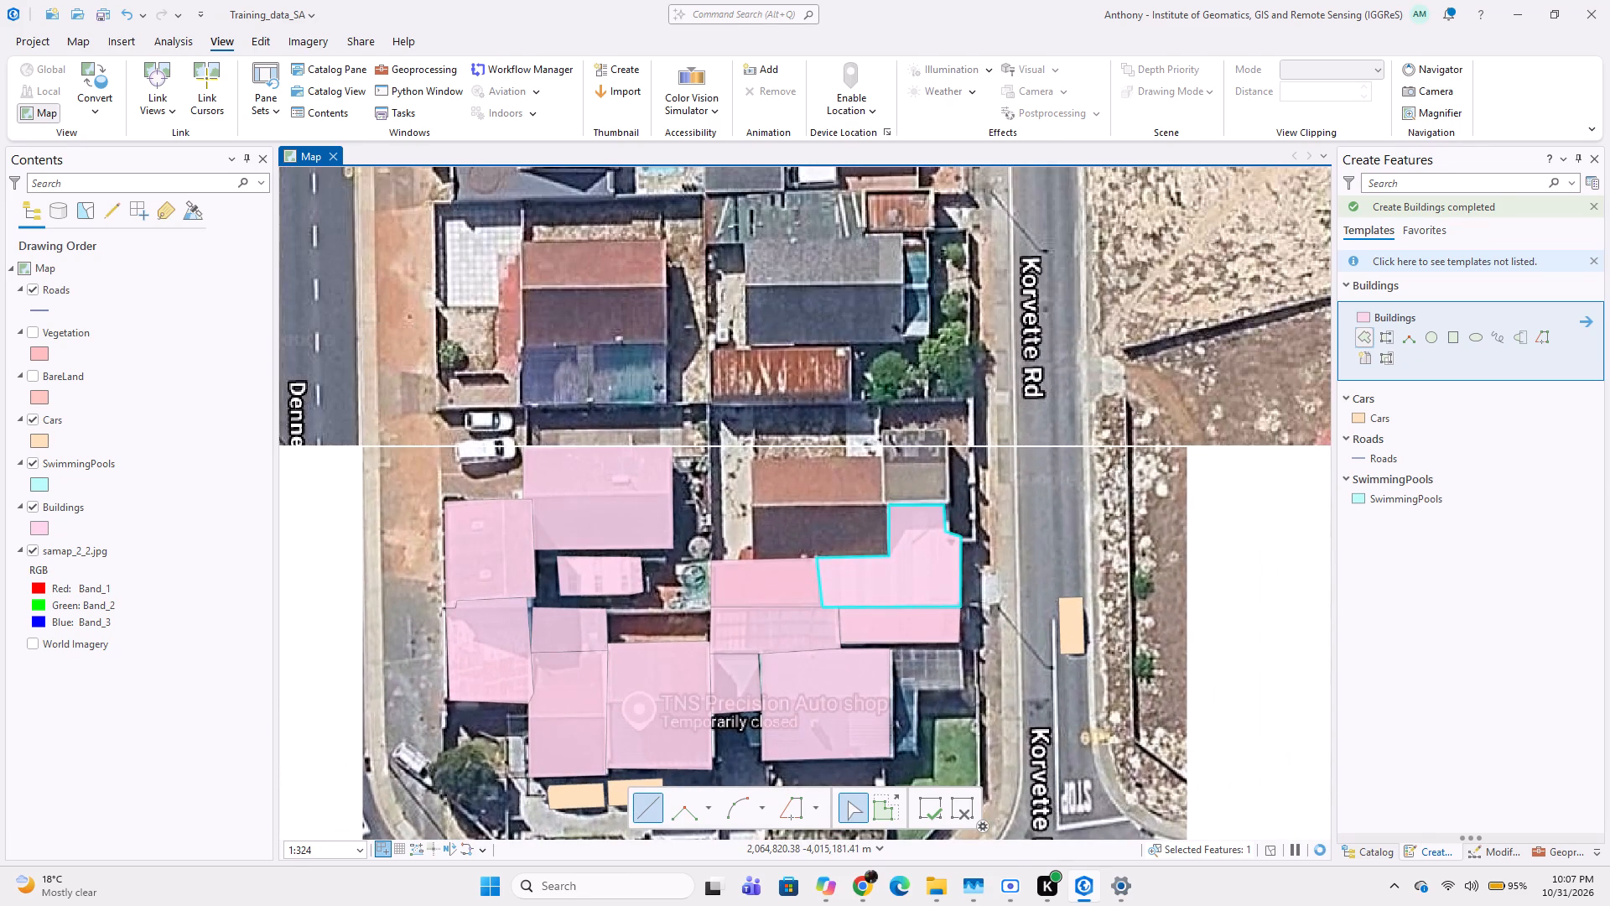
{"action": "scroll", "coordinate": [771, 486], "scroll_direction": "up", "scroll_amount": 1}
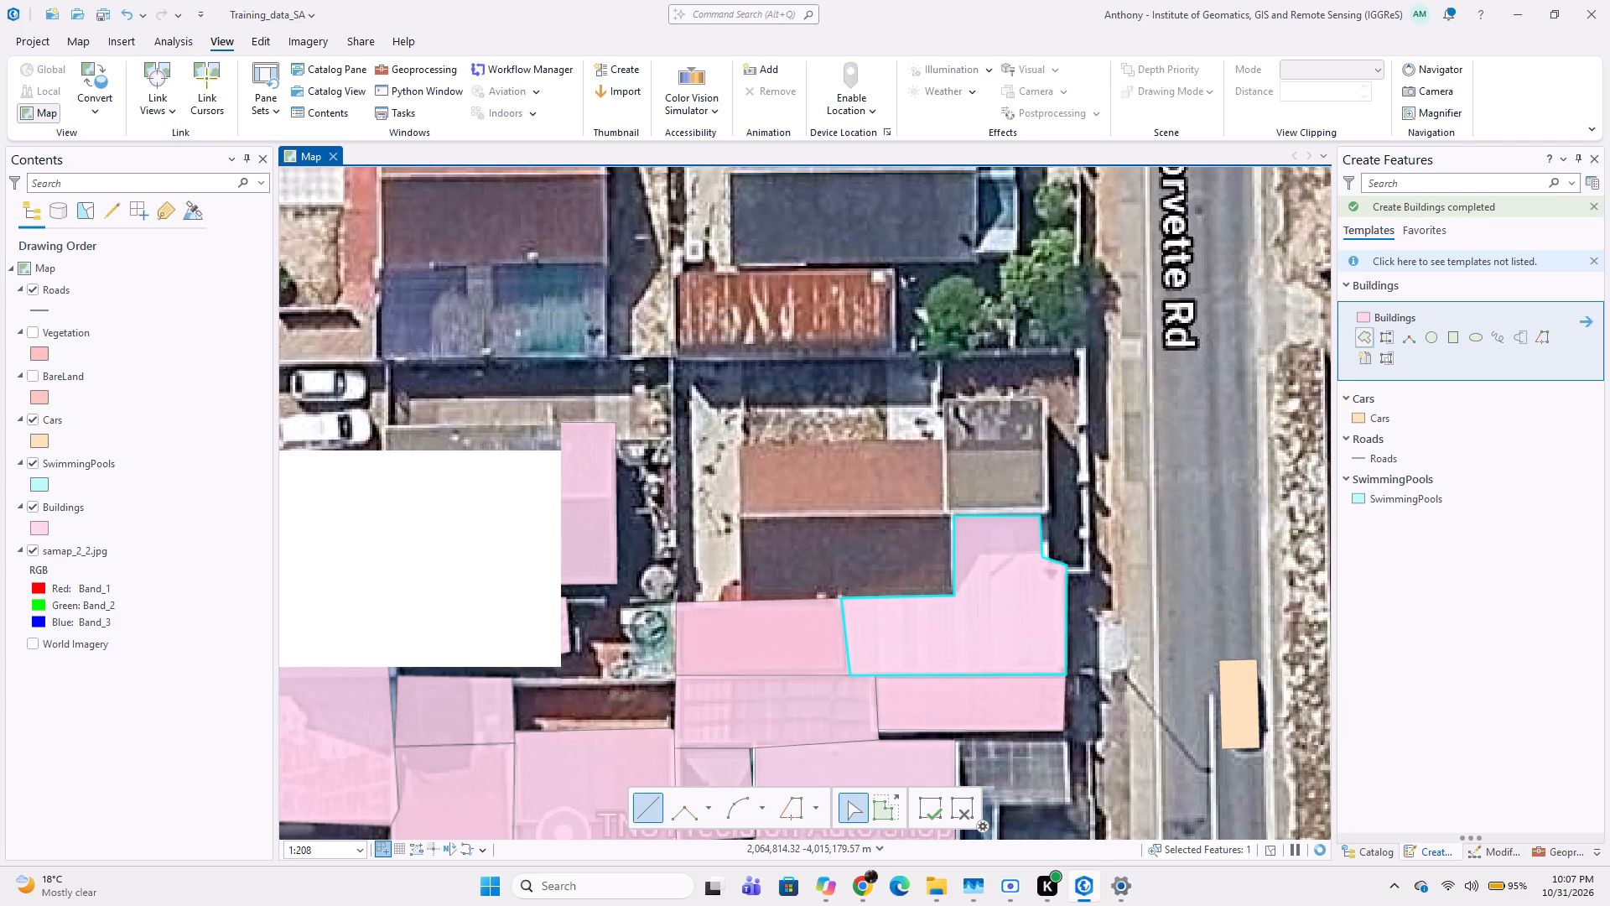
{"action": "scroll", "coordinate": [695, 459], "scroll_direction": "up", "scroll_amount": 1}
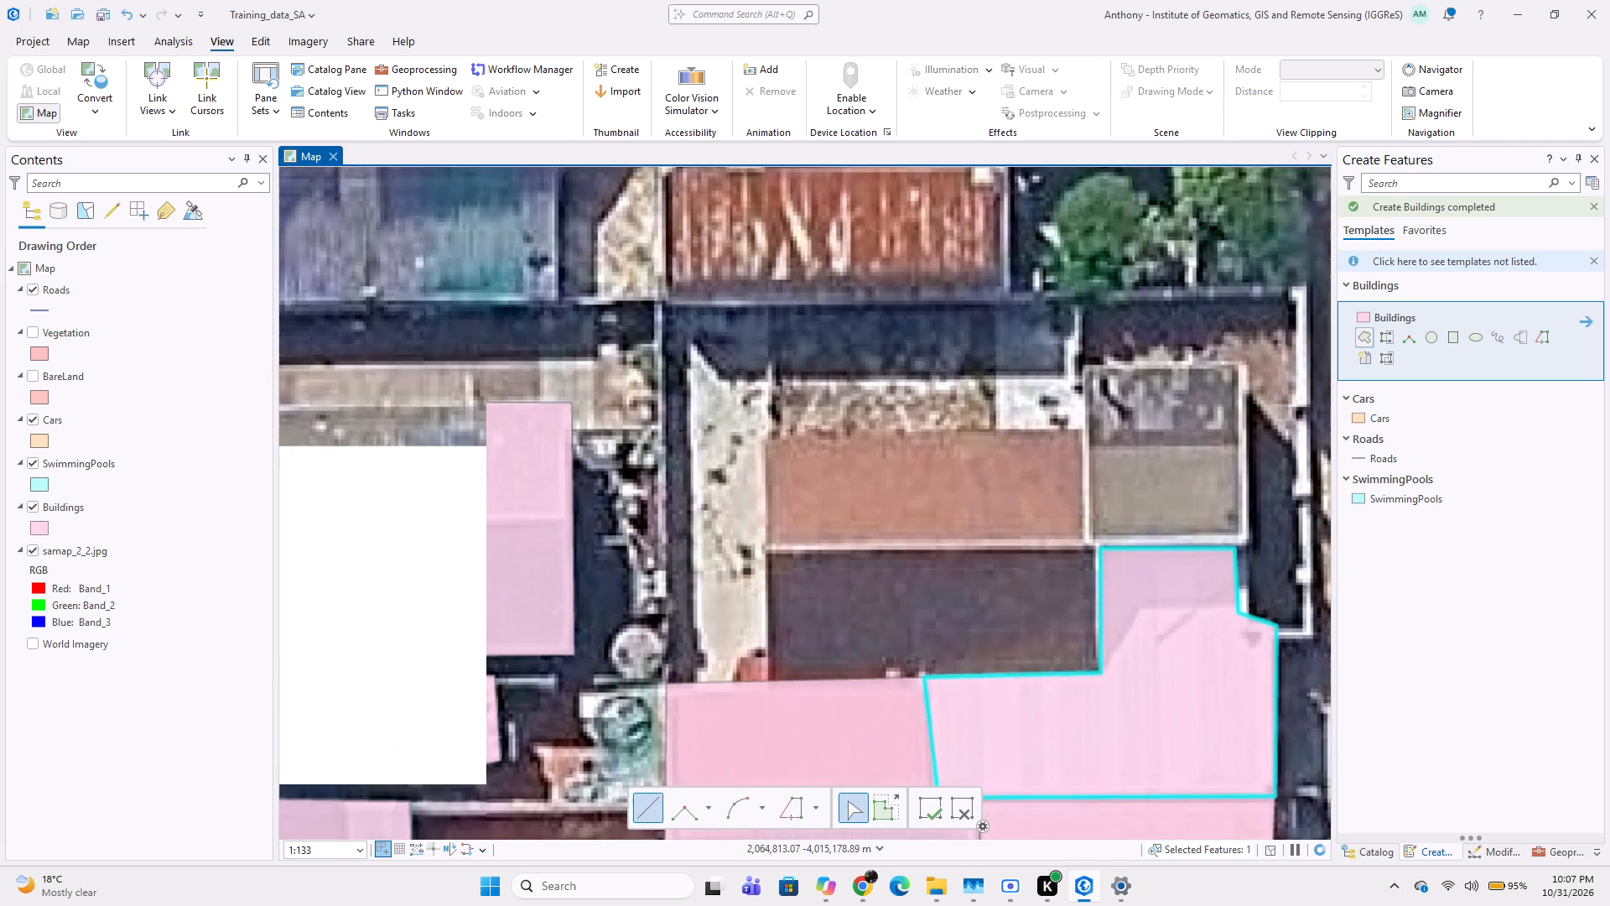
{"action": "left_click", "coordinate": [760, 433]}
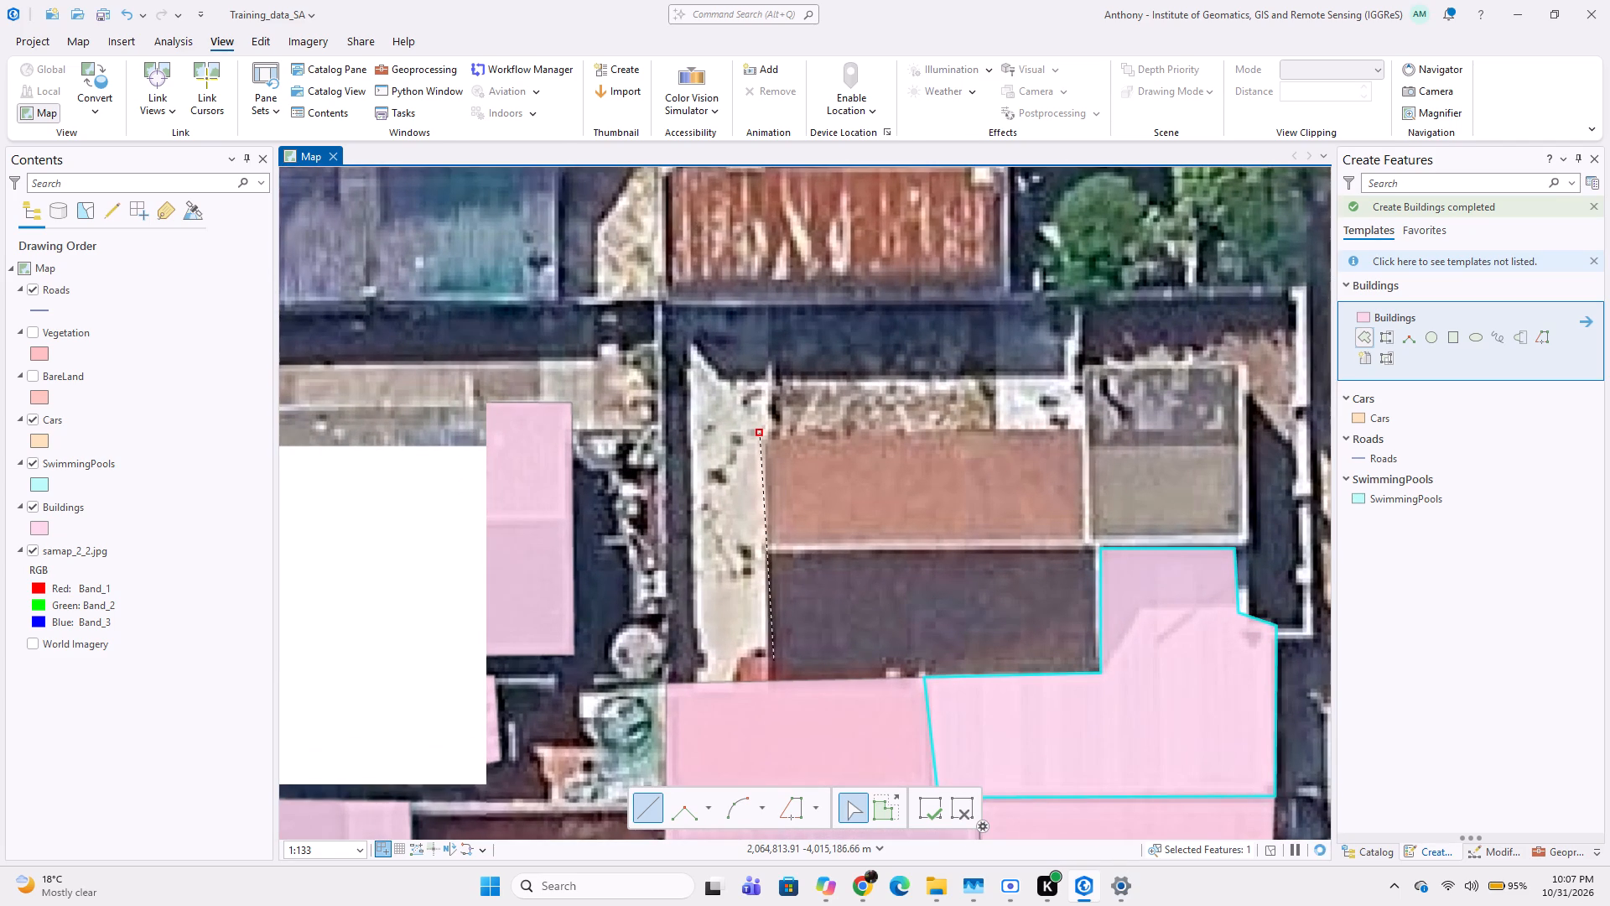
{"action": "left_click", "coordinate": [769, 679]}
{"action": "left_click", "coordinate": [924, 676]}
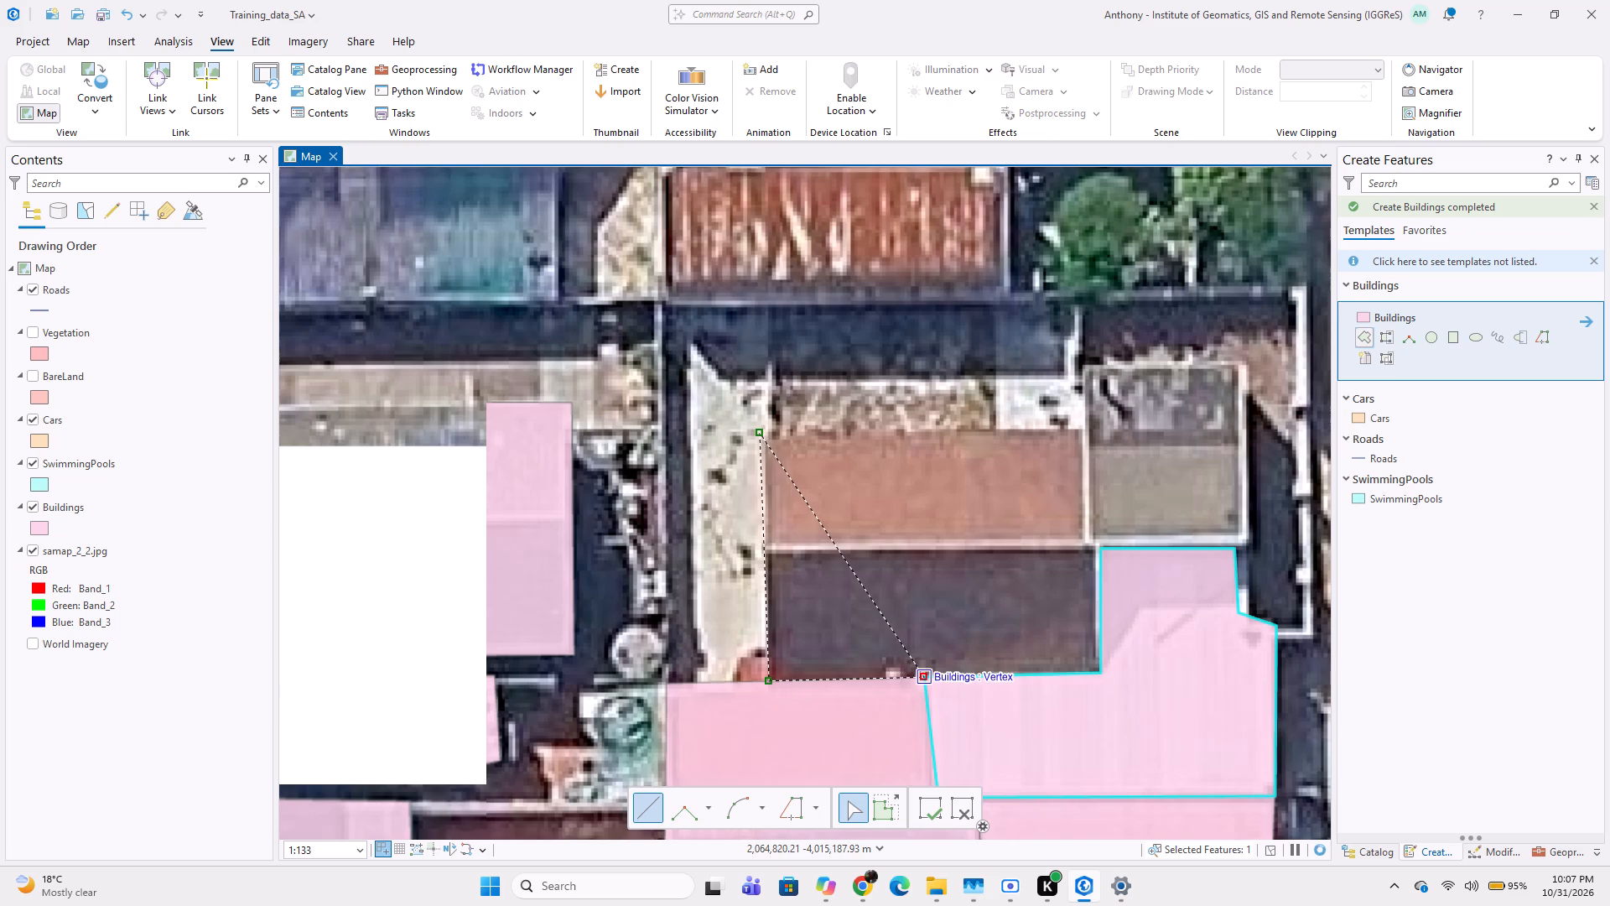
{"action": "left_click", "coordinate": [1106, 676]}
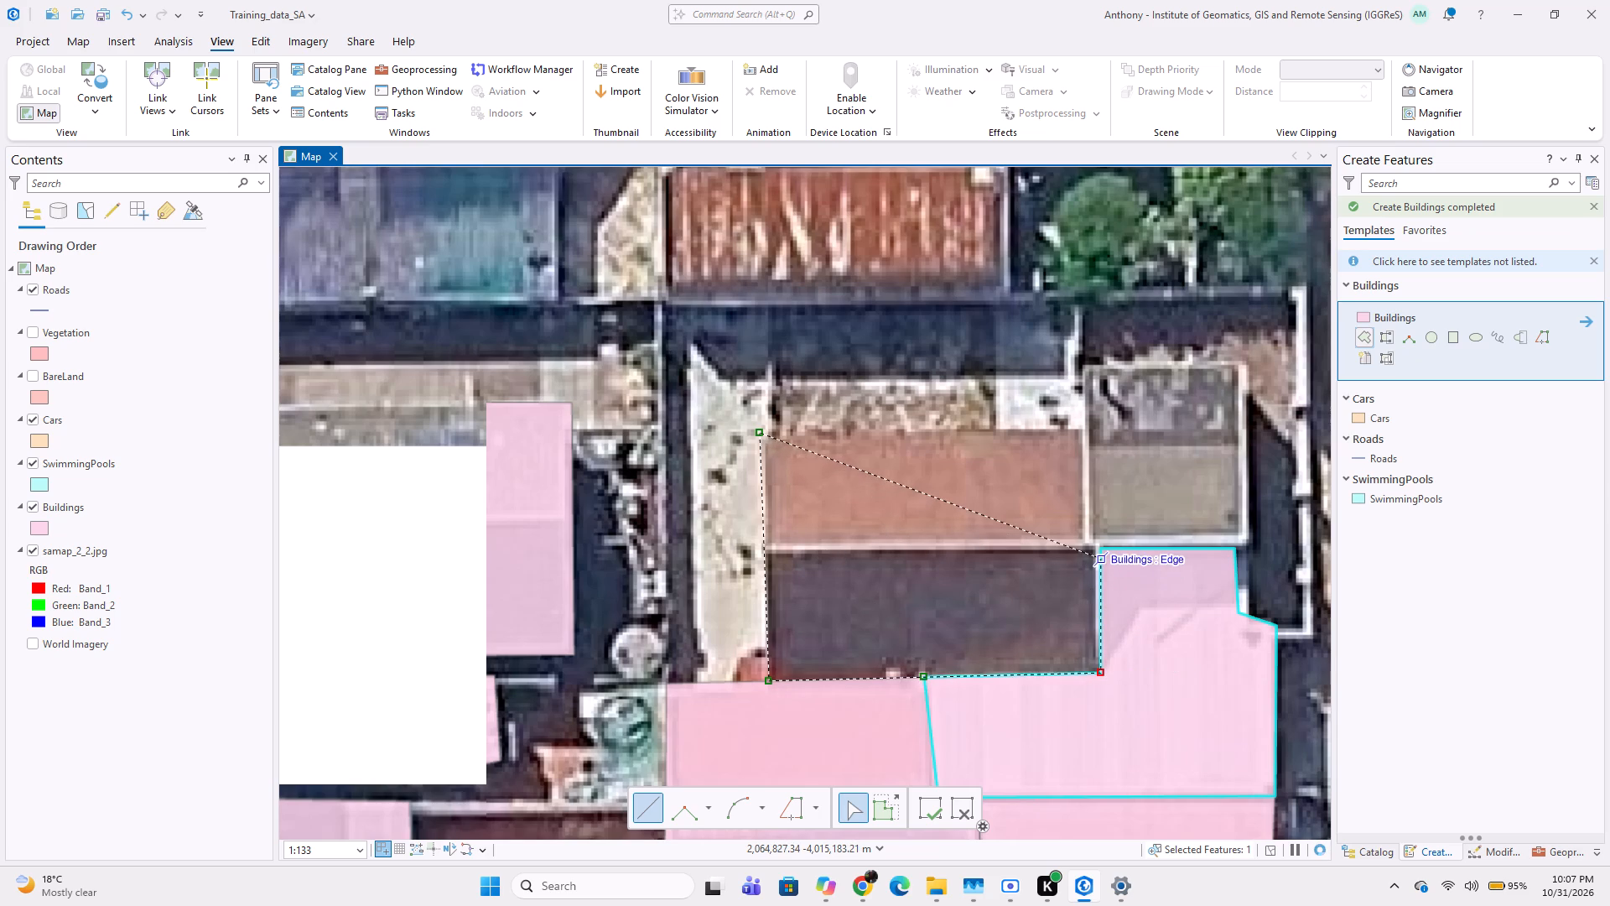
{"action": "left_click", "coordinate": [1094, 556]}
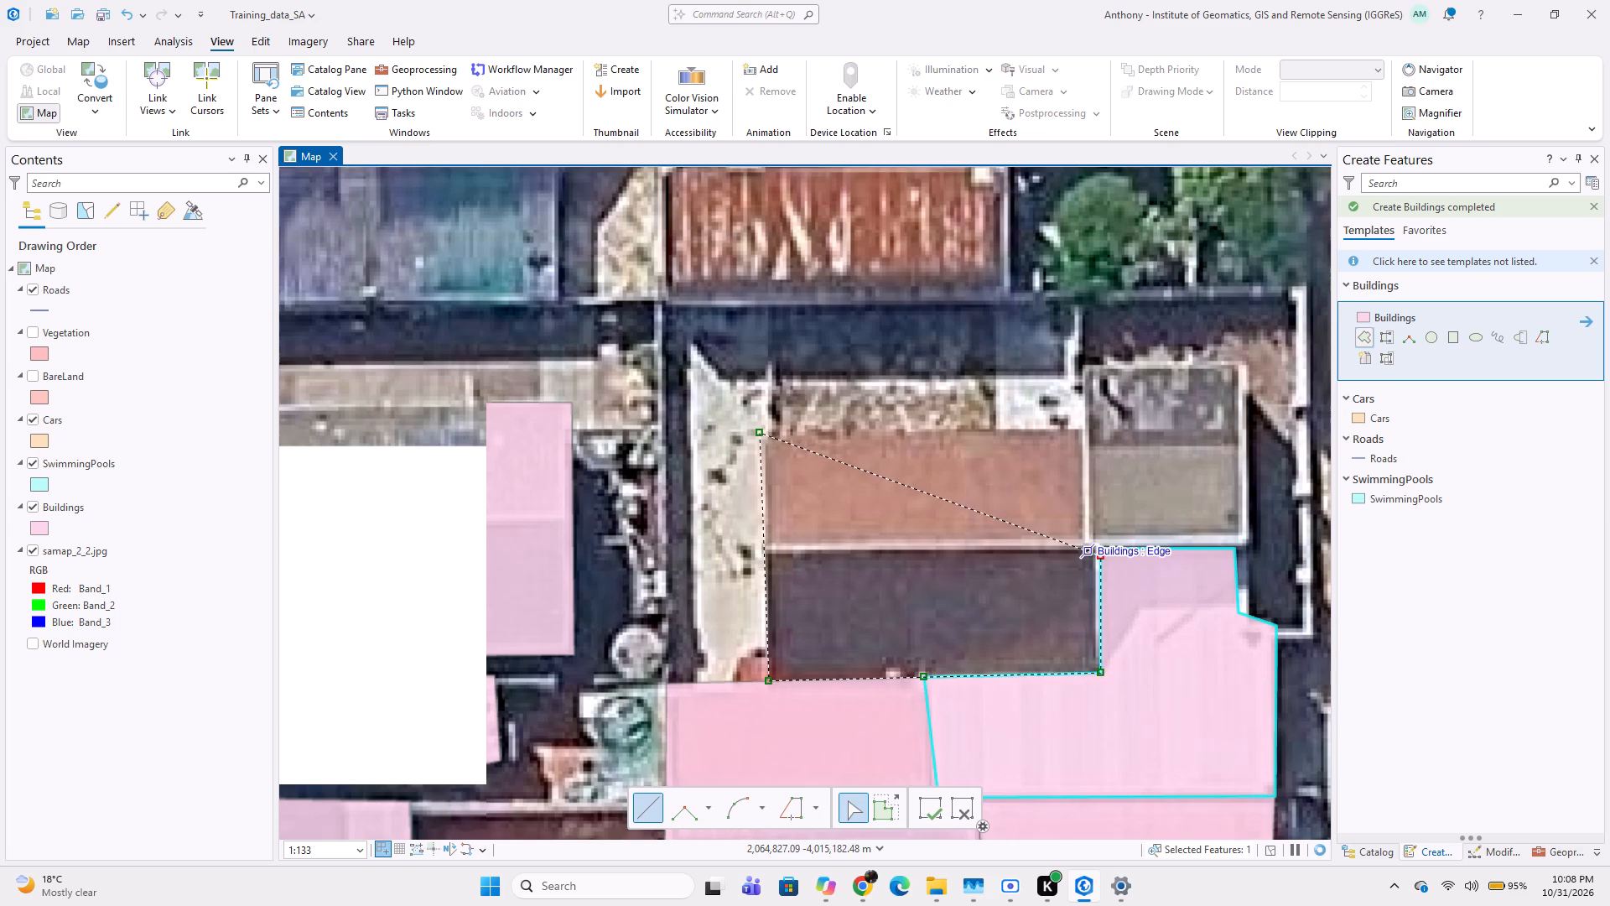
{"action": "left_click", "coordinate": [1086, 544]}
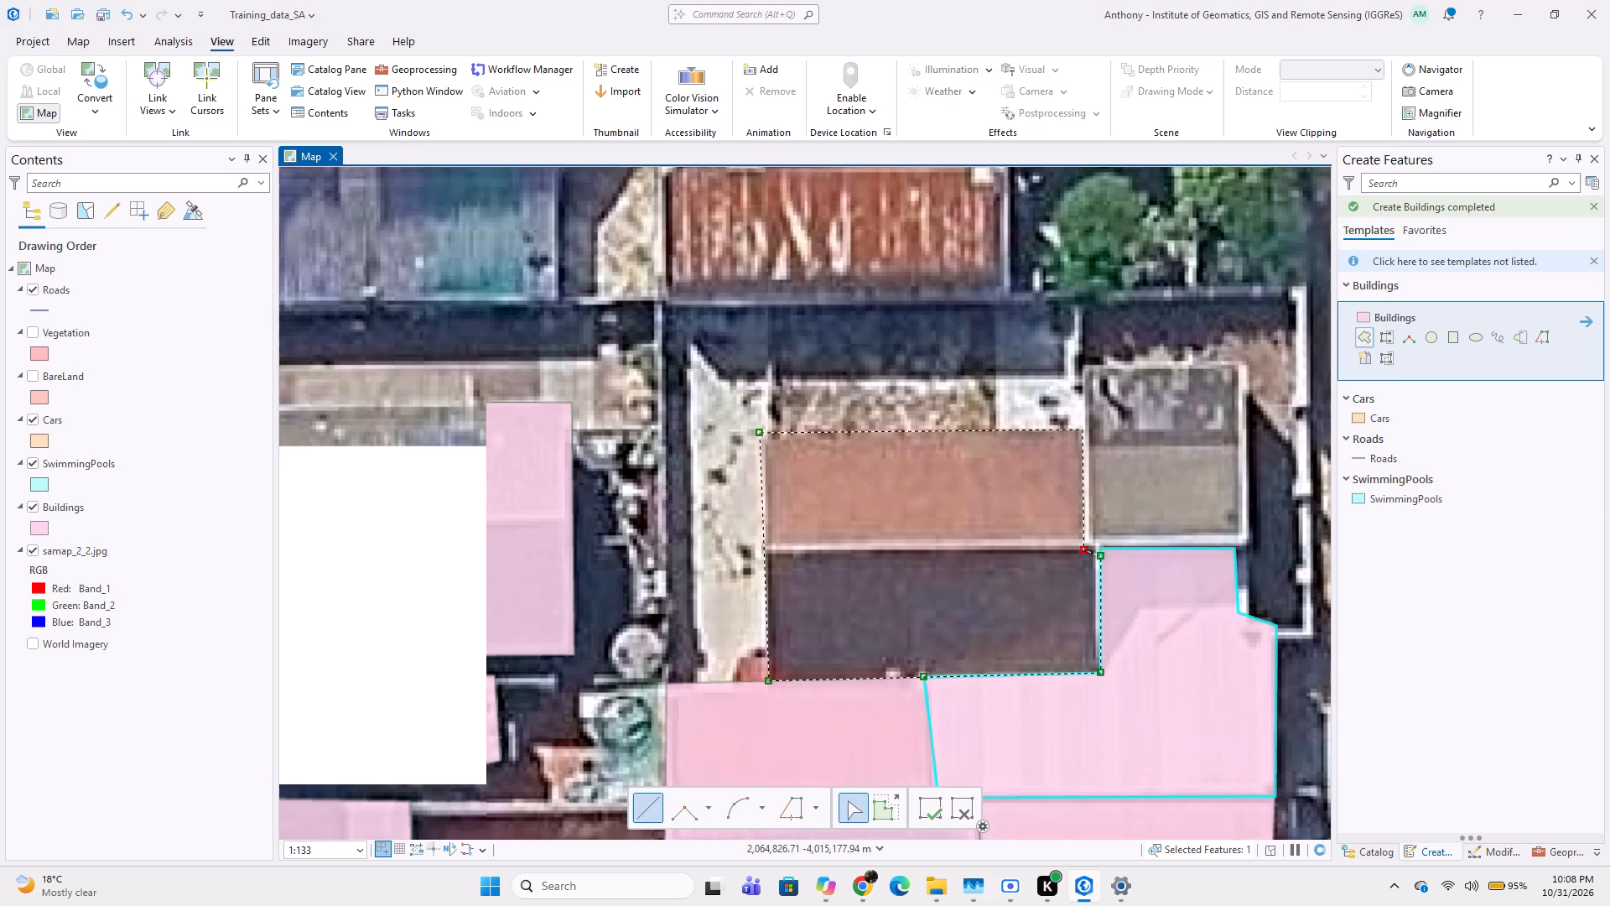
{"action": "double_click", "coordinate": [1083, 424]}
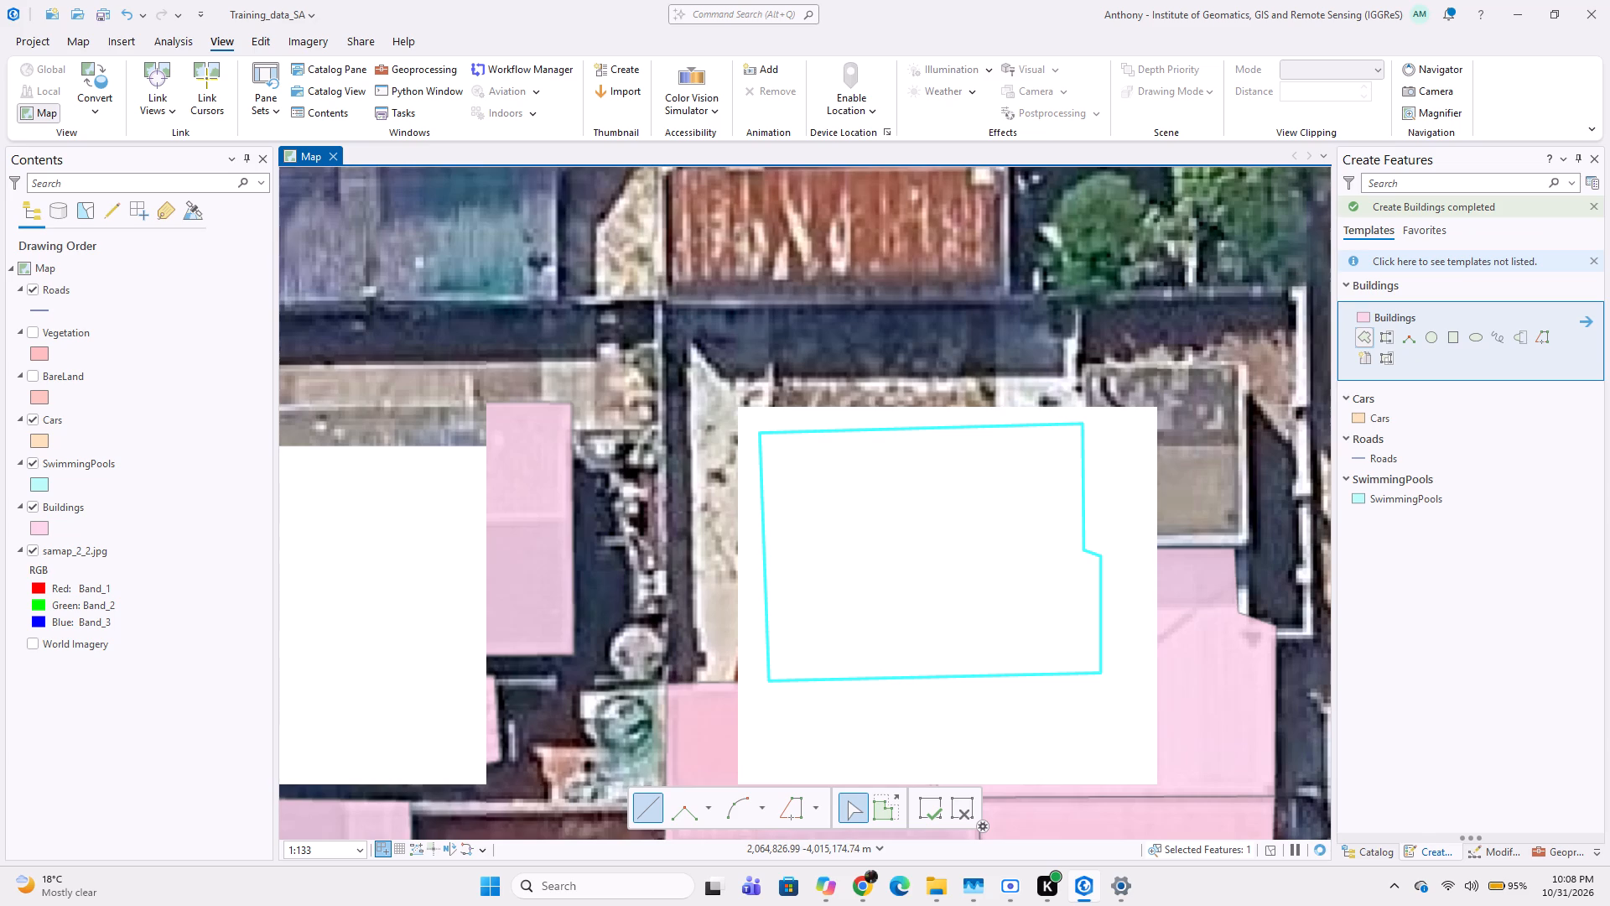
Digitize the small grey-brown square roof northeast of the brown-and-dark-roofed building as a five-vertex Buildings polygon along its shared edge.
{"action": "left_click", "coordinate": [1083, 357]}
{"action": "left_click", "coordinate": [1079, 427]}
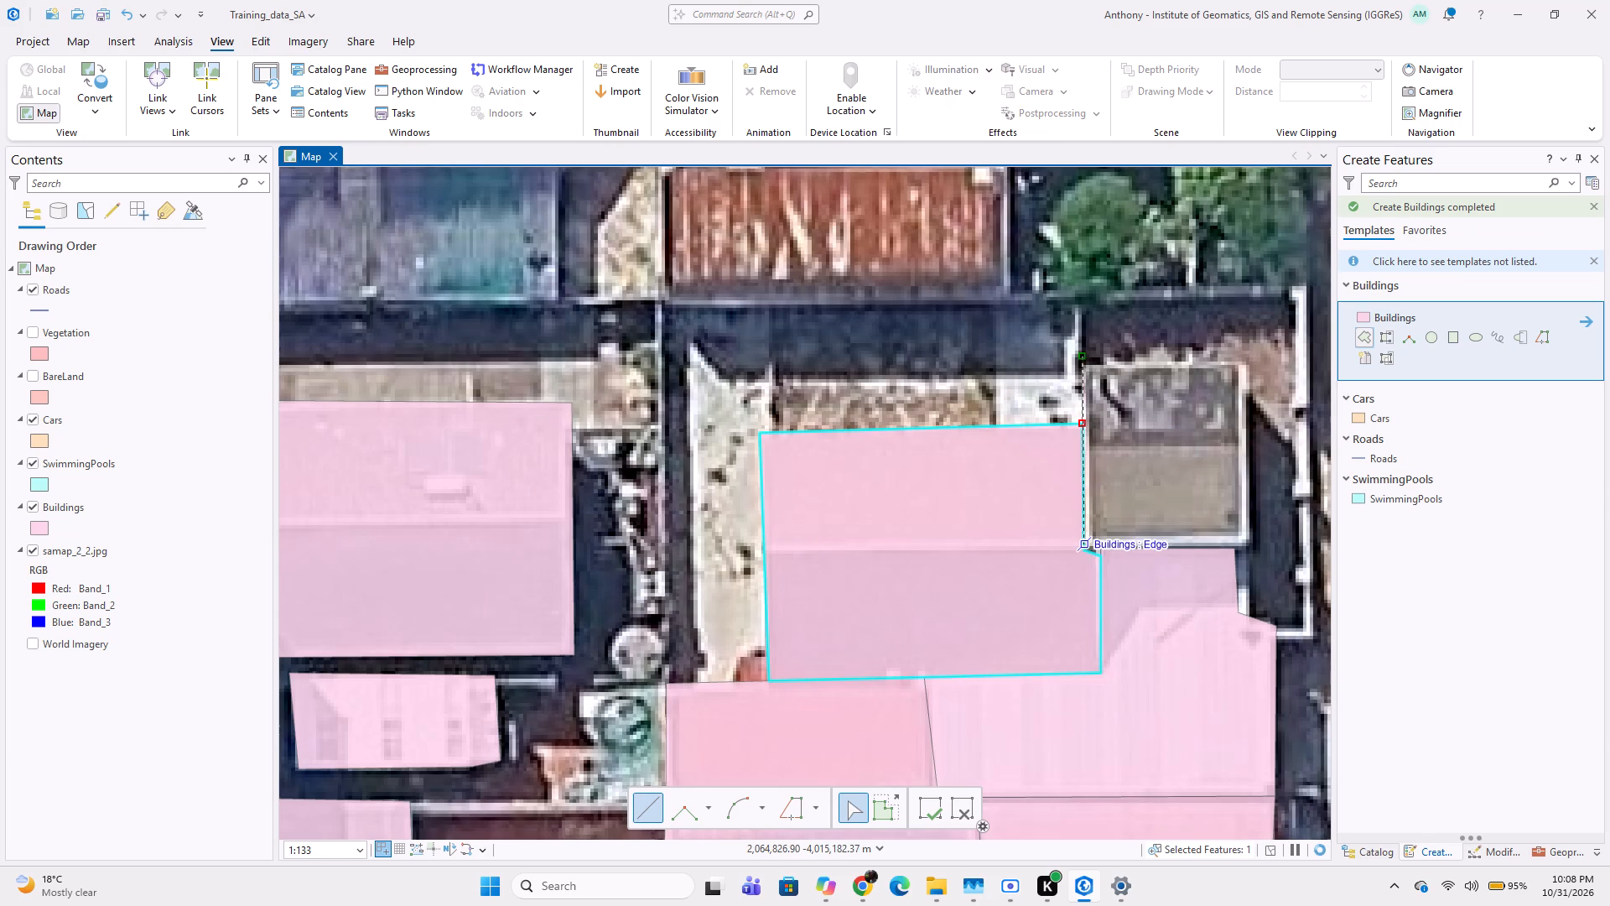
{"action": "left_click", "coordinate": [1088, 547]}
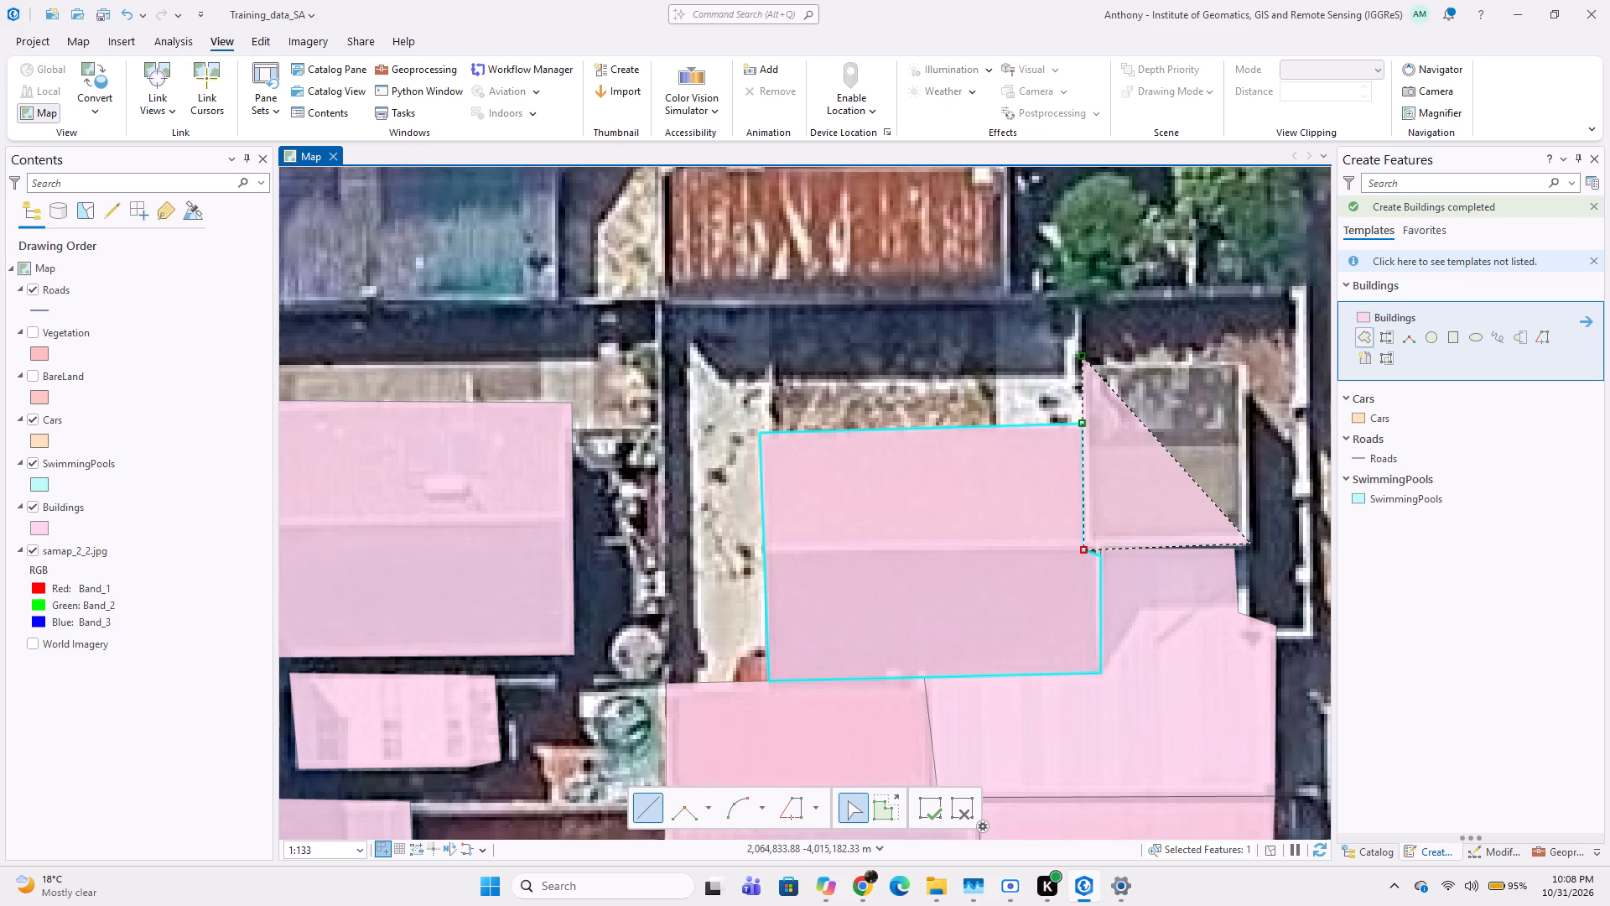
{"action": "left_click_drag", "start_coordinate": [1250, 544], "coordinate": [1253, 527]}
{"action": "double_click", "coordinate": [1244, 362]}
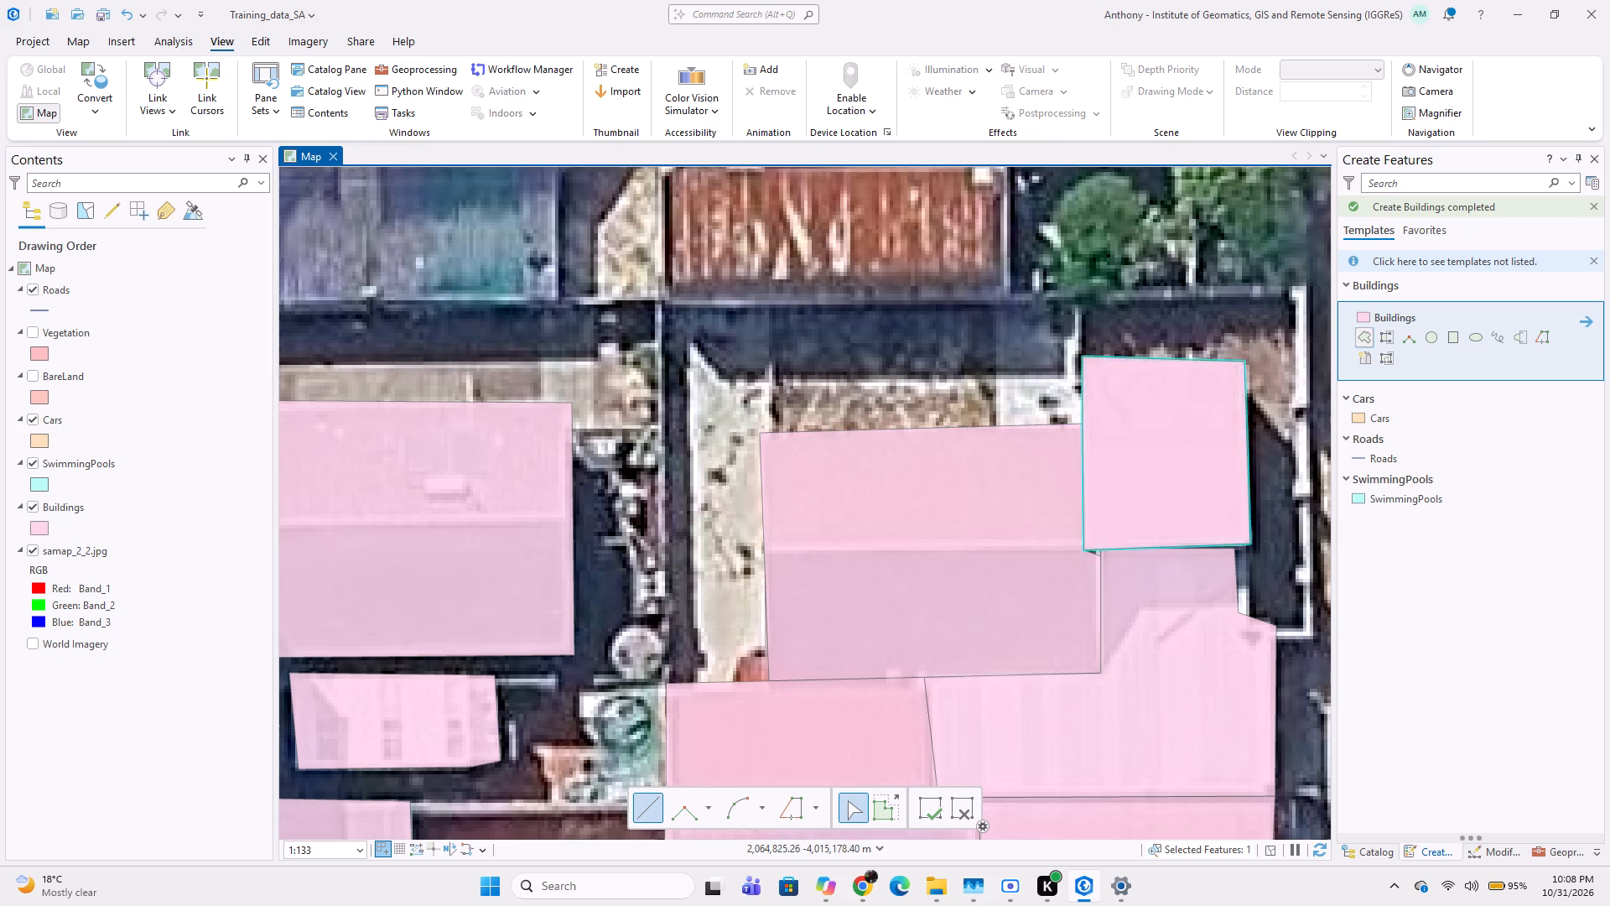
Digitize the rusty-roofed structure south of the dark grey-roofed house near Korvette Rd as a four-vertex Buildings polygon.
{"action": "scroll", "coordinate": [986, 497], "scroll_direction": "down", "scroll_amount": 3}
{"action": "middle_click_drag", "start_coordinate": [932, 565], "coordinate": [1079, 503]}
{"action": "middle_click_drag", "start_coordinate": [1071, 494], "coordinate": [906, 500]}
{"action": "middle_click_drag", "start_coordinate": [1004, 398], "coordinate": [901, 447]}
{"action": "middle_click_drag", "start_coordinate": [1041, 412], "coordinate": [995, 547]}
{"action": "scroll", "coordinate": [1047, 367], "scroll_direction": "up", "scroll_amount": 1}
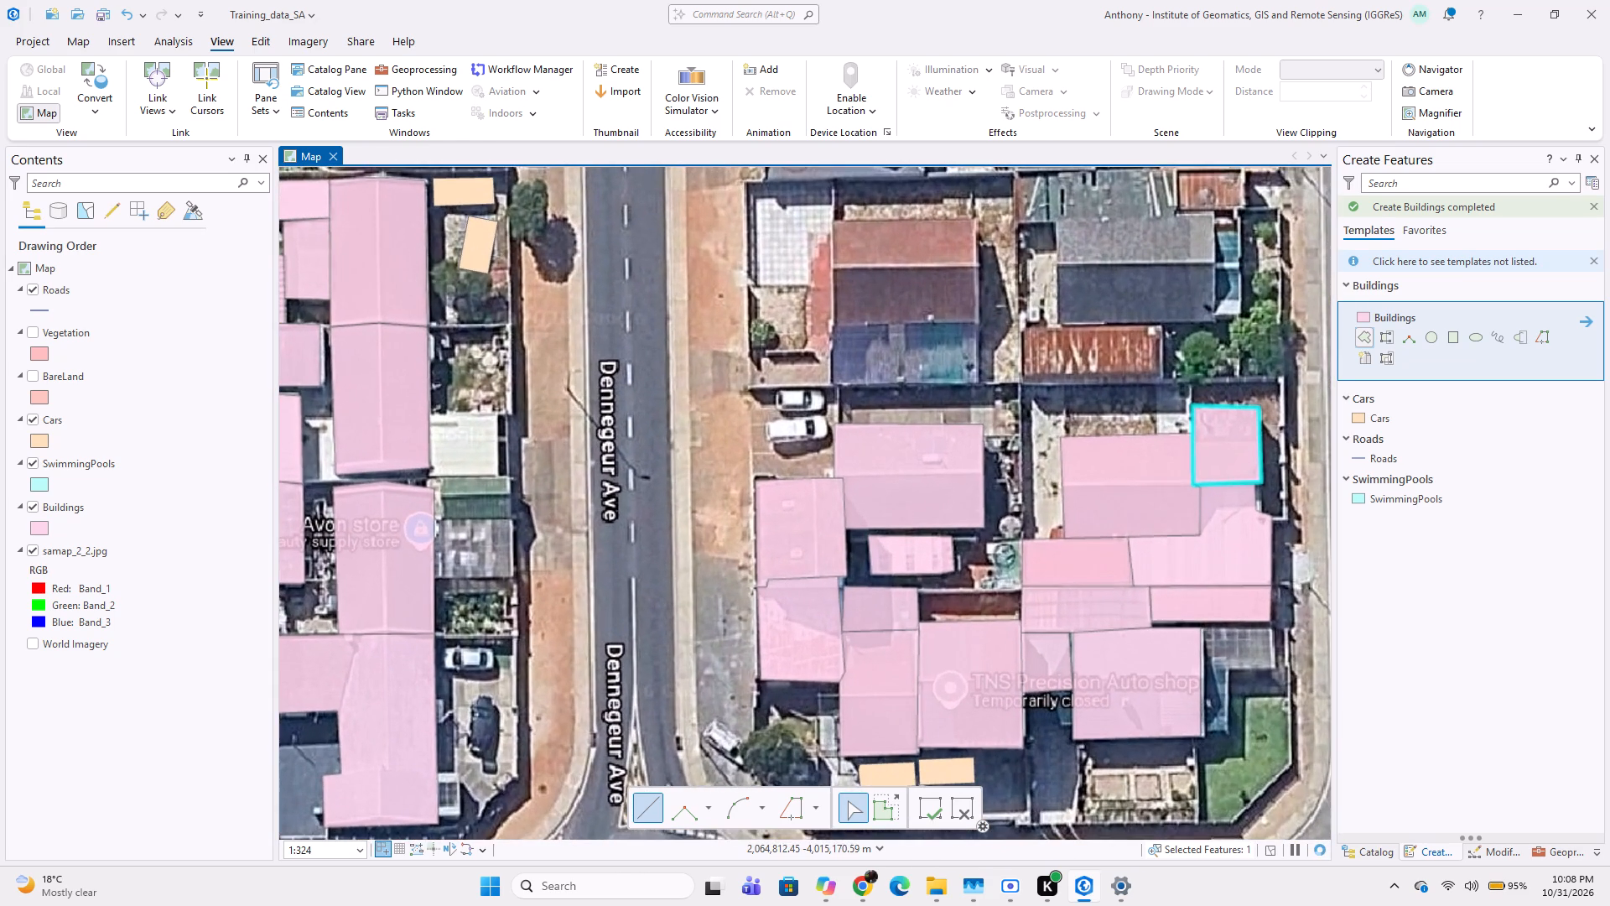
{"action": "scroll", "coordinate": [1018, 324], "scroll_direction": "up", "scroll_amount": 1}
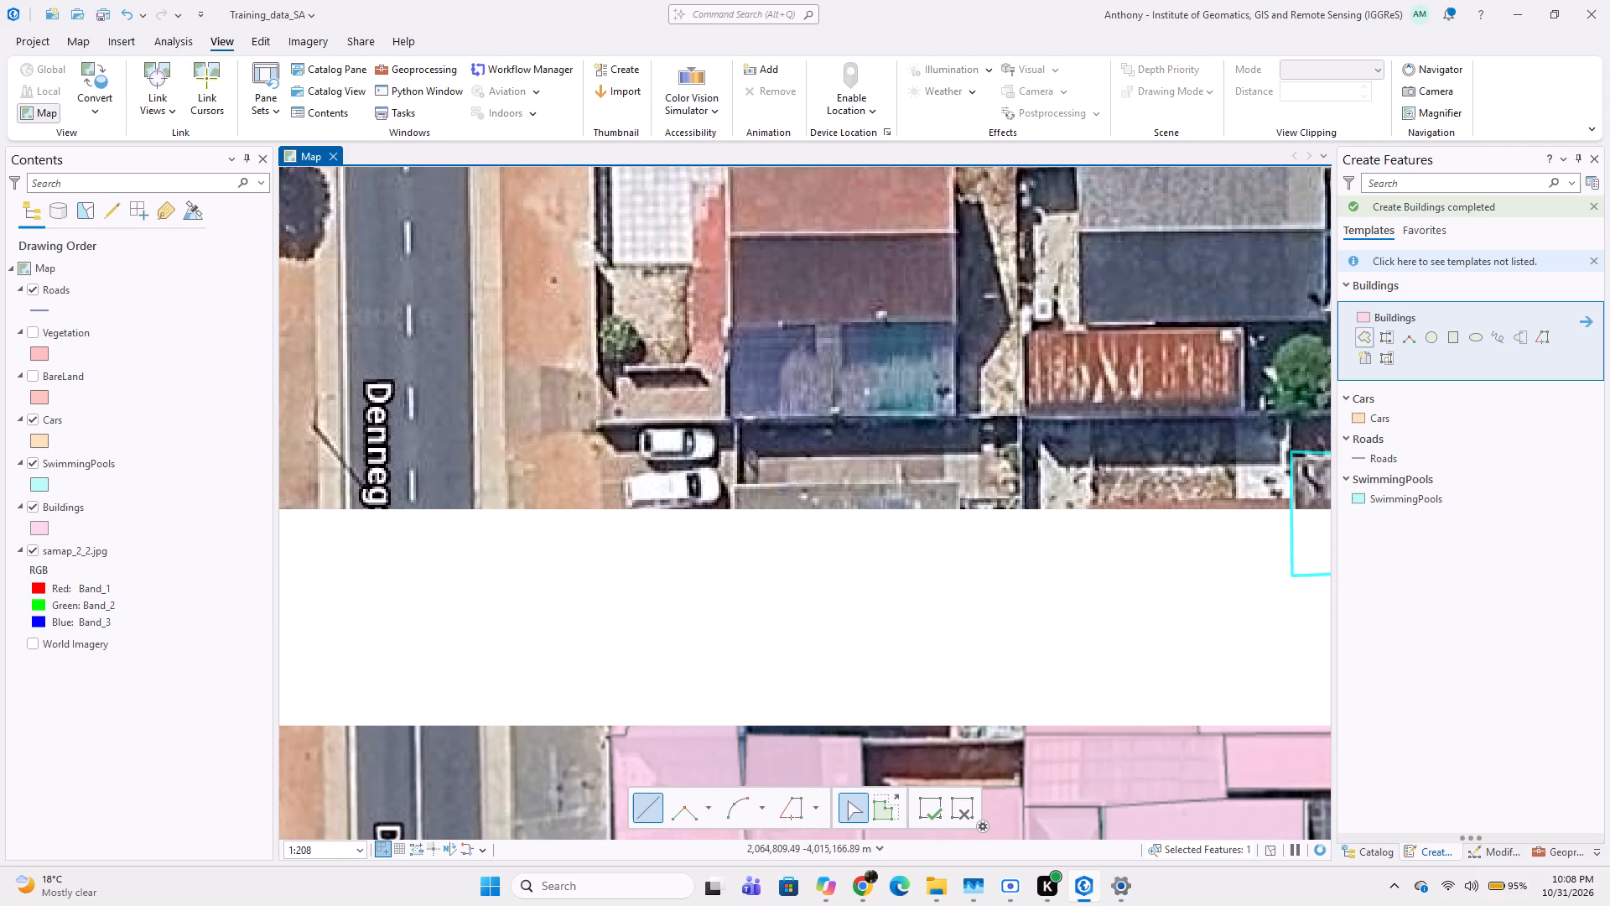
{"action": "left_click", "coordinate": [1026, 330]}
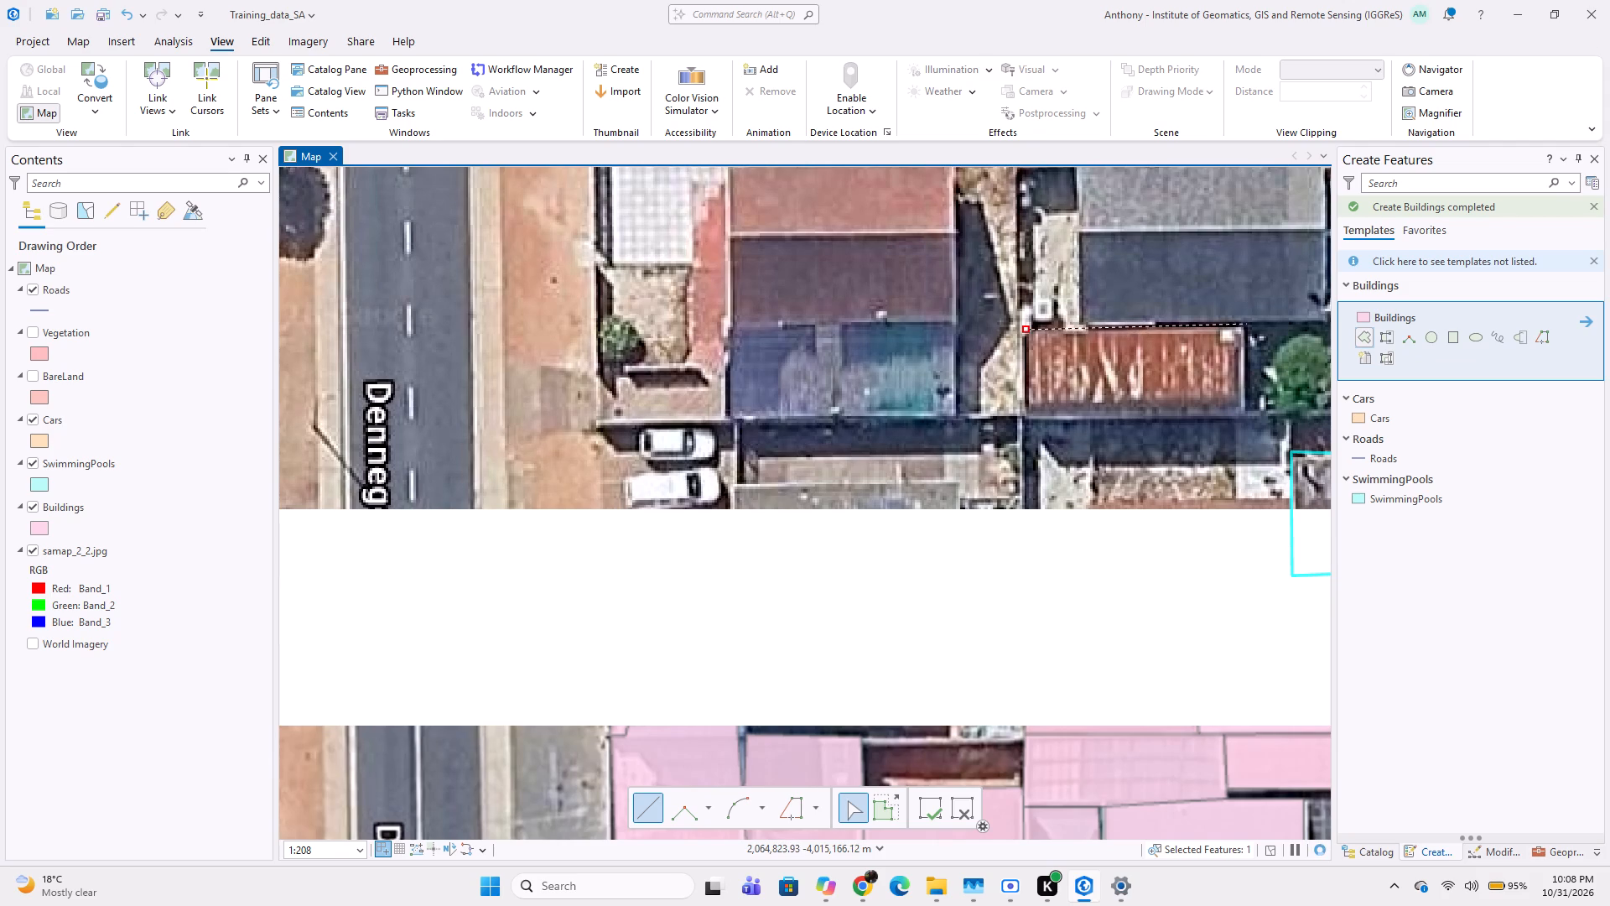
{"action": "left_click", "coordinate": [1247, 324]}
{"action": "left_click", "coordinate": [1247, 414]}
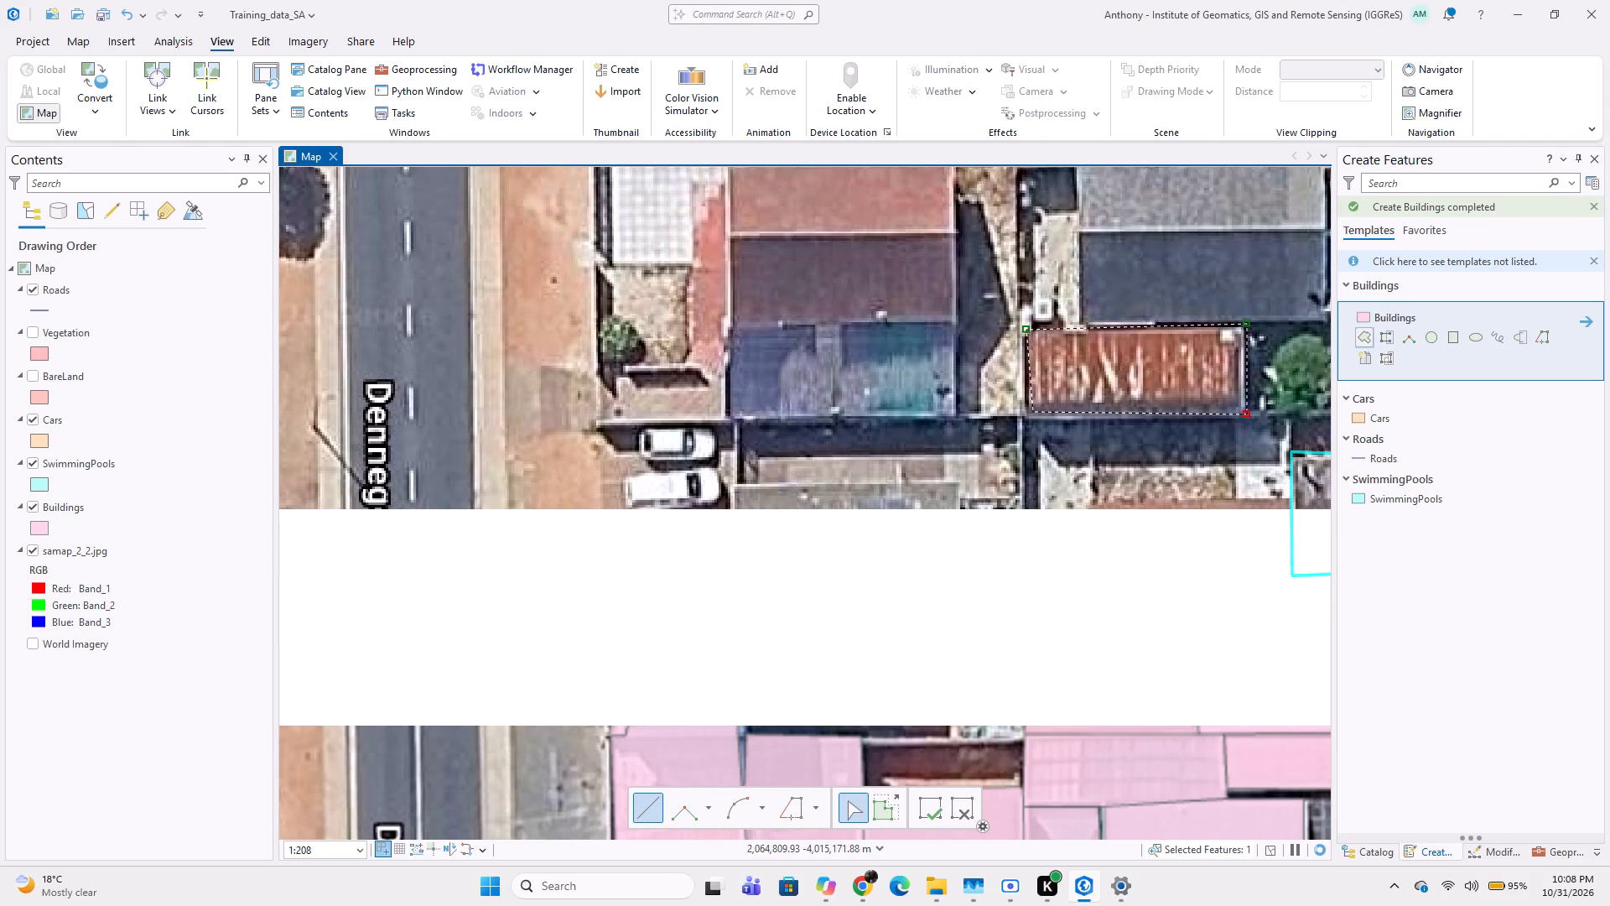
{"action": "double_click", "coordinate": [1027, 409]}
Hide the Buildings layer over the undigitized houses between Dennegeur Ave and Korvette Rd.
{"action": "scroll", "coordinate": [906, 438], "scroll_direction": "down", "scroll_amount": 2}
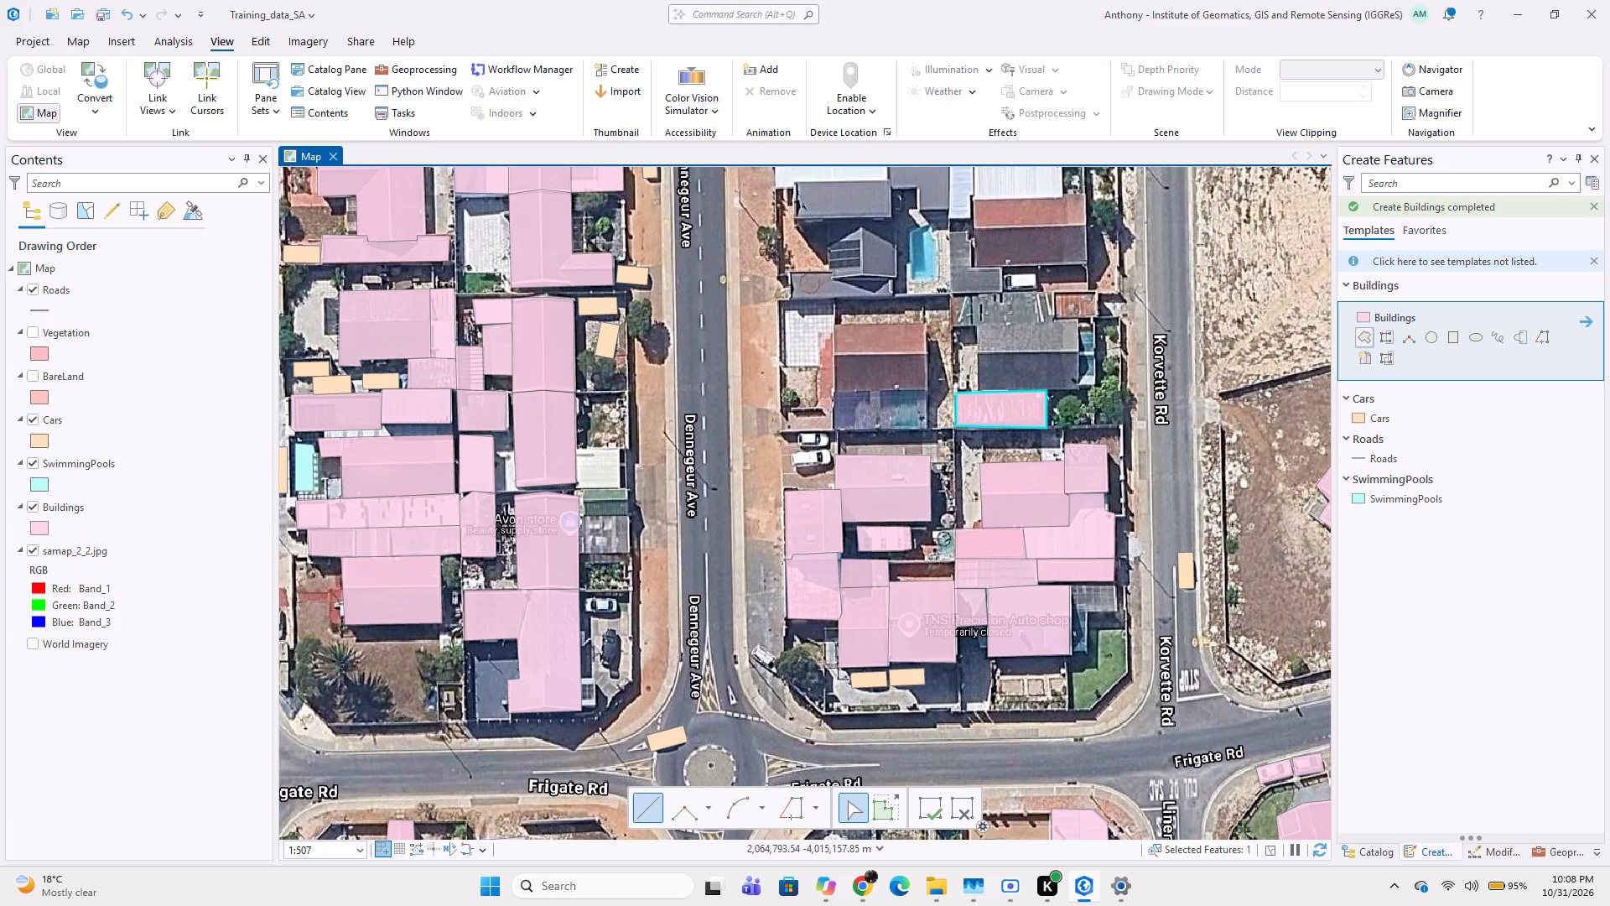
{"action": "middle_click_drag", "start_coordinate": [885, 330], "coordinate": [860, 383]}
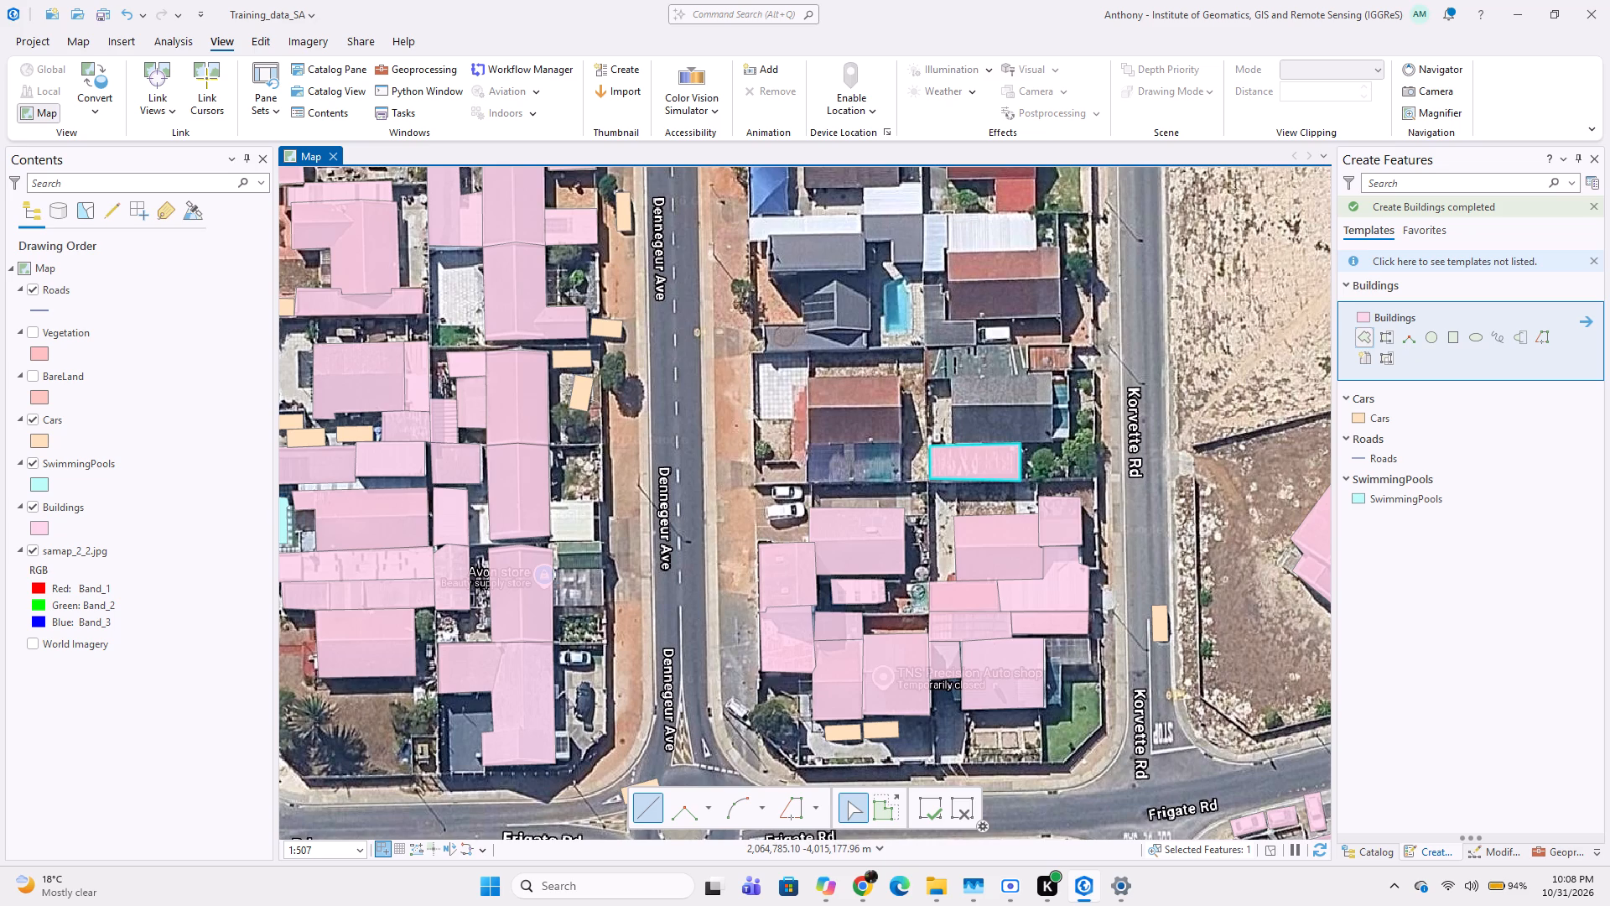
{"action": "middle_click_drag", "start_coordinate": [775, 526], "coordinate": [710, 541]}
{"action": "scroll", "coordinate": [860, 462], "scroll_direction": "up", "scroll_amount": 1}
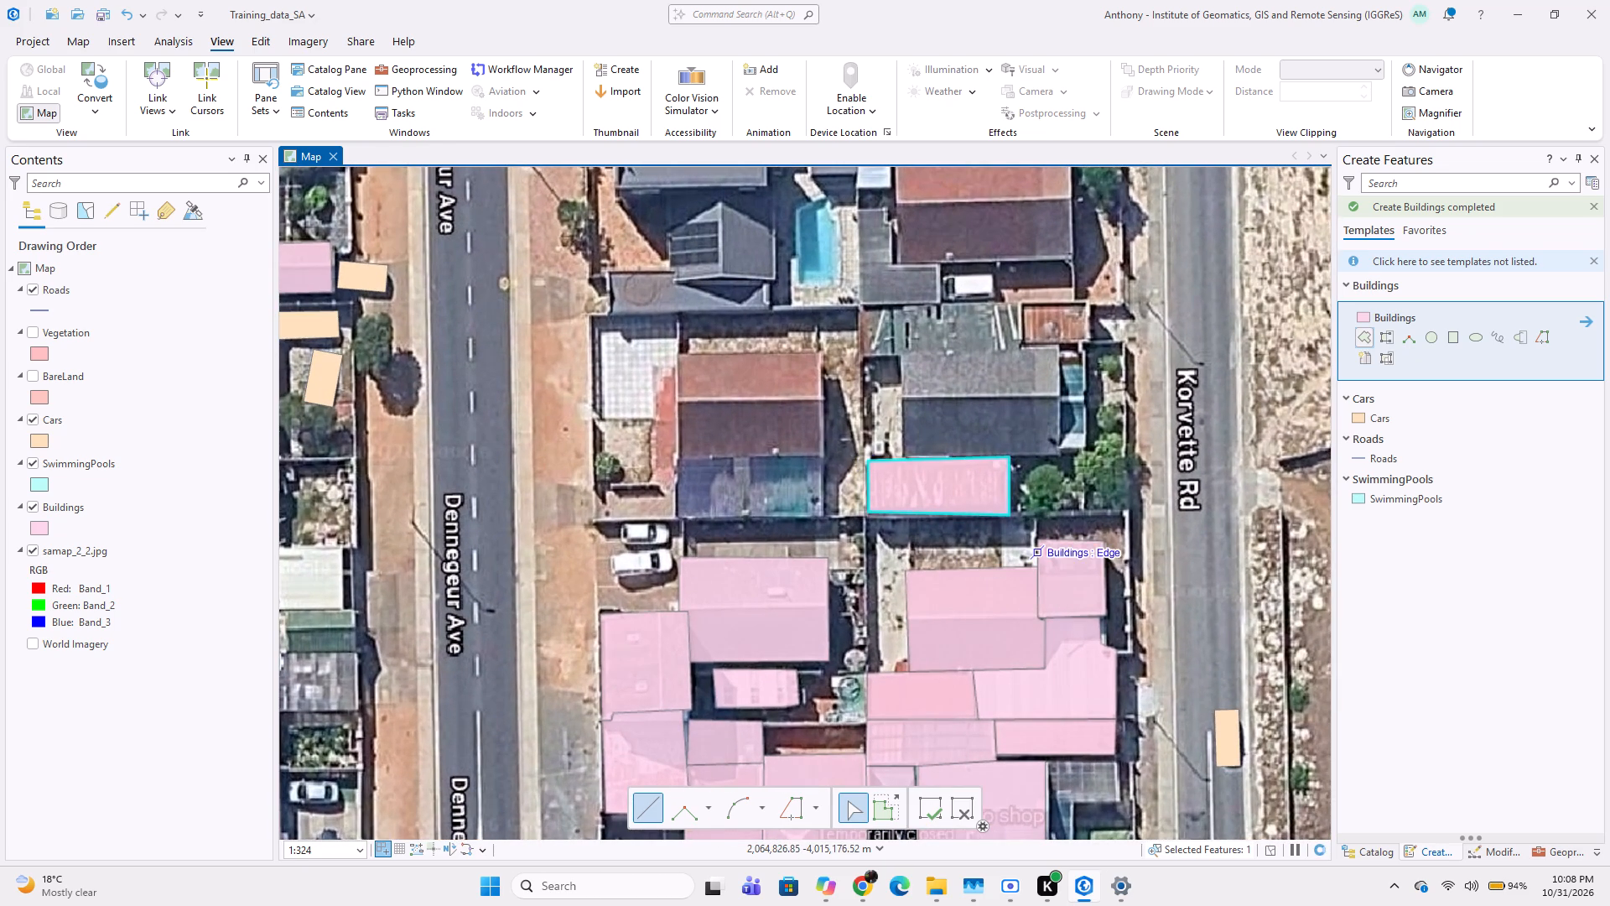
{"action": "scroll", "coordinate": [1024, 532], "scroll_direction": "up", "scroll_amount": 1}
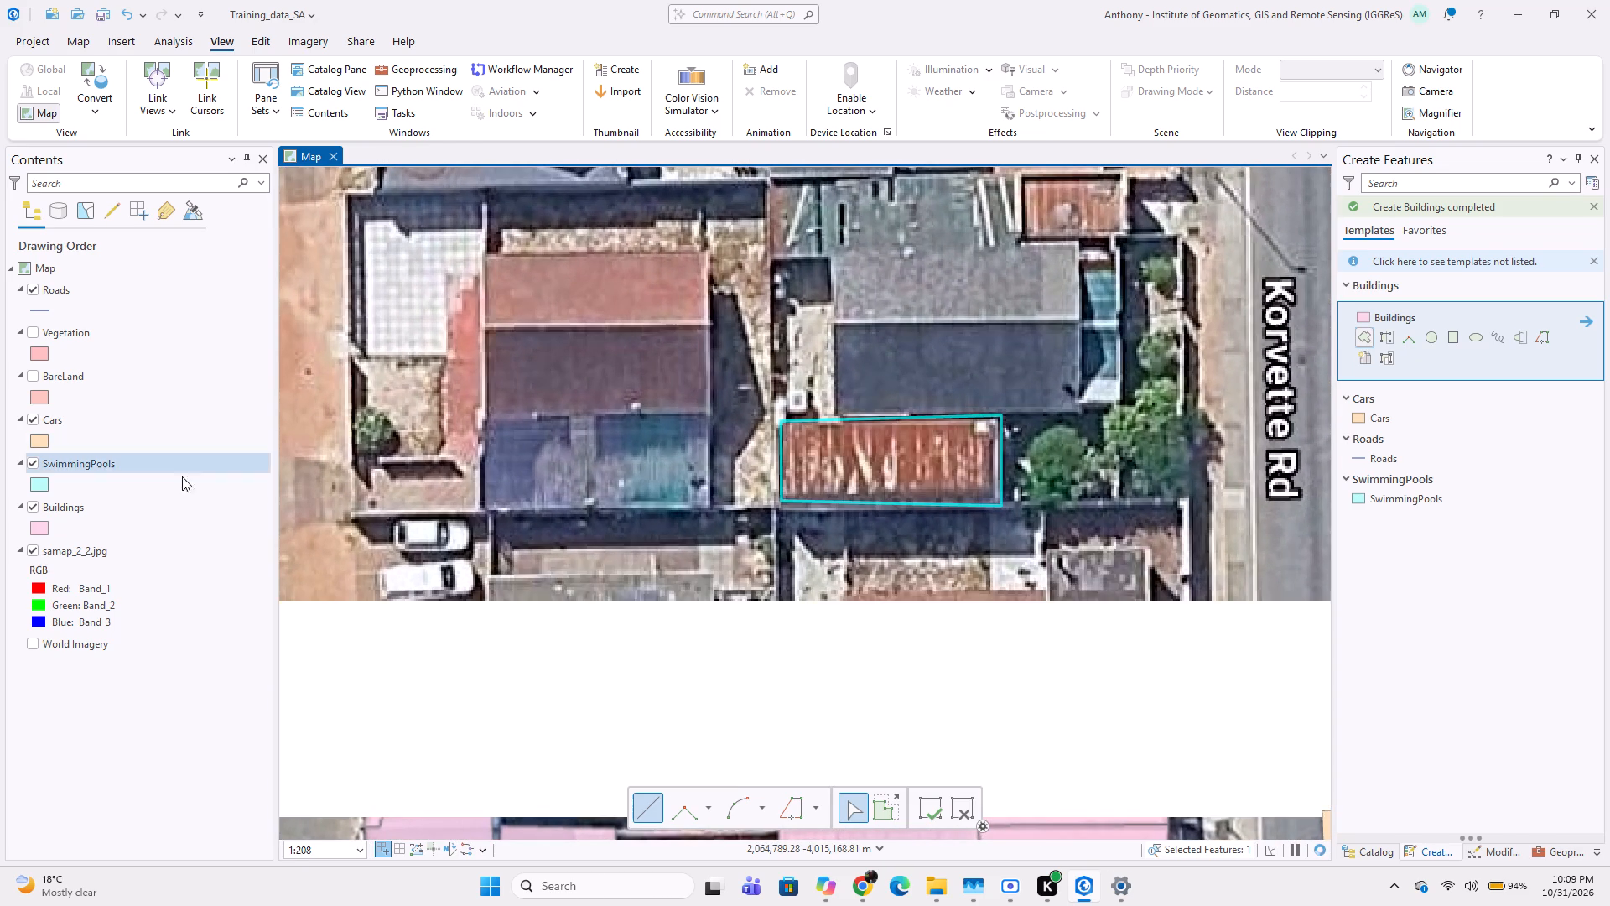
{"action": "left_click", "coordinate": [32, 506]}
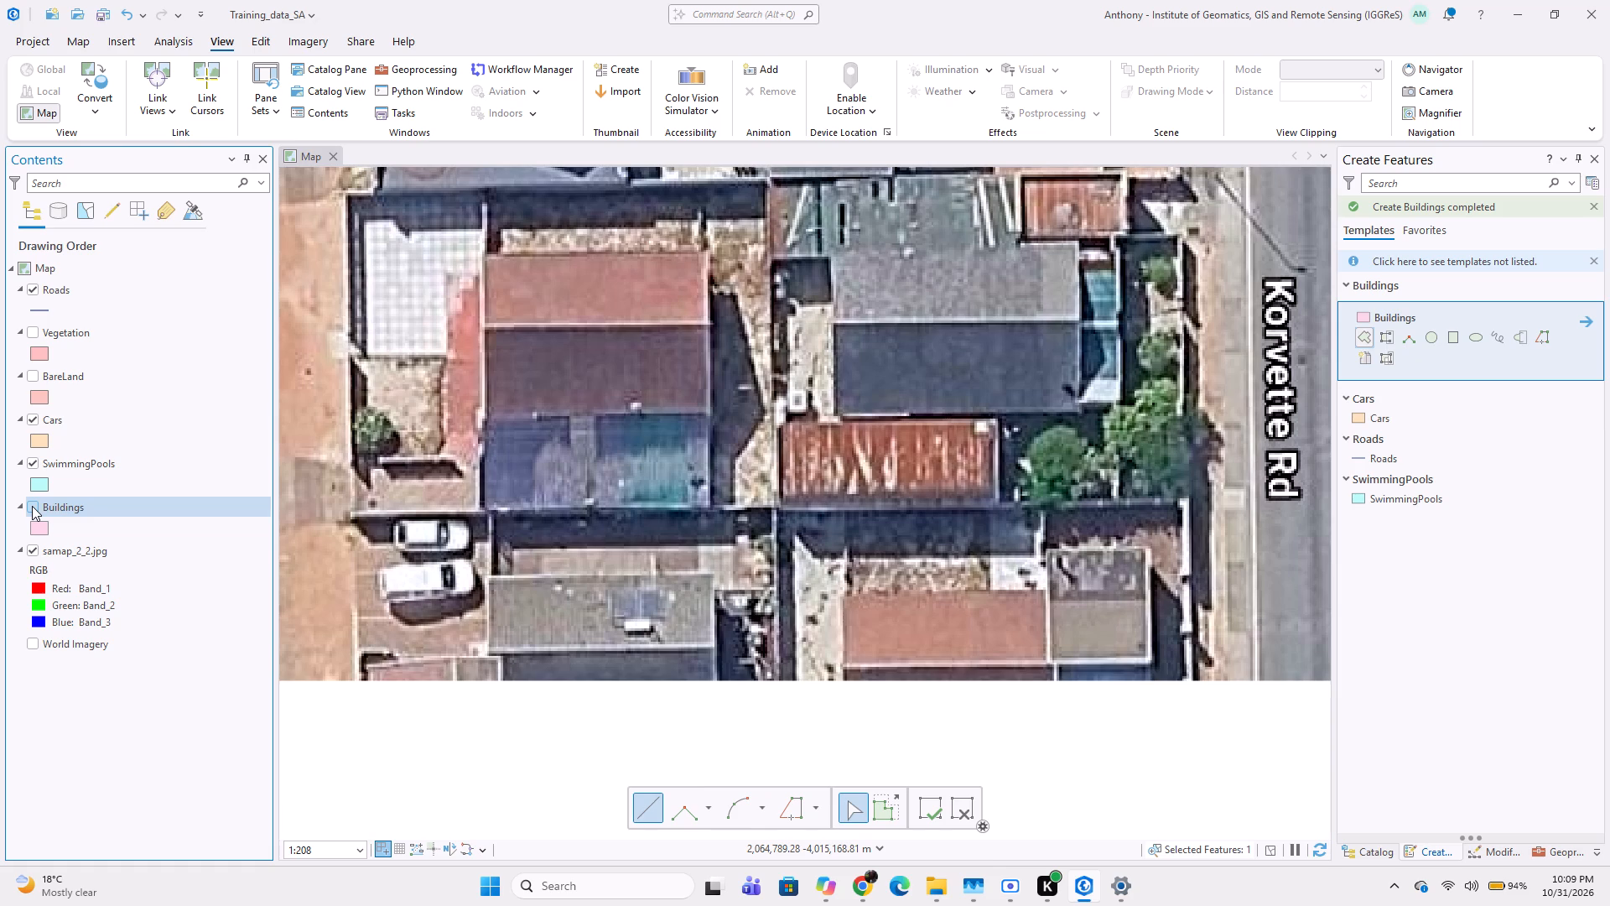
Turn the Buildings layer's visibility back on.
{"action": "left_click", "coordinate": [32, 506]}
Digitize the dark blue roof section south of the red-and-maroon-roofed house, north of the two parked white cars, as a four-vertex Buildings polygon.
{"action": "middle_click_drag", "start_coordinate": [490, 486], "coordinate": [470, 555]}
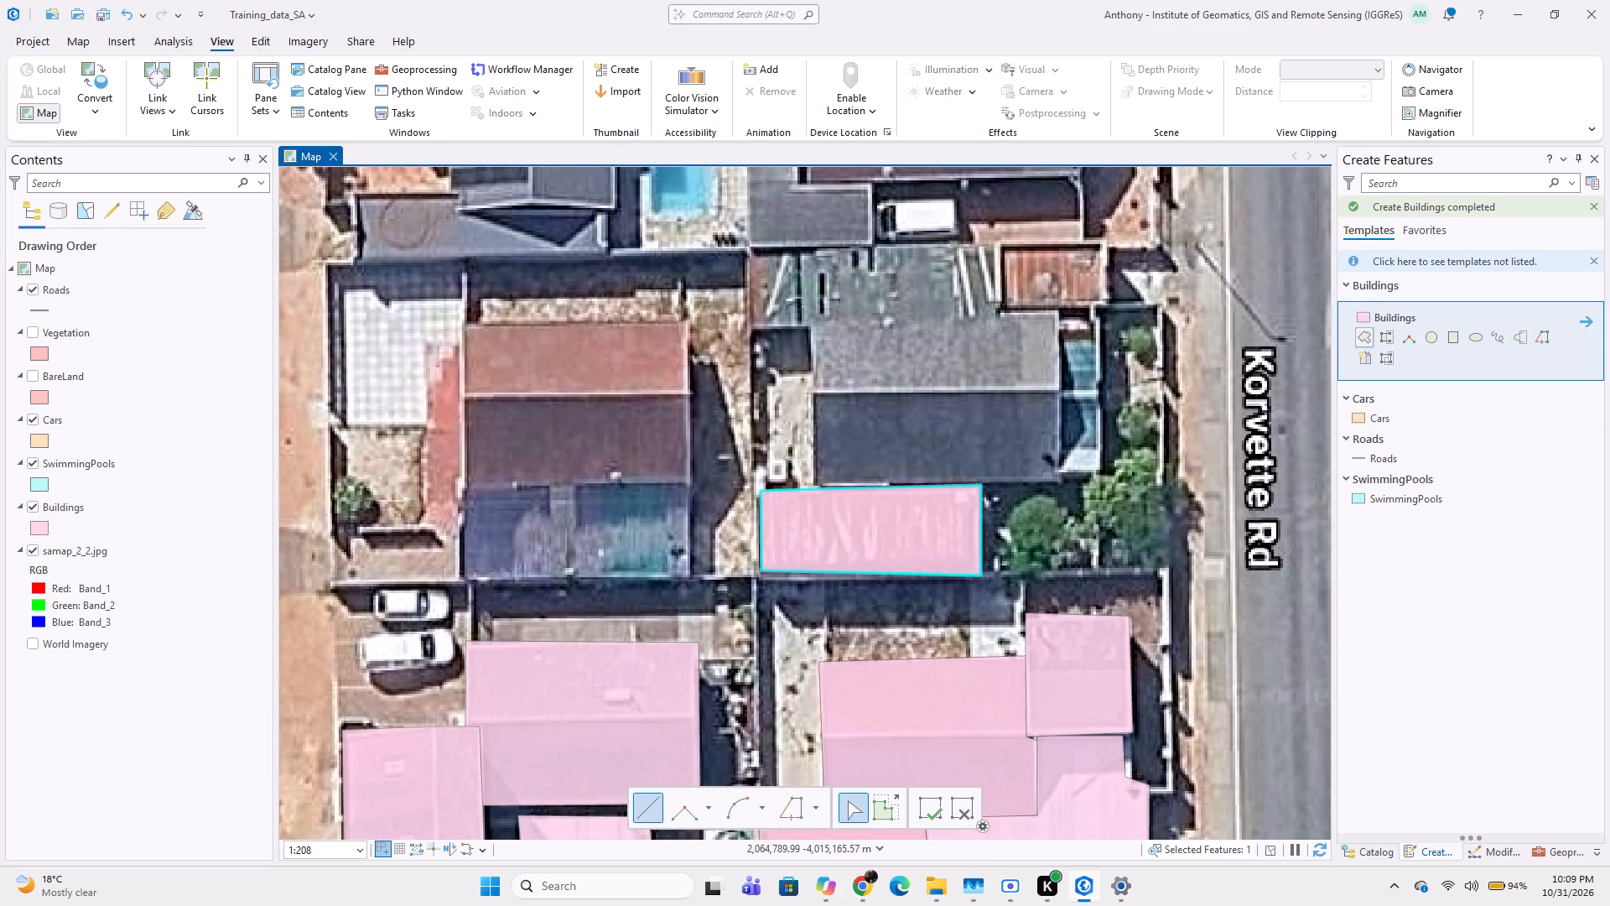
{"action": "left_click_drag", "start_coordinate": [460, 488], "coordinate": [480, 491]}
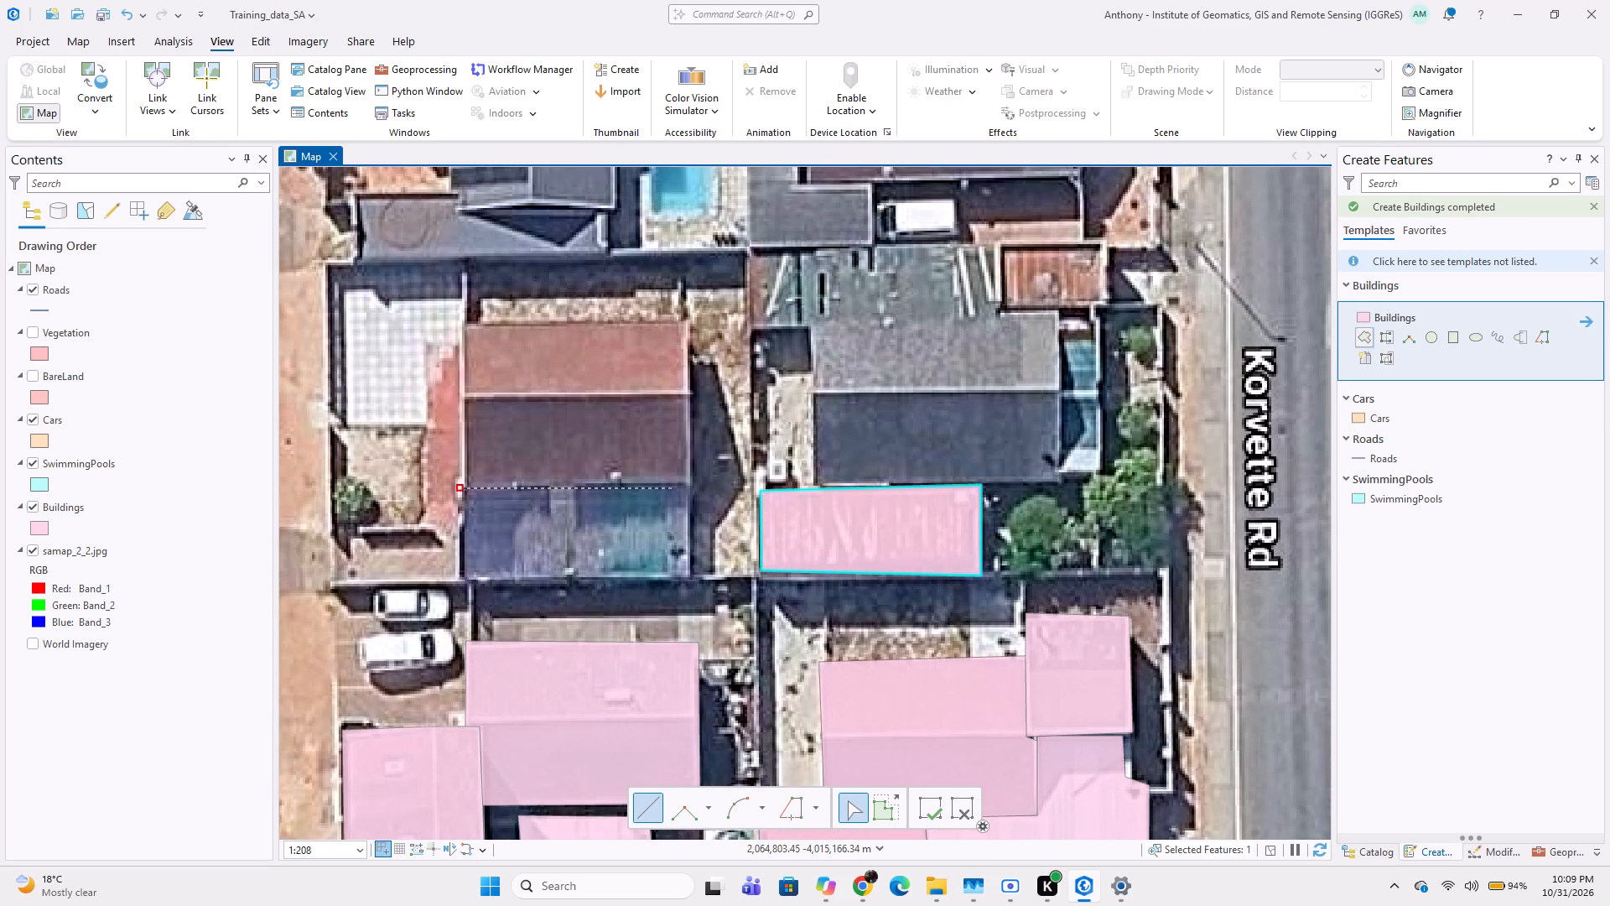
{"action": "left_click", "coordinate": [689, 486]}
{"action": "left_click", "coordinate": [689, 576]}
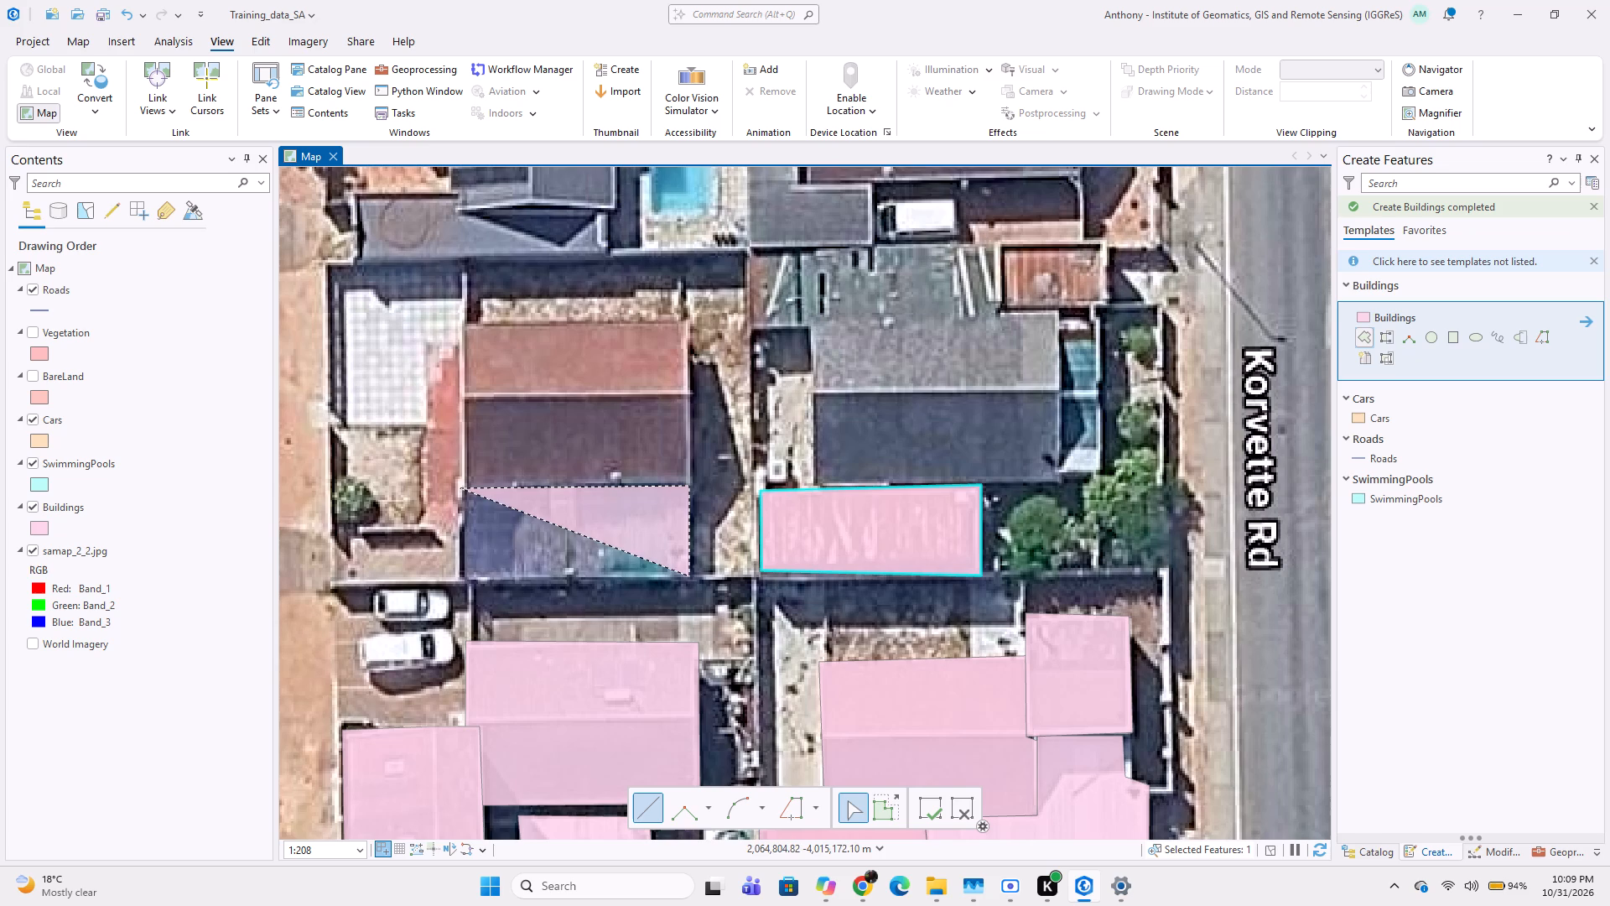
{"action": "double_click", "coordinate": [457, 576]}
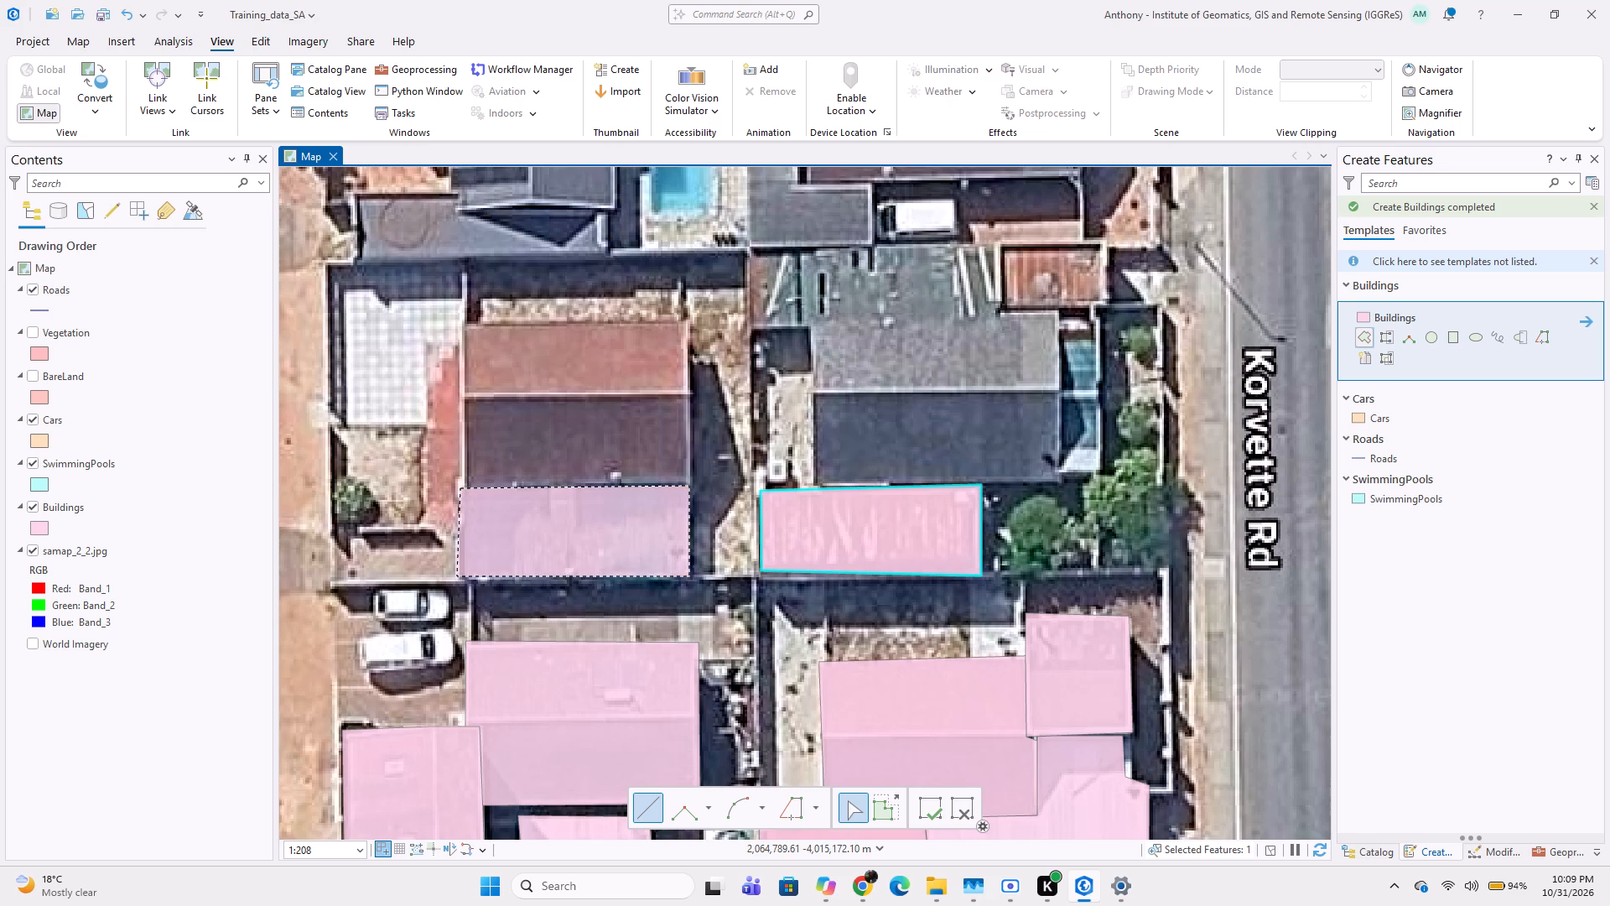
Digitize the red-and-maroon-roofed house north of the blue roof section as a five-vertex Buildings polygon along their shared edge.
{"action": "middle_click_drag", "start_coordinate": [522, 506], "coordinate": [511, 561]}
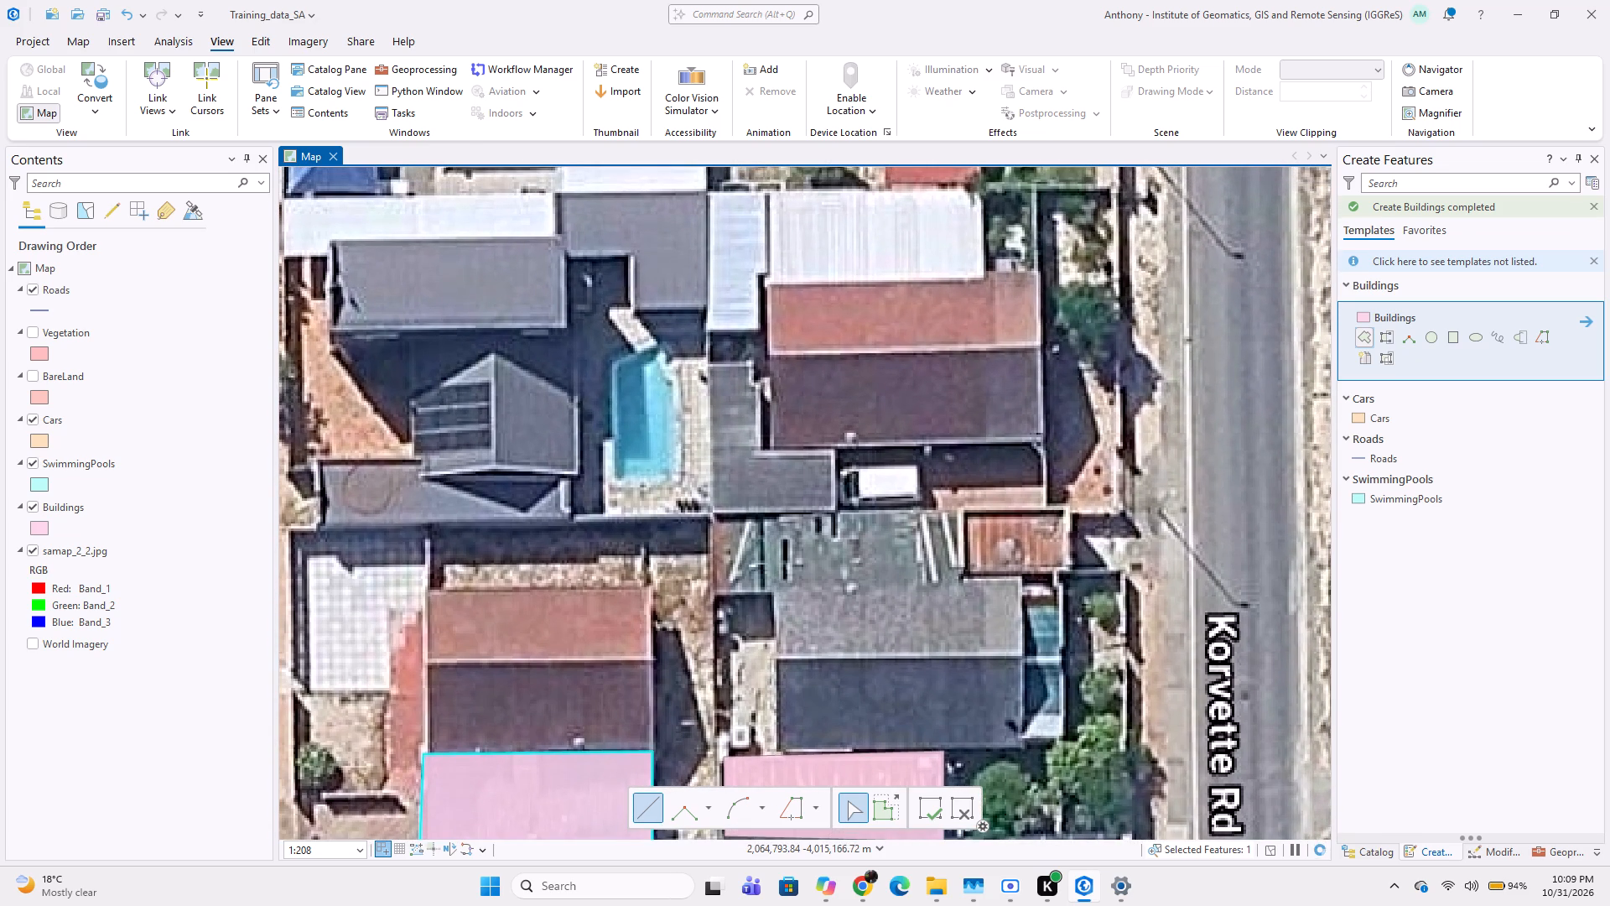
{"action": "left_click", "coordinate": [428, 750]}
{"action": "left_click", "coordinate": [423, 594]}
{"action": "left_click", "coordinate": [652, 588]}
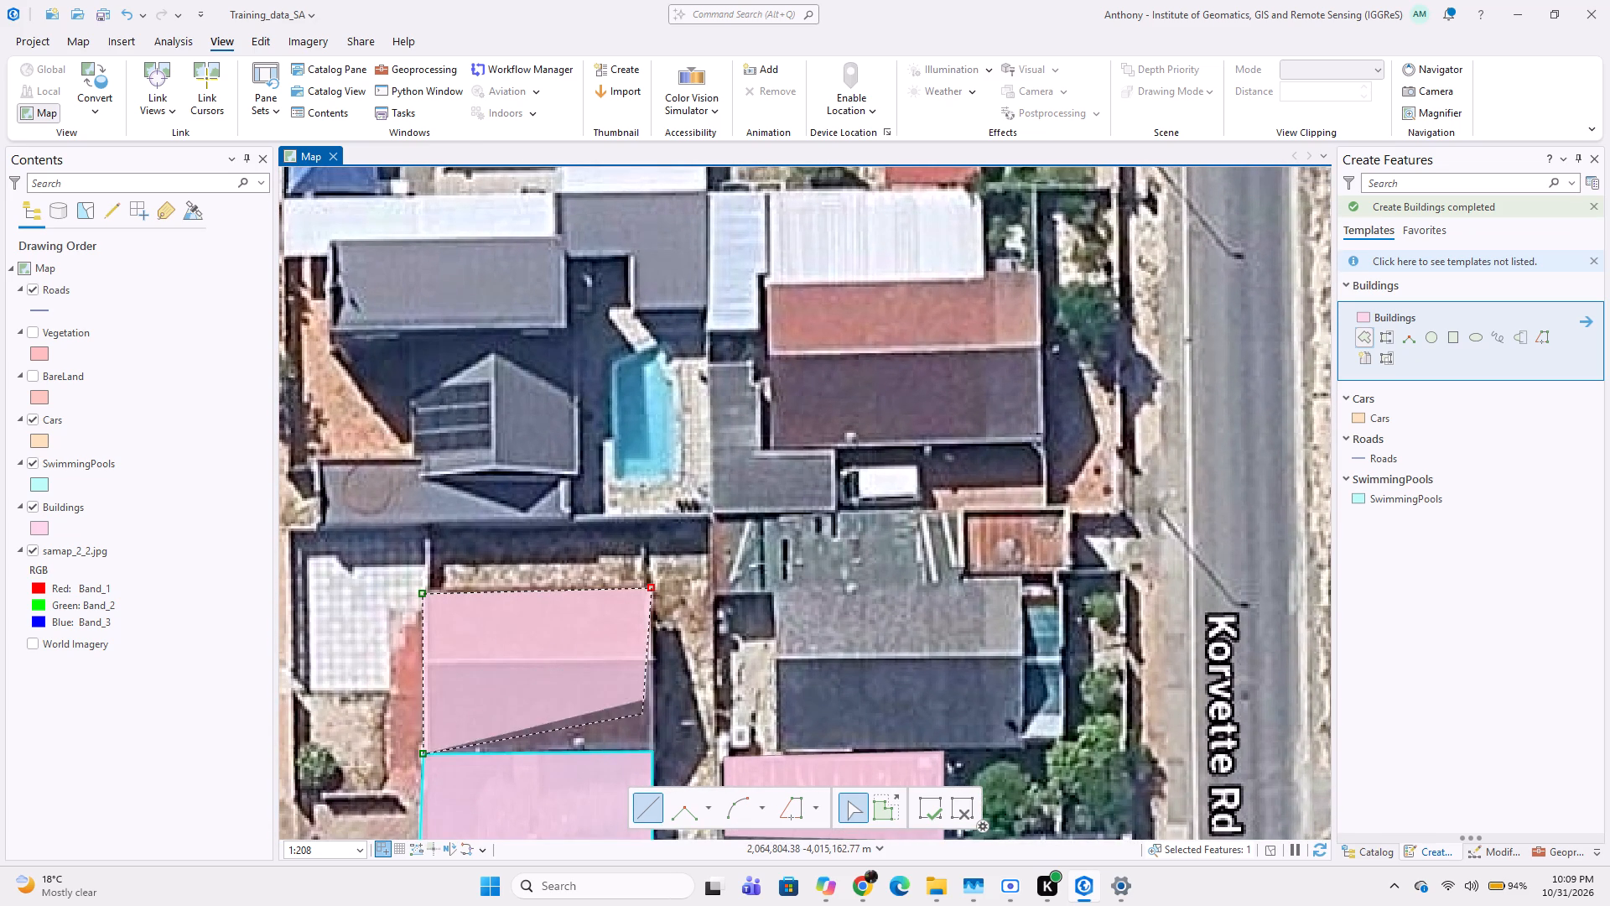
{"action": "double_click", "coordinate": [651, 749]}
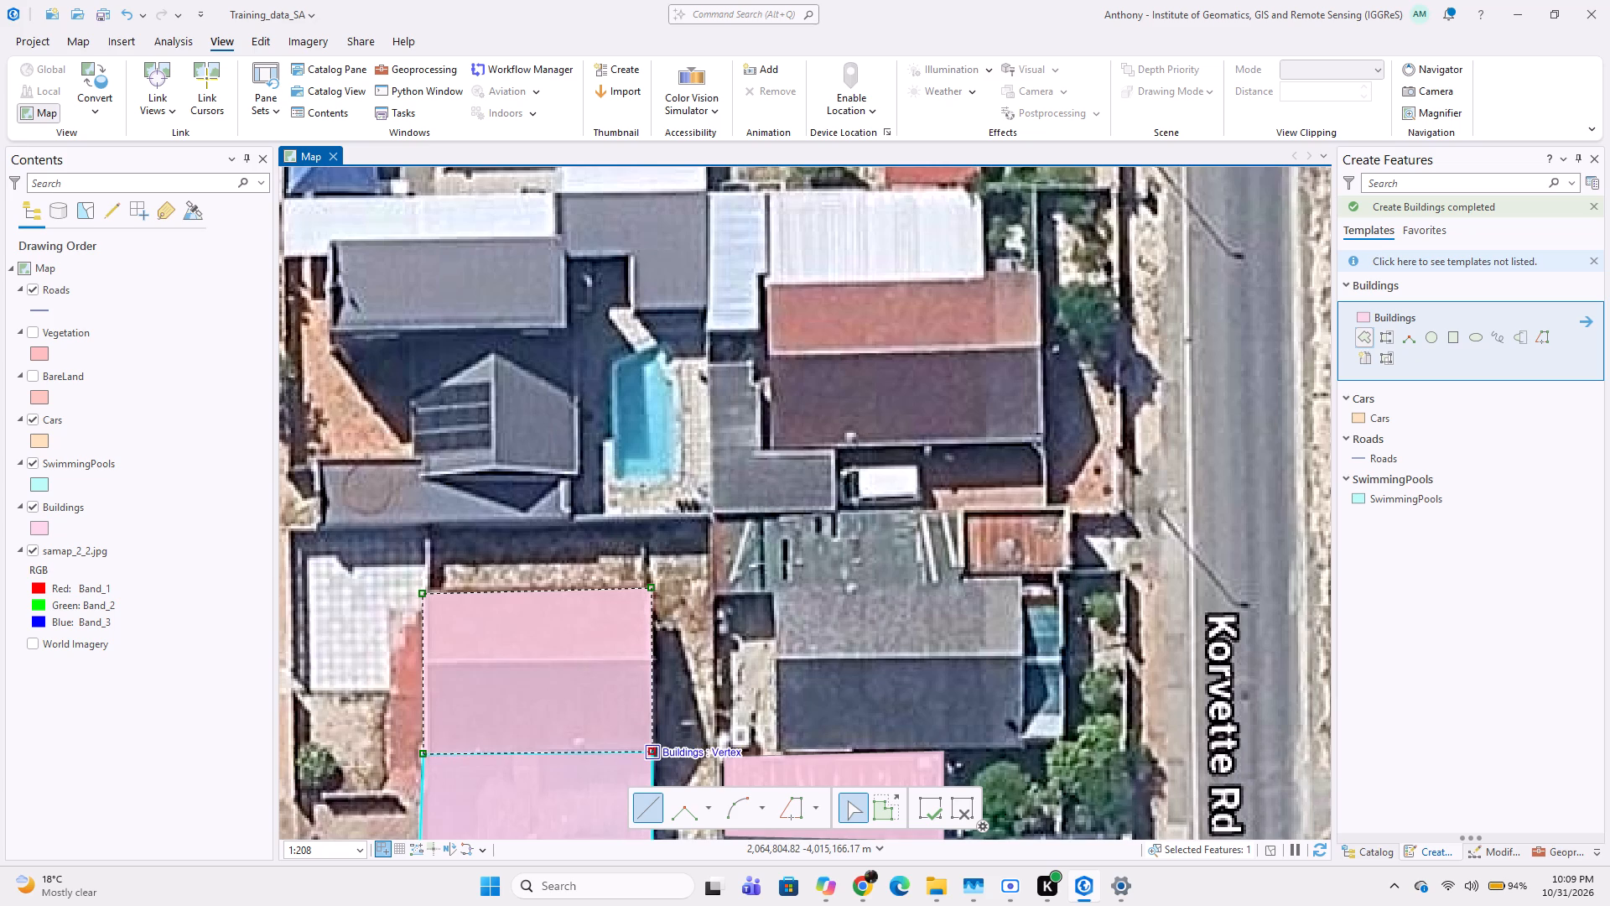
{"action": "middle_click_drag", "start_coordinate": [537, 514], "coordinate": [499, 502]}
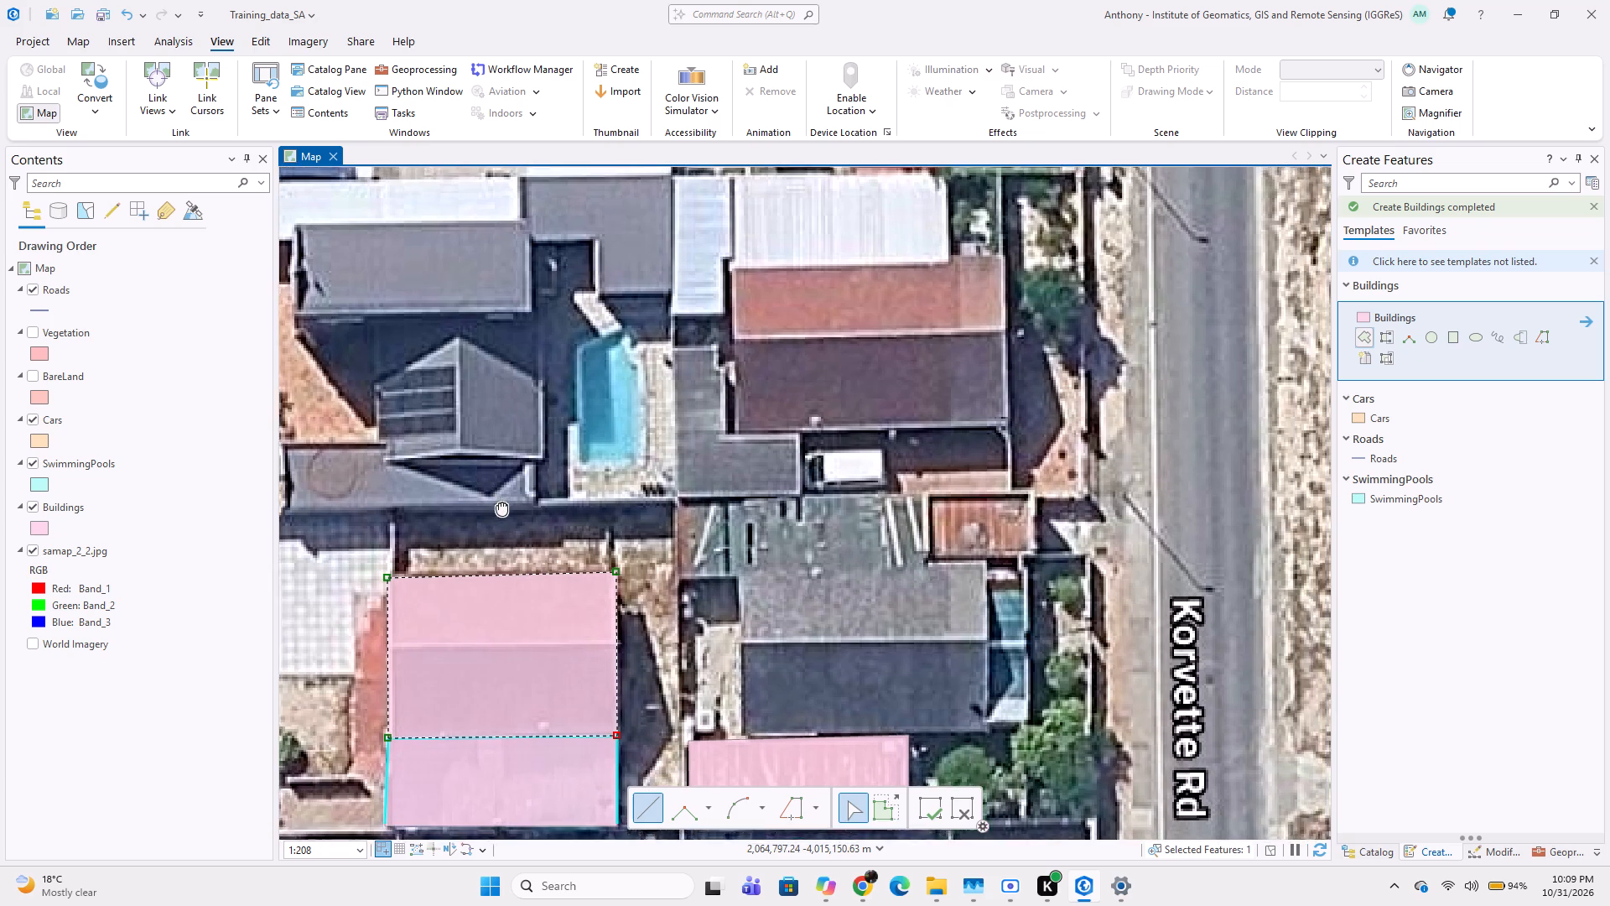
{"action": "middle_click_drag", "start_coordinate": [499, 502], "coordinate": [490, 377]}
{"action": "middle_click_drag", "start_coordinate": [510, 526], "coordinate": [584, 549]}
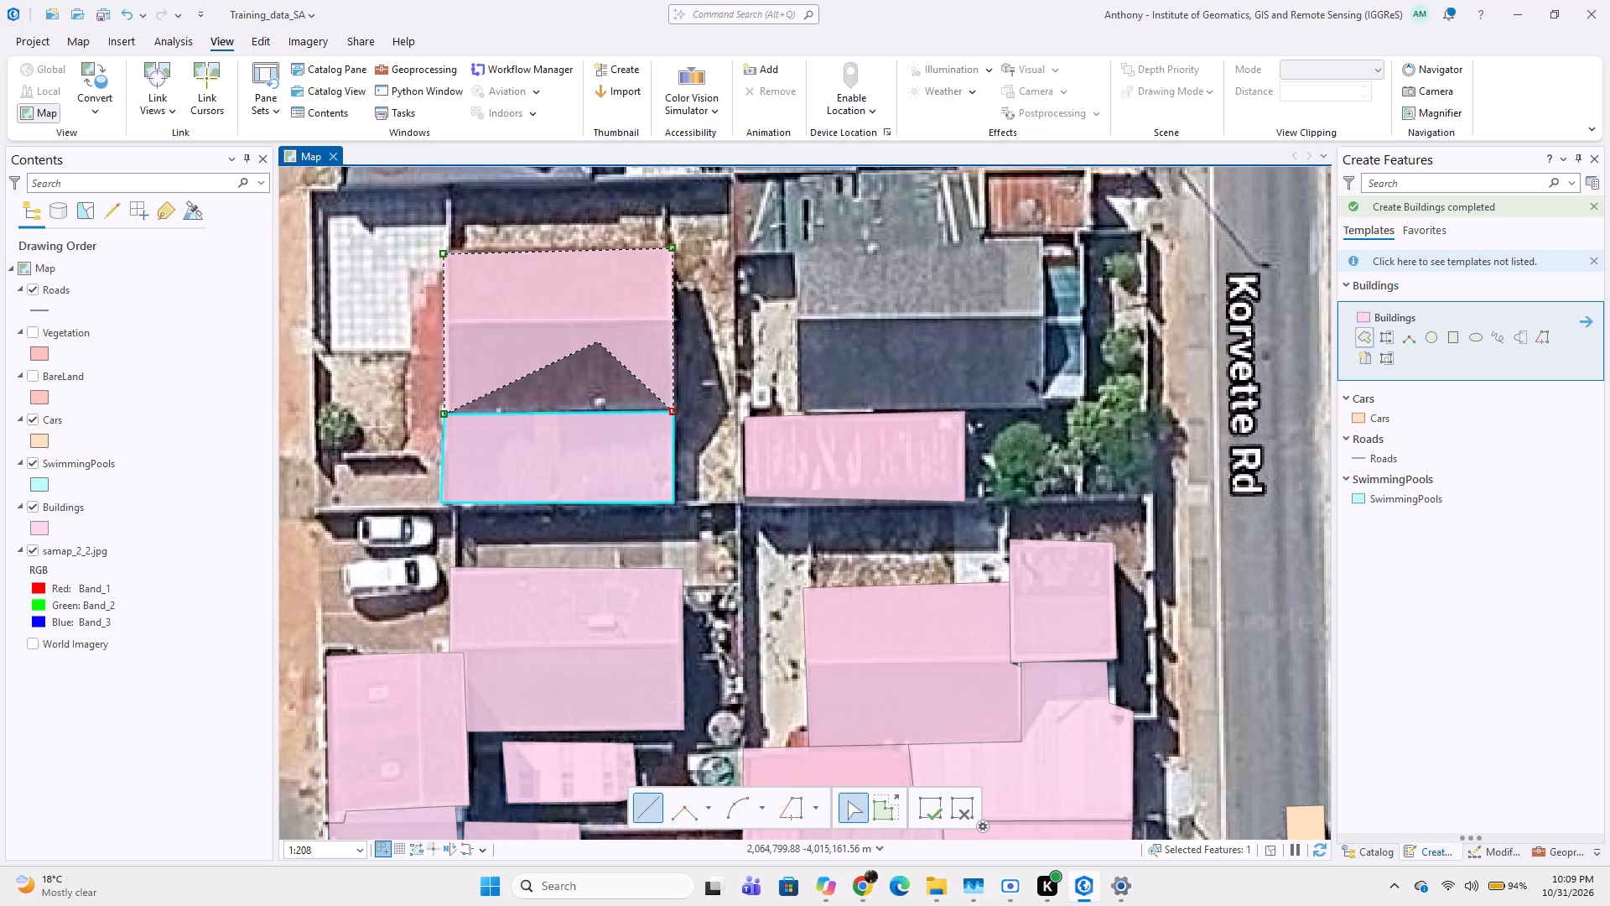
{"action": "double_click", "coordinate": [527, 412]}
Digitize the northern of the two white cars parked south of the blue roof section as a rectangle in the Cars layer.
{"action": "middle_click_drag", "start_coordinate": [384, 520], "coordinate": [496, 488]}
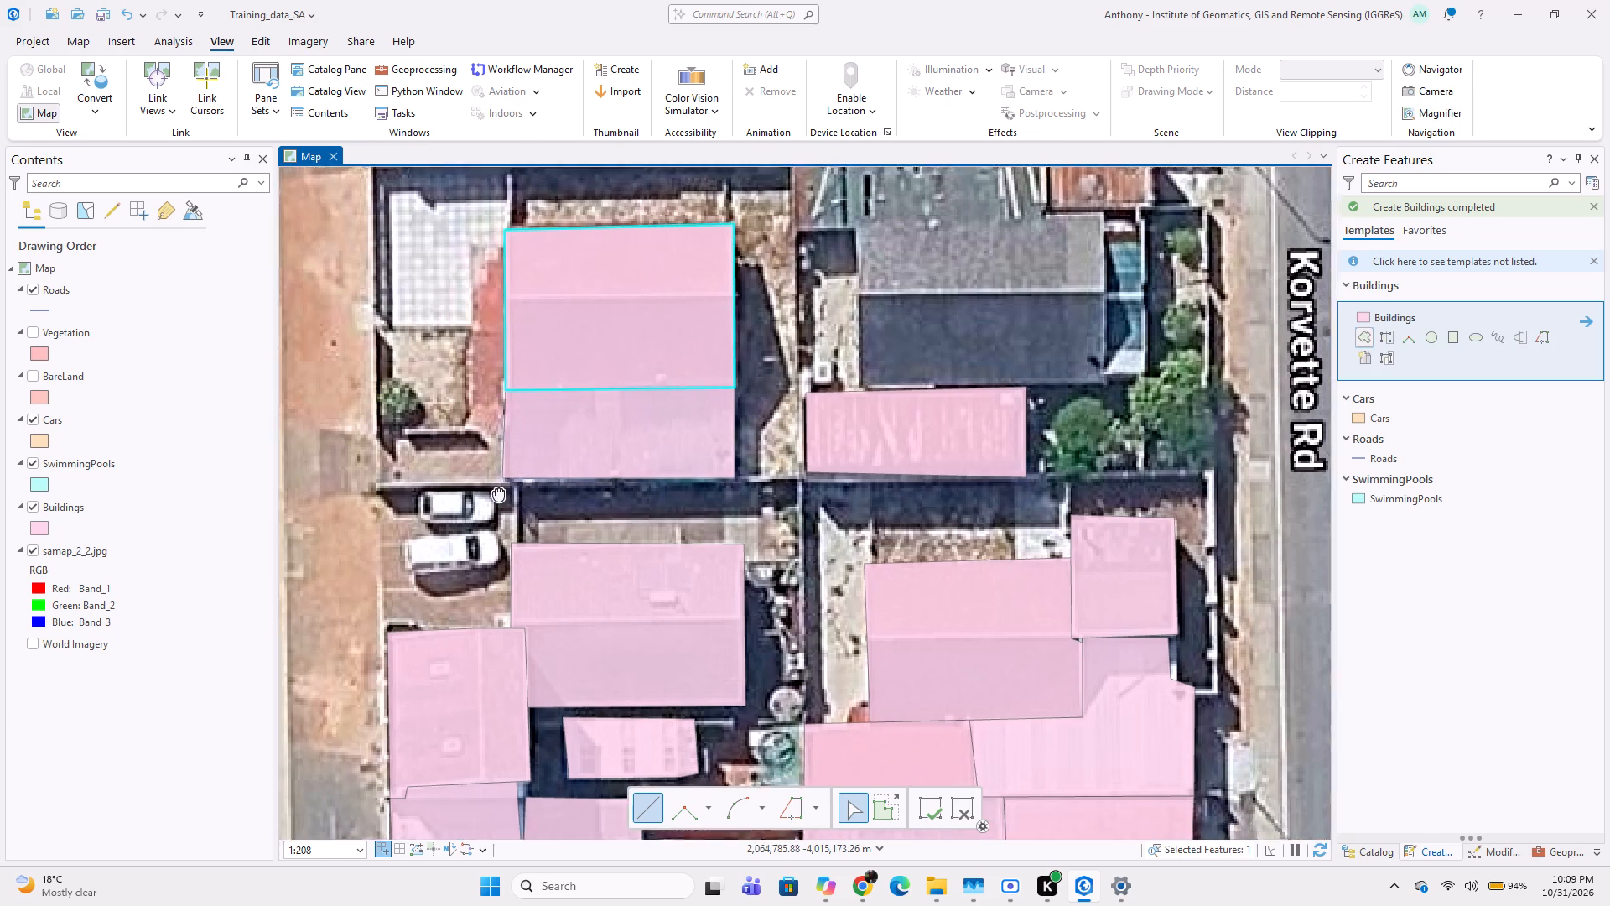
{"action": "middle_click_drag", "start_coordinate": [496, 488], "coordinate": [507, 486]}
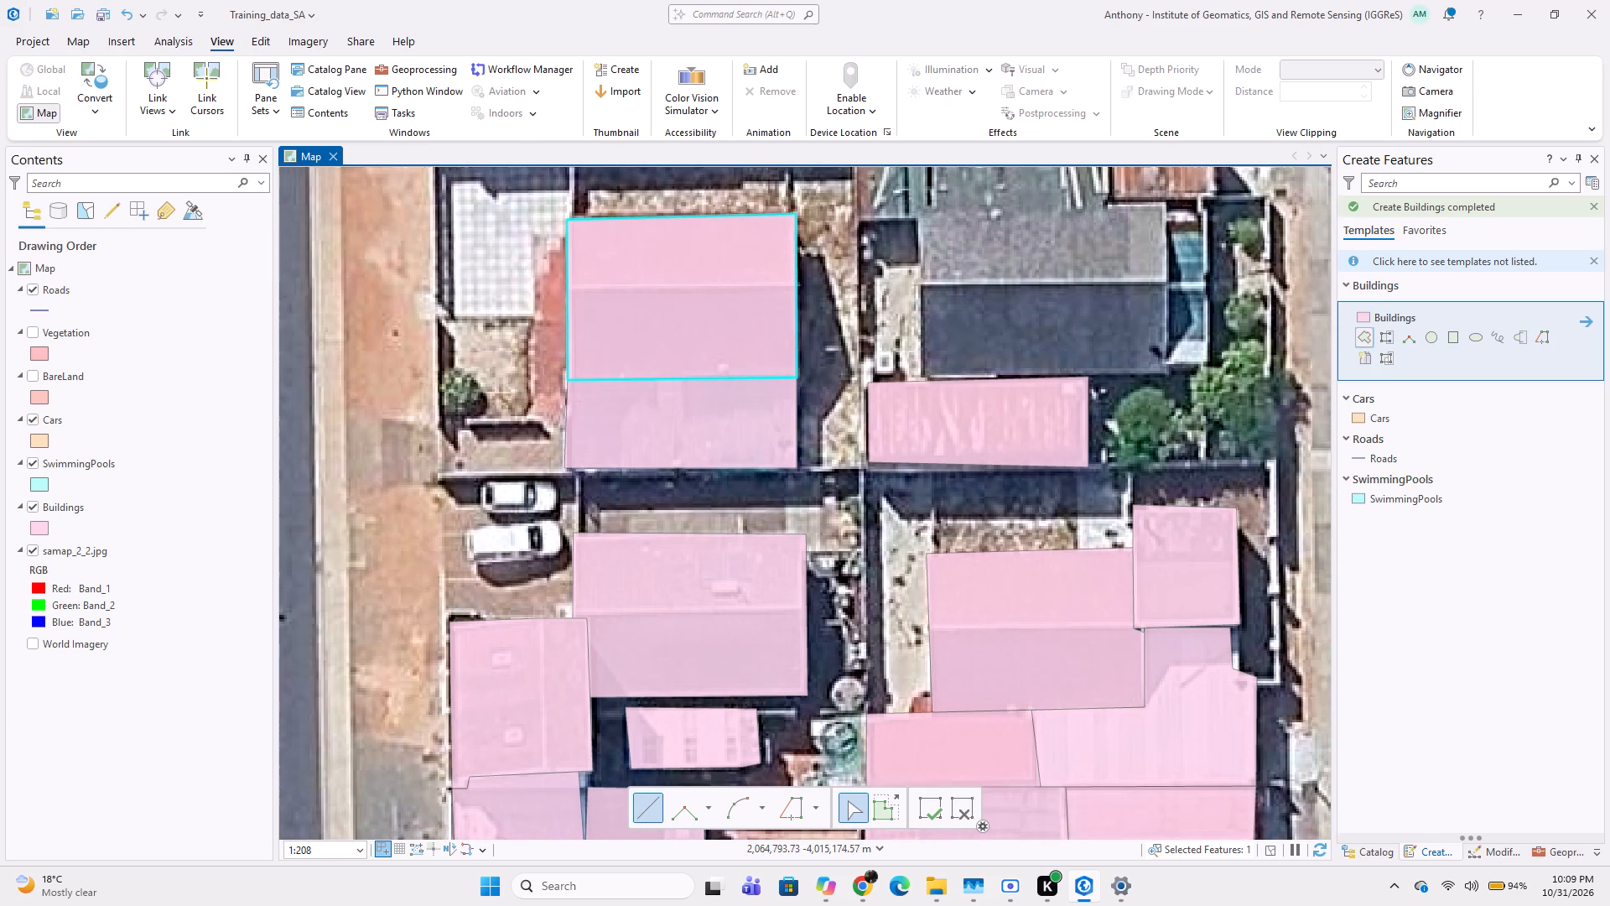
{"action": "left_click", "coordinate": [1368, 420]}
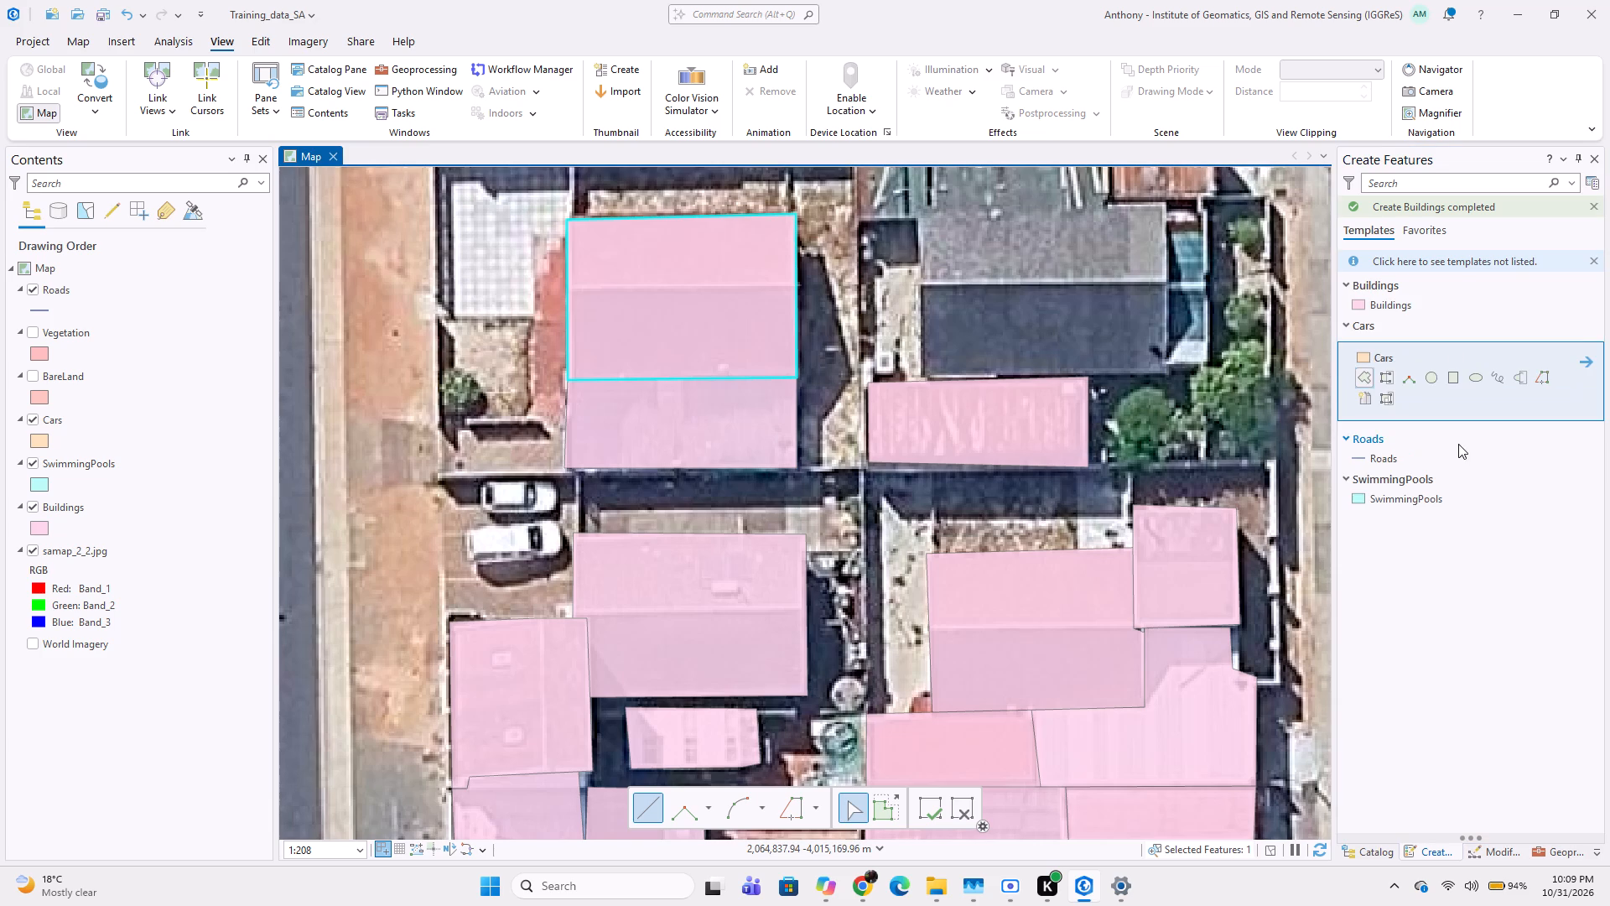
{"action": "left_click", "coordinate": [1458, 383]}
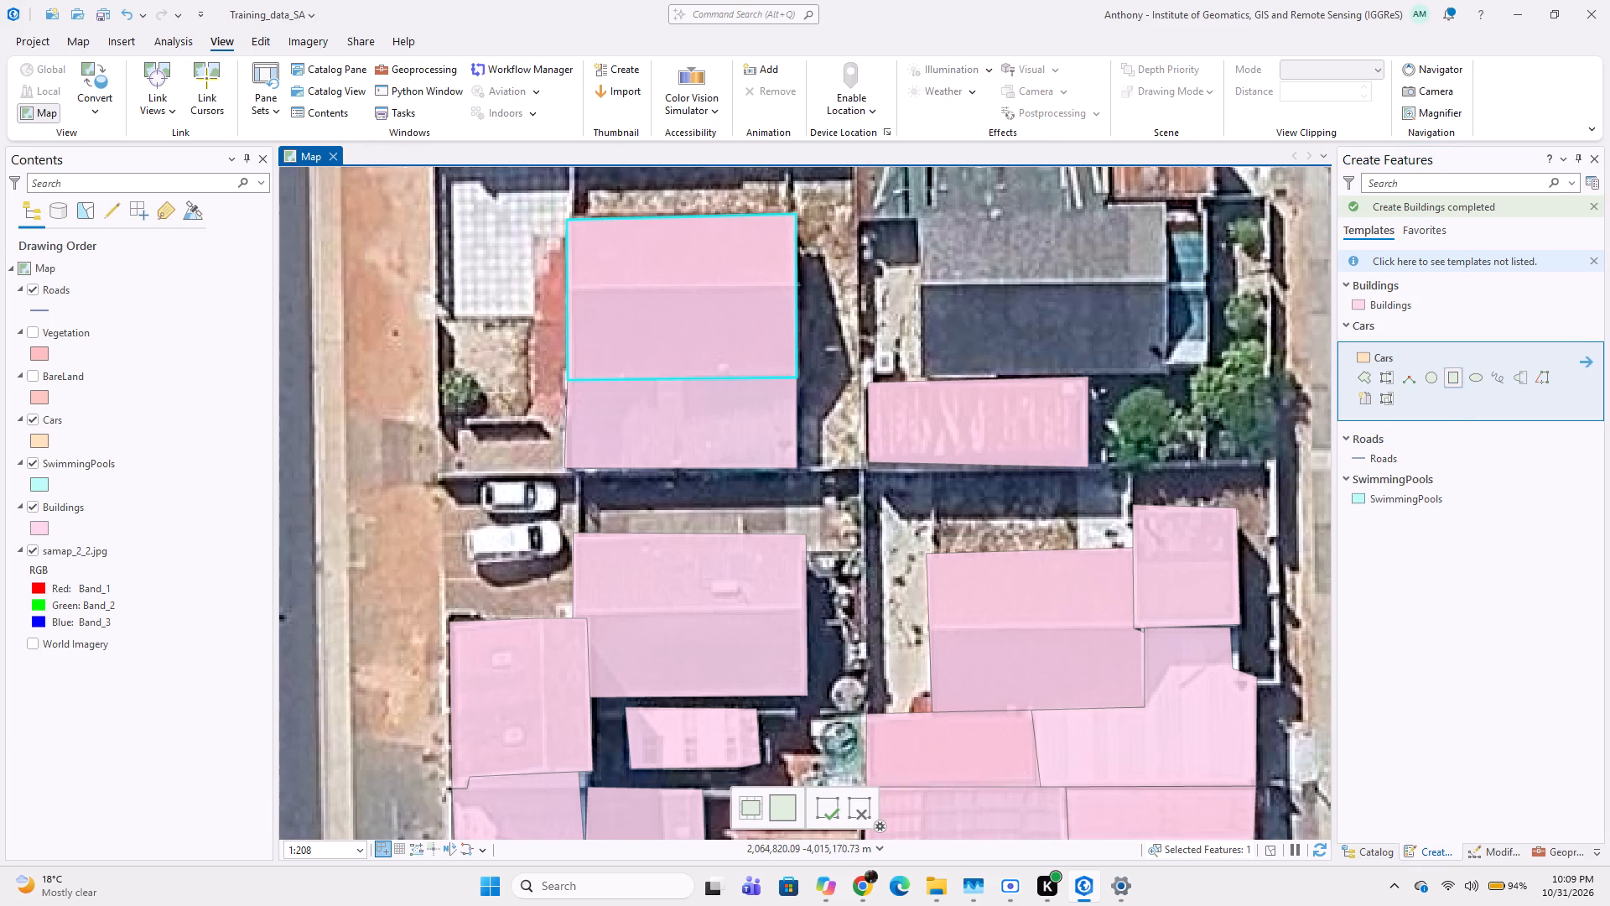
{"action": "scroll", "coordinate": [558, 506], "scroll_direction": "up", "scroll_amount": 1}
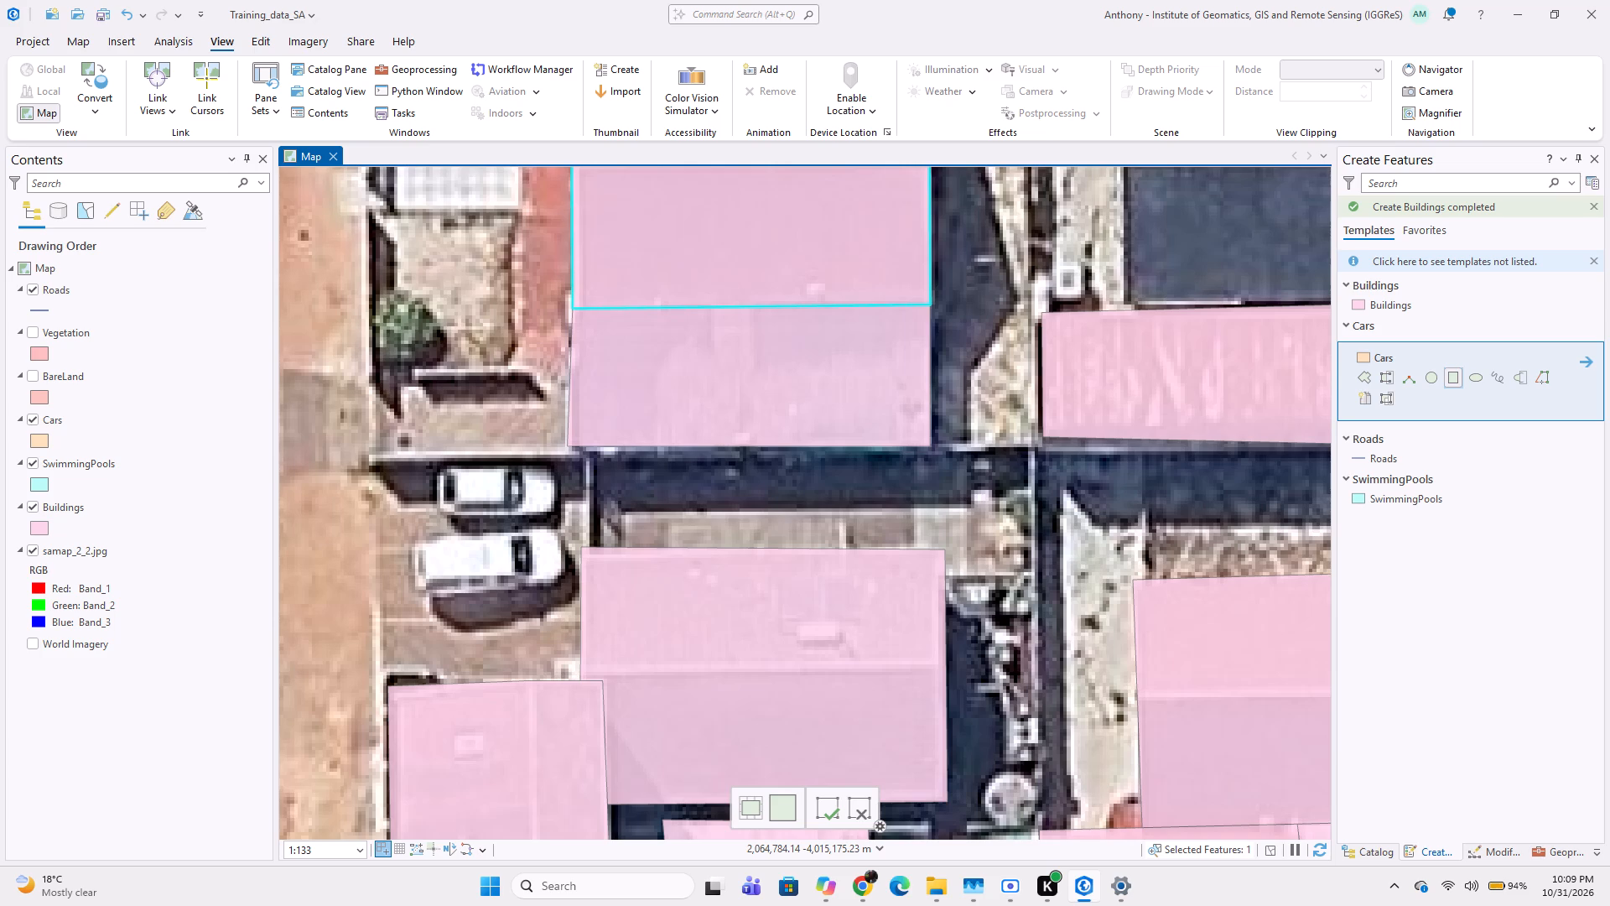
{"action": "left_click", "coordinate": [434, 521]}
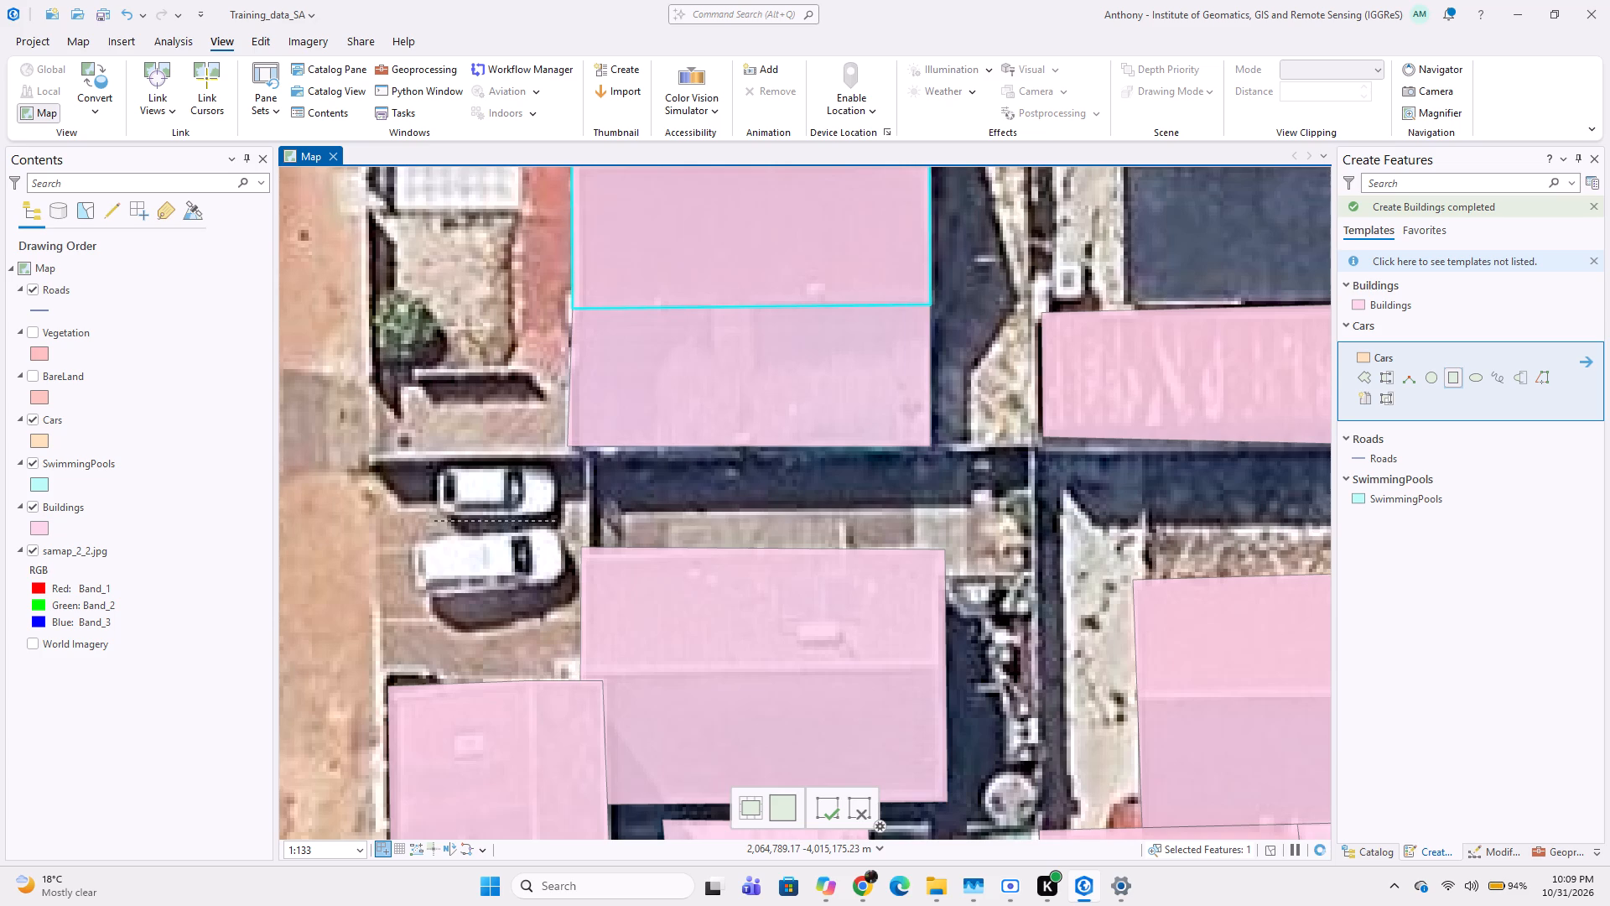
{"action": "left_click", "coordinate": [554, 521]}
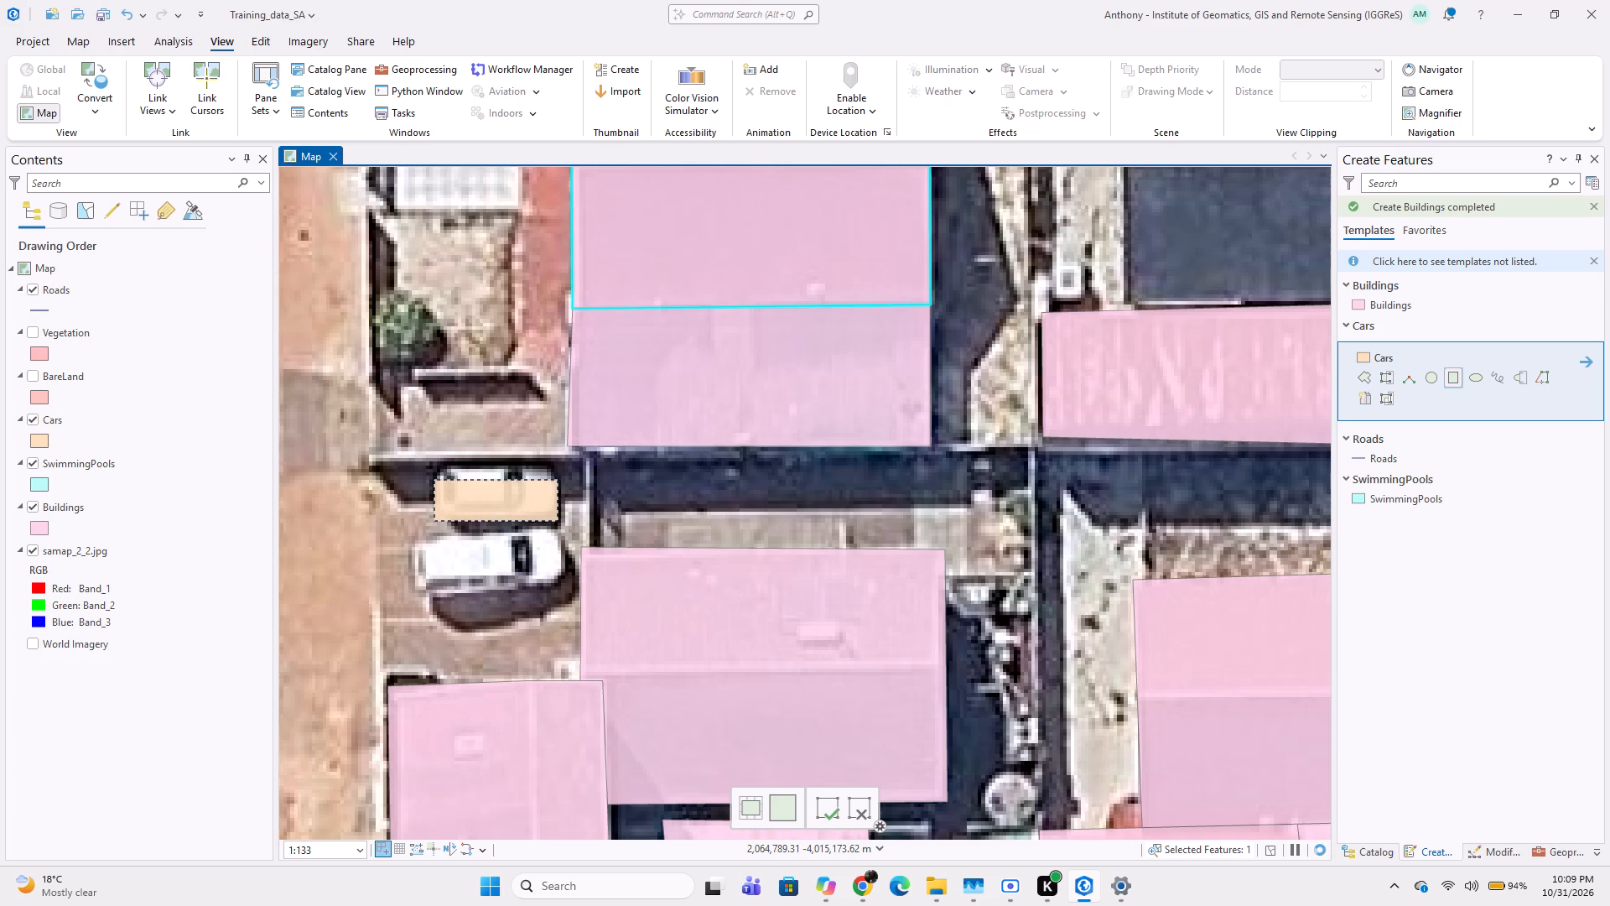
{"action": "double_click", "coordinate": [560, 465]}
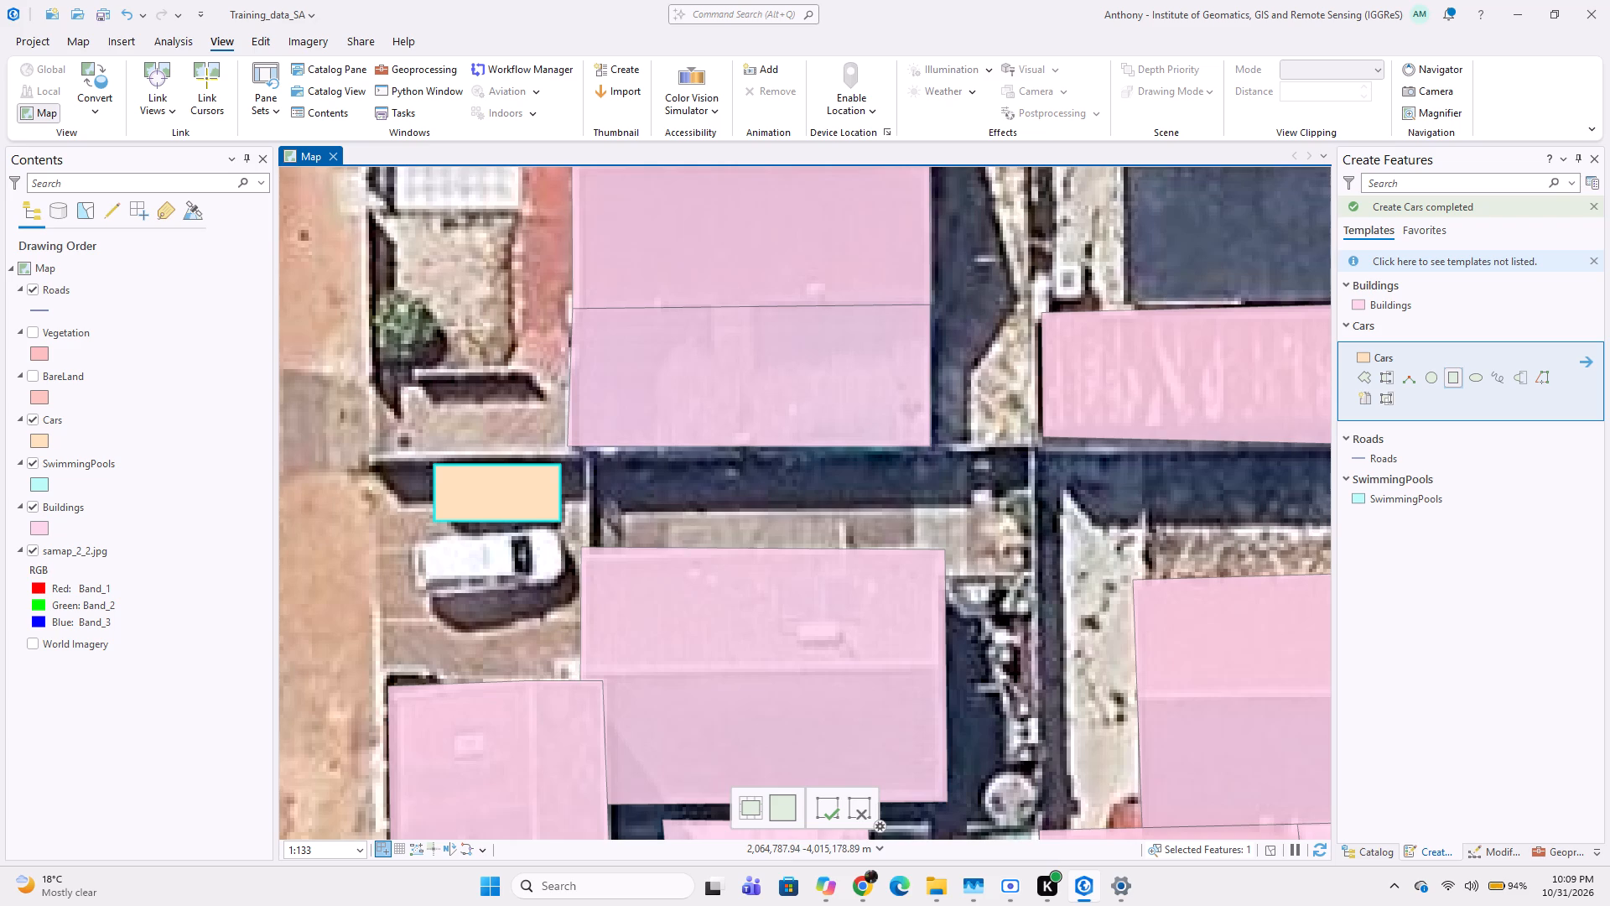
Digitize the southern, slightly tilted white car in the same driveway as a rotated rectangle in the Cars layer.
{"action": "left_click", "coordinate": [572, 586]}
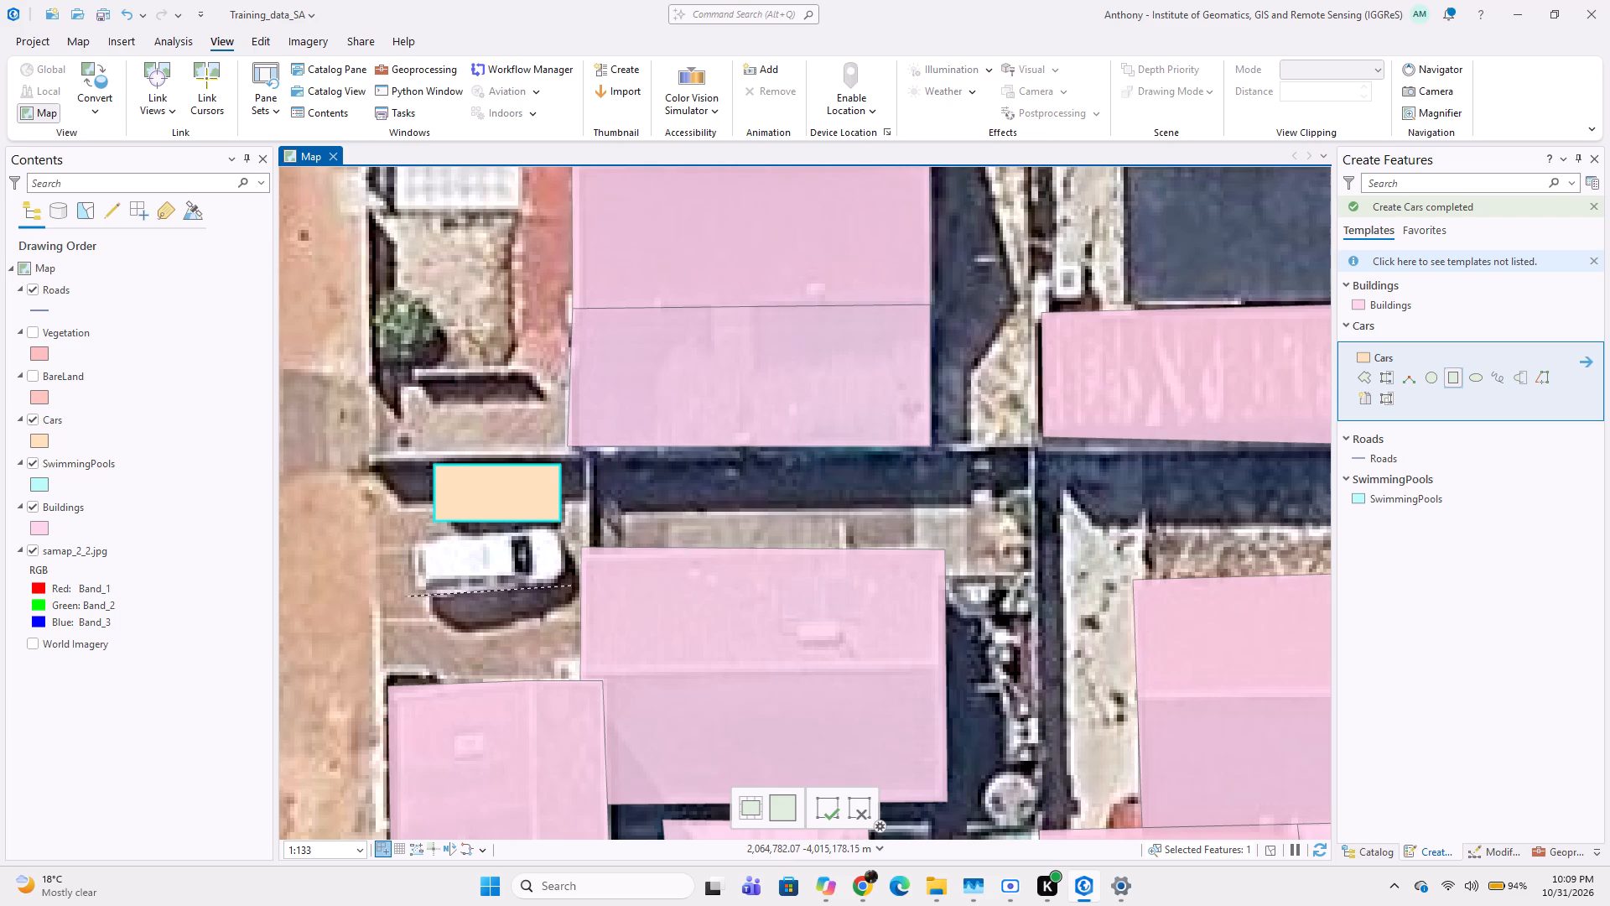
{"action": "left_click", "coordinate": [413, 600]}
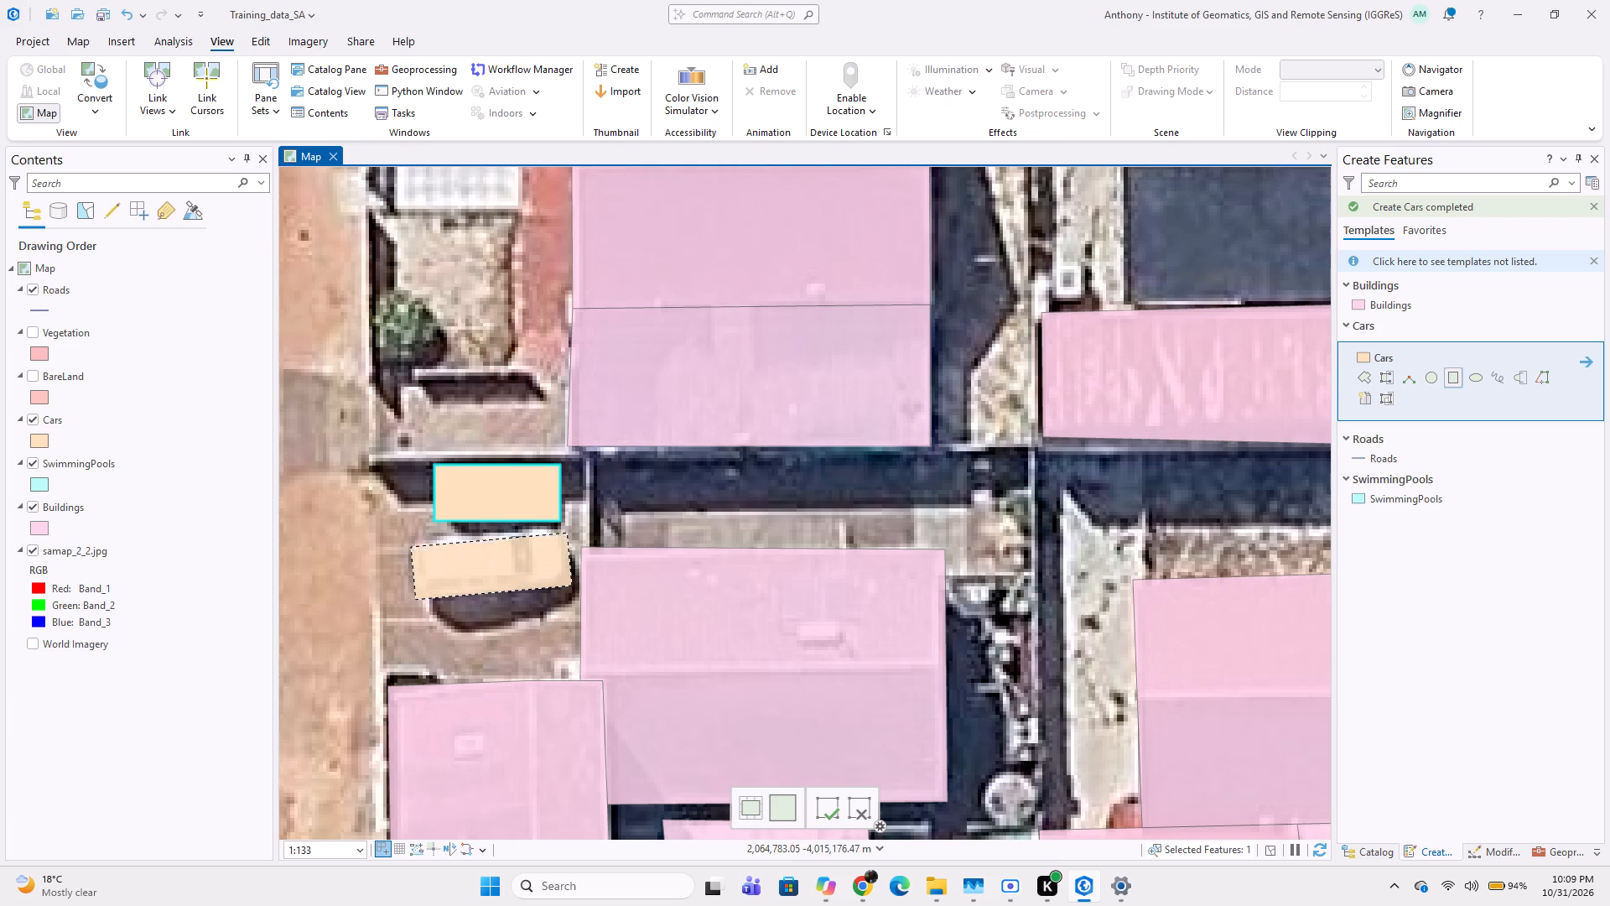
{"action": "double_click", "coordinate": [411, 539]}
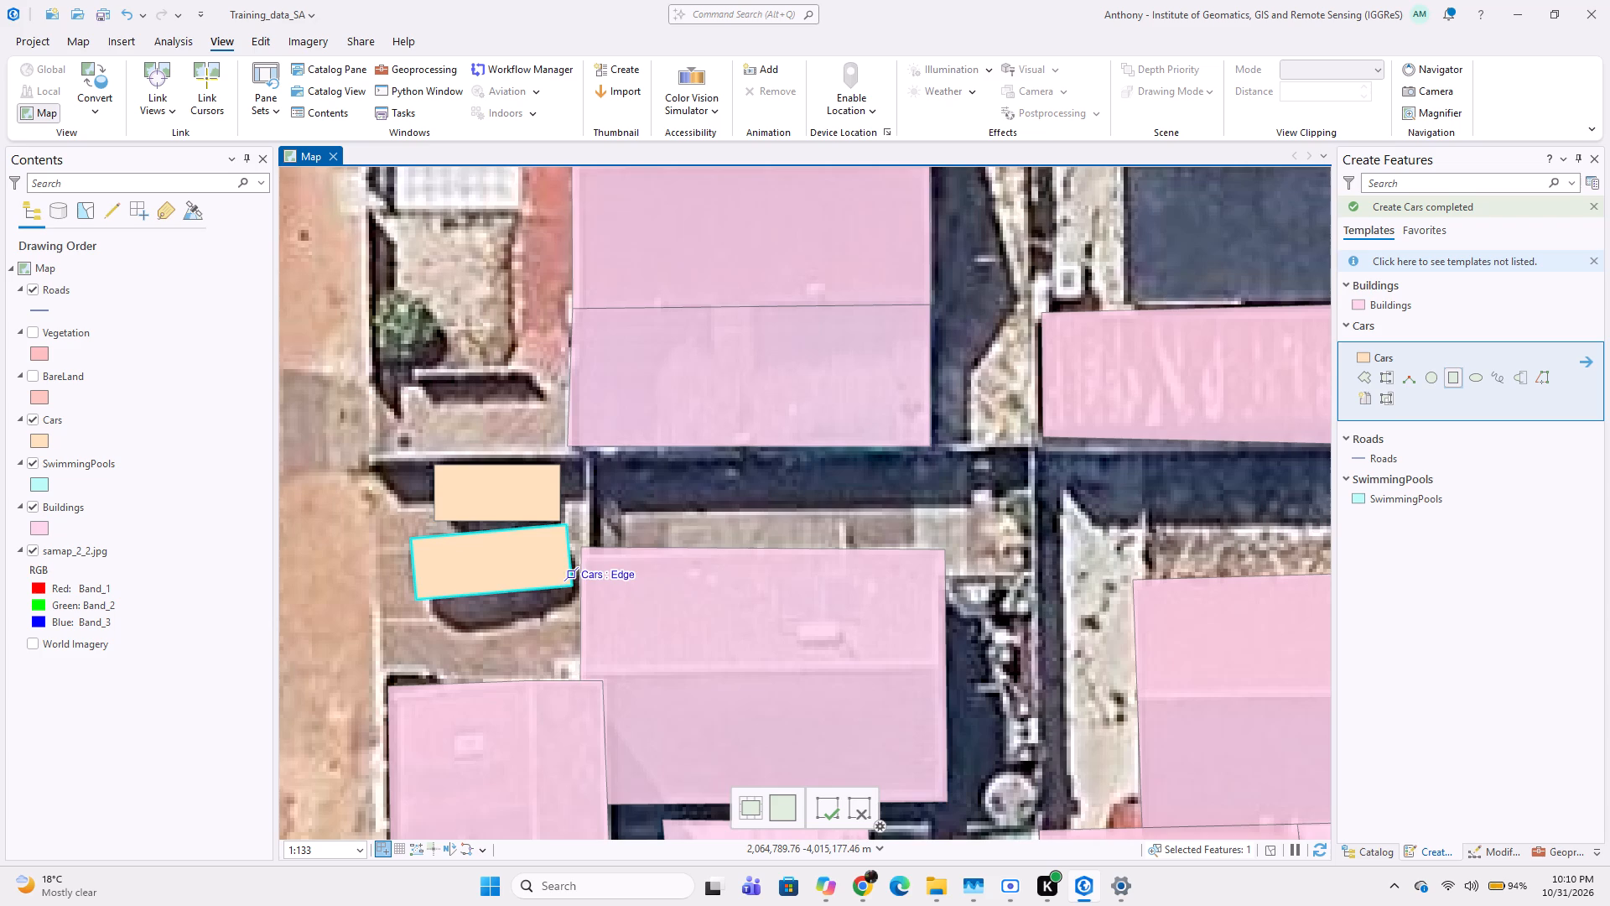
Digitize the dark grey-roofed house near Korvette Rd, with its greenish northern extension, as a six-vertex Buildings polygon that skirts the small rusty square roof.
{"action": "scroll", "coordinate": [633, 556], "scroll_direction": "down", "scroll_amount": 1}
{"action": "scroll", "coordinate": [534, 559], "scroll_direction": "down", "scroll_amount": 2}
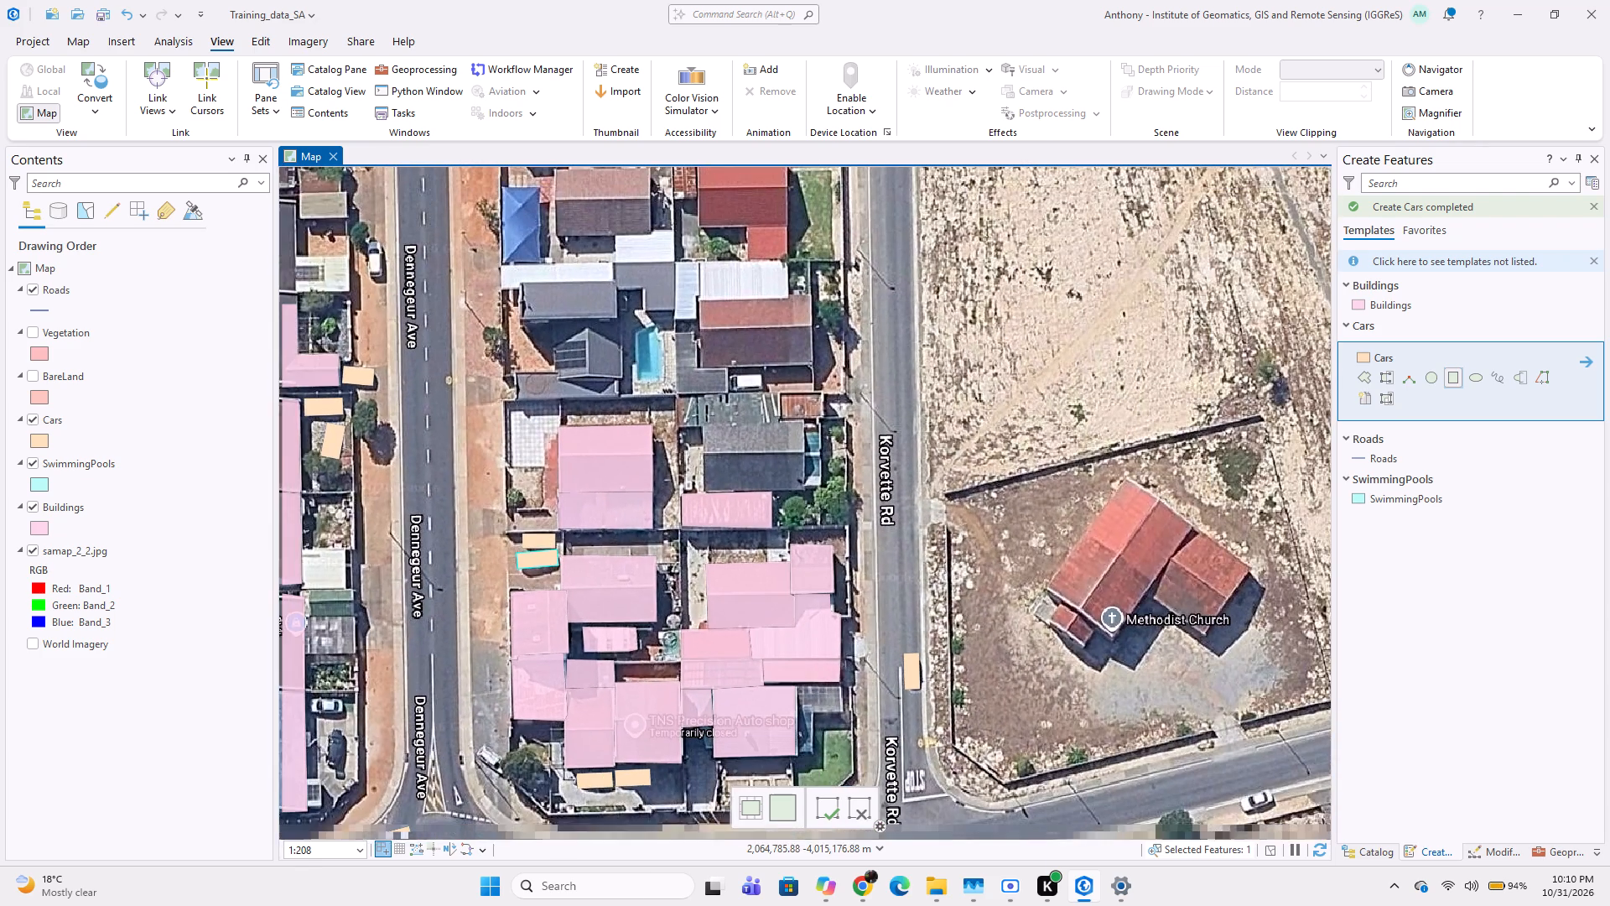
{"action": "middle_click_drag", "start_coordinate": [613, 533], "coordinate": [470, 620]}
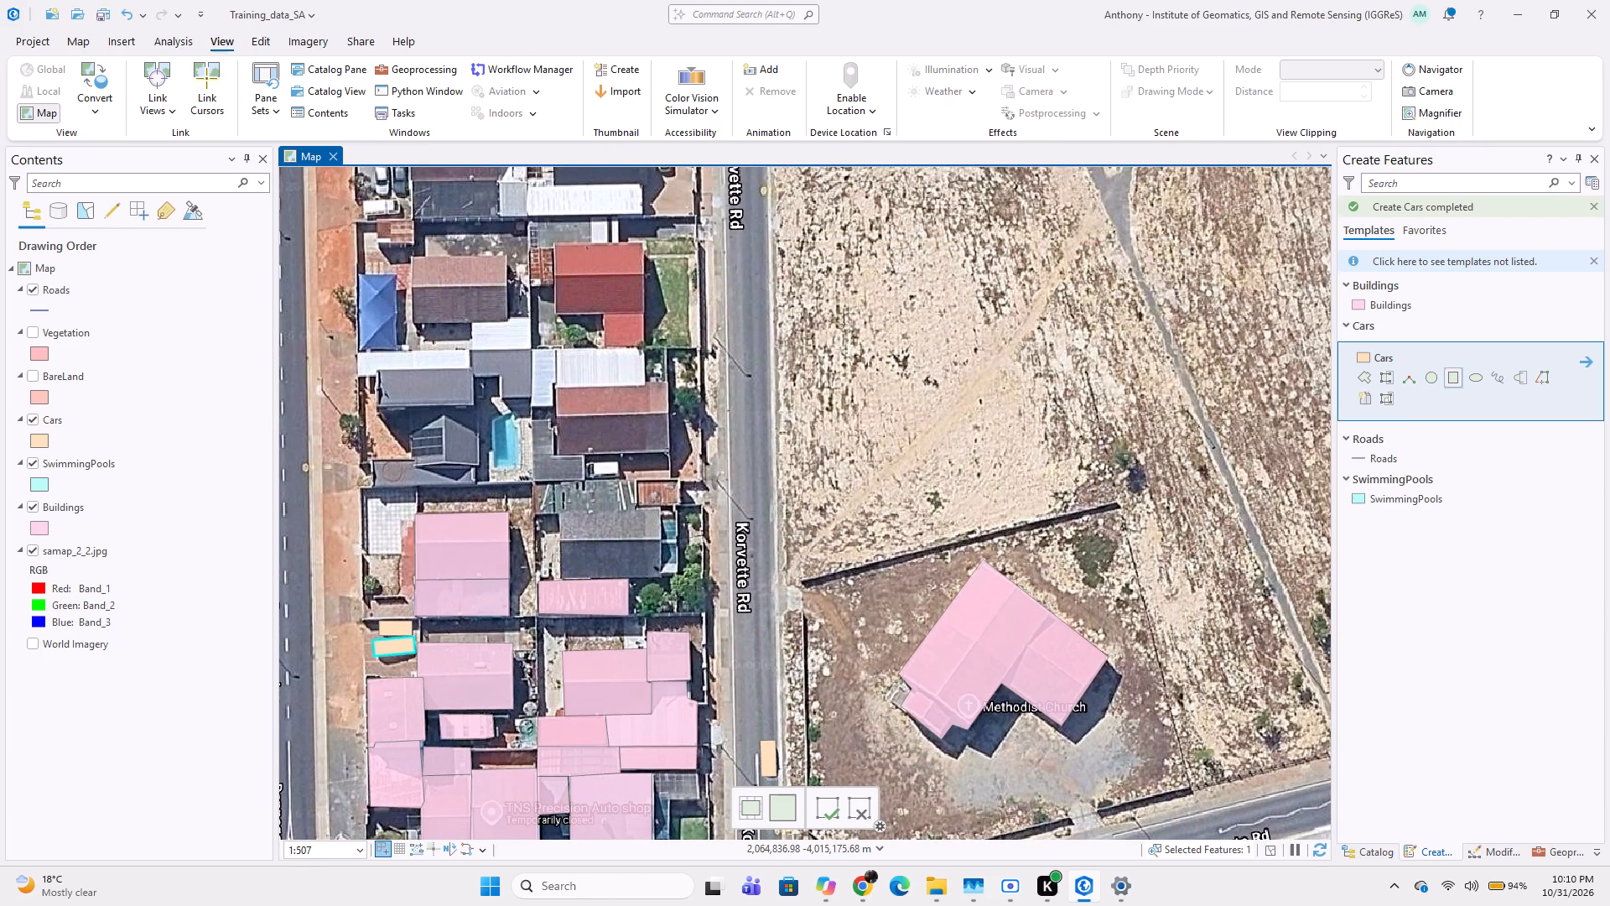
{"action": "middle_click_drag", "start_coordinate": [634, 627], "coordinate": [707, 627]}
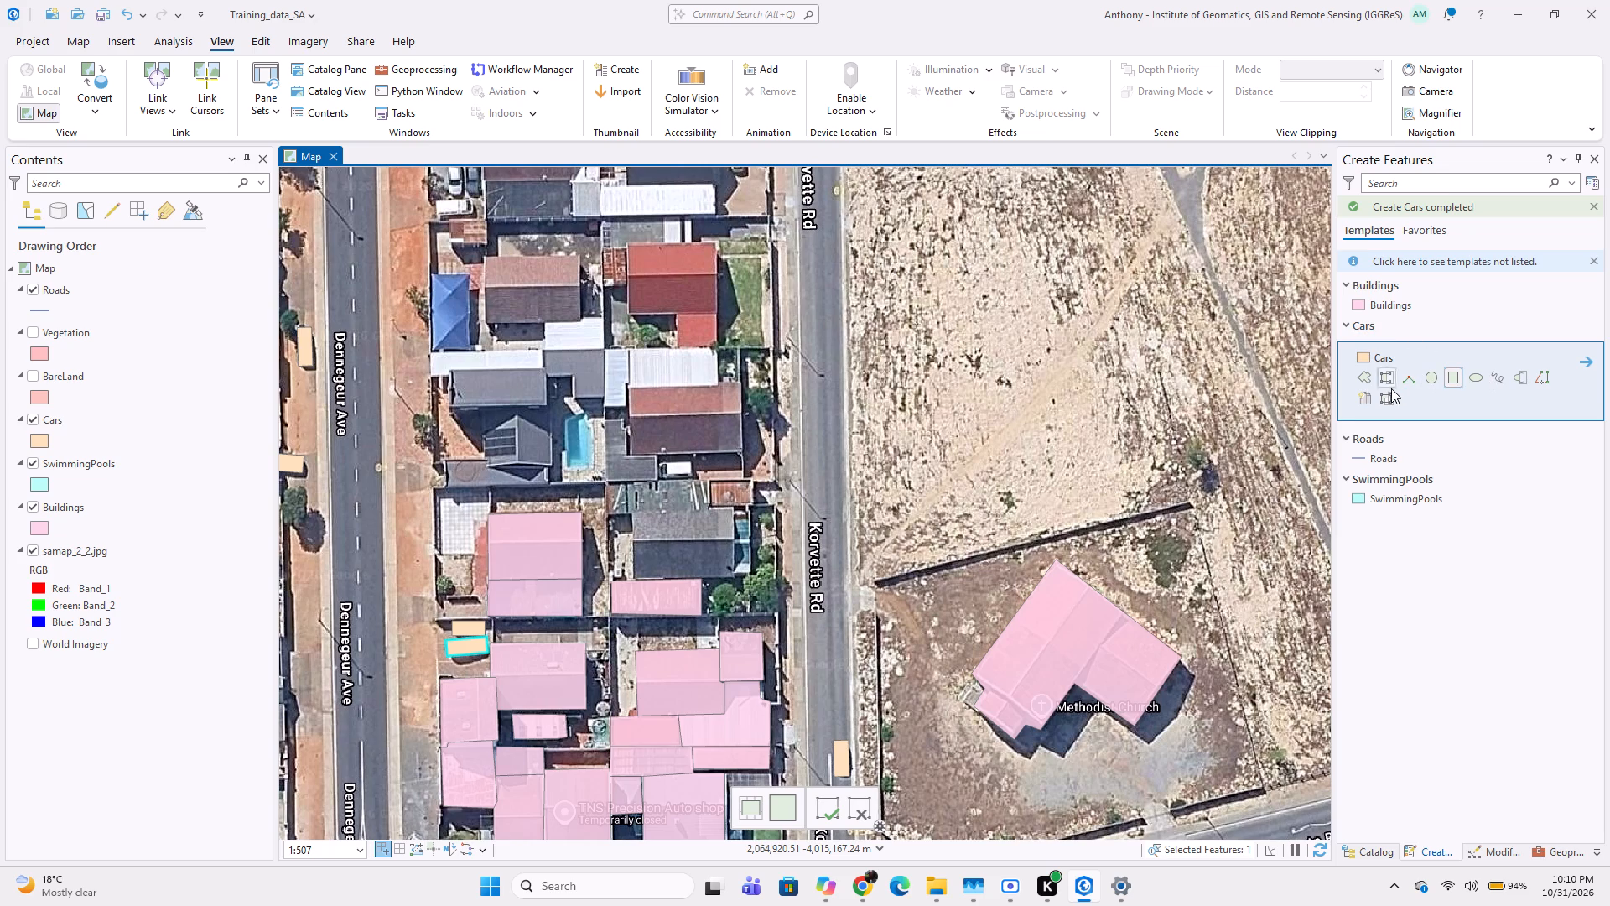
{"action": "left_click", "coordinate": [1364, 377]}
{"action": "scroll", "coordinate": [699, 620], "scroll_direction": "up", "scroll_amount": 1}
{"action": "middle_click_drag", "start_coordinate": [628, 580], "coordinate": [599, 647]}
{"action": "scroll", "coordinate": [601, 509], "scroll_direction": "up", "scroll_amount": 1}
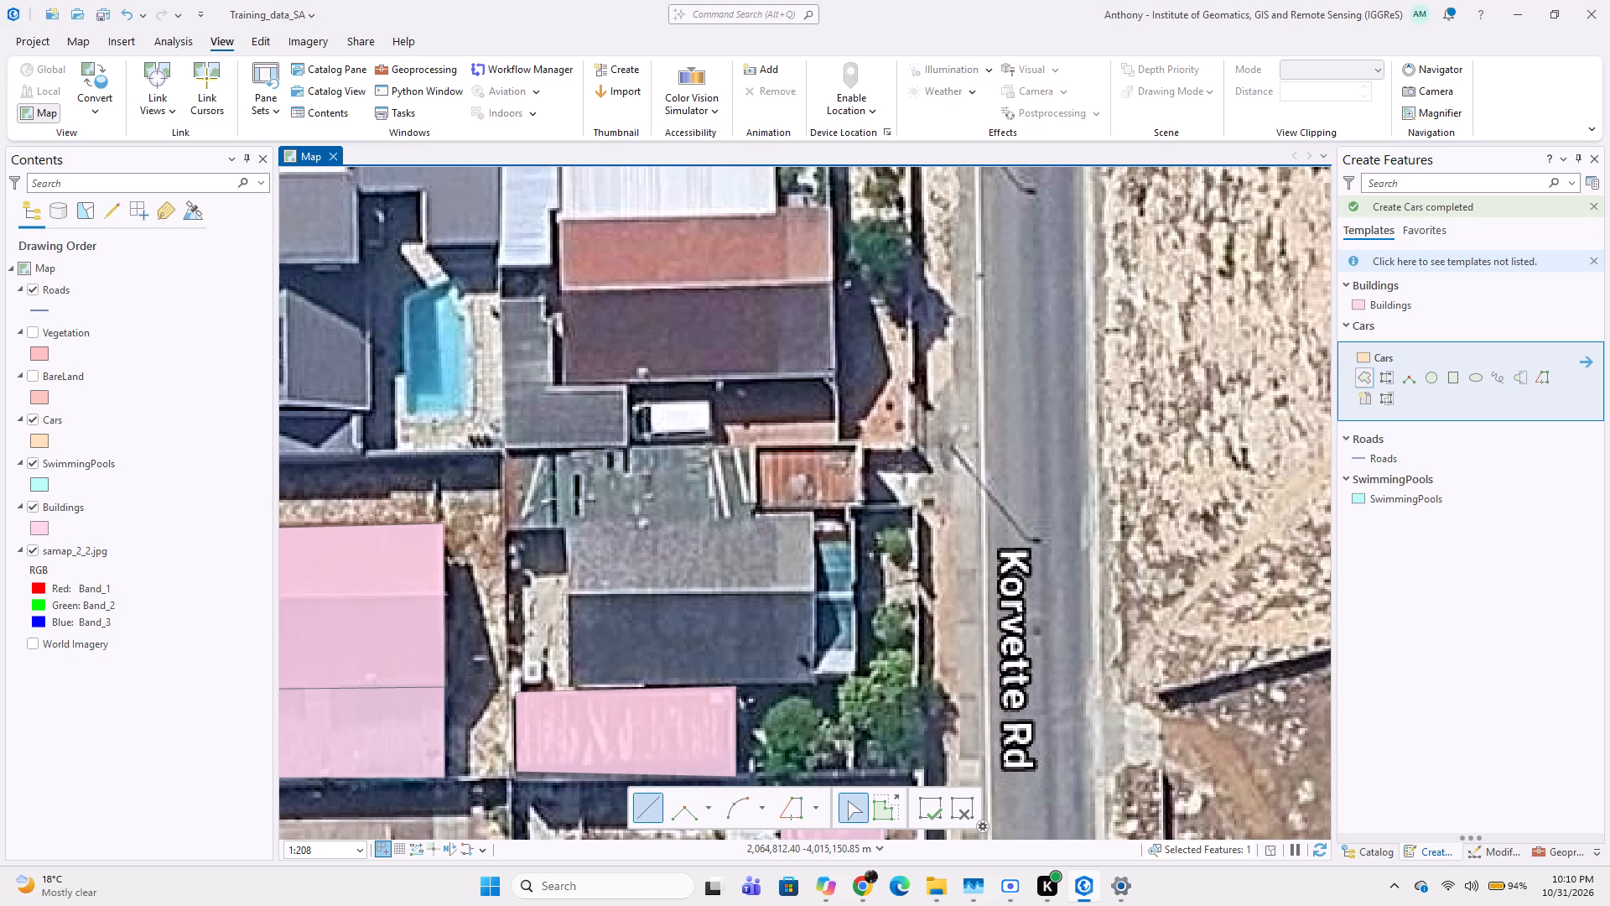
{"action": "left_click", "coordinate": [558, 450]}
{"action": "left_click", "coordinate": [569, 688]}
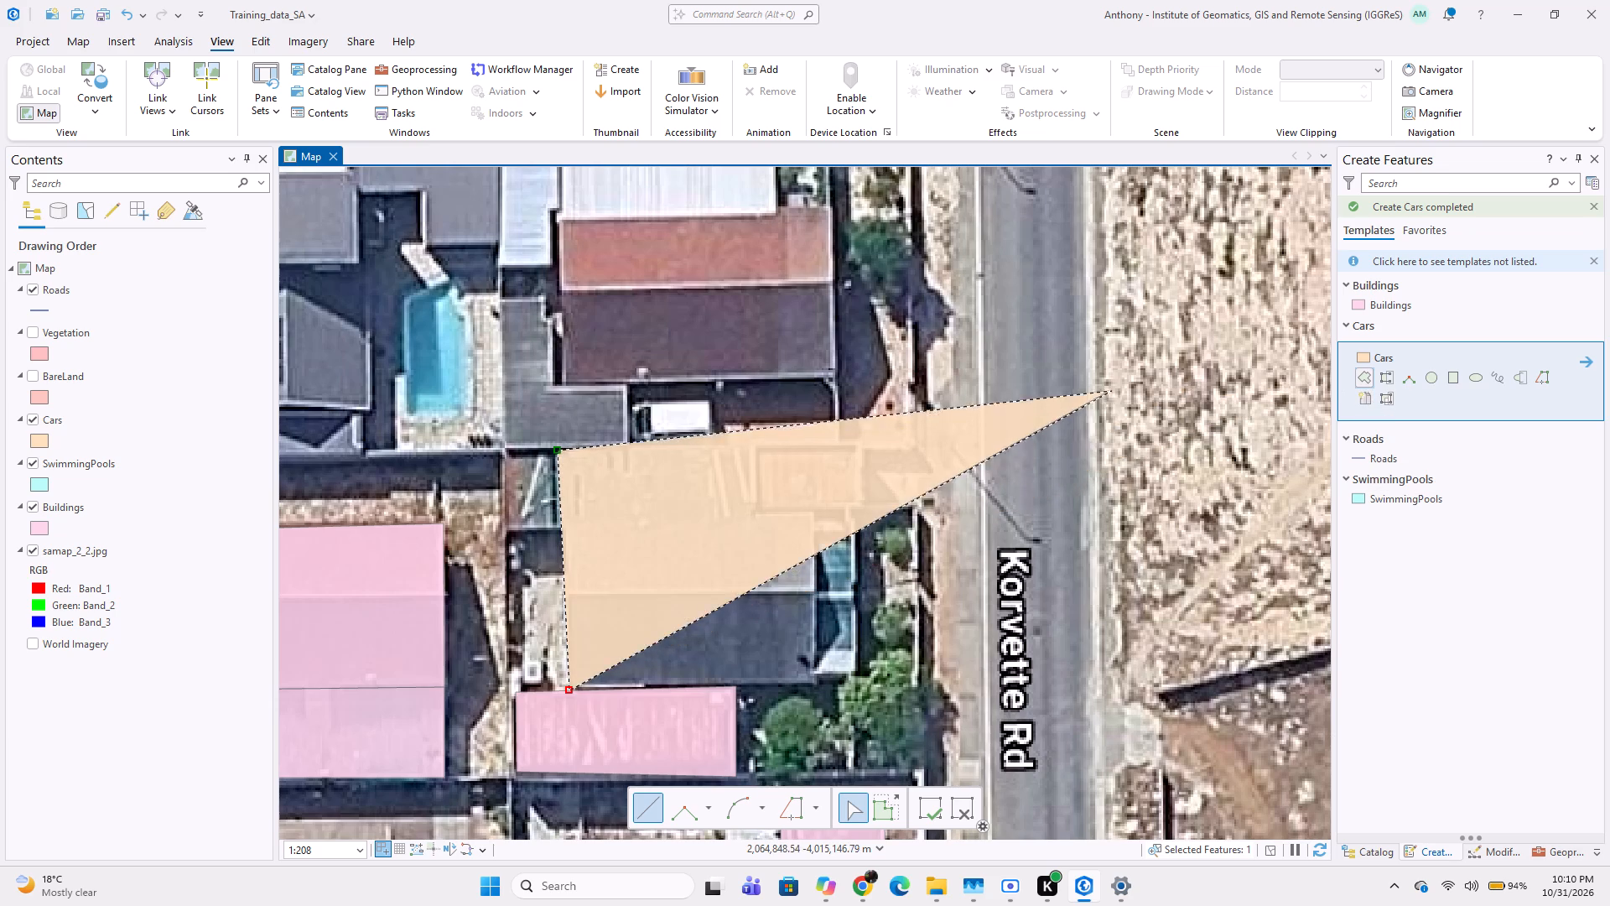
{"action": "left_click", "coordinate": [1358, 379]}
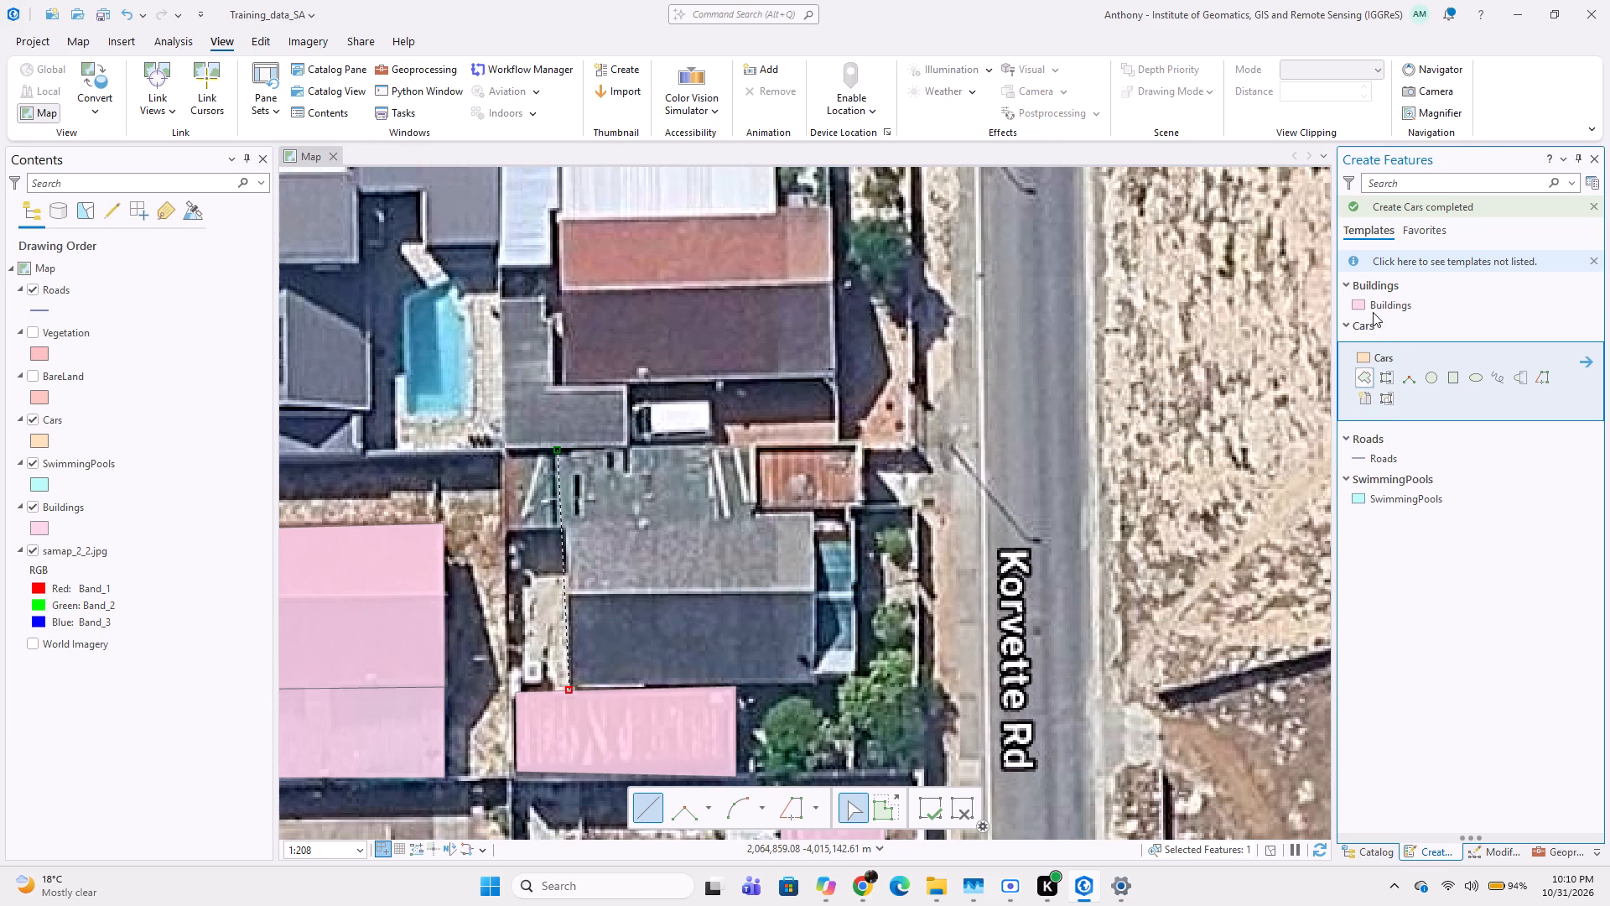
{"action": "left_click", "coordinate": [1373, 310]}
{"action": "left_click", "coordinate": [1364, 338]}
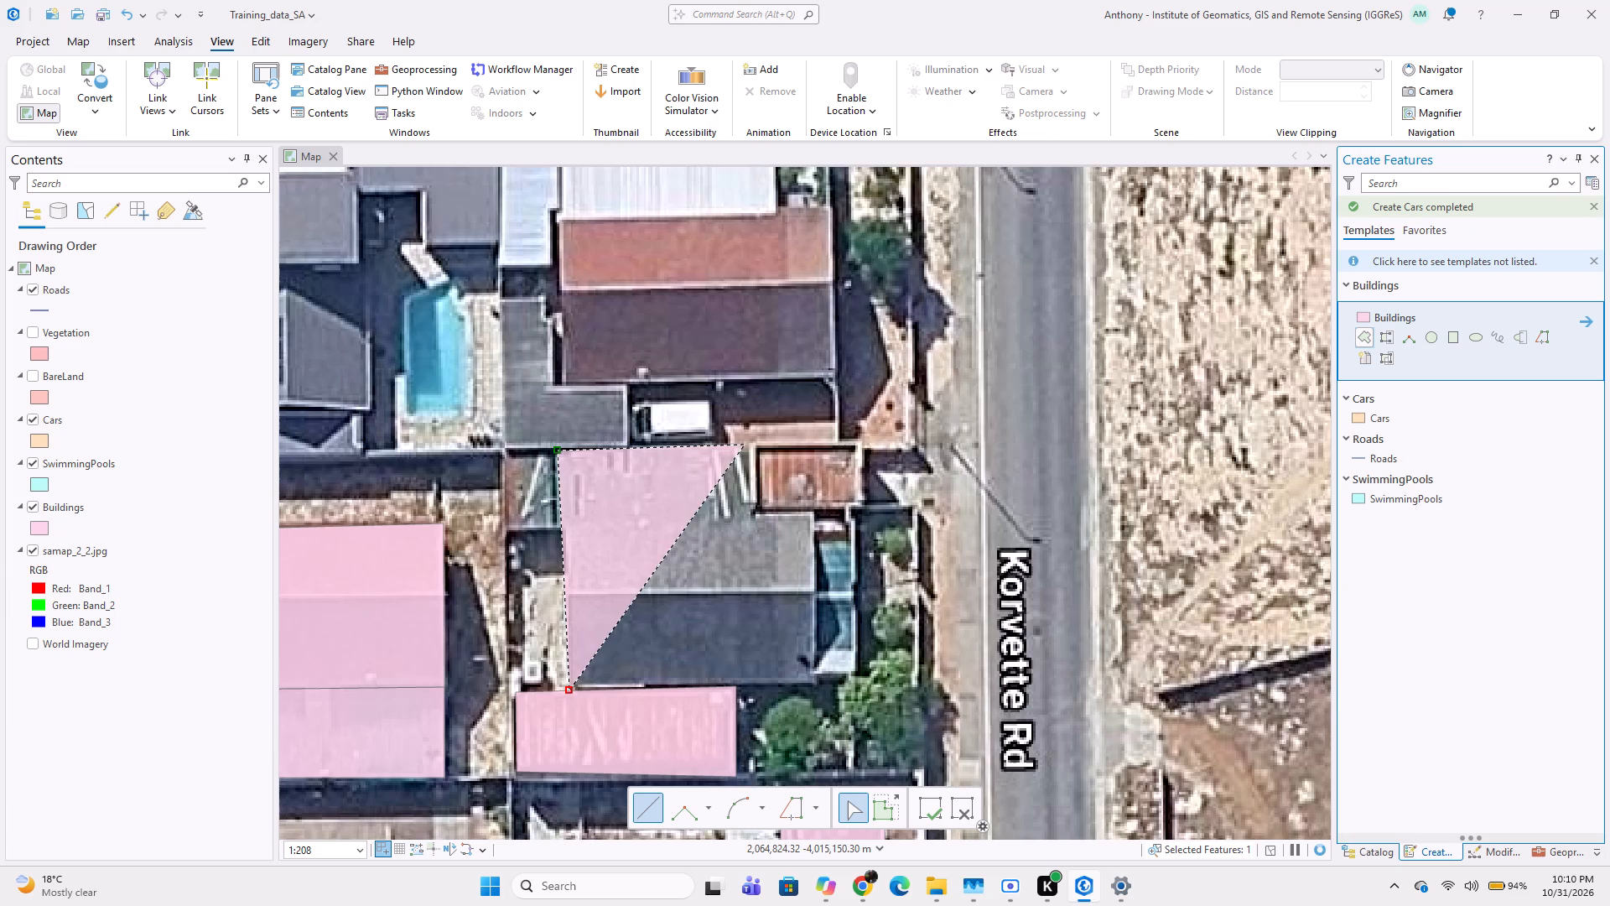
{"action": "left_click", "coordinate": [754, 445]}
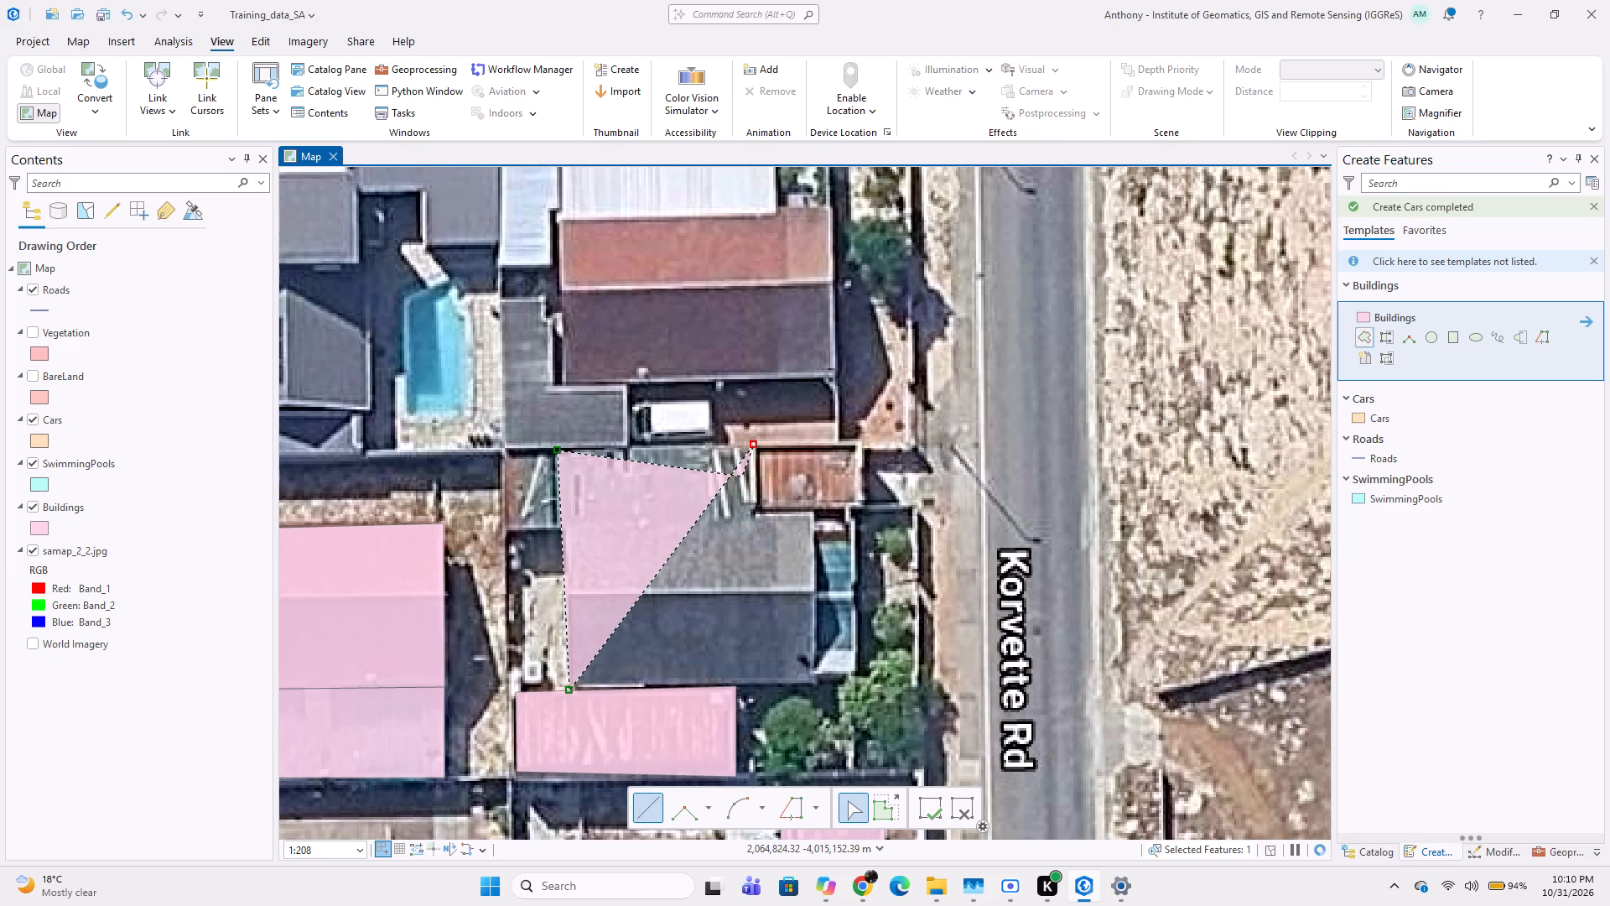
{"action": "key", "text": "ctrl+z"}
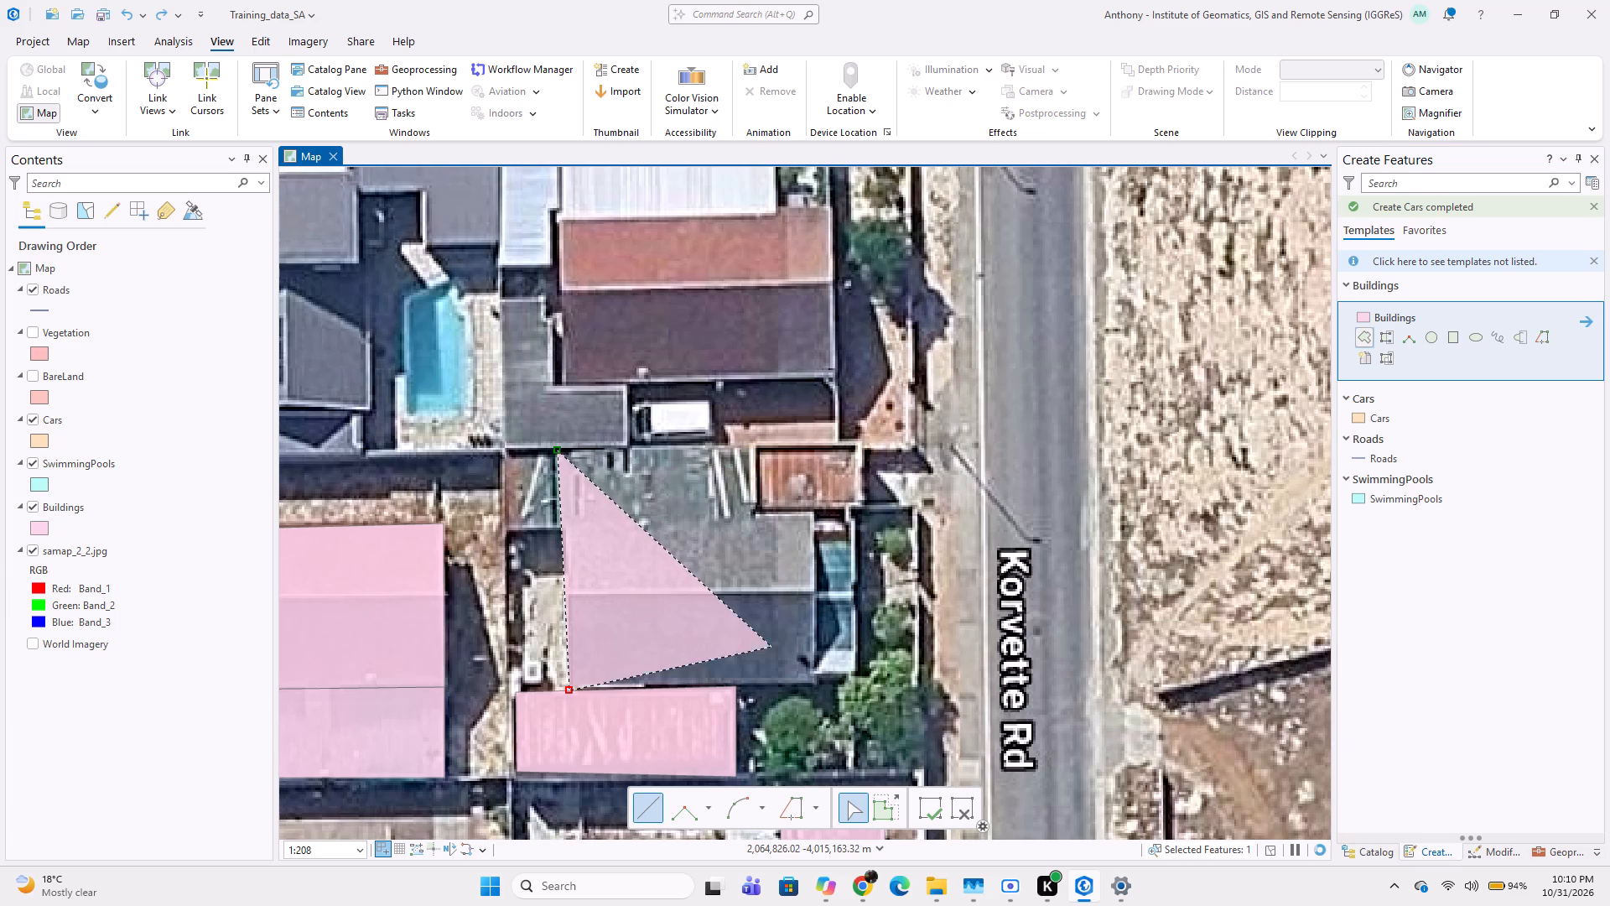
{"action": "left_click", "coordinate": [813, 682]}
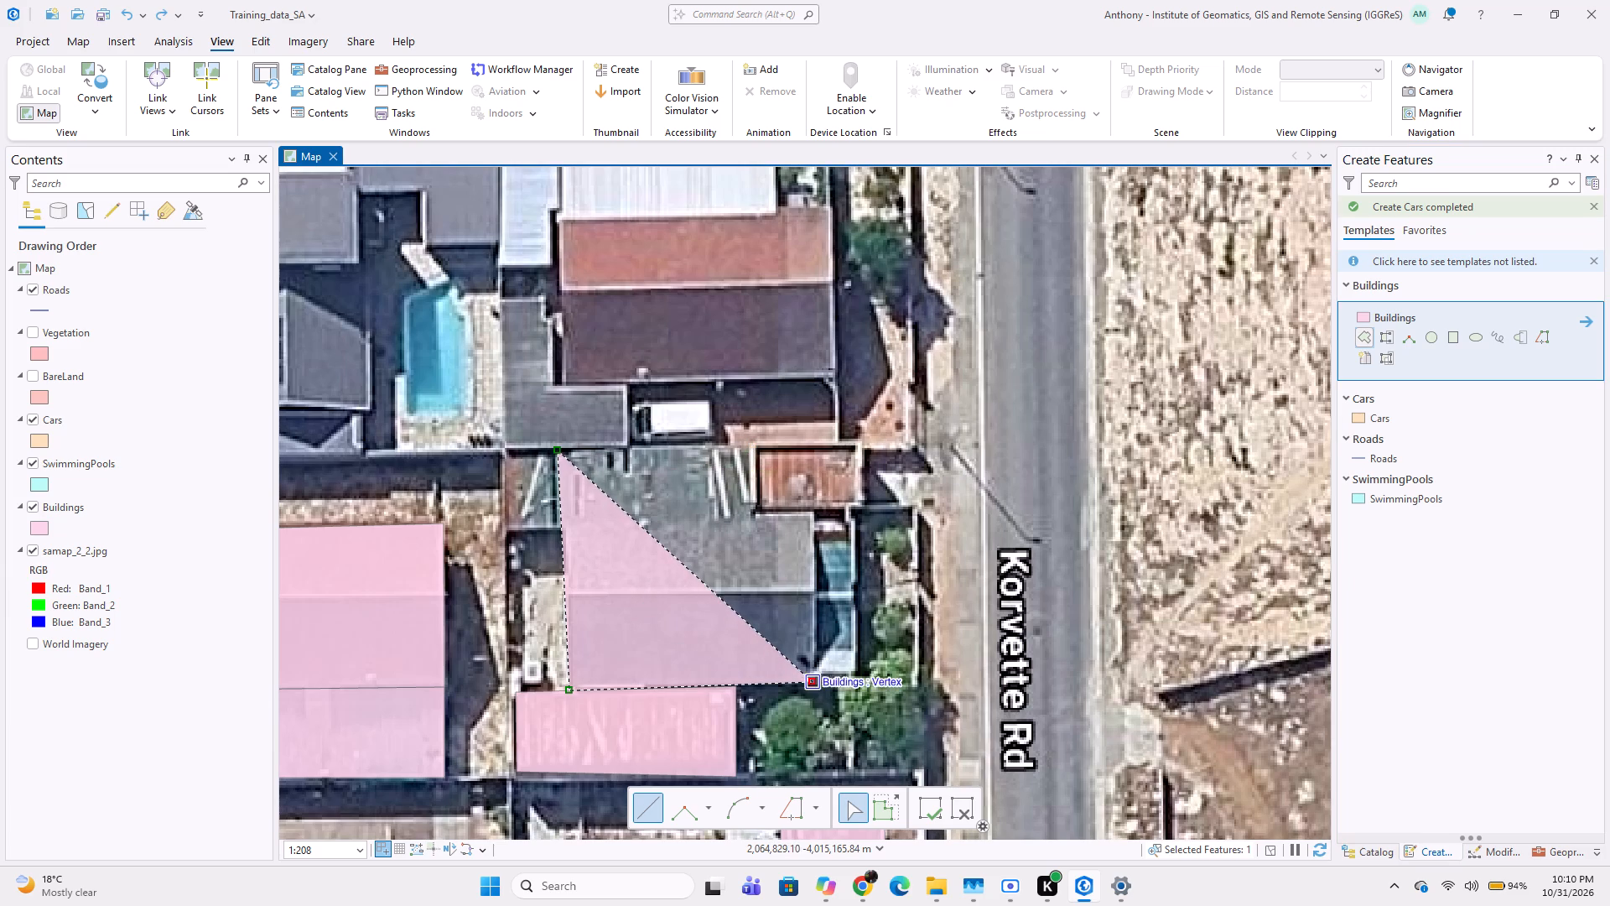
{"action": "left_click", "coordinate": [813, 512]}
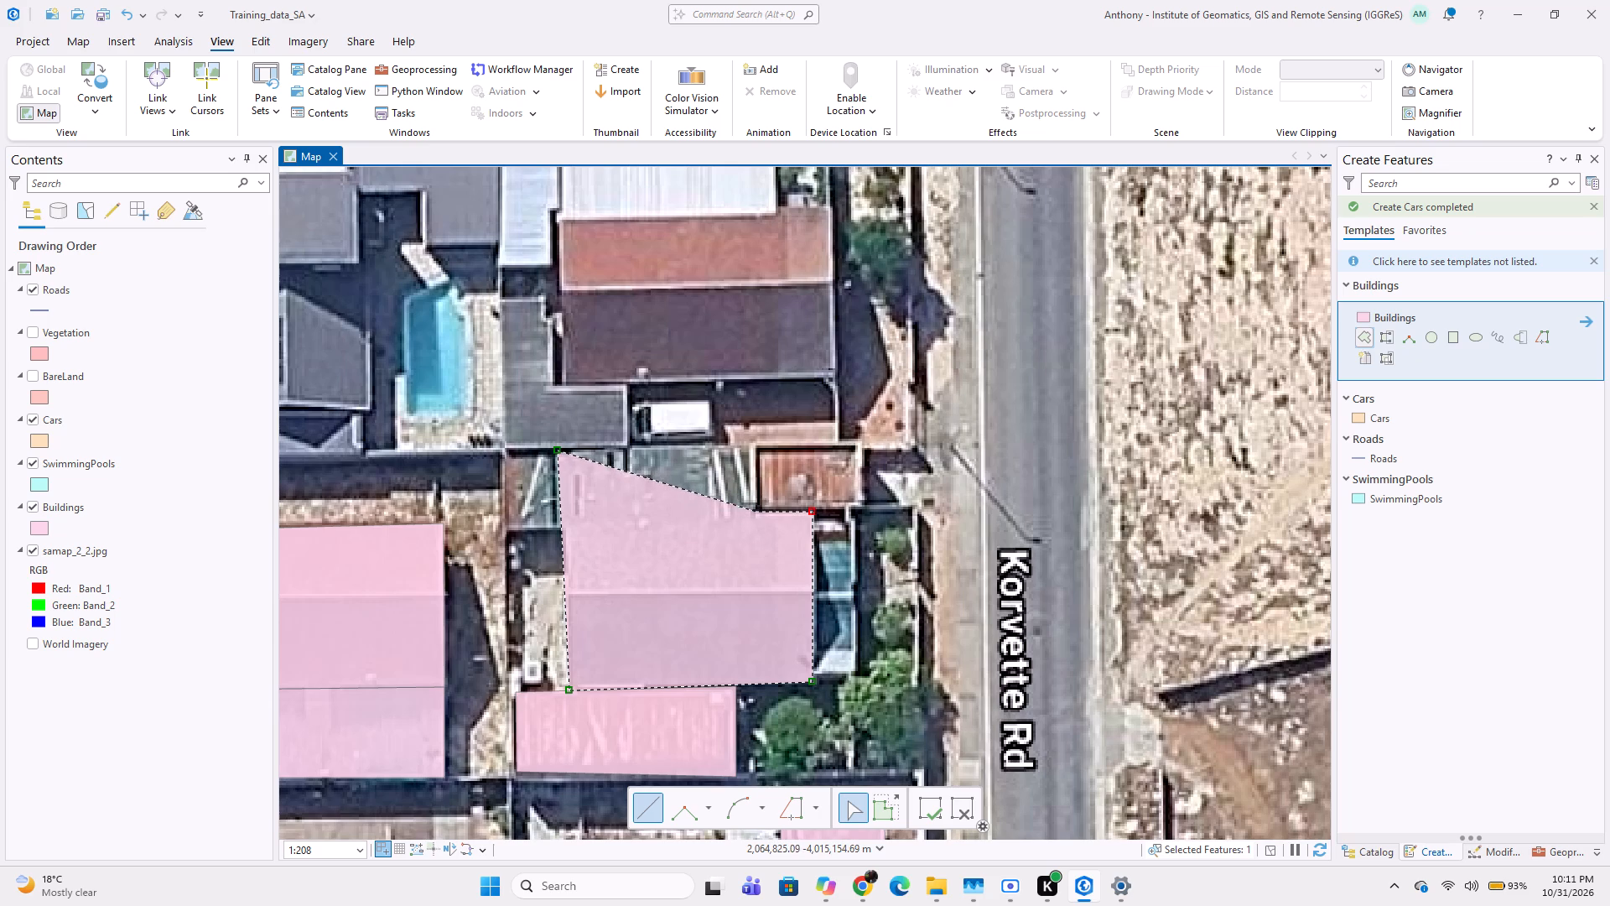
{"action": "left_click", "coordinate": [756, 512]}
{"action": "double_click", "coordinate": [748, 441]}
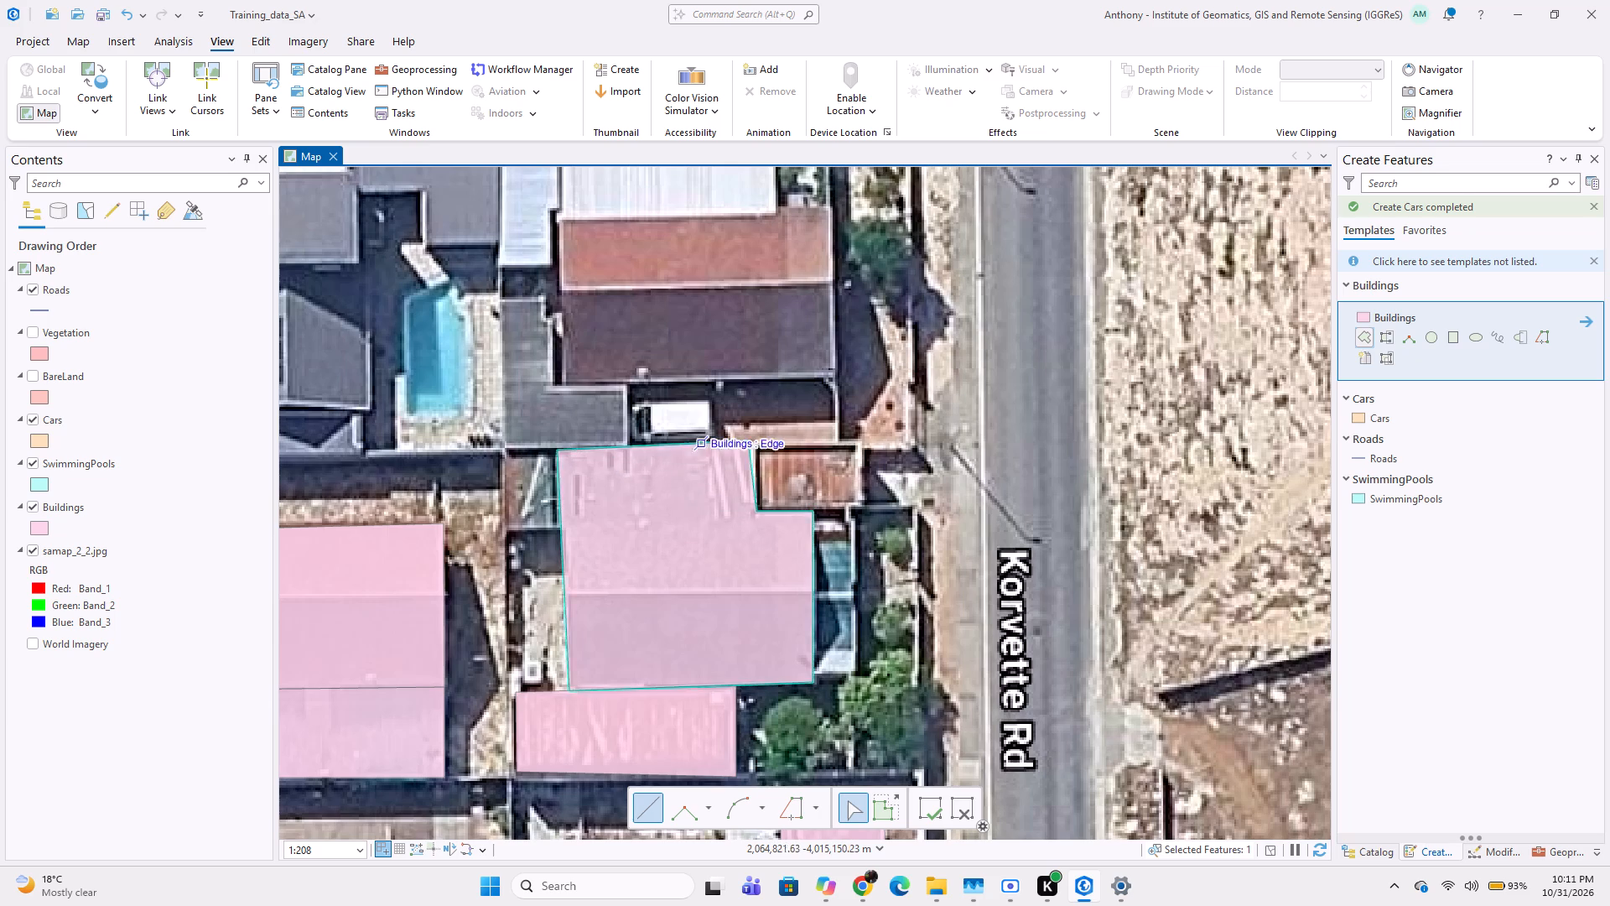
Digitize the L-shaped grey roof between the swimming pool and the maroon-roofed house as a six-vertex Buildings polygon.
{"action": "middle_click_drag", "start_coordinate": [634, 439], "coordinate": [633, 514]}
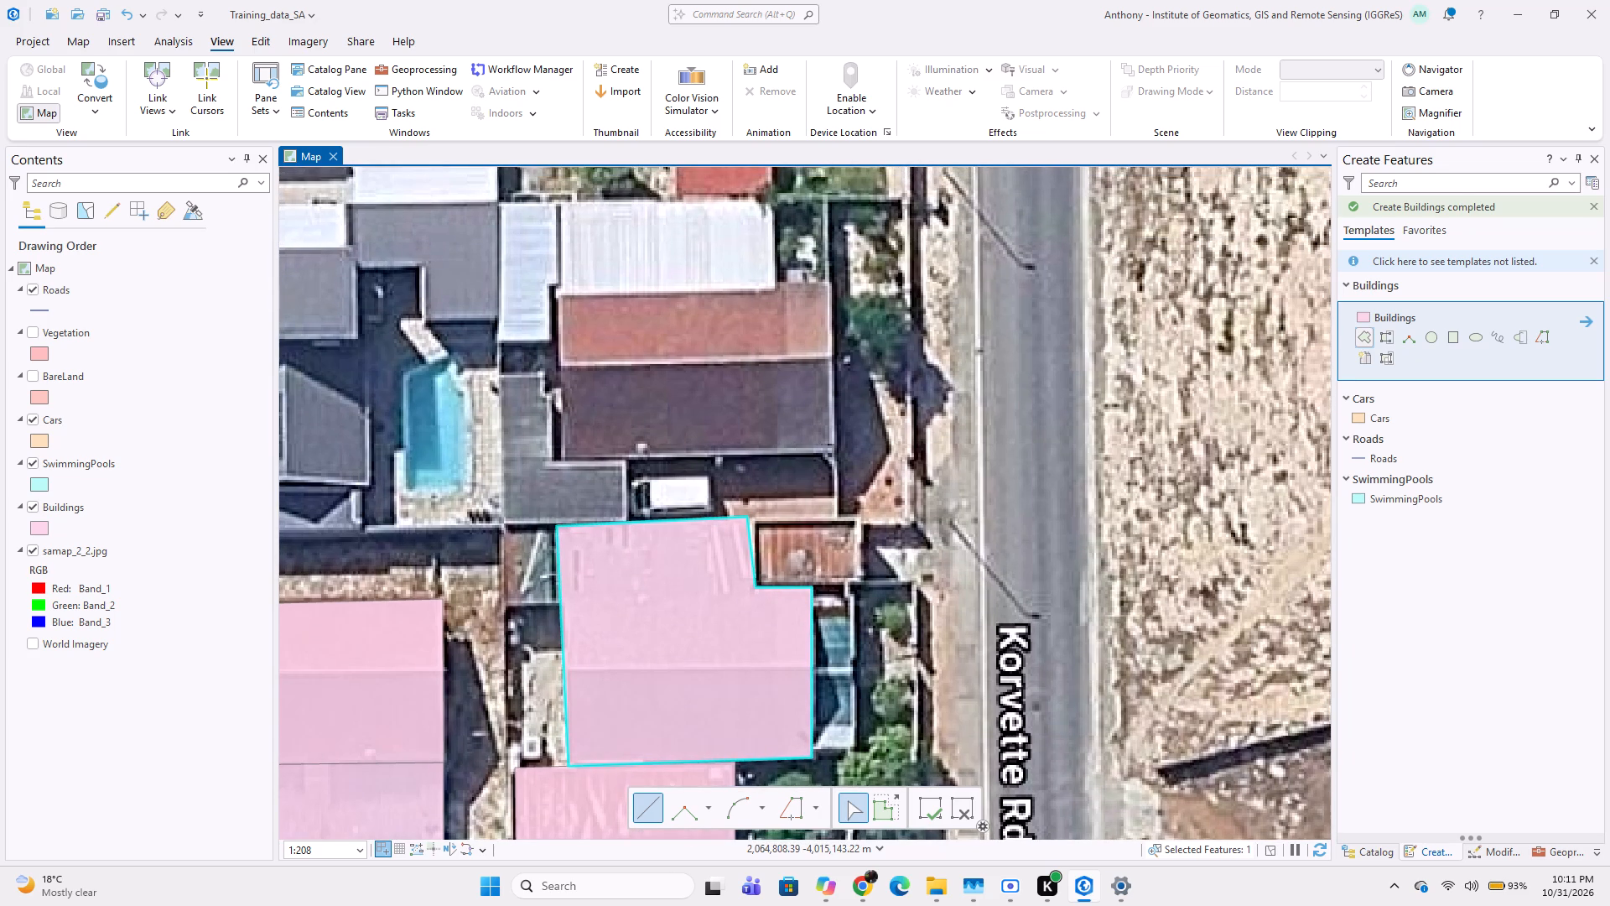
{"action": "scroll", "coordinate": [507, 400], "scroll_direction": "up", "scroll_amount": 1}
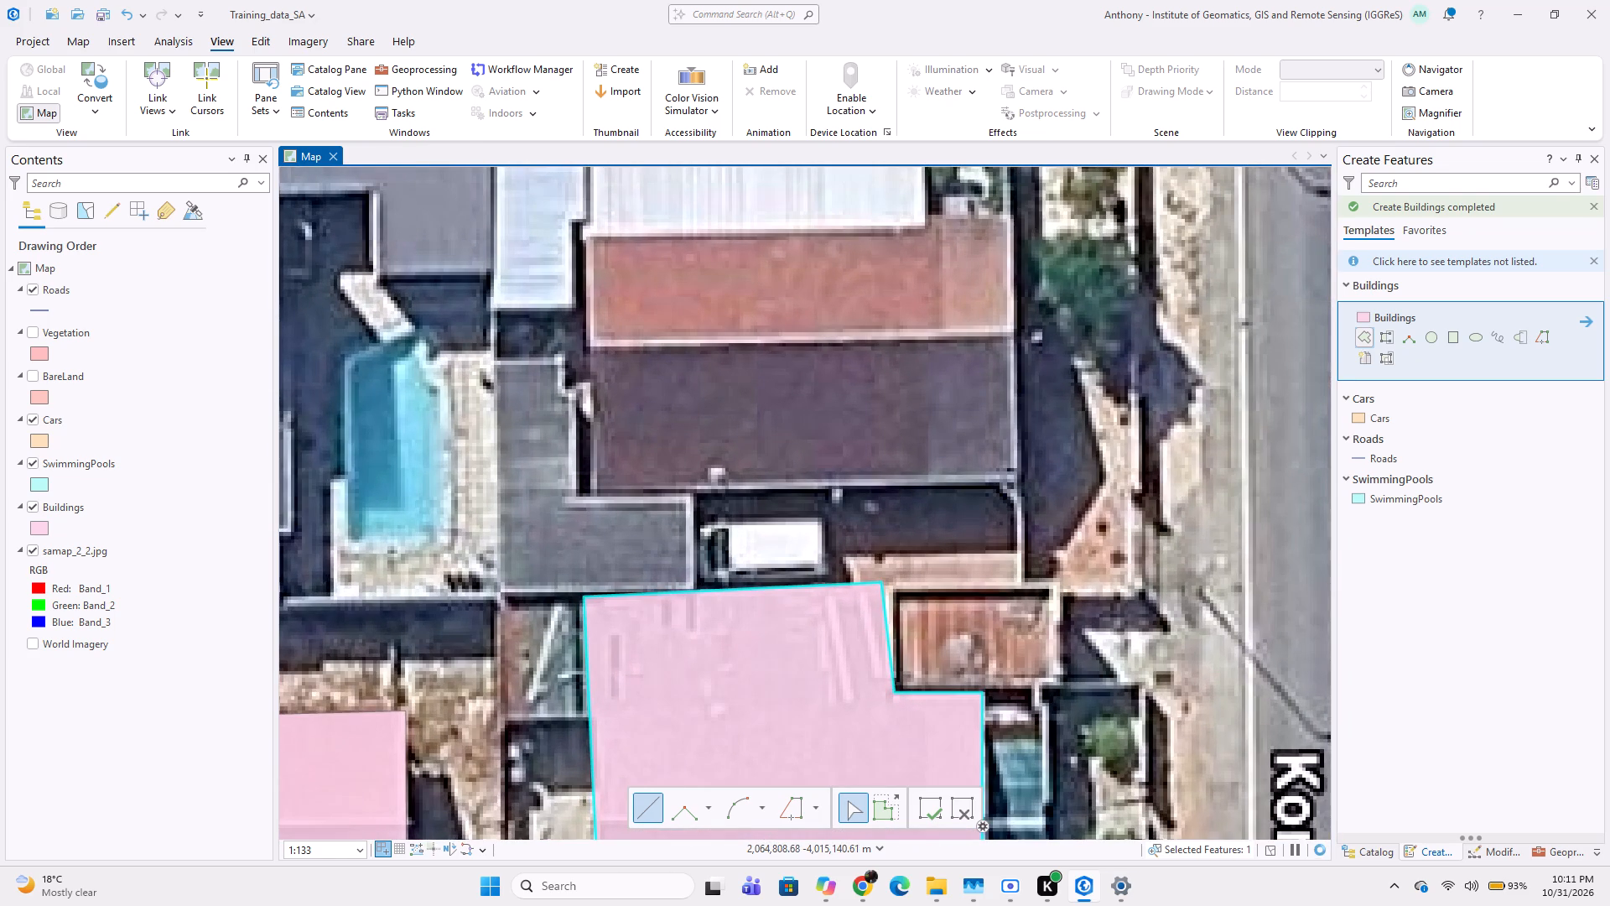
{"action": "left_click", "coordinate": [490, 357]}
{"action": "left_click", "coordinate": [574, 353]}
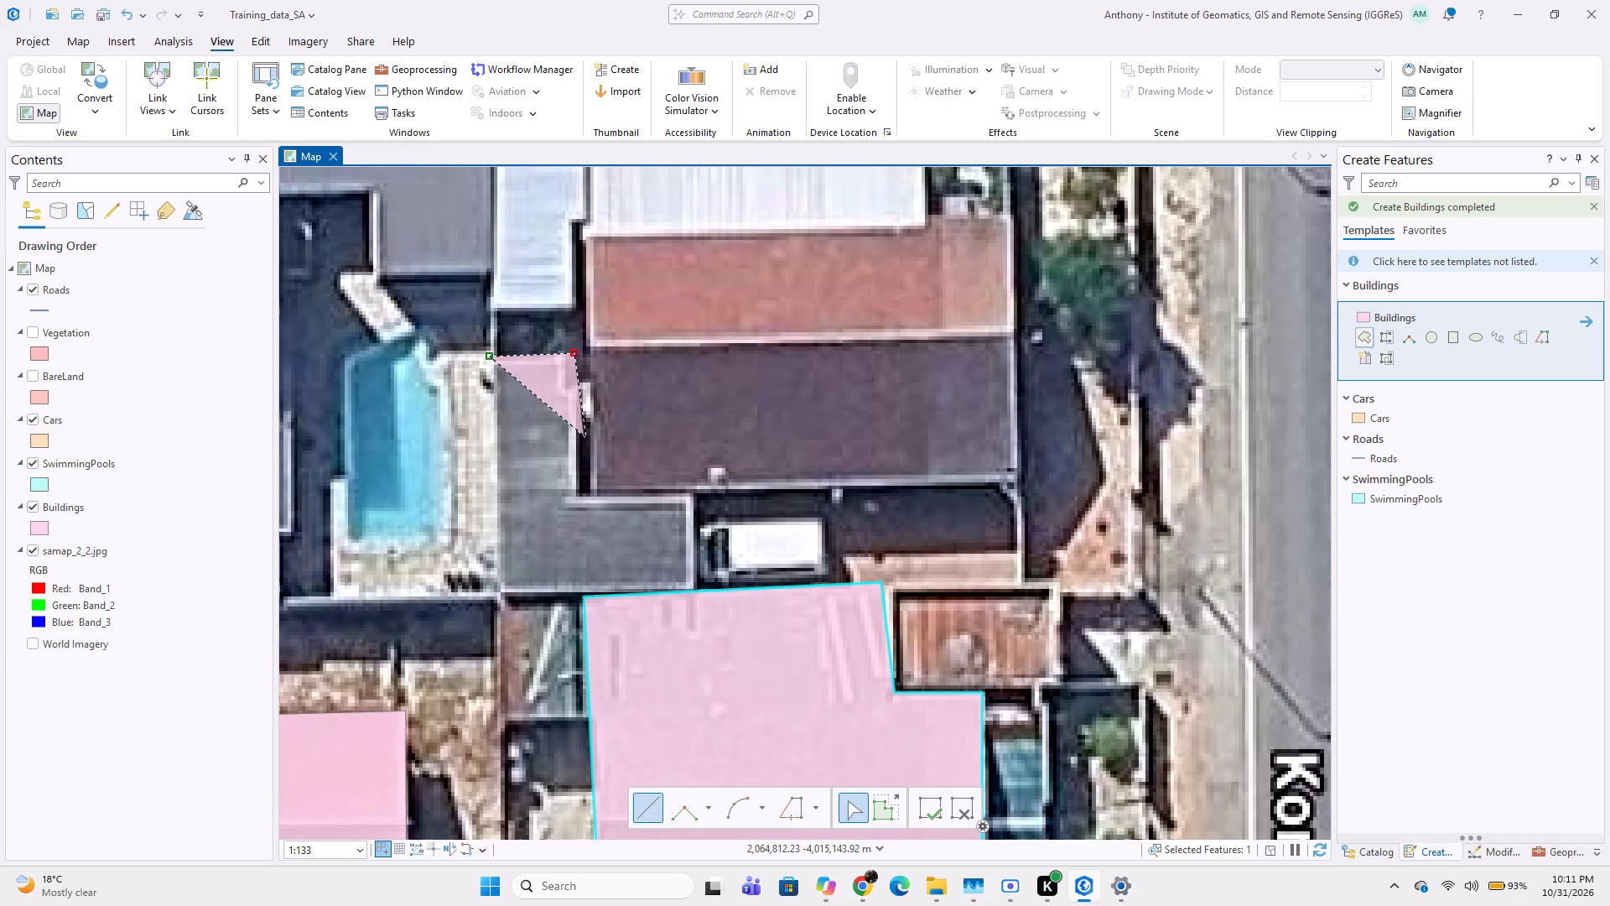
{"action": "left_click", "coordinate": [574, 494]}
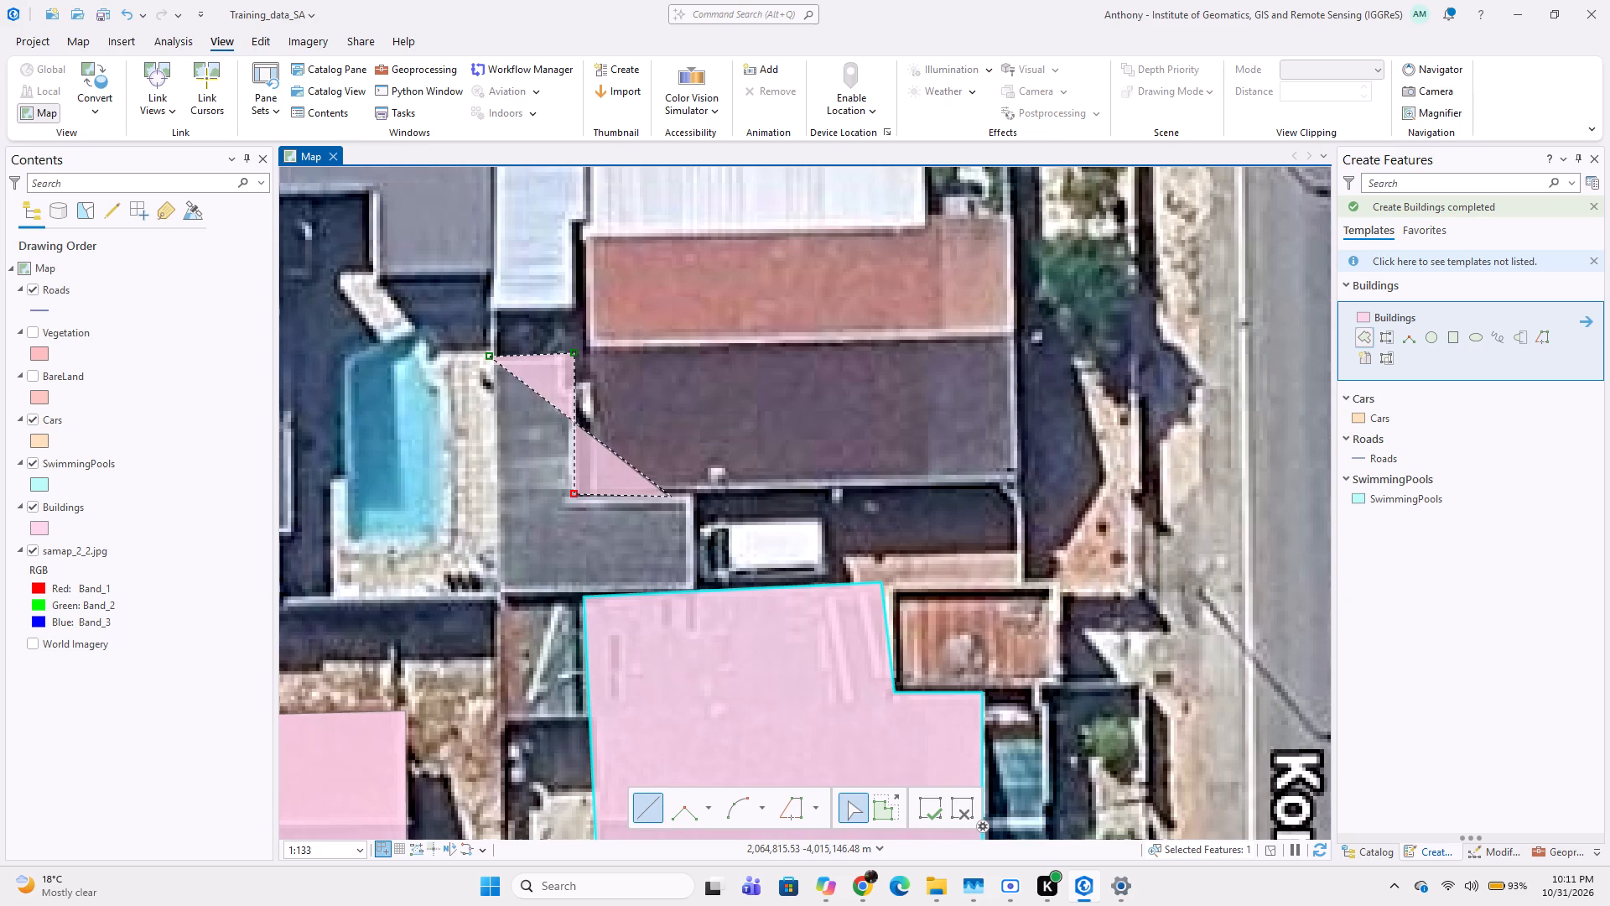
{"action": "left_click", "coordinate": [689, 497]}
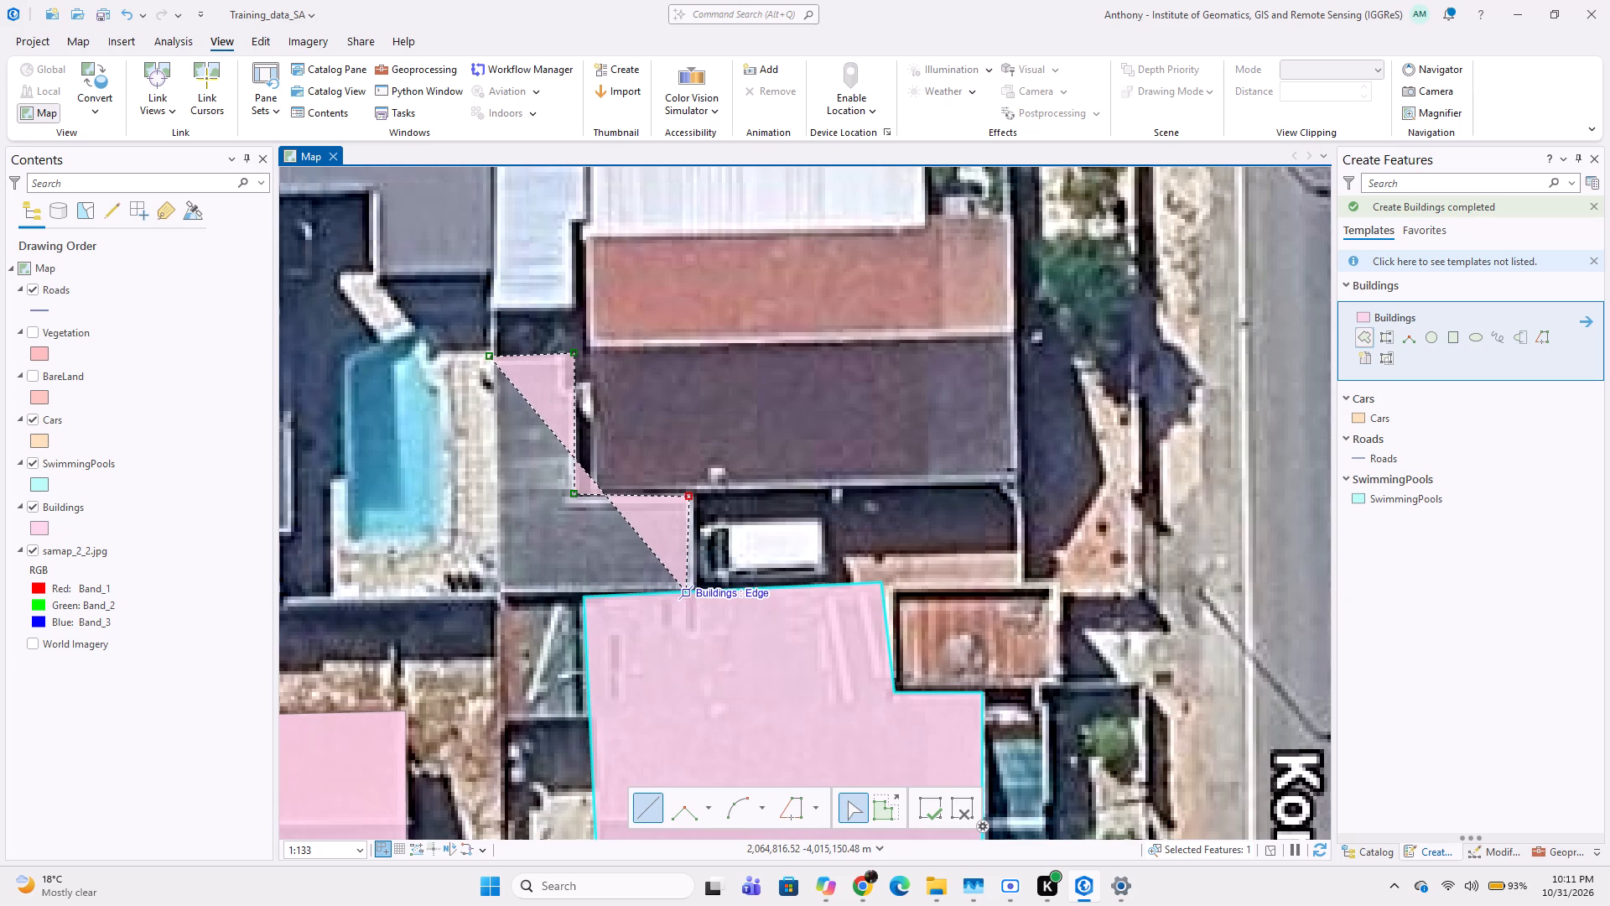
{"action": "left_click", "coordinate": [695, 588]}
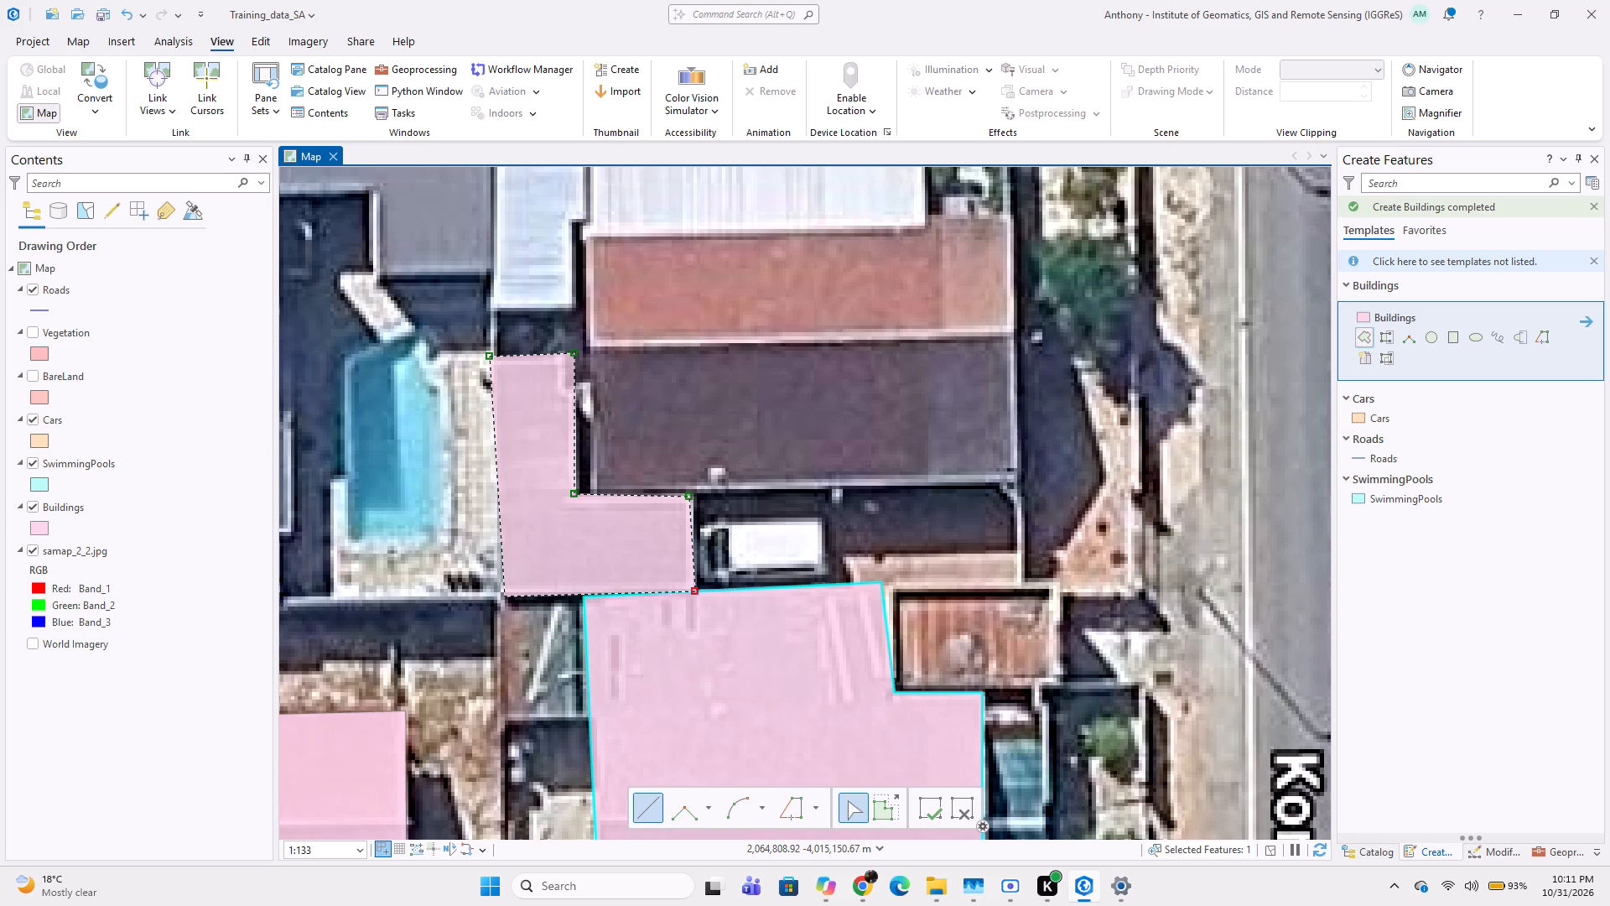
{"action": "double_click", "coordinate": [505, 596]}
Digitize the white car parked just east of the L-shaped building as a four-vertex polygon in the Cars layer.
{"action": "middle_click_drag", "start_coordinate": [419, 591], "coordinate": [504, 562]}
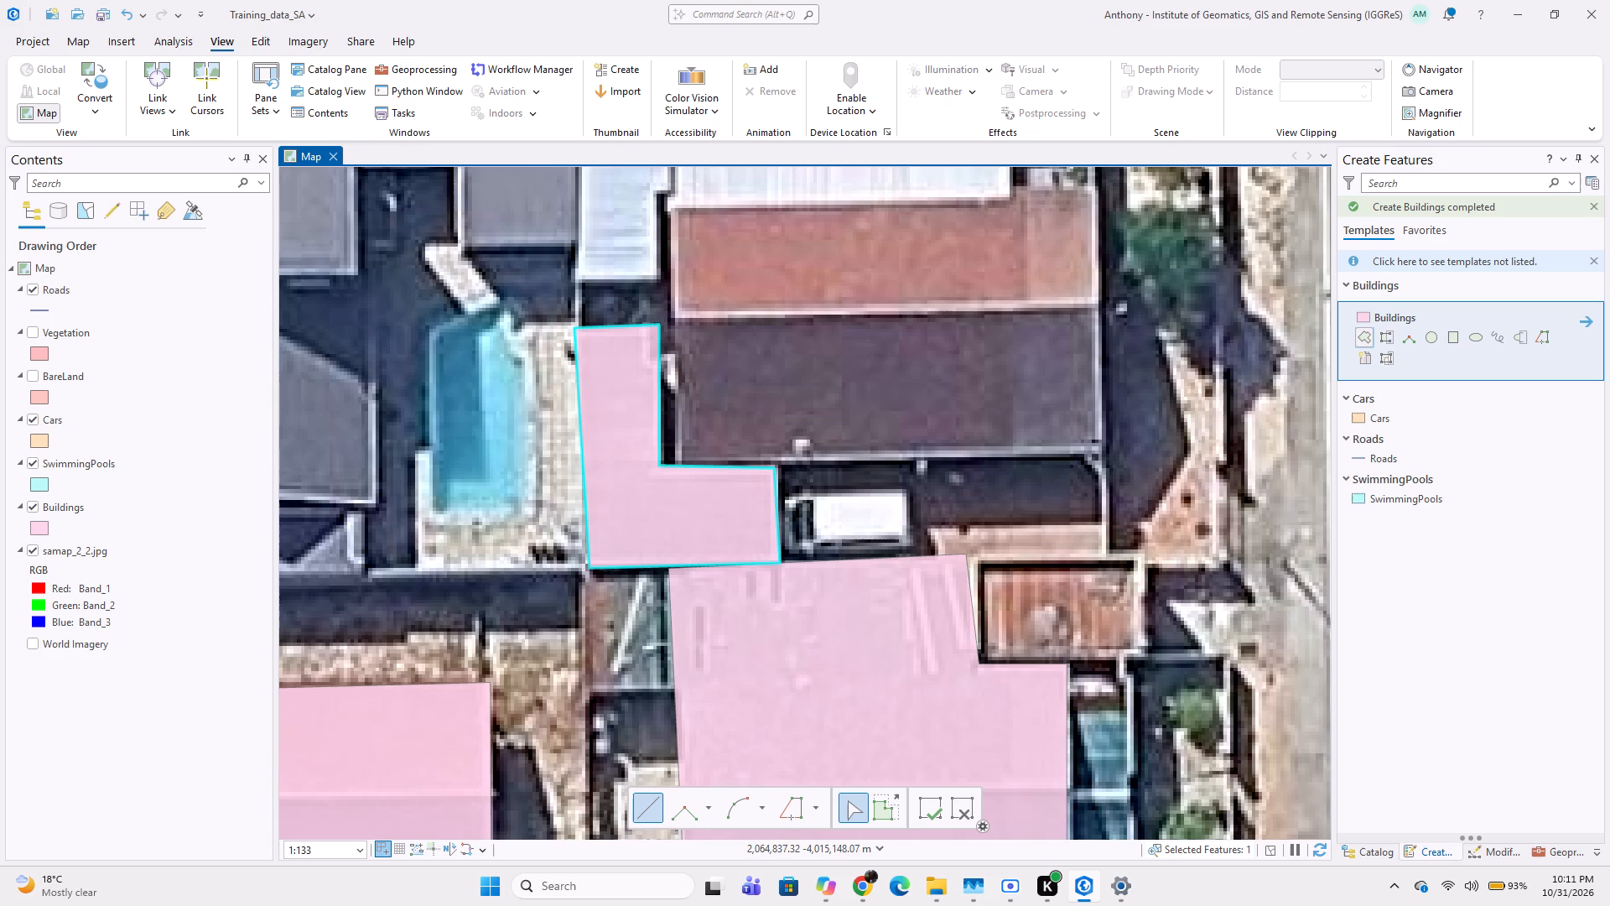
{"action": "left_click", "coordinate": [1394, 414]}
{"action": "scroll", "coordinate": [851, 494], "scroll_direction": "up", "scroll_amount": 1}
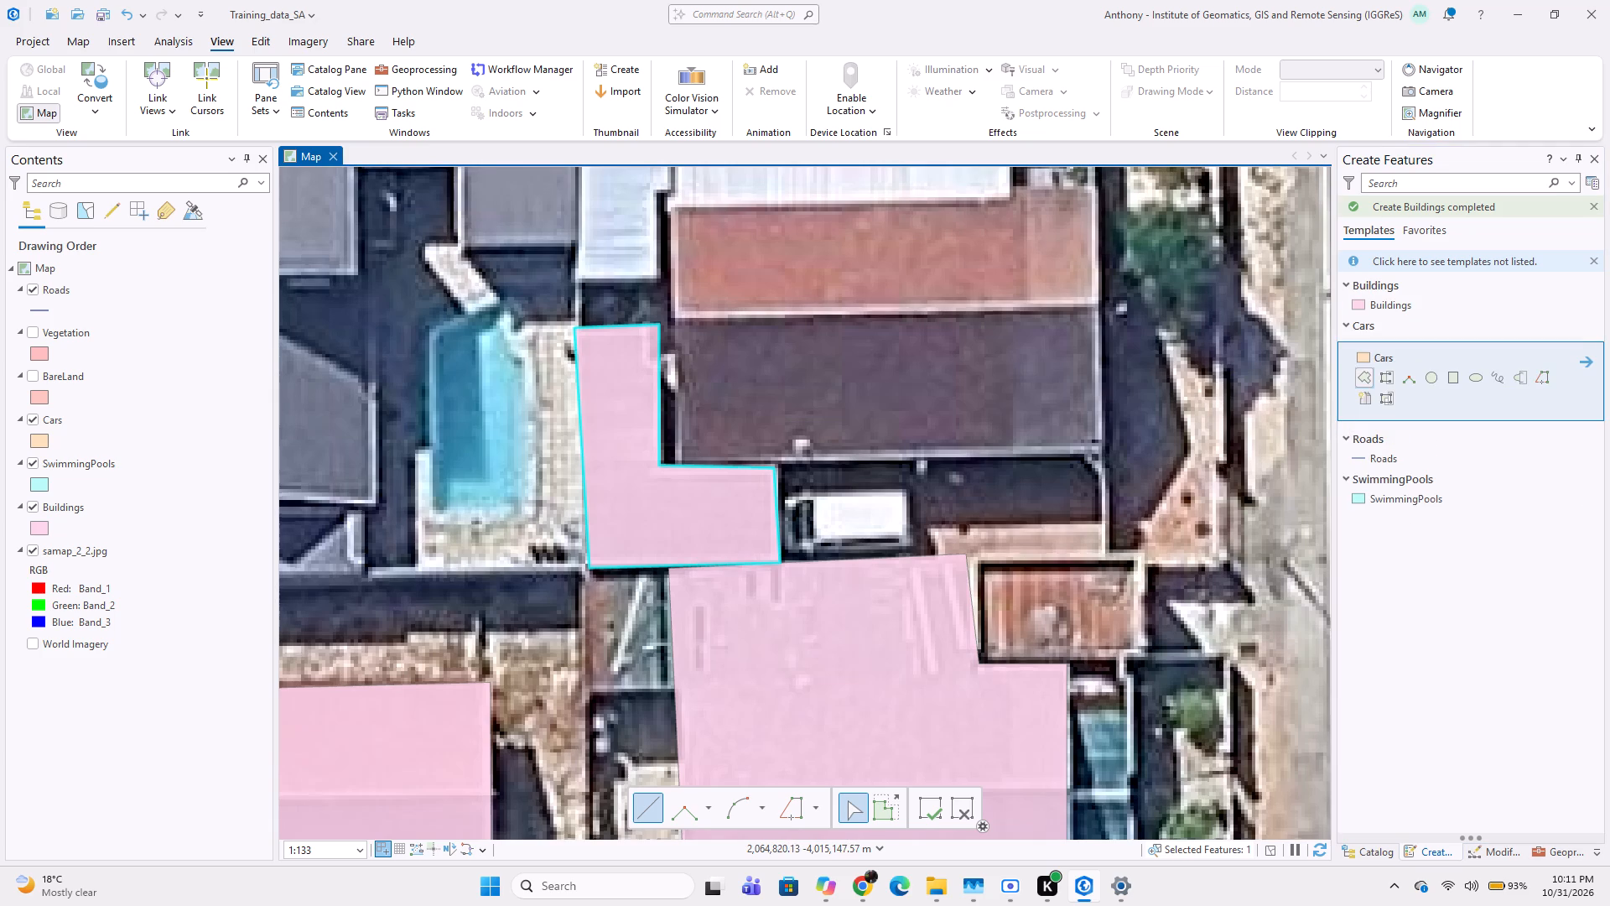
{"action": "left_click", "coordinate": [730, 492]}
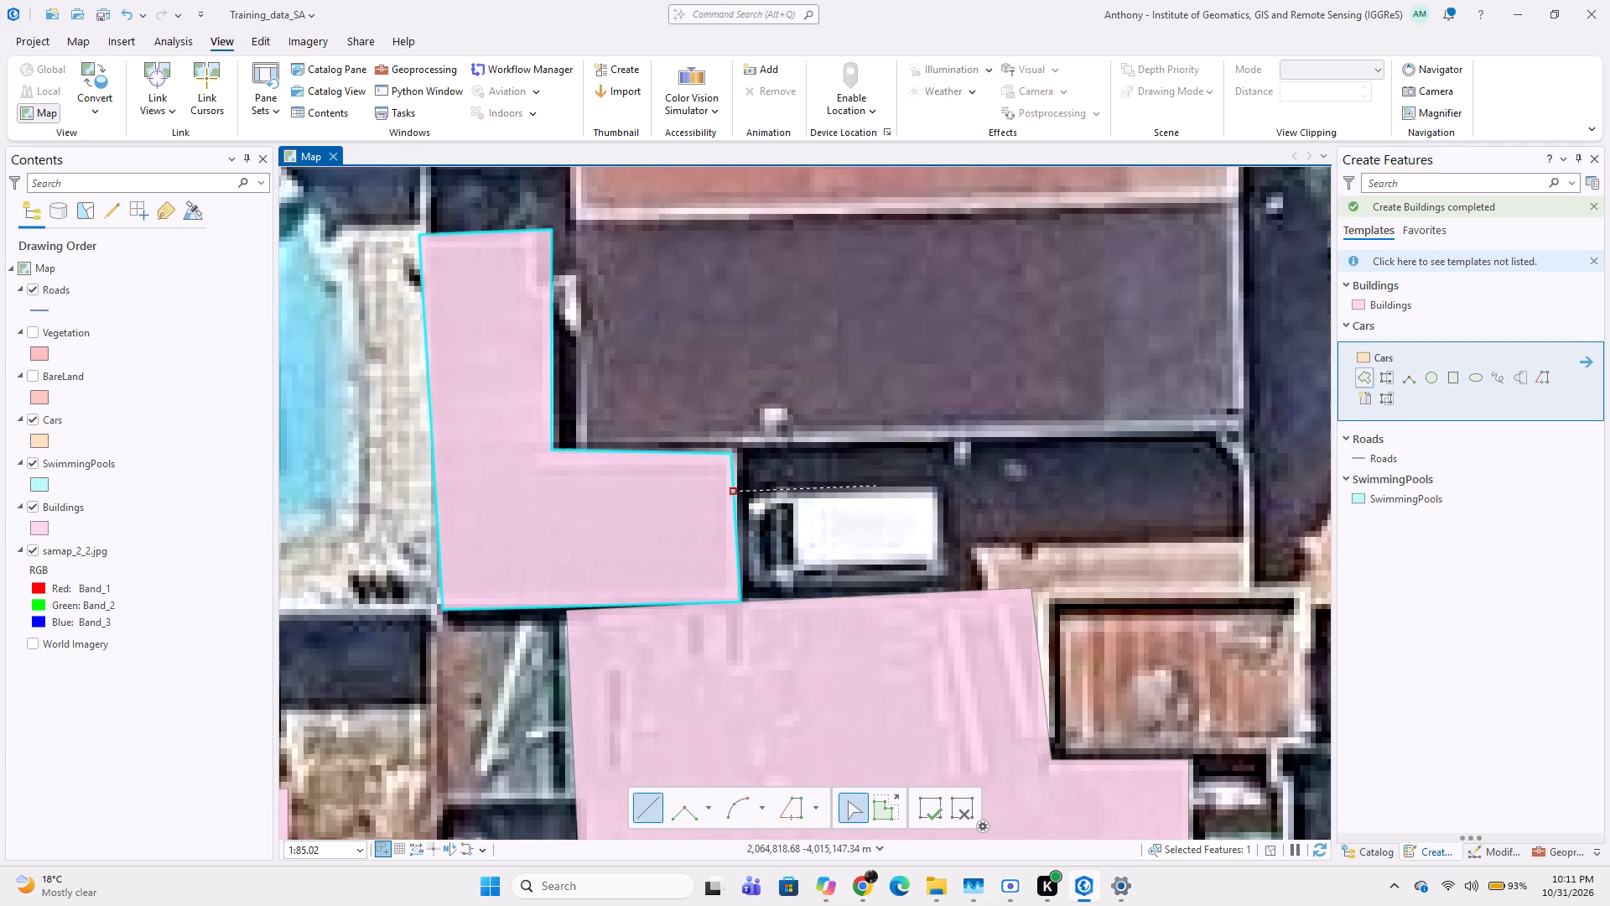
{"action": "left_click", "coordinate": [953, 482]}
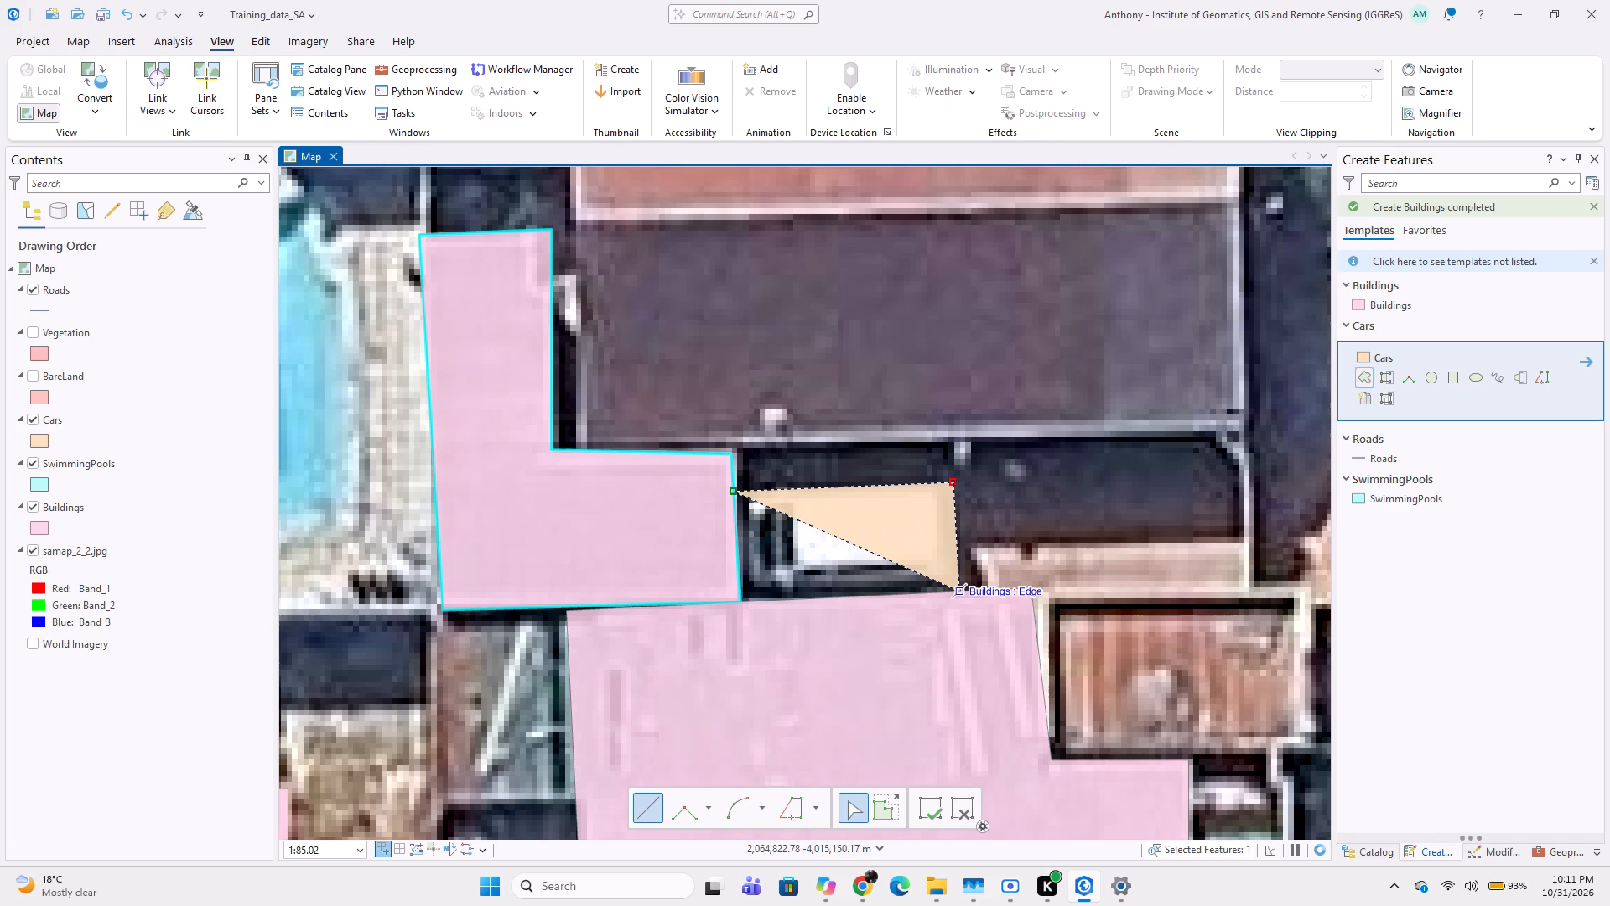
{"action": "left_click", "coordinate": [956, 591]}
{"action": "double_click", "coordinate": [745, 596]}
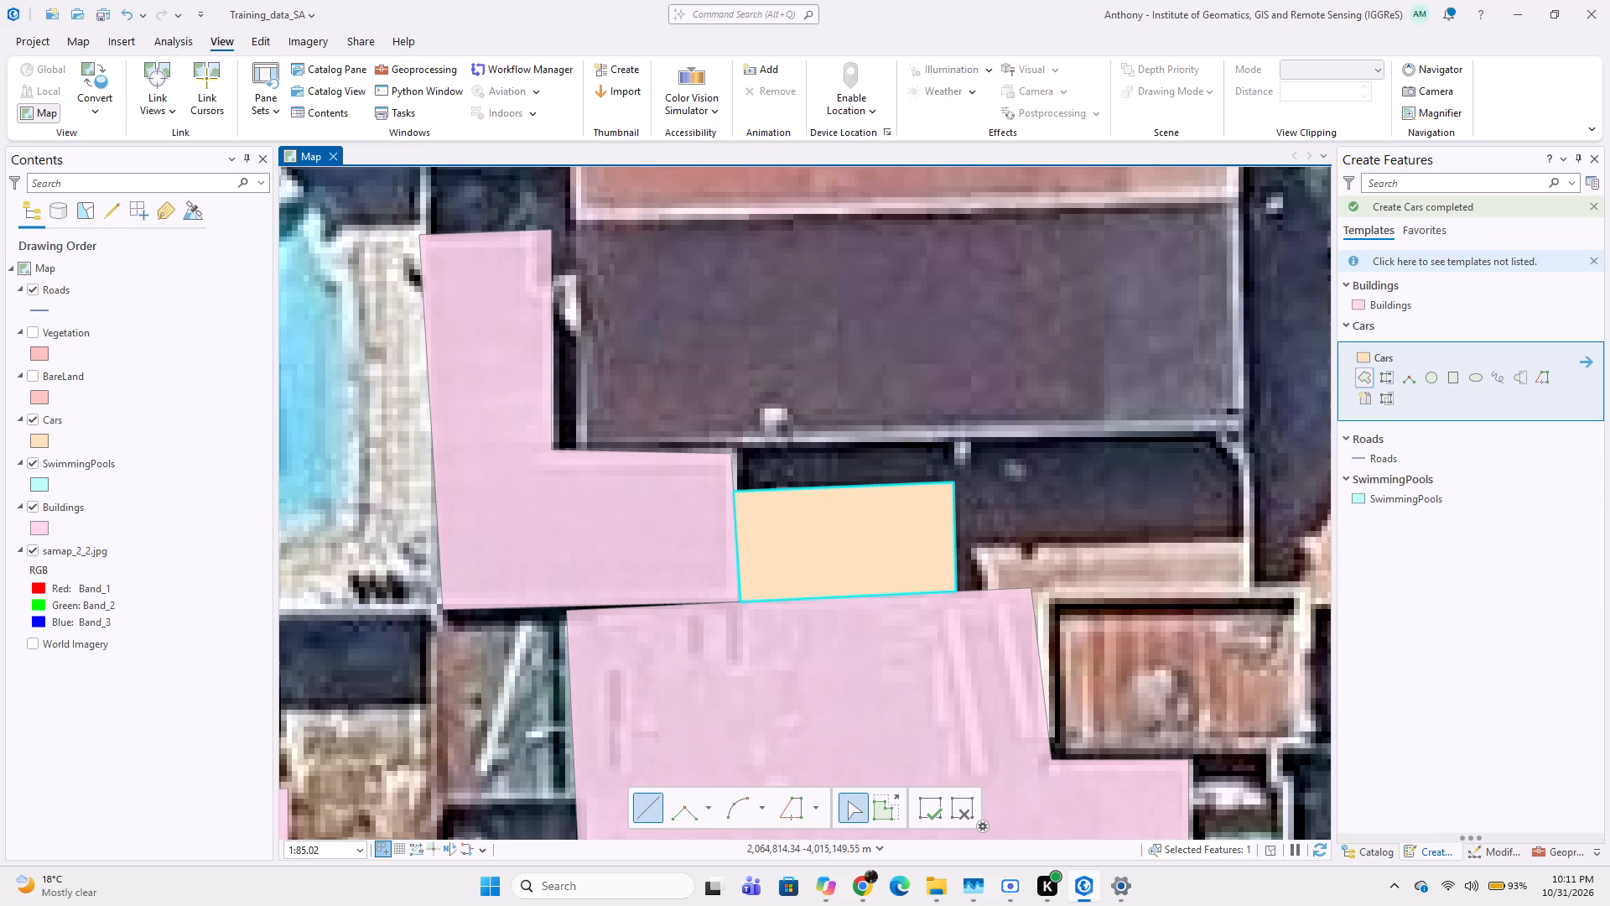
Digitize the pool west of the L-shaped building in the SwimmingPools layer, following its stepped western edge and tapered northern end.
{"action": "scroll", "coordinate": [748, 497], "scroll_direction": "down", "scroll_amount": 2}
{"action": "middle_click_drag", "start_coordinate": [771, 497], "coordinate": [927, 476]}
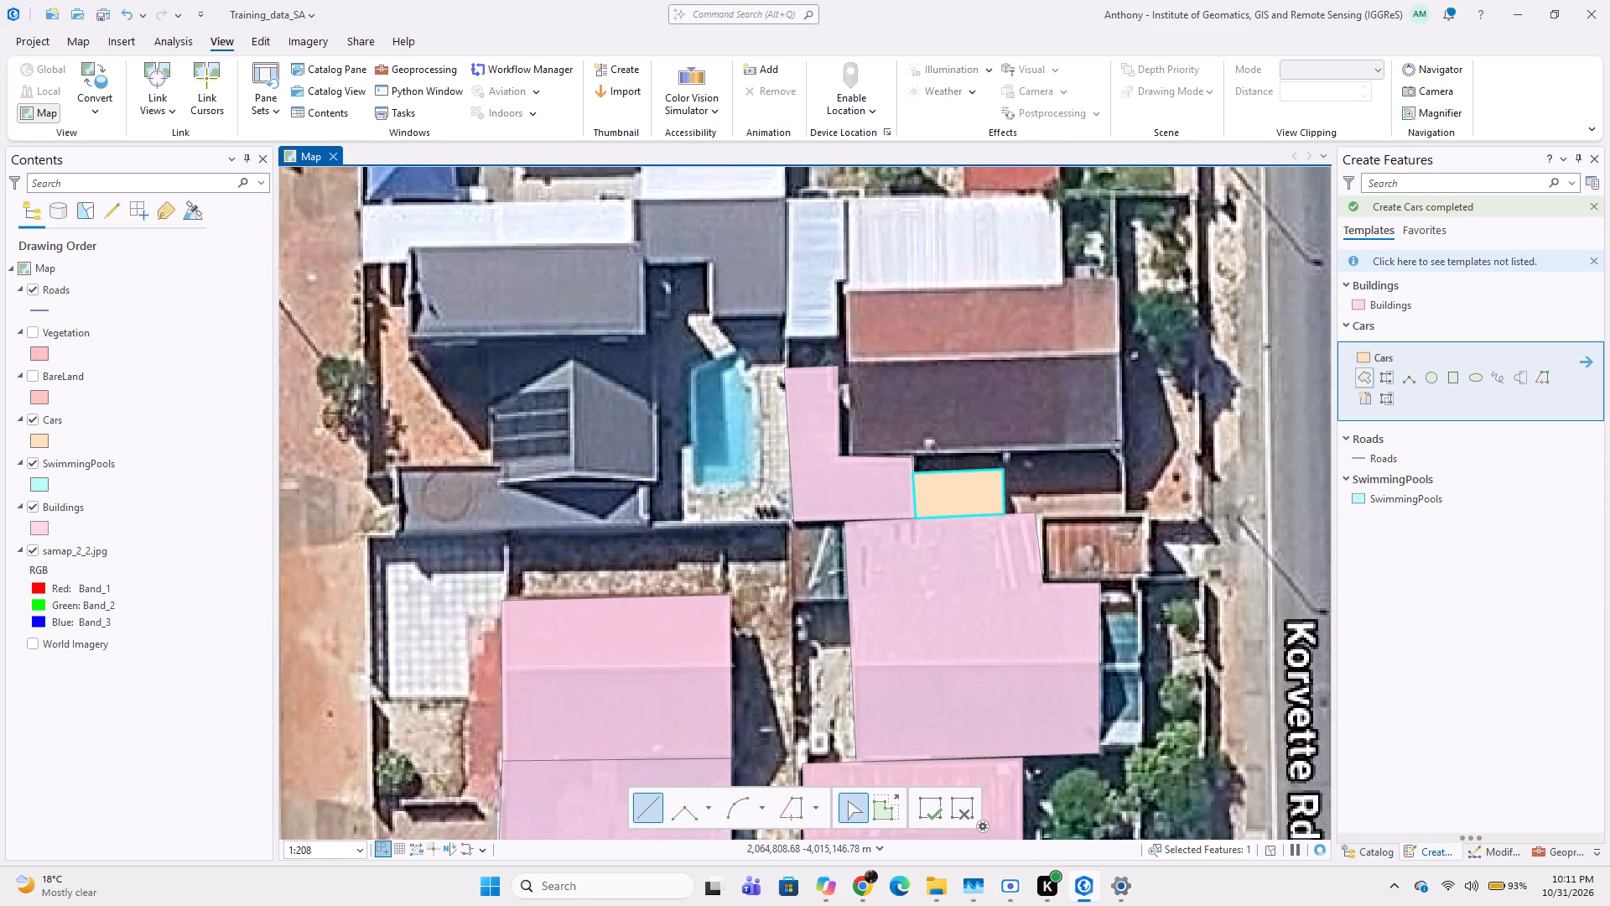
{"action": "left_click", "coordinate": [1390, 500]}
{"action": "scroll", "coordinate": [707, 380], "scroll_direction": "up", "scroll_amount": 1}
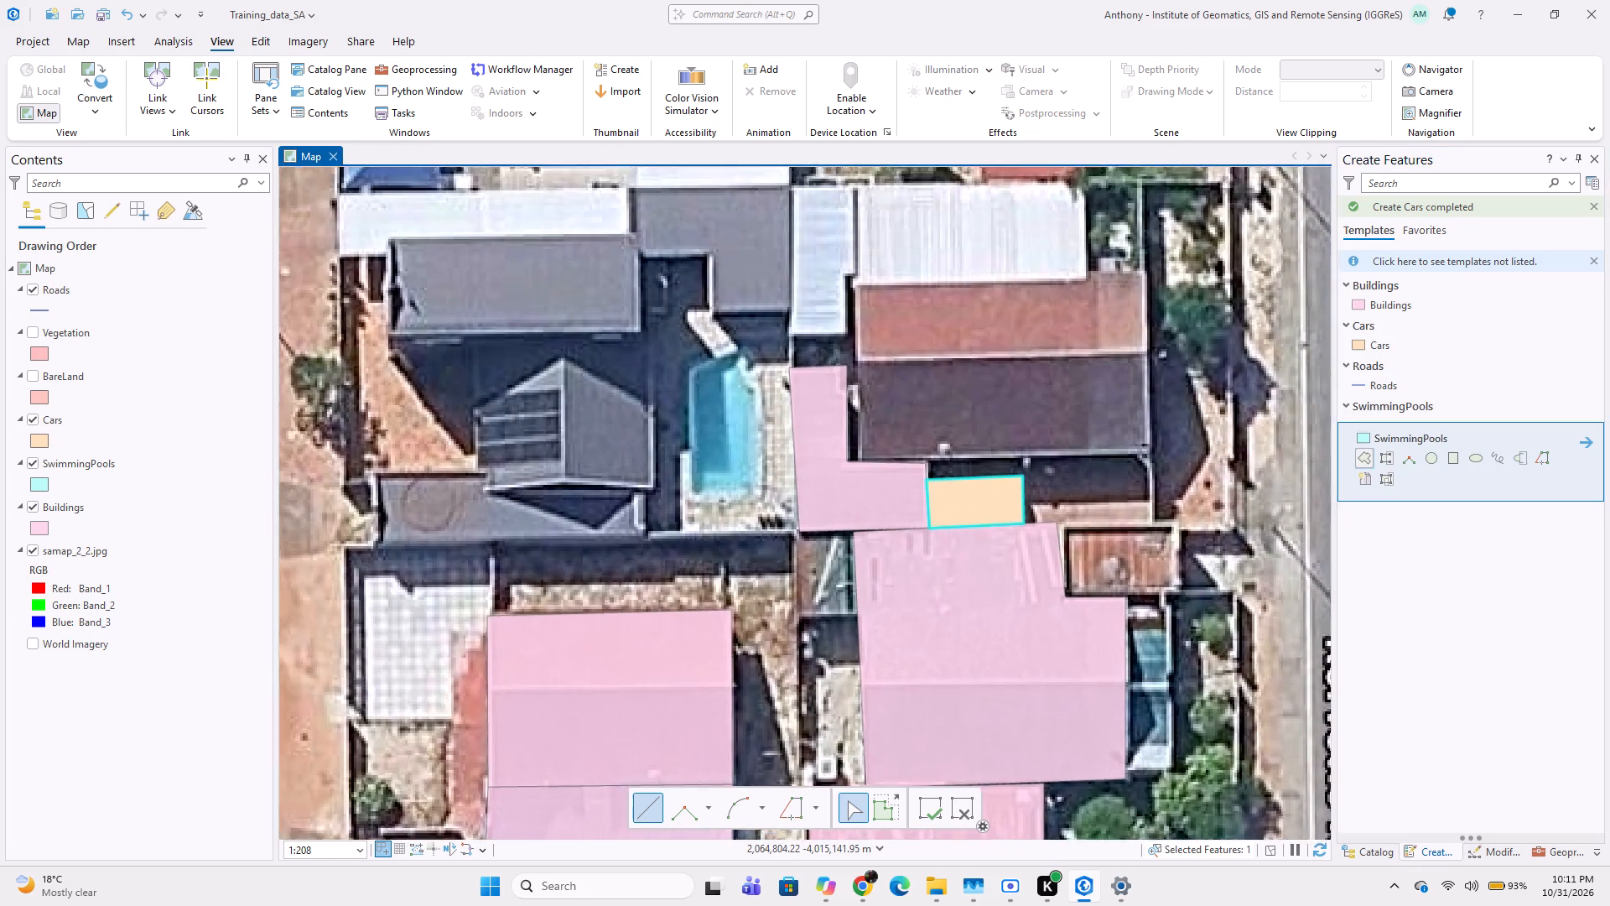
{"action": "left_click", "coordinate": [721, 347]}
{"action": "left_click", "coordinate": [687, 359]}
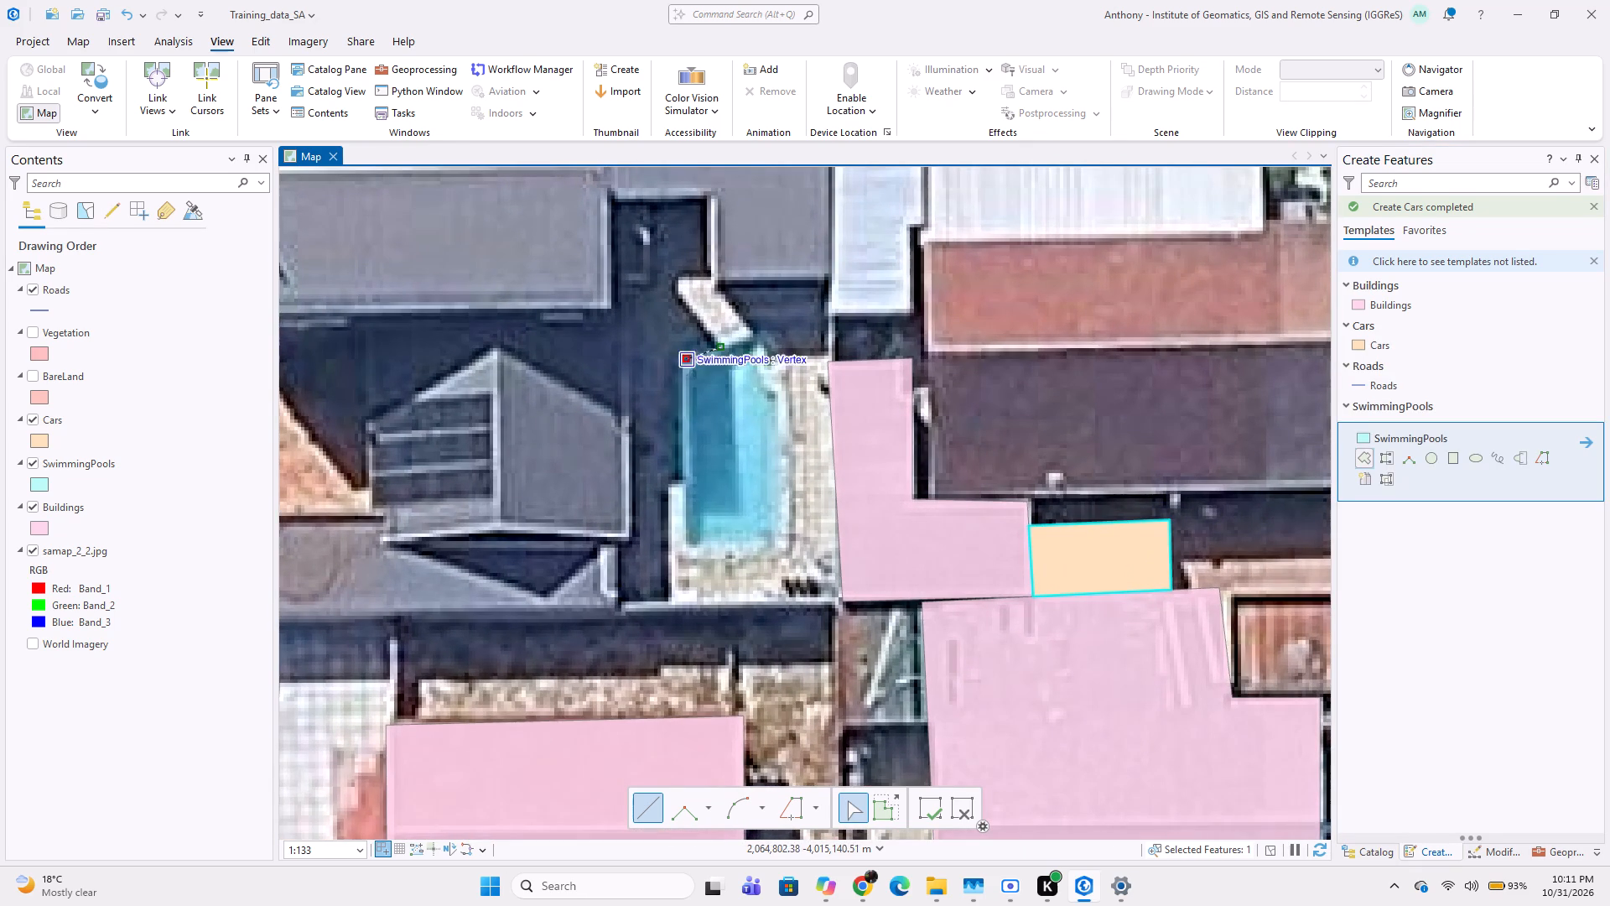
{"action": "left_click", "coordinate": [680, 385]}
{"action": "left_click", "coordinate": [678, 476]}
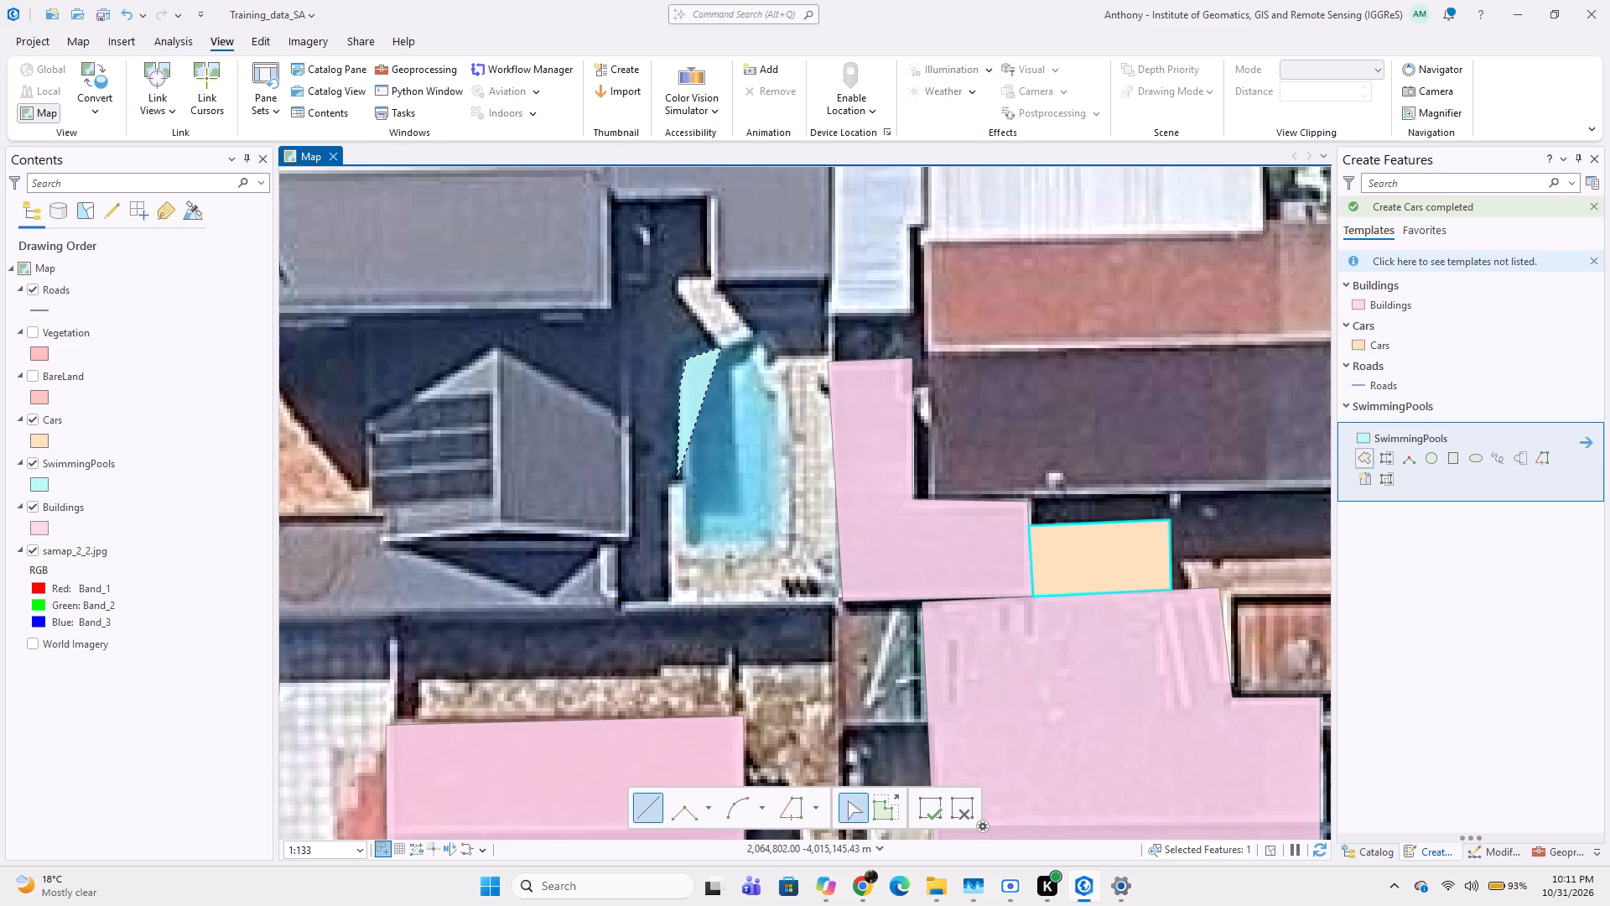
{"action": "left_click", "coordinate": [678, 485]}
{"action": "left_click", "coordinate": [692, 488]}
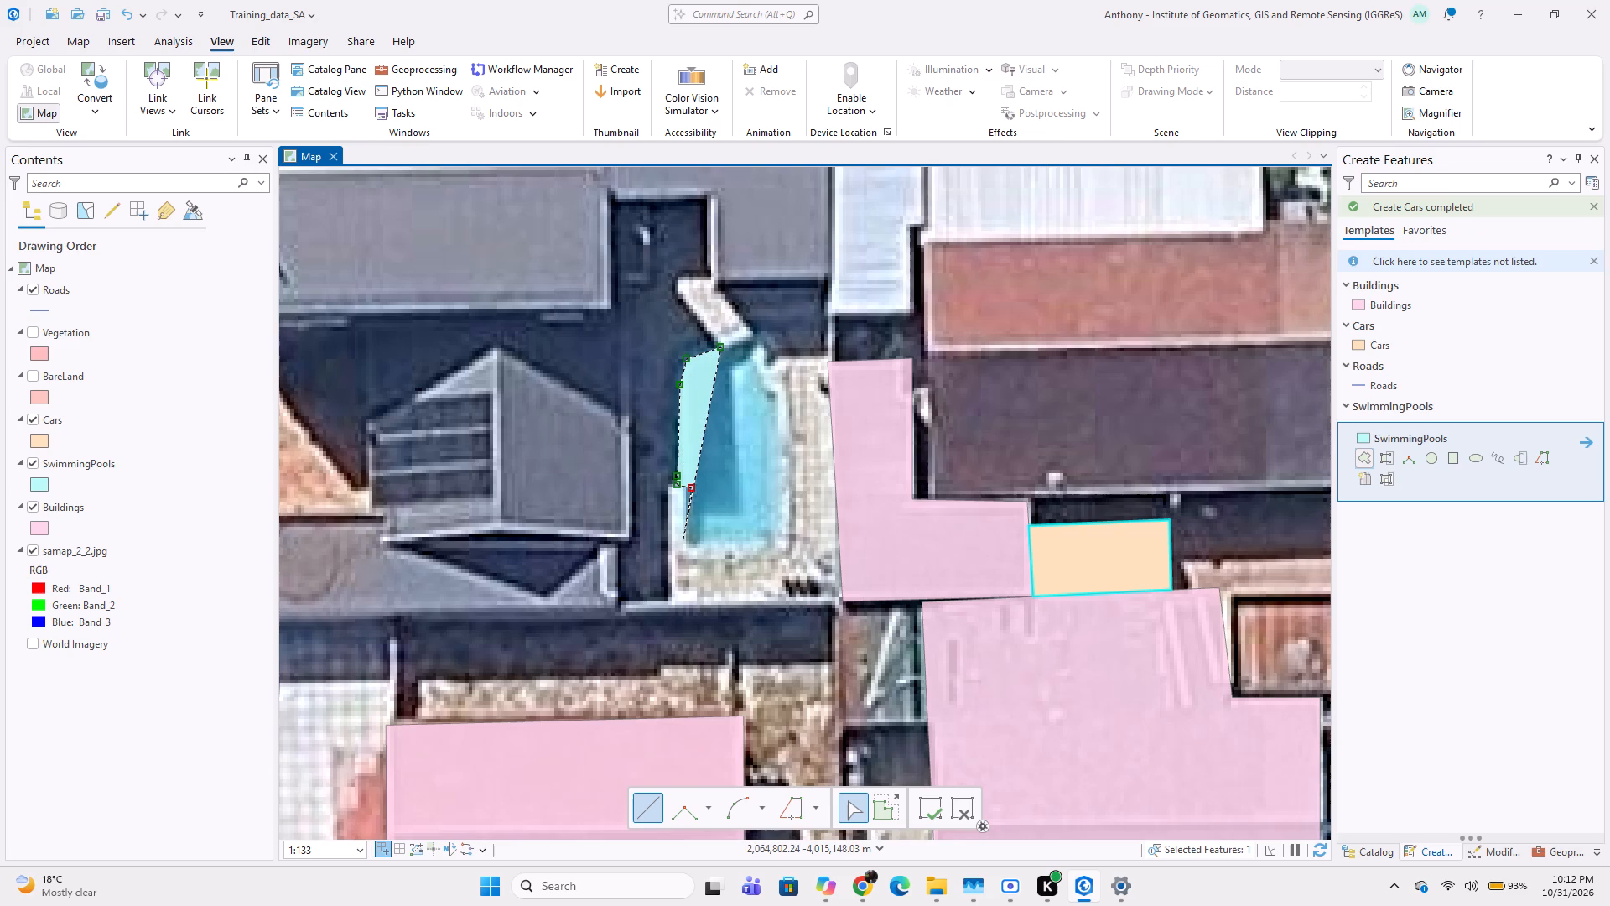
{"action": "key", "text": "ctrl+z"}
{"action": "scroll", "coordinate": [675, 497], "scroll_direction": "up", "scroll_amount": 1}
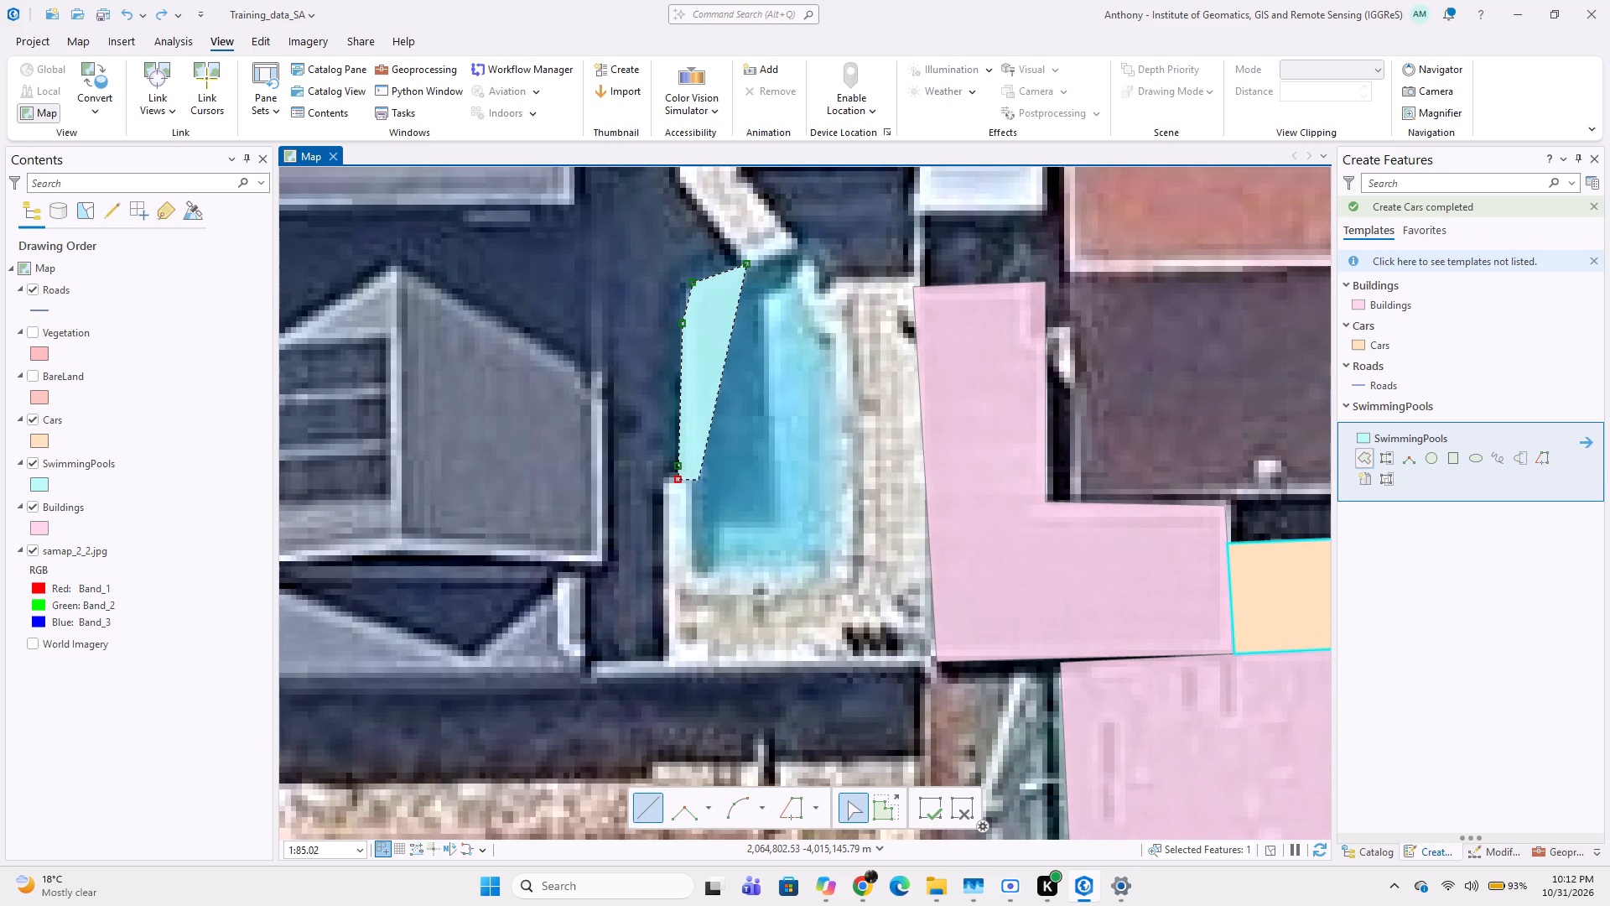
{"action": "left_click", "coordinate": [695, 480]}
{"action": "left_click", "coordinate": [692, 576]}
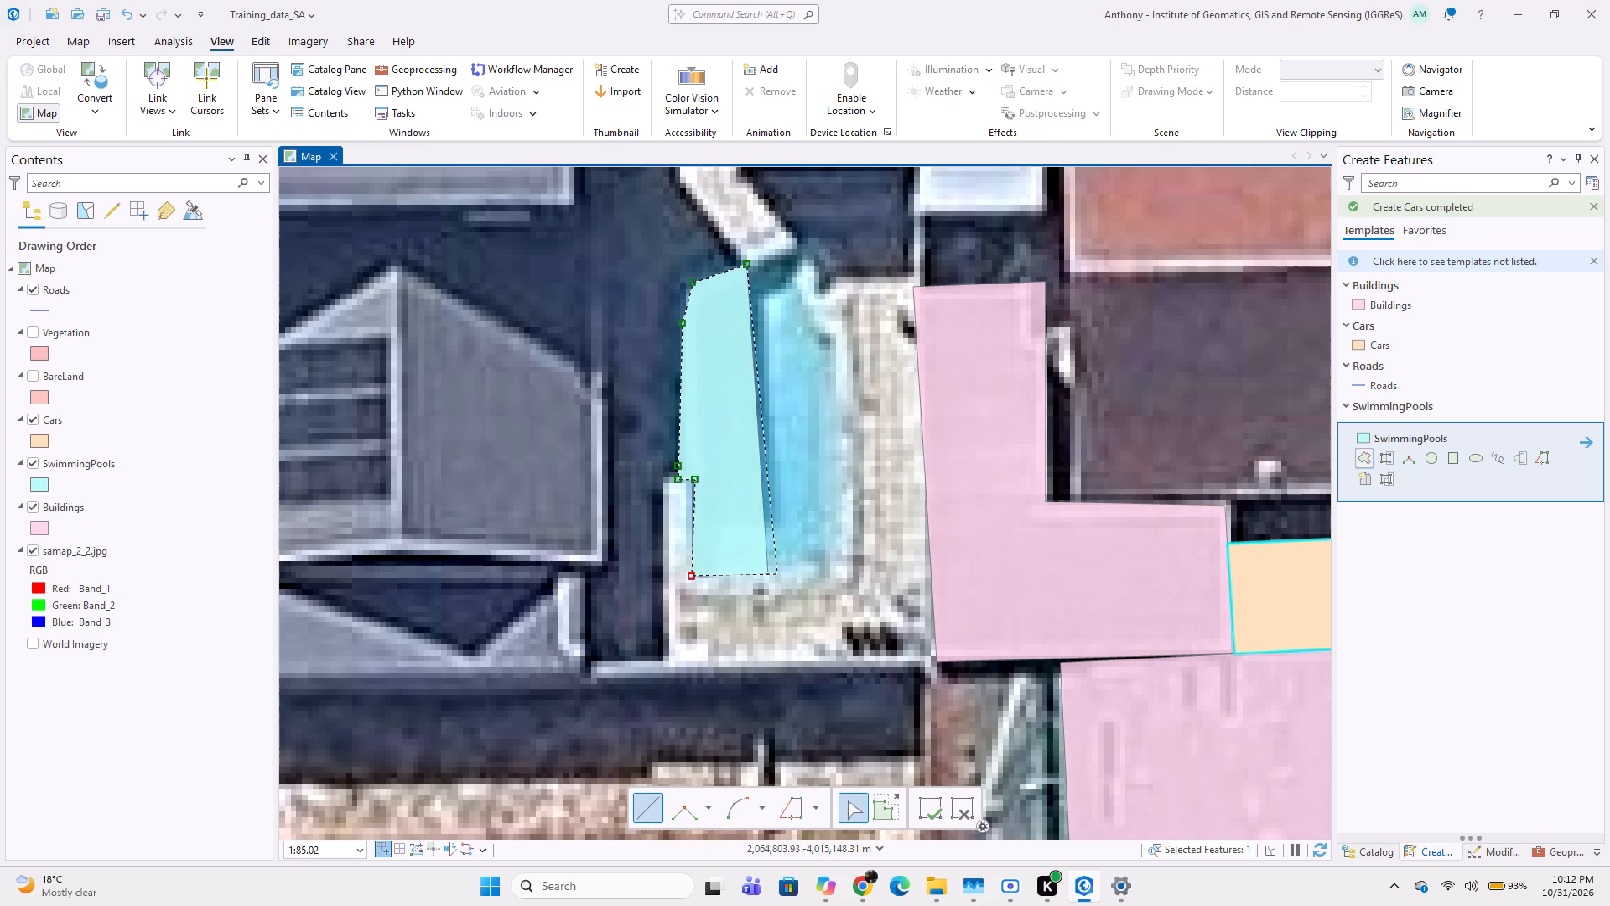
{"action": "left_click", "coordinate": [818, 576]}
{"action": "left_click", "coordinate": [830, 574]}
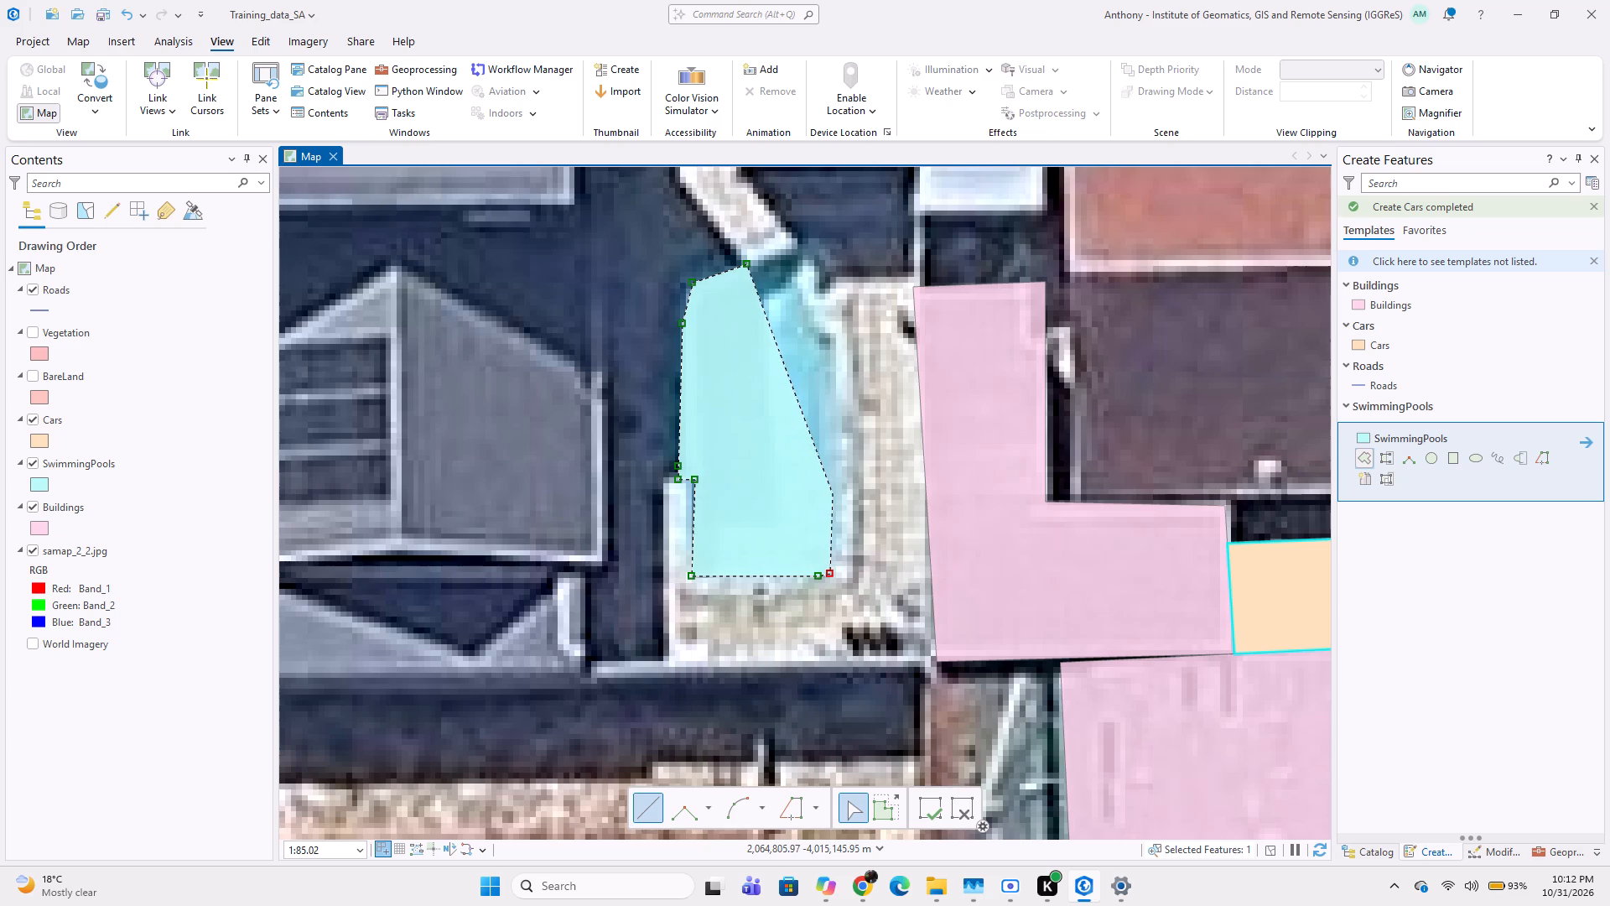
{"action": "left_click", "coordinate": [836, 497]}
{"action": "left_click", "coordinate": [830, 351]}
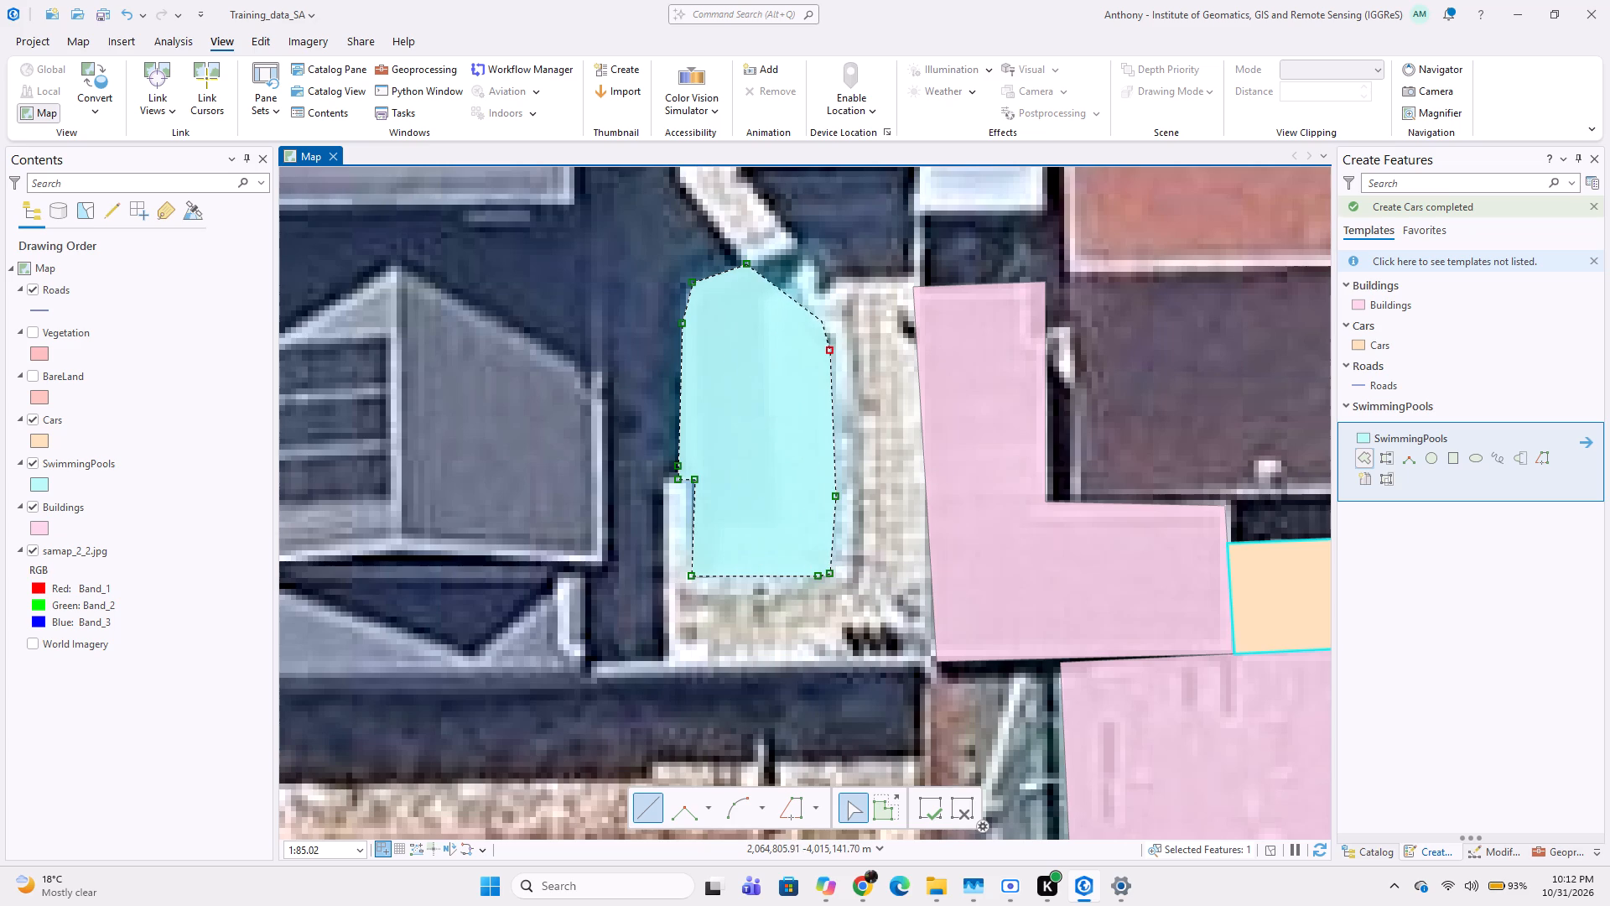
{"action": "left_click", "coordinate": [798, 289]}
{"action": "left_click", "coordinate": [797, 271]}
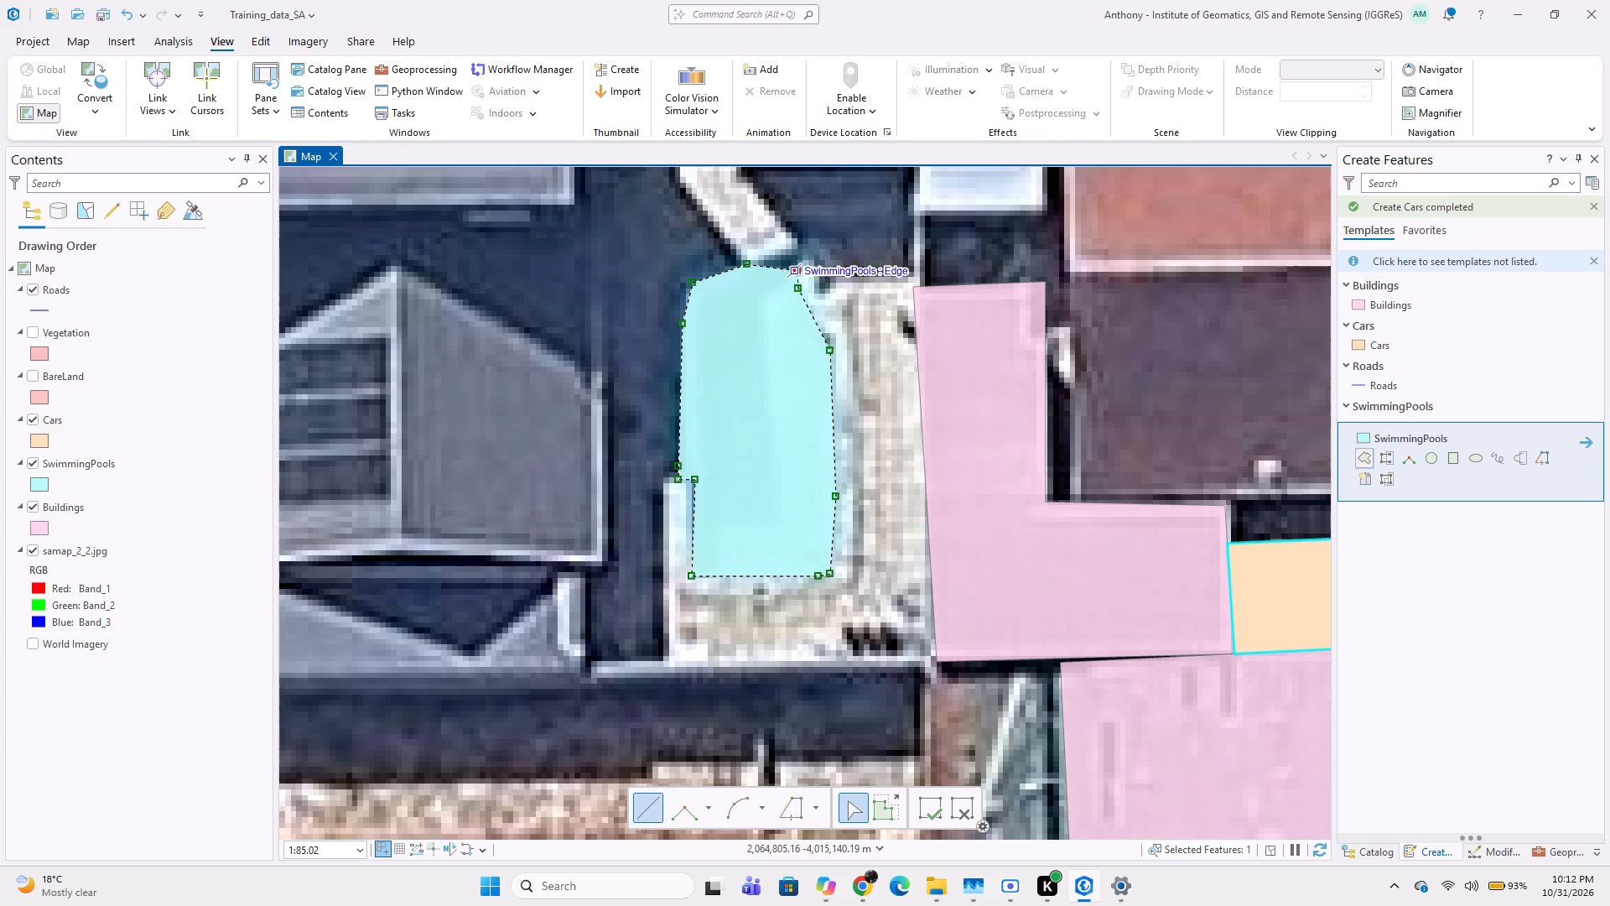
{"action": "double_click", "coordinate": [789, 257]}
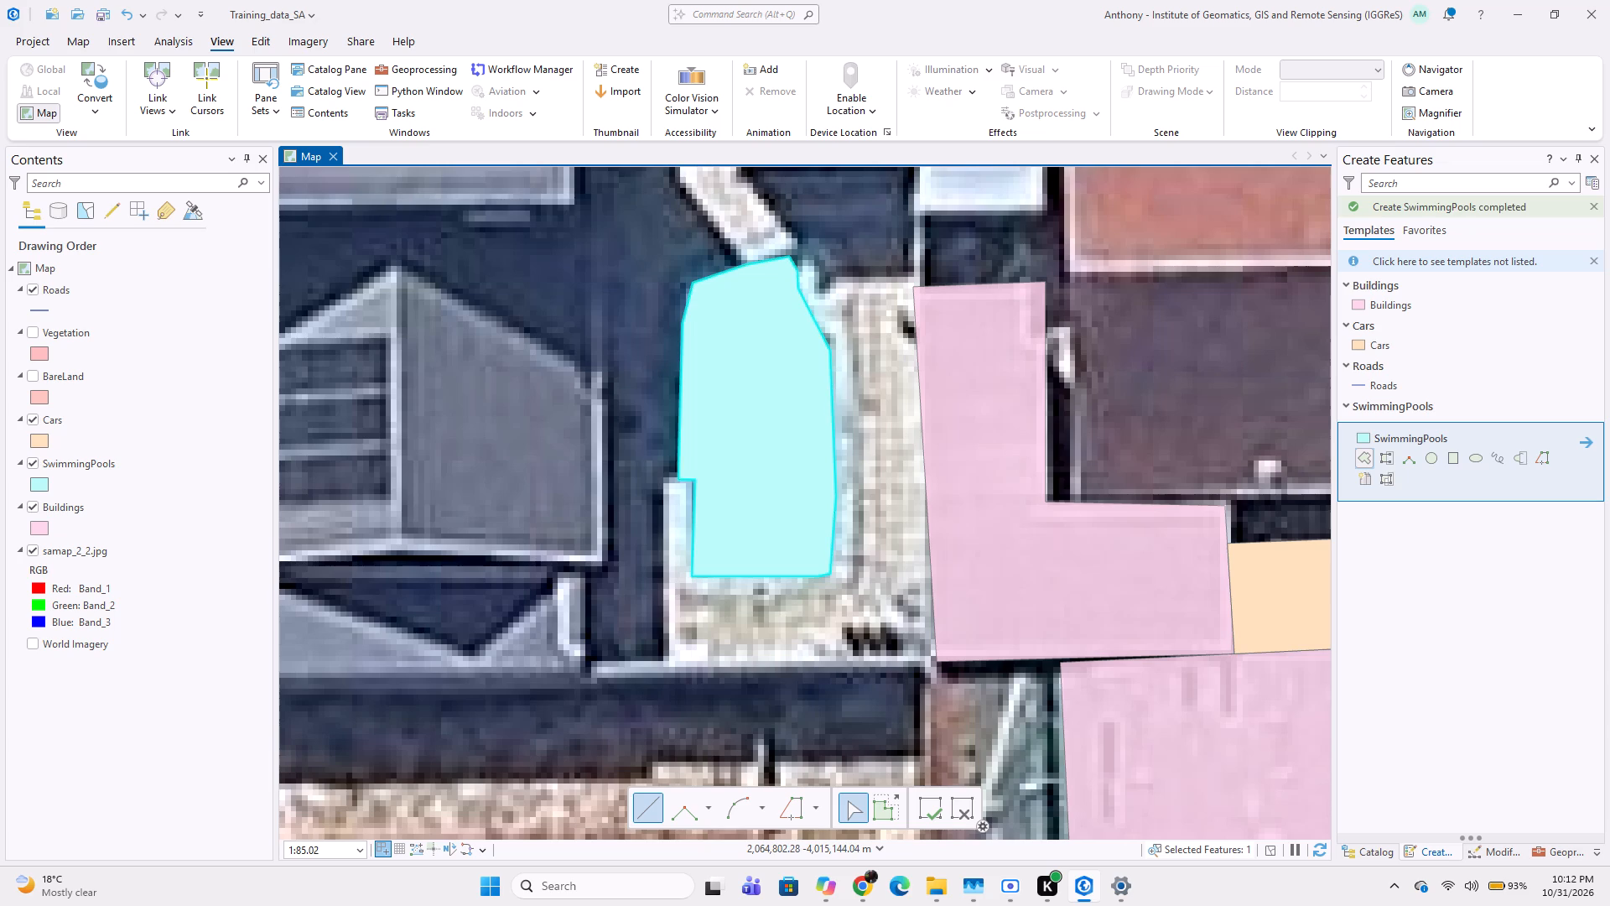
Digitize the long grey roof along the southern edge of the plot west of the pool as a six-vertex Buildings polygon.
{"action": "scroll", "coordinate": [716, 379], "scroll_direction": "down", "scroll_amount": 5}
{"action": "middle_click_drag", "start_coordinate": [716, 383], "coordinate": [713, 403]}
{"action": "middle_click_drag", "start_coordinate": [716, 456], "coordinate": [736, 535]}
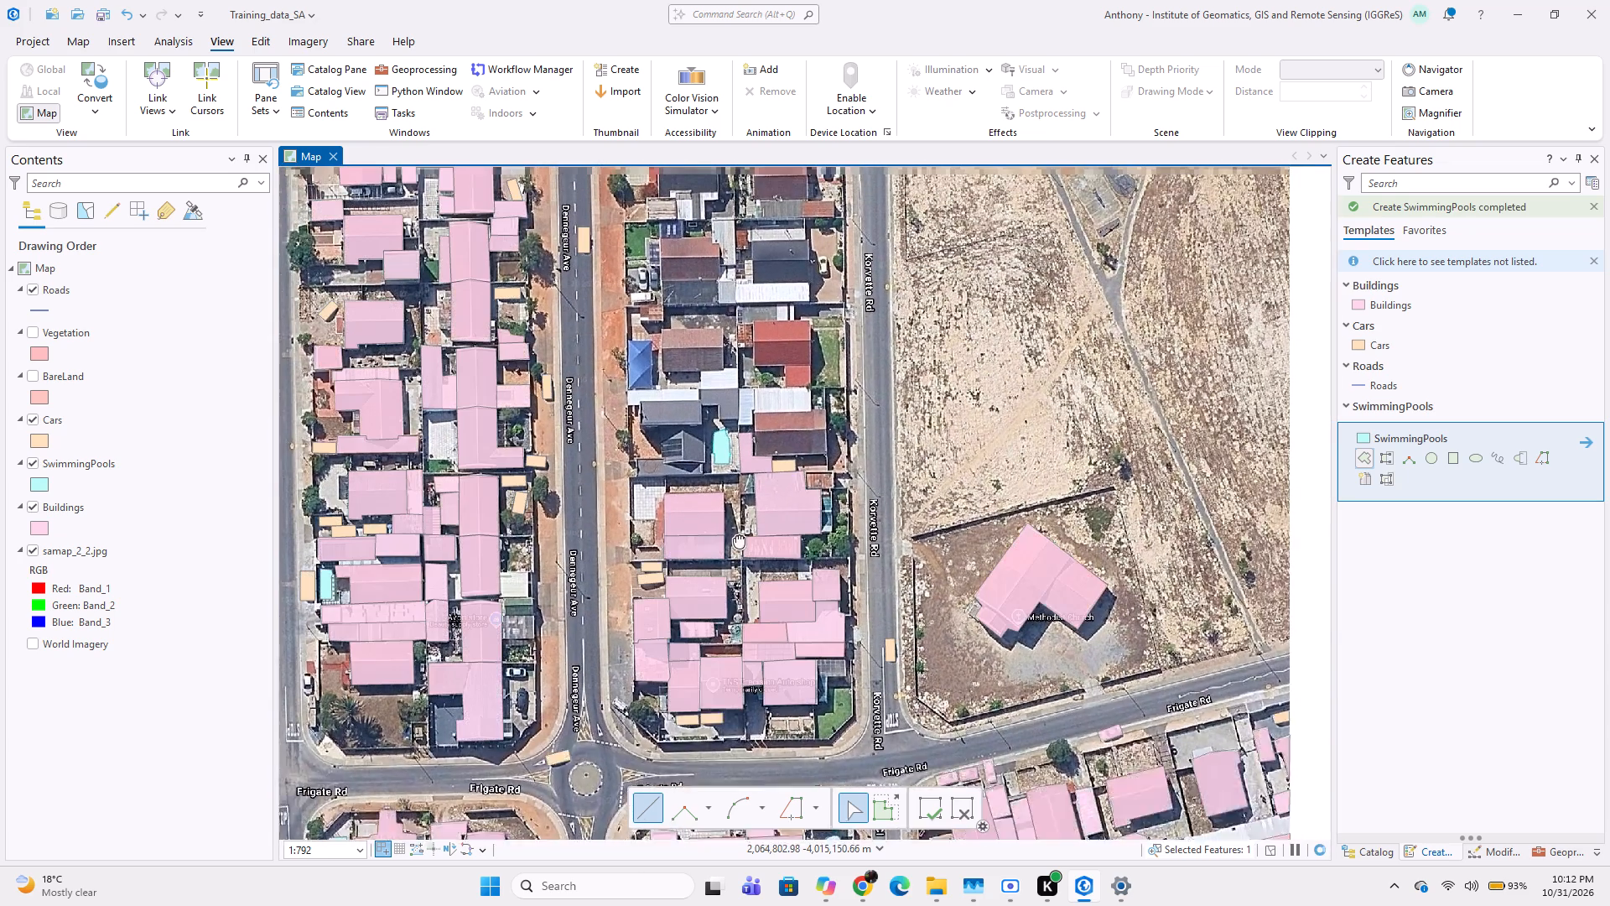
{"action": "middle_click_drag", "start_coordinate": [736, 535], "coordinate": [742, 547]}
{"action": "scroll", "coordinate": [689, 553], "scroll_direction": "up", "scroll_amount": 1}
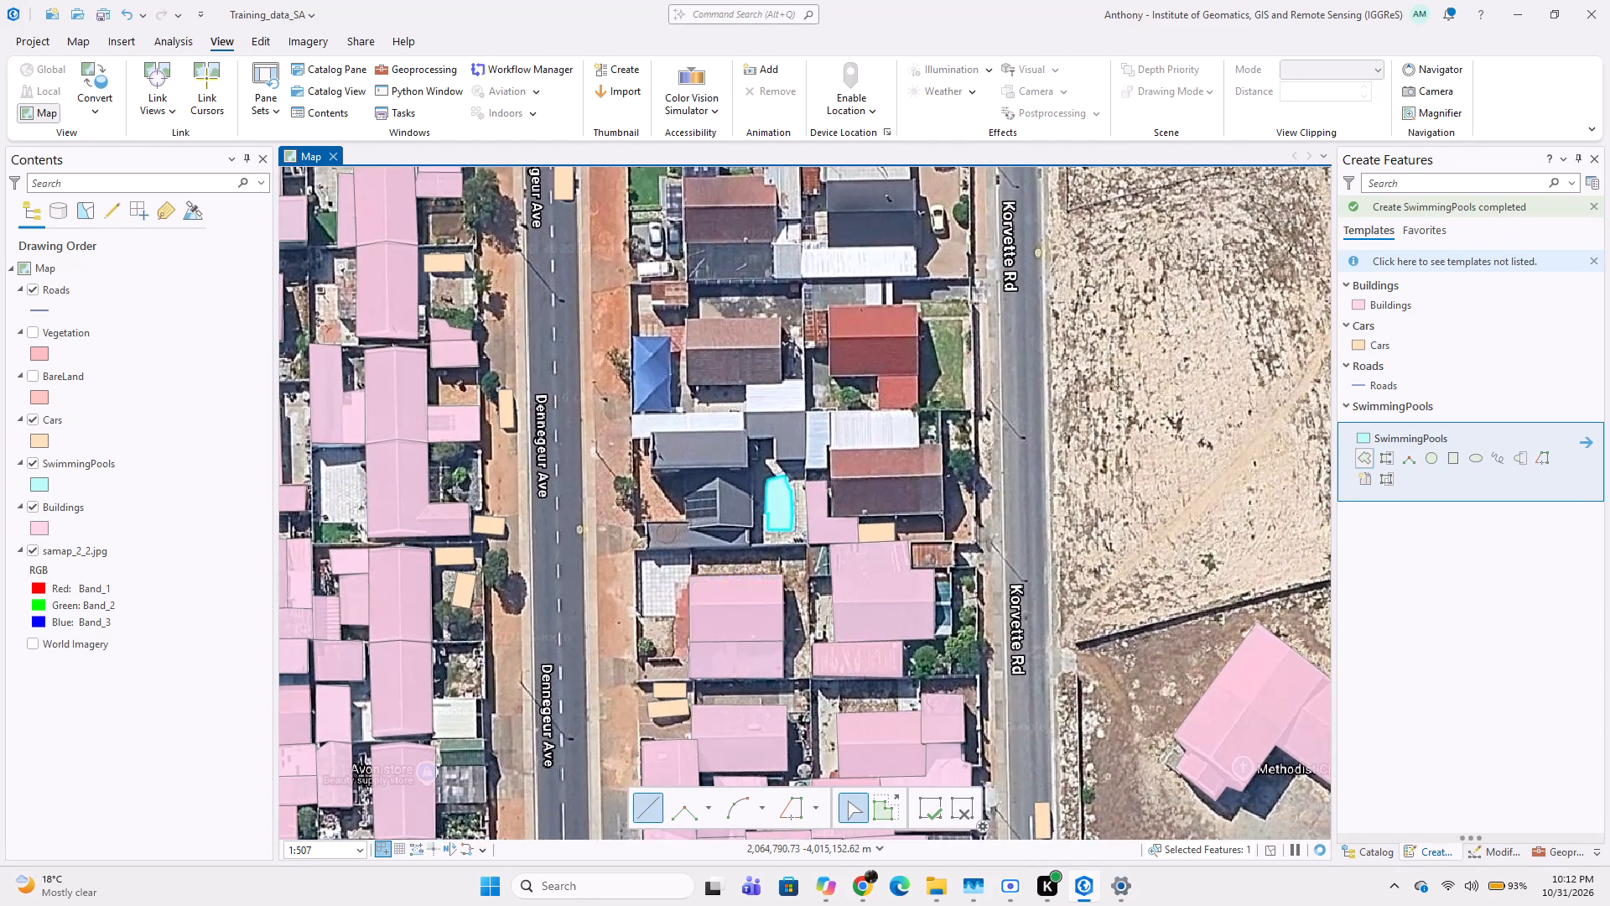
{"action": "scroll", "coordinate": [701, 547], "scroll_direction": "up", "scroll_amount": 1}
{"action": "middle_click_drag", "start_coordinate": [683, 608], "coordinate": [698, 521]}
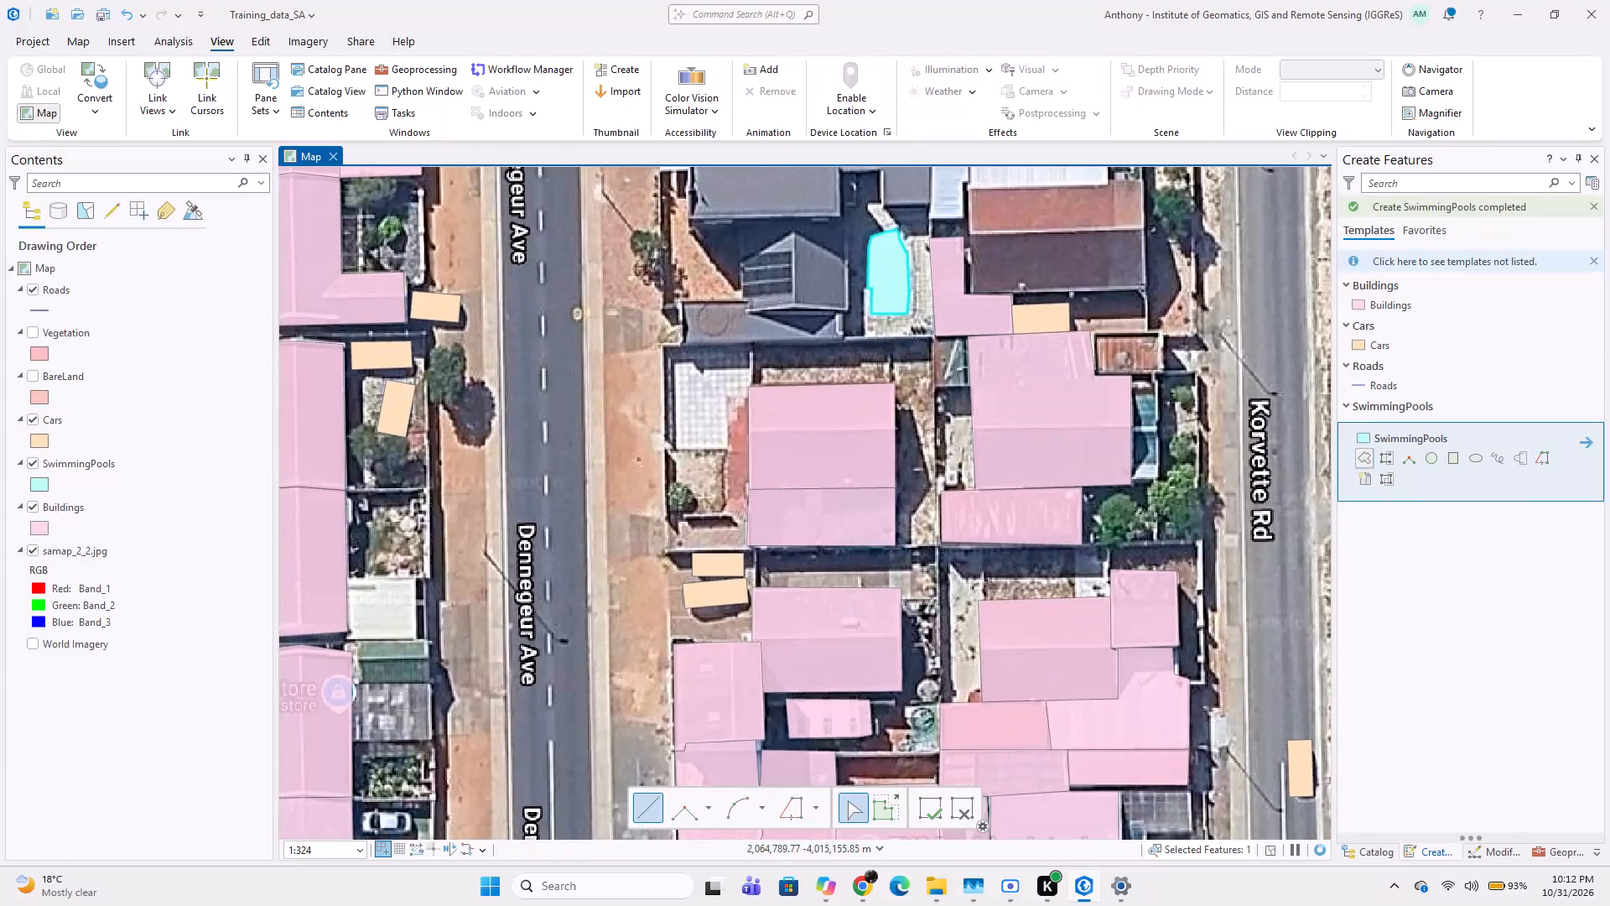
{"action": "left_click", "coordinate": [1368, 450]}
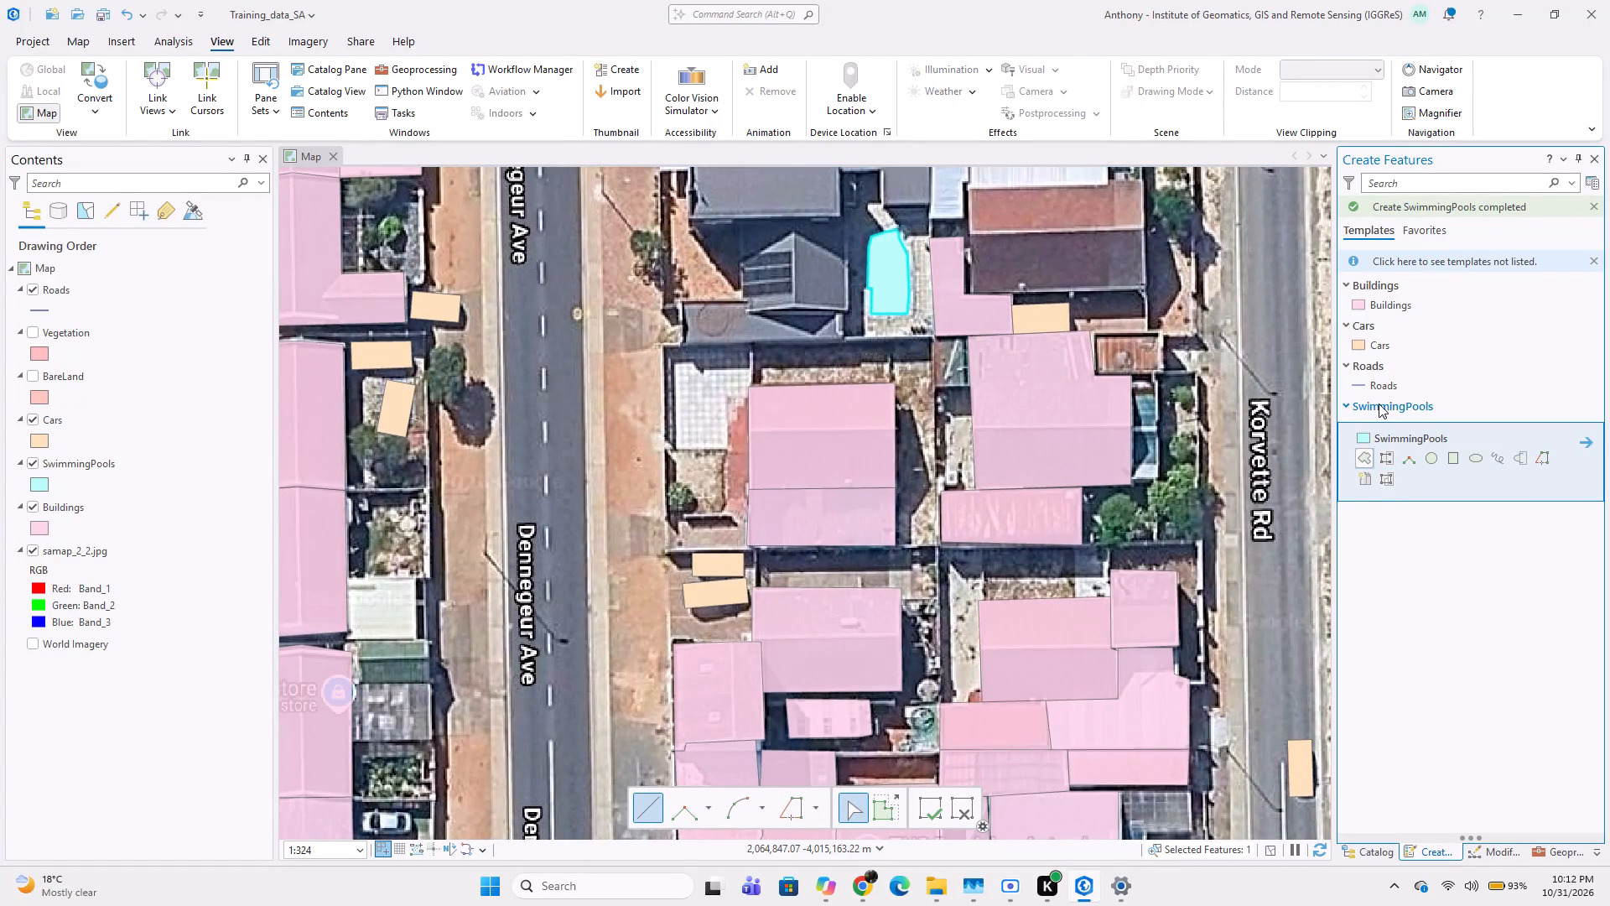
{"action": "left_click", "coordinate": [1374, 300]}
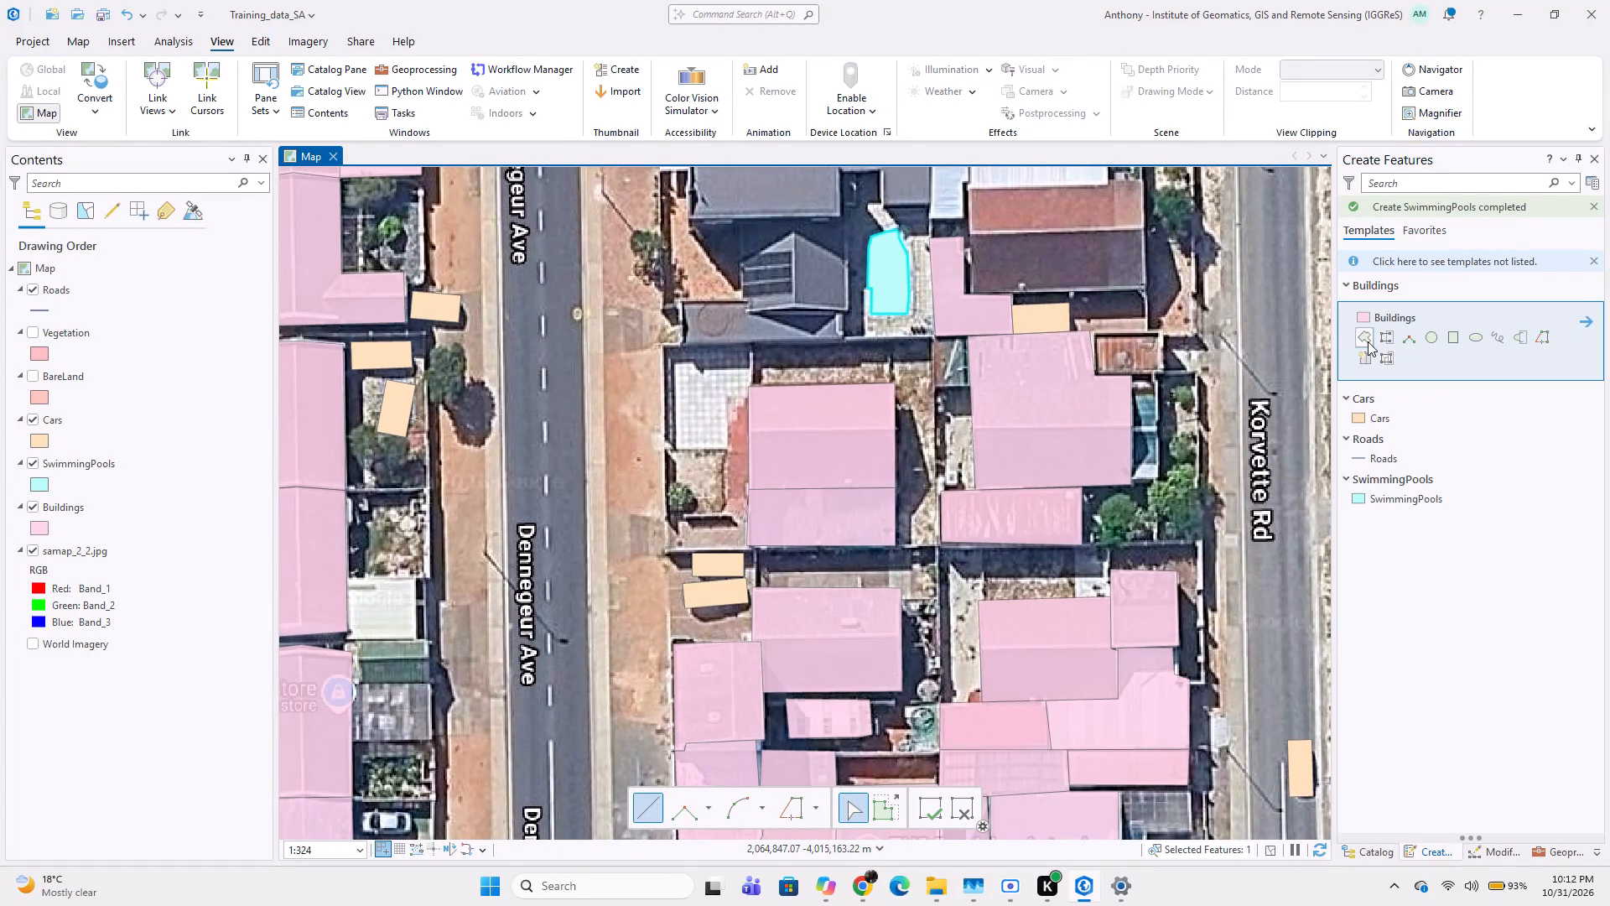
{"action": "left_click", "coordinate": [1368, 341]}
{"action": "scroll", "coordinate": [763, 456], "scroll_direction": "up", "scroll_amount": 1}
{"action": "middle_click_drag", "start_coordinate": [740, 424], "coordinate": [734, 435]}
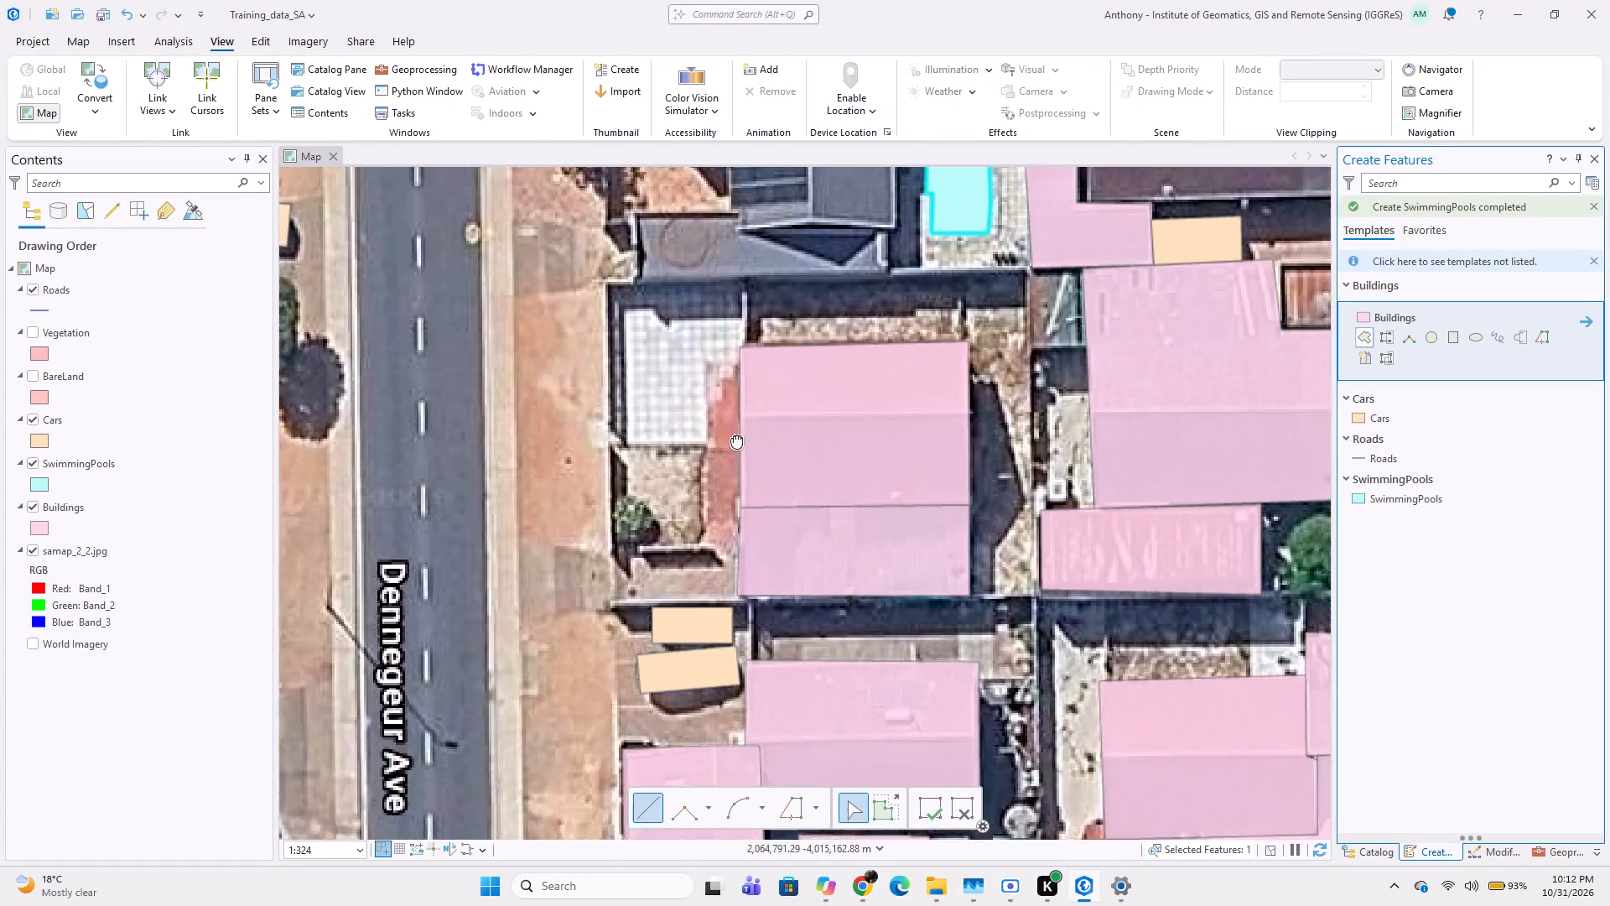
{"action": "middle_click_drag", "start_coordinate": [734, 435], "coordinate": [699, 567]}
{"action": "middle_click_drag", "start_coordinate": [724, 415], "coordinate": [713, 538]}
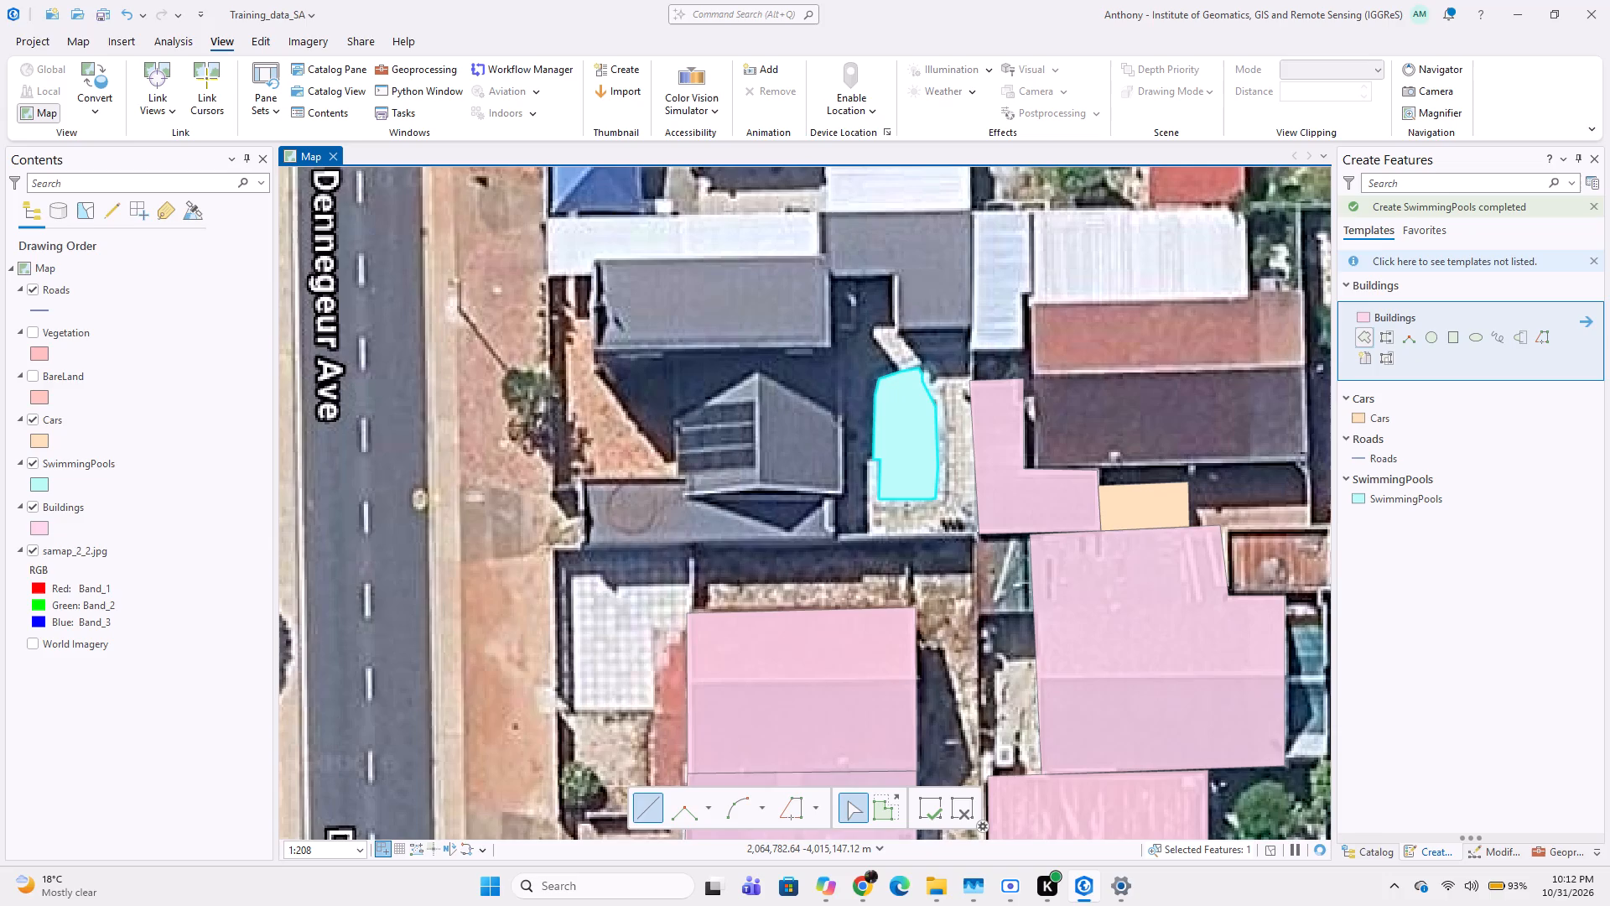
{"action": "left_click", "coordinate": [578, 480]}
{"action": "left_click", "coordinate": [683, 476]}
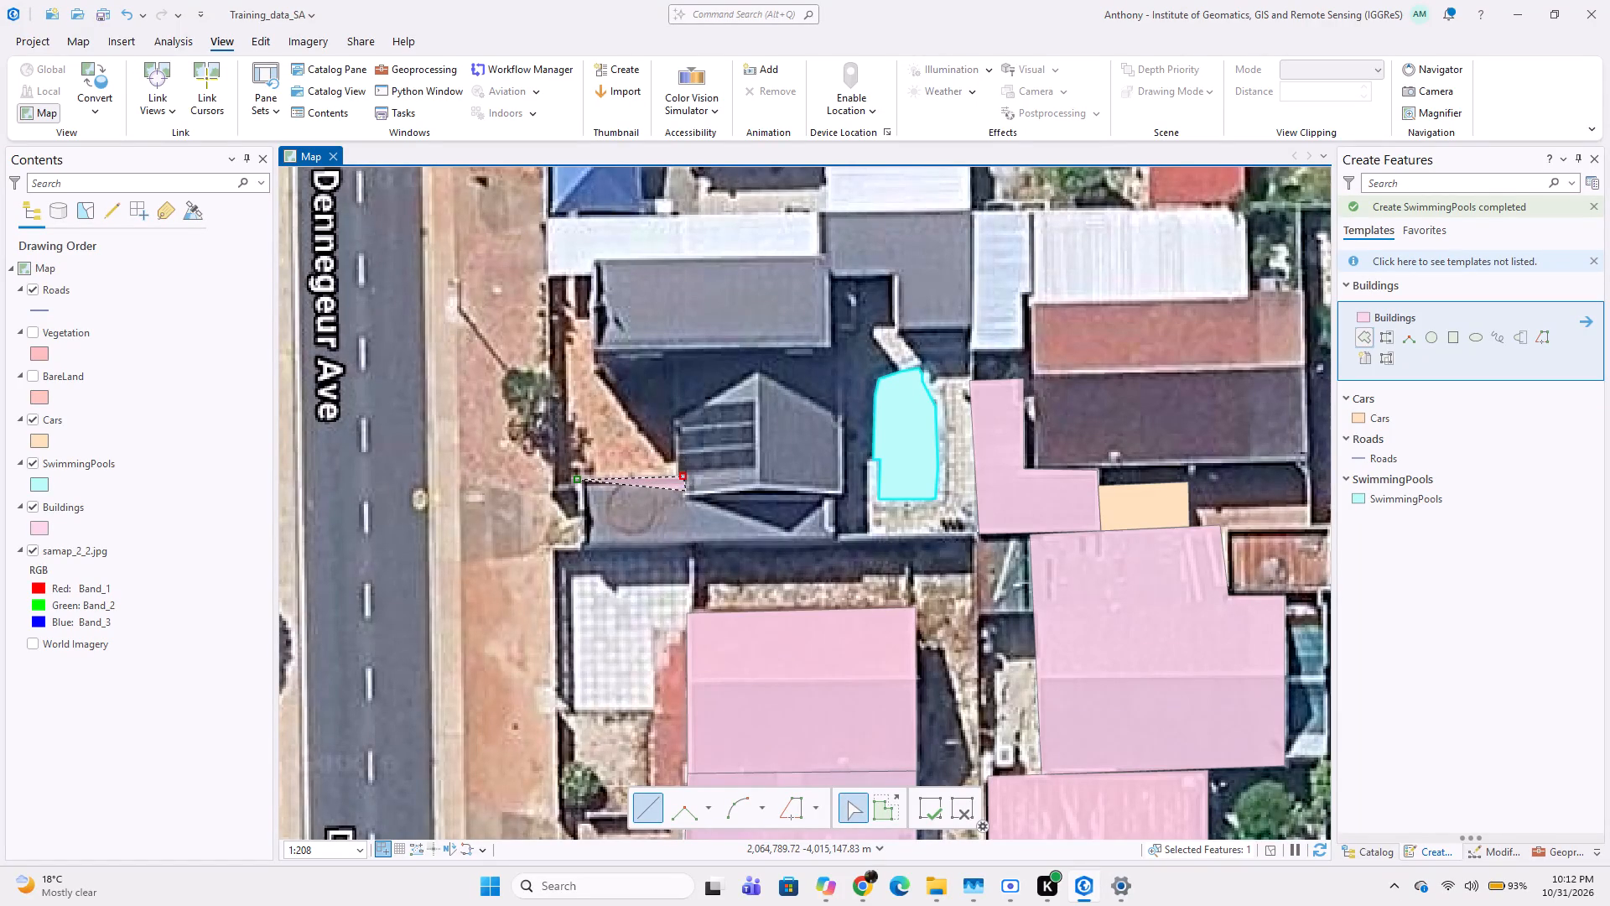
{"action": "left_click", "coordinate": [686, 494]}
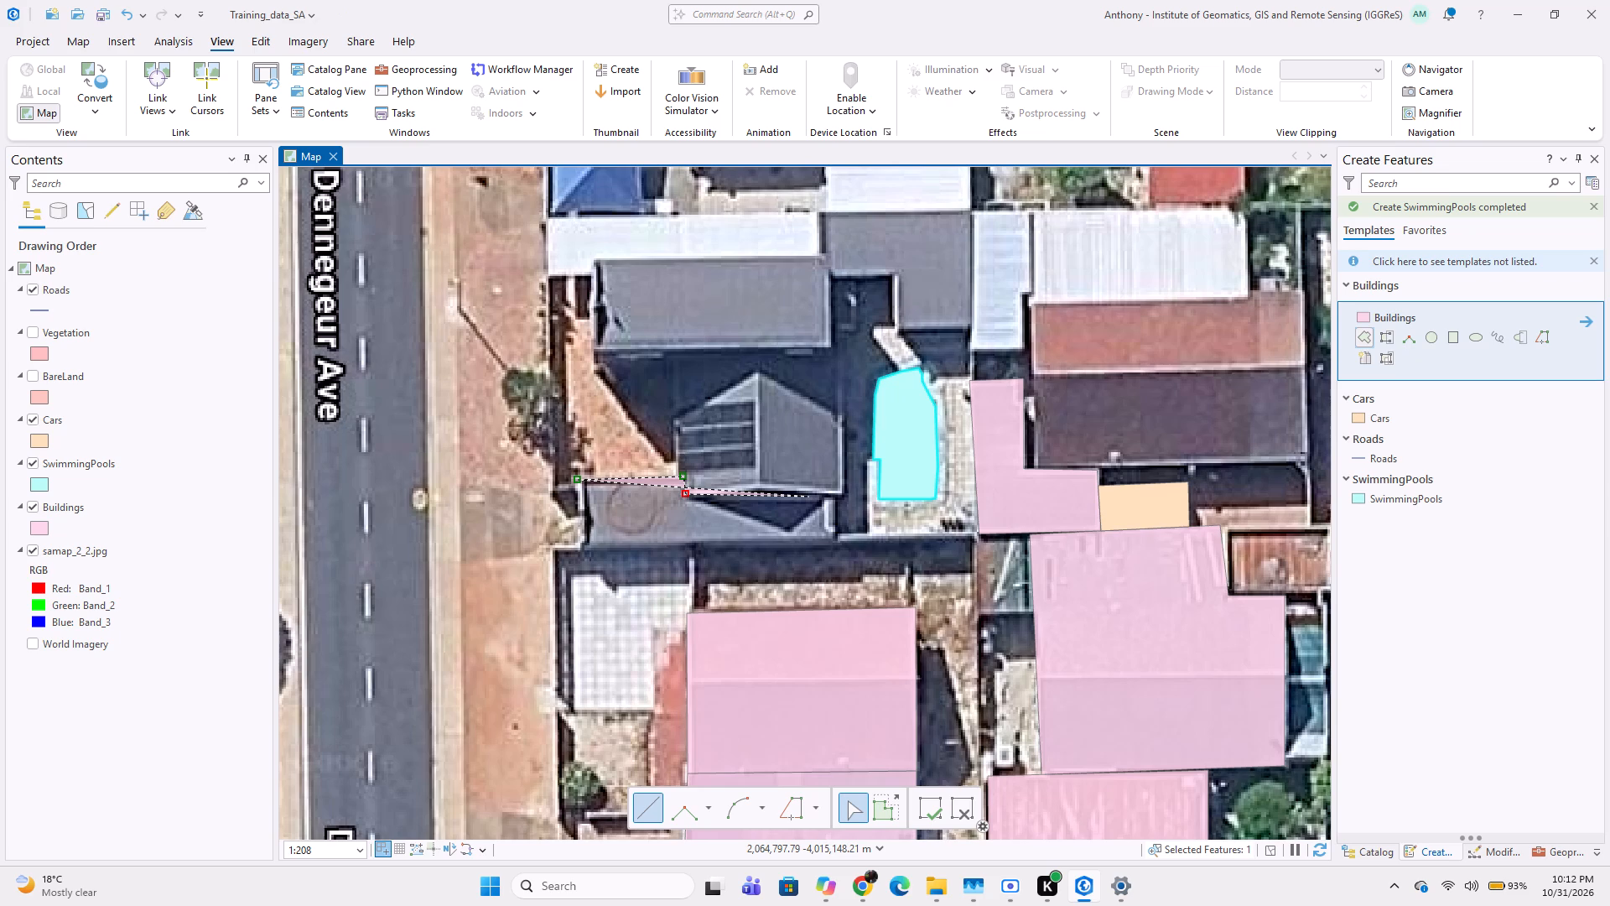
{"action": "scroll", "coordinate": [830, 497], "scroll_direction": "up", "scroll_amount": 1}
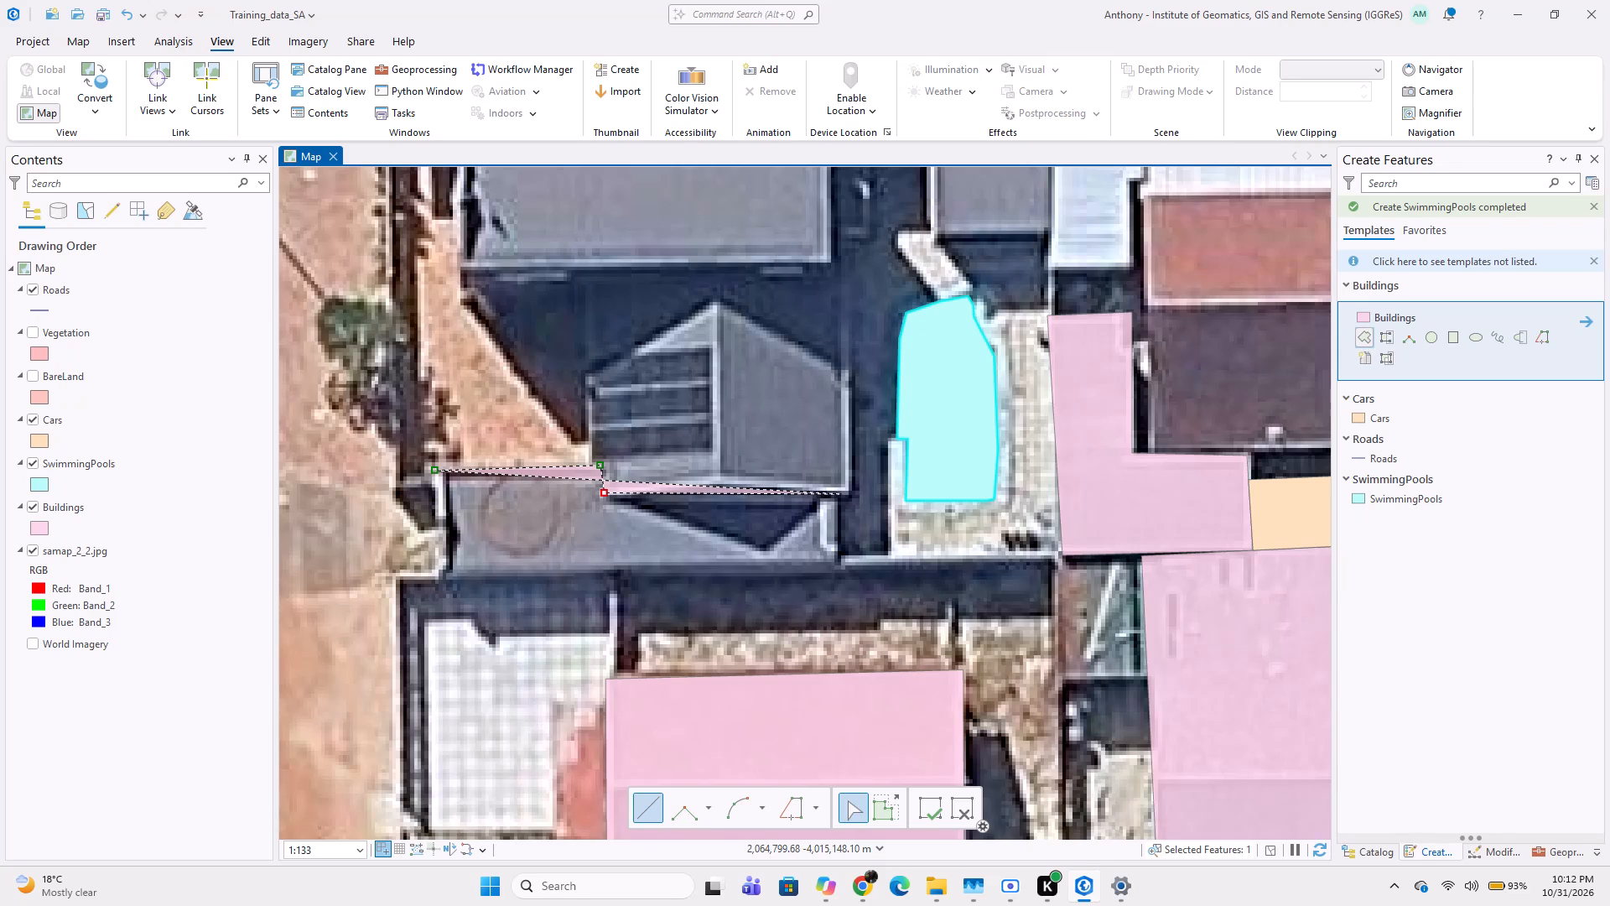
{"action": "left_click", "coordinate": [839, 494]}
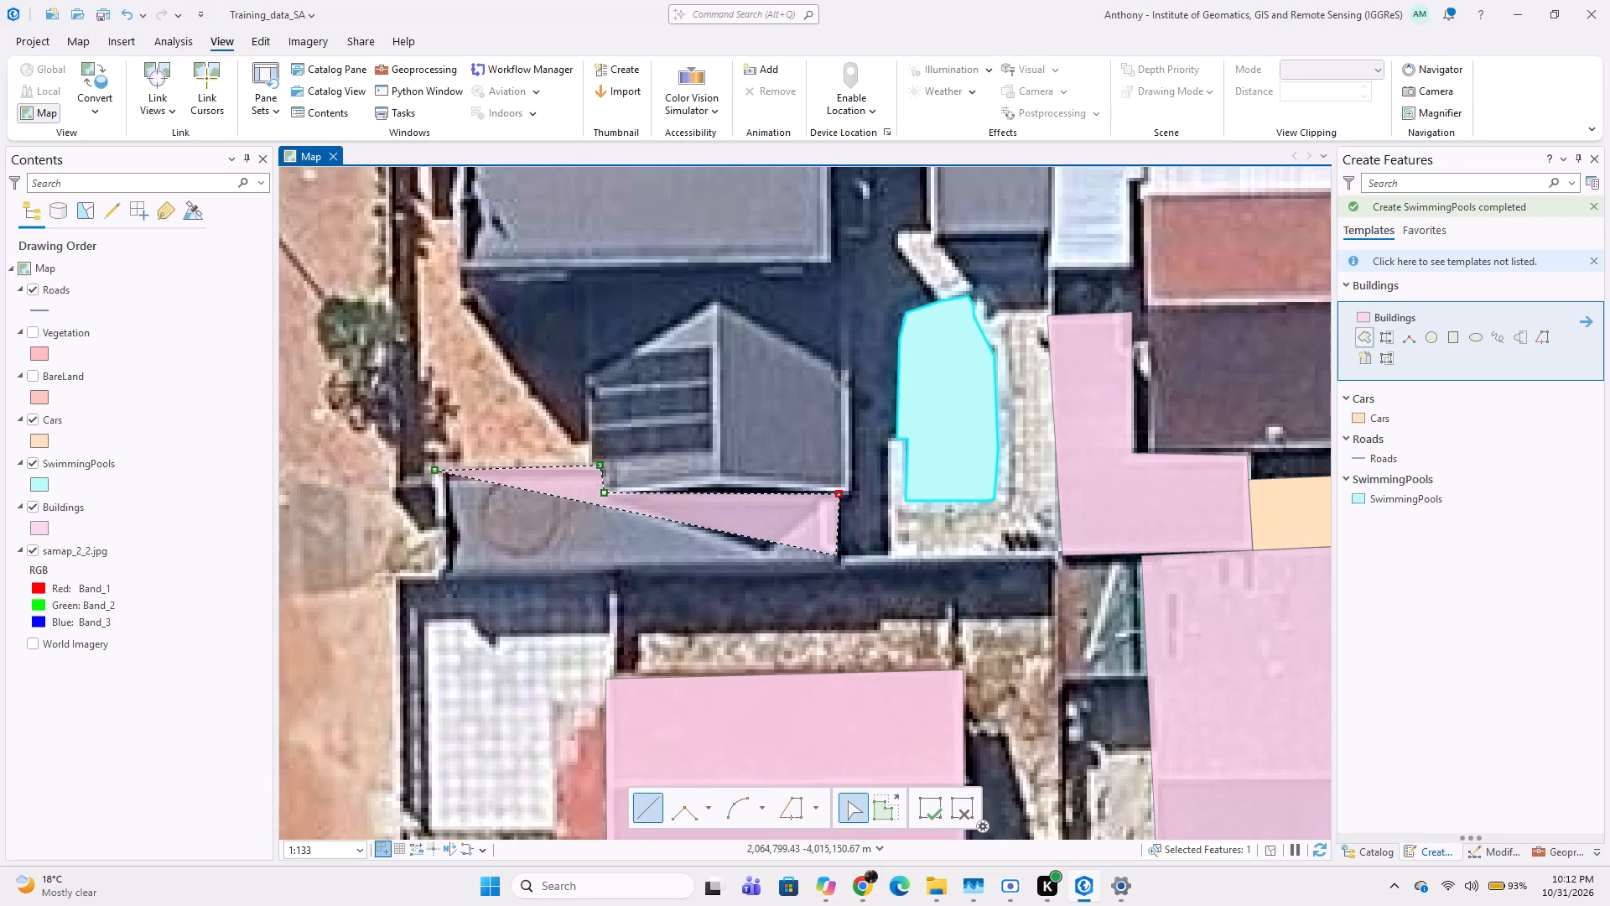
{"action": "left_click", "coordinate": [836, 565]}
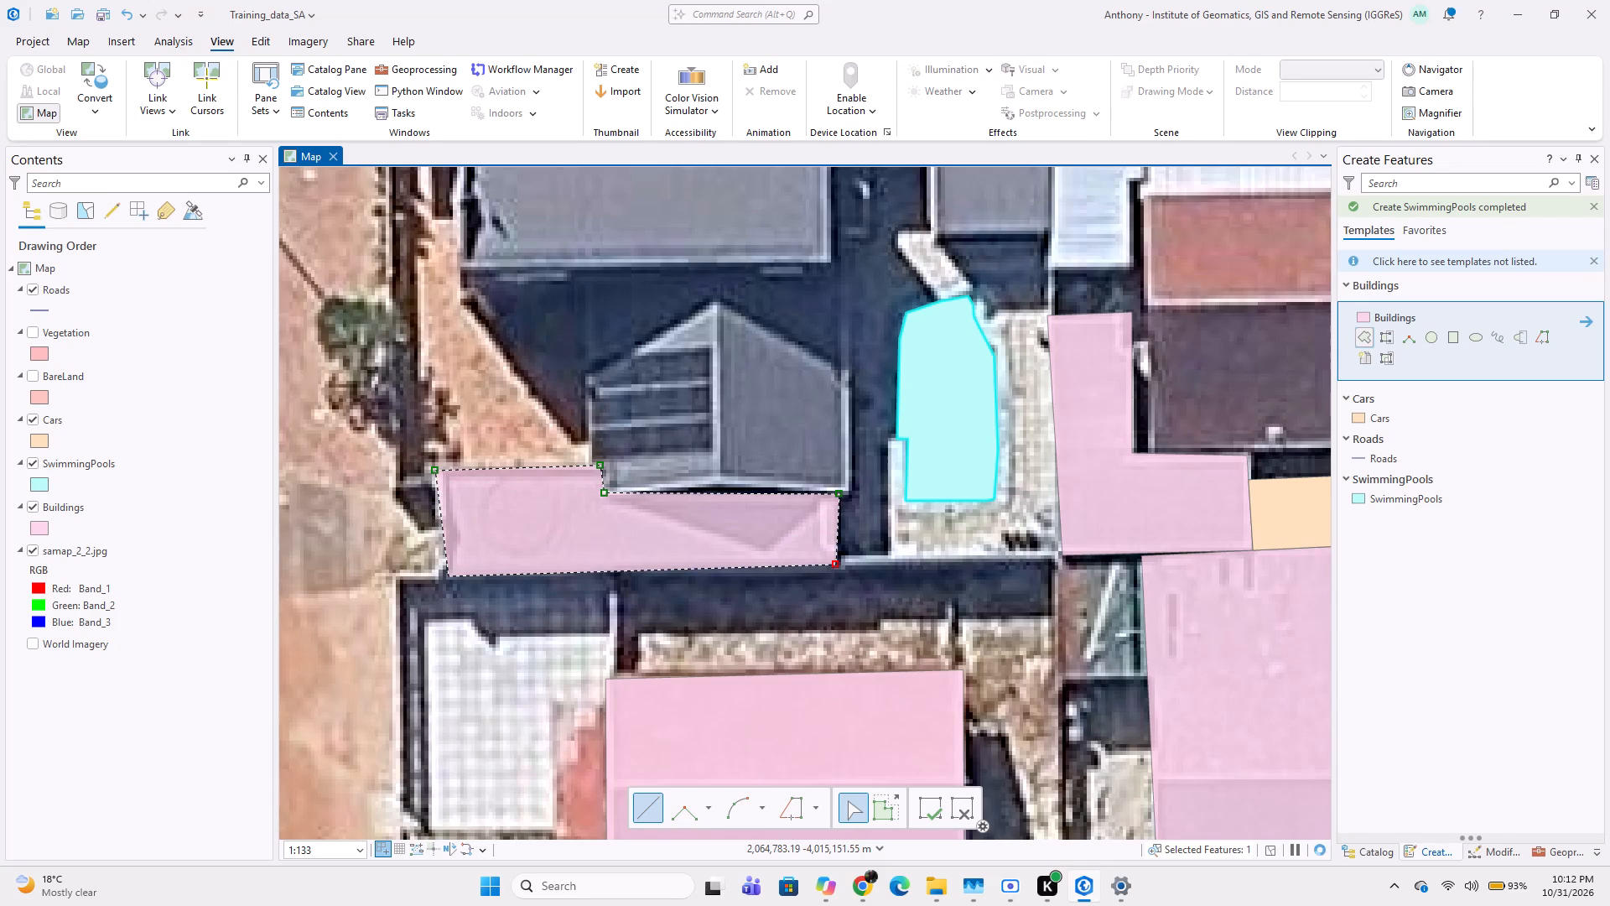
{"action": "double_click", "coordinate": [443, 576]}
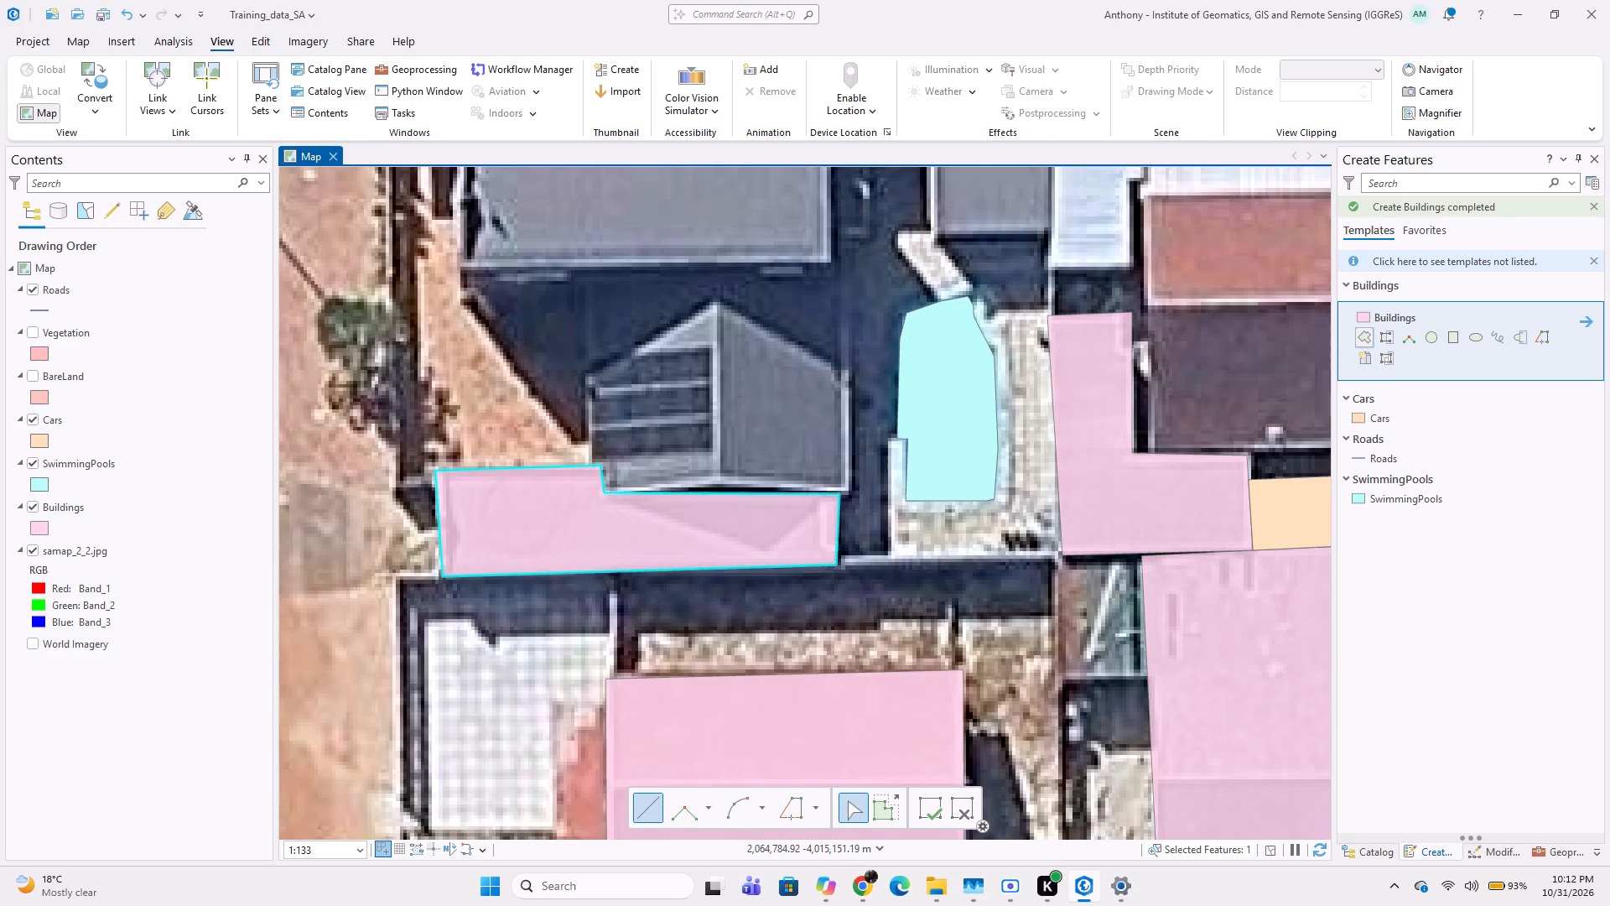
Digitize the gabled grey roof west of the pool as a Buildings polygon, snapped to the long southern roof and reaching the next roof north.
{"action": "scroll", "coordinate": [633, 535], "scroll_direction": "down", "scroll_amount": 1}
{"action": "middle_click_drag", "start_coordinate": [701, 462], "coordinate": [660, 549]}
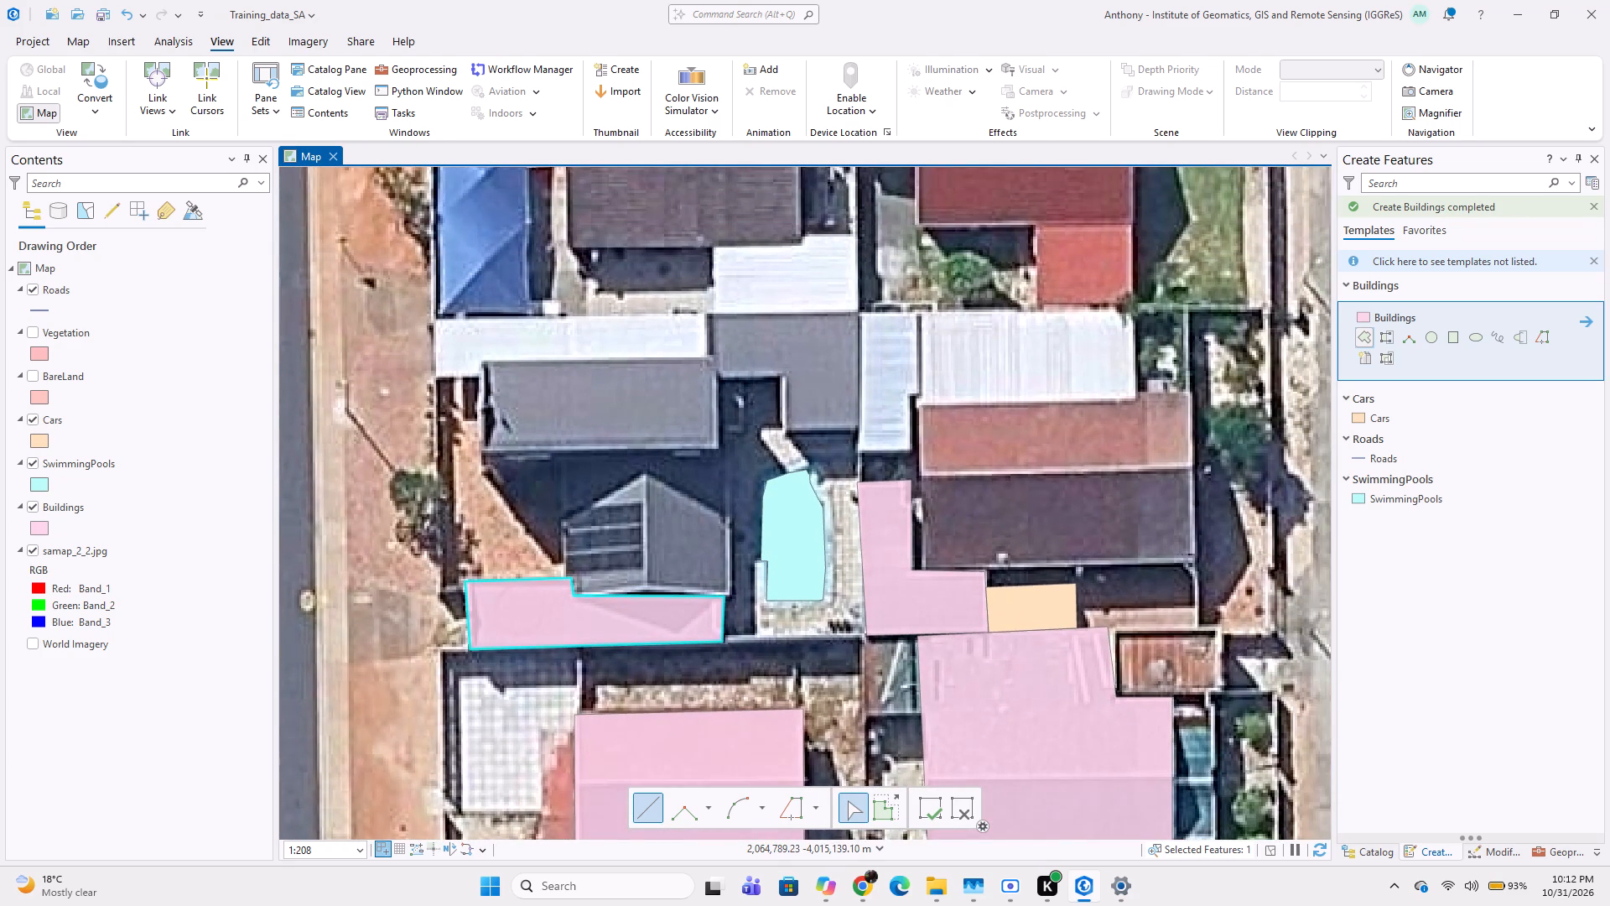
{"action": "left_click", "coordinate": [558, 453]}
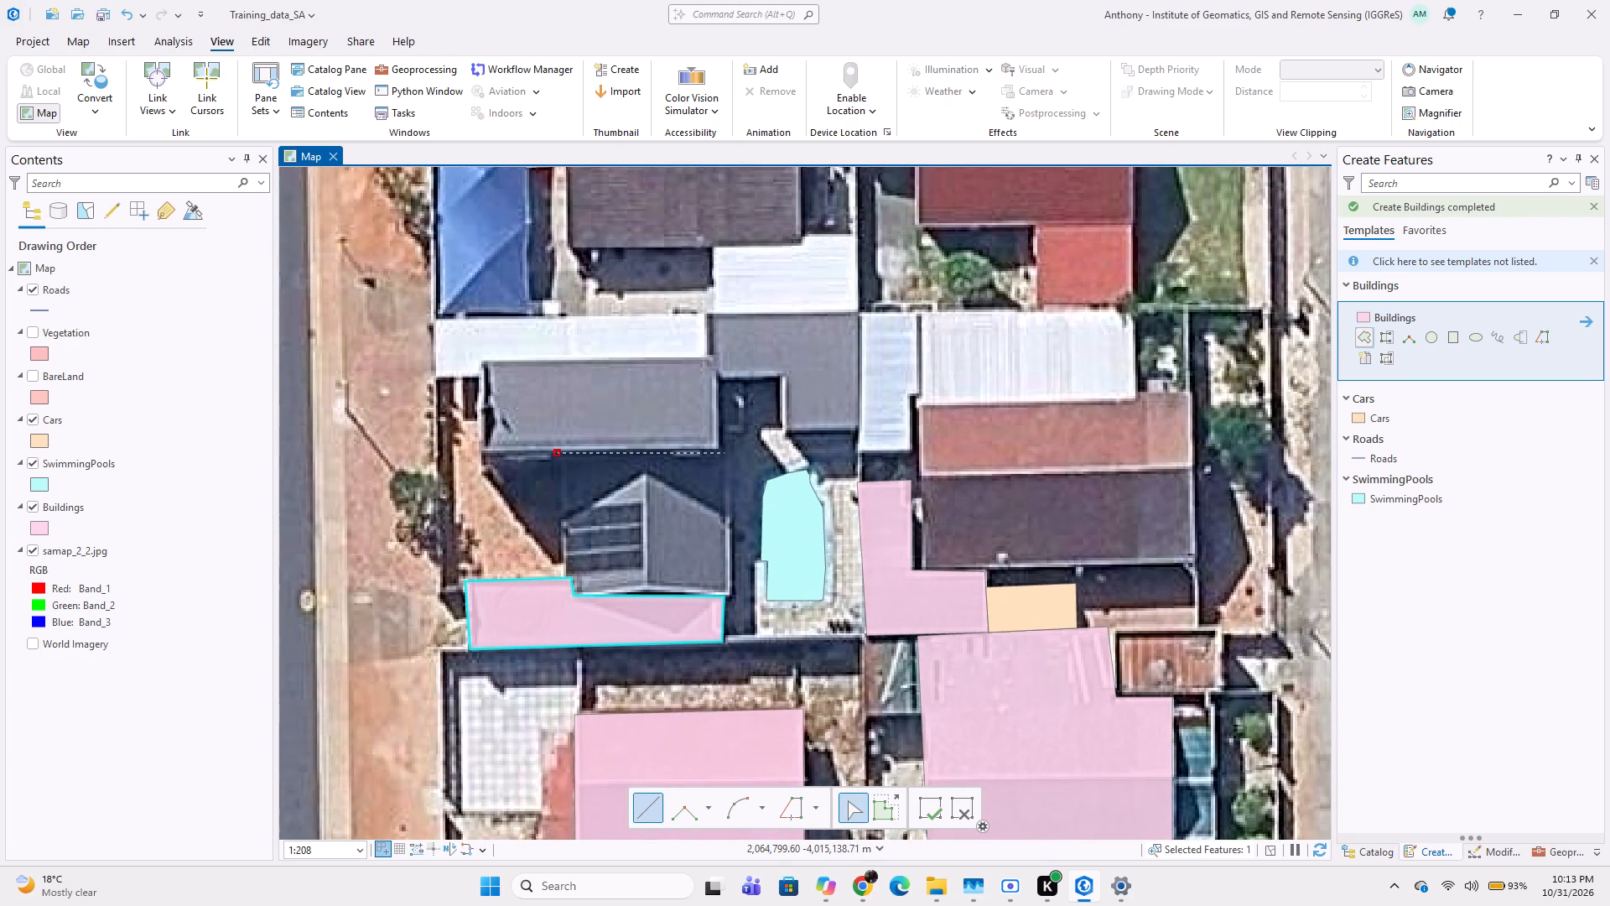
{"action": "left_click", "coordinate": [727, 453]}
{"action": "left_click", "coordinate": [730, 594]}
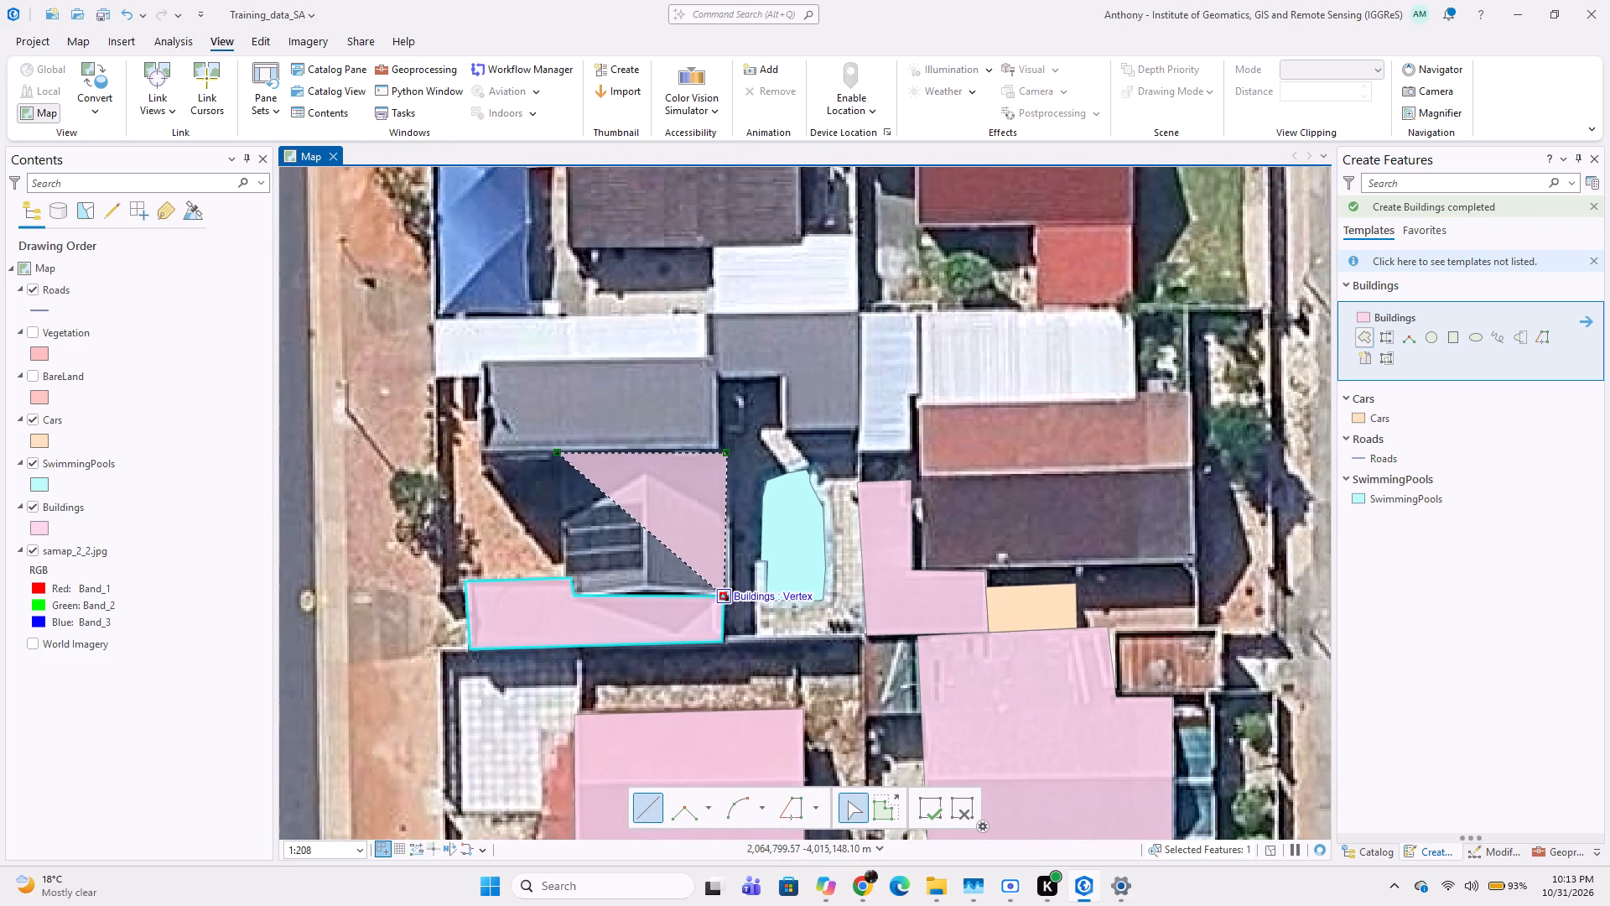
{"action": "left_click", "coordinate": [578, 594]}
{"action": "left_click", "coordinate": [575, 574]}
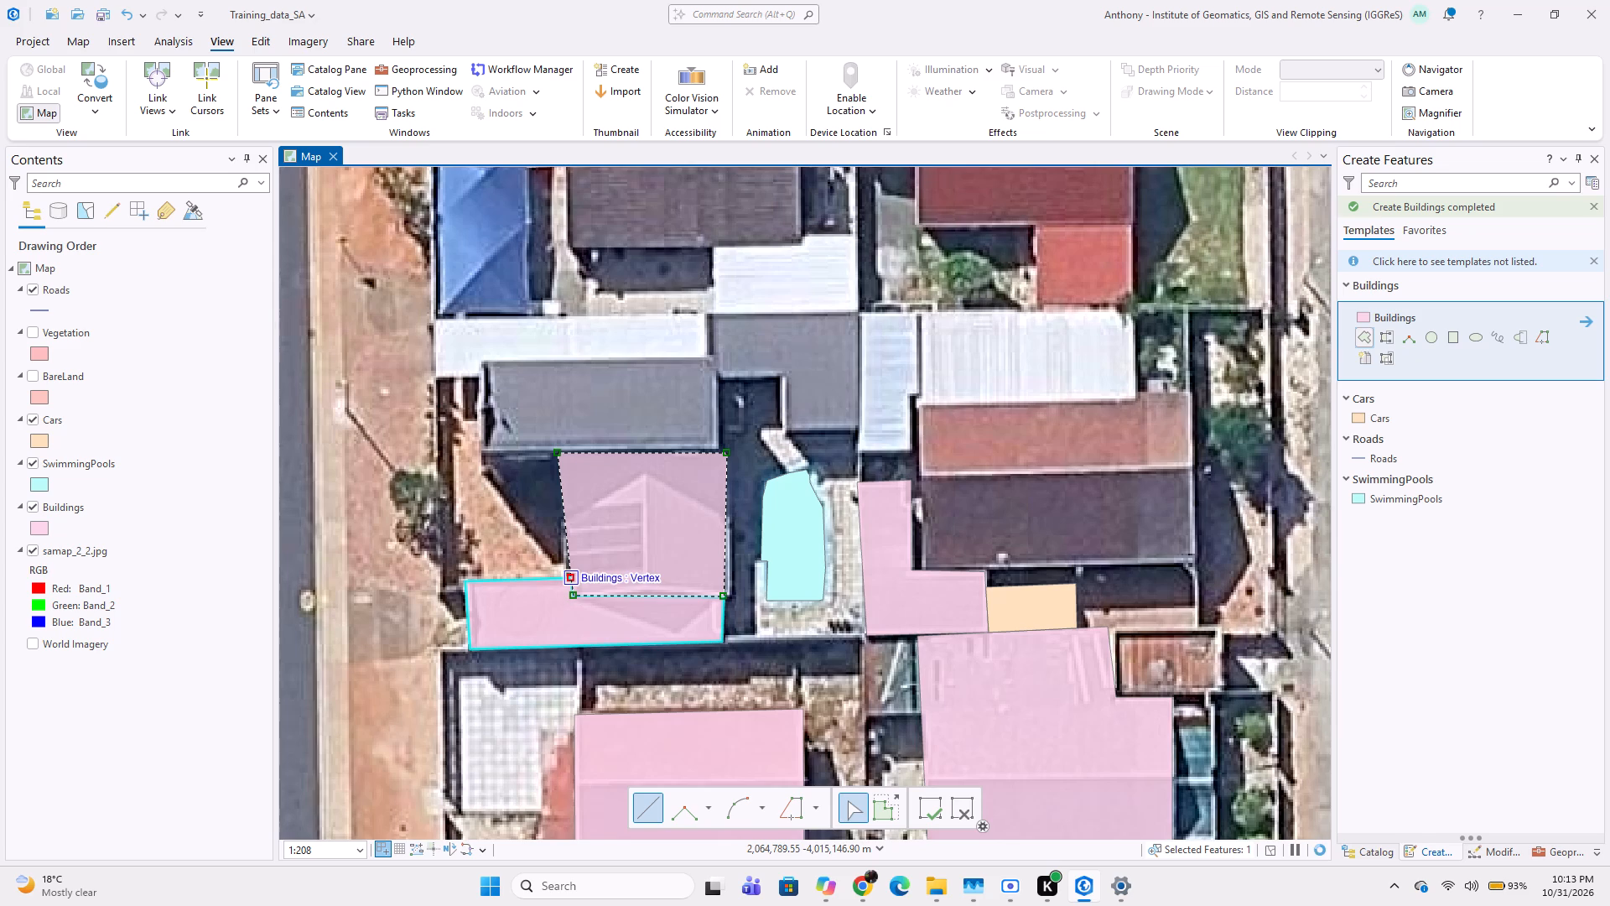
{"action": "scroll", "coordinate": [574, 562], "scroll_direction": "up", "scroll_amount": 2}
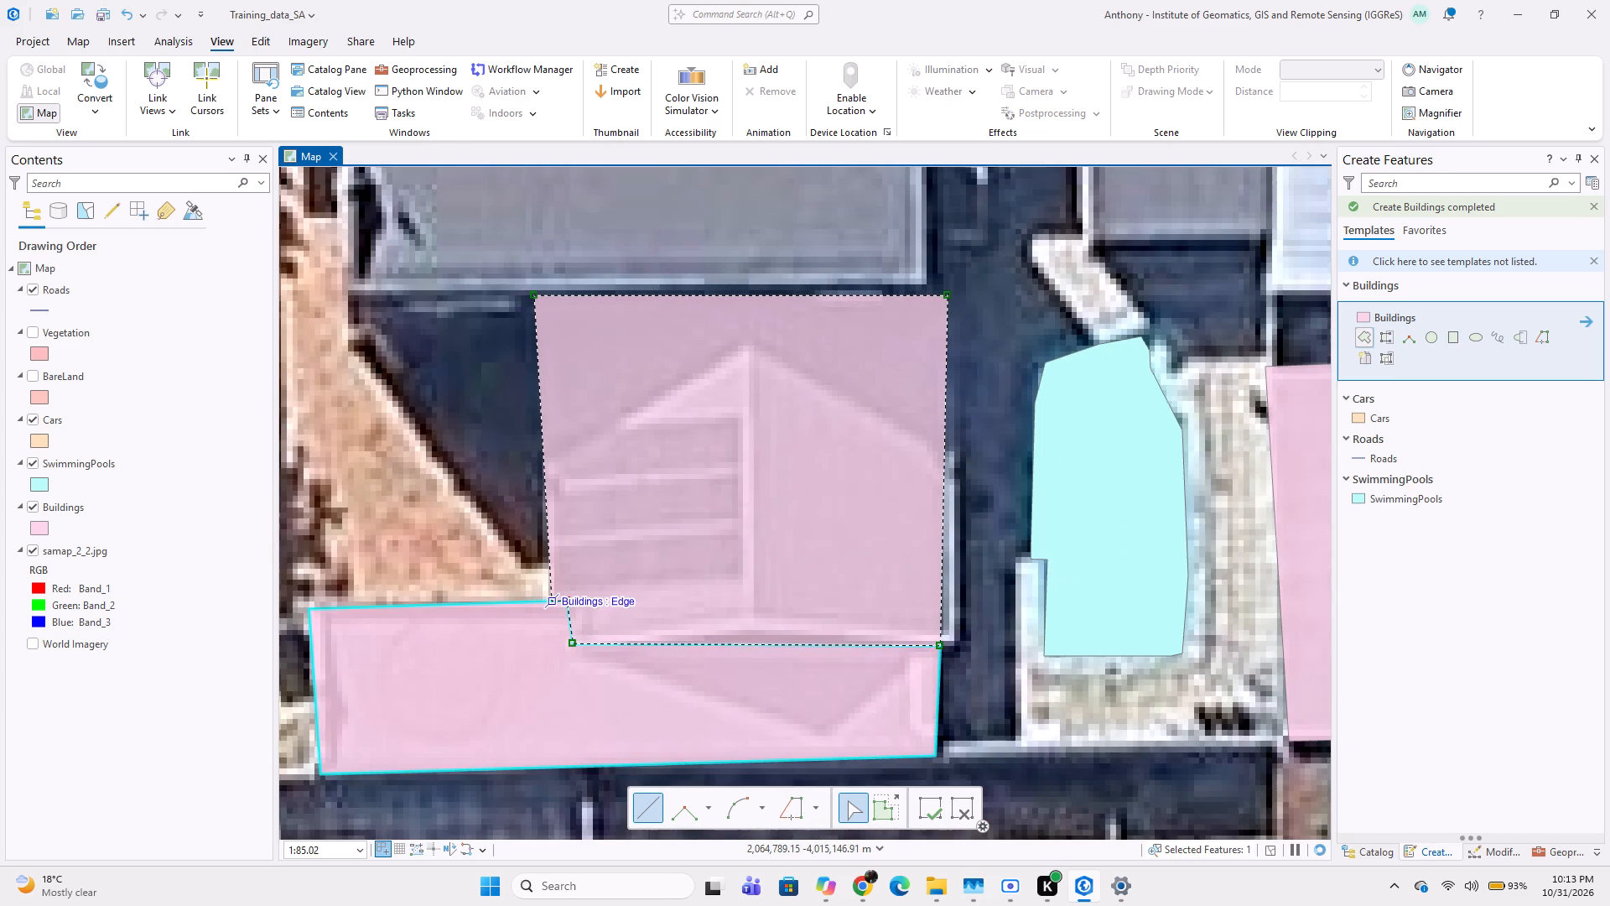
{"action": "double_click", "coordinate": [552, 600]}
Digitize the rectangular dark grey roof directly north of the gabled building as a five-vertex Buildings polygon snapped to that building's northern edge.
{"action": "scroll", "coordinate": [672, 488], "scroll_direction": "down", "scroll_amount": 2}
{"action": "middle_click_drag", "start_coordinate": [672, 488], "coordinate": [636, 585]}
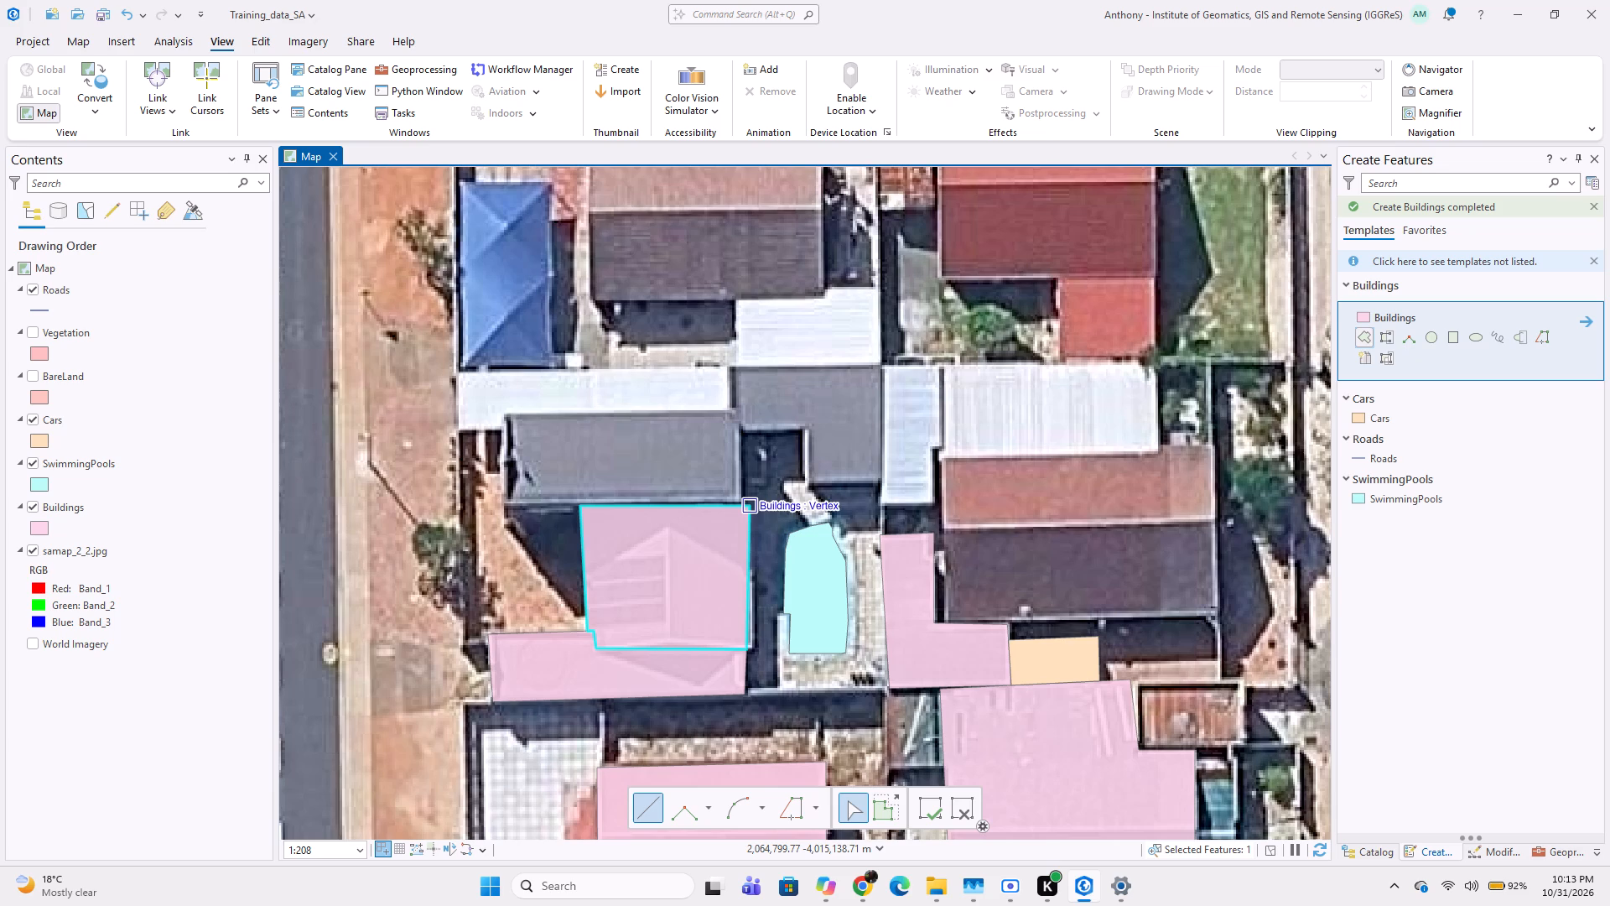
{"action": "left_click", "coordinate": [586, 506]}
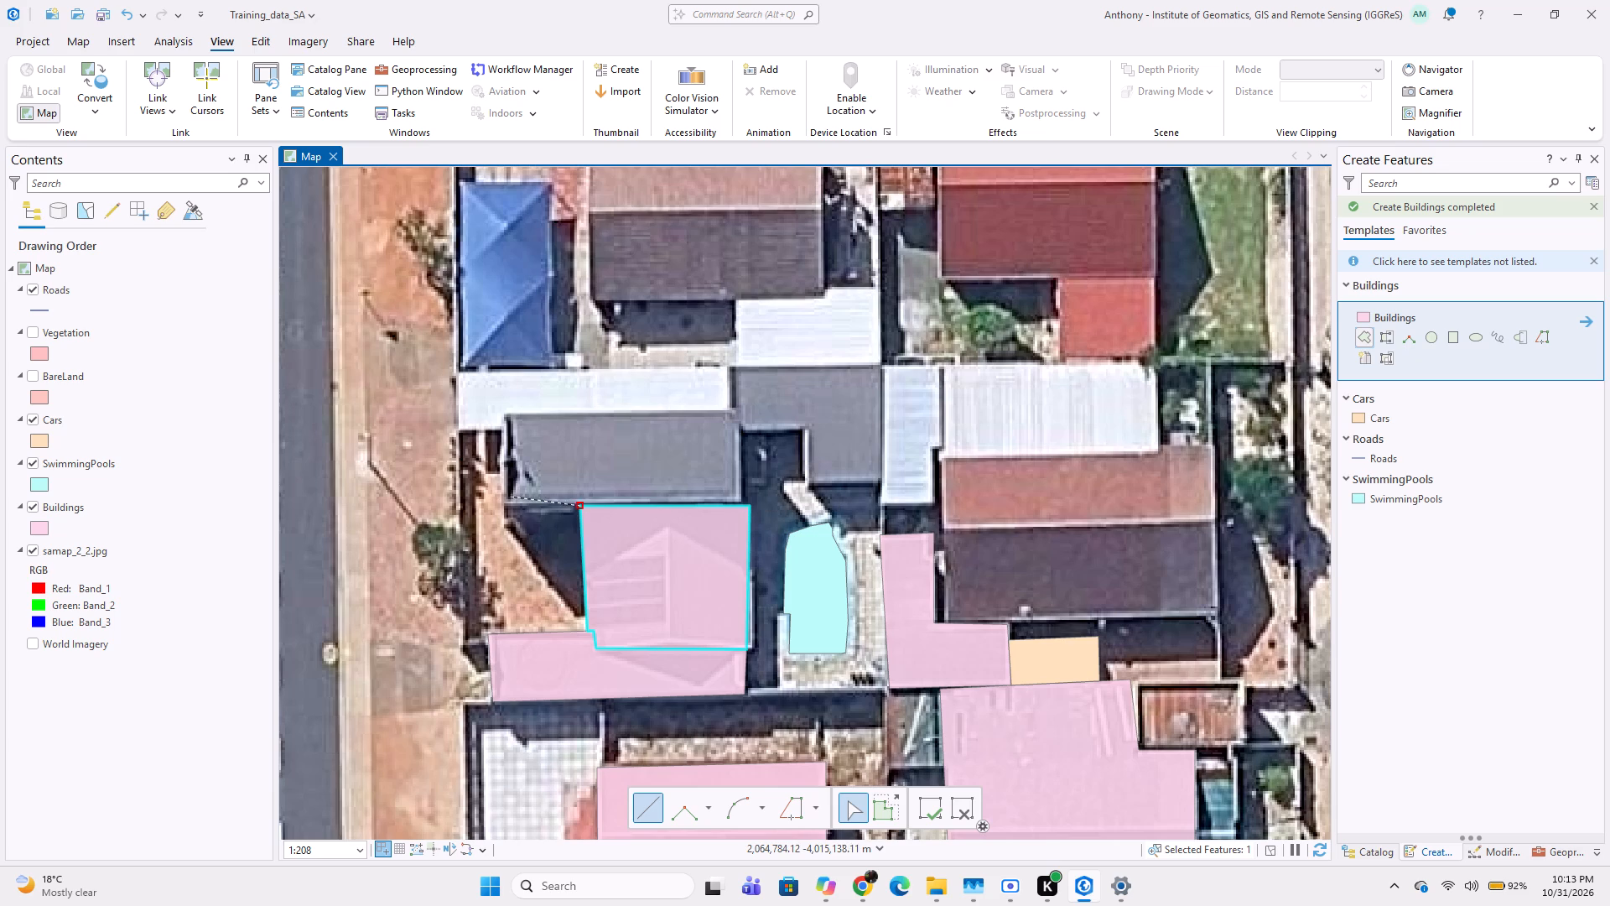
{"action": "left_click", "coordinate": [501, 506]}
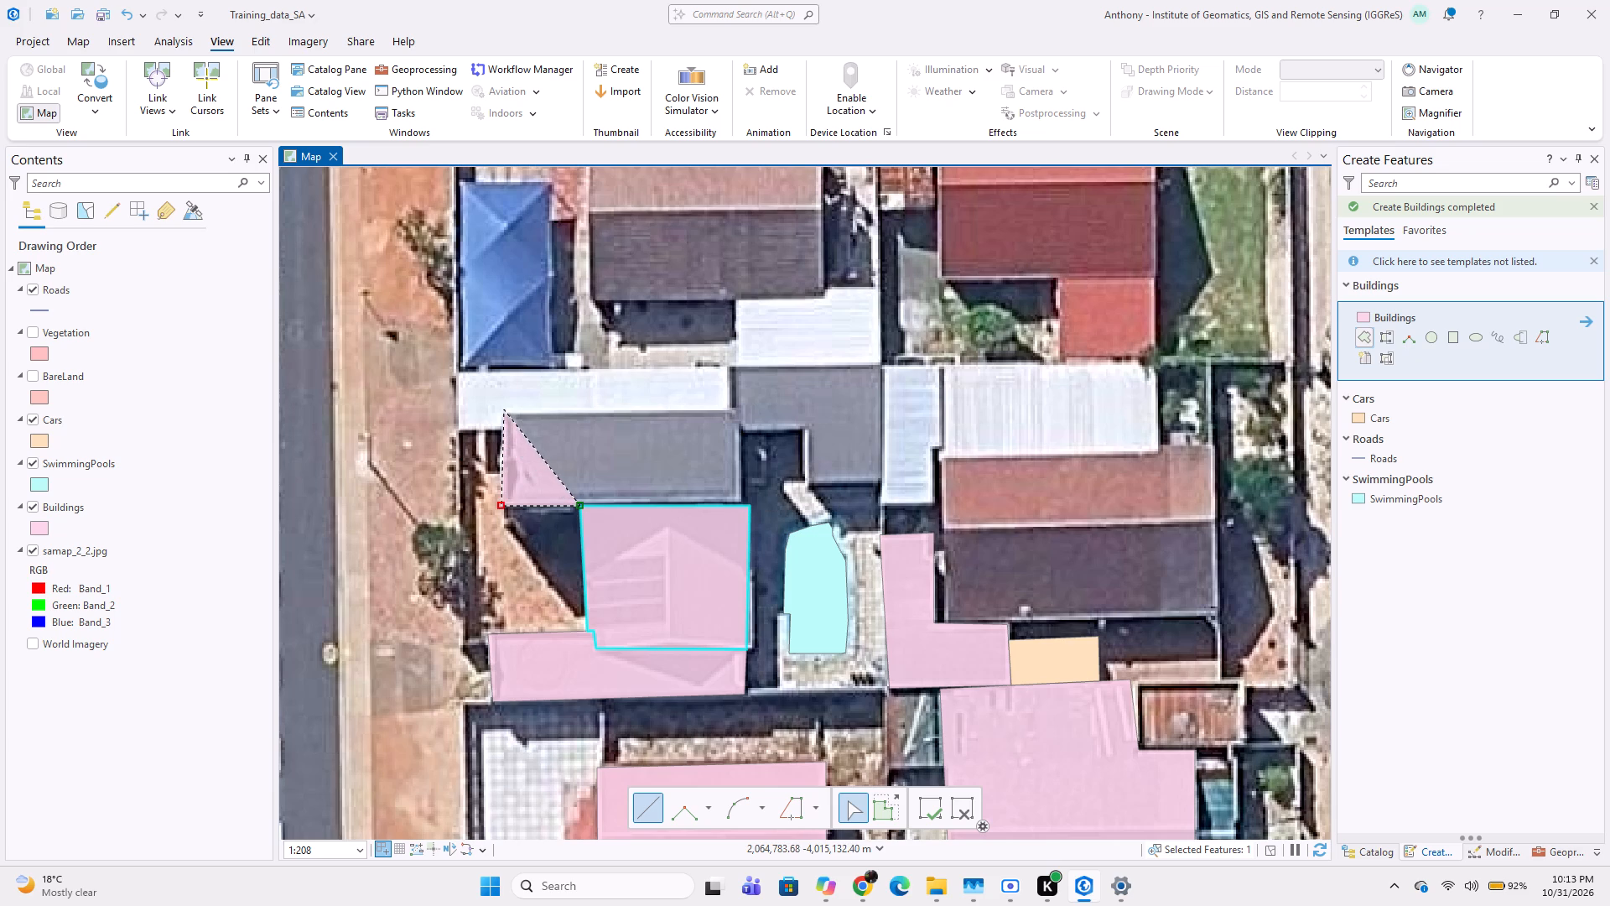
{"action": "left_click", "coordinate": [504, 409]}
{"action": "left_click", "coordinate": [739, 409]}
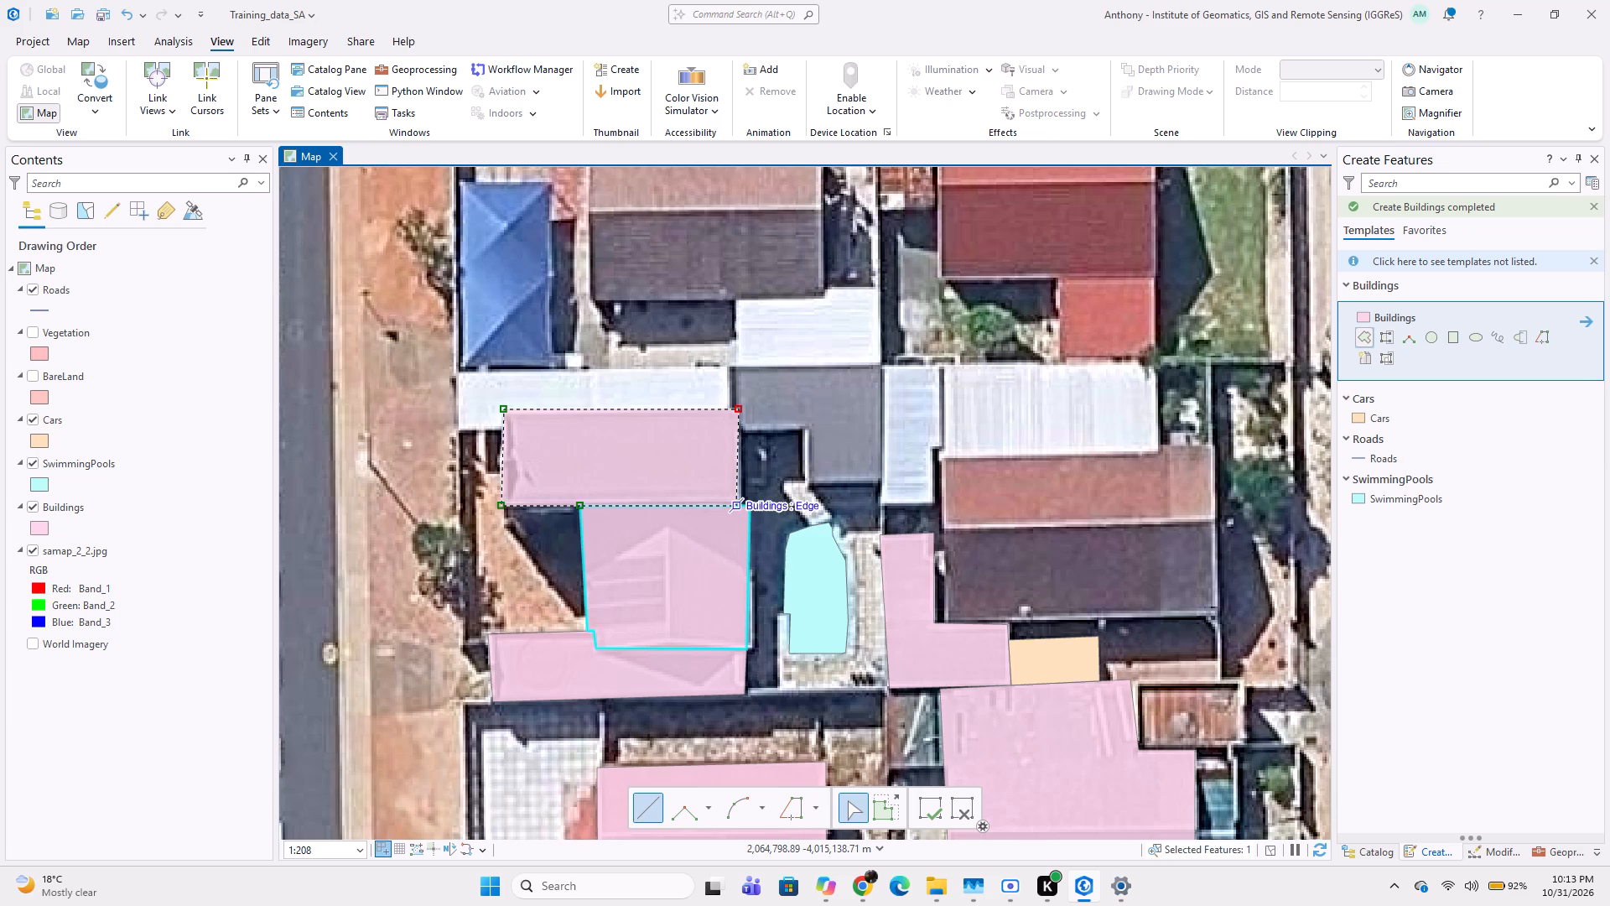
{"action": "double_click", "coordinate": [739, 503]}
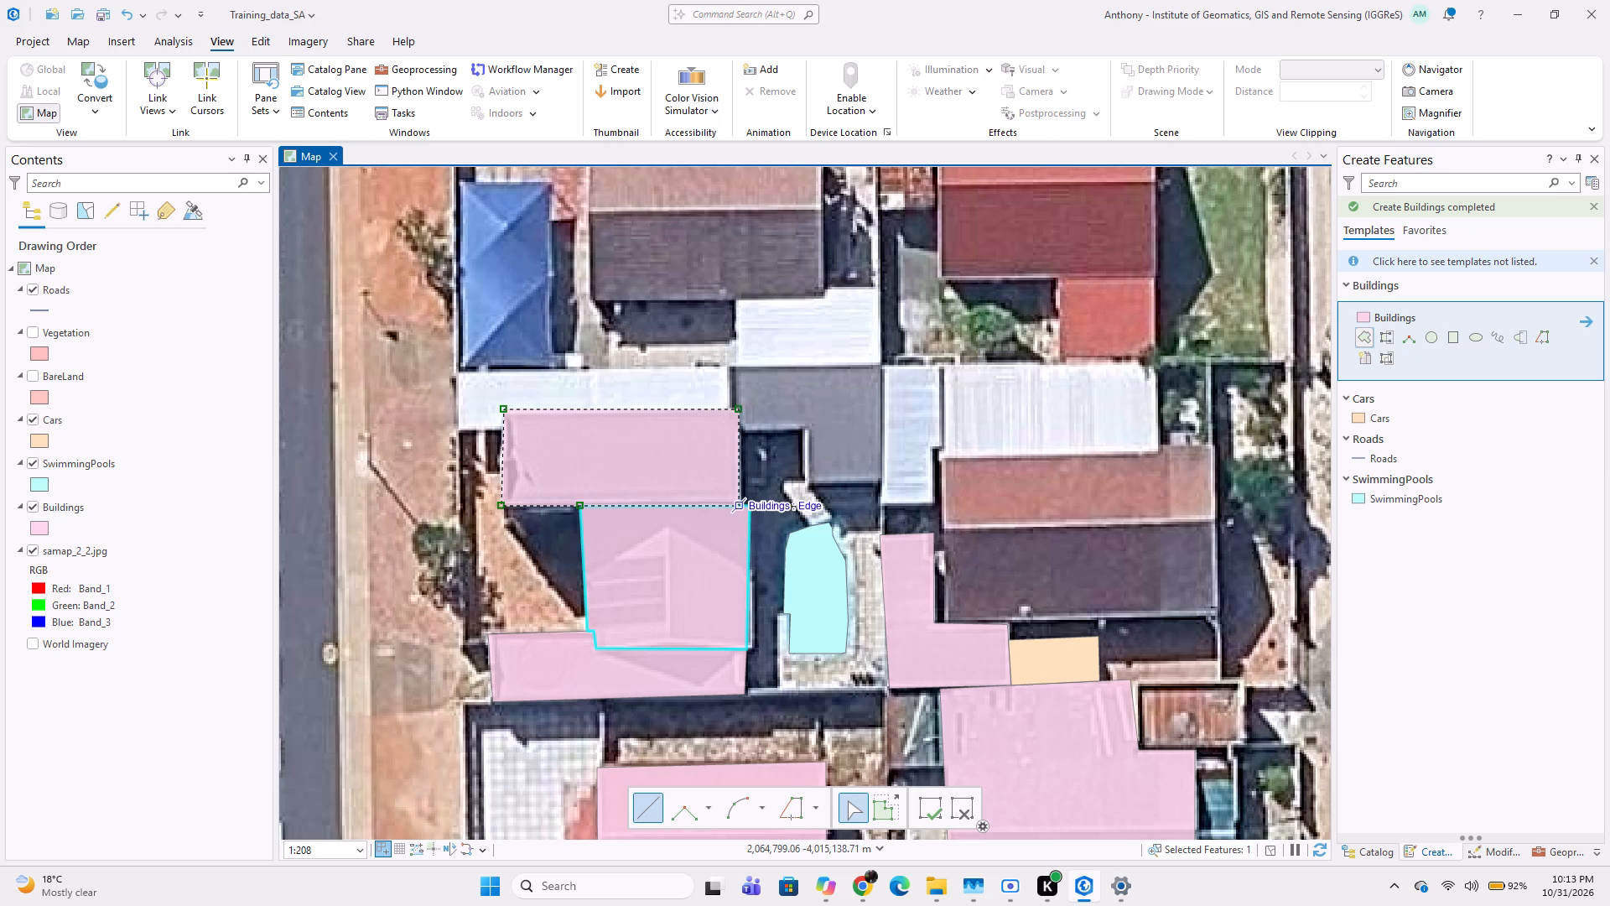
Digitize the long white roof north of the rectangular grey building as a six-vertex Buildings polygon that follows that building's northwest corner.
{"action": "middle_click_drag", "start_coordinate": [748, 392], "coordinate": [724, 479]}
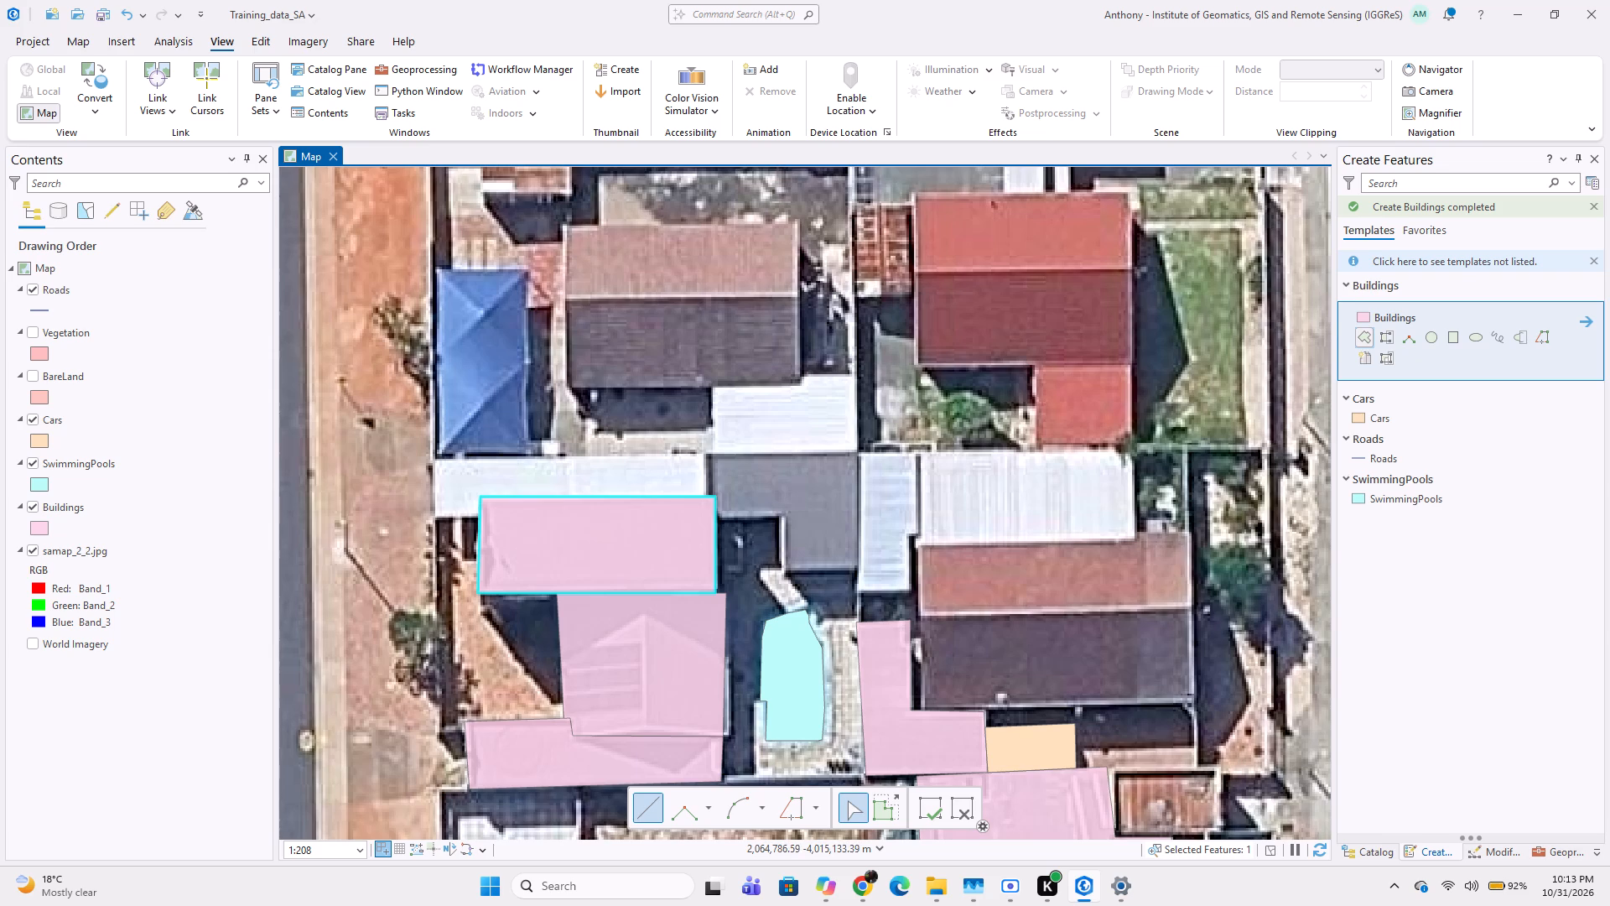
{"action": "left_click", "coordinate": [484, 518]}
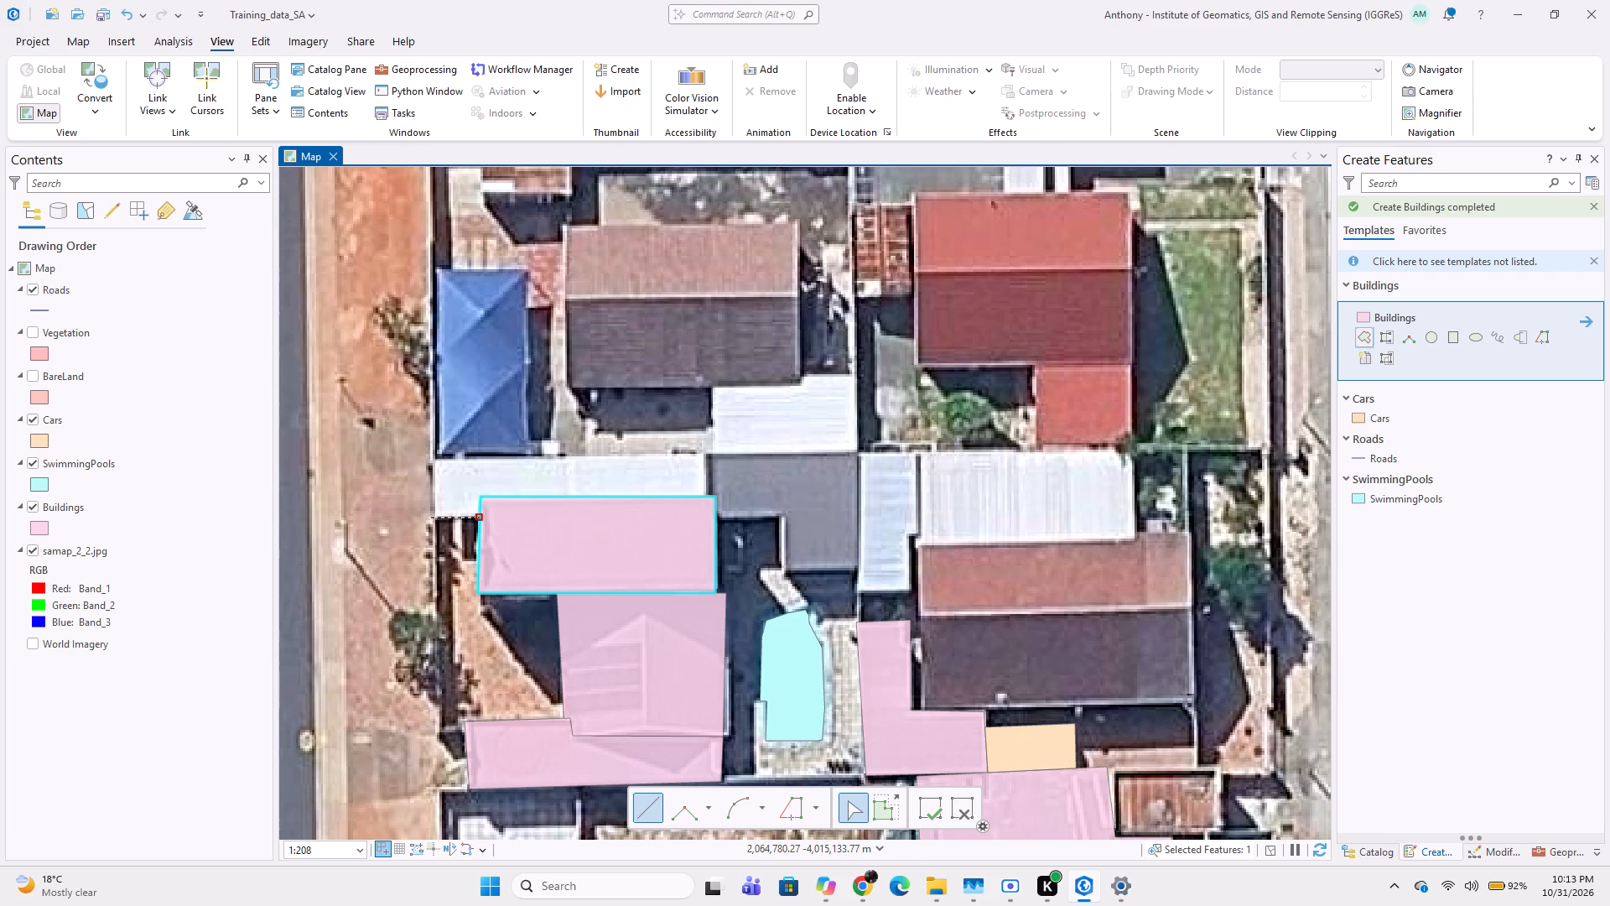
{"action": "left_click", "coordinate": [434, 515]}
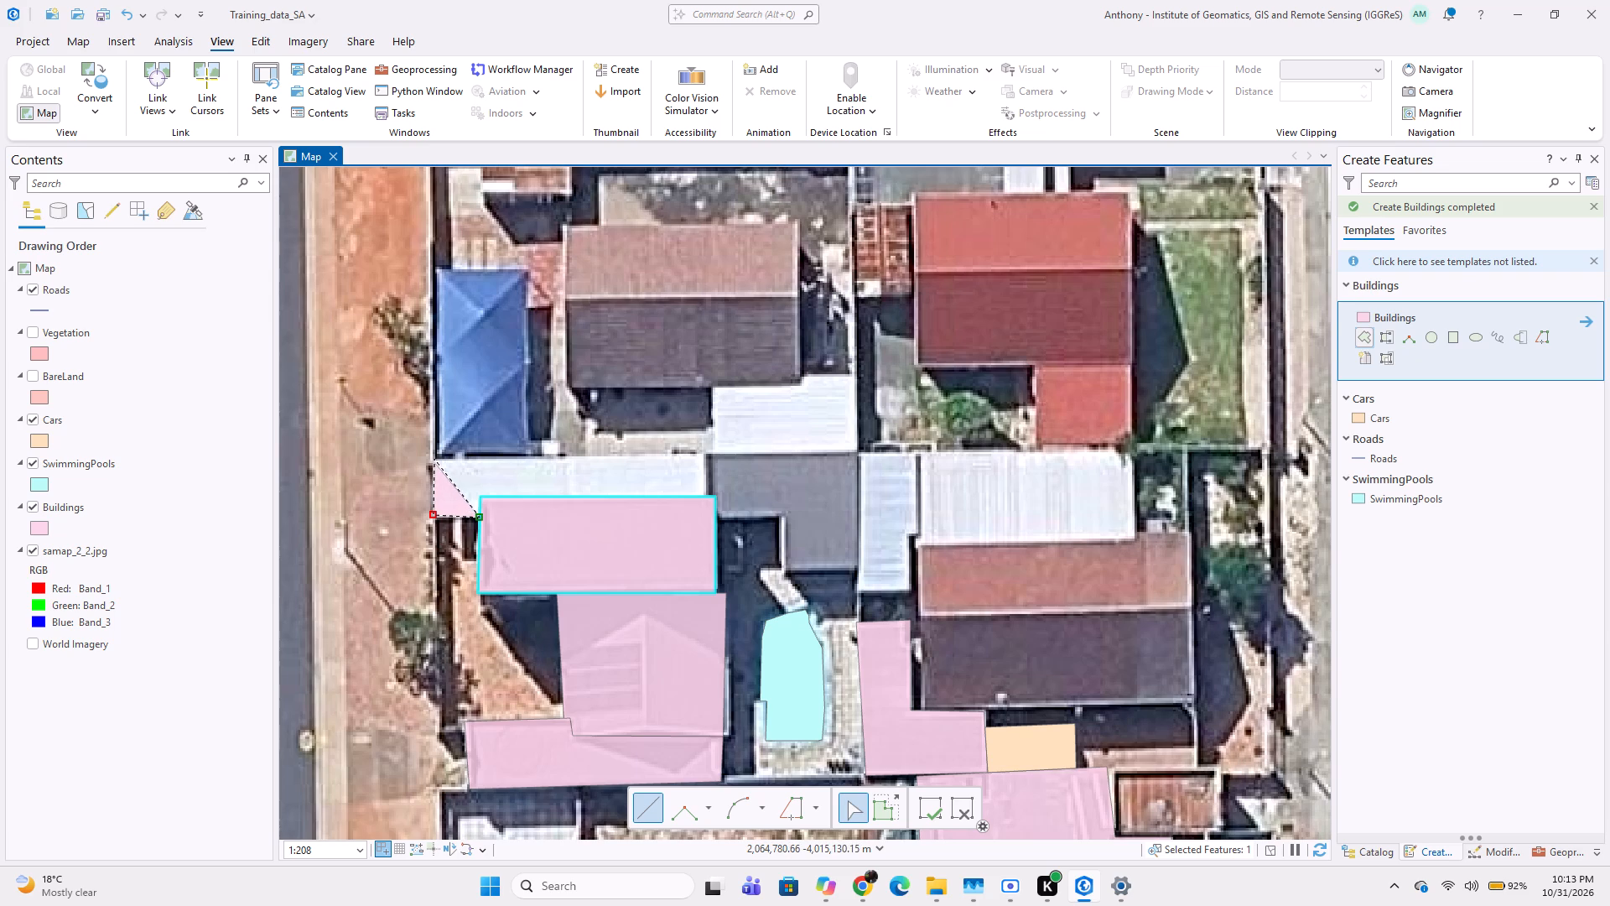
{"action": "left_click", "coordinate": [434, 459]}
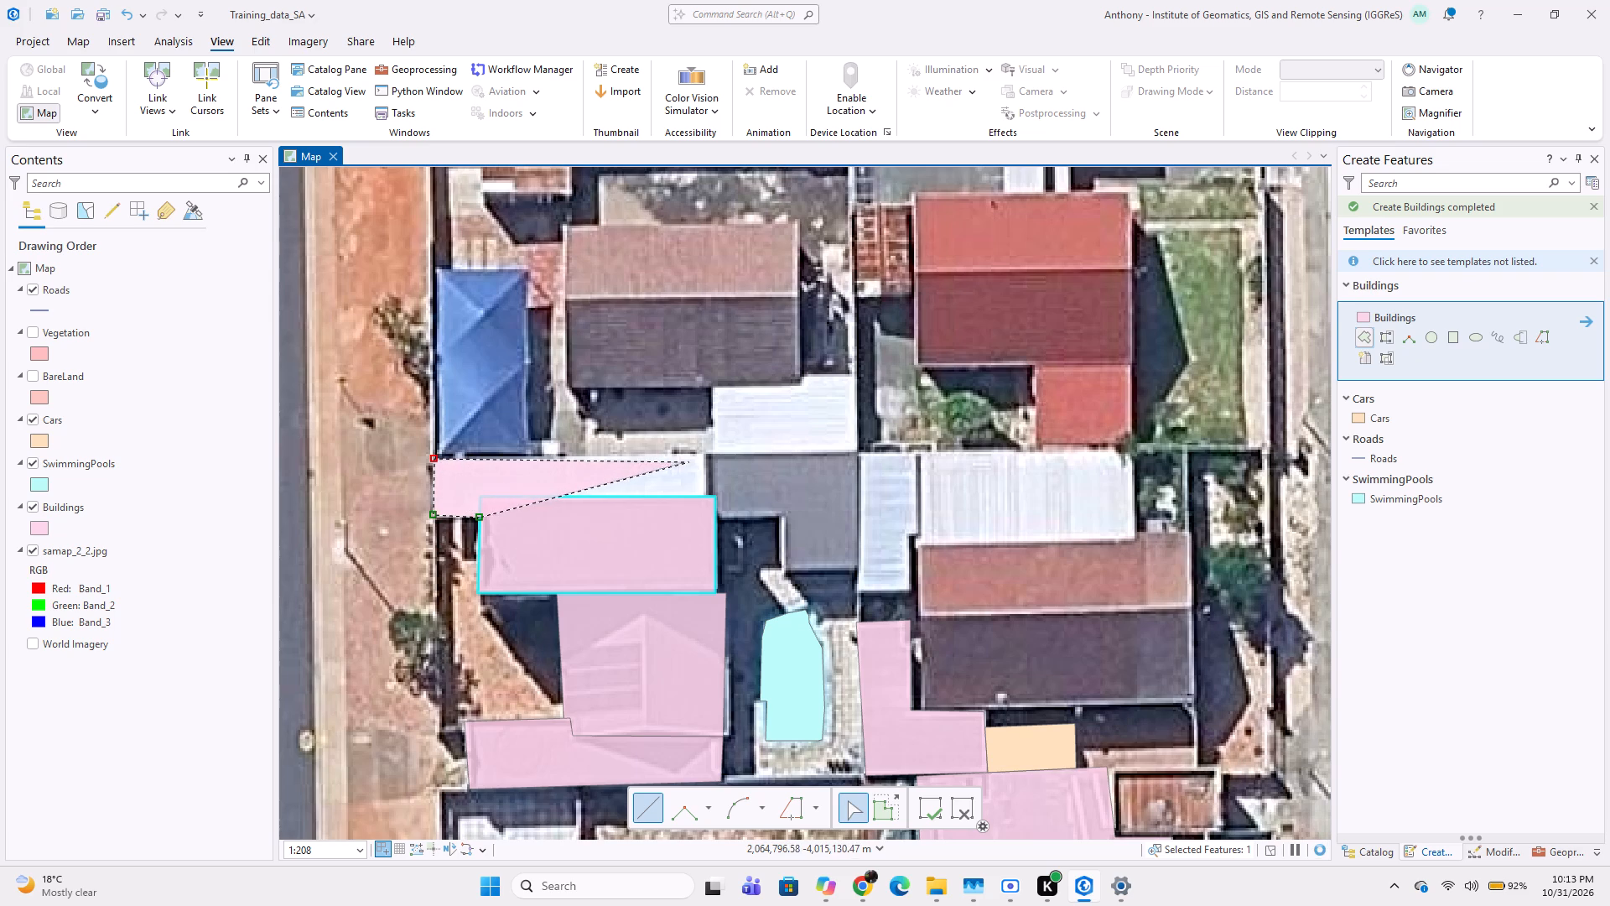
{"action": "left_click", "coordinate": [709, 453]}
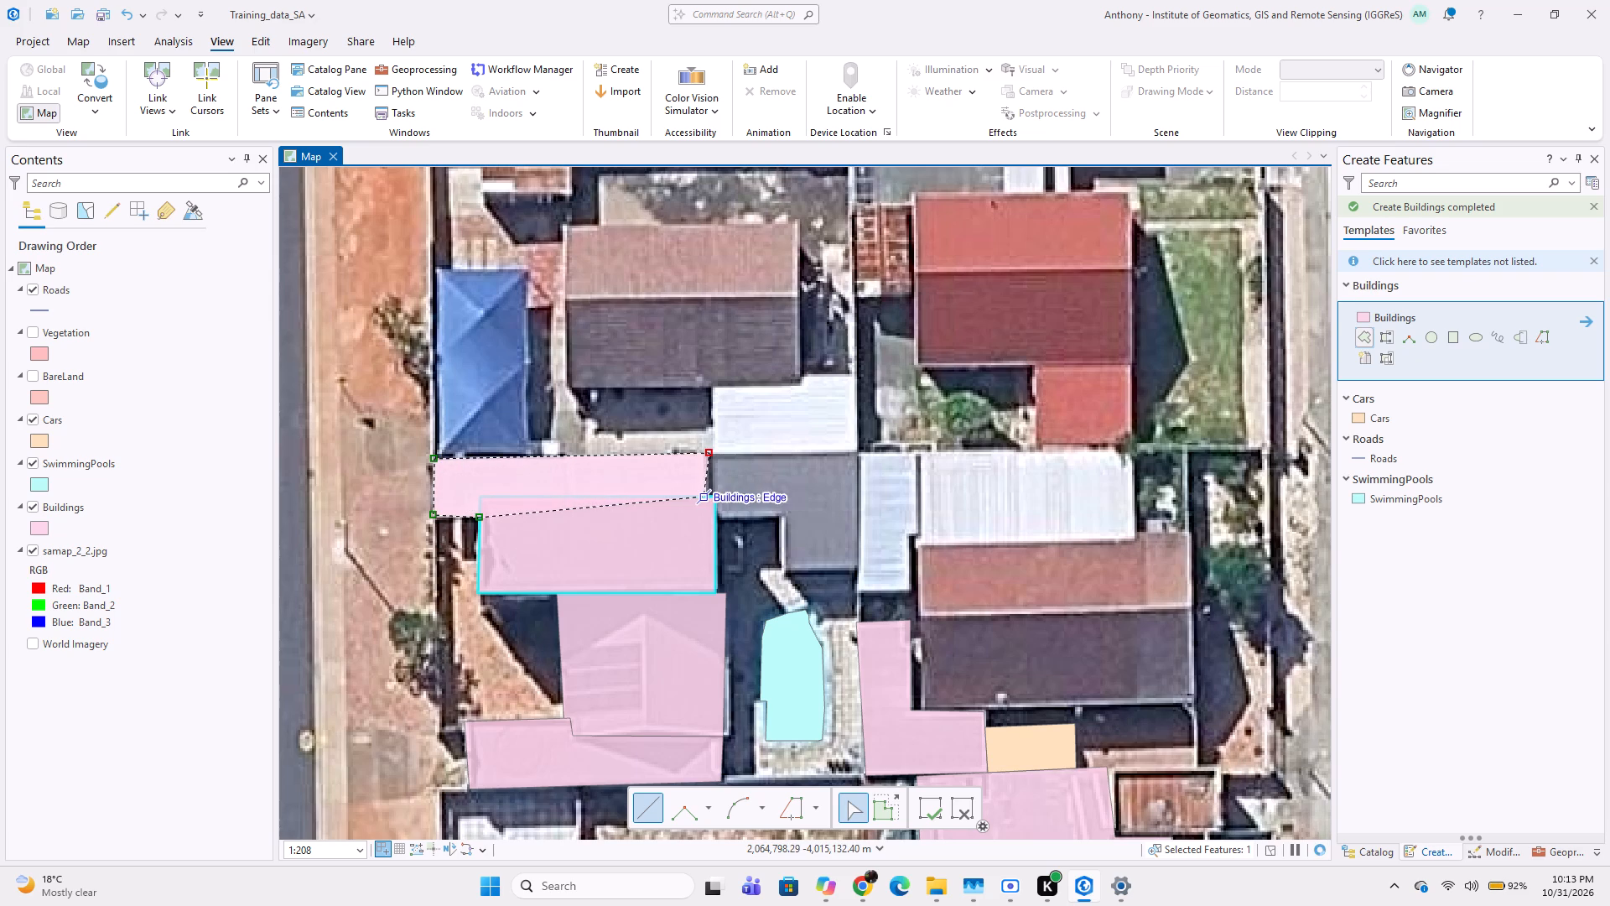
{"action": "scroll", "coordinate": [713, 497], "scroll_direction": "up", "scroll_amount": 2}
{"action": "left_click", "coordinate": [698, 494]}
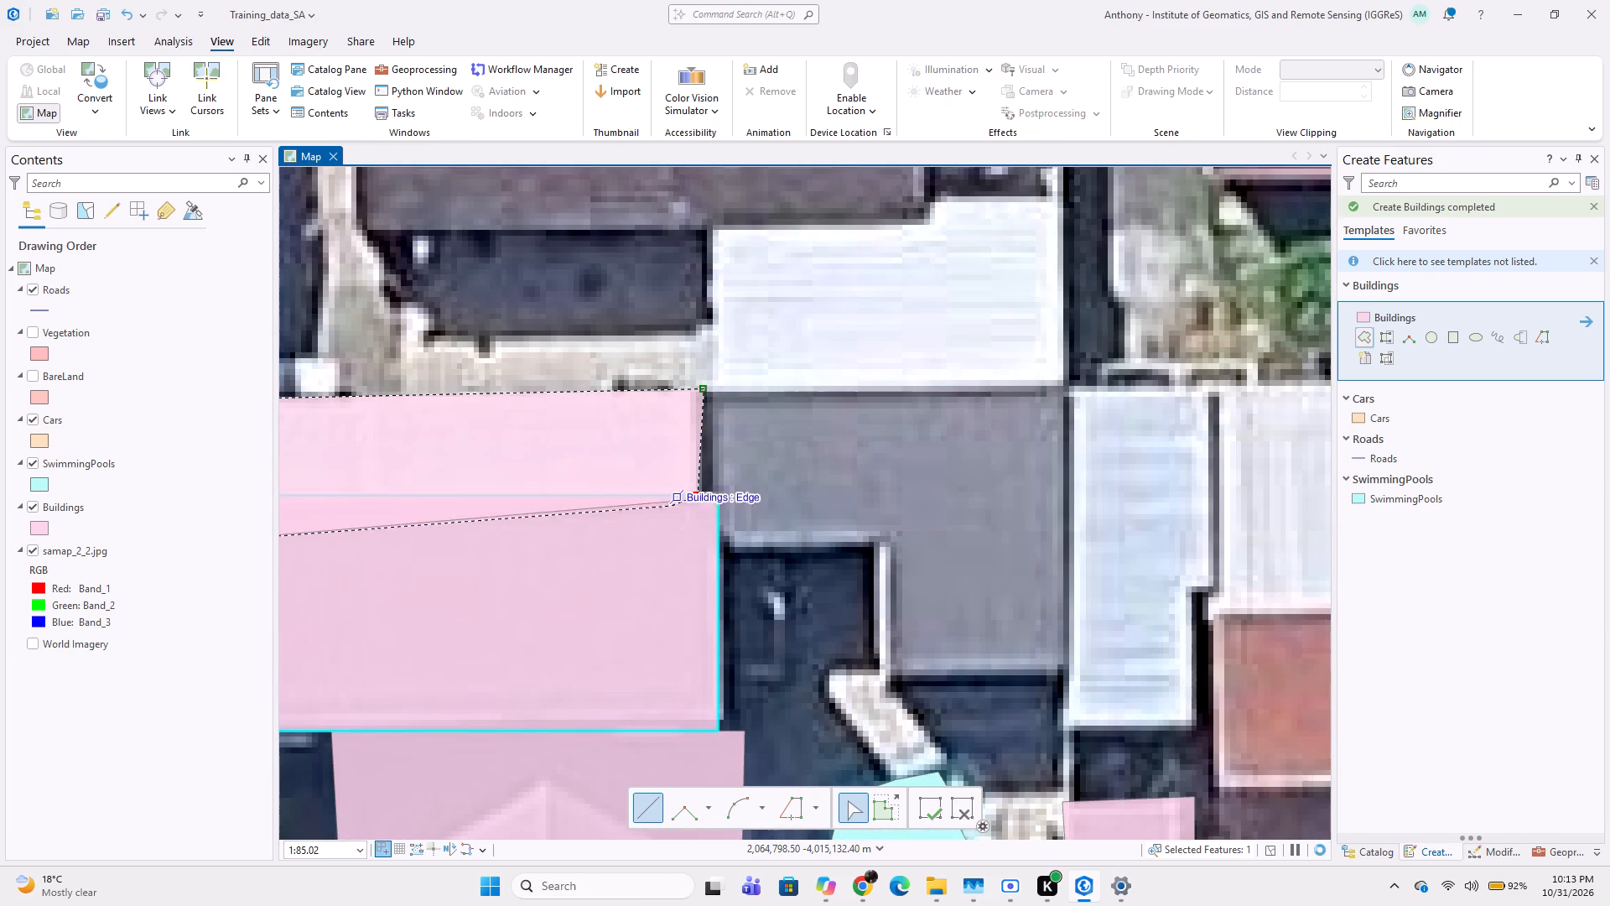
{"action": "middle_click_drag", "start_coordinate": [578, 506], "coordinate": [865, 512]}
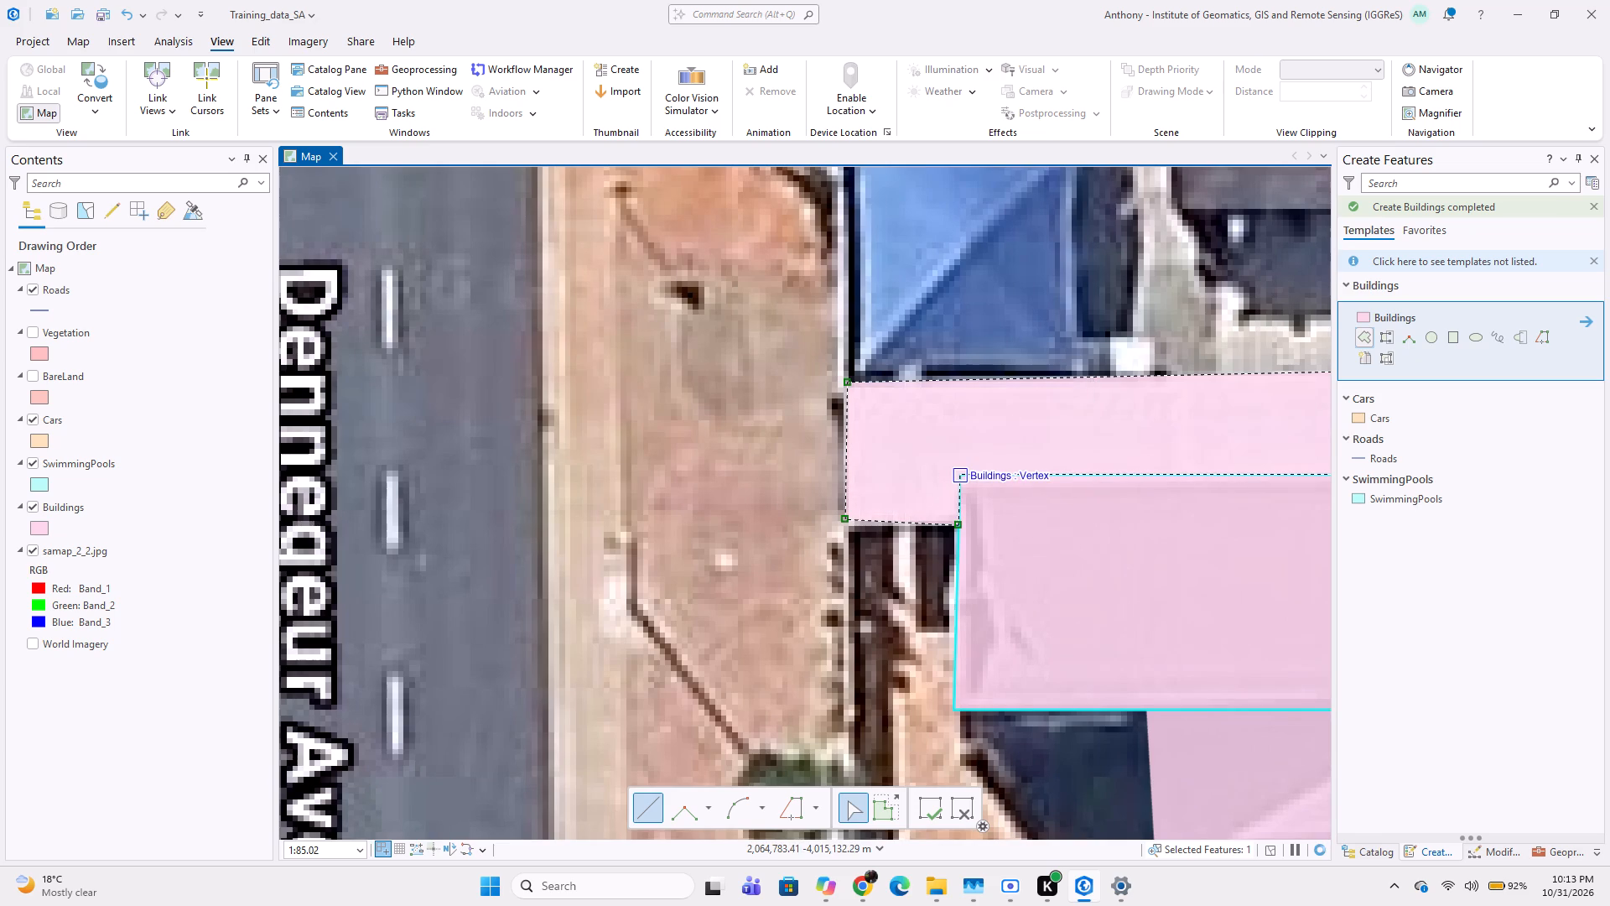
{"action": "double_click", "coordinate": [965, 468]}
Digitize the blue hipped roof beside Dennegeur Ave, directly north of the long white roof, as a four-vertex Buildings polygon.
{"action": "scroll", "coordinate": [856, 532], "scroll_direction": "down", "scroll_amount": 3}
{"action": "middle_click_drag", "start_coordinate": [932, 547], "coordinate": [783, 565]}
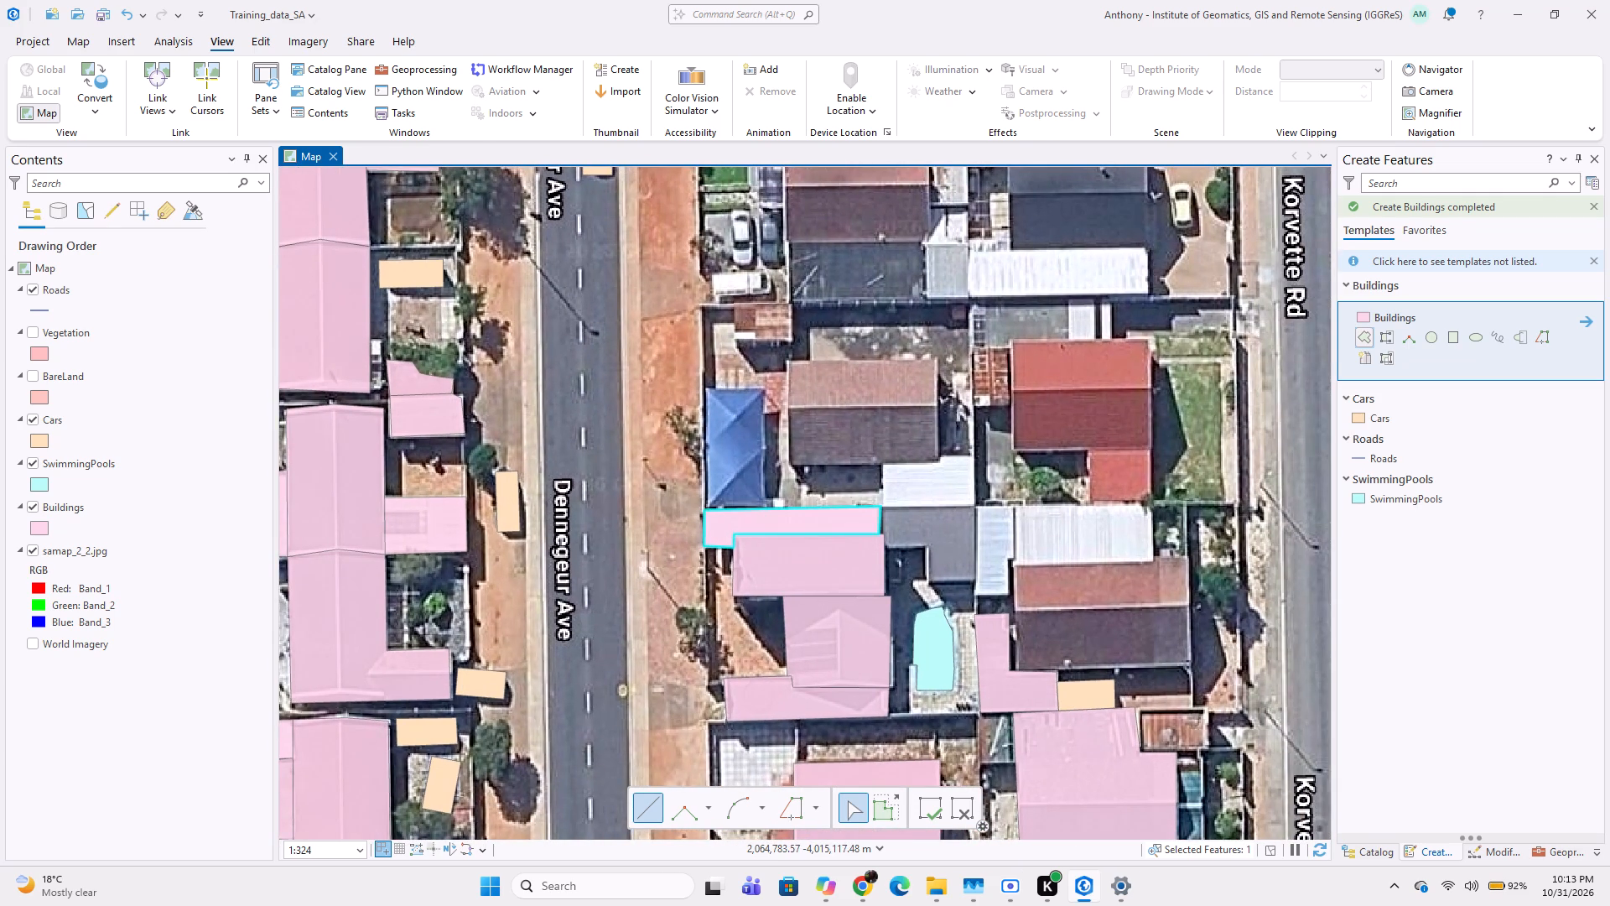
{"action": "scroll", "coordinate": [704, 388], "scroll_direction": "up", "scroll_amount": 1}
{"action": "left_click", "coordinate": [704, 388]}
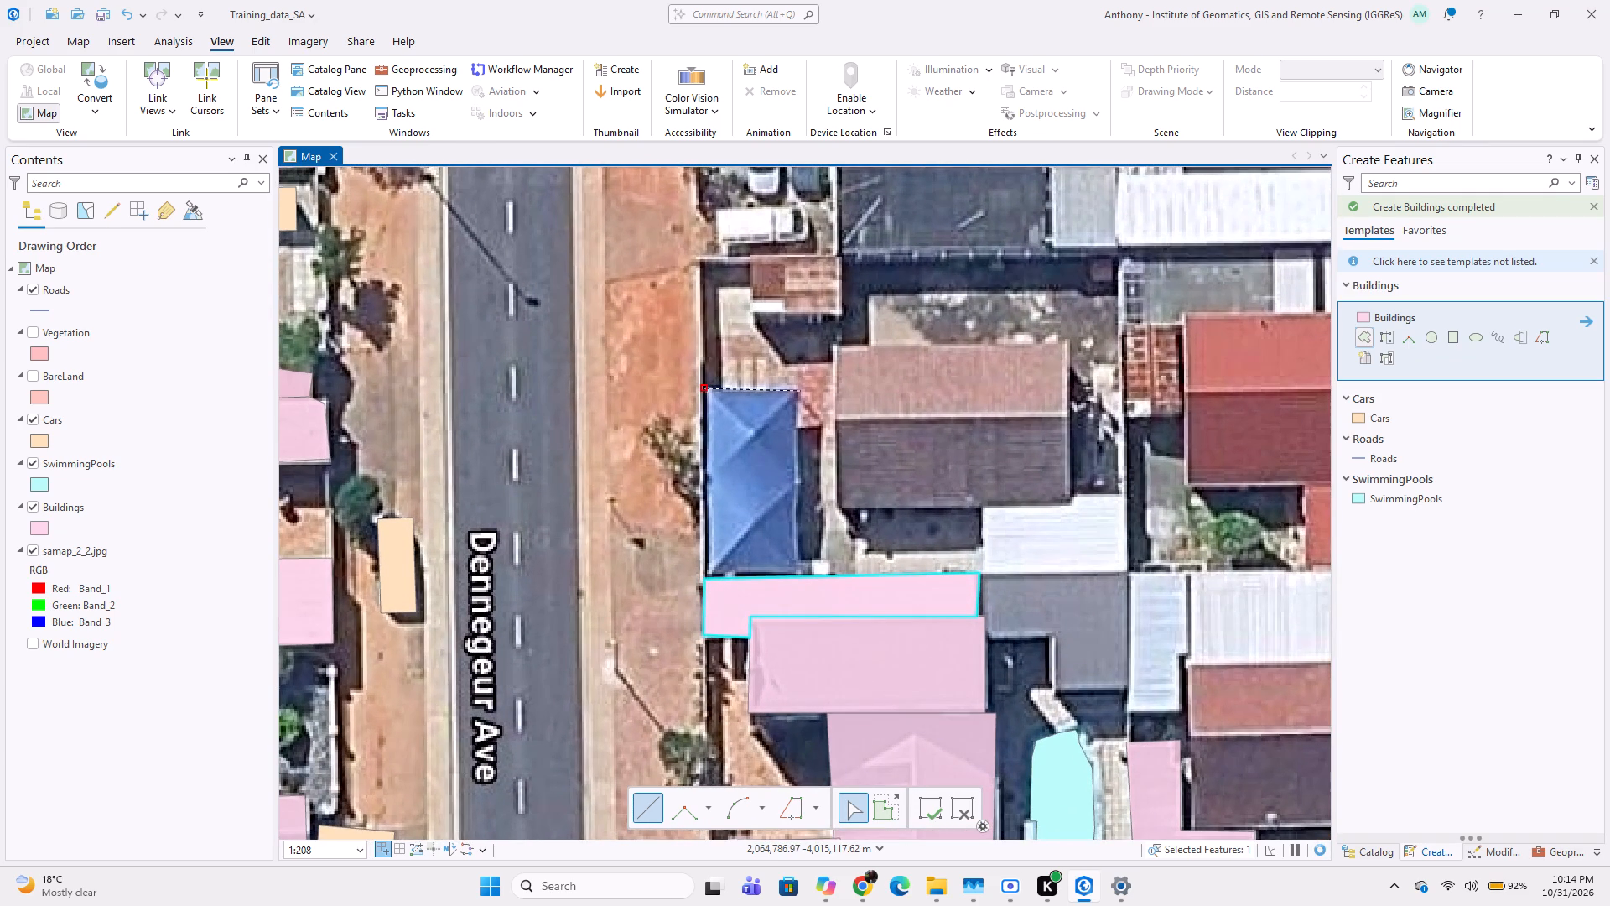
{"action": "left_click", "coordinate": [798, 388]}
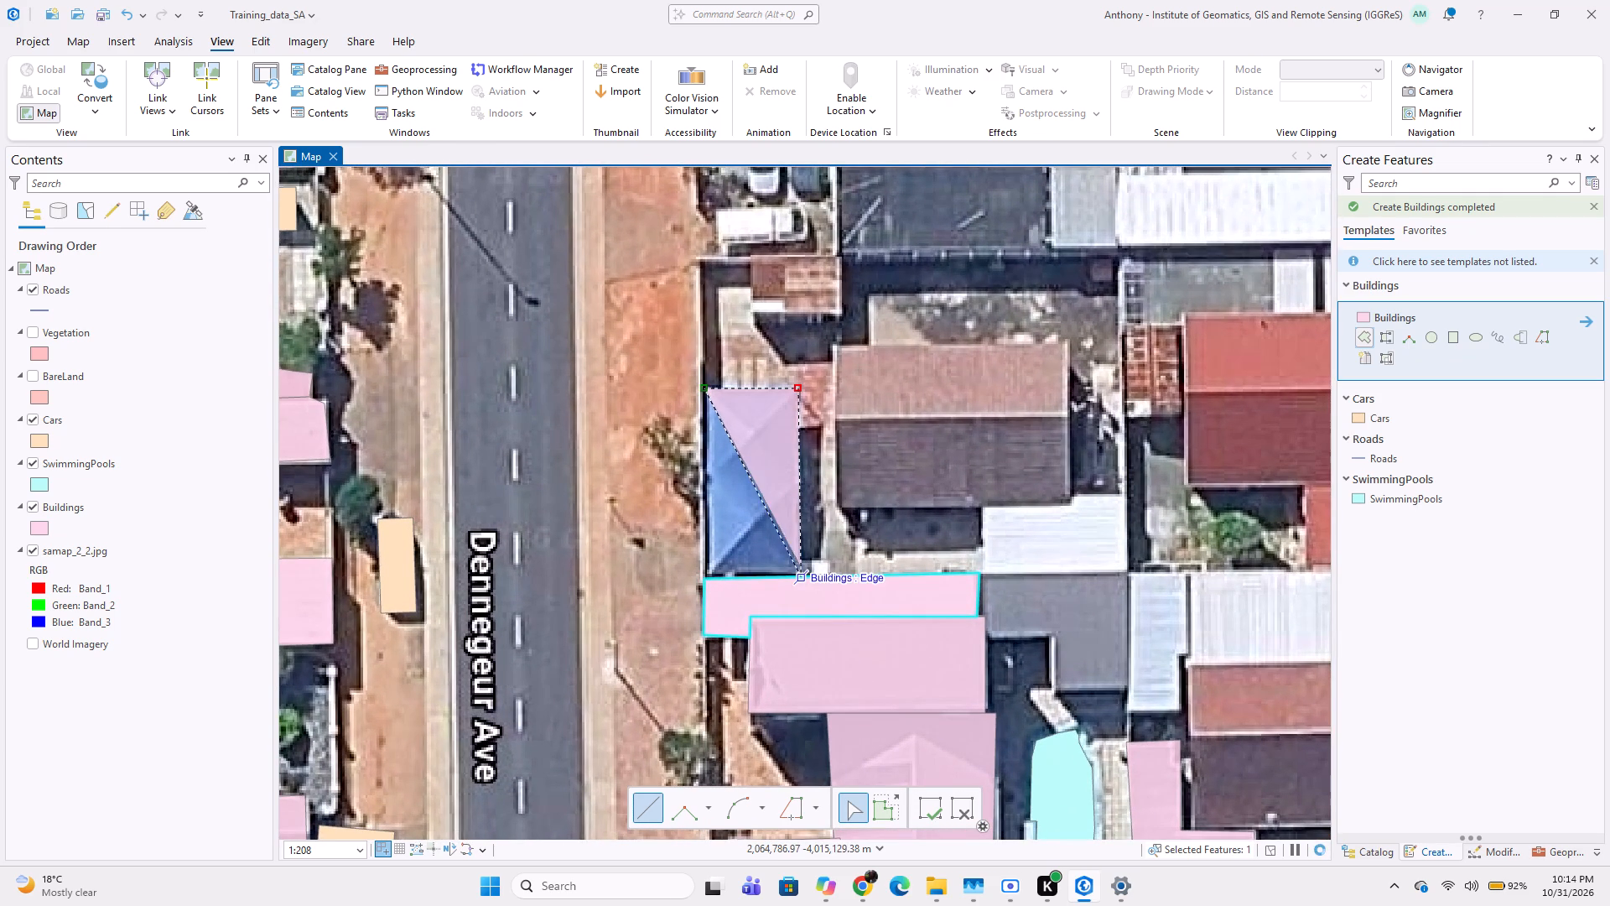
{"action": "left_click", "coordinate": [801, 576]}
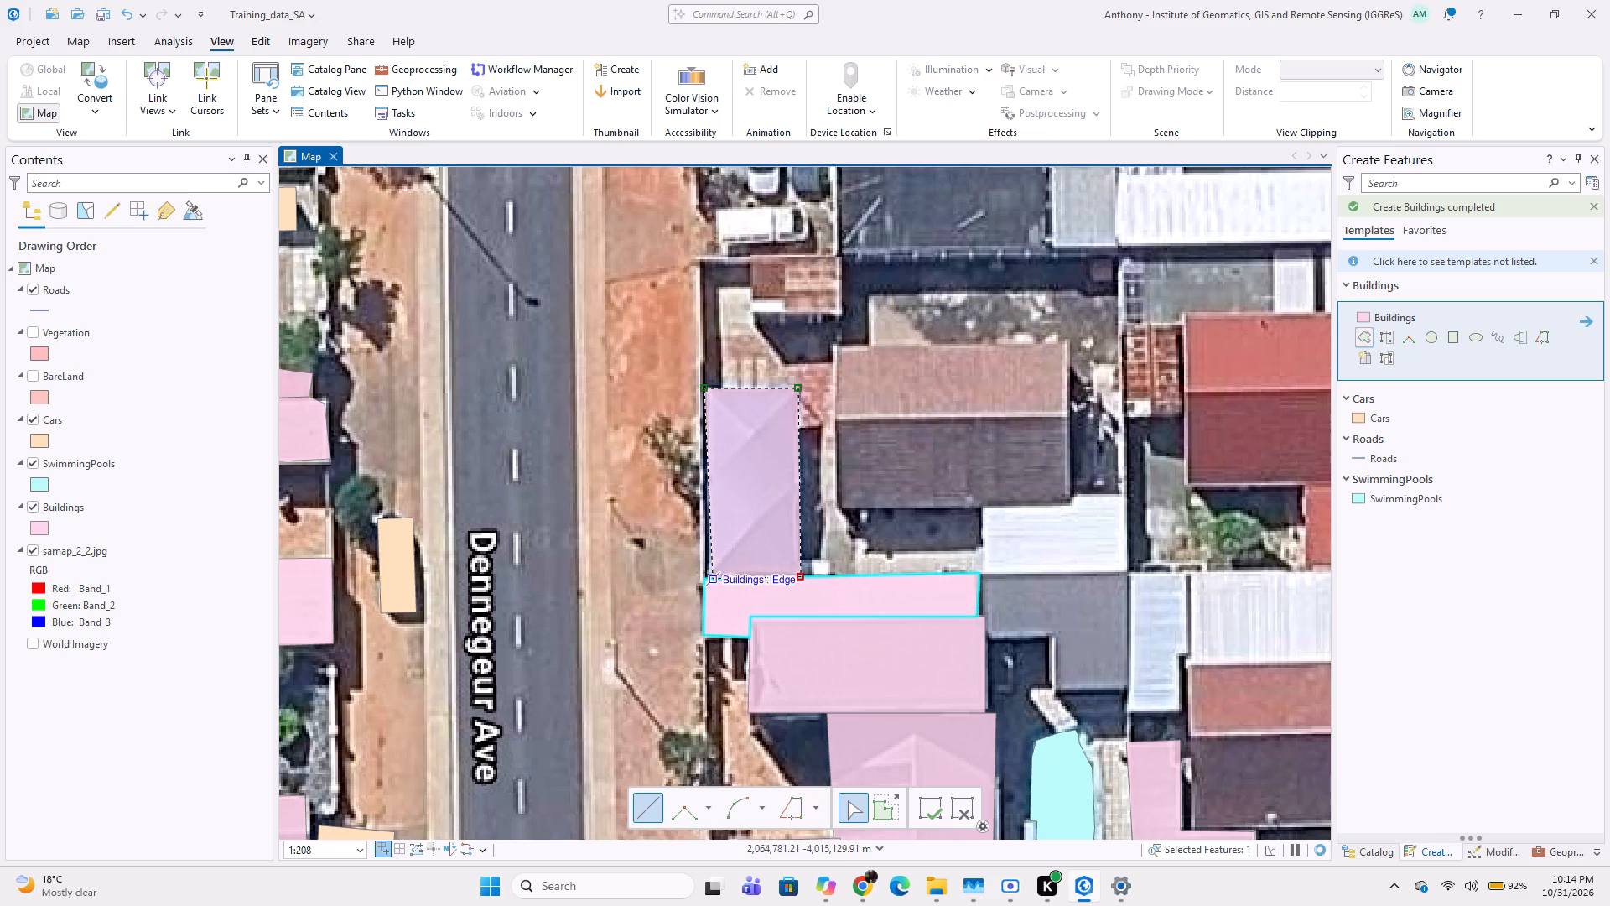
{"action": "scroll", "coordinate": [713, 574], "scroll_direction": "up", "scroll_amount": 1}
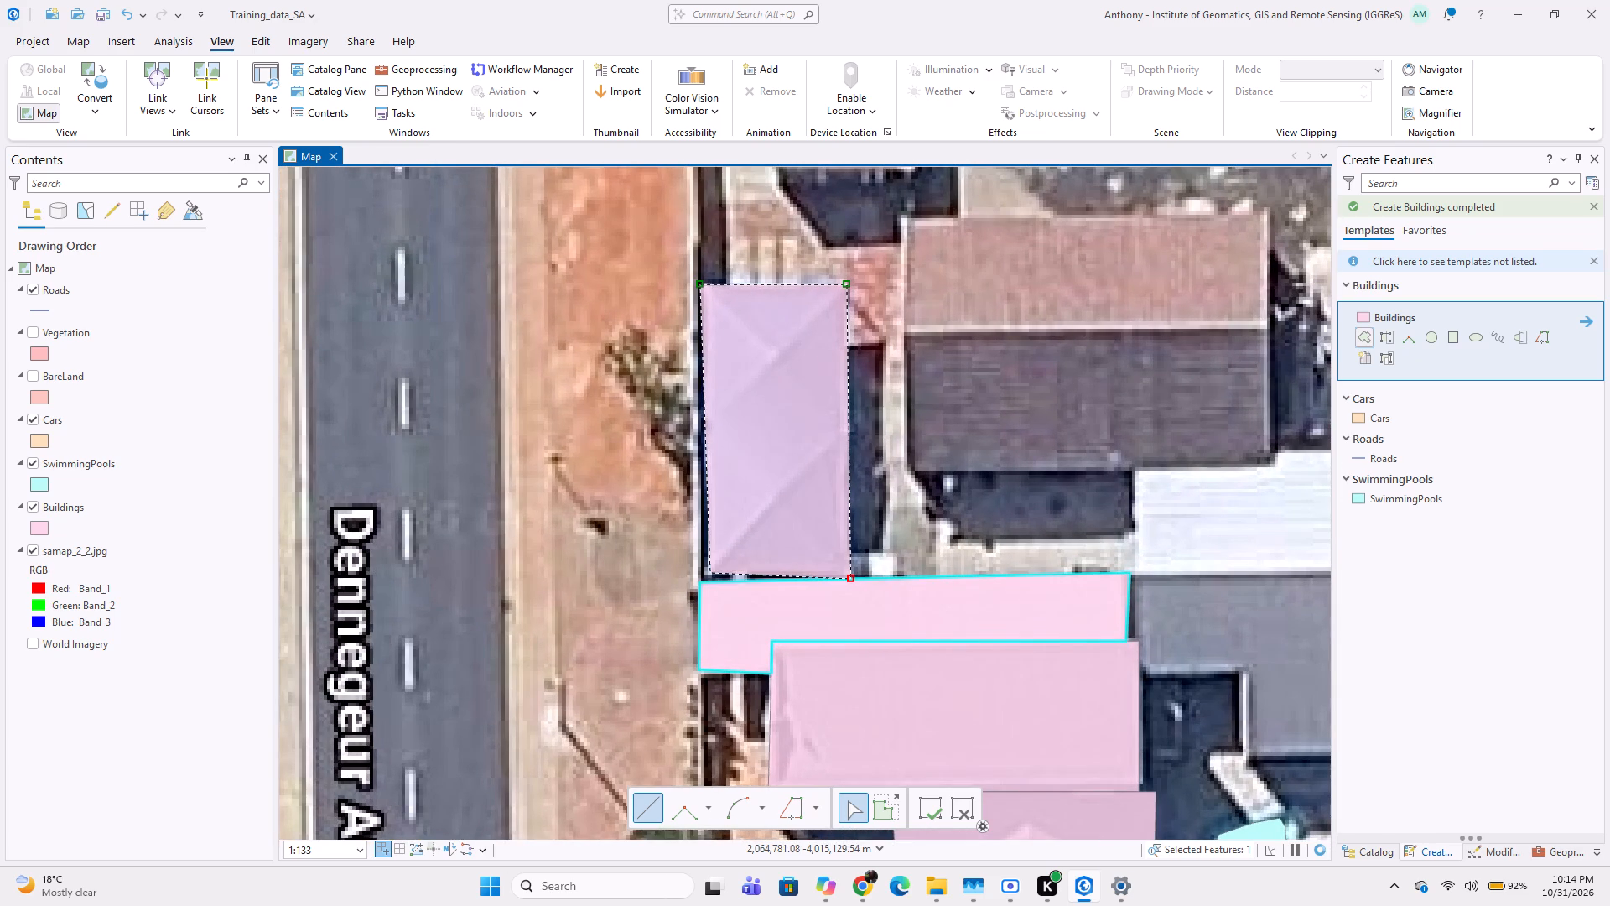
{"action": "double_click", "coordinate": [707, 570]}
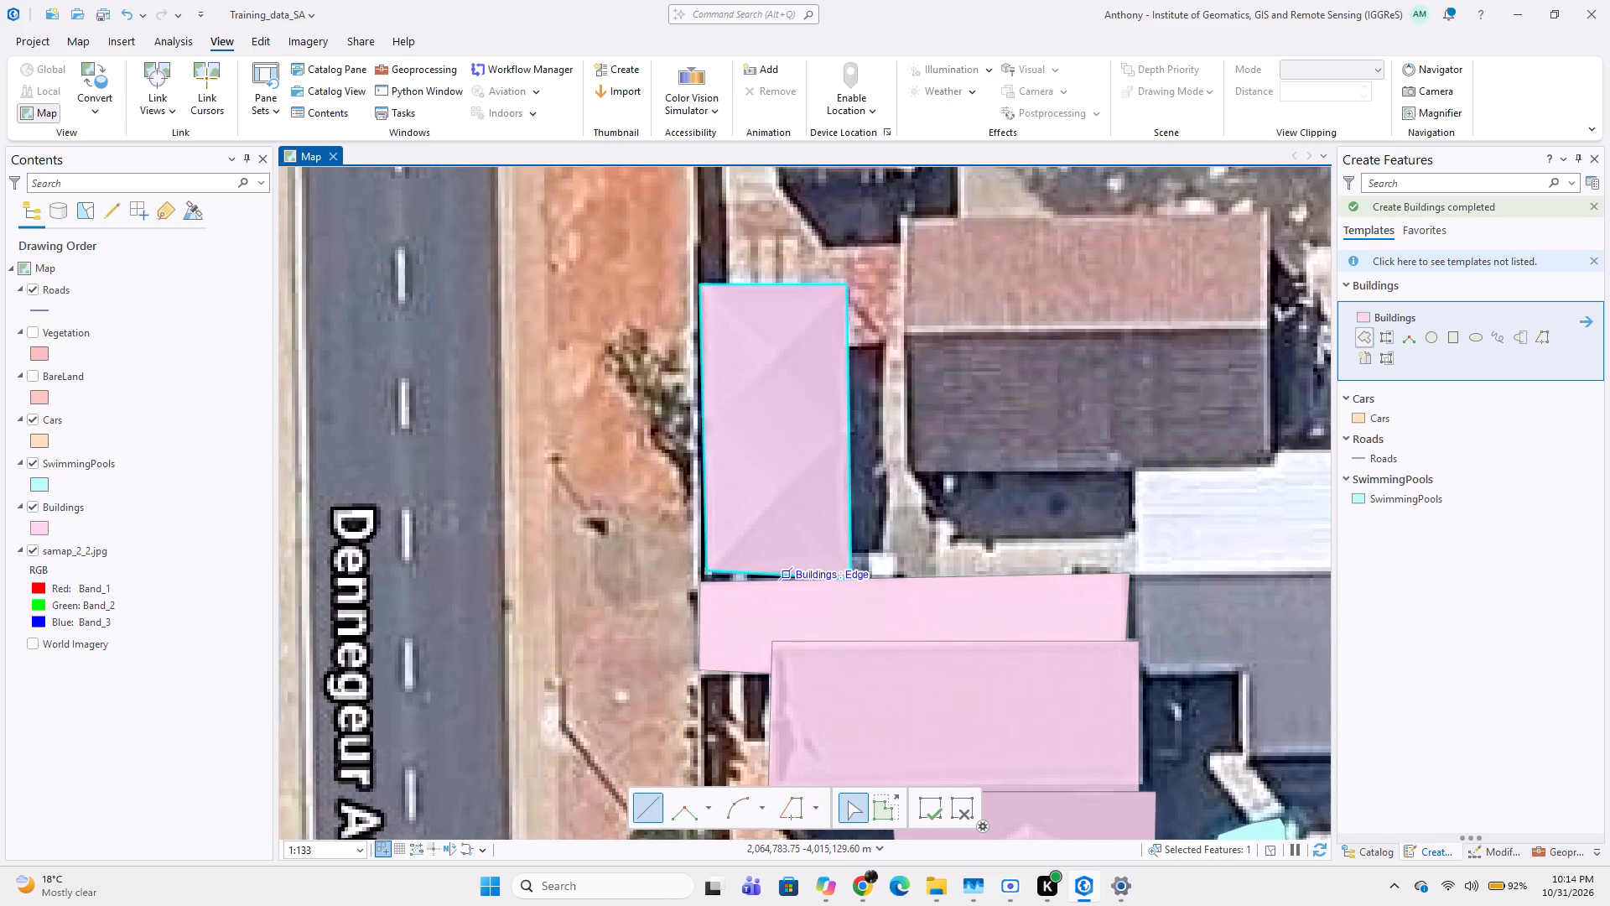
Digitize the brown and dark grey gabled roof east of the blue hipped roof as a four-vertex Buildings polygon.
{"action": "scroll", "coordinate": [871, 547], "scroll_direction": "down", "scroll_amount": 1}
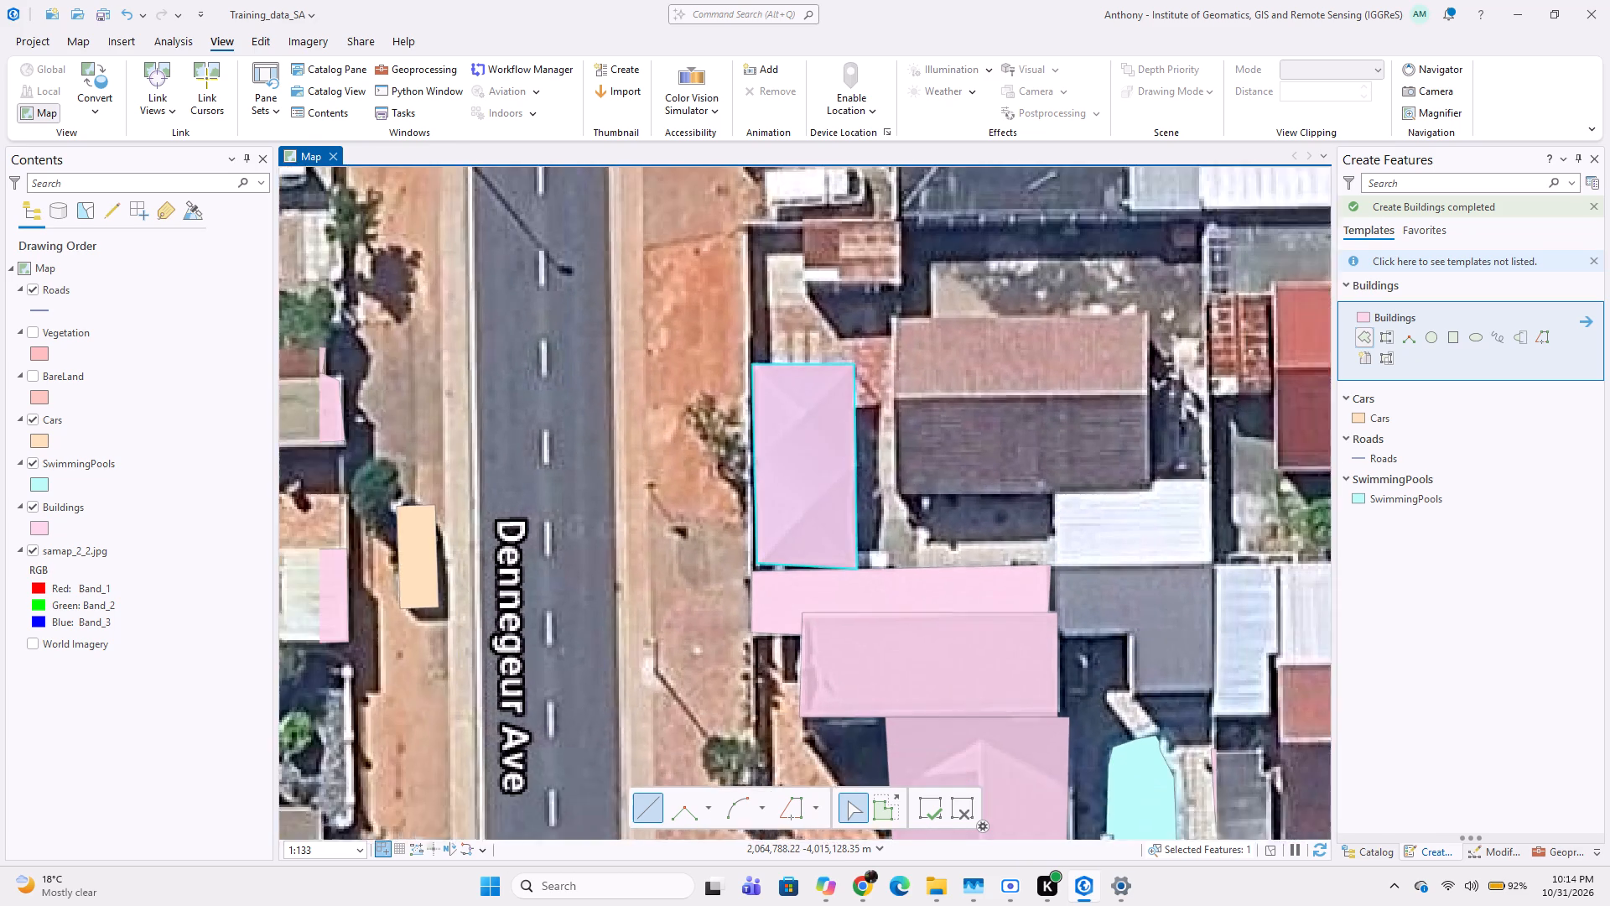
{"action": "middle_click_drag", "start_coordinate": [897, 549], "coordinate": [795, 541]}
{"action": "left_click", "coordinate": [789, 324]}
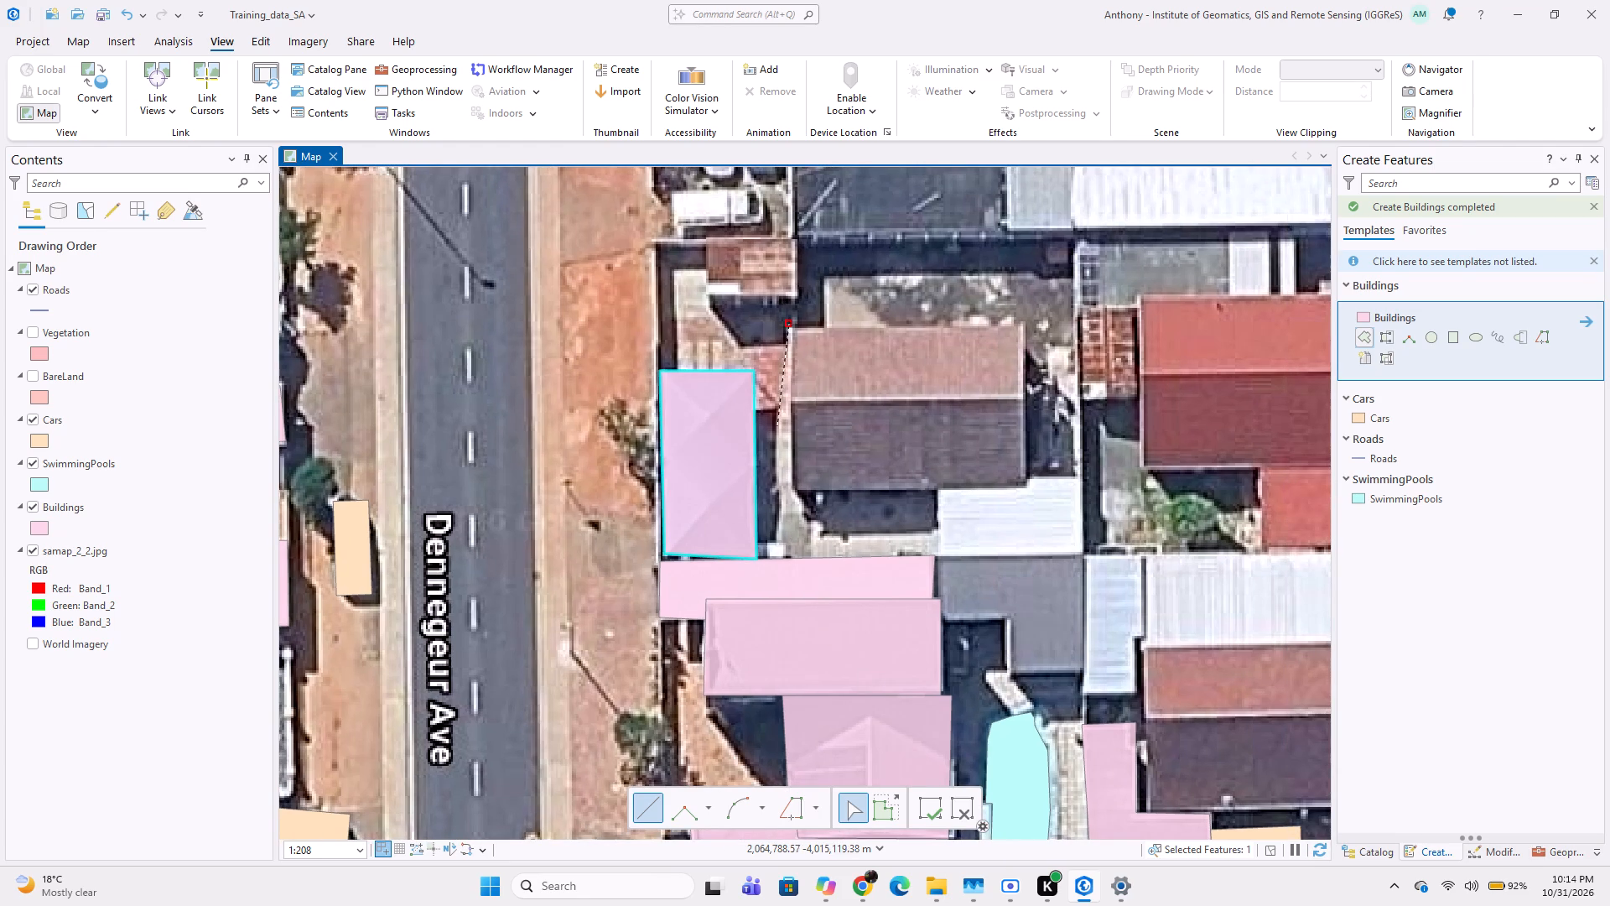
{"action": "left_click", "coordinate": [792, 491]}
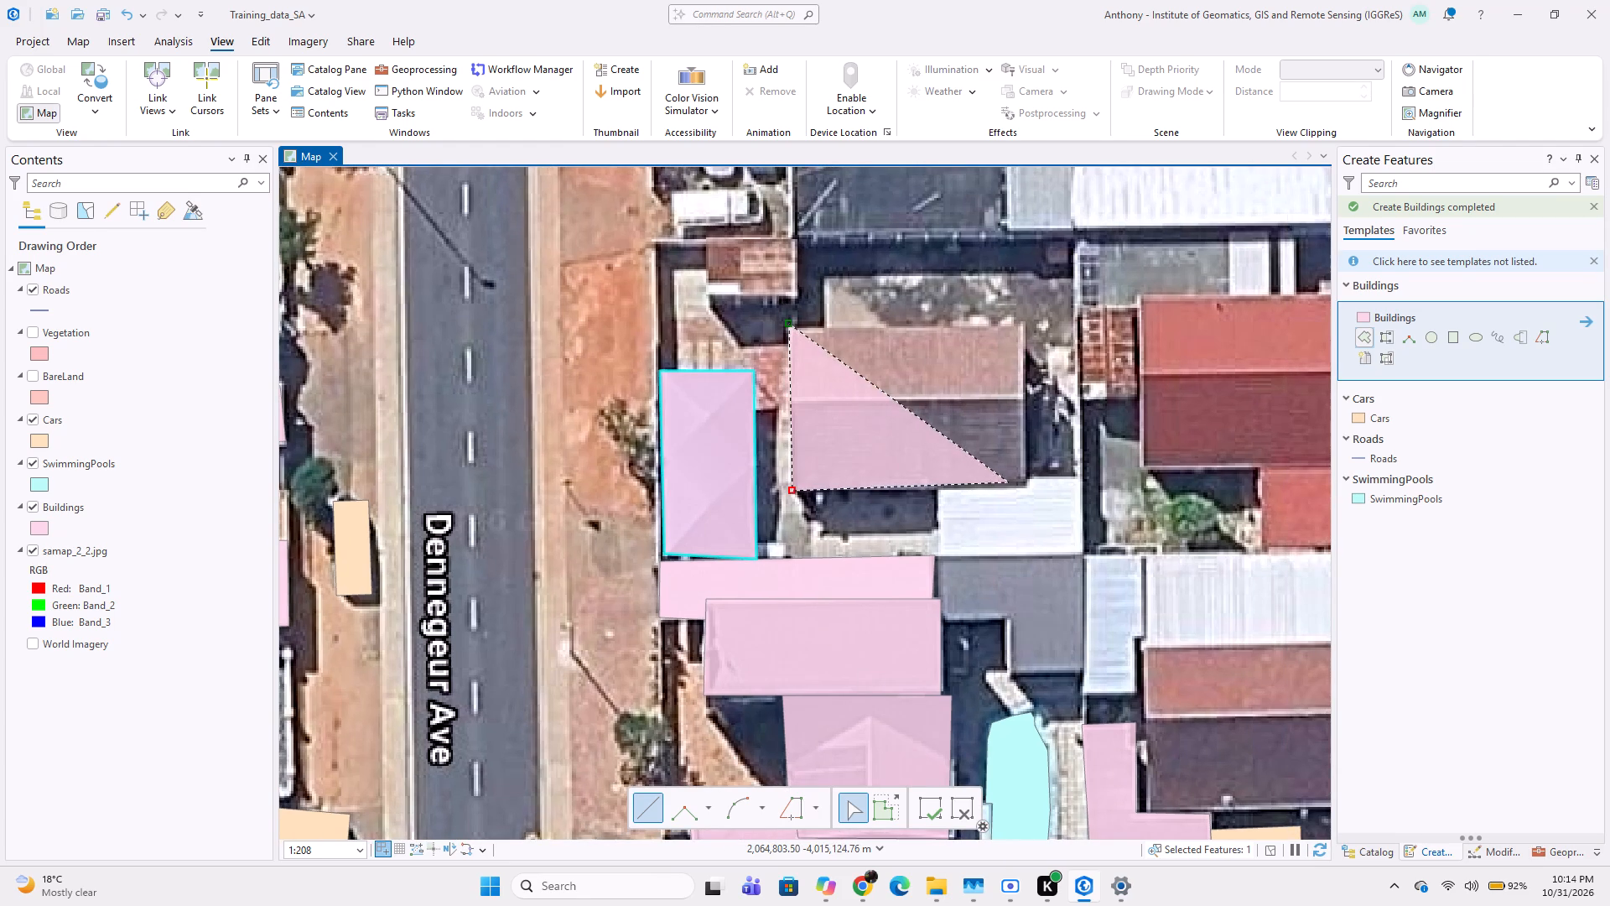
{"action": "left_click", "coordinate": [1026, 482]}
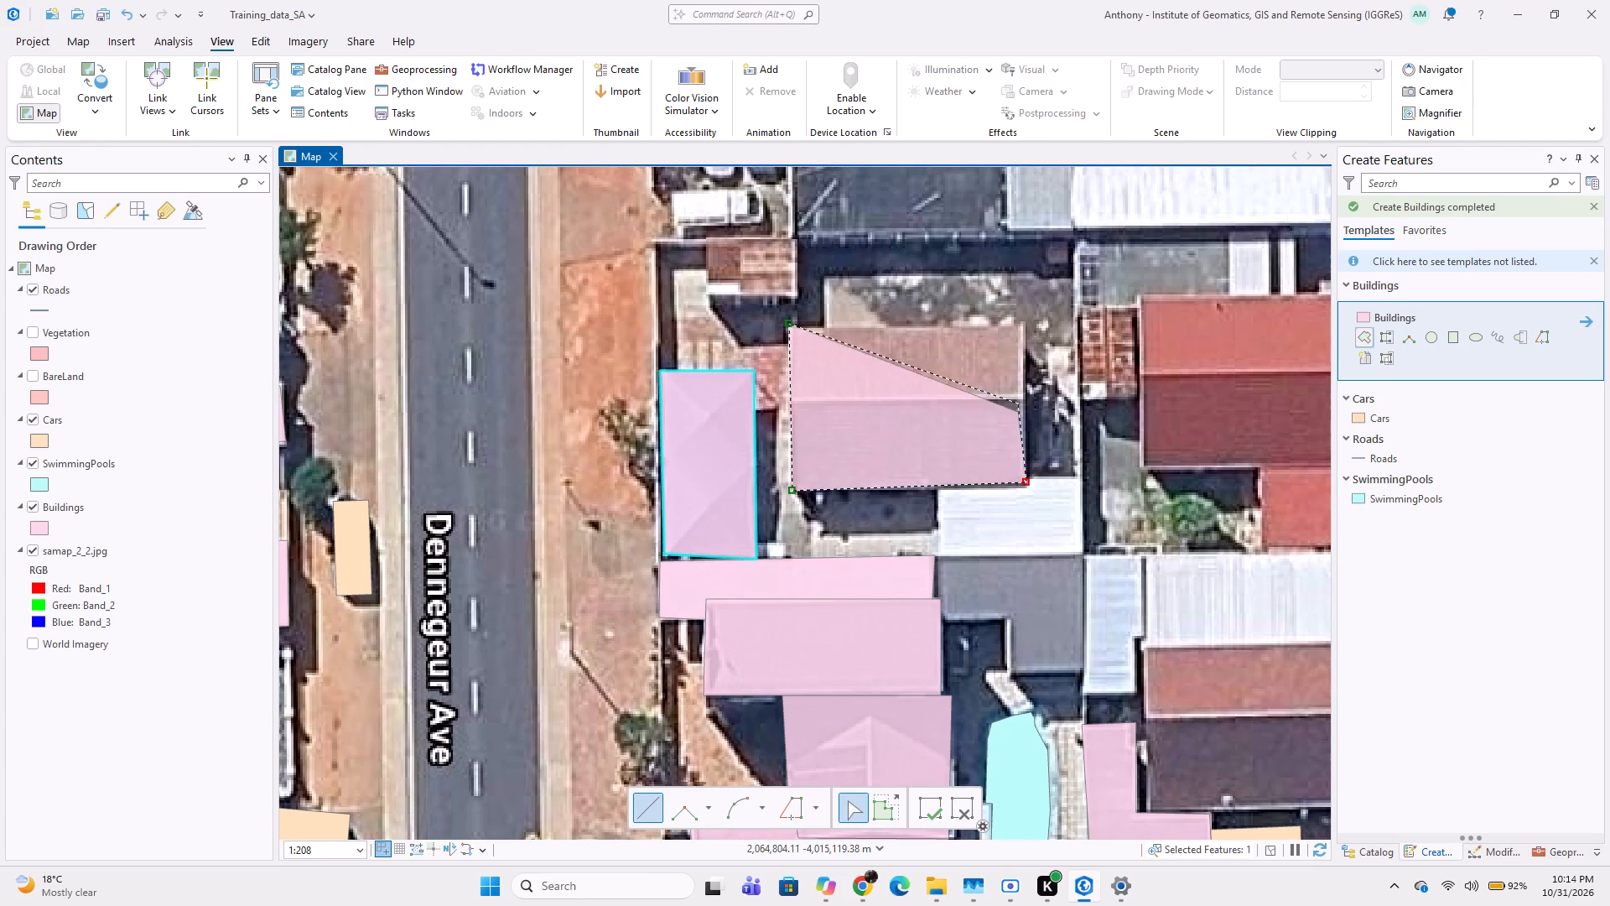
{"action": "double_click", "coordinate": [1027, 321]}
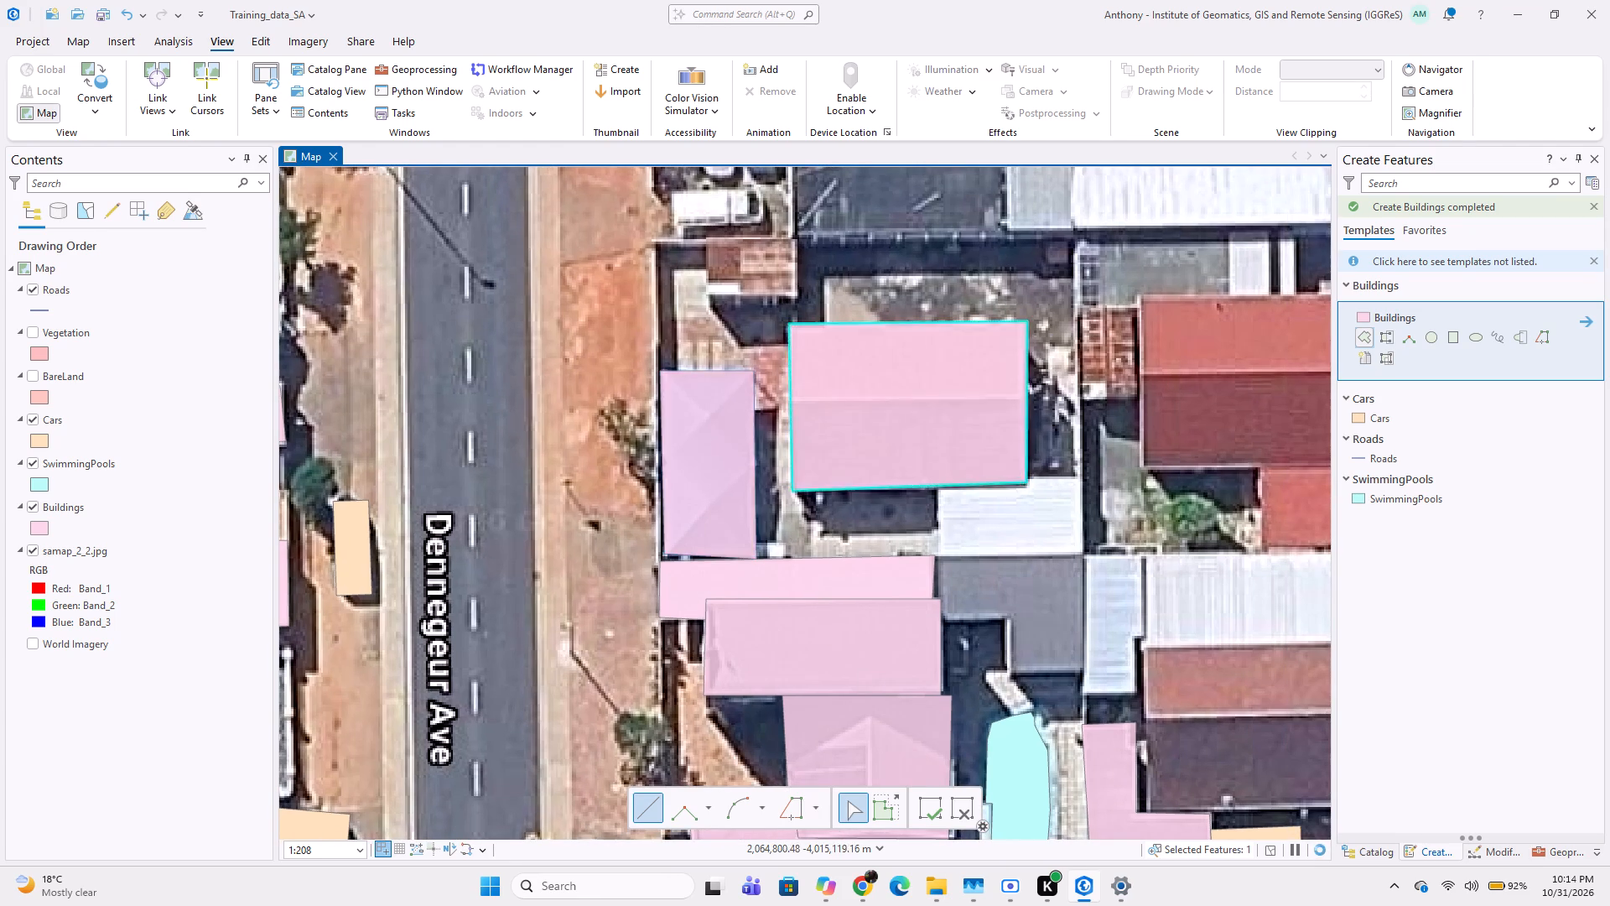
Digitize the white roof at the gabled building's southeast corner as a six-vertex Buildings polygon snapped to that building's southern edge.
{"action": "scroll", "coordinate": [877, 450], "scroll_direction": "down", "scroll_amount": 3}
{"action": "middle_click_drag", "start_coordinate": [833, 576], "coordinate": [766, 468]}
{"action": "middle_click_drag", "start_coordinate": [850, 362], "coordinate": [842, 435]}
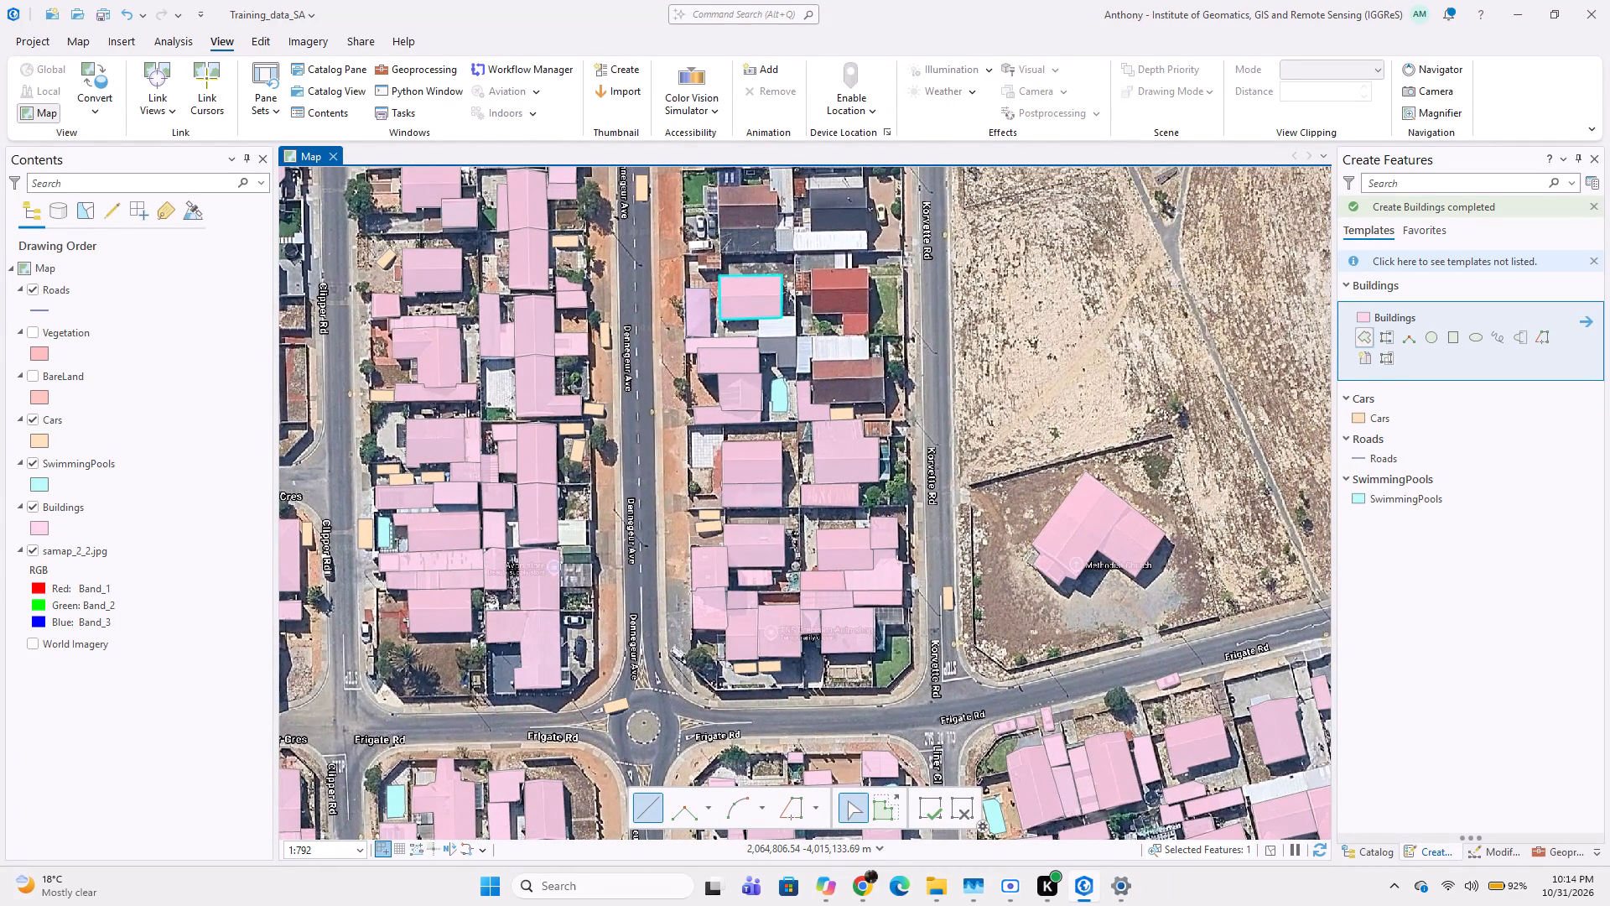
{"action": "scroll", "coordinate": [789, 353], "scroll_direction": "up", "scroll_amount": 1}
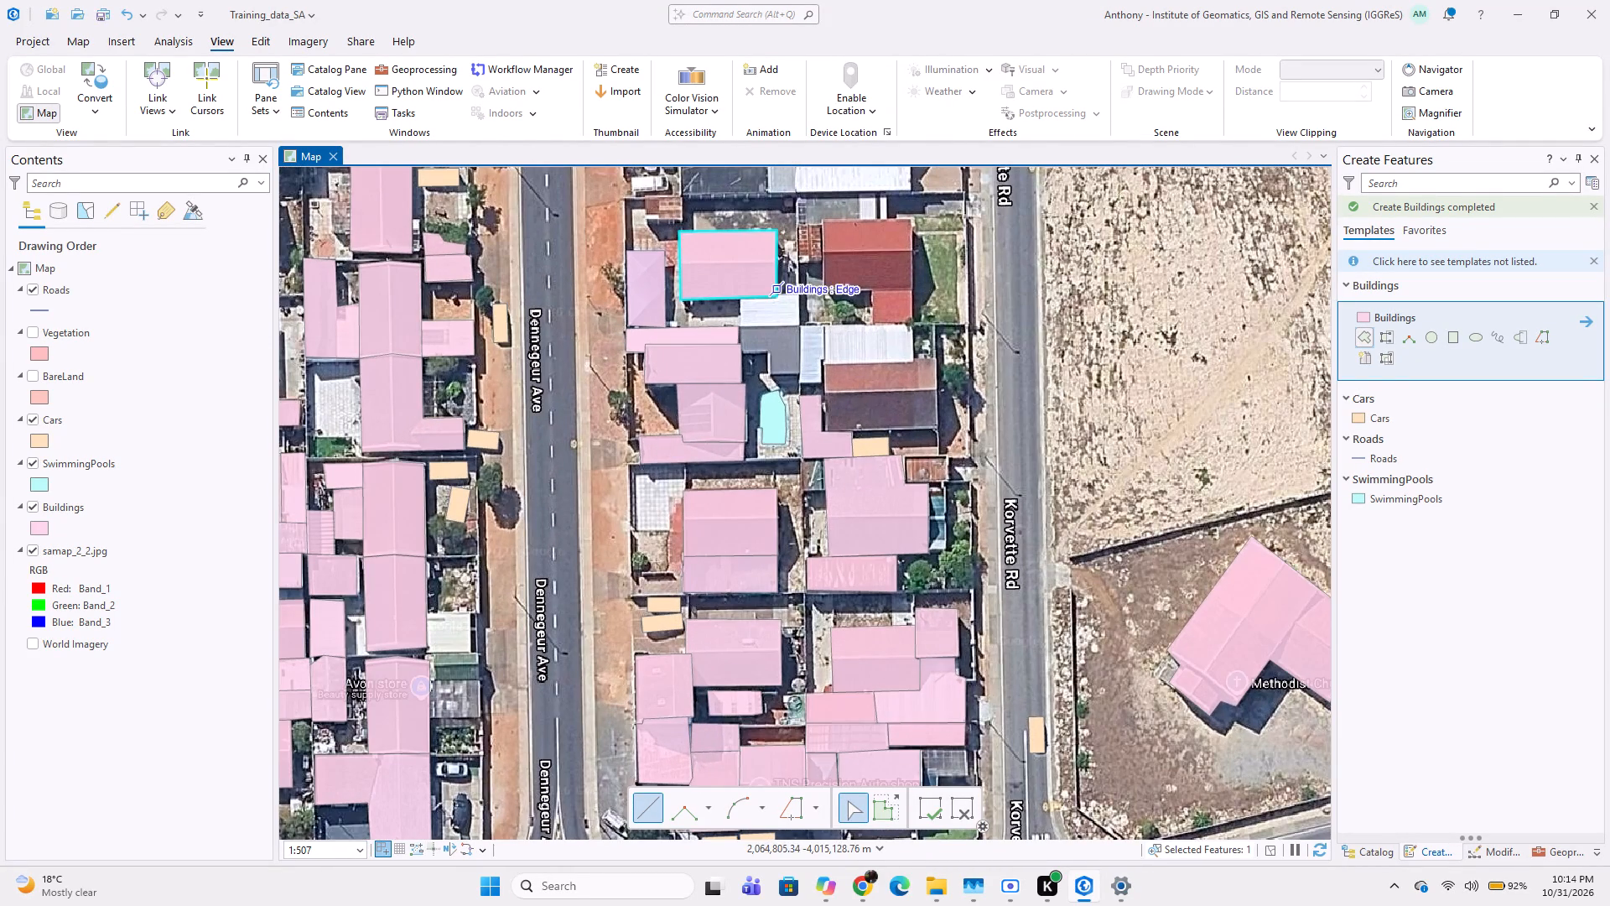
{"action": "scroll", "coordinate": [766, 283], "scroll_direction": "up", "scroll_amount": 3}
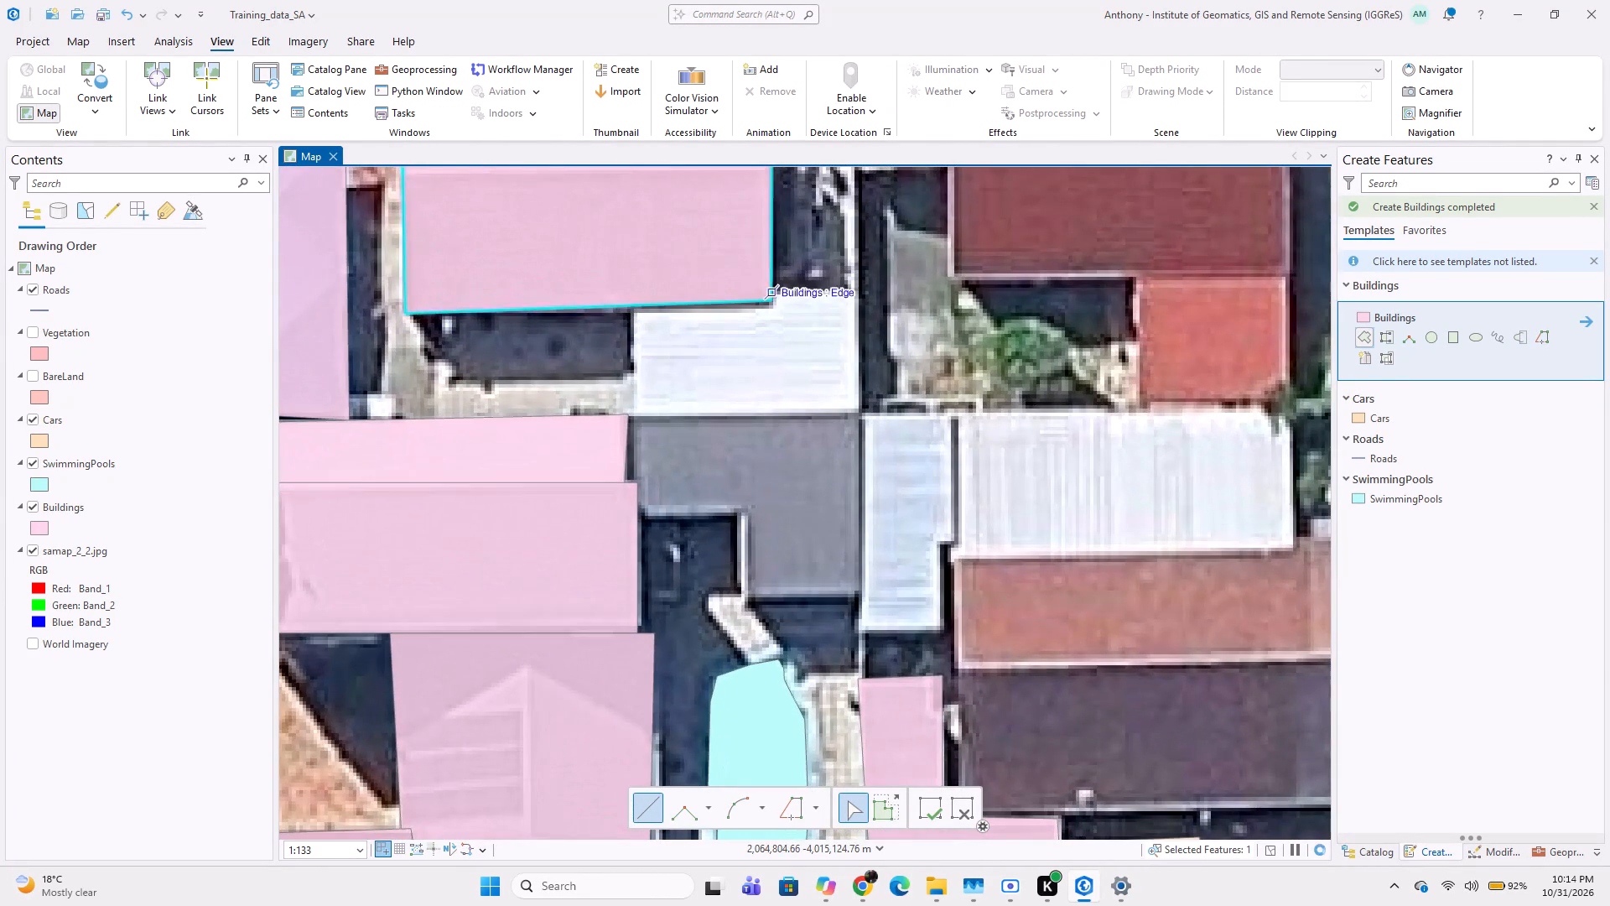
{"action": "left_click", "coordinate": [771, 292]}
{"action": "left_click", "coordinate": [860, 292]}
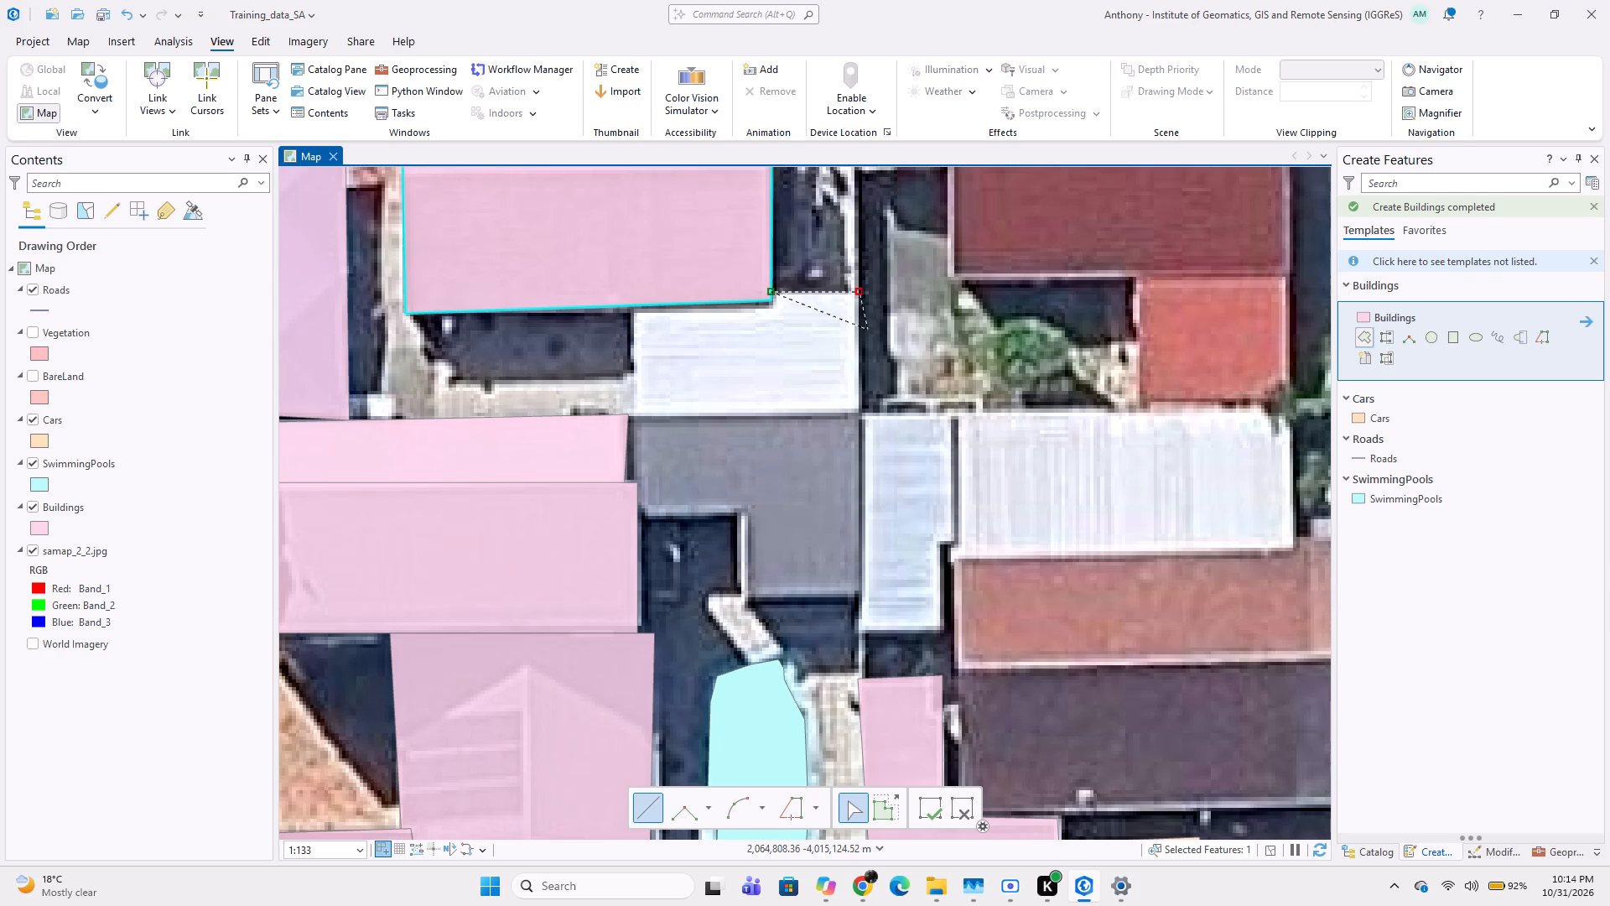
{"action": "left_click", "coordinate": [862, 415]}
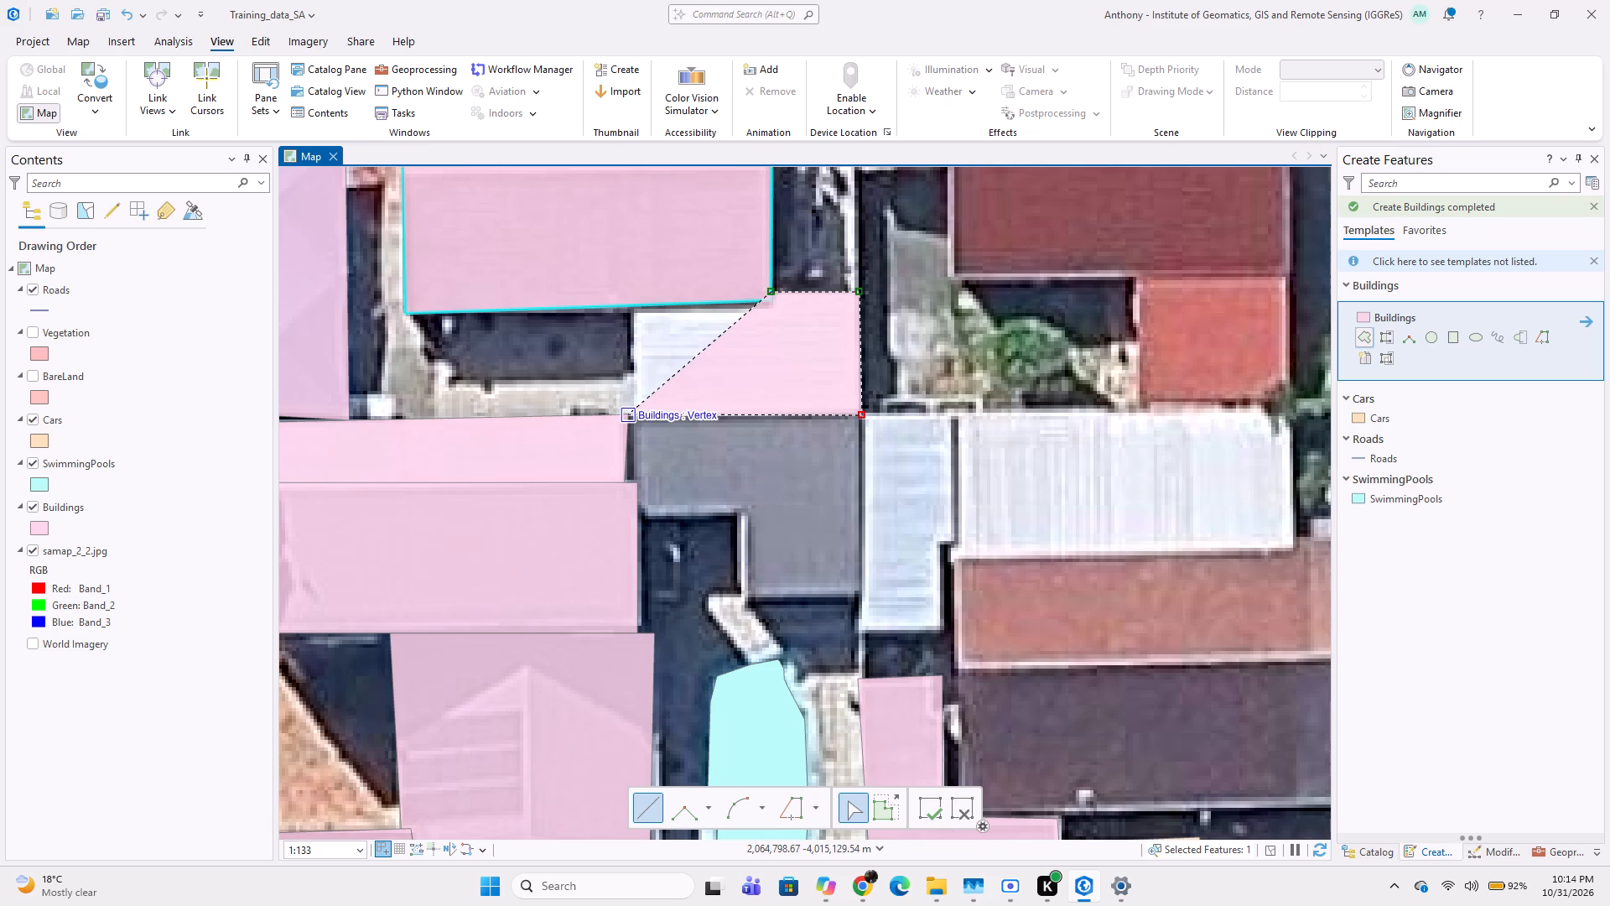
{"action": "left_click", "coordinate": [636, 415]}
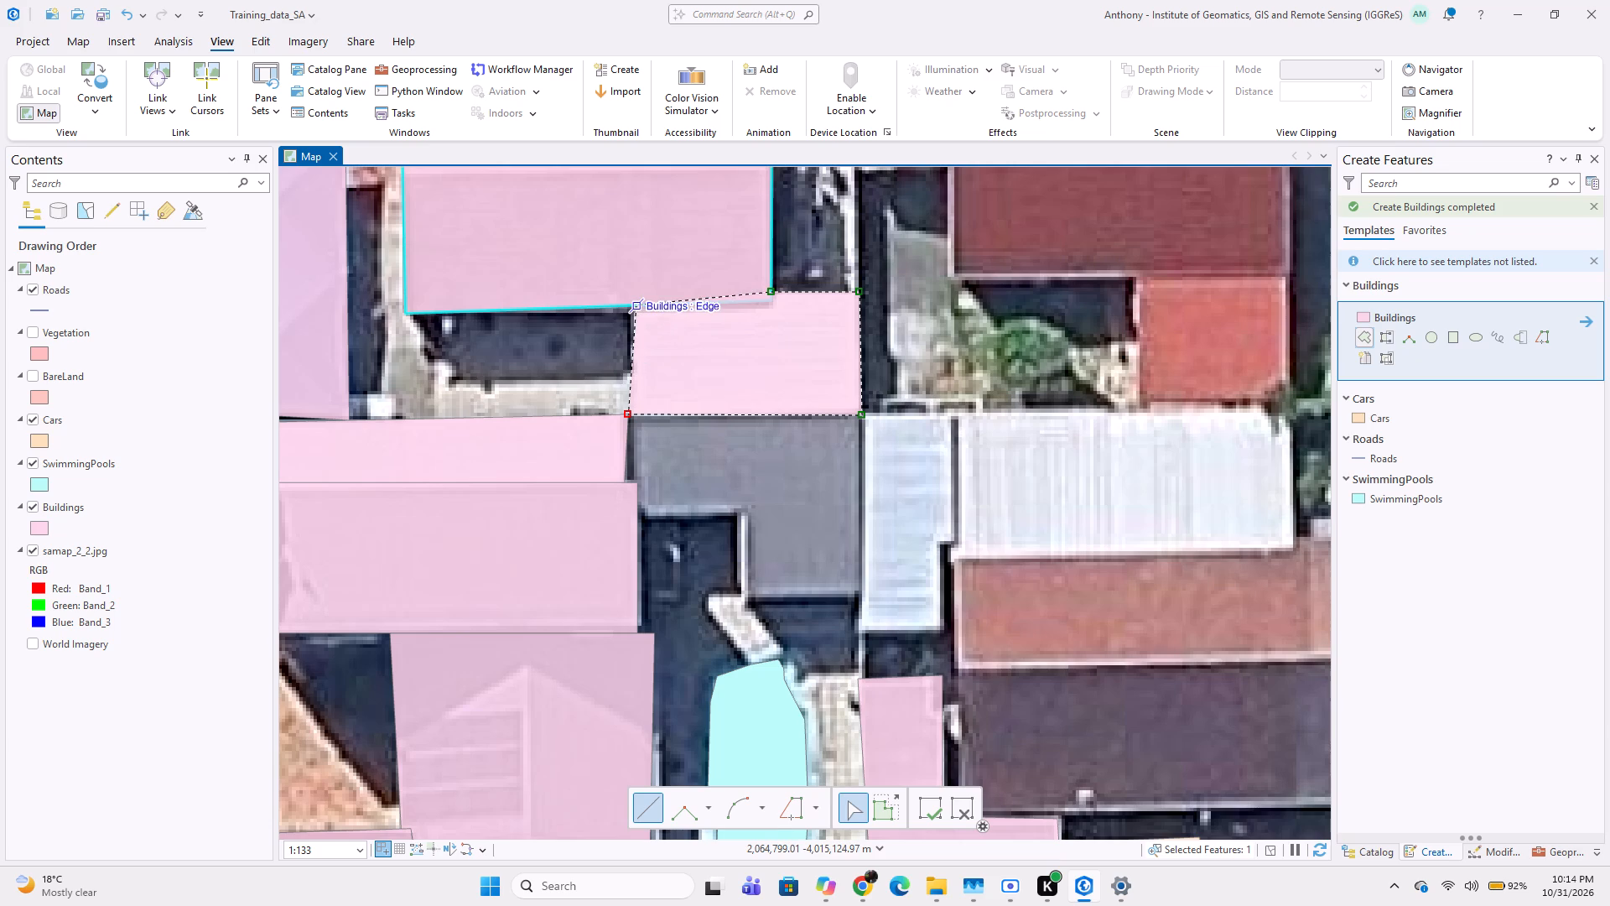
{"action": "left_click", "coordinate": [636, 306]}
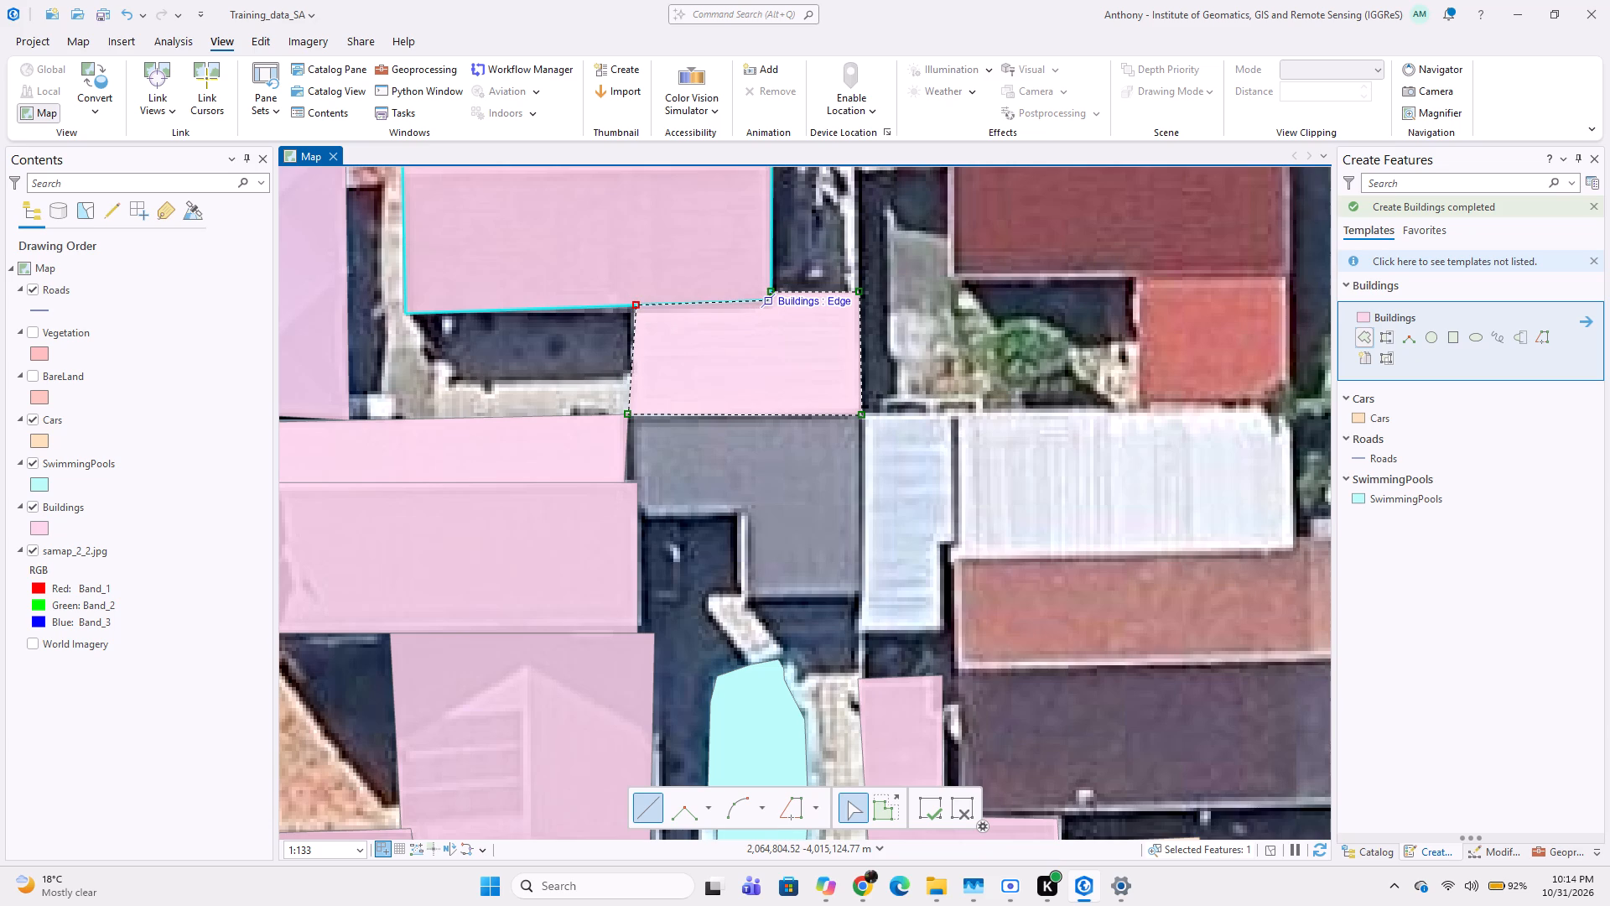
{"action": "double_click", "coordinate": [768, 309]}
Digitize the L-shaped grey roof north of the pool as a Buildings polygon, snapped to the white roof and the building to its west.
{"action": "middle_click_drag", "start_coordinate": [698, 479], "coordinate": [687, 404]}
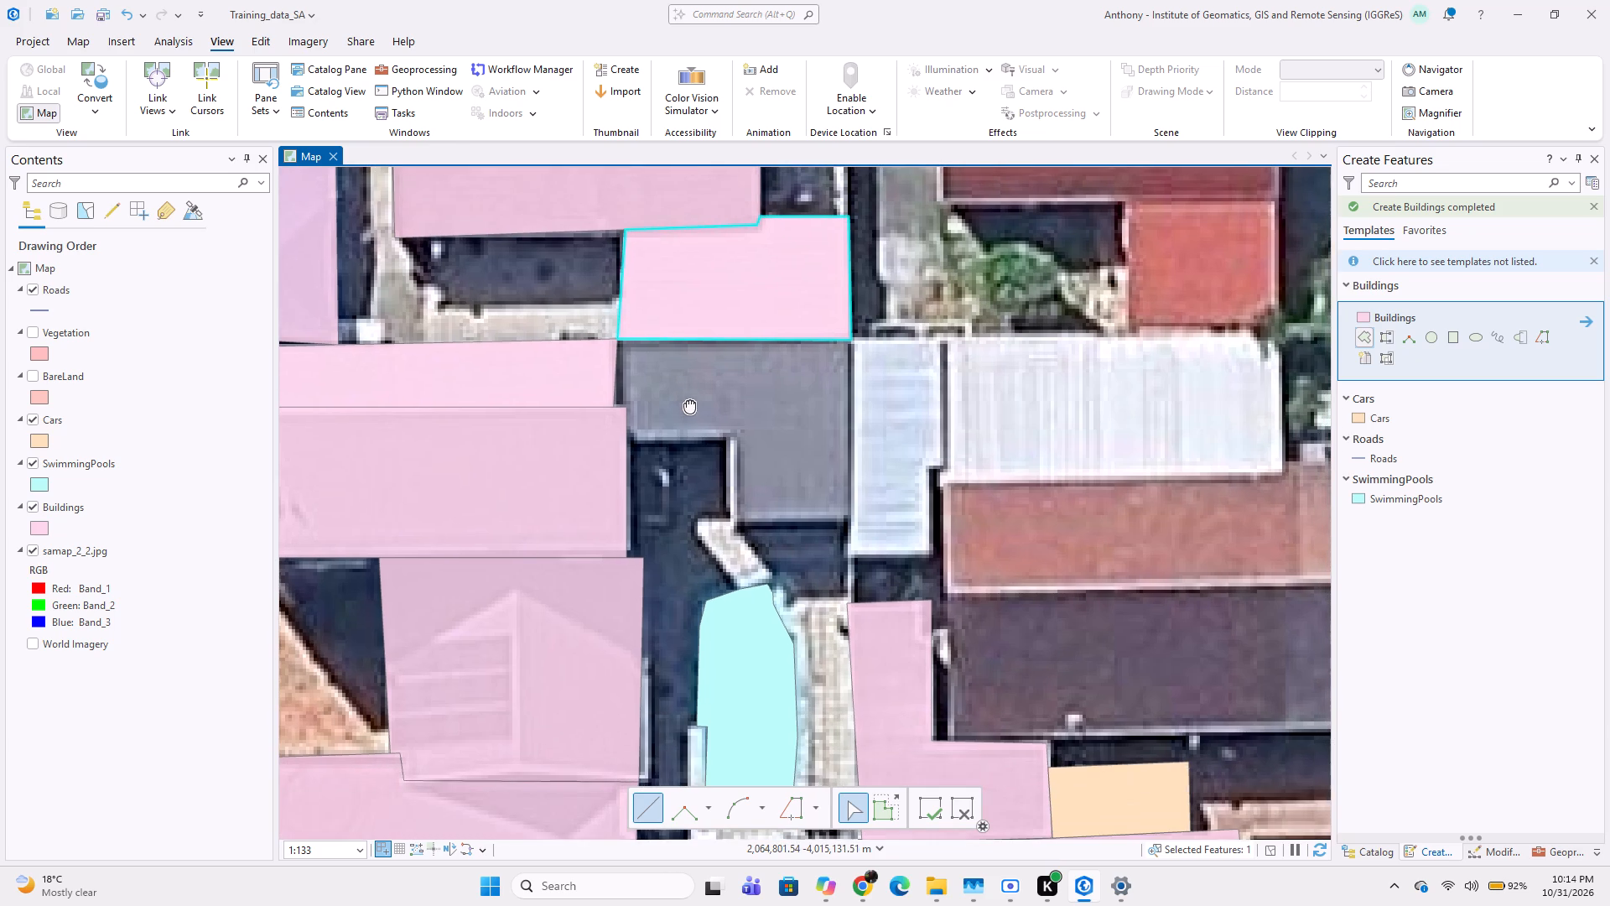
{"action": "scroll", "coordinate": [622, 351], "scroll_direction": "up", "scroll_amount": 1}
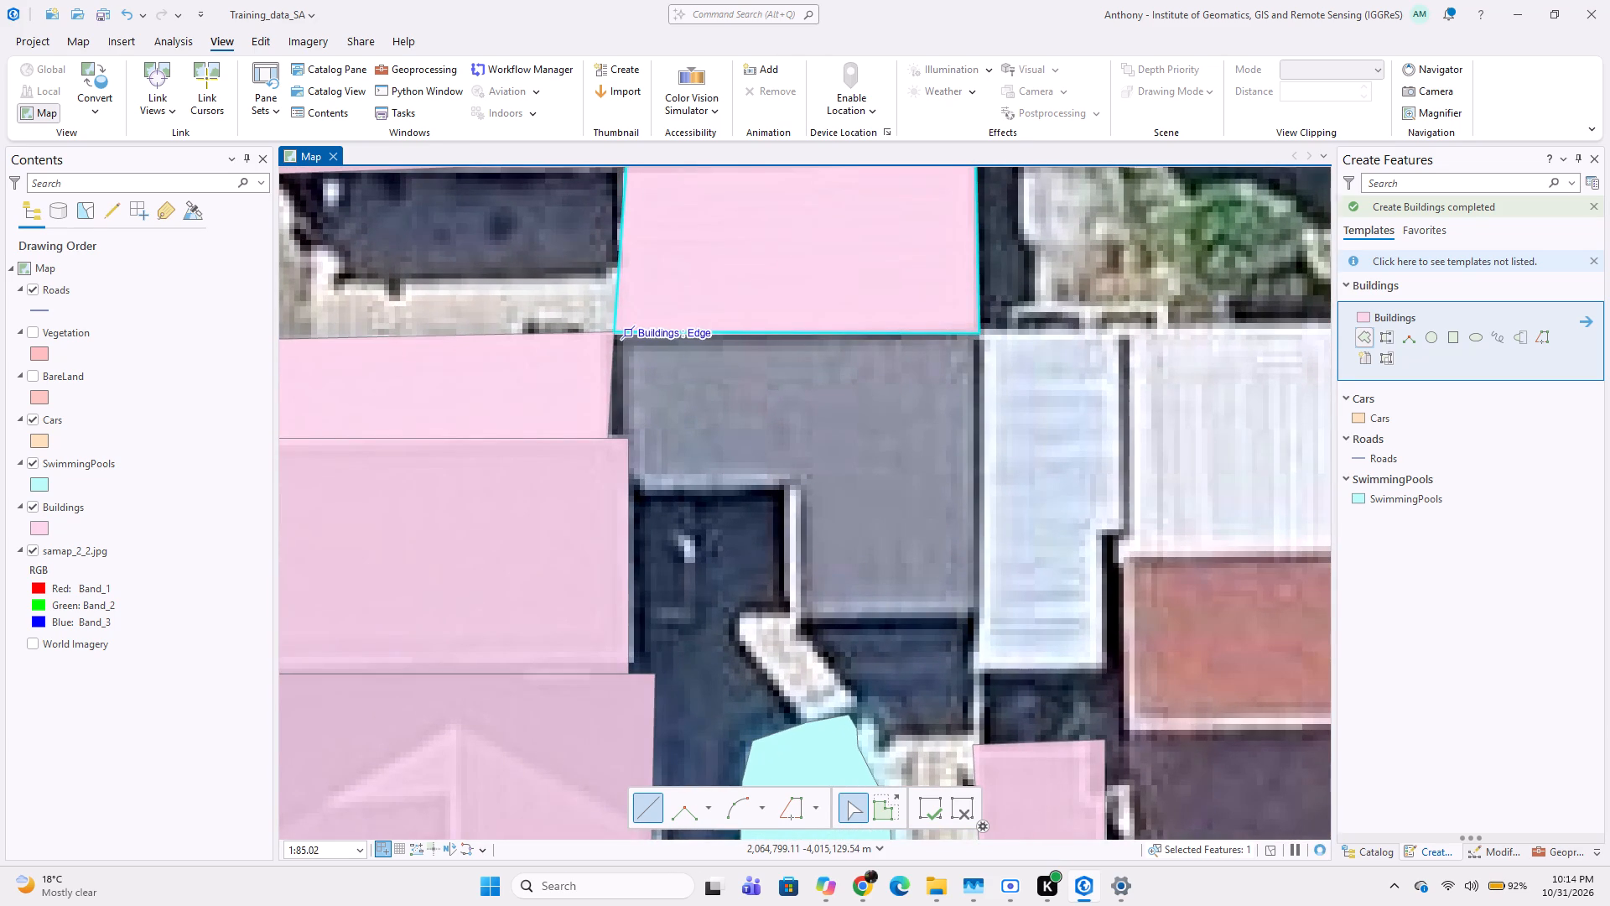
{"action": "left_click", "coordinate": [625, 333]}
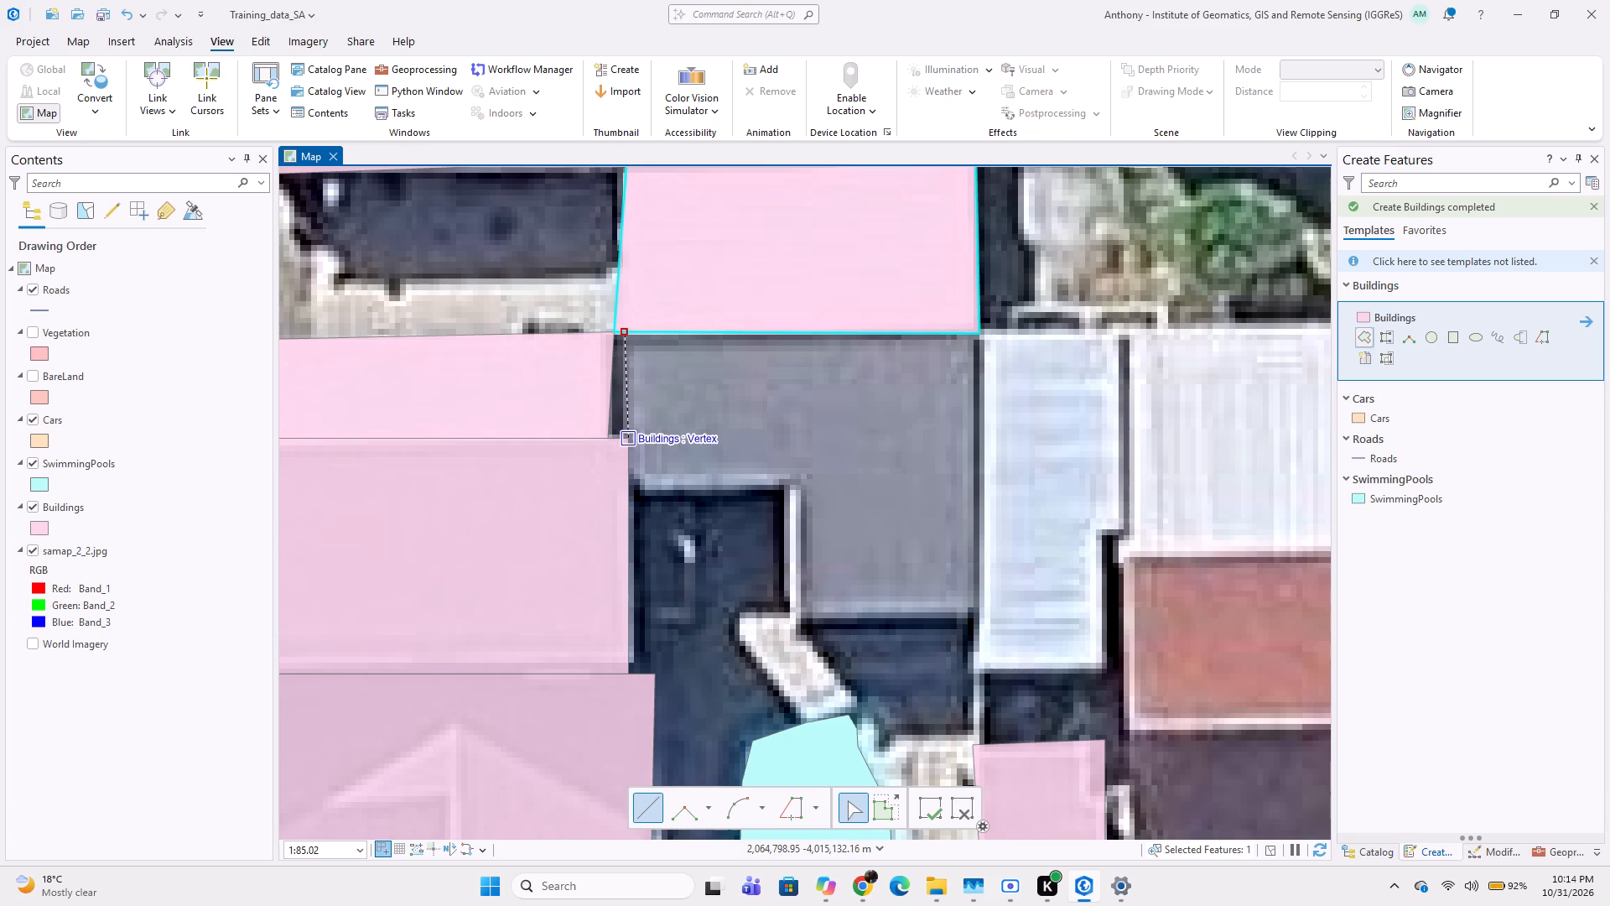
{"action": "left_click", "coordinate": [627, 435]}
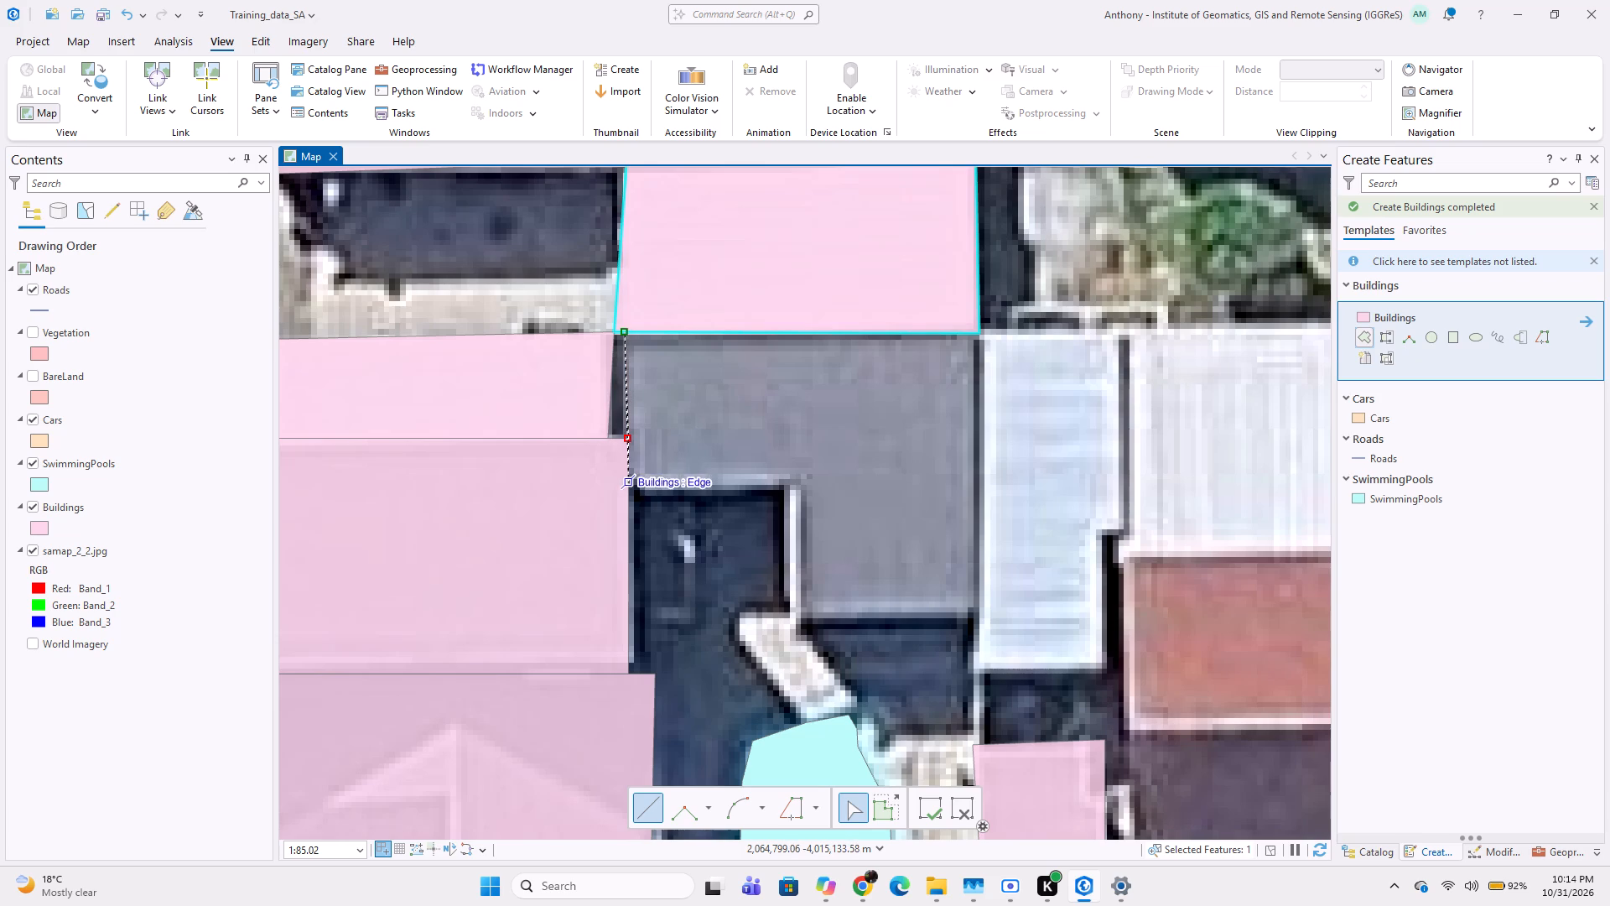
{"action": "left_click", "coordinate": [631, 482]}
{"action": "left_click", "coordinate": [783, 486]}
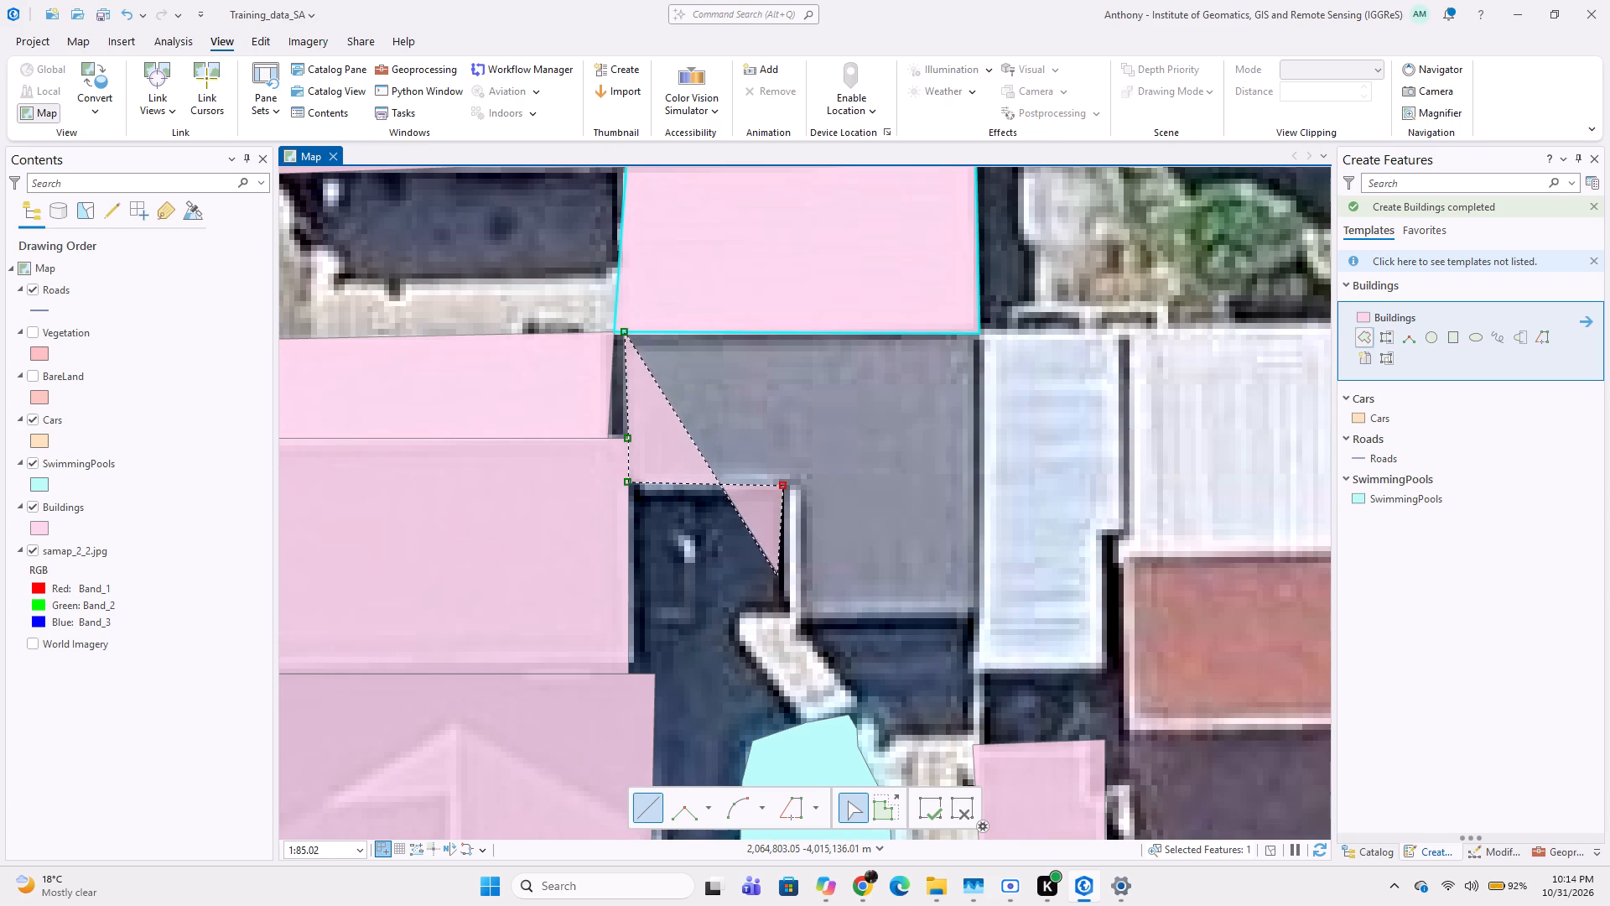
{"action": "left_click_drag", "start_coordinate": [786, 620], "coordinate": [795, 620]}
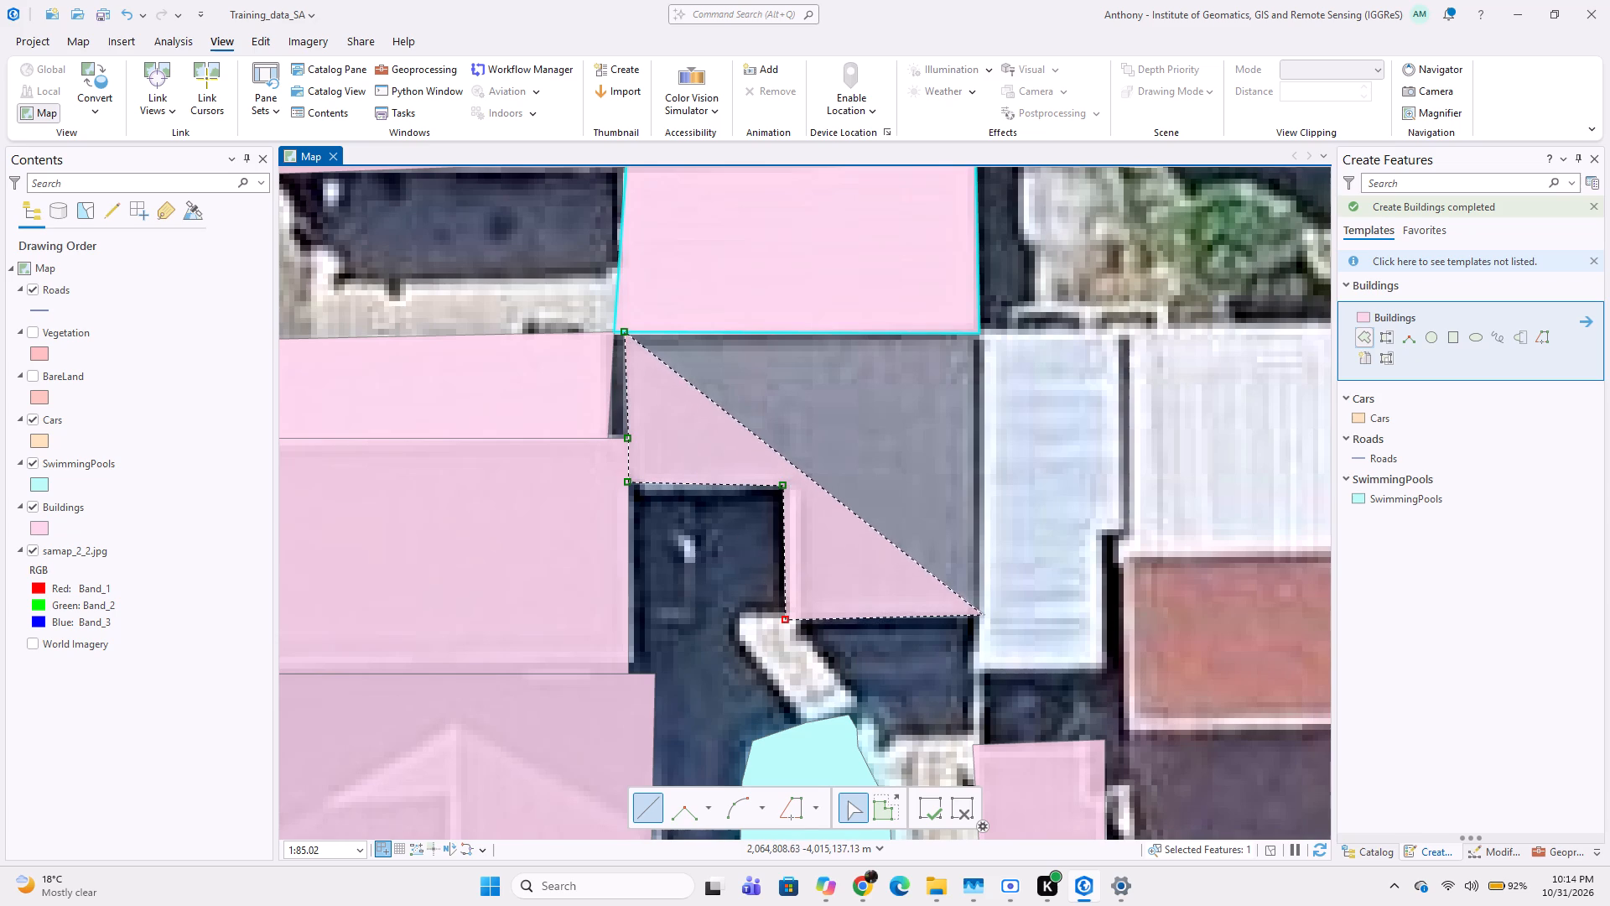
{"action": "left_click", "coordinate": [977, 617]}
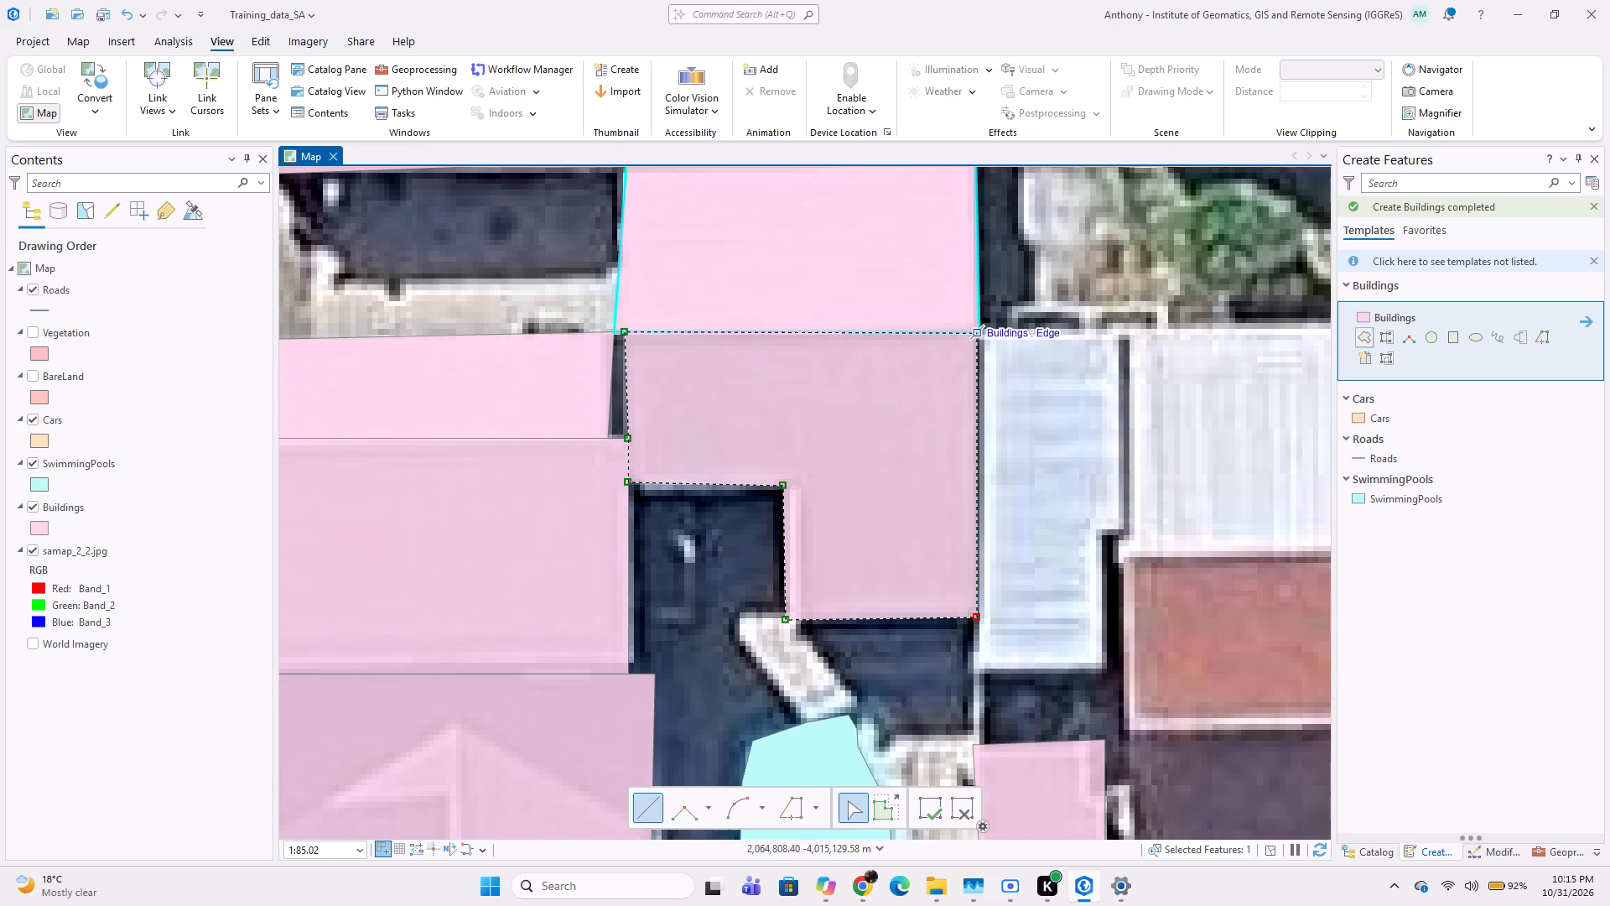
{"action": "double_click", "coordinate": [977, 341]}
{"action": "double_click", "coordinate": [980, 327]}
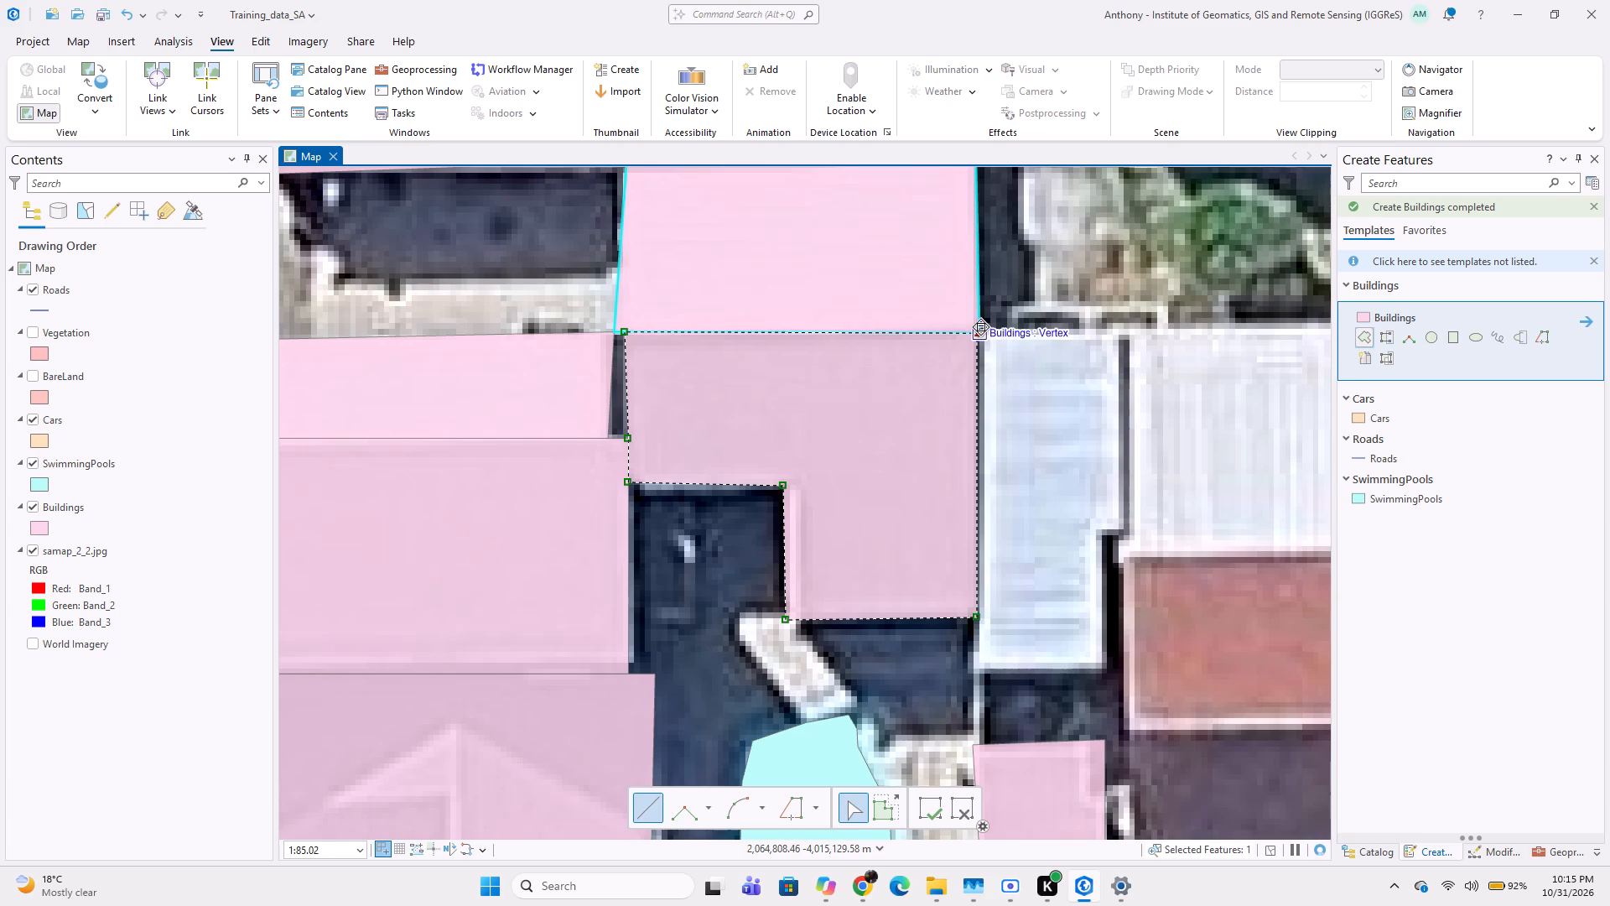
Digitize the narrow white roof east of the L-shaped grey roof as an eight-vertex Buildings polygon following its notched eastern side.
{"action": "left_click", "coordinate": [974, 336]}
{"action": "left_click", "coordinate": [1112, 330]}
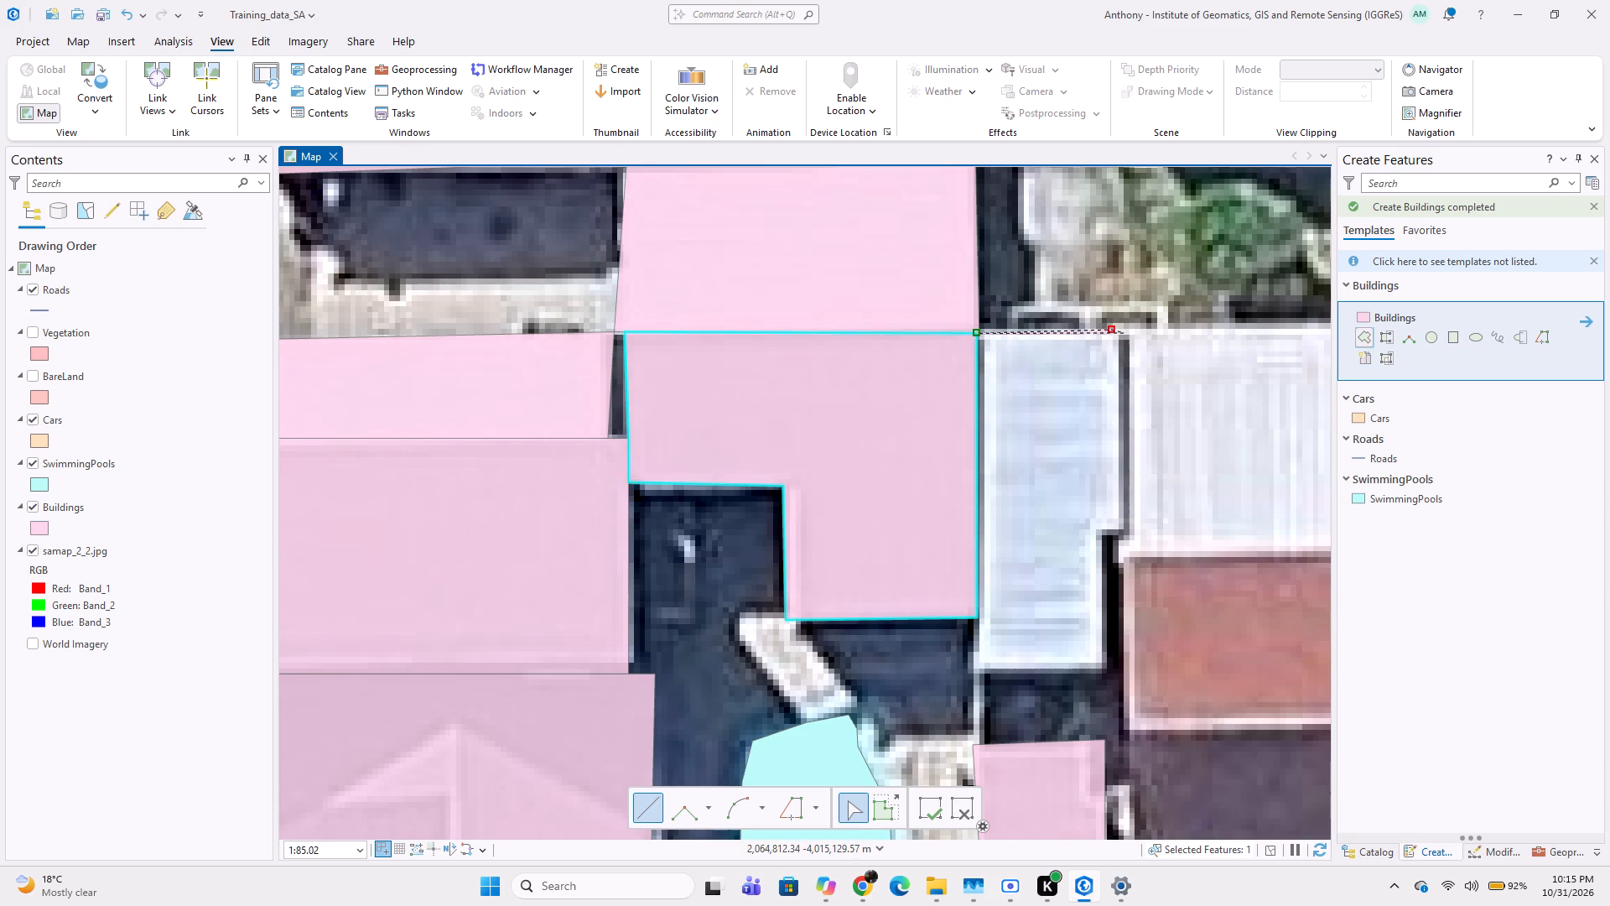
{"action": "left_click", "coordinate": [1126, 350]}
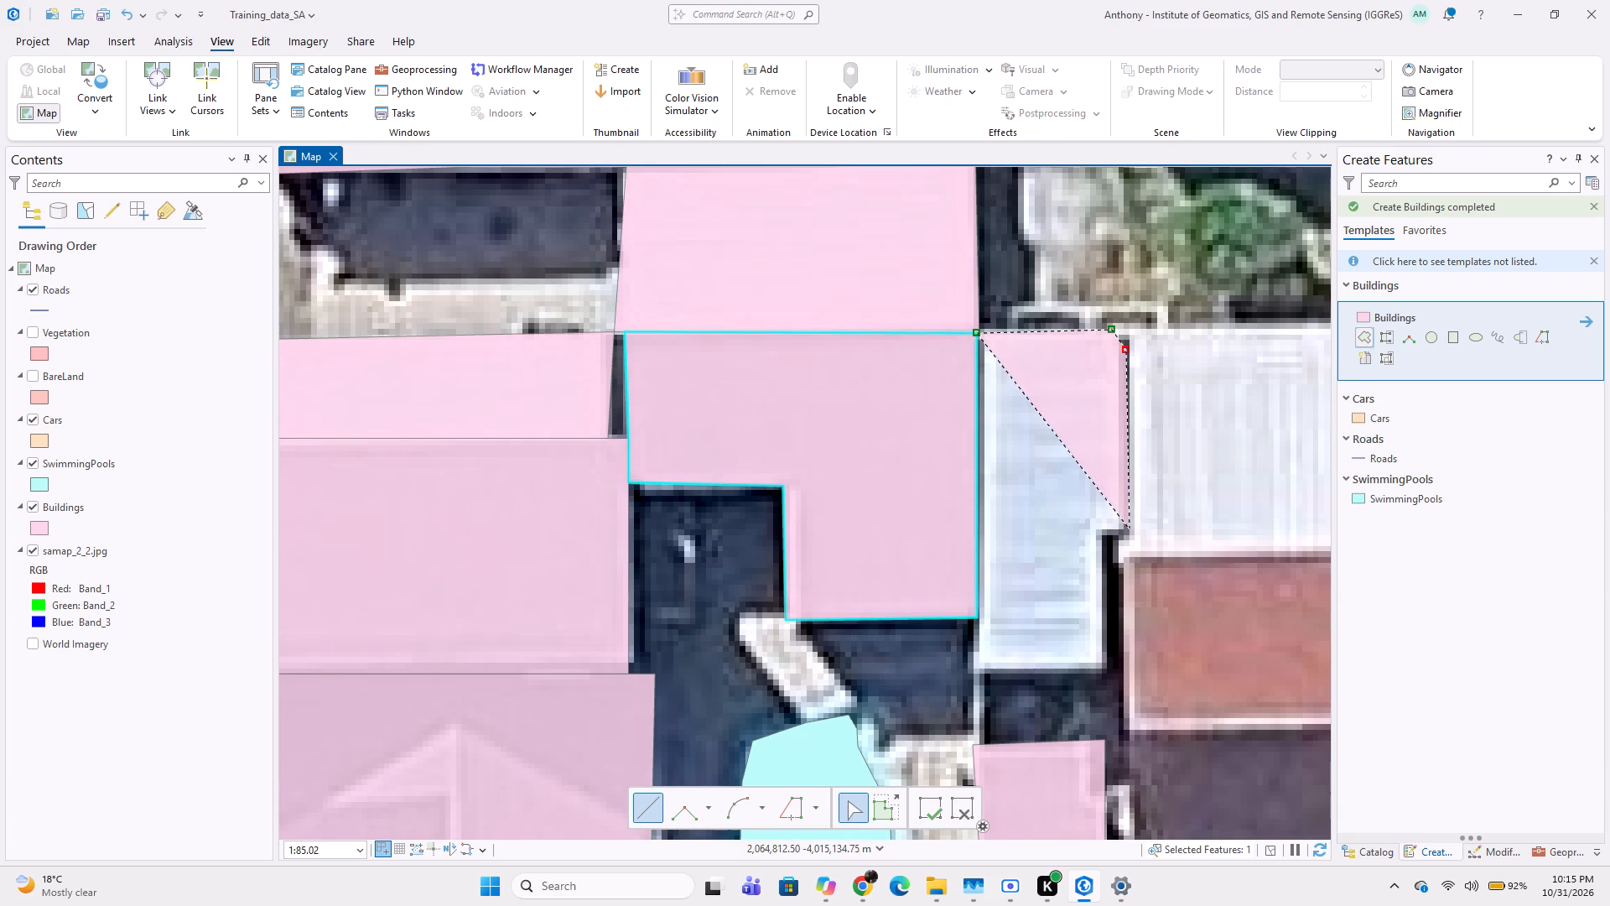
{"action": "left_click", "coordinate": [1130, 529]}
{"action": "left_click", "coordinate": [1104, 532]}
{"action": "left_click", "coordinate": [1100, 673]}
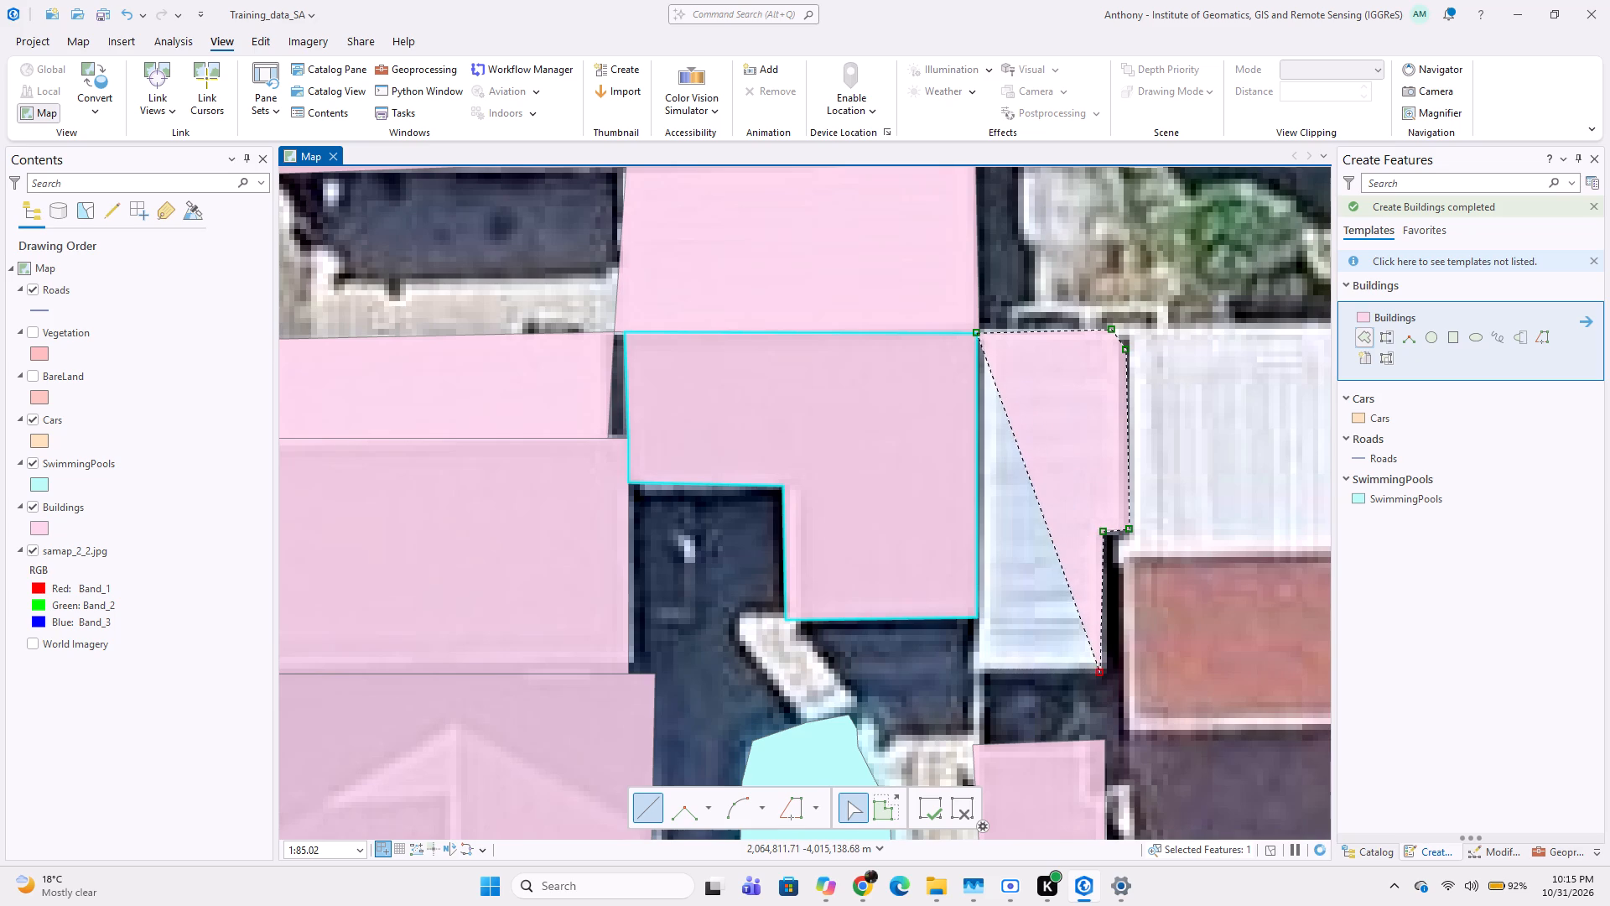
{"action": "left_click", "coordinate": [980, 676]}
{"action": "double_click", "coordinate": [983, 617]}
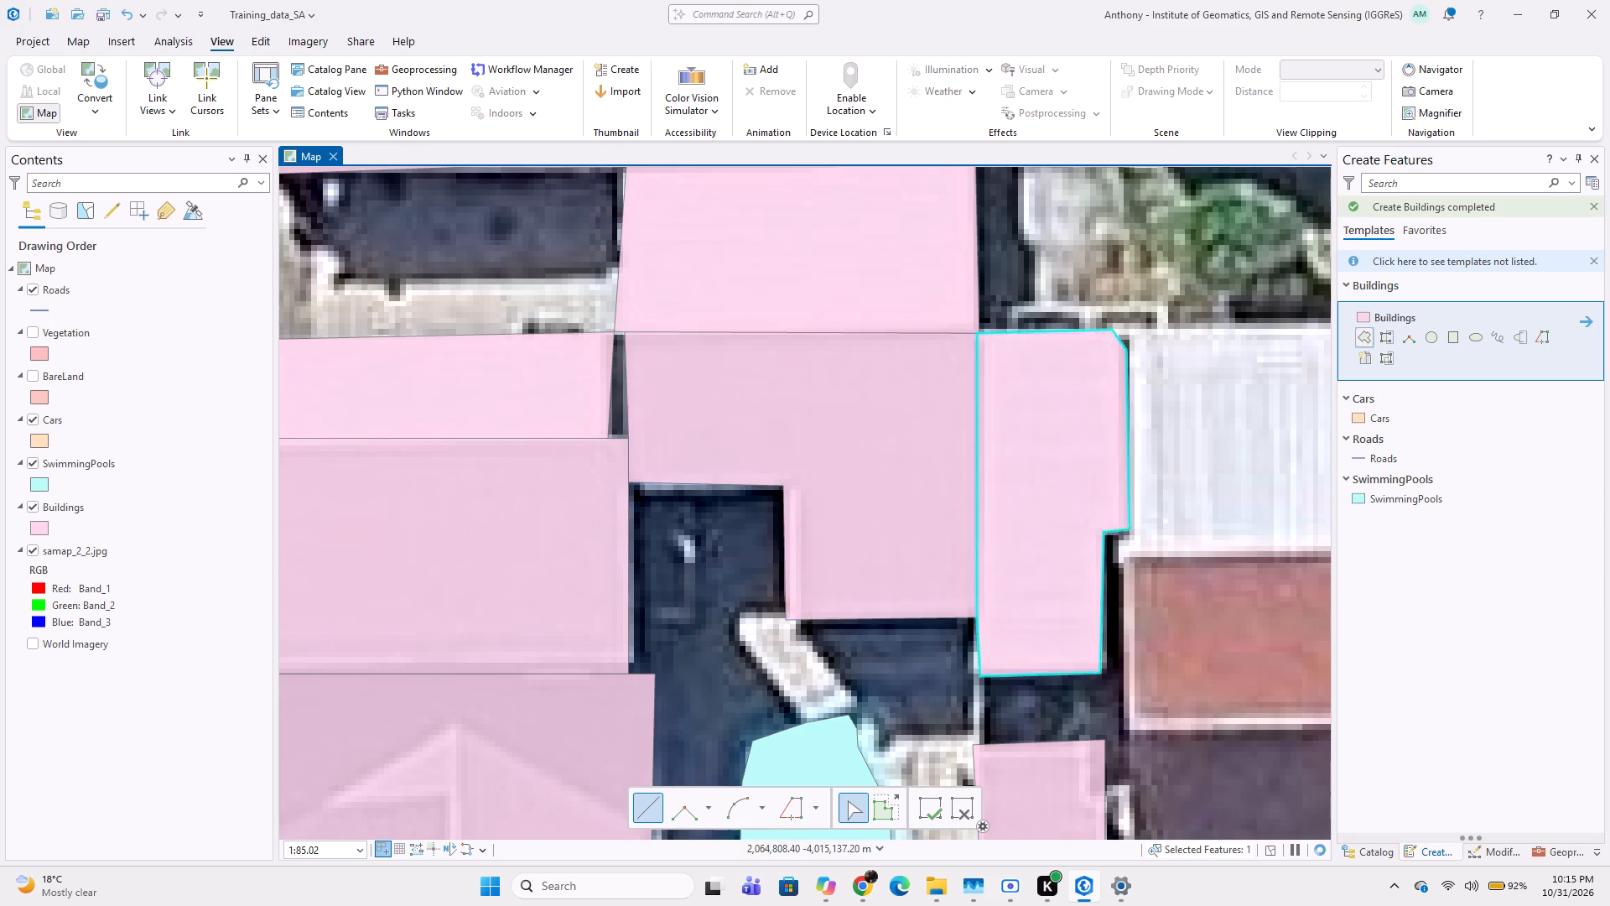
Digitize the brown and dark gabled roof southeast of the narrow white roof as a five-vertex Buildings polygon.
{"action": "scroll", "coordinate": [845, 576], "scroll_direction": "down", "scroll_amount": 4}
{"action": "middle_click_drag", "start_coordinate": [986, 582], "coordinate": [995, 482]}
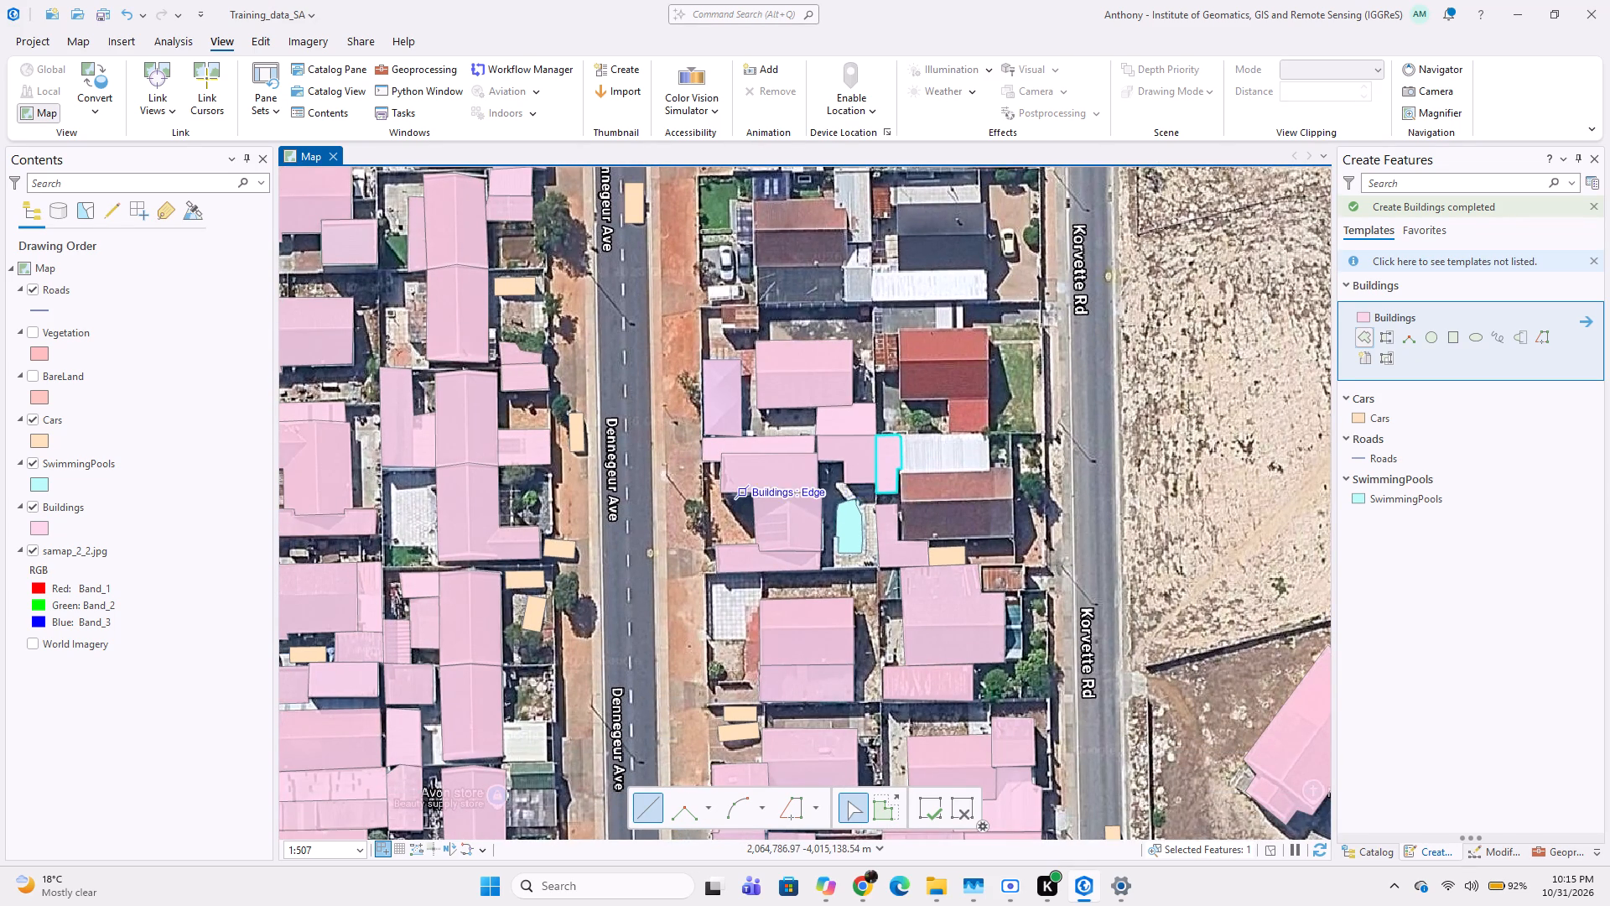
{"action": "scroll", "coordinate": [716, 450], "scroll_direction": "down", "scroll_amount": 1}
{"action": "middle_click_drag", "start_coordinate": [851, 506], "coordinate": [707, 445]}
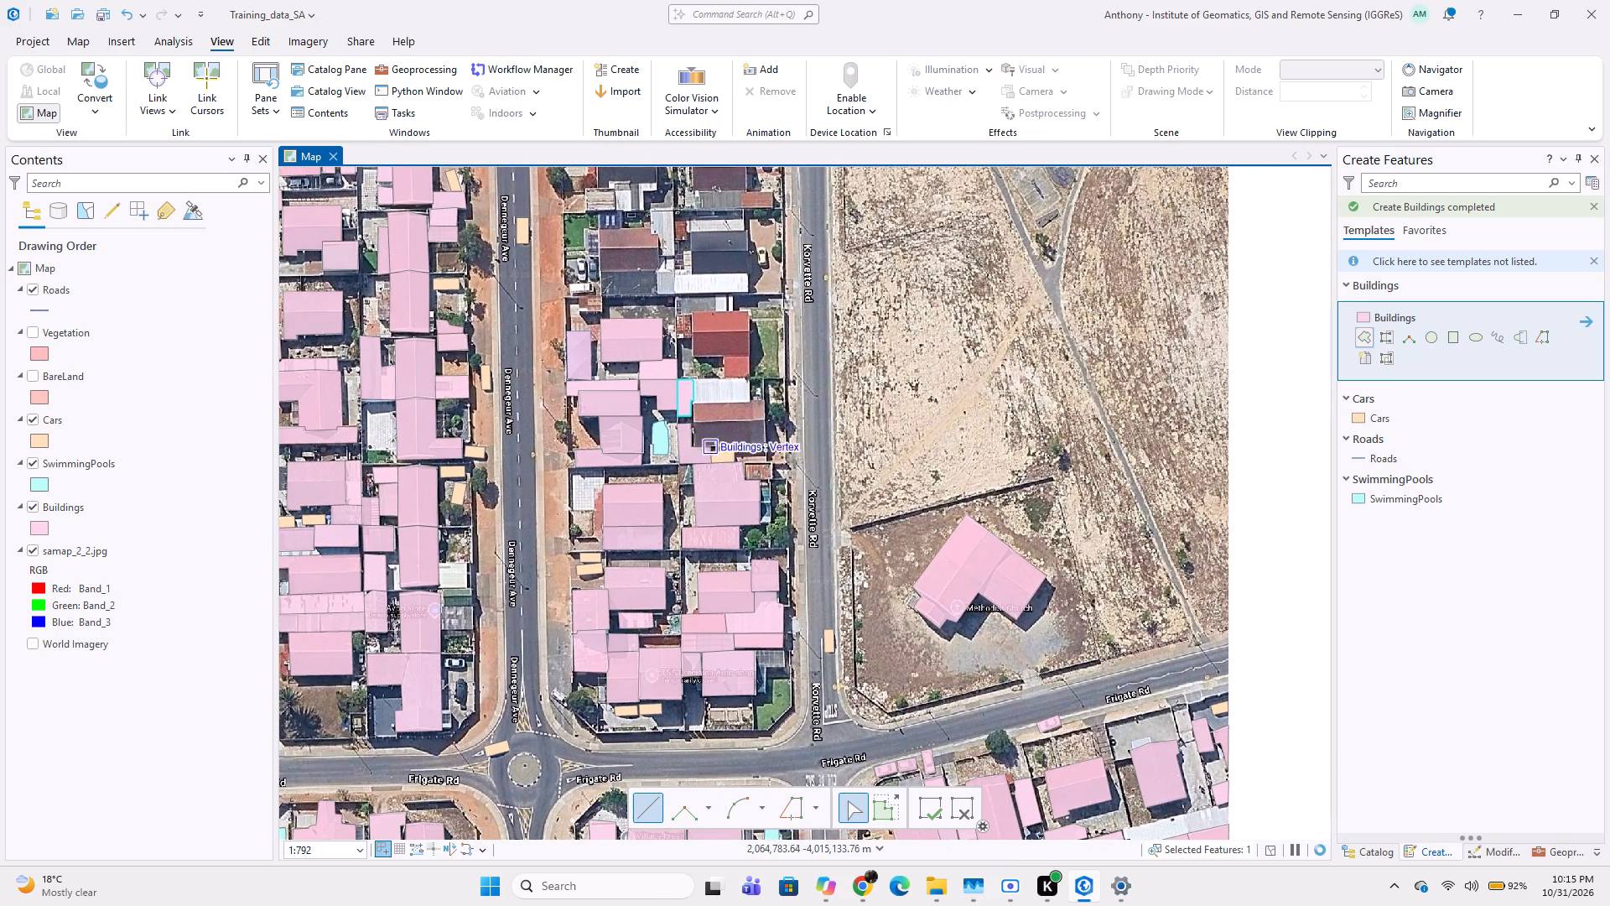
{"action": "scroll", "coordinate": [730, 424], "scroll_direction": "down", "scroll_amount": 1}
{"action": "middle_click_drag", "start_coordinate": [745, 392], "coordinate": [713, 491]}
{"action": "scroll", "coordinate": [716, 491], "scroll_direction": "up", "scroll_amount": 2}
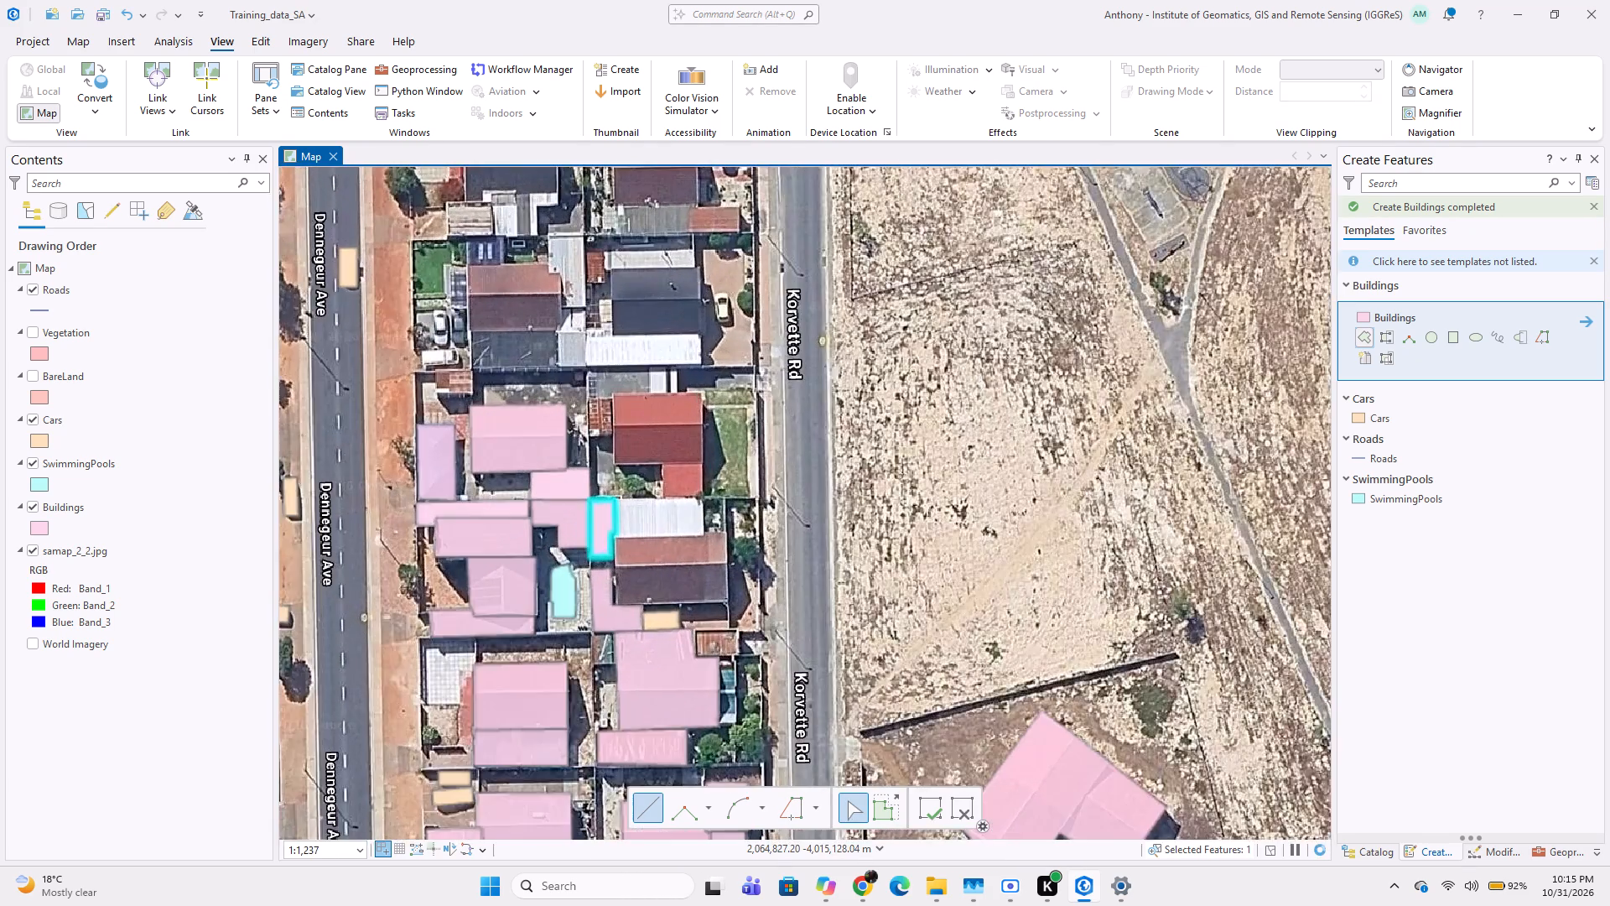
{"action": "scroll", "coordinate": [724, 582], "scroll_direction": "up", "scroll_amount": 1}
{"action": "scroll", "coordinate": [595, 600], "scroll_direction": "up", "scroll_amount": 1}
{"action": "scroll", "coordinate": [548, 488], "scroll_direction": "up", "scroll_amount": 1}
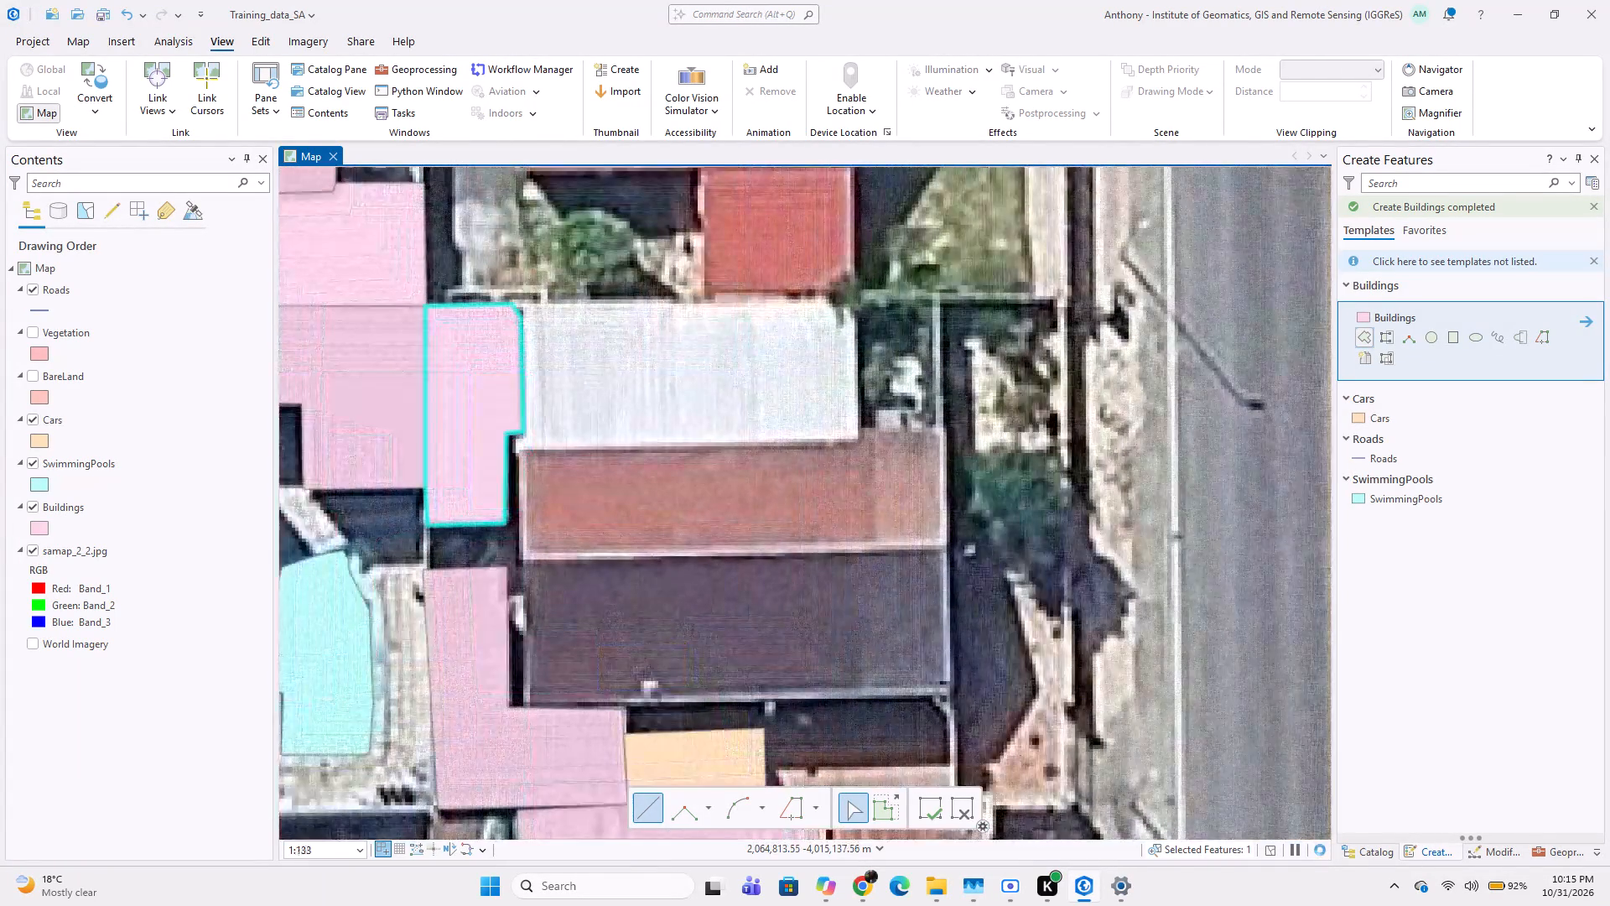
{"action": "left_click", "coordinate": [517, 447]}
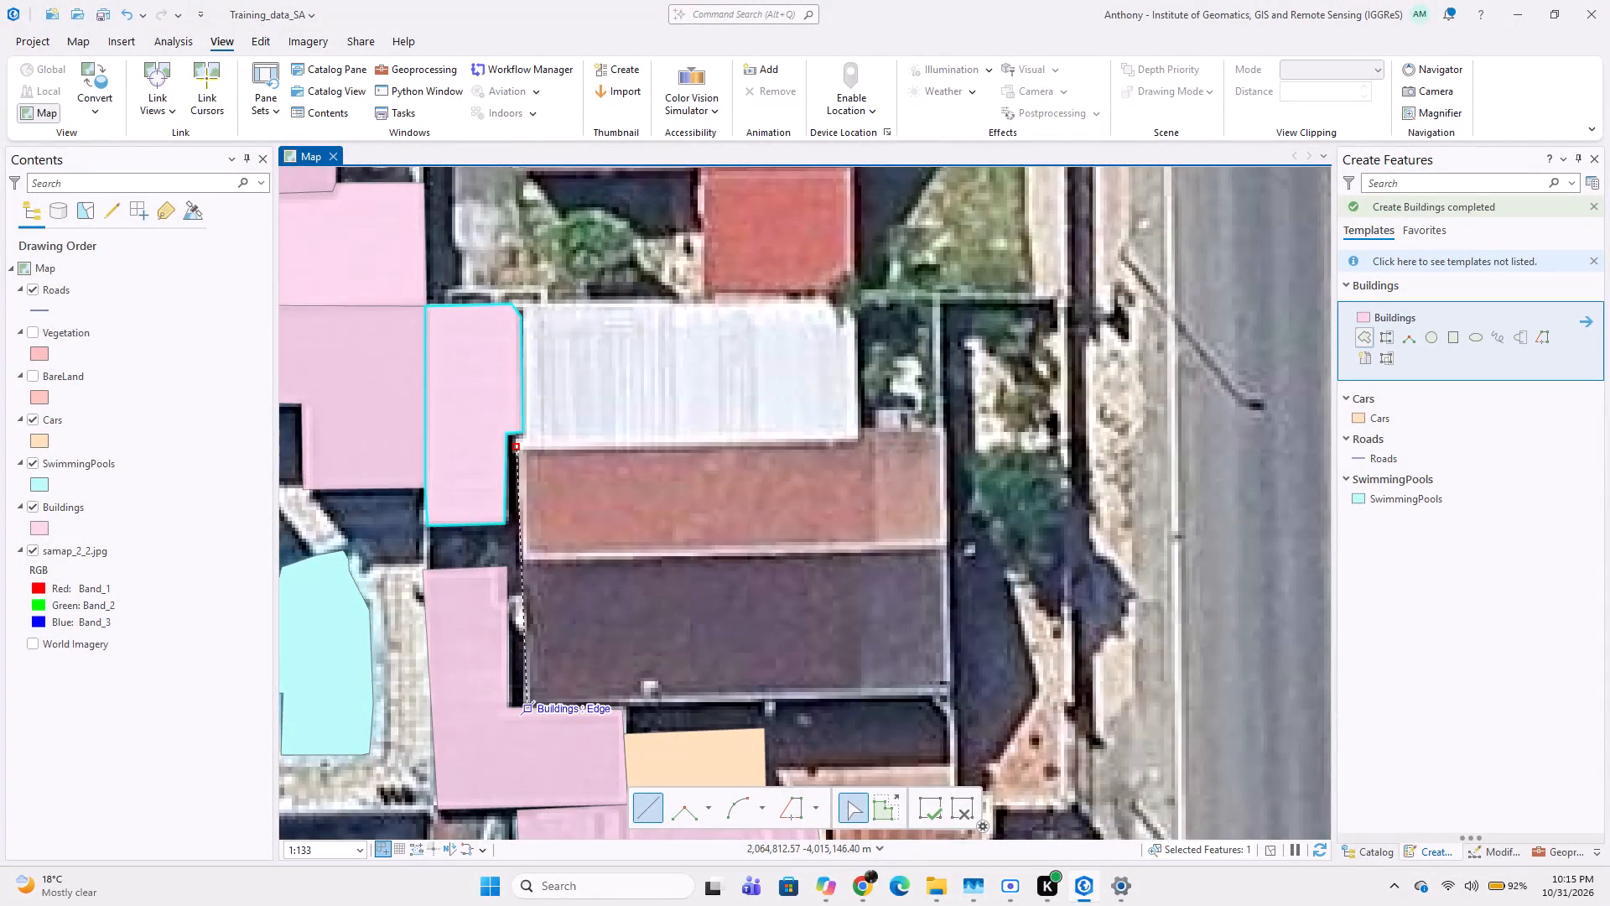
{"action": "left_click", "coordinate": [527, 700]}
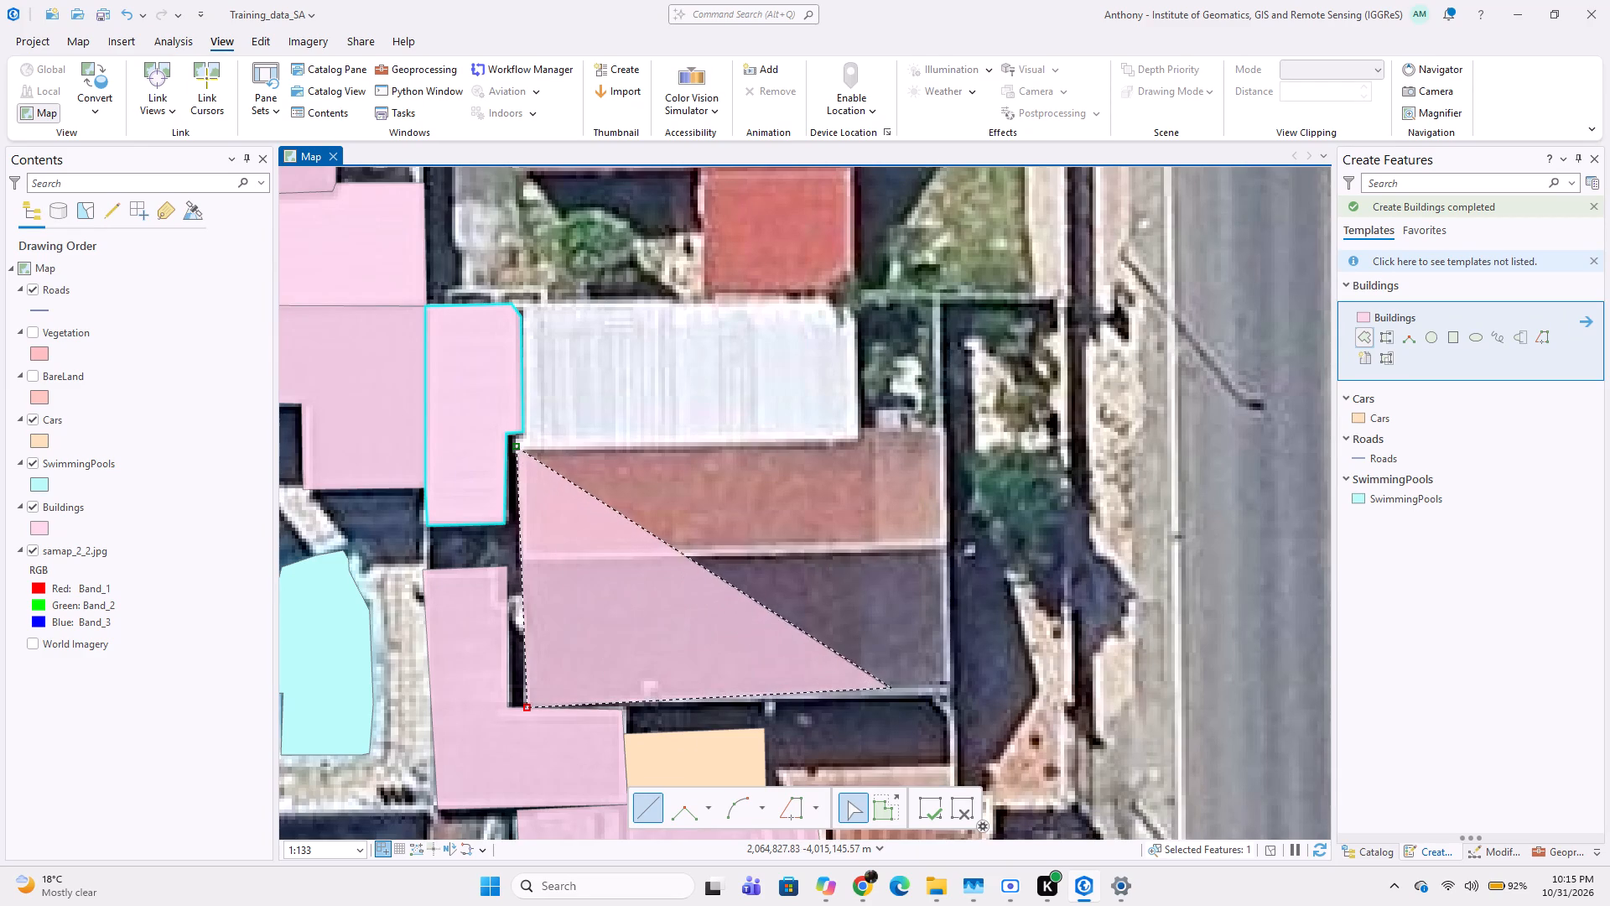
{"action": "left_click", "coordinate": [953, 694]}
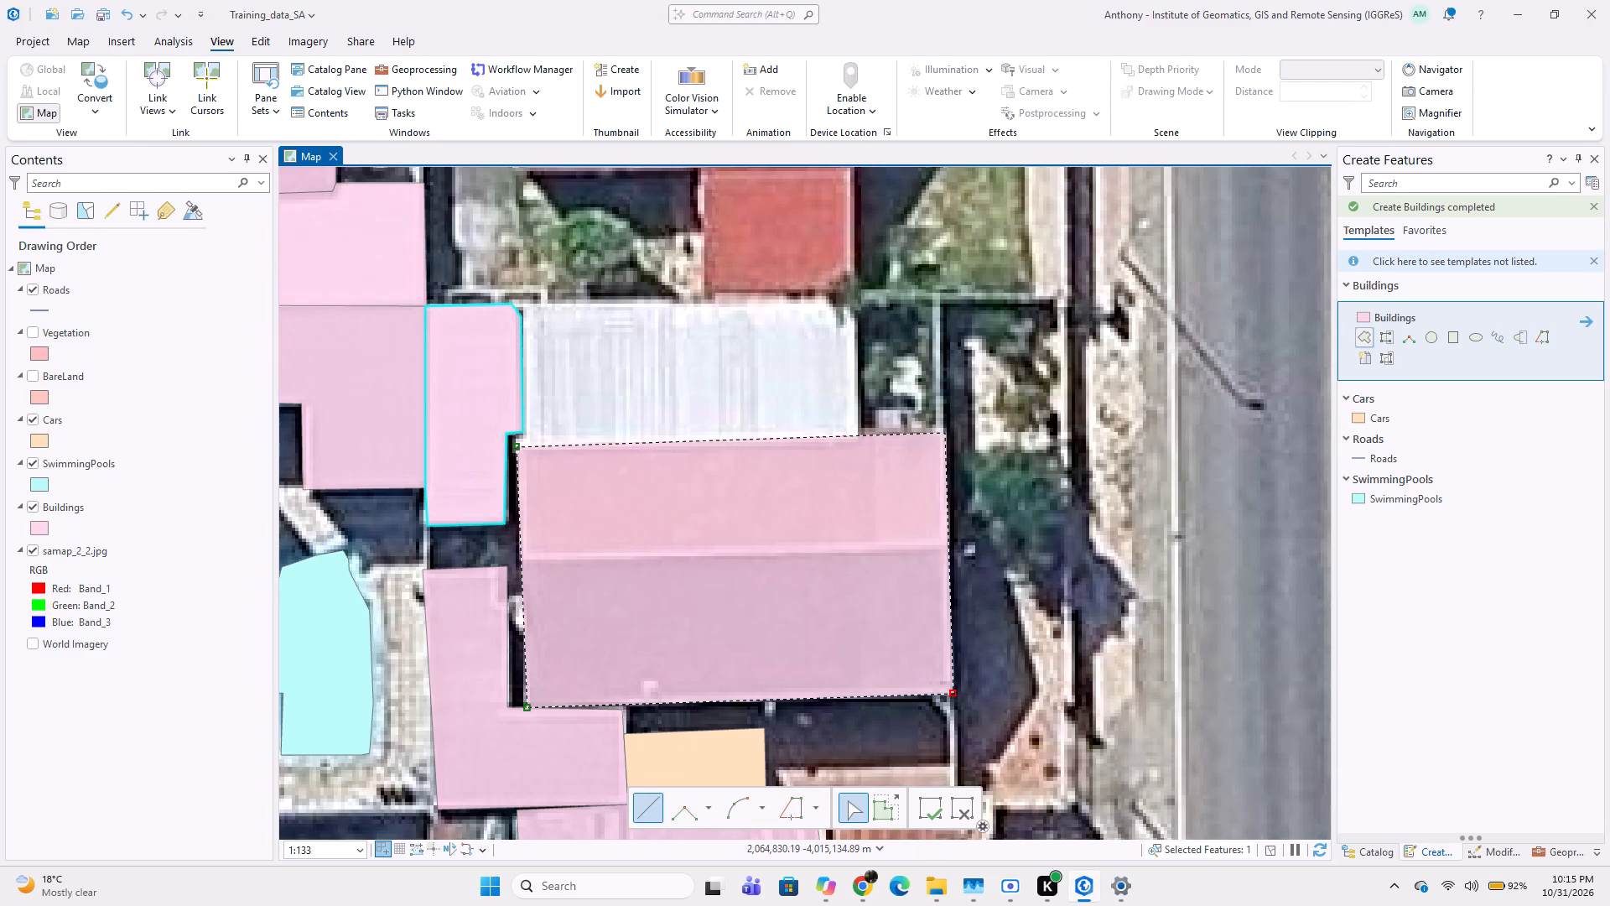
{"action": "left_click", "coordinate": [945, 433]}
{"action": "double_click", "coordinate": [844, 447]}
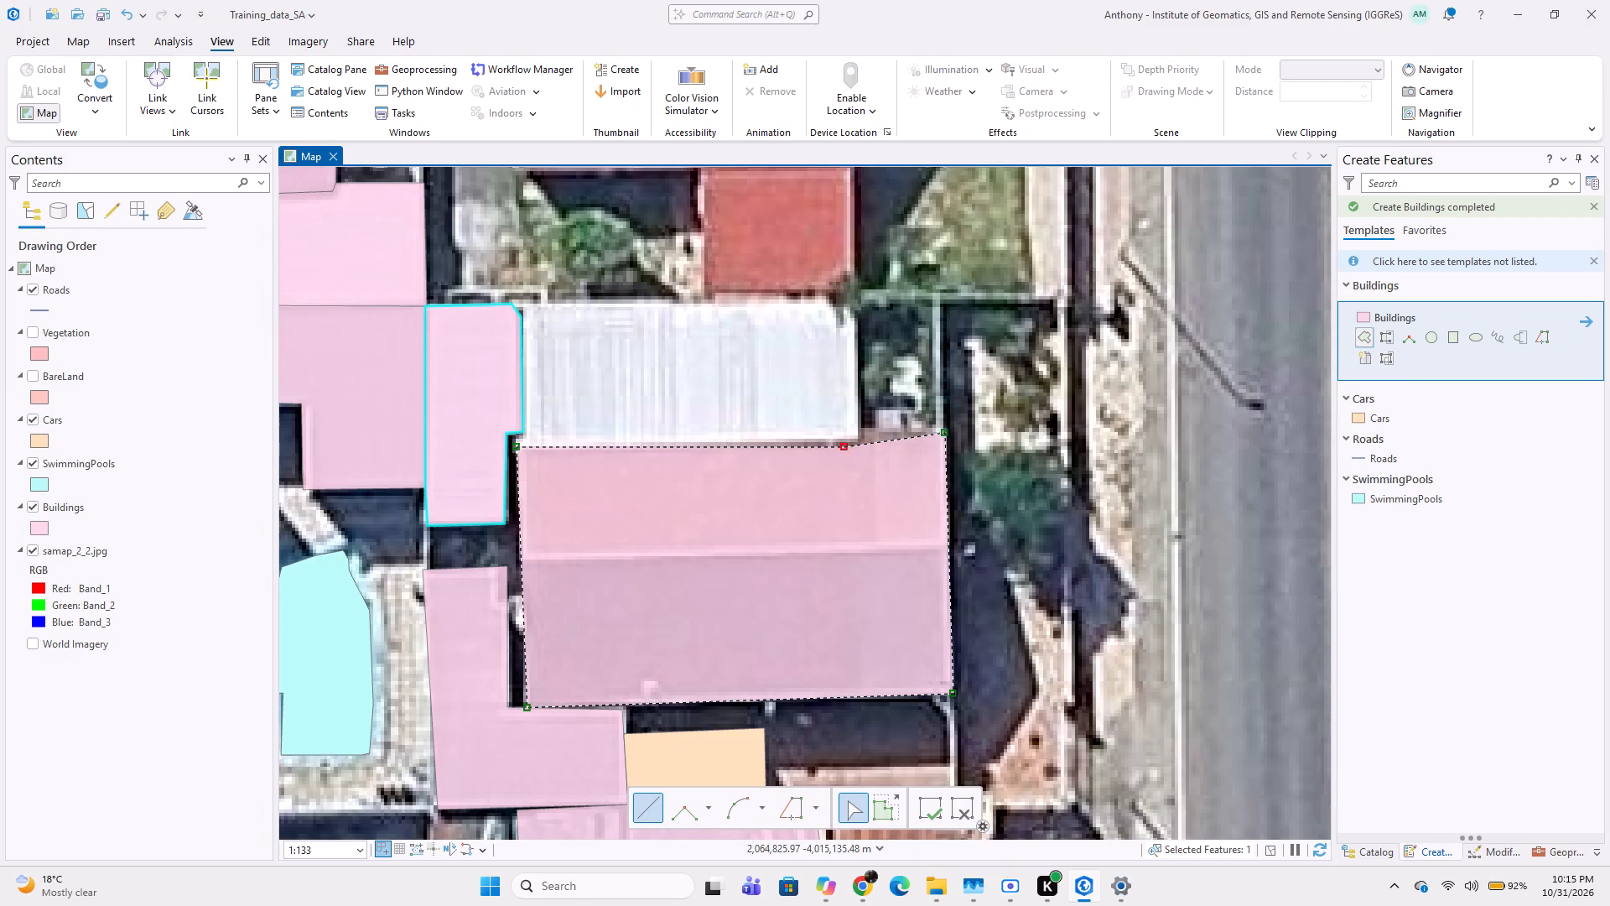
Digitize the white corrugated roof north of the brown gabled building as a Buildings polygon, snapped to that building and the narrow roof to its west.
{"action": "middle_click_drag", "start_coordinate": [689, 488], "coordinate": [666, 582]}
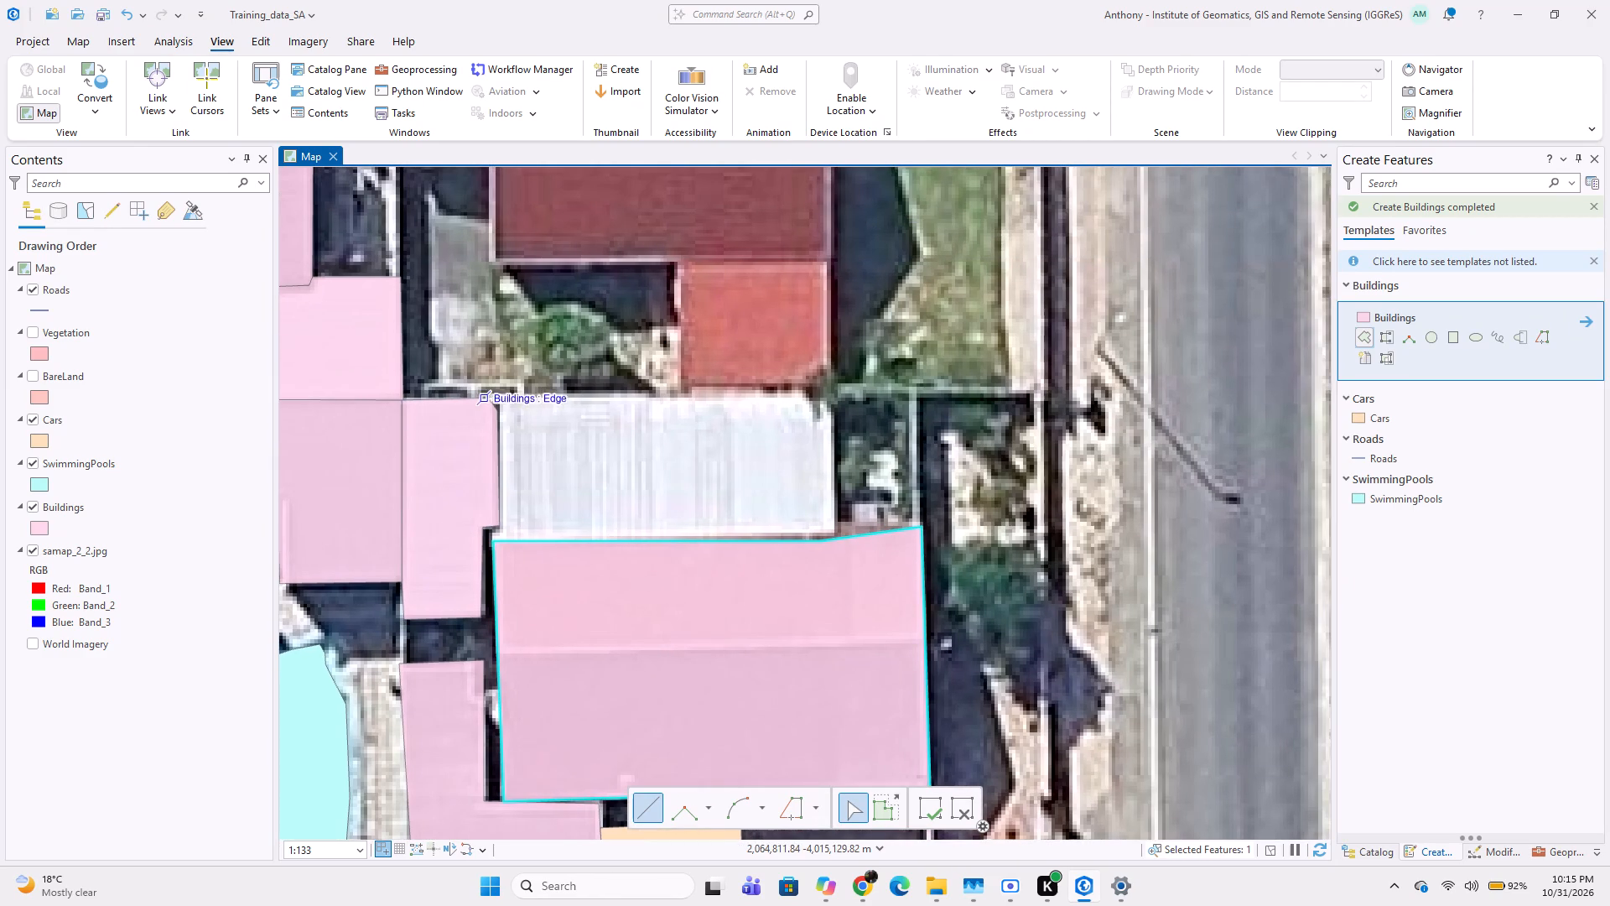
{"action": "left_click_drag", "start_coordinate": [501, 414], "coordinate": [501, 400]}
{"action": "left_click", "coordinate": [501, 394]}
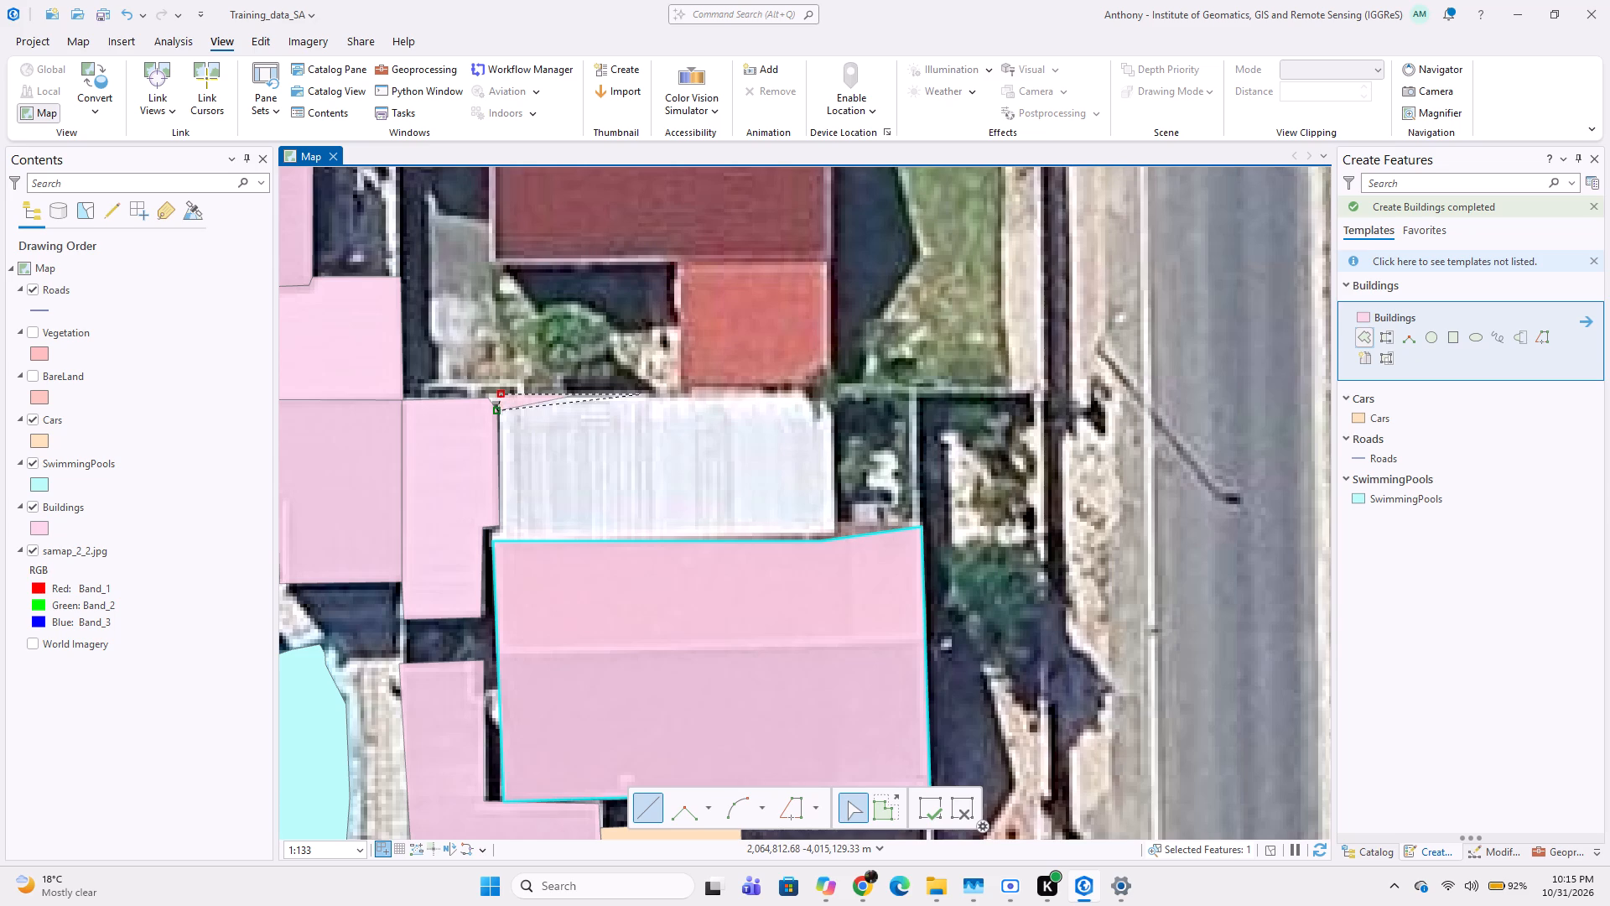
{"action": "left_click", "coordinate": [813, 394]}
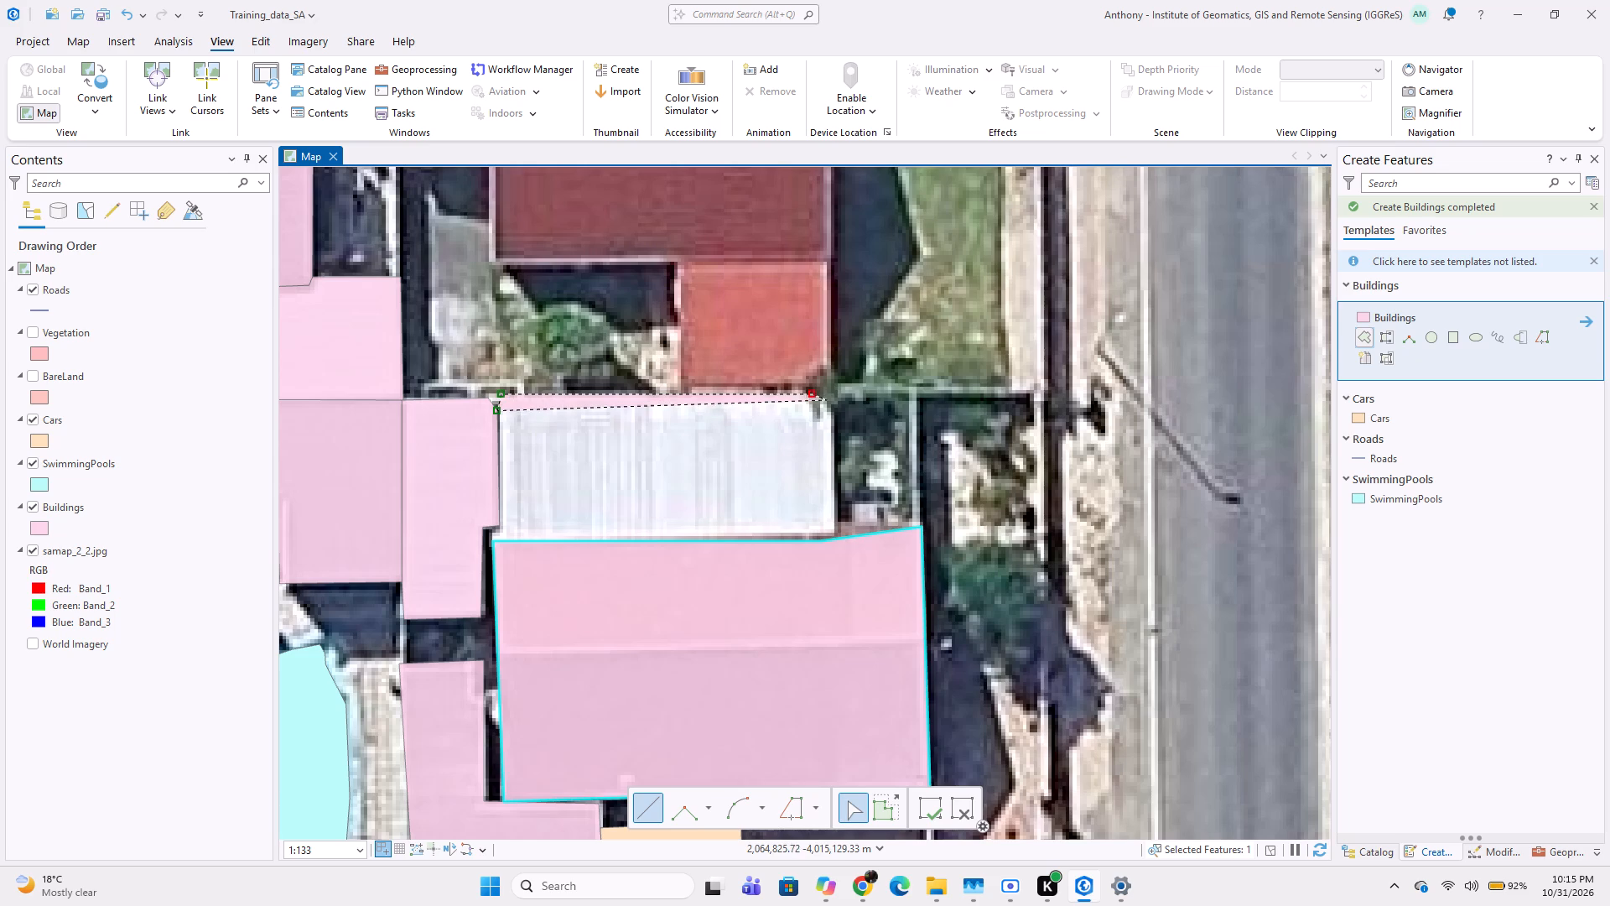
{"action": "left_click", "coordinate": [830, 400]}
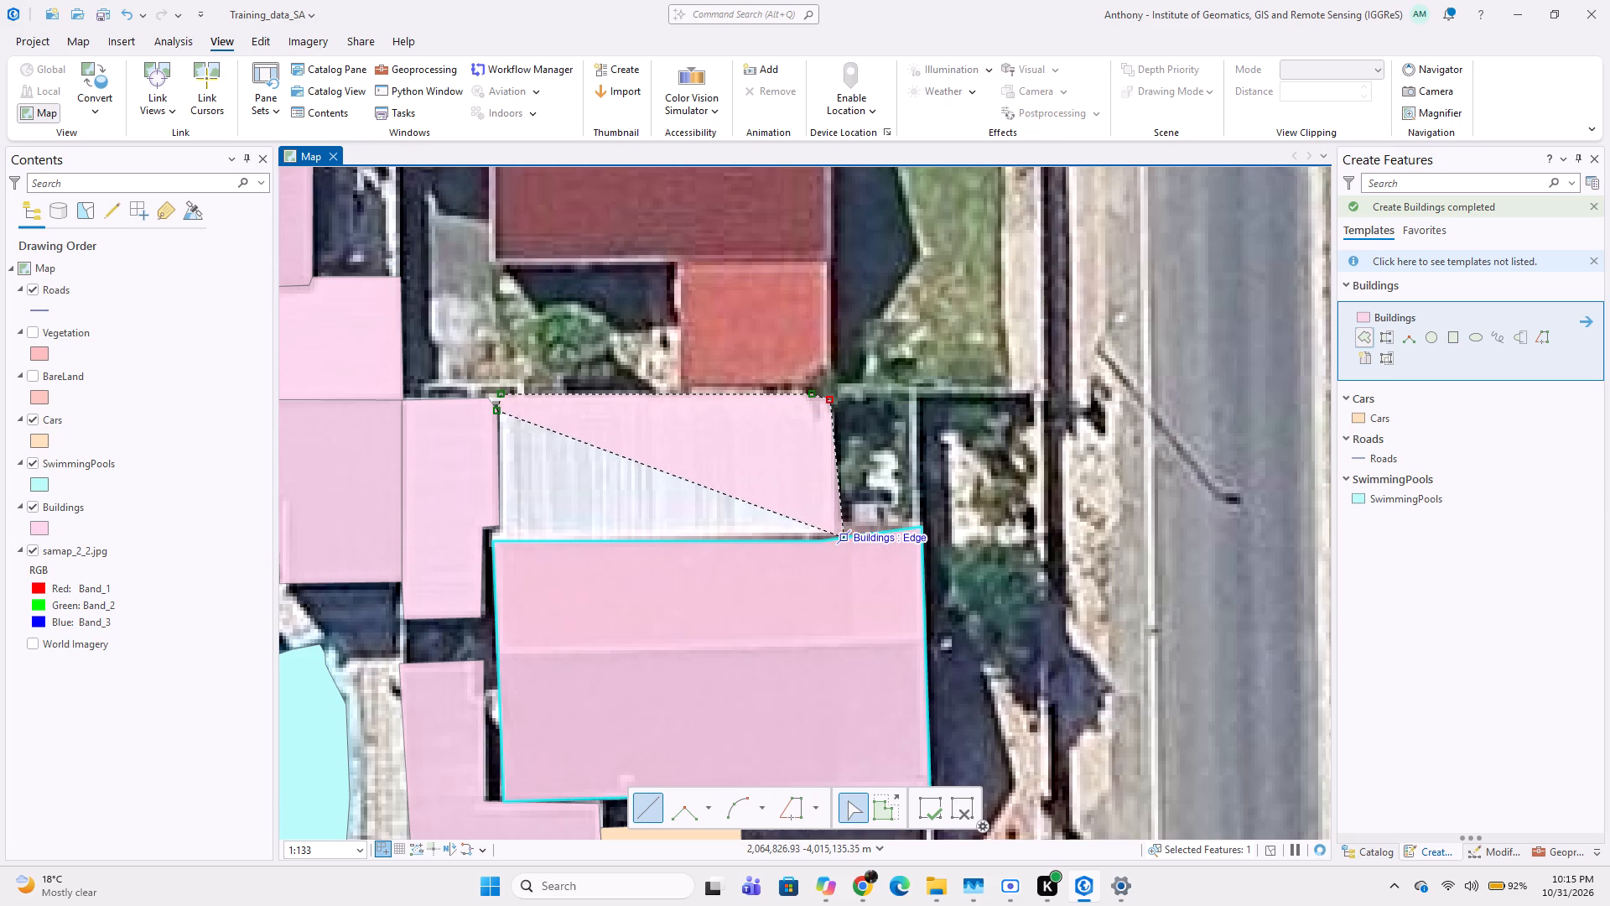
{"action": "left_click", "coordinate": [842, 547]}
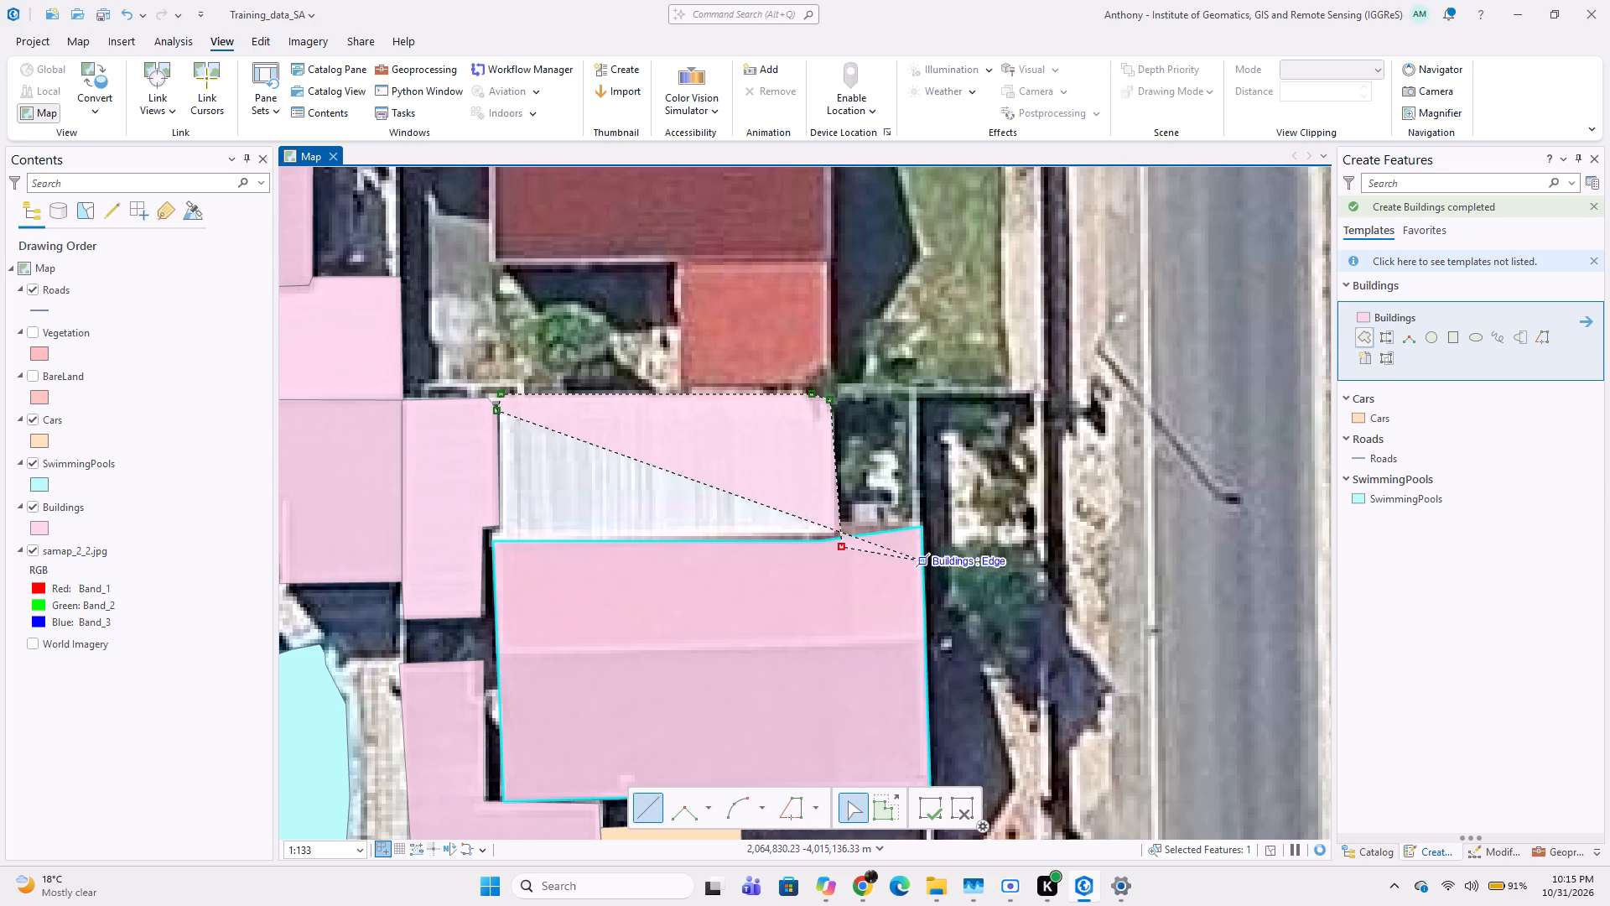
{"action": "key", "text": "ctrl+z"}
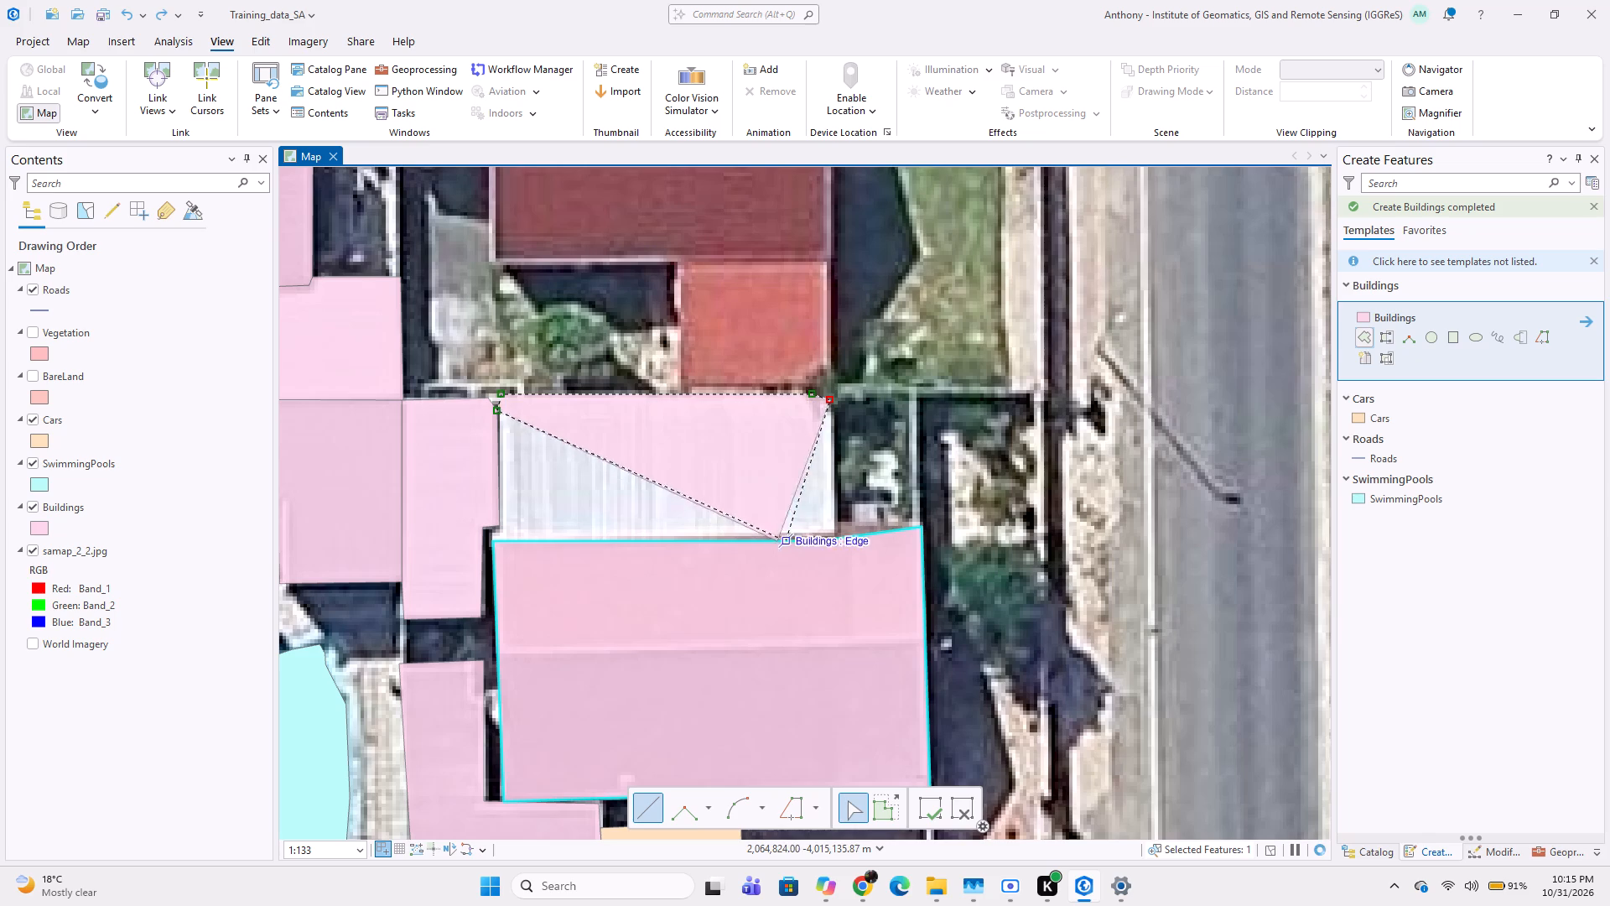
{"action": "left_click", "coordinate": [836, 541]}
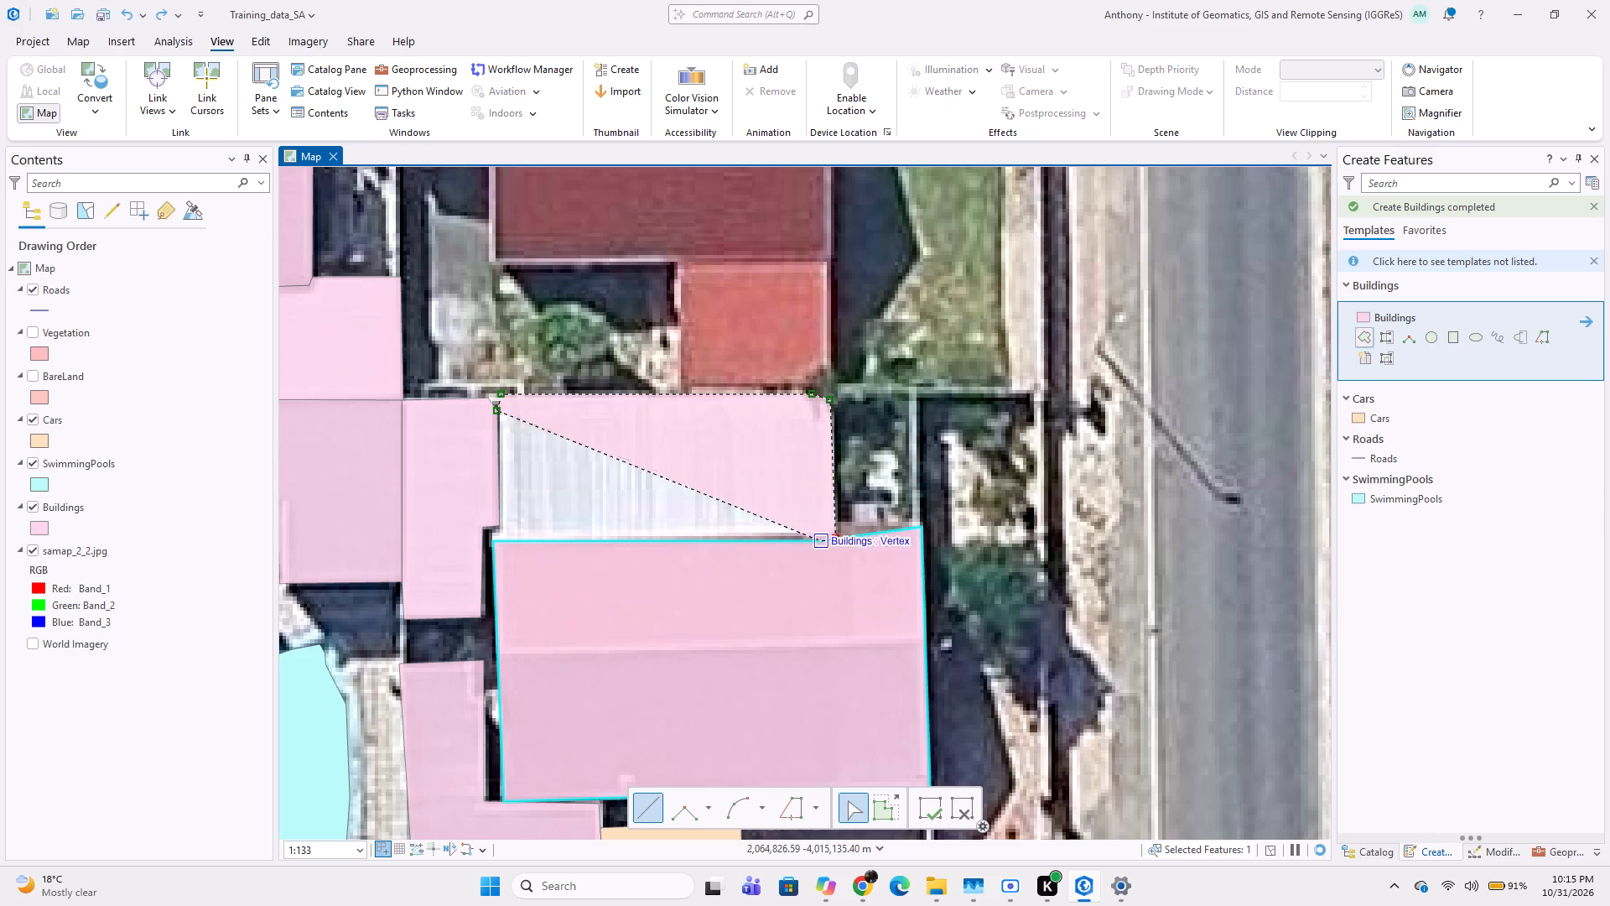
{"action": "left_click", "coordinate": [821, 544]}
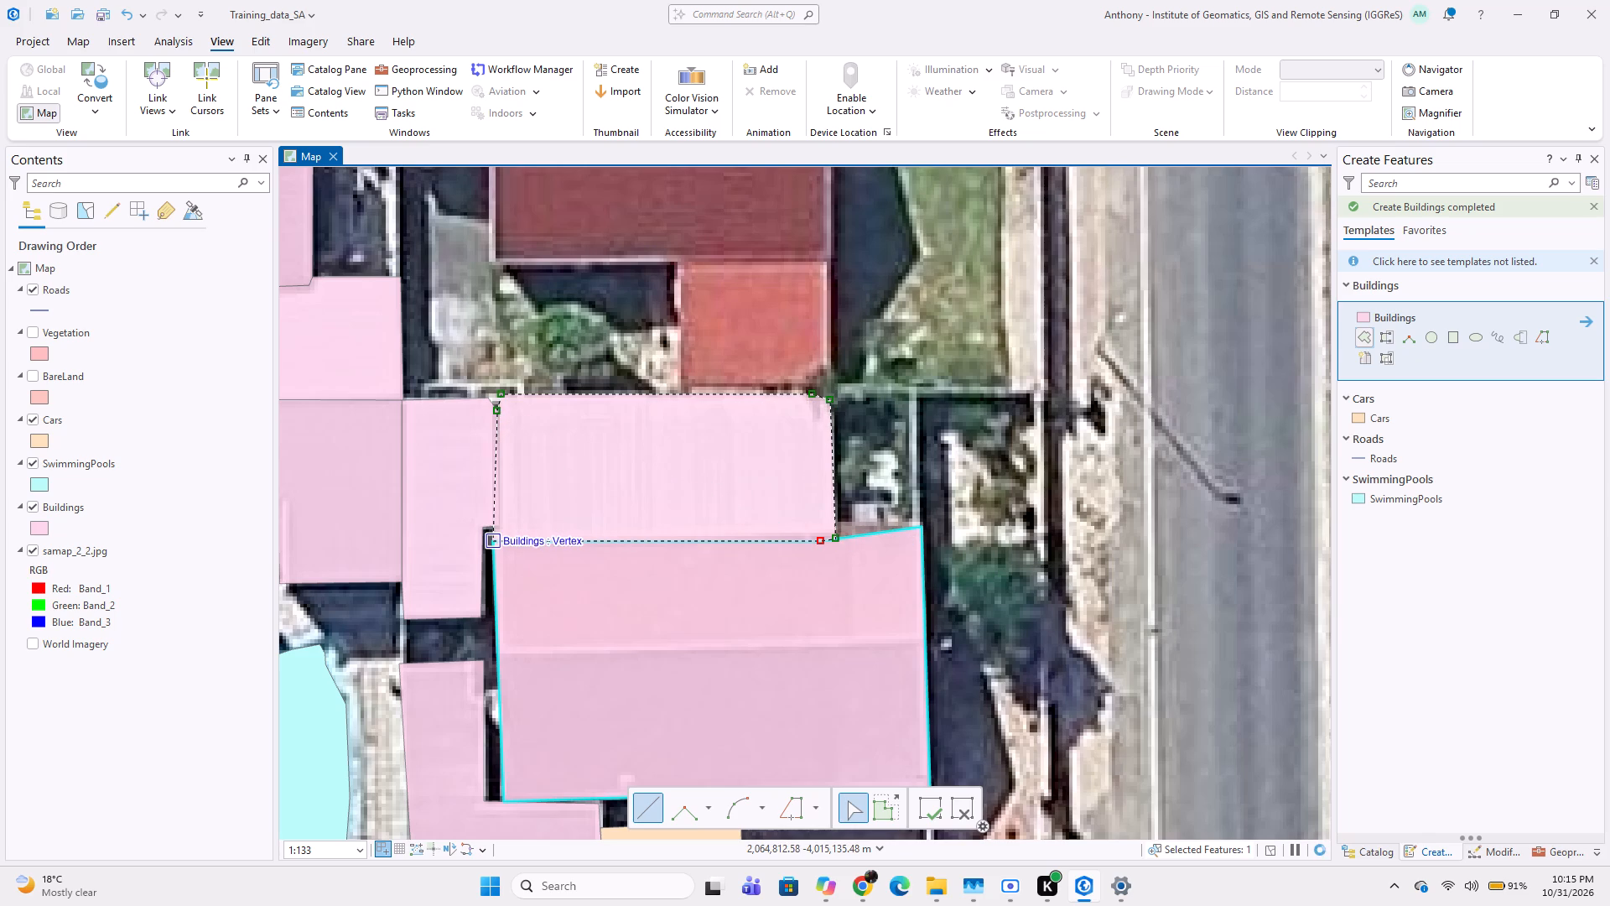
{"action": "left_click", "coordinate": [496, 539]}
{"action": "scroll", "coordinate": [504, 529], "scroll_direction": "up", "scroll_amount": 1}
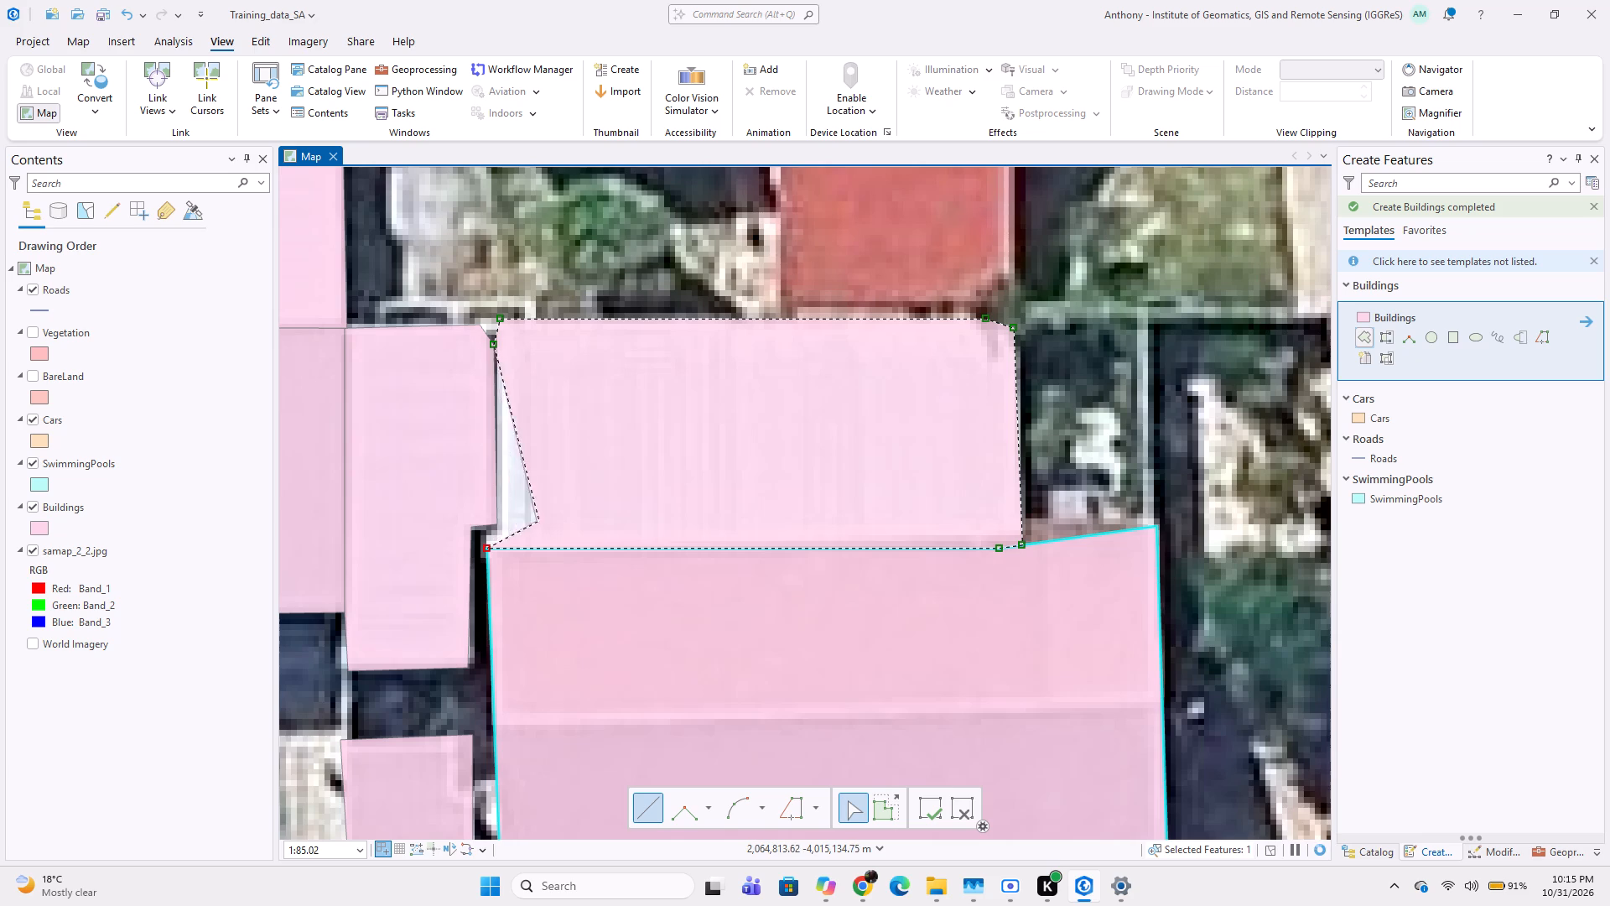
{"action": "left_click", "coordinate": [486, 527]}
{"action": "scroll", "coordinate": [484, 523], "scroll_direction": "up", "scroll_amount": 1}
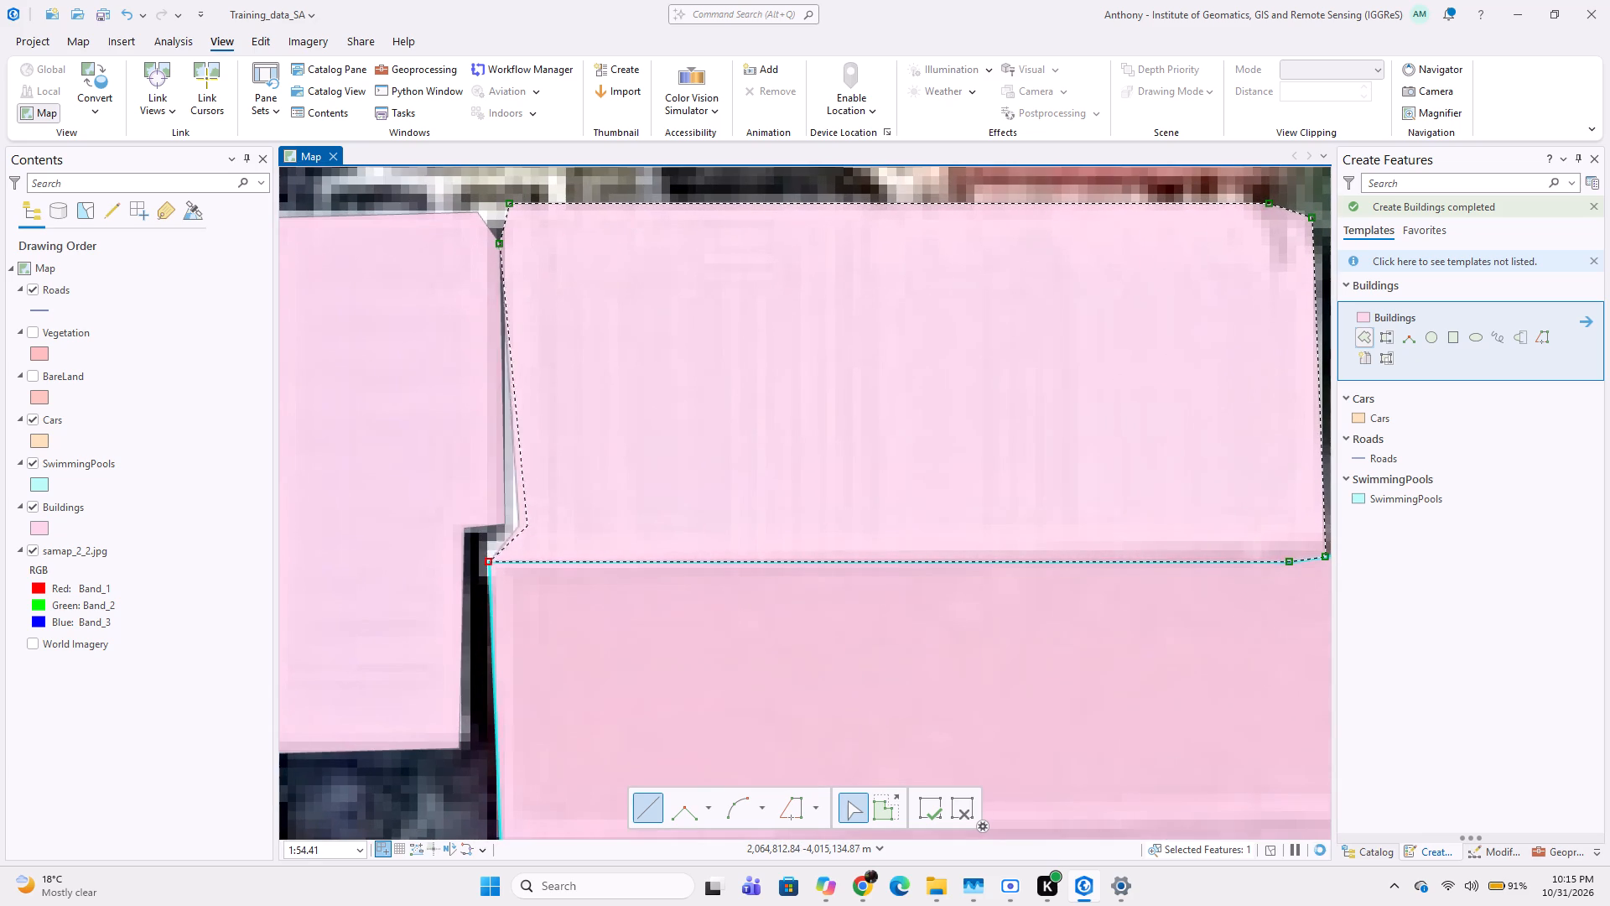
{"action": "left_click", "coordinate": [486, 527]}
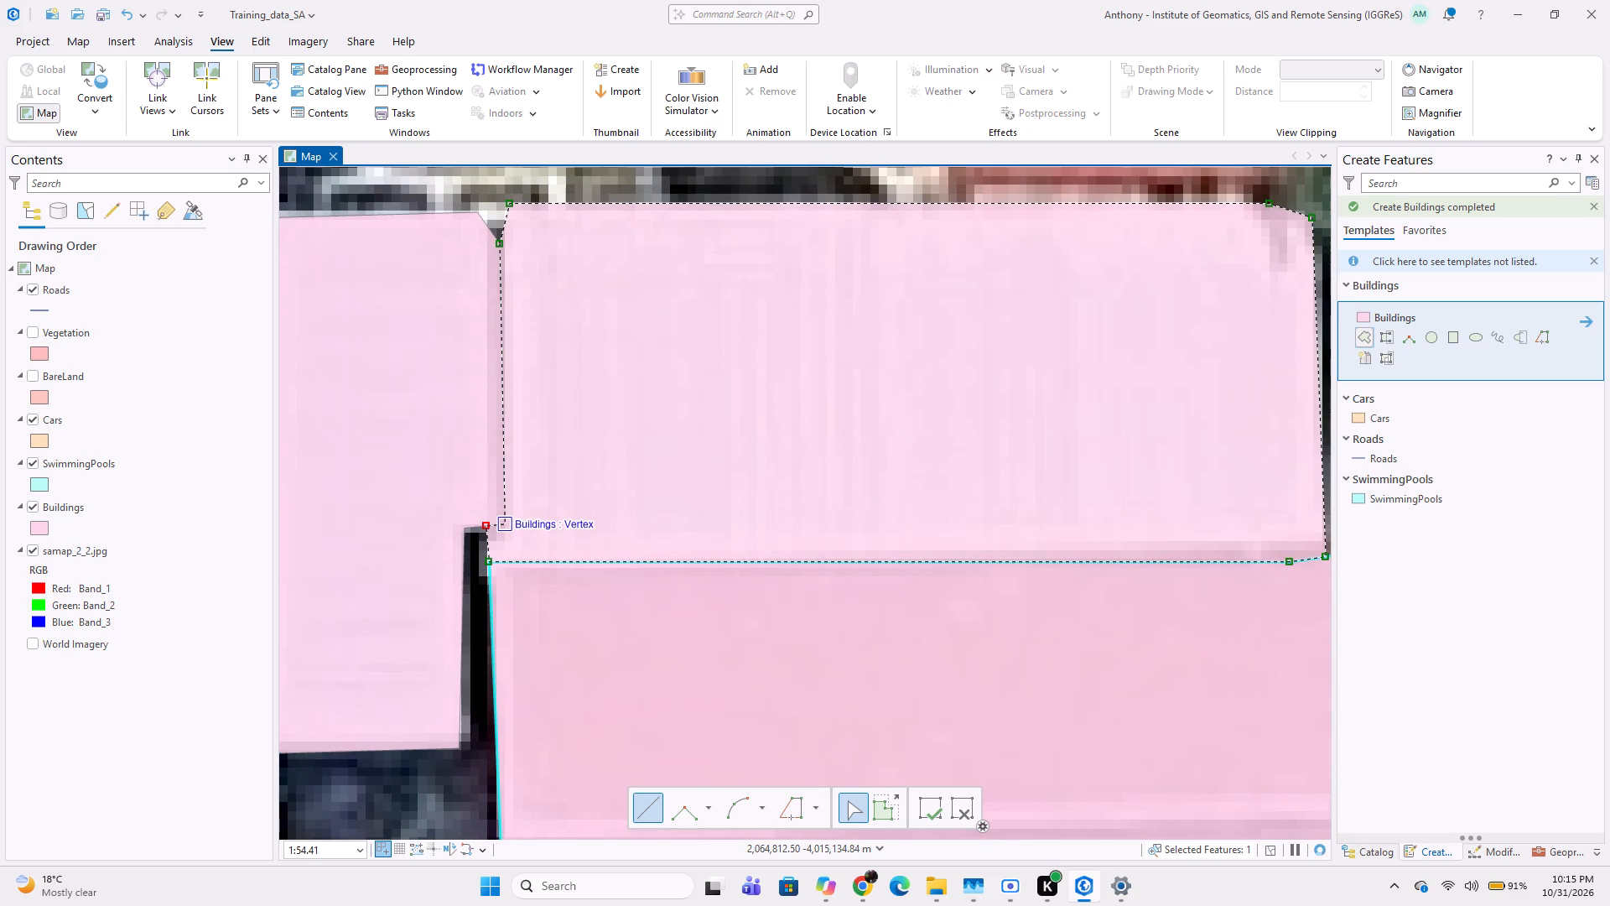
{"action": "double_click", "coordinate": [505, 523]}
Digitize the red L-shaped roof north of the white corrugated roof as a six-vertex Buildings polygon including its southeastern extension.
{"action": "scroll", "coordinate": [475, 541], "scroll_direction": "down", "scroll_amount": 3}
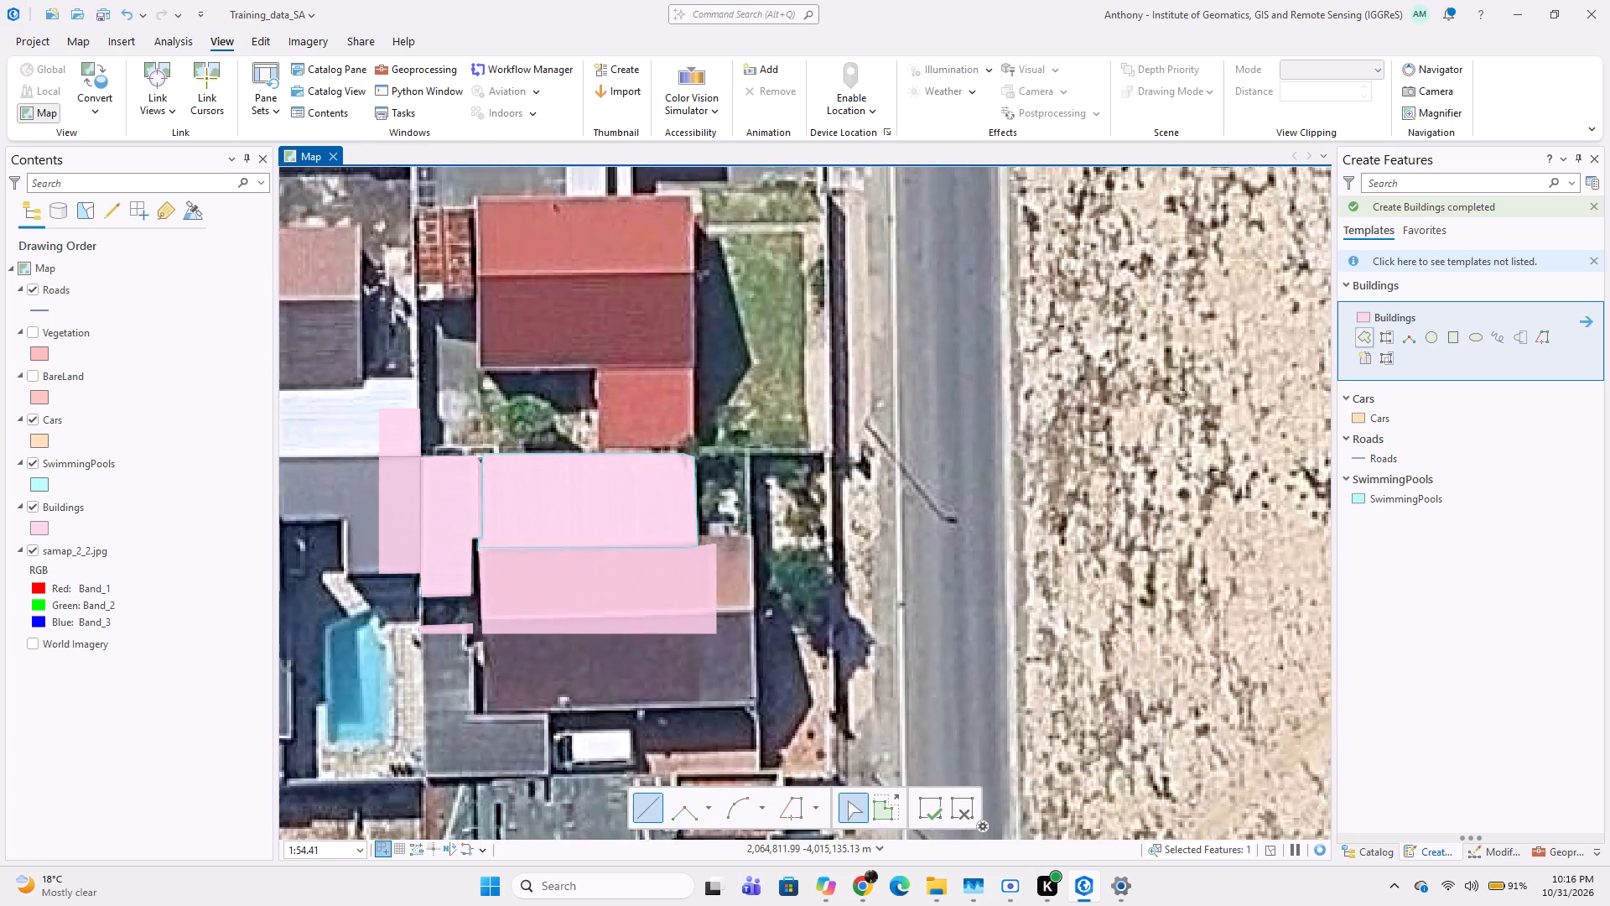
{"action": "scroll", "coordinate": [525, 518], "scroll_direction": "down", "scroll_amount": 1}
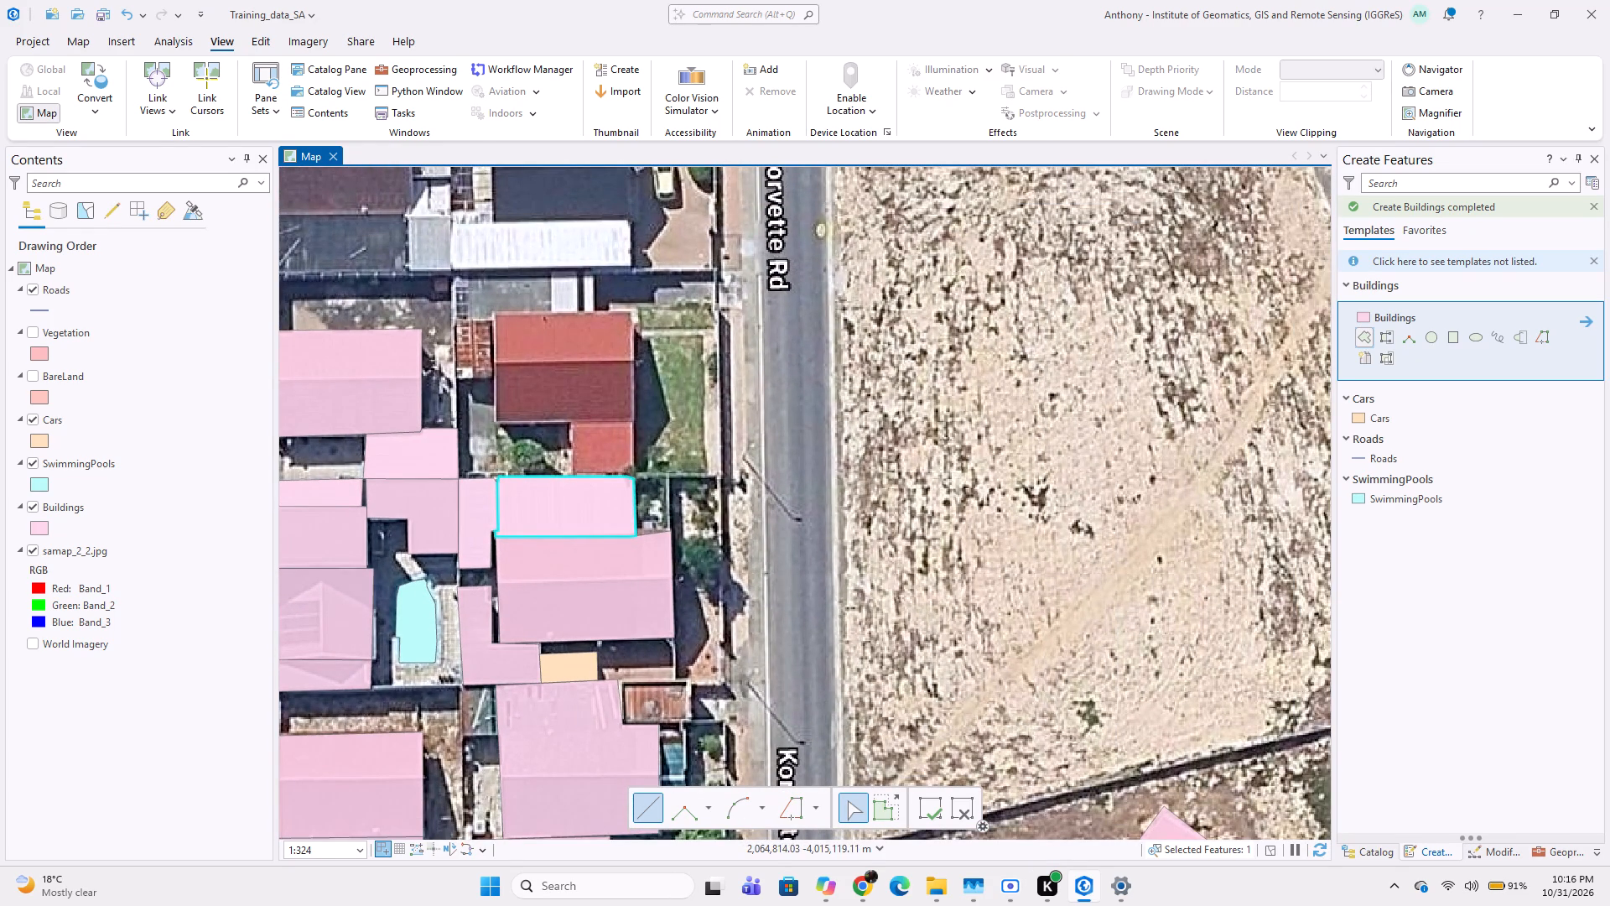
{"action": "middle_click_drag", "start_coordinate": [537, 467], "coordinate": [537, 456]}
{"action": "middle_click_drag", "start_coordinate": [537, 438], "coordinate": [572, 535]}
{"action": "middle_click_drag", "start_coordinate": [625, 523], "coordinate": [672, 518]}
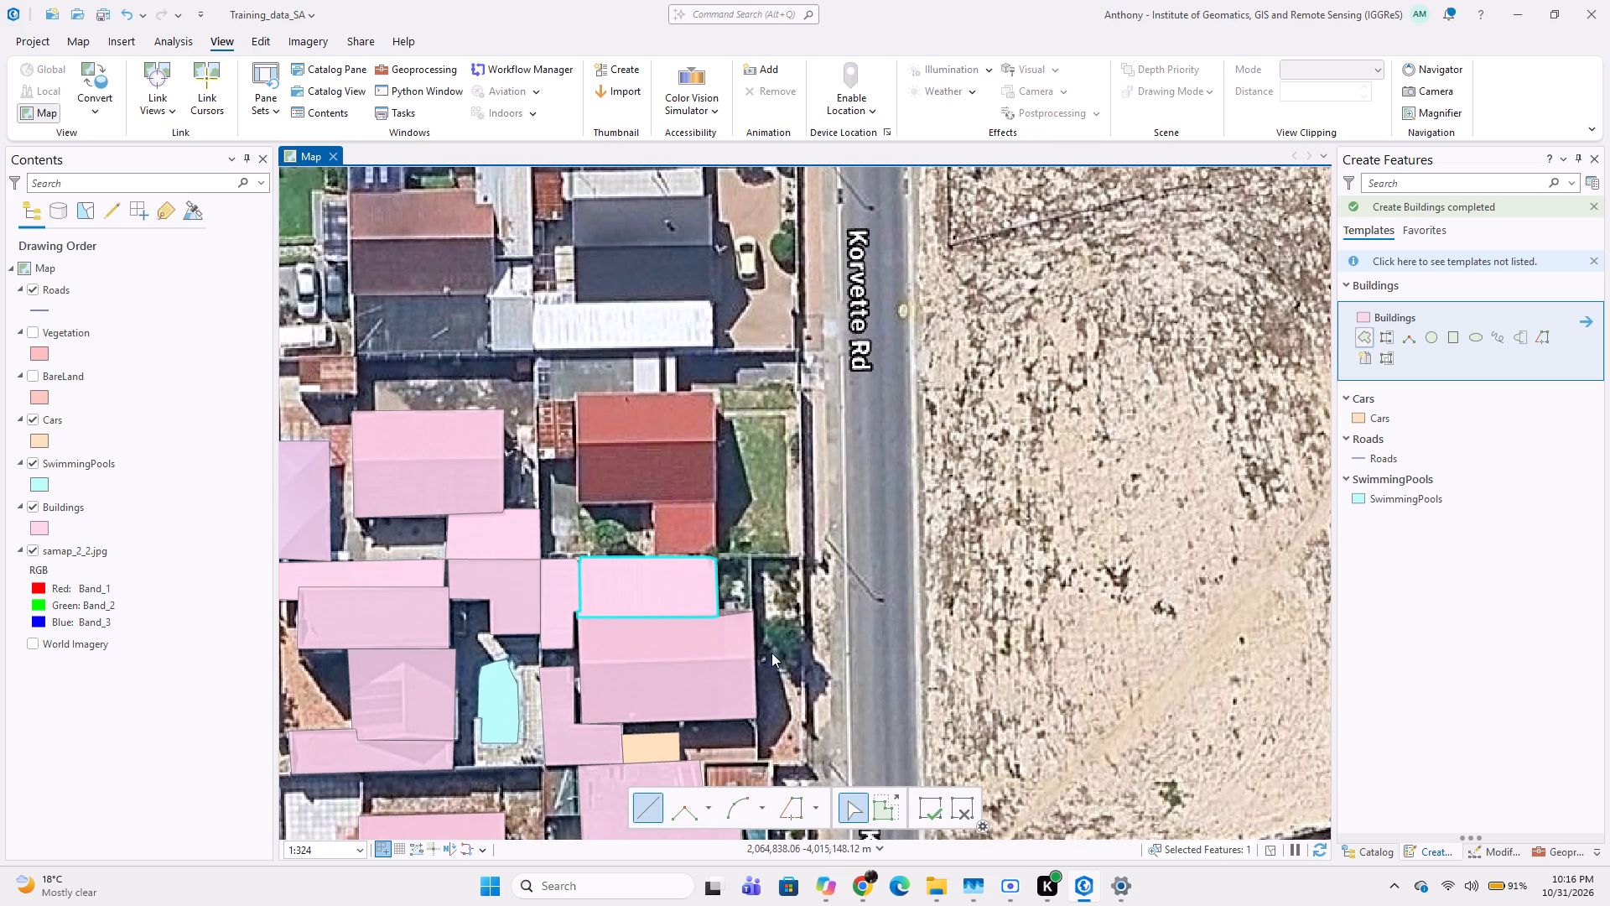
{"action": "scroll", "coordinate": [578, 394], "scroll_direction": "up", "scroll_amount": 1}
{"action": "left_click", "coordinate": [575, 394]}
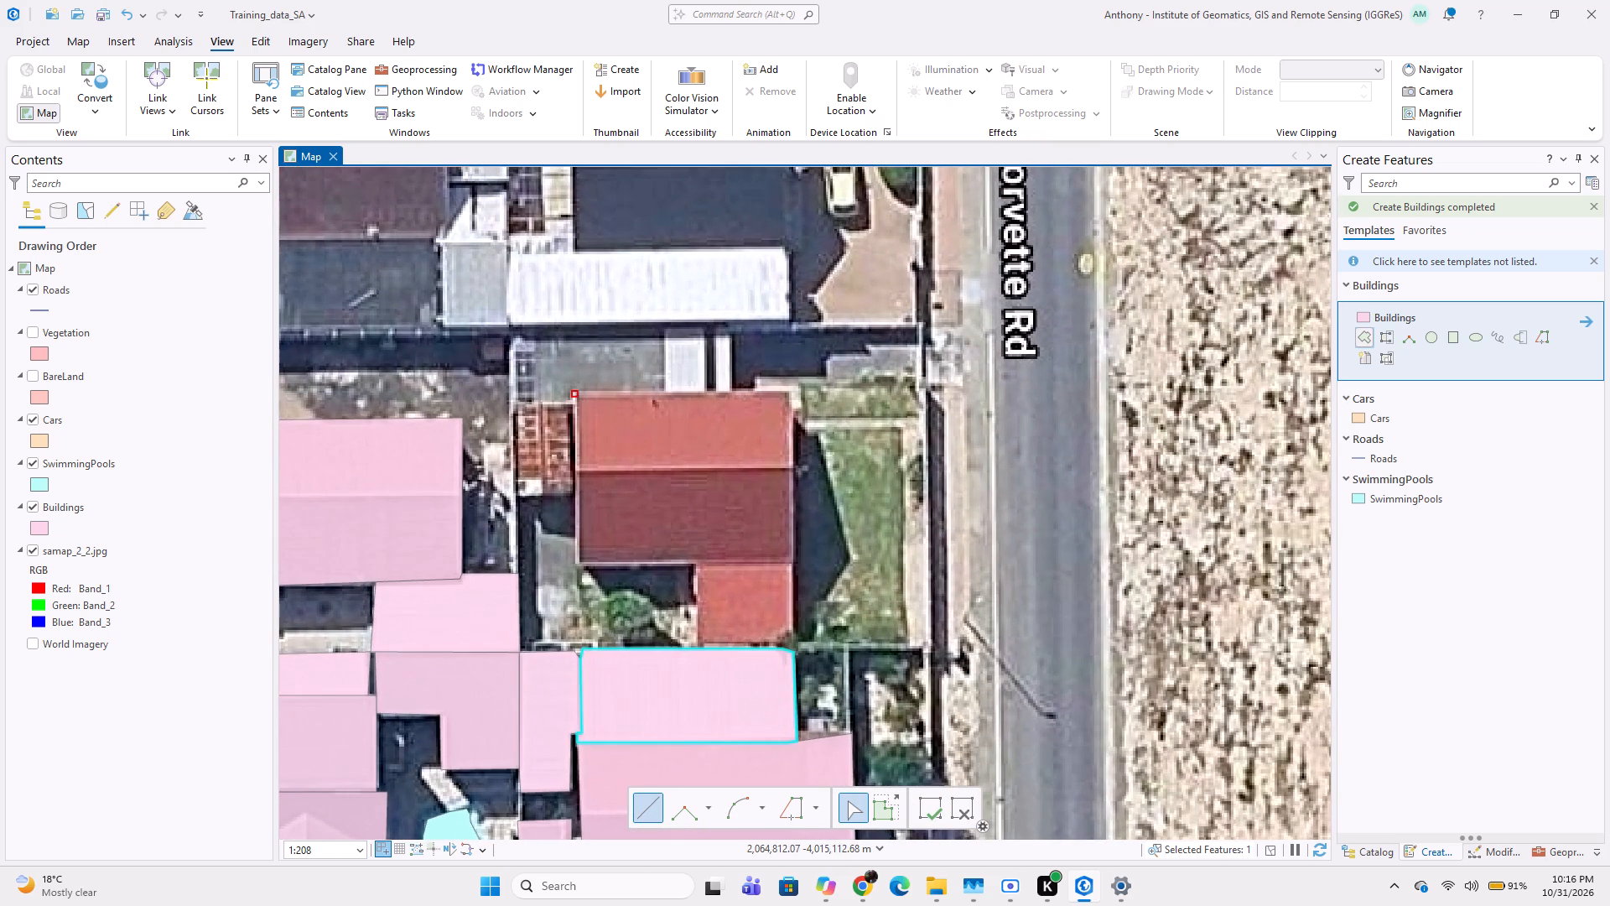
{"action": "left_click", "coordinate": [792, 388]}
{"action": "left_click", "coordinate": [792, 638]}
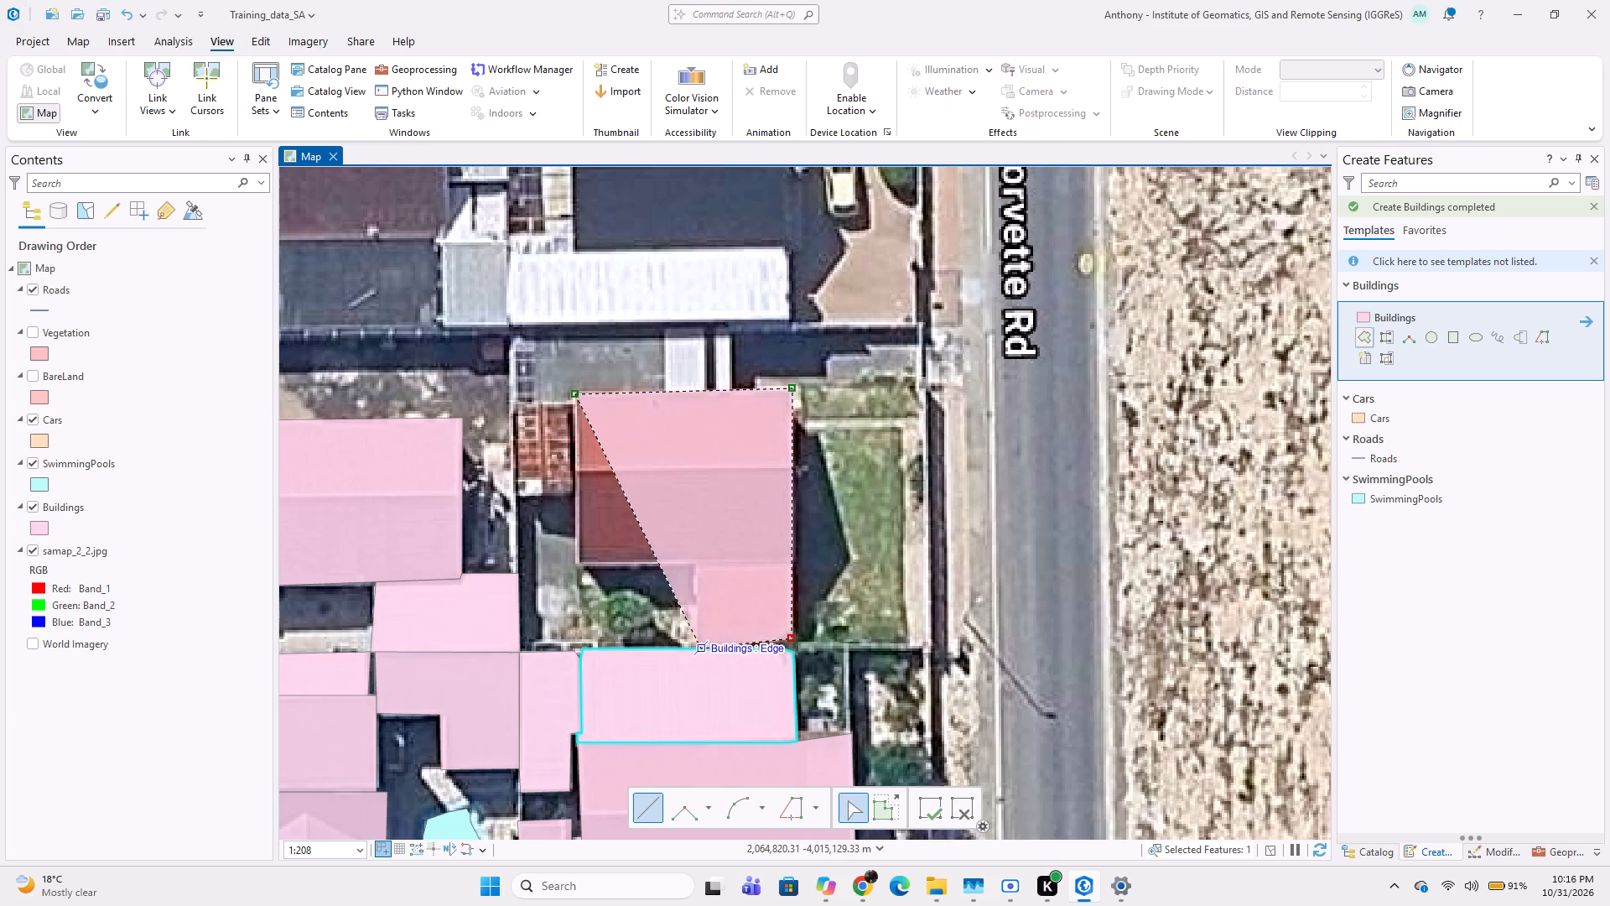
{"action": "left_click", "coordinate": [699, 641]}
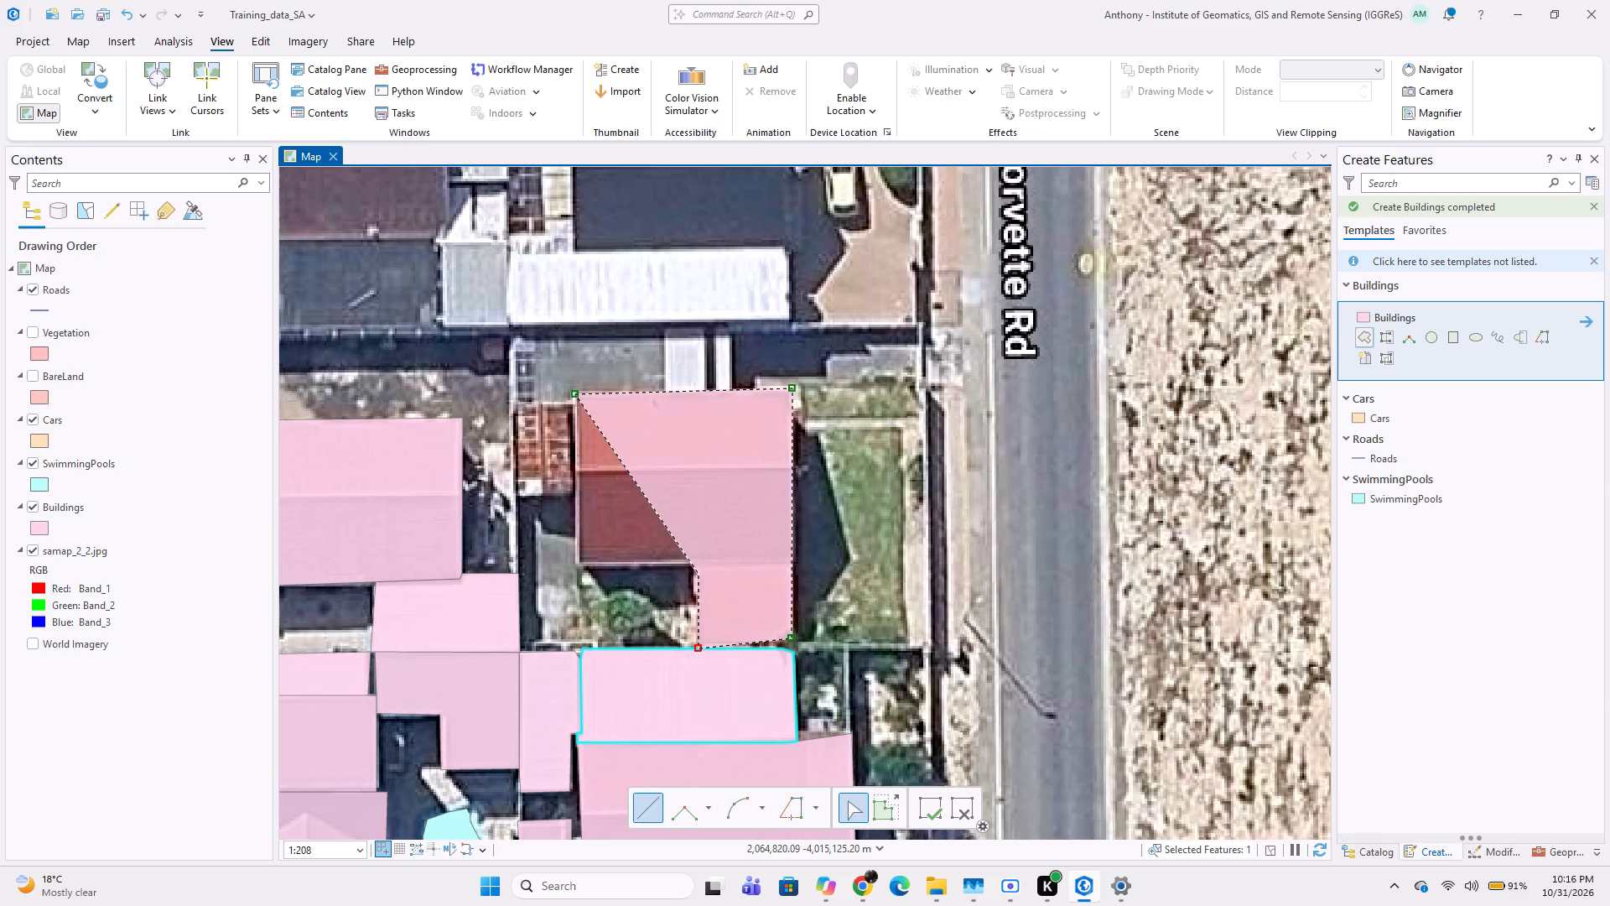
{"action": "left_click", "coordinate": [695, 565]}
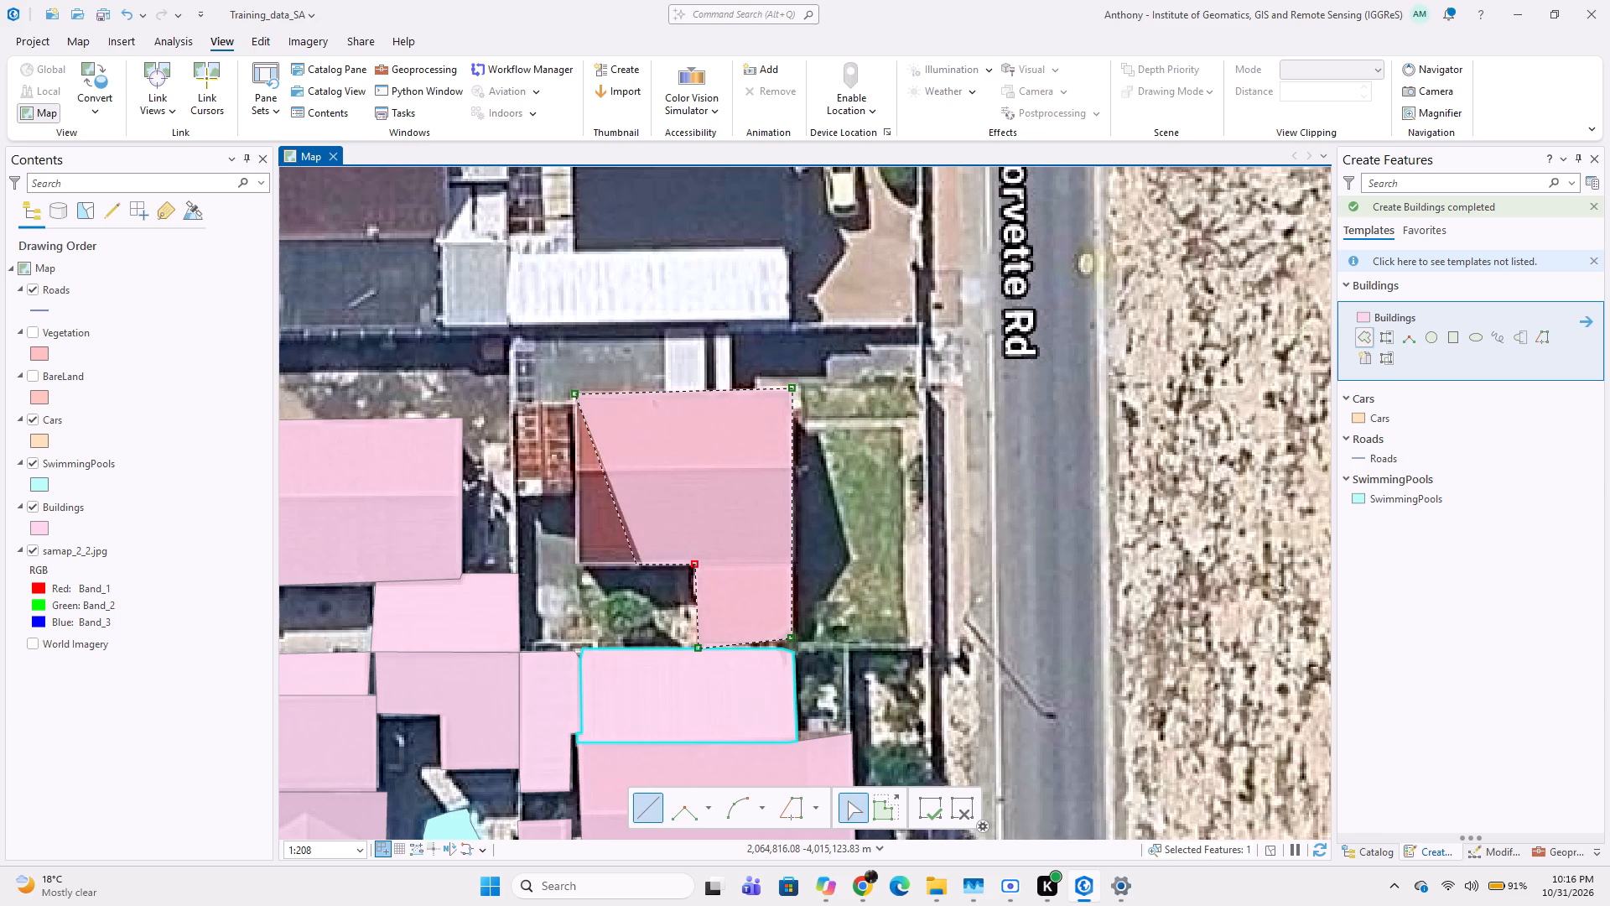
{"action": "double_click", "coordinate": [574, 567]}
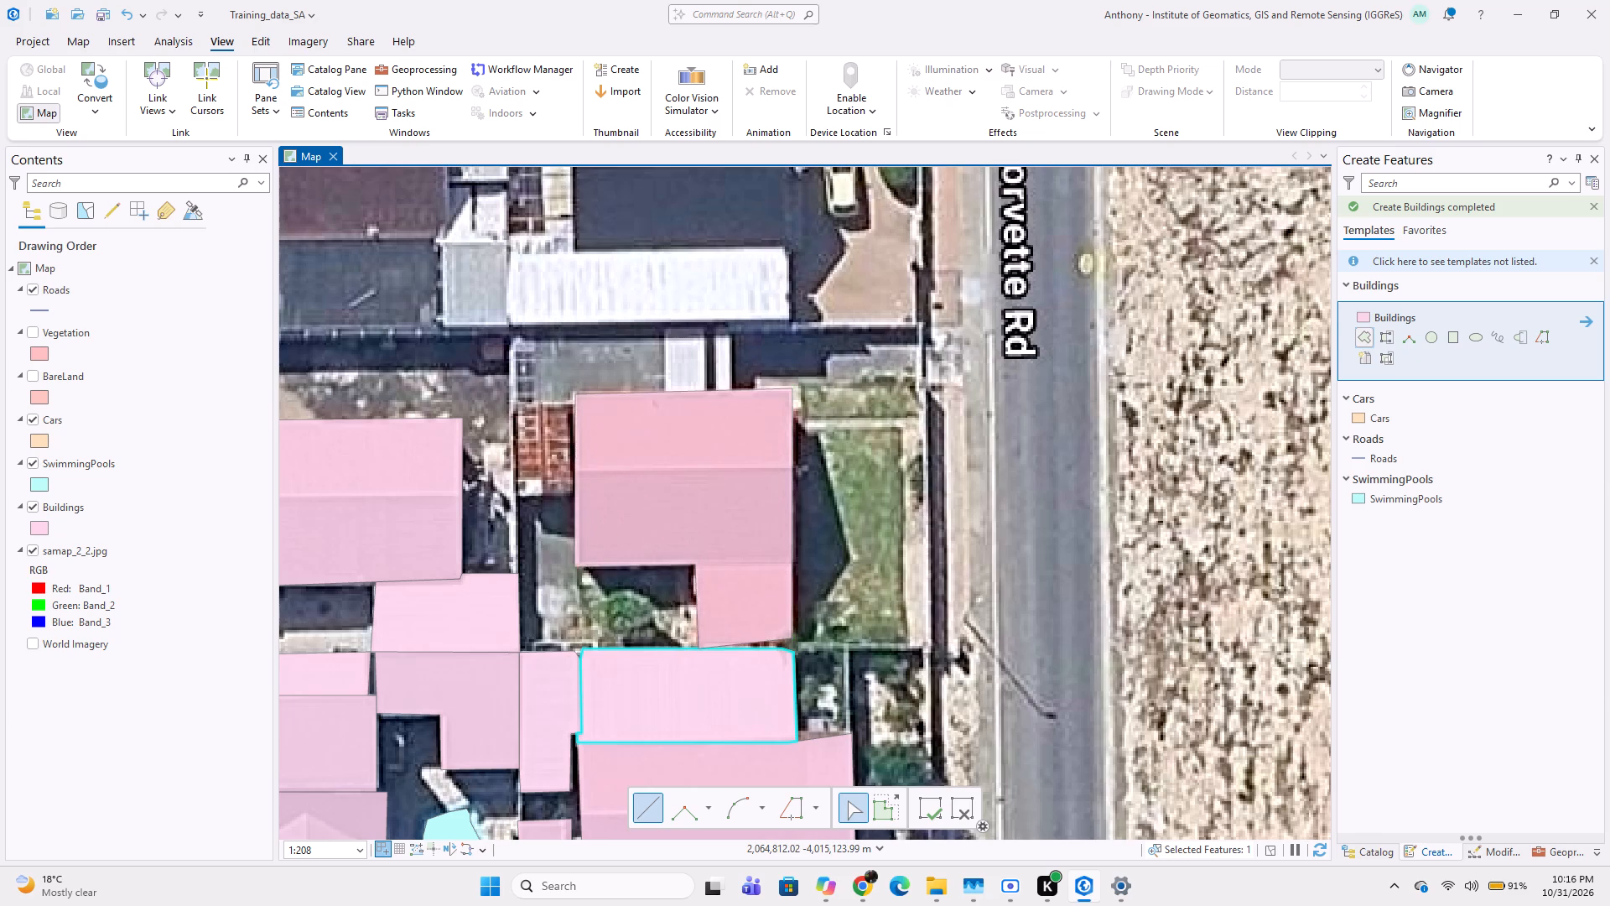
Digitize the small rust-coloured roof on the red building's west side as a four-vertex Buildings polygon snapped to its western wall.
{"action": "middle_click_drag", "start_coordinate": [533, 606], "coordinate": [633, 620]}
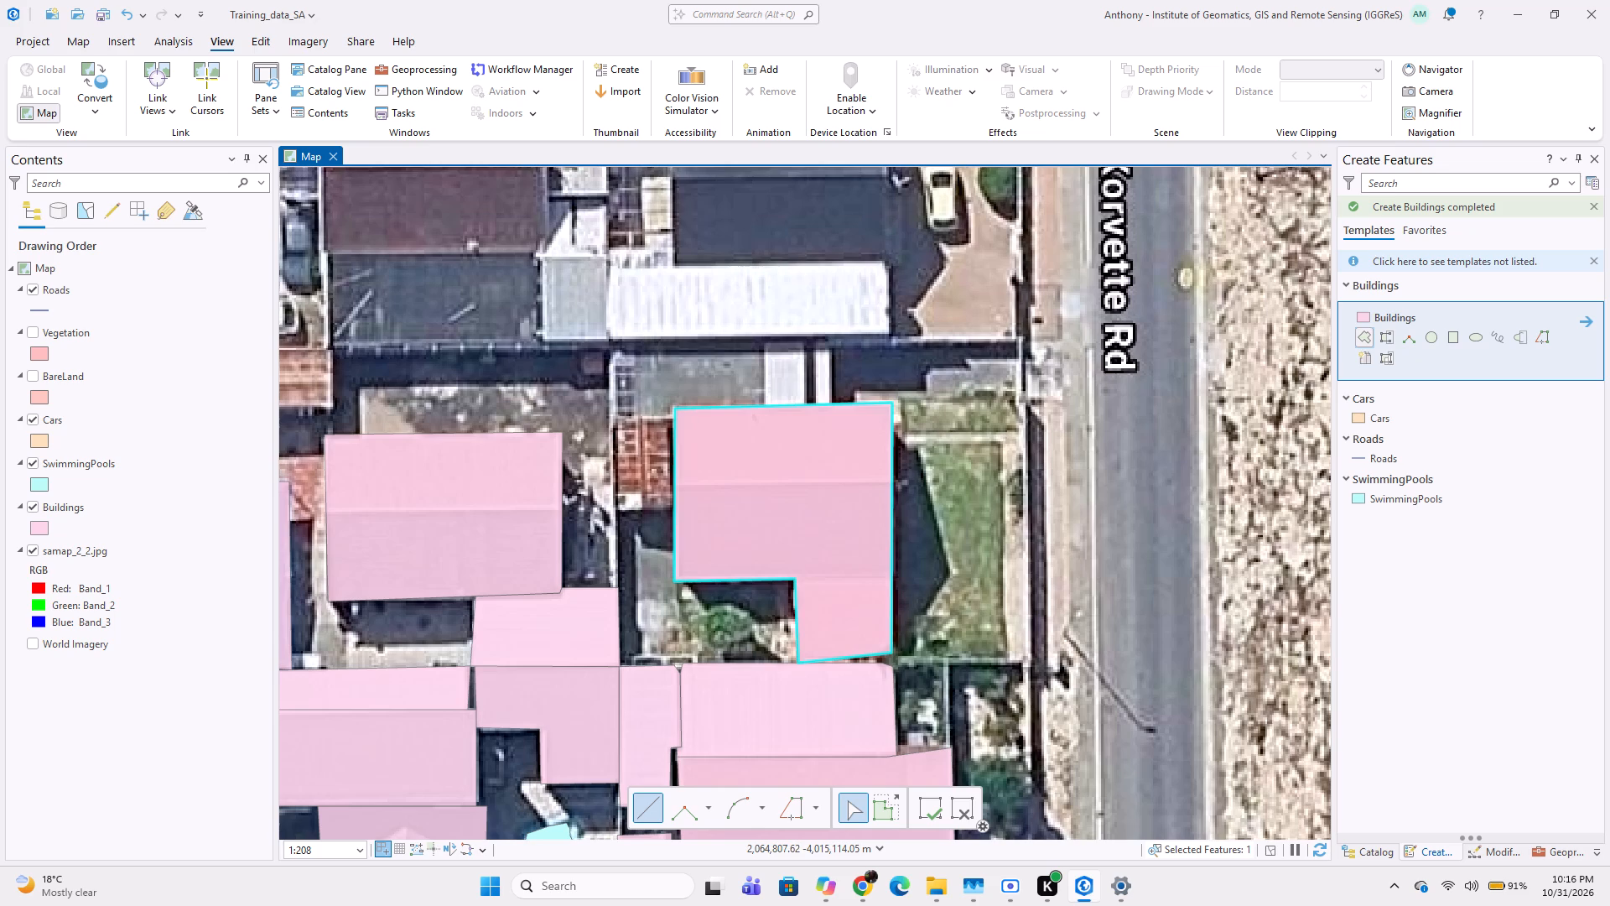
{"action": "left_click", "coordinate": [613, 421]}
{"action": "left_click", "coordinate": [672, 418]}
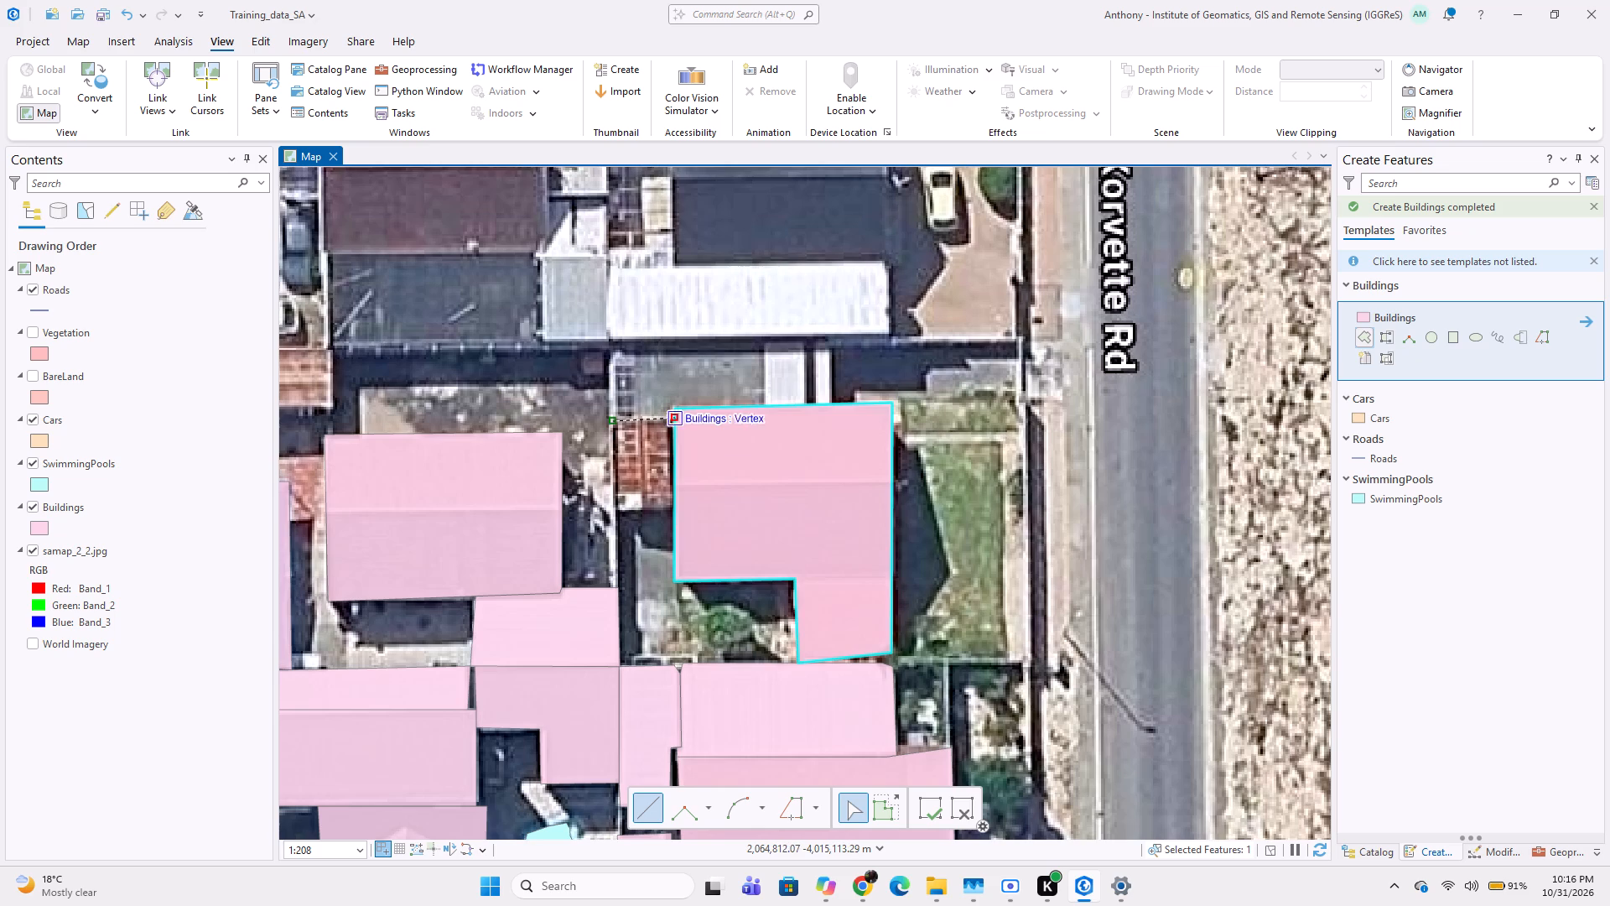
{"action": "left_click", "coordinate": [678, 506]}
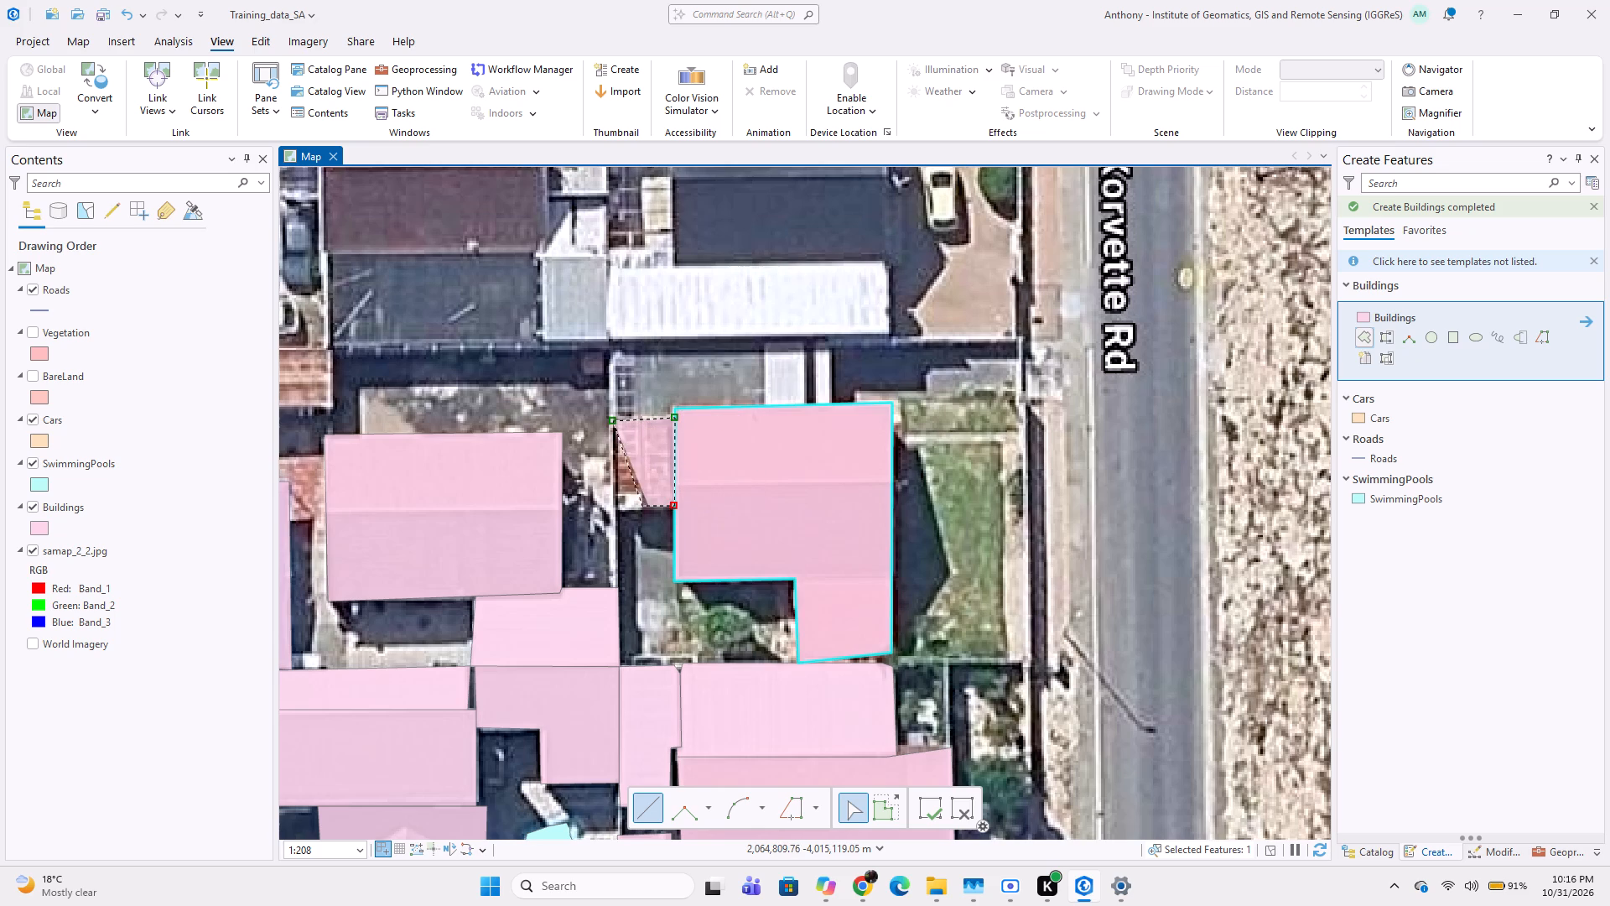
{"action": "double_click", "coordinate": [616, 512]}
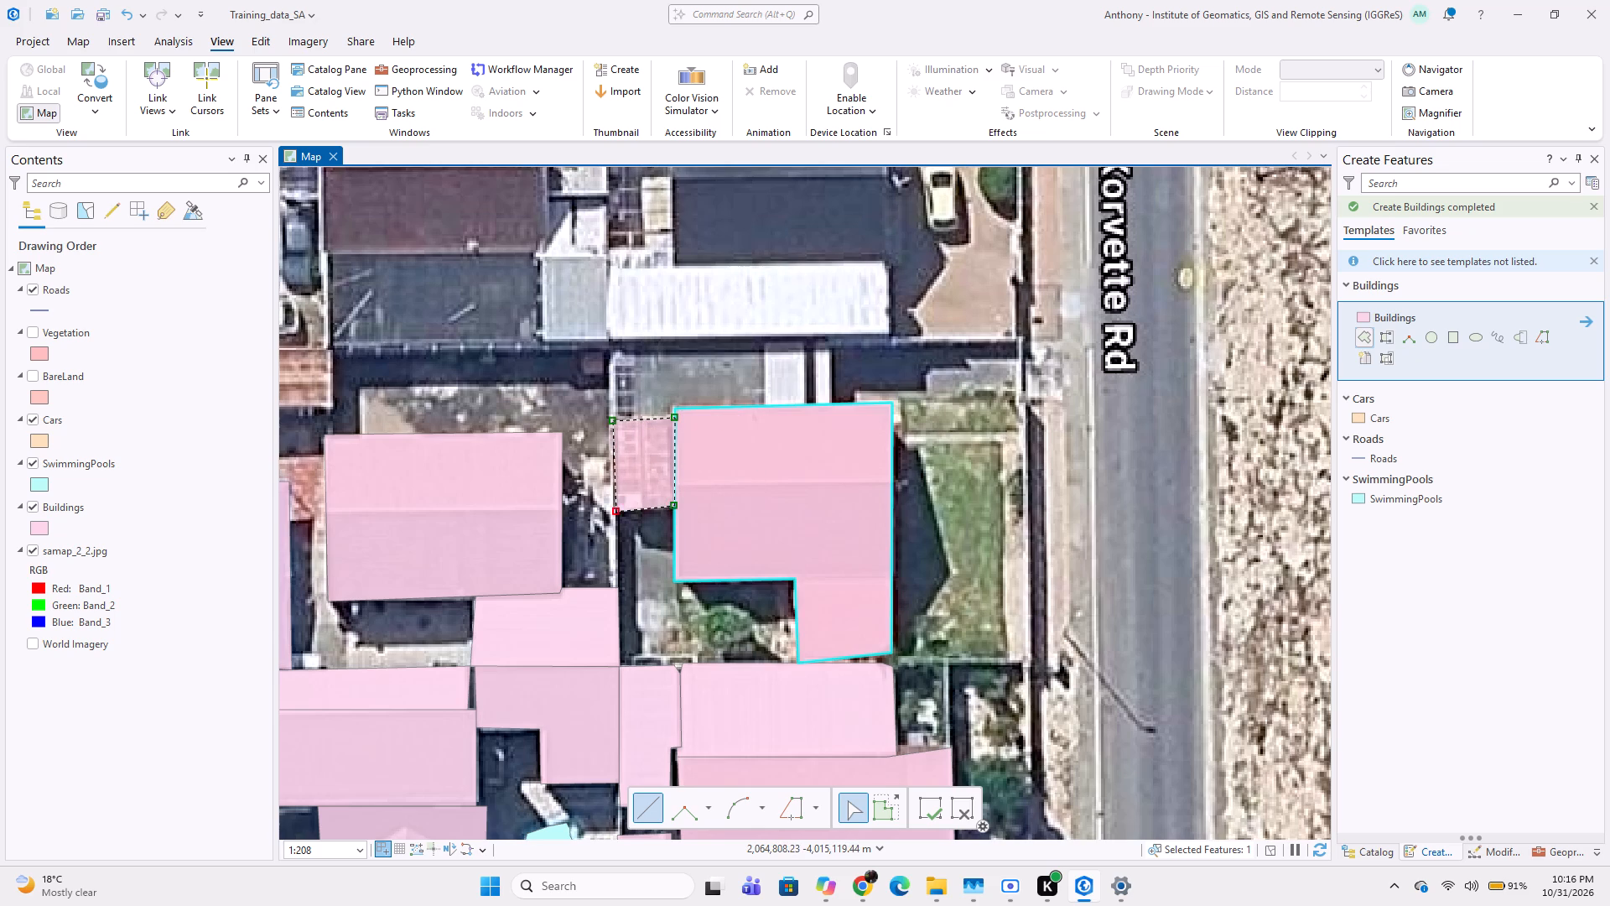
Digitize the grey roof north of the red L-shaped building as a Buildings polygon snapped to that building and the small rust-coloured roof.
{"action": "middle_click_drag", "start_coordinate": [689, 471], "coordinate": [648, 570]}
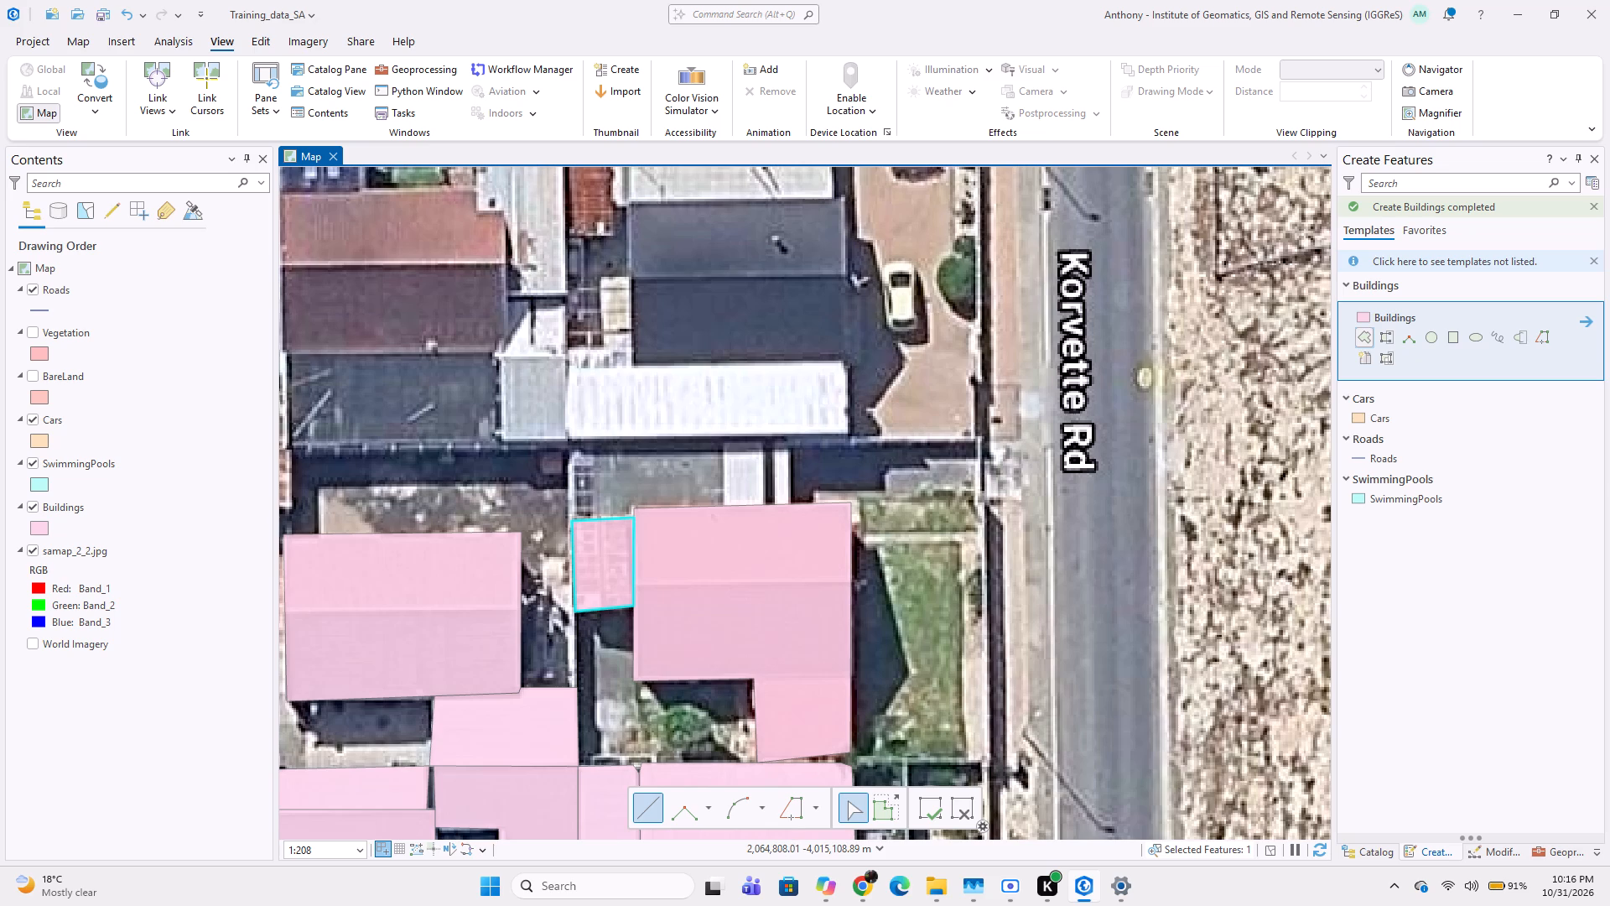
{"action": "left_click", "coordinate": [572, 447]}
{"action": "left_click", "coordinate": [786, 439]}
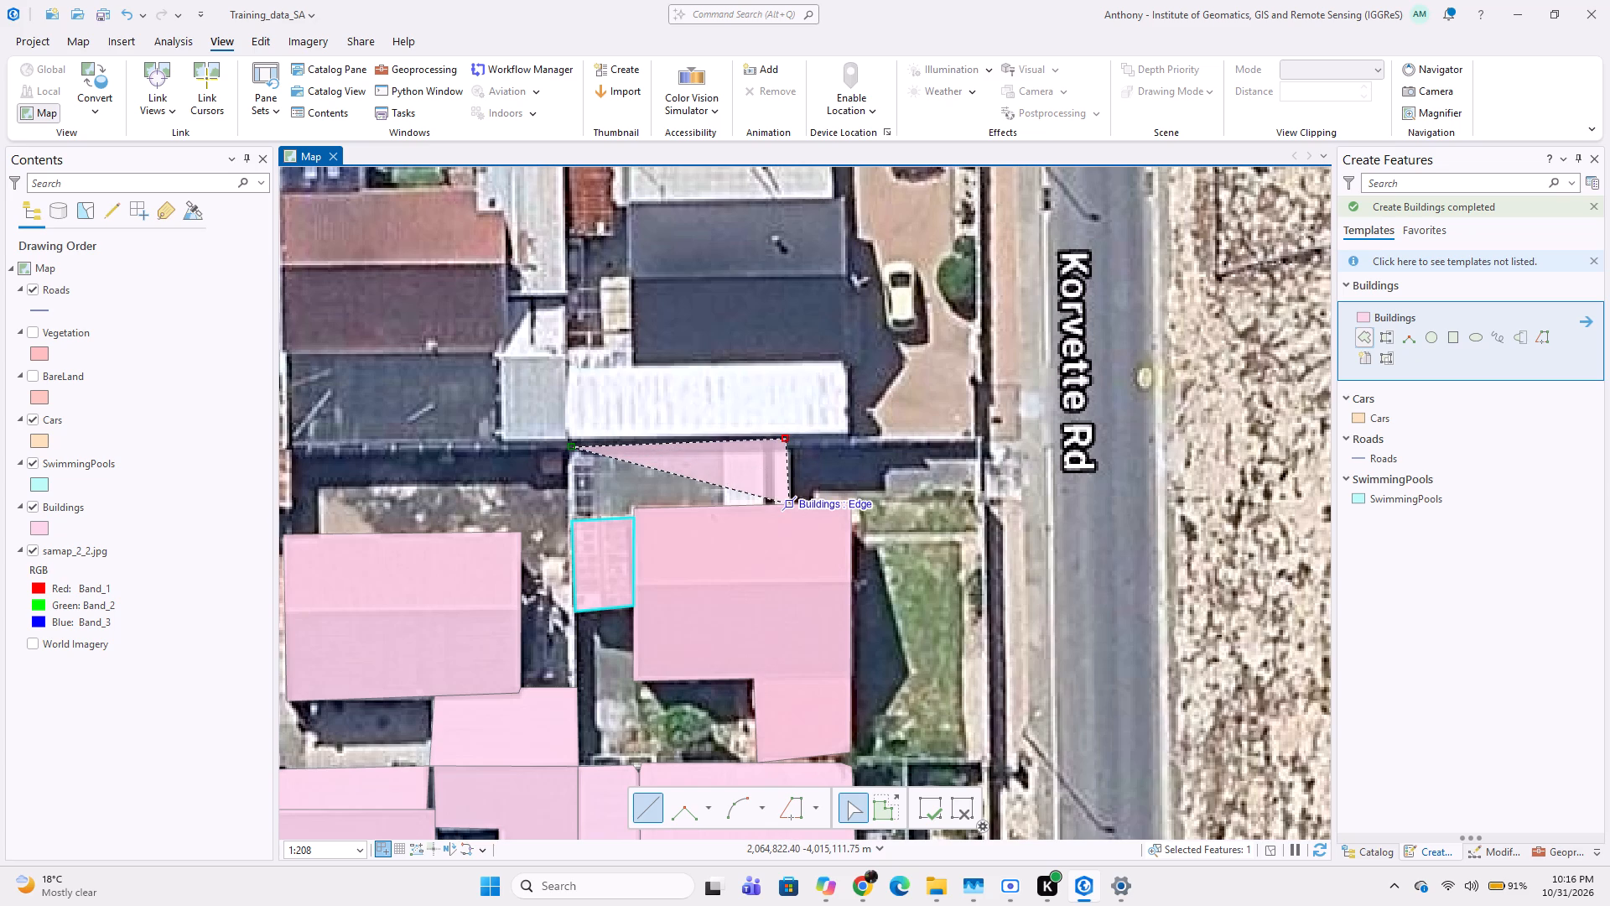
{"action": "left_click", "coordinate": [789, 500]}
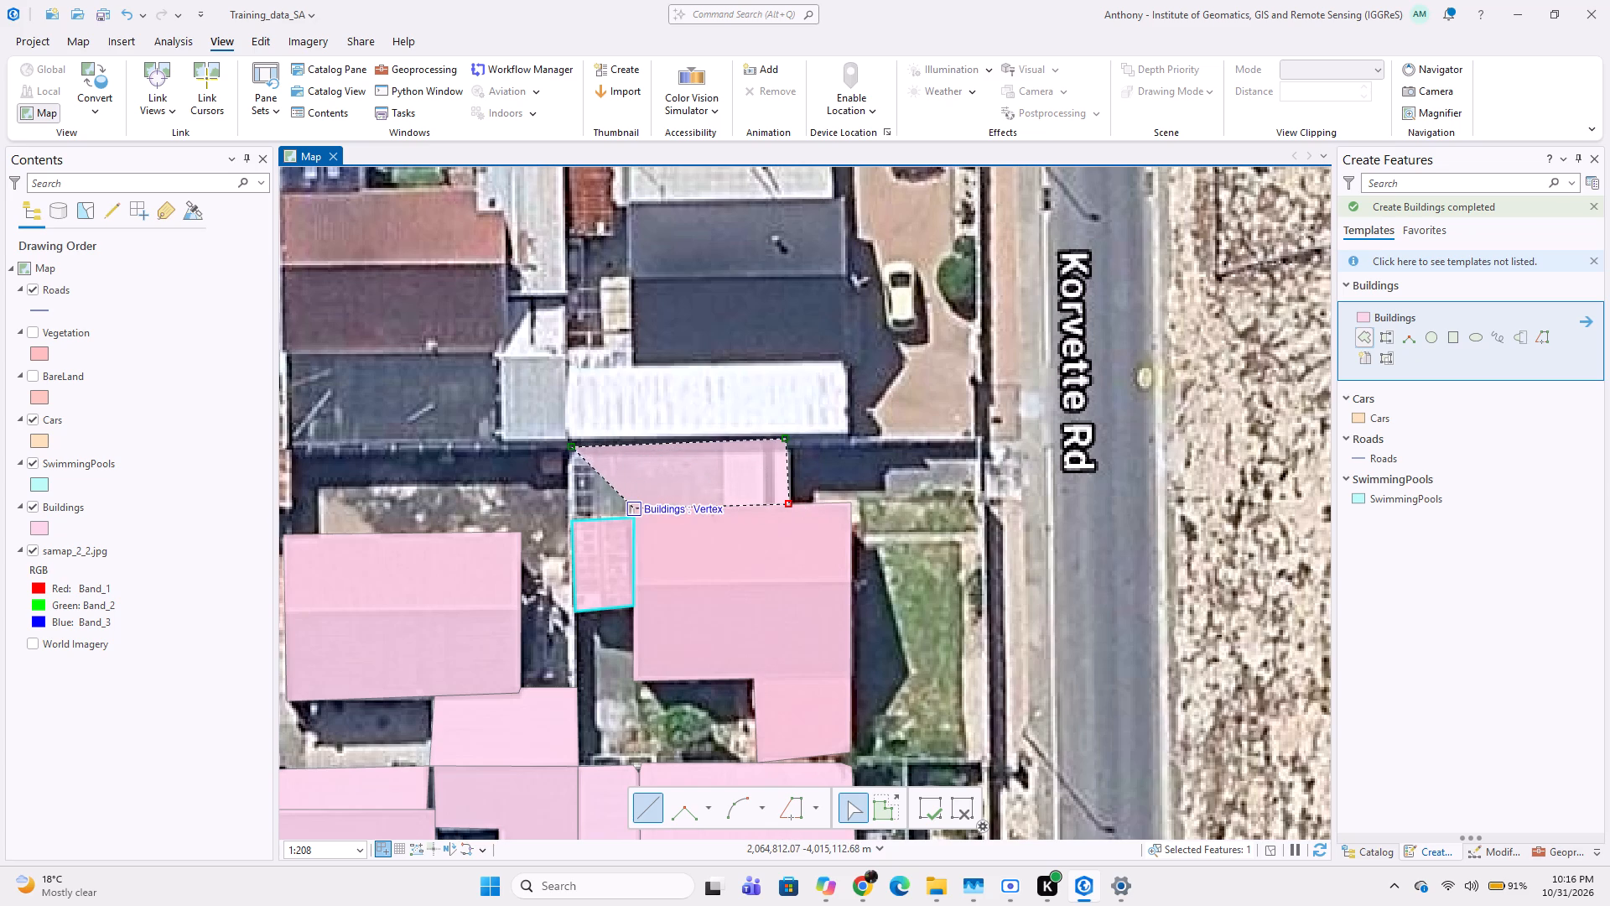
{"action": "left_click", "coordinate": [636, 512]}
{"action": "left_click", "coordinate": [639, 521]}
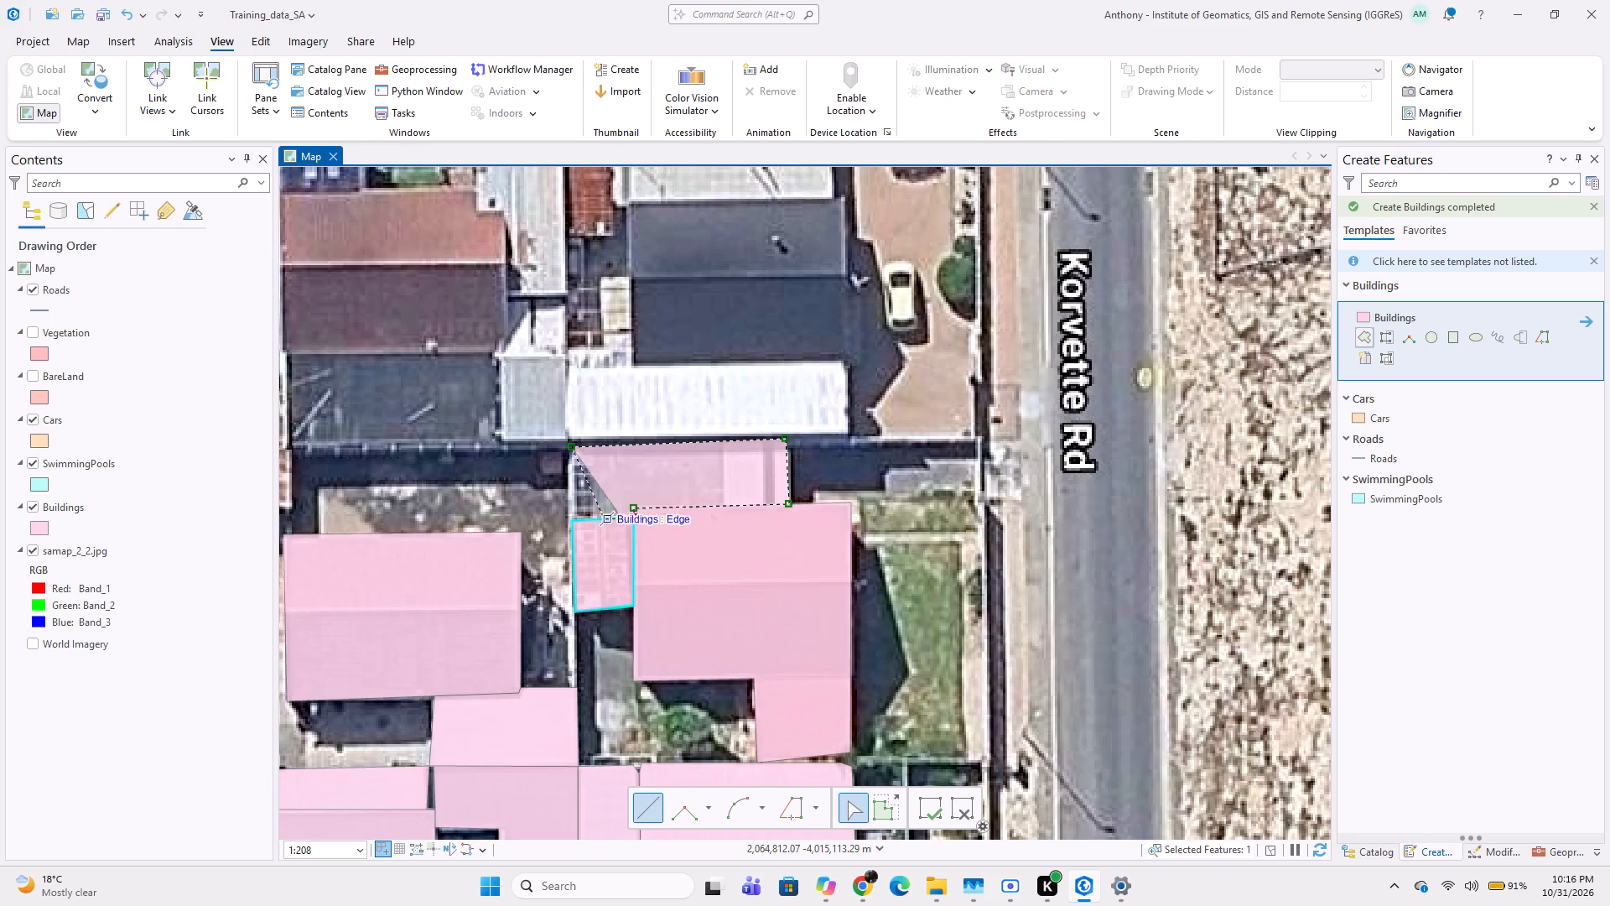
{"action": "double_click", "coordinate": [569, 529]}
Digitize the small rust-brown roof near Dennegeur Ave, just south of the parked white van, as a four-vertex Buildings polygon.
{"action": "scroll", "coordinate": [554, 582], "scroll_direction": "down", "scroll_amount": 2}
{"action": "middle_click_drag", "start_coordinate": [648, 617], "coordinate": [713, 550]}
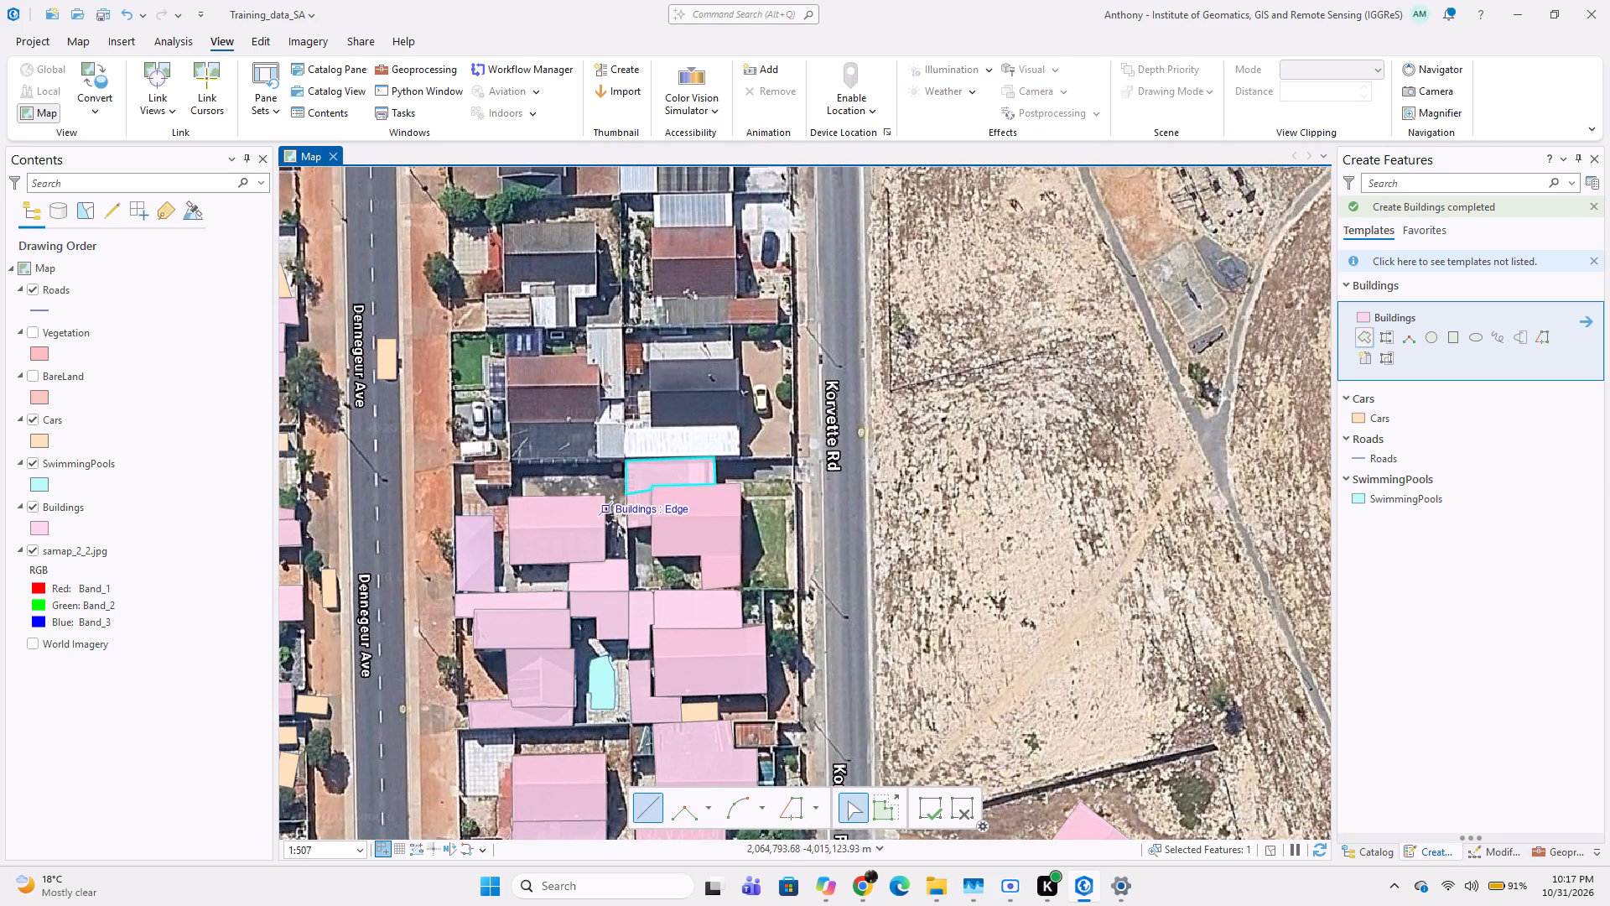
{"action": "scroll", "coordinate": [546, 447], "scroll_direction": "up", "scroll_amount": 1}
{"action": "middle_click_drag", "start_coordinate": [569, 450], "coordinate": [701, 494]}
{"action": "middle_click_drag", "start_coordinate": [699, 494], "coordinate": [724, 398]}
{"action": "middle_click_drag", "start_coordinate": [680, 365], "coordinate": [660, 430]}
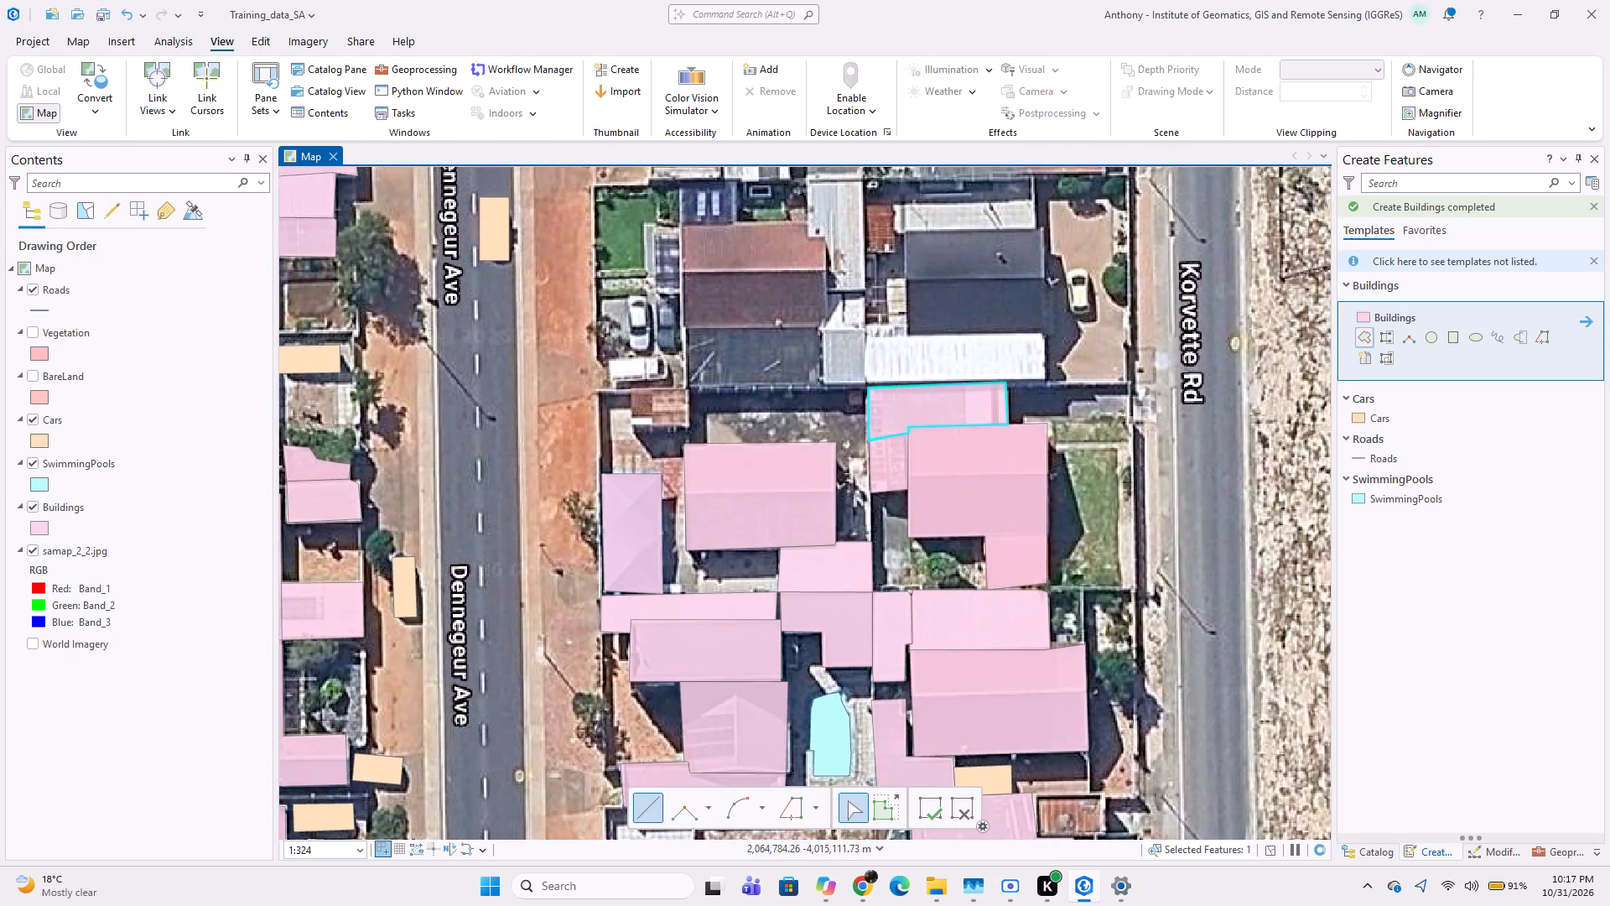
{"action": "scroll", "coordinate": [605, 406], "scroll_direction": "up", "scroll_amount": 1}
{"action": "left_click", "coordinate": [648, 373]}
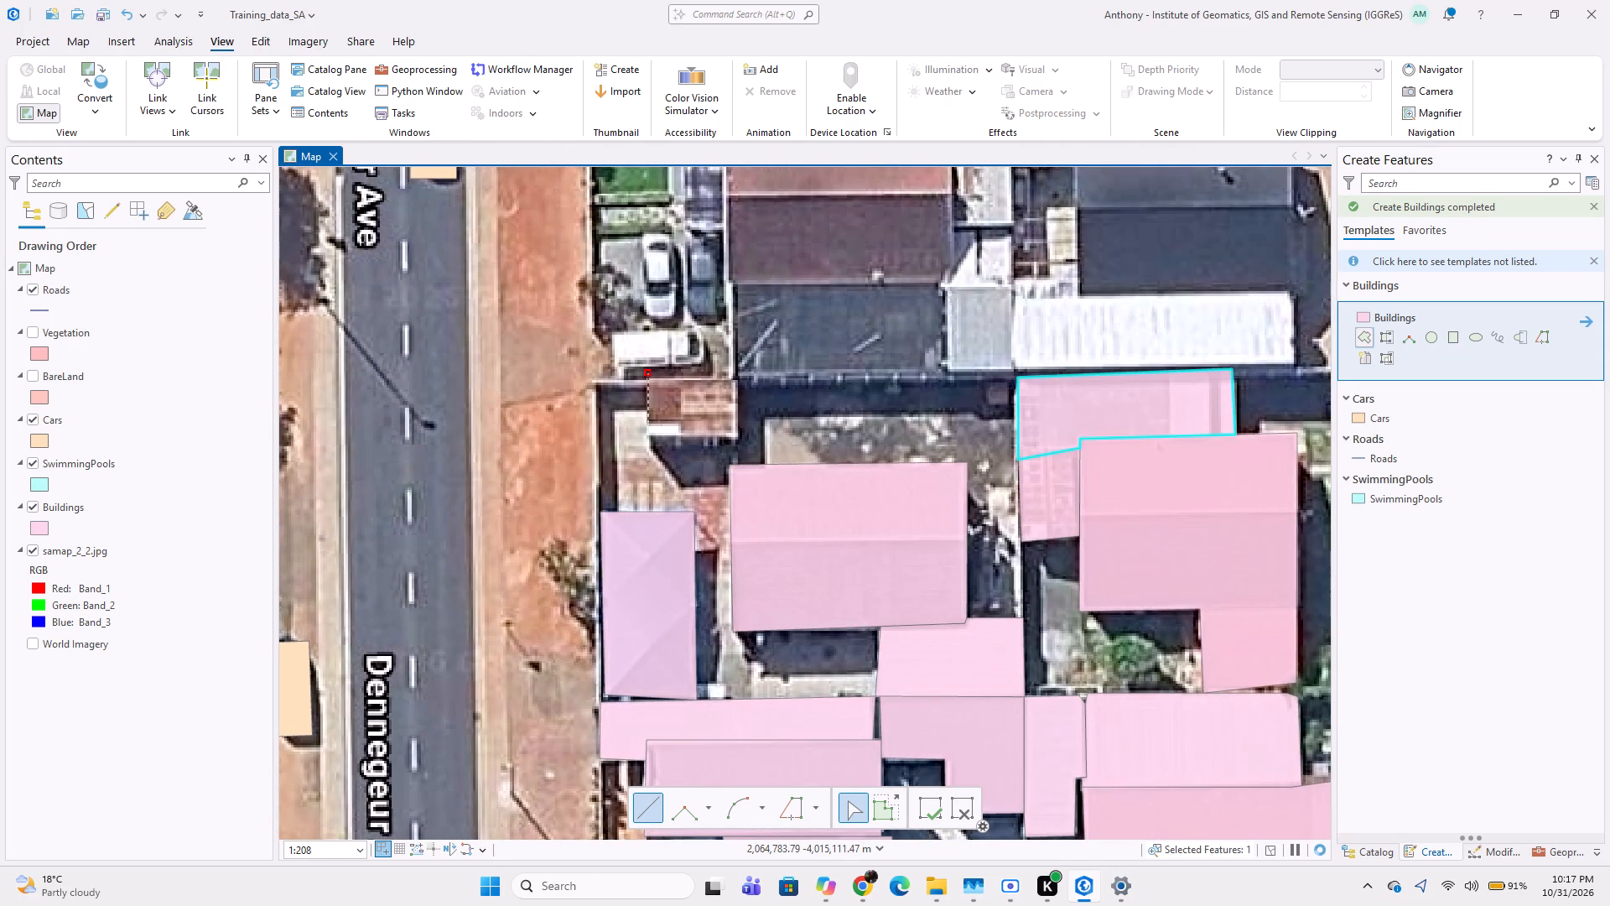
{"action": "left_click", "coordinate": [642, 441]}
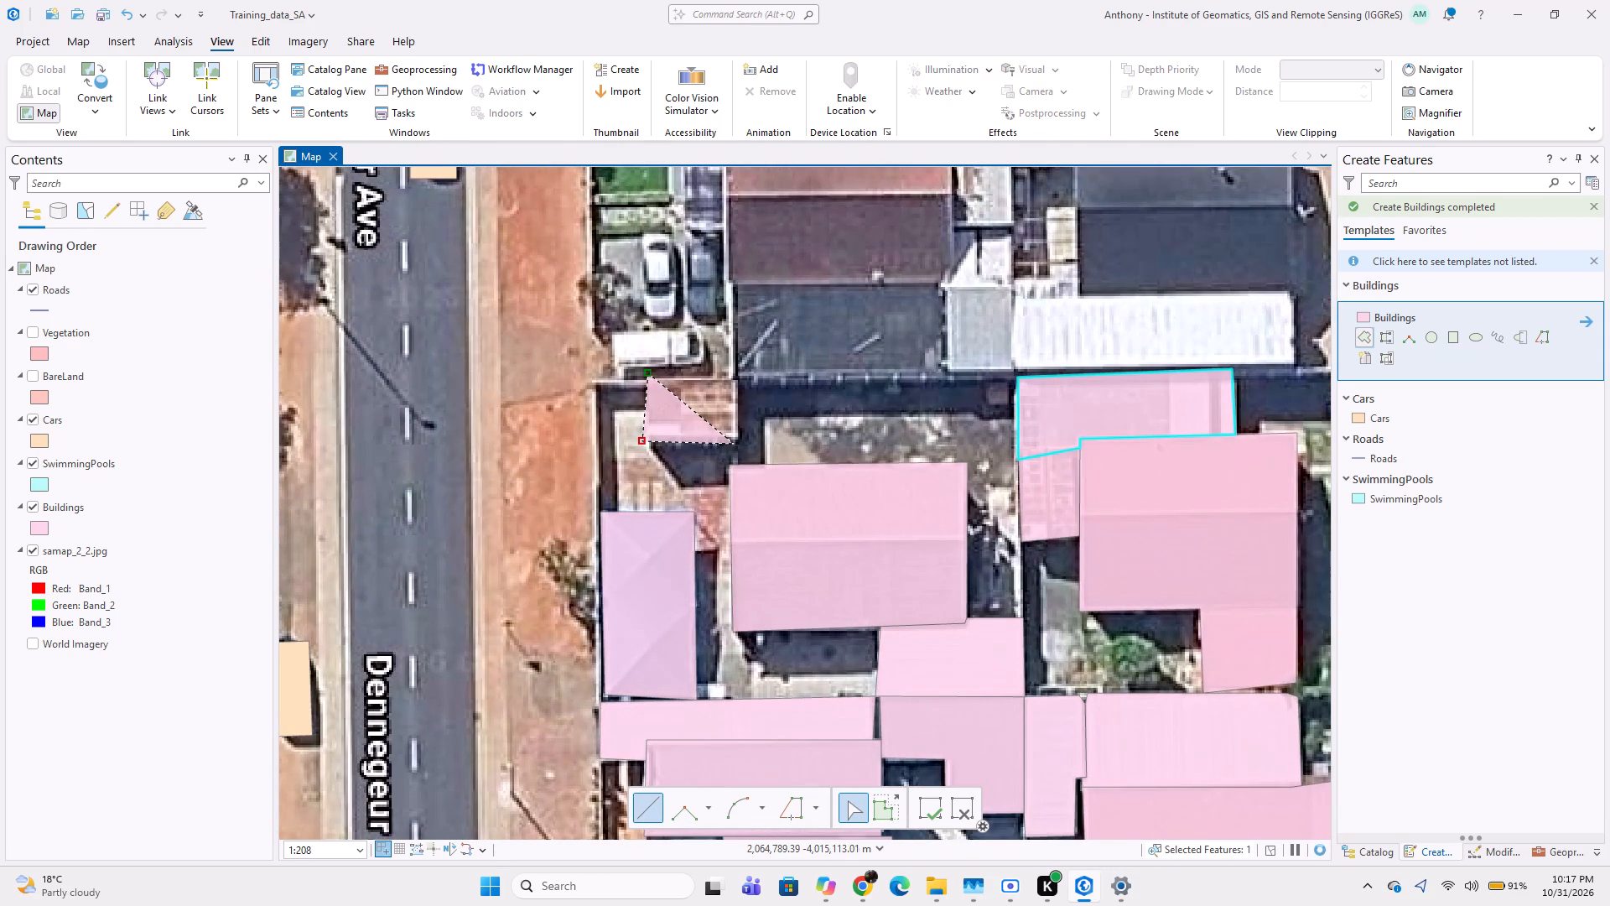
{"action": "left_click", "coordinate": [739, 439]}
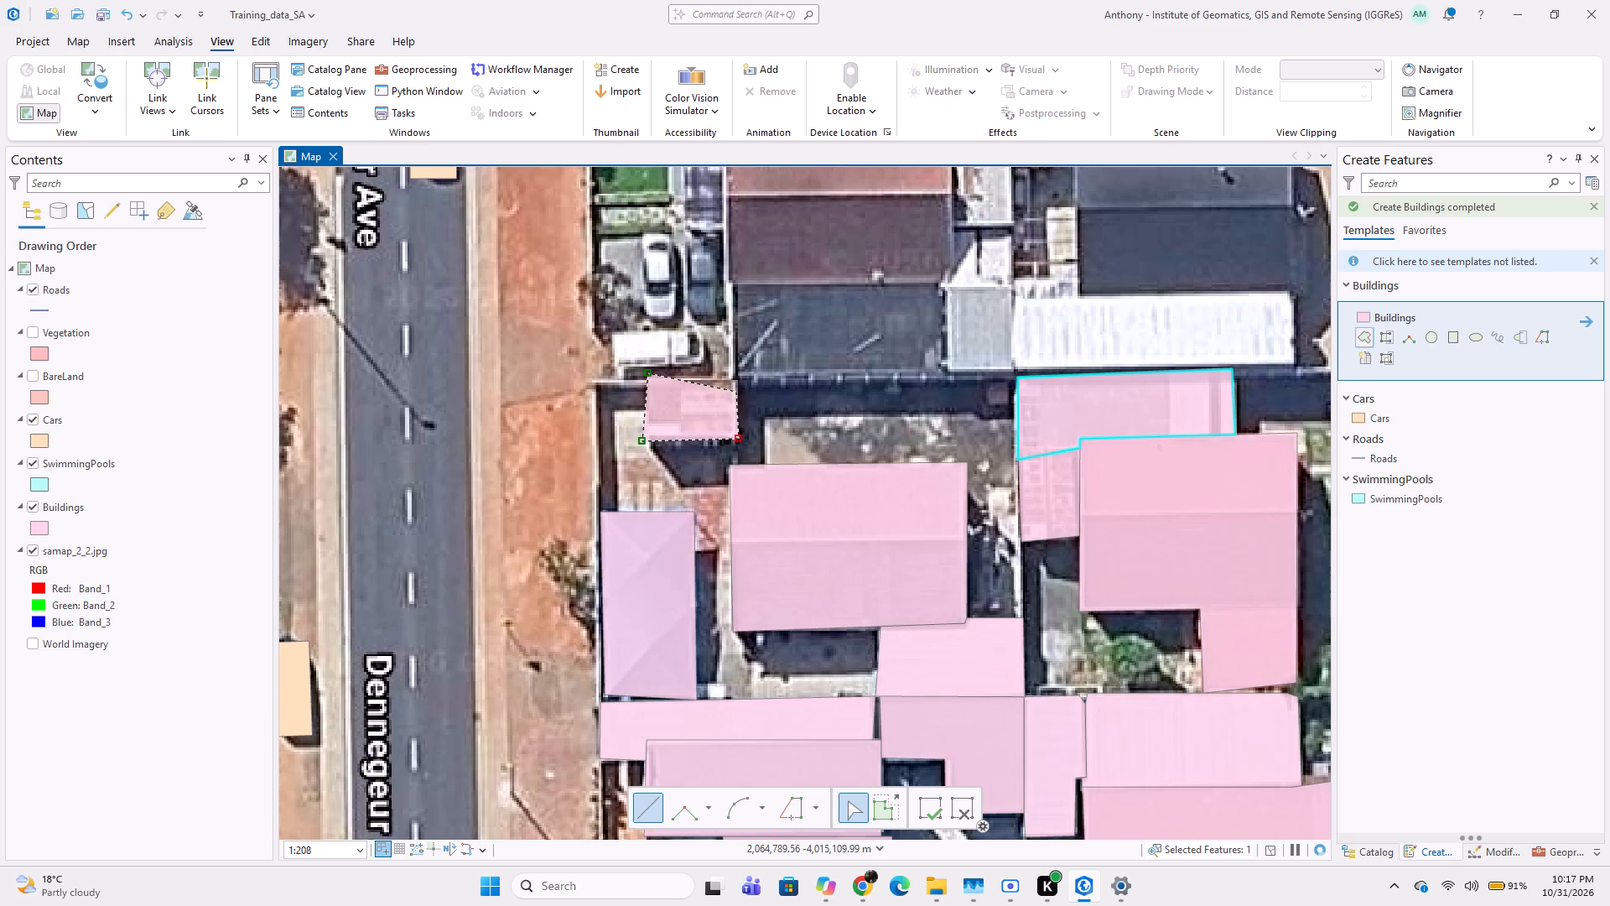
{"action": "double_click", "coordinate": [736, 383]}
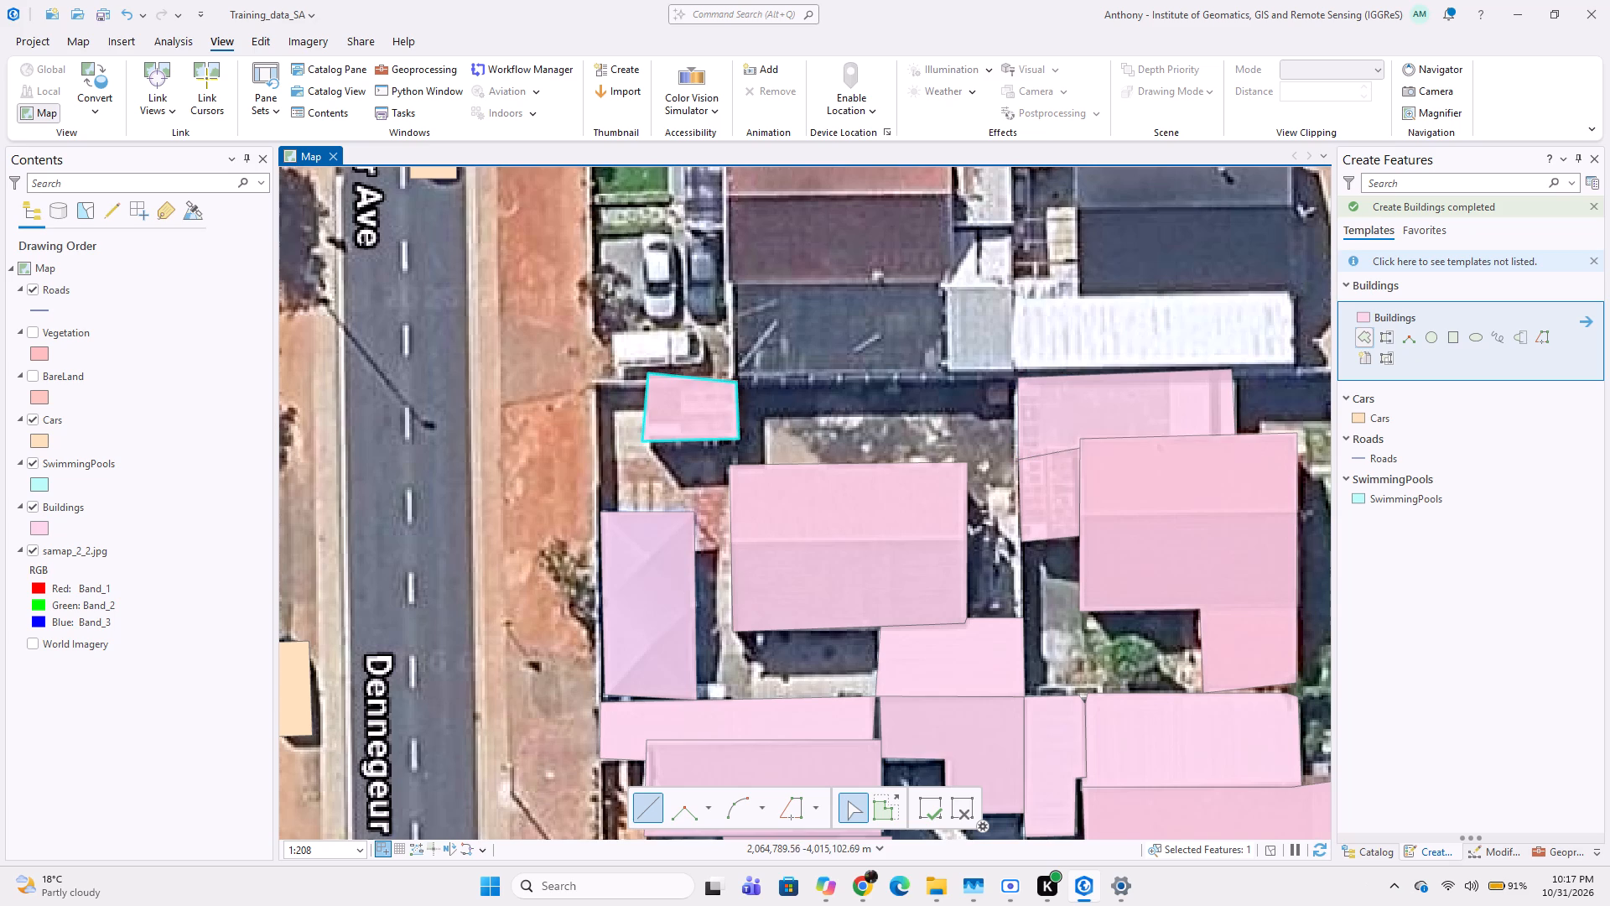
Digitize the dark flat roof northeast of the small rust-brown roof as a four-vertex Buildings polygon.
{"action": "left_click", "coordinate": [730, 283]}
{"action": "left_click", "coordinate": [736, 385]}
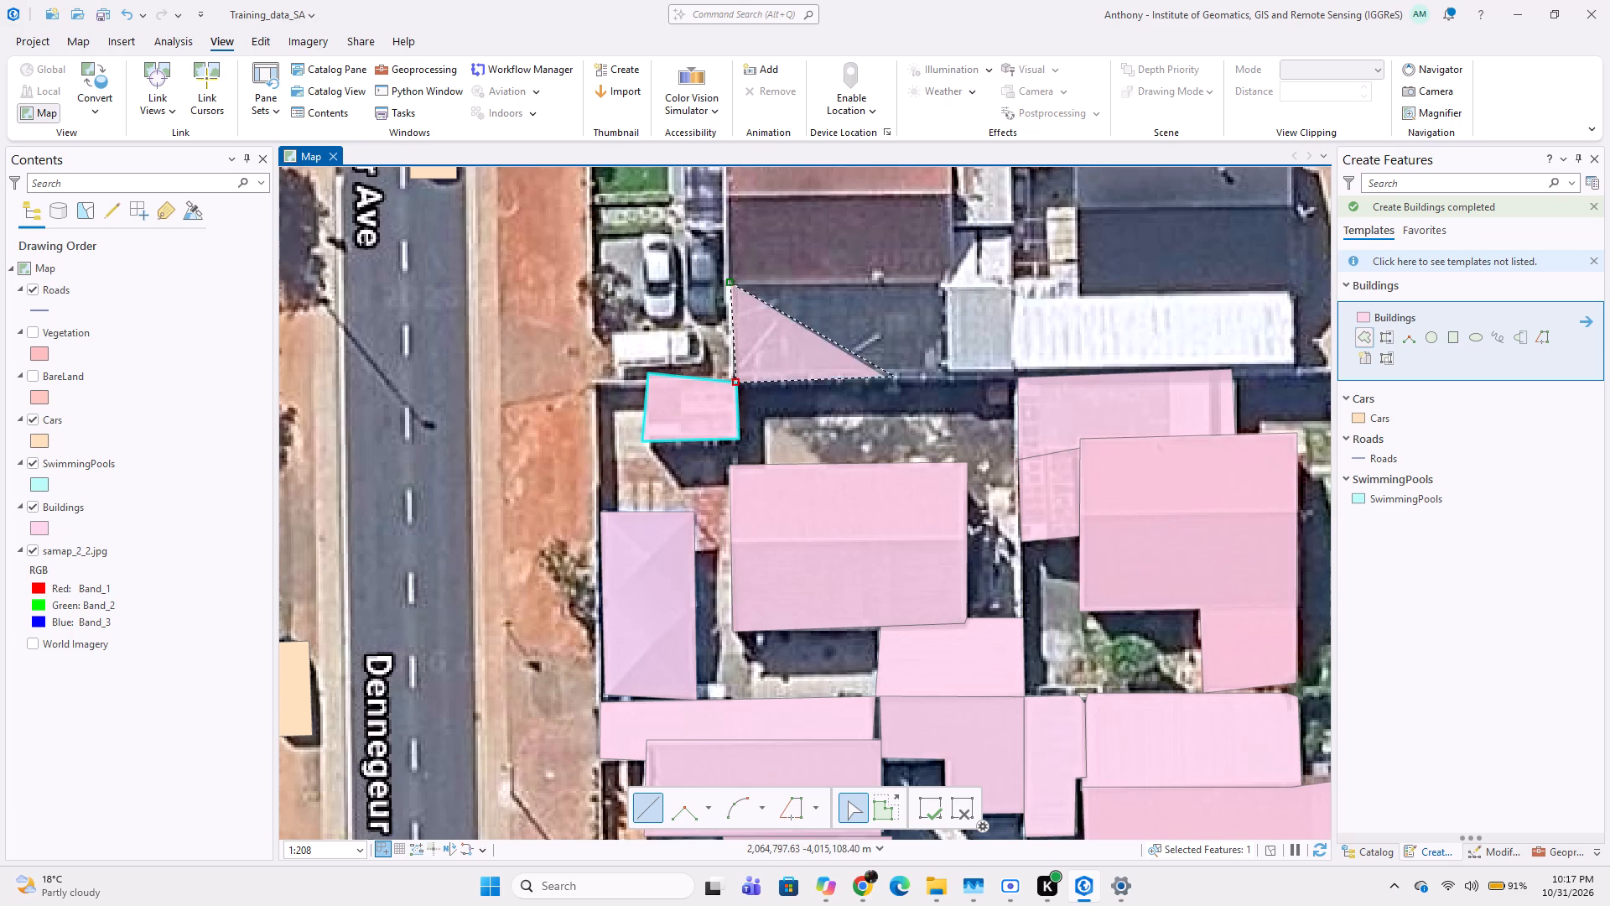
{"action": "left_click", "coordinate": [942, 379]}
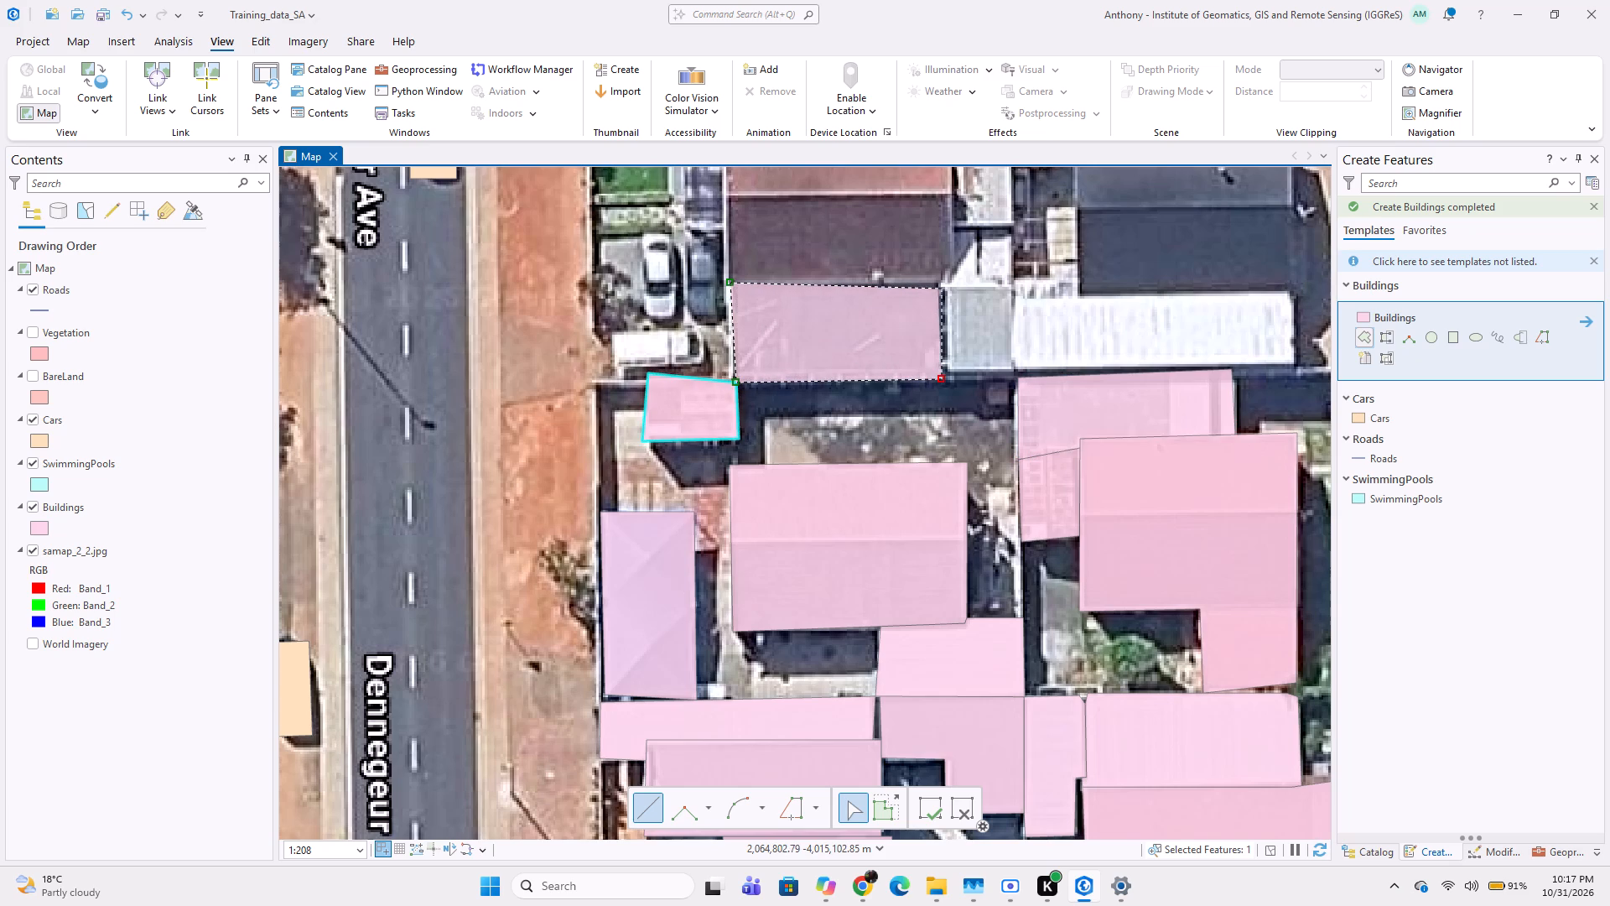
{"action": "double_click", "coordinate": [942, 286]}
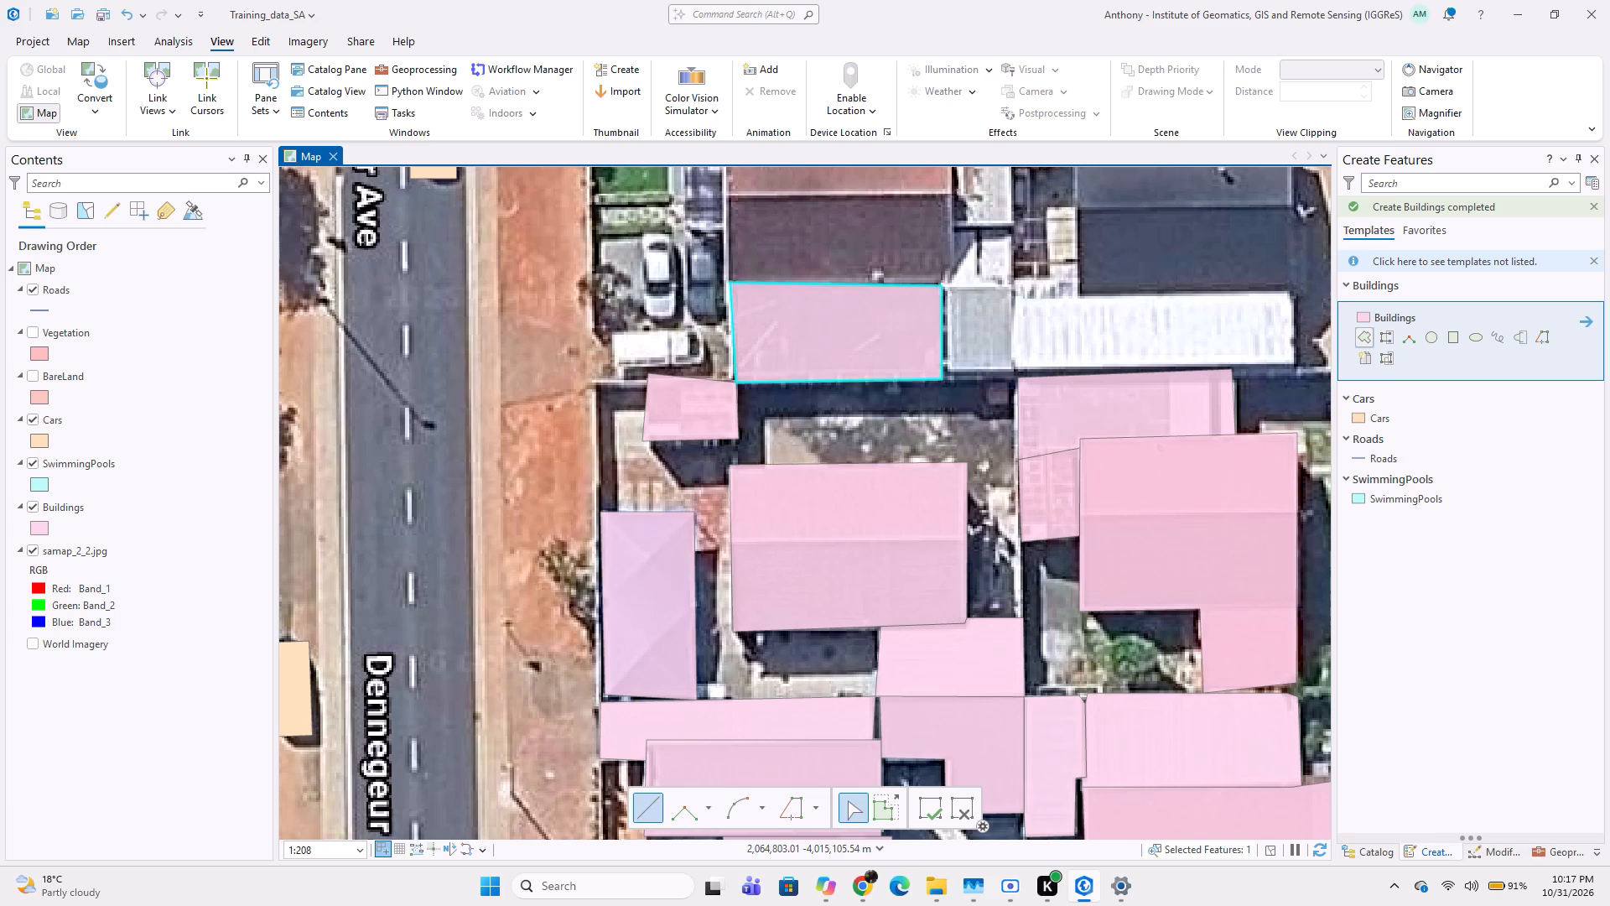
Digitize the small light-grey roof between the dark flat roof and the long white roof as a four-vertex Buildings polygon.
{"action": "left_click", "coordinate": [945, 286]}
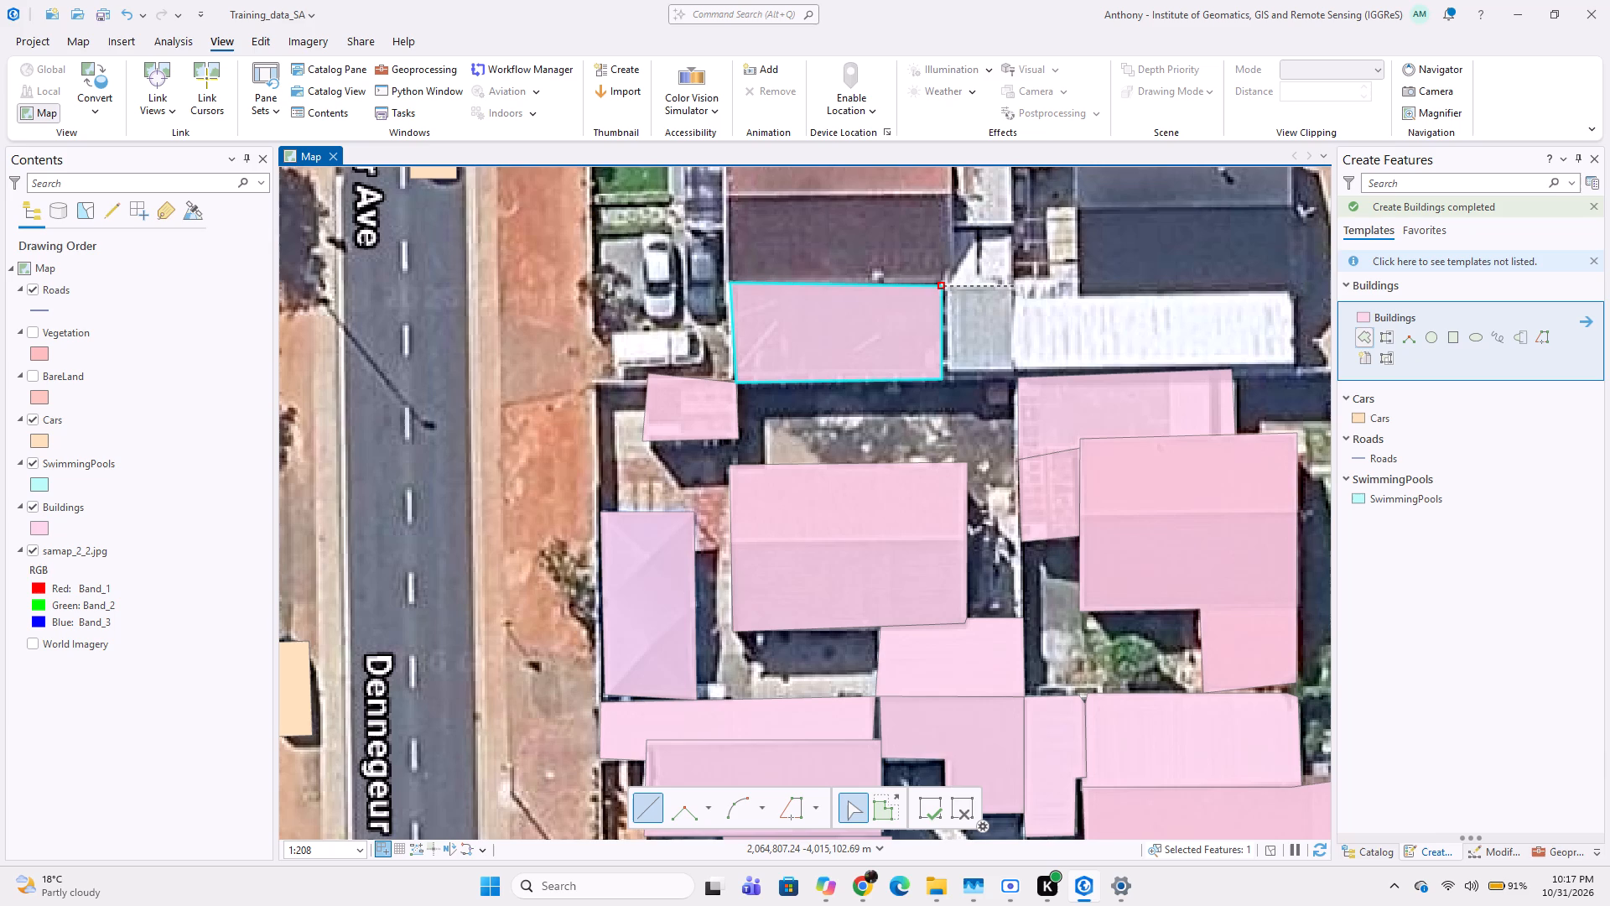
{"action": "left_click", "coordinate": [1015, 286]}
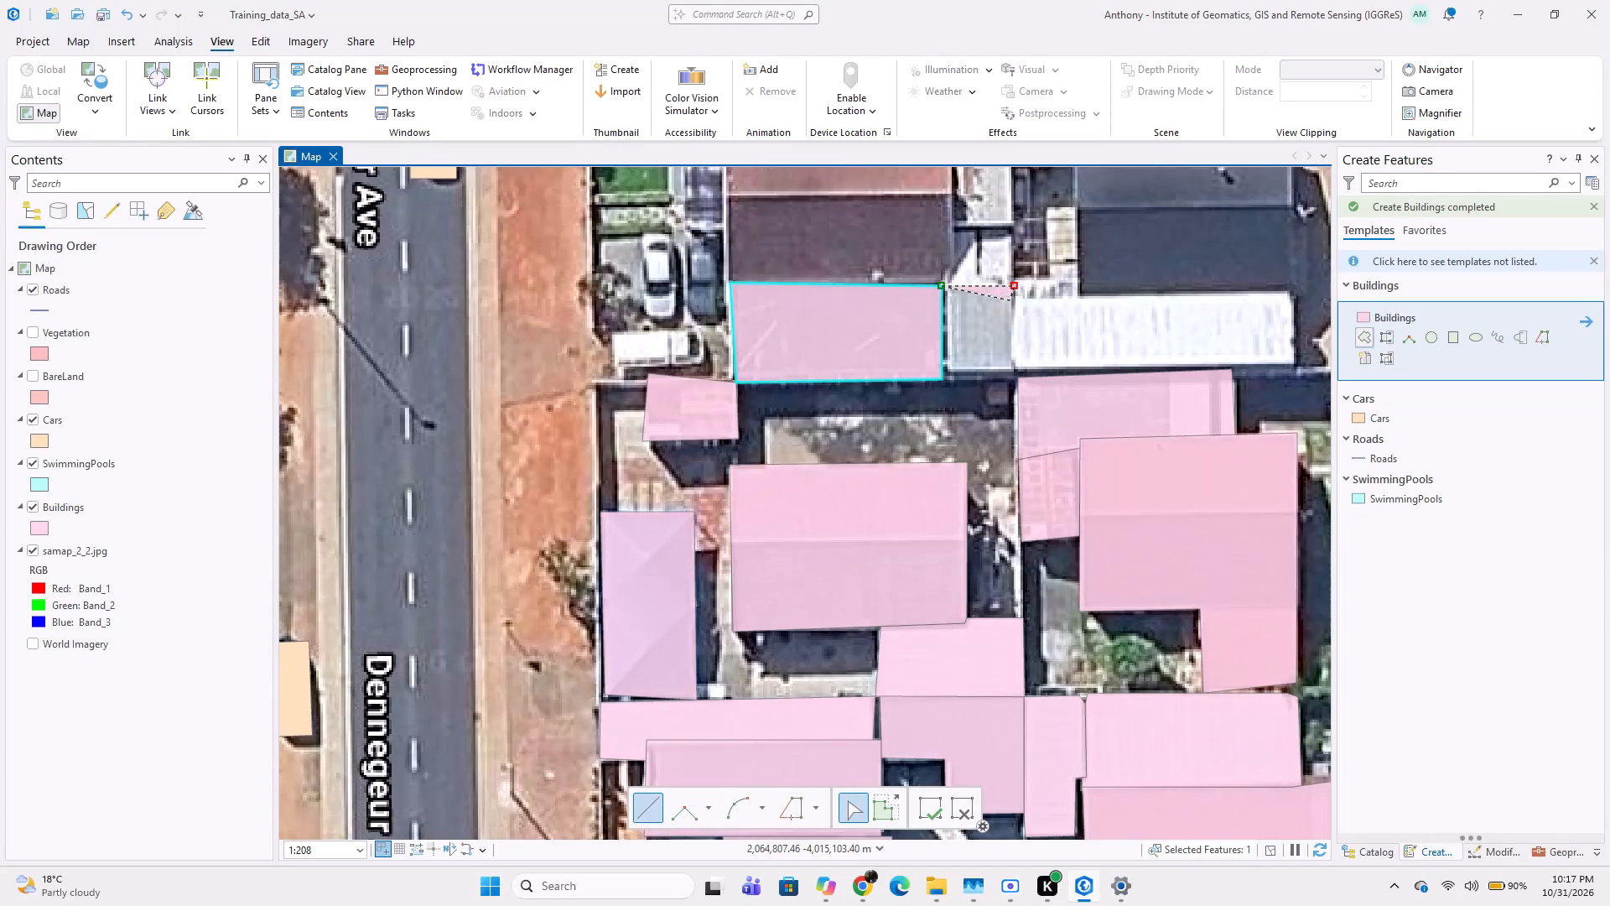
{"action": "left_click", "coordinate": [1015, 373]}
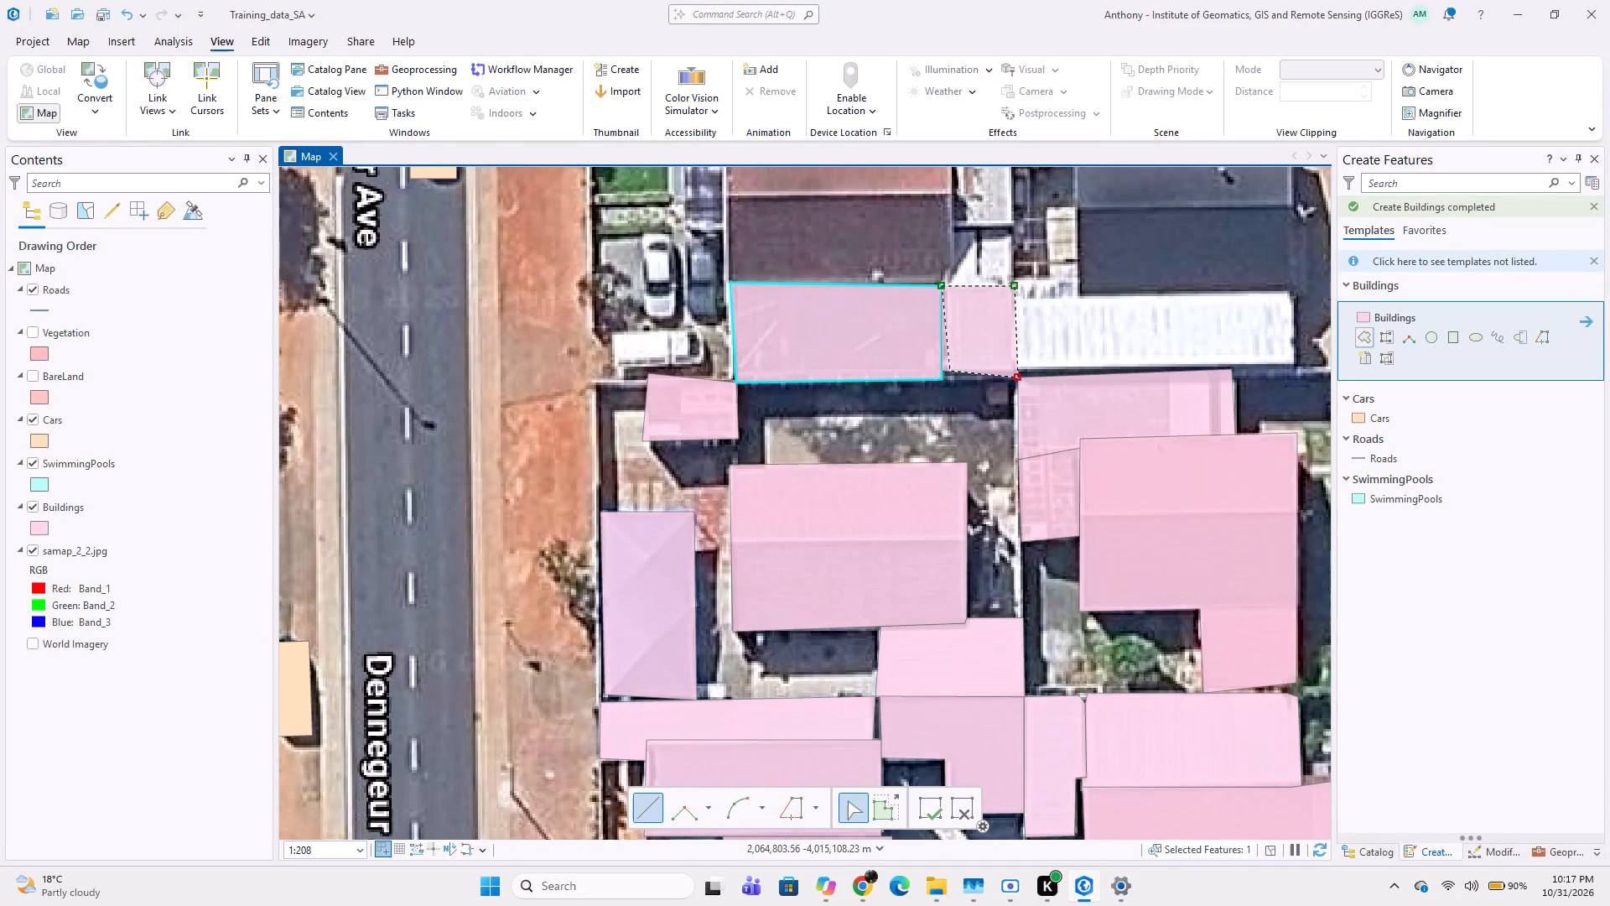
{"action": "scroll", "coordinate": [959, 373], "scroll_direction": "up", "scroll_amount": 1}
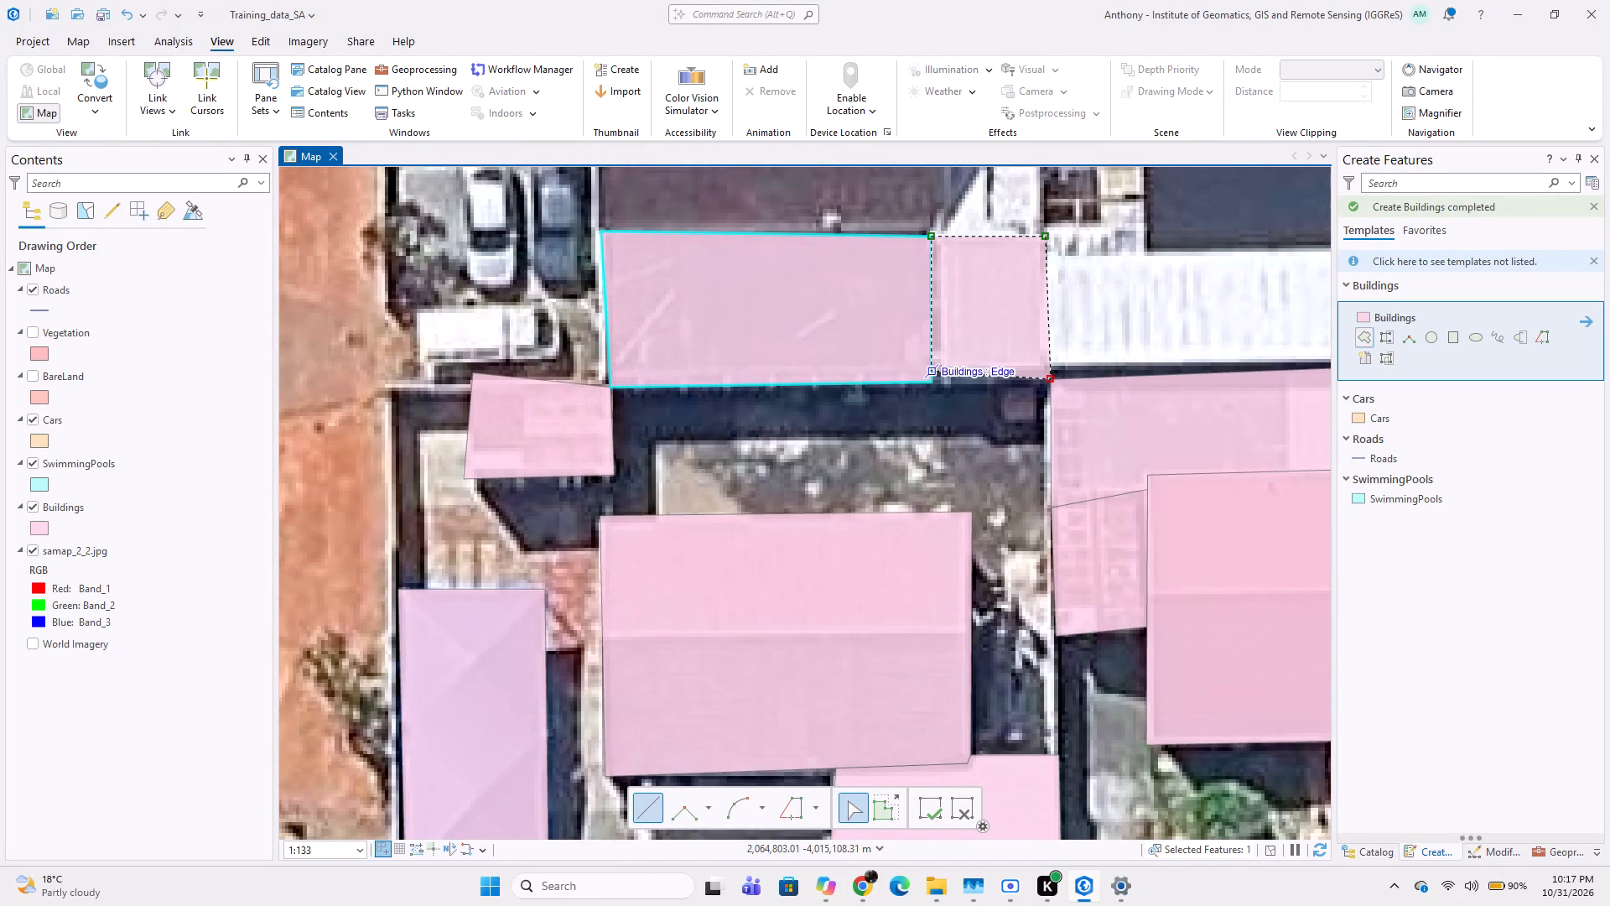
{"action": "double_click", "coordinate": [942, 371]}
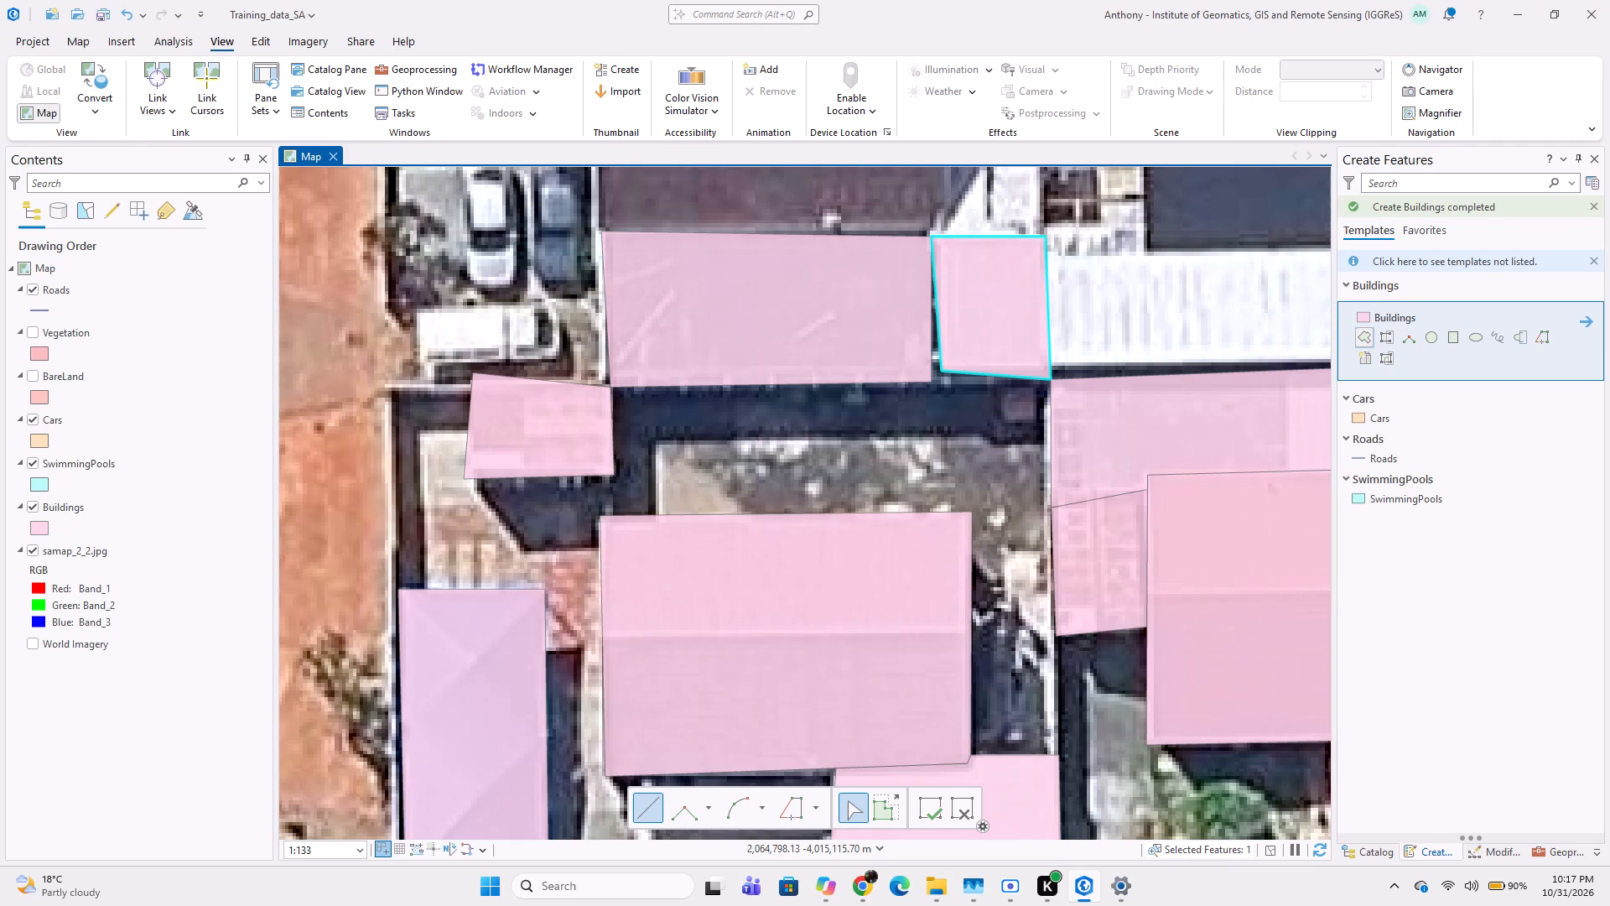
Digitize the long white corrugated roof east of the small light-grey roof as a four-vertex Buildings polygon snapped to that roof's eastern edge.
{"action": "middle_click_drag", "start_coordinate": [974, 430], "coordinate": [822, 473]}
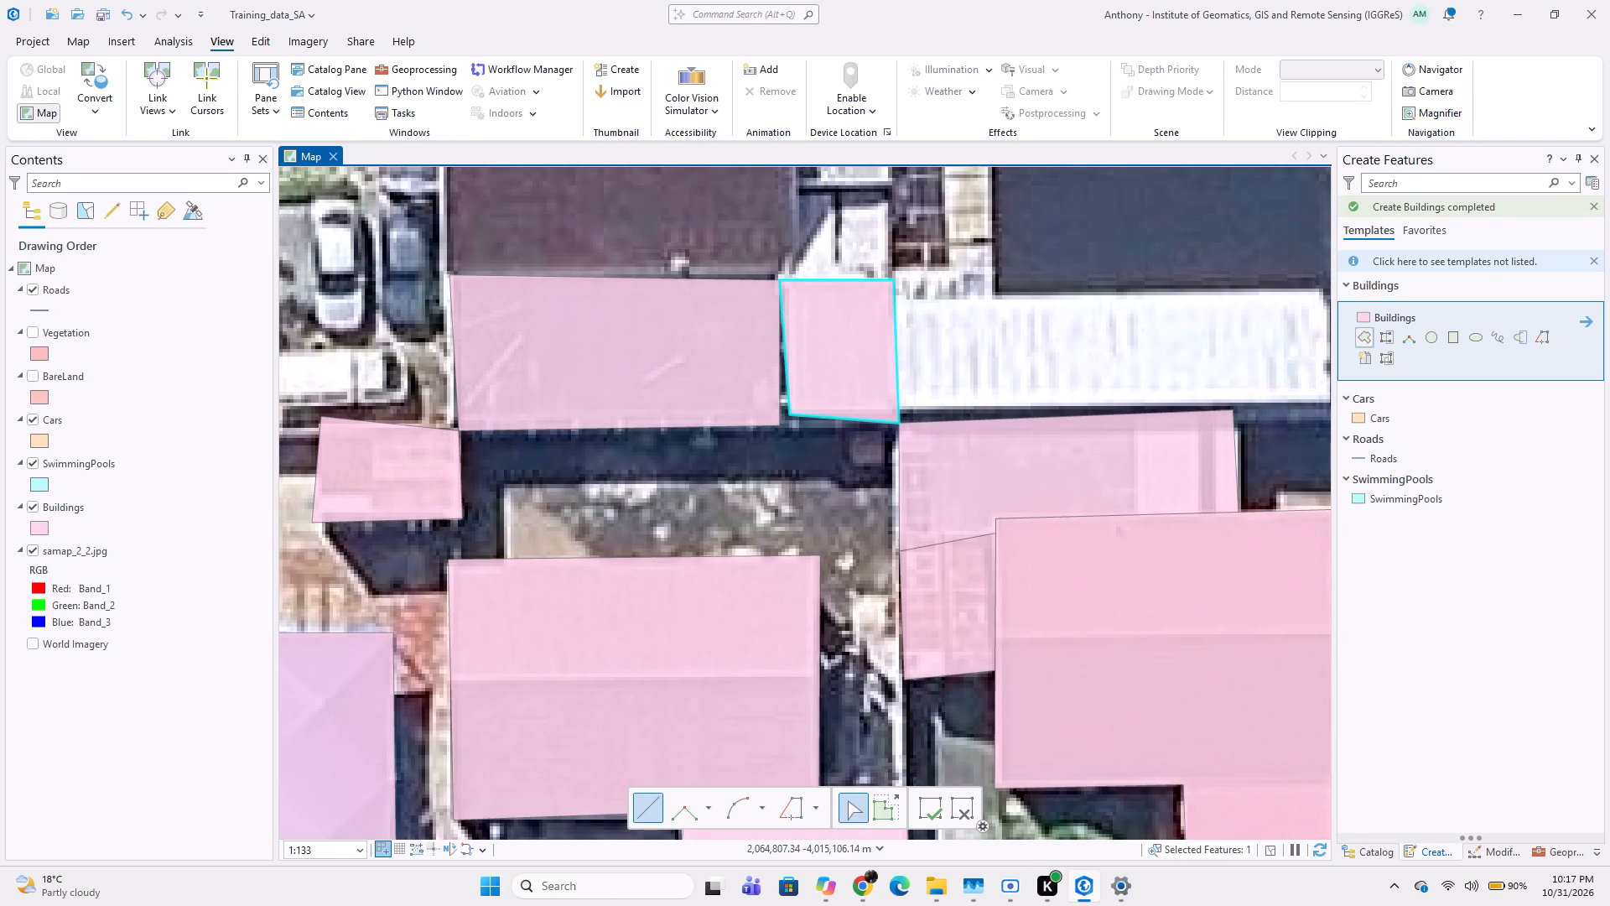
{"action": "left_click", "coordinate": [898, 300]}
{"action": "middle_click_drag", "start_coordinate": [1015, 300], "coordinate": [848, 394]}
{"action": "left_click", "coordinate": [1156, 383]}
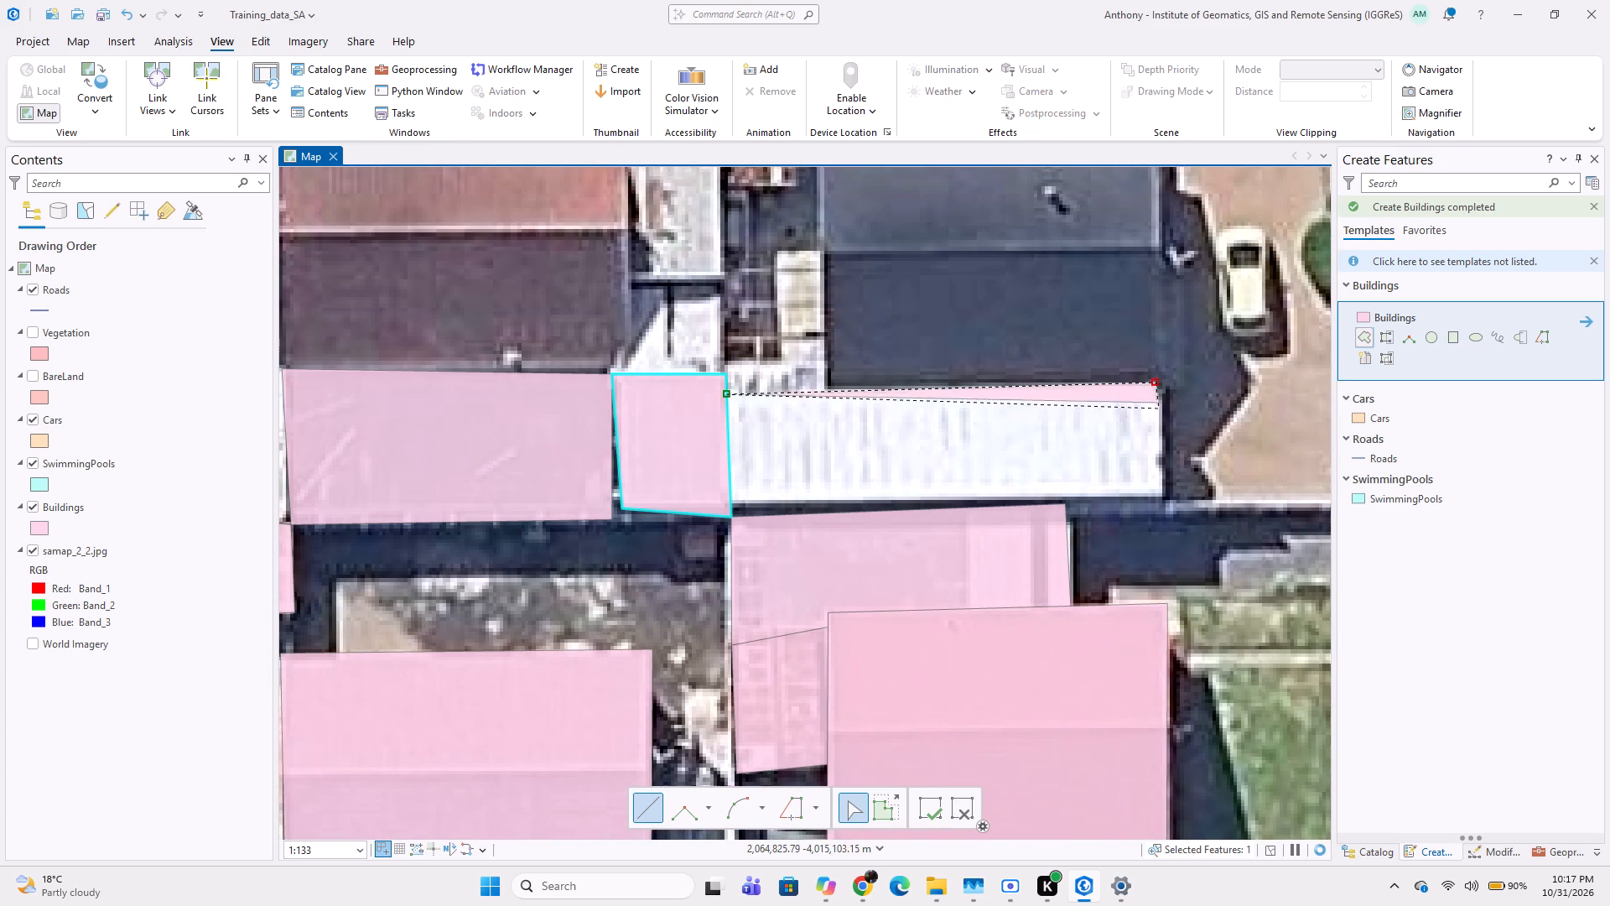
{"action": "left_click", "coordinate": [1165, 497]}
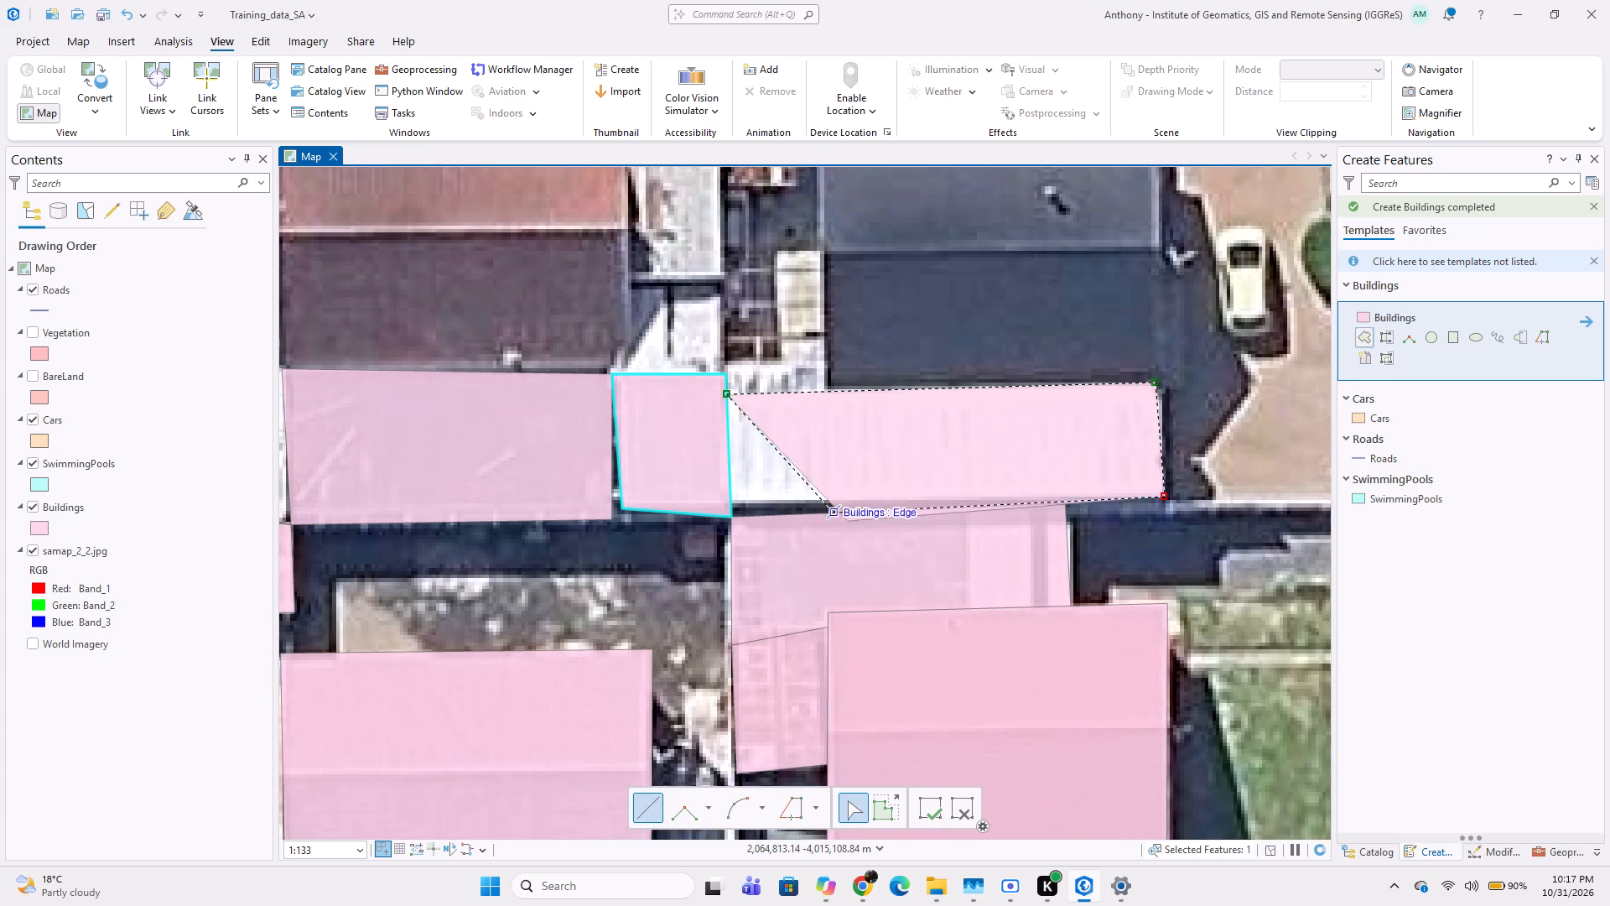
{"action": "double_click", "coordinate": [724, 500]}
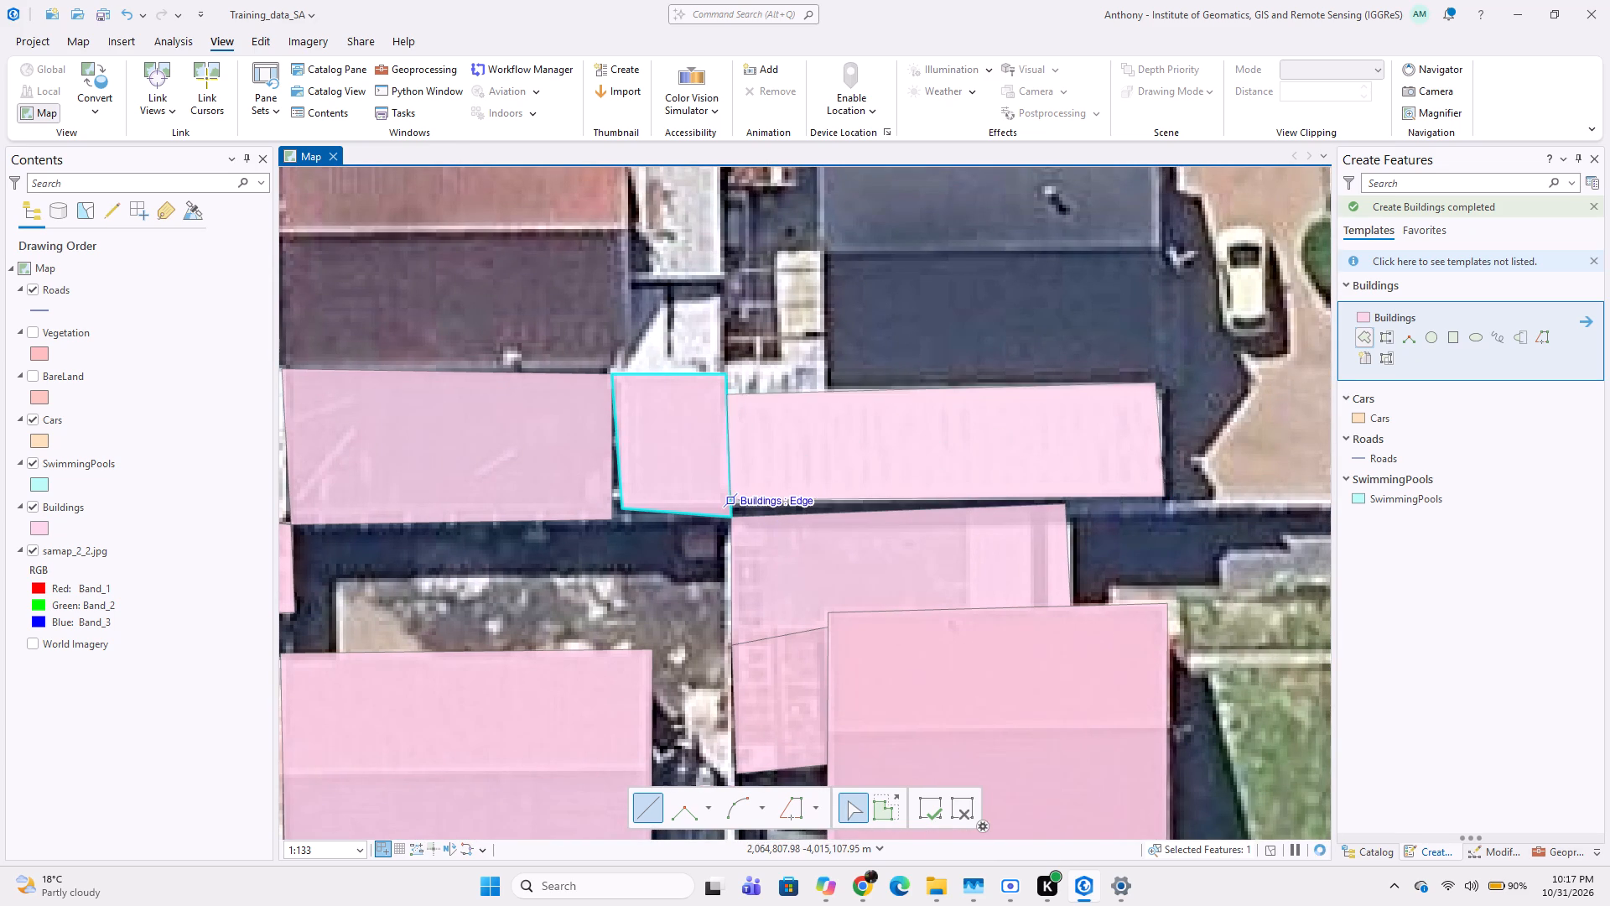
Digitize the red and dark gabled roof north of the dark flat roof as an eight-vertex Buildings polygon with notches at its northeast and southeast corners.
{"action": "scroll", "coordinate": [572, 514], "scroll_direction": "down", "scroll_amount": 3}
{"action": "middle_click_drag", "start_coordinate": [639, 538], "coordinate": [619, 594]}
{"action": "middle_click_drag", "start_coordinate": [674, 608], "coordinate": [780, 562]}
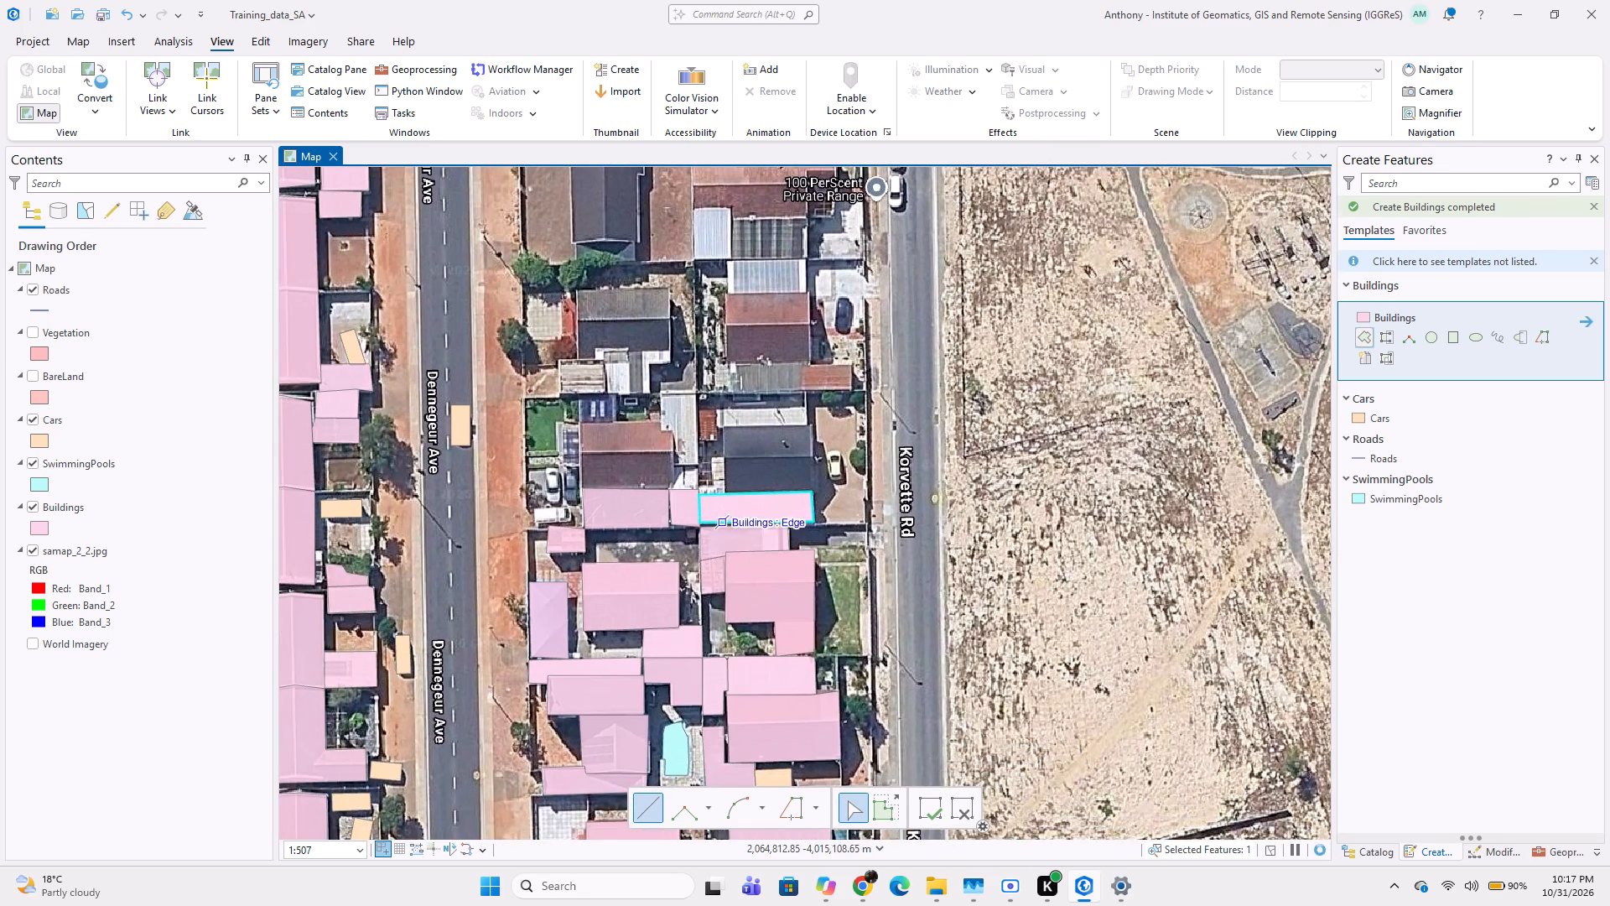
{"action": "middle_click_drag", "start_coordinate": [636, 492], "coordinate": [813, 506]}
{"action": "scroll", "coordinate": [704, 476], "scroll_direction": "up", "scroll_amount": 1}
{"action": "middle_click_drag", "start_coordinate": [803, 594], "coordinate": [699, 700]}
{"action": "scroll", "coordinate": [715, 580], "scroll_direction": "down", "scroll_amount": 4}
{"action": "scroll", "coordinate": [766, 570], "scroll_direction": "up", "scroll_amount": 2}
{"action": "scroll", "coordinate": [672, 626], "scroll_direction": "up", "scroll_amount": 1}
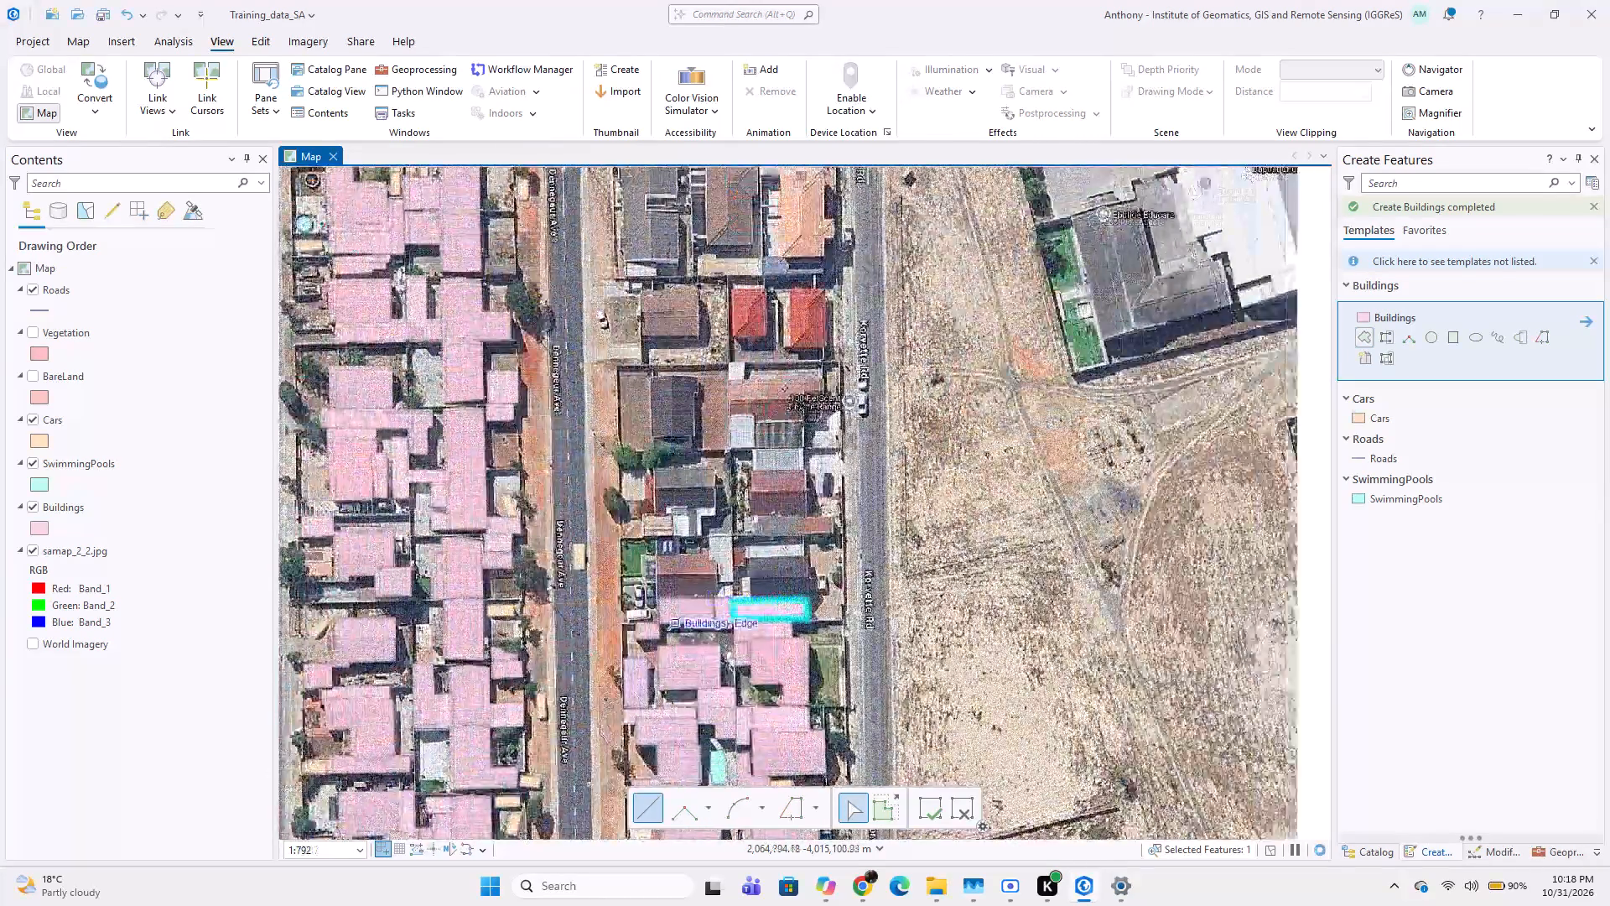
{"action": "scroll", "coordinate": [669, 626], "scroll_direction": "up", "scroll_amount": 1}
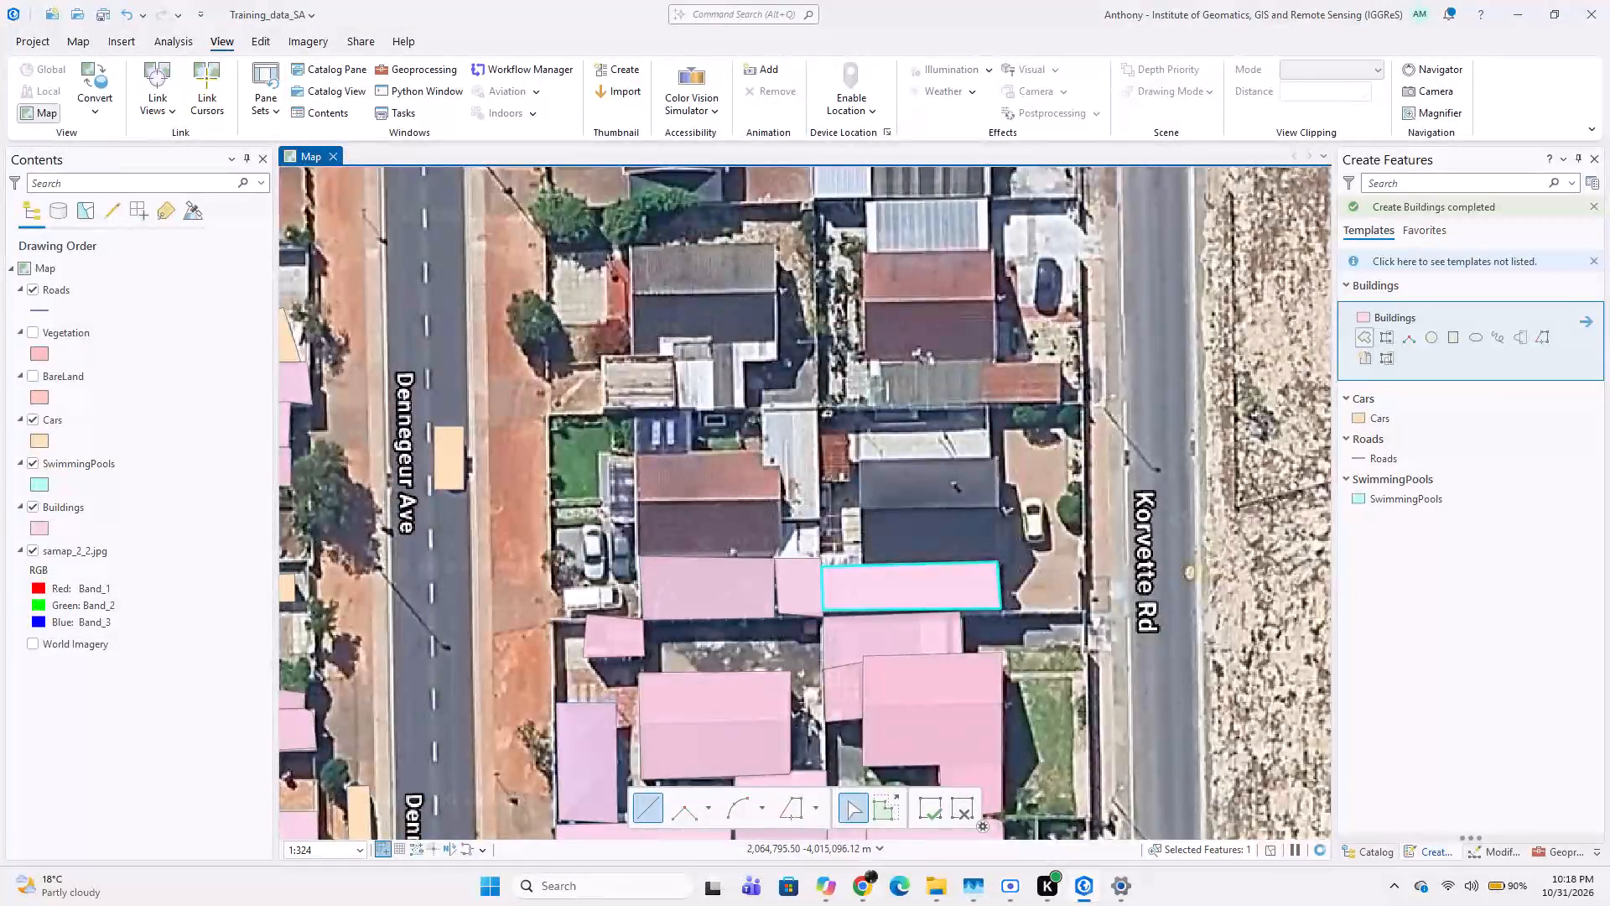
{"action": "scroll", "coordinate": [699, 500], "scroll_direction": "up", "scroll_amount": 1}
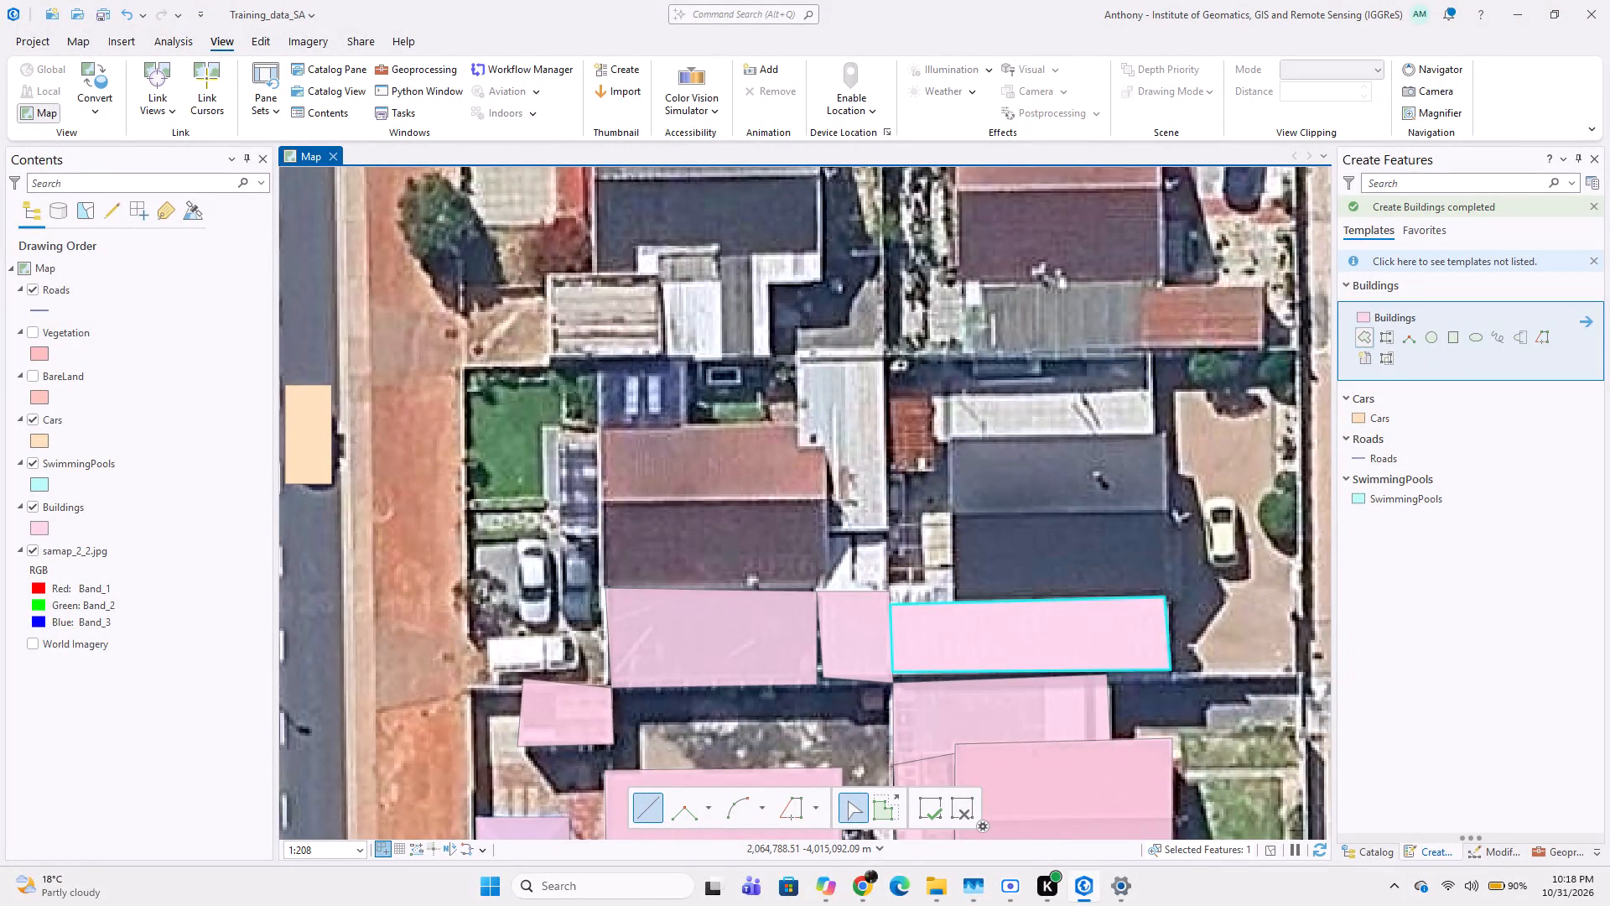
{"action": "left_click_drag", "start_coordinate": [595, 430], "coordinate": [607, 430]}
{"action": "left_click", "coordinate": [795, 421]}
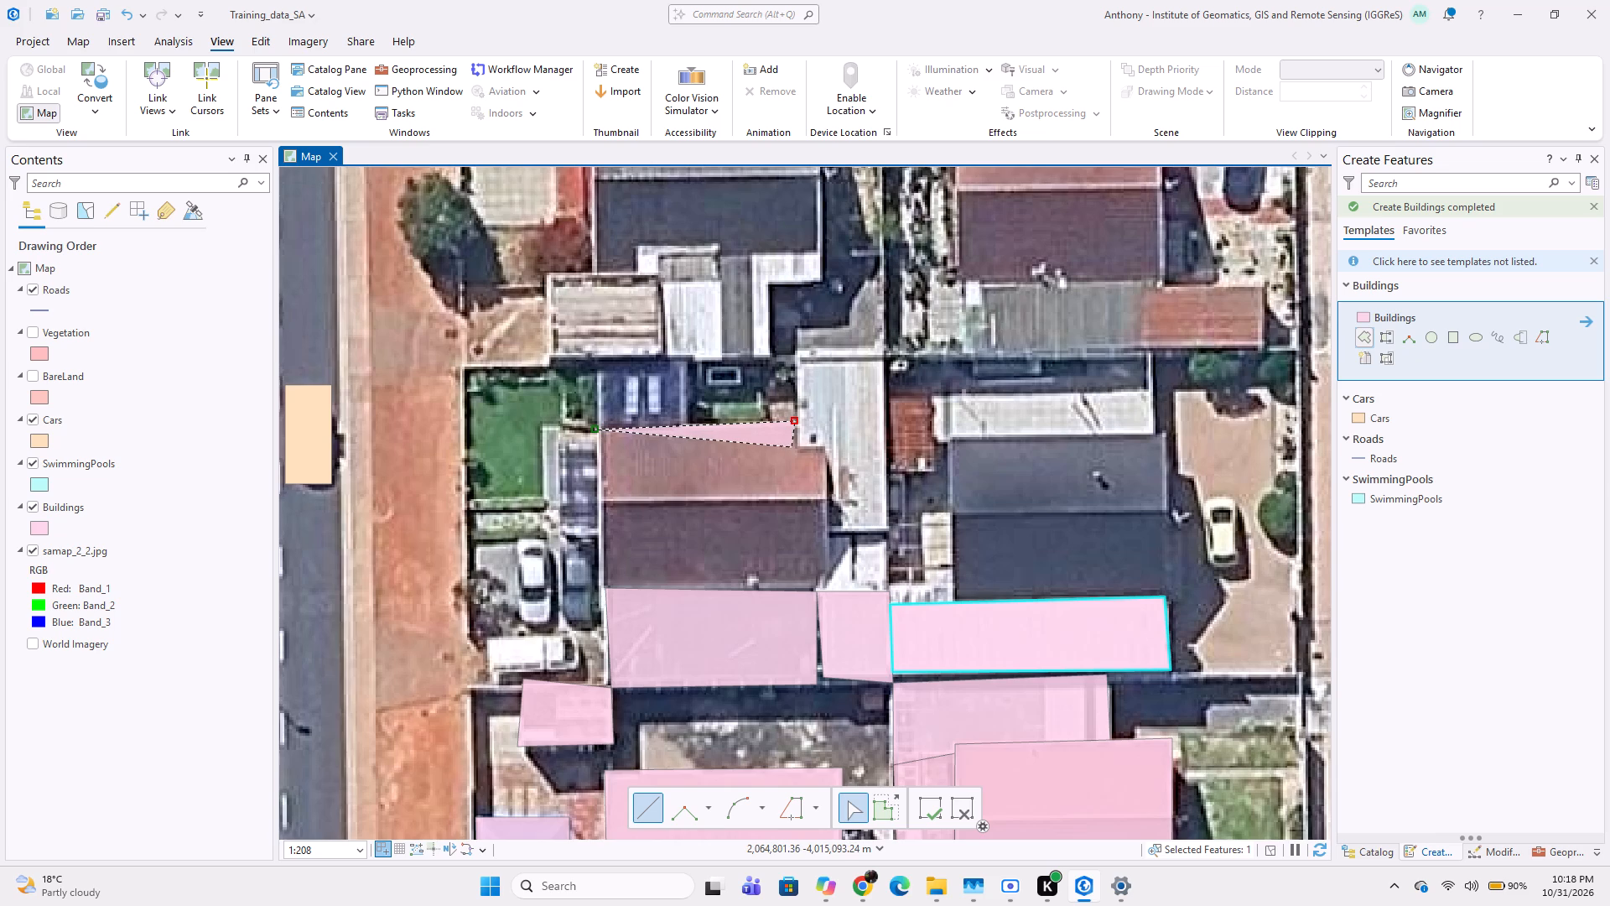
{"action": "left_click", "coordinate": [797, 445]}
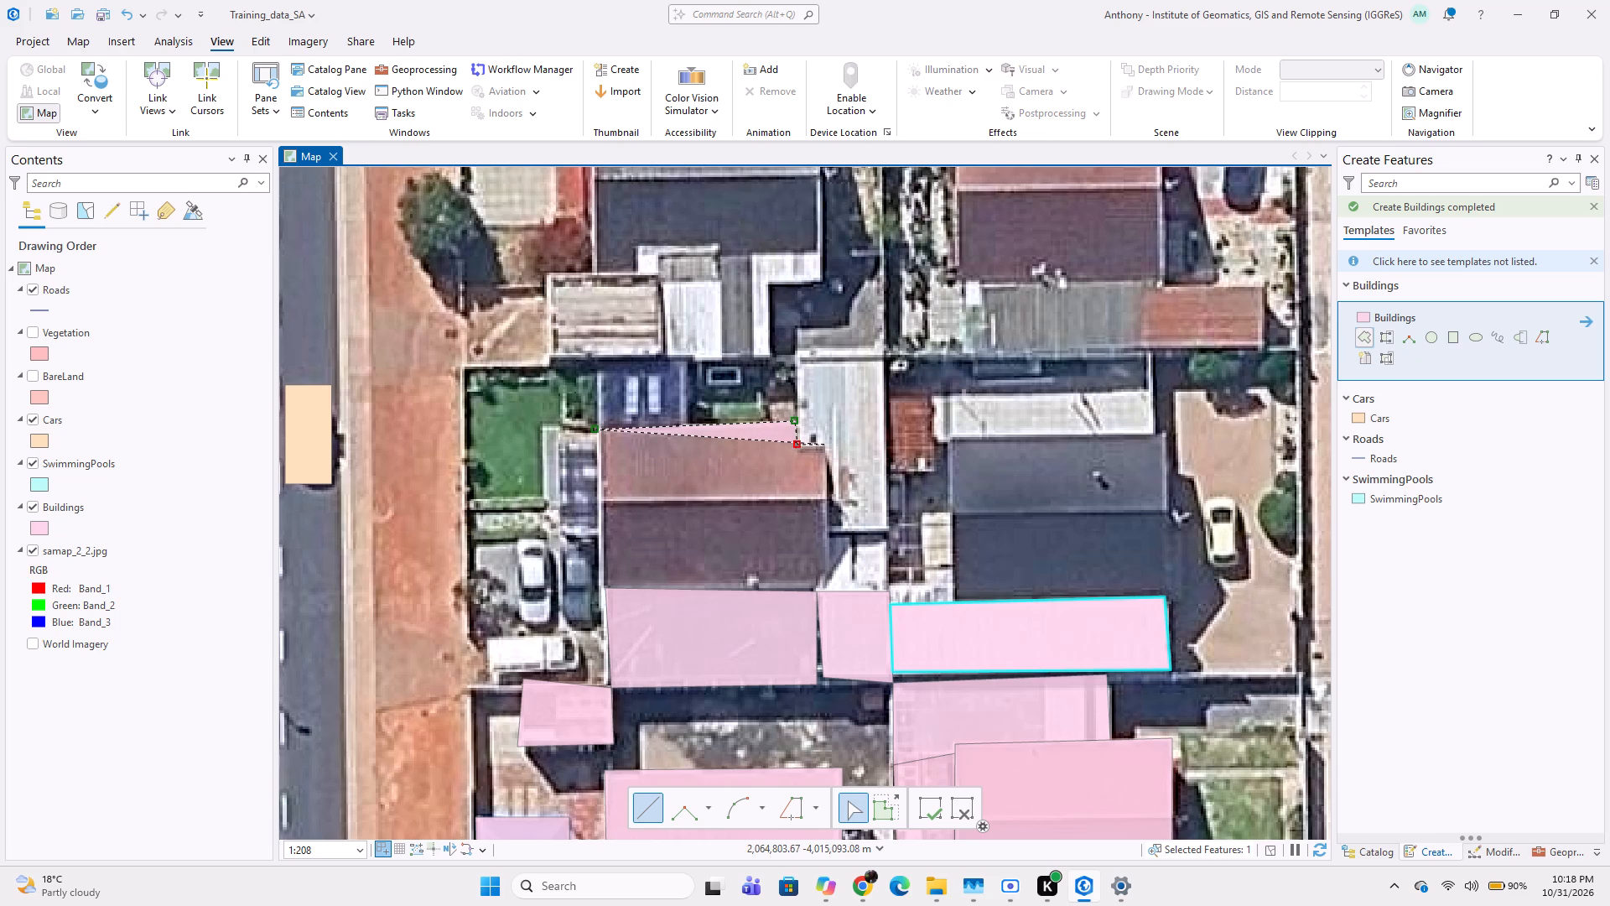
{"action": "left_click", "coordinate": [827, 445]}
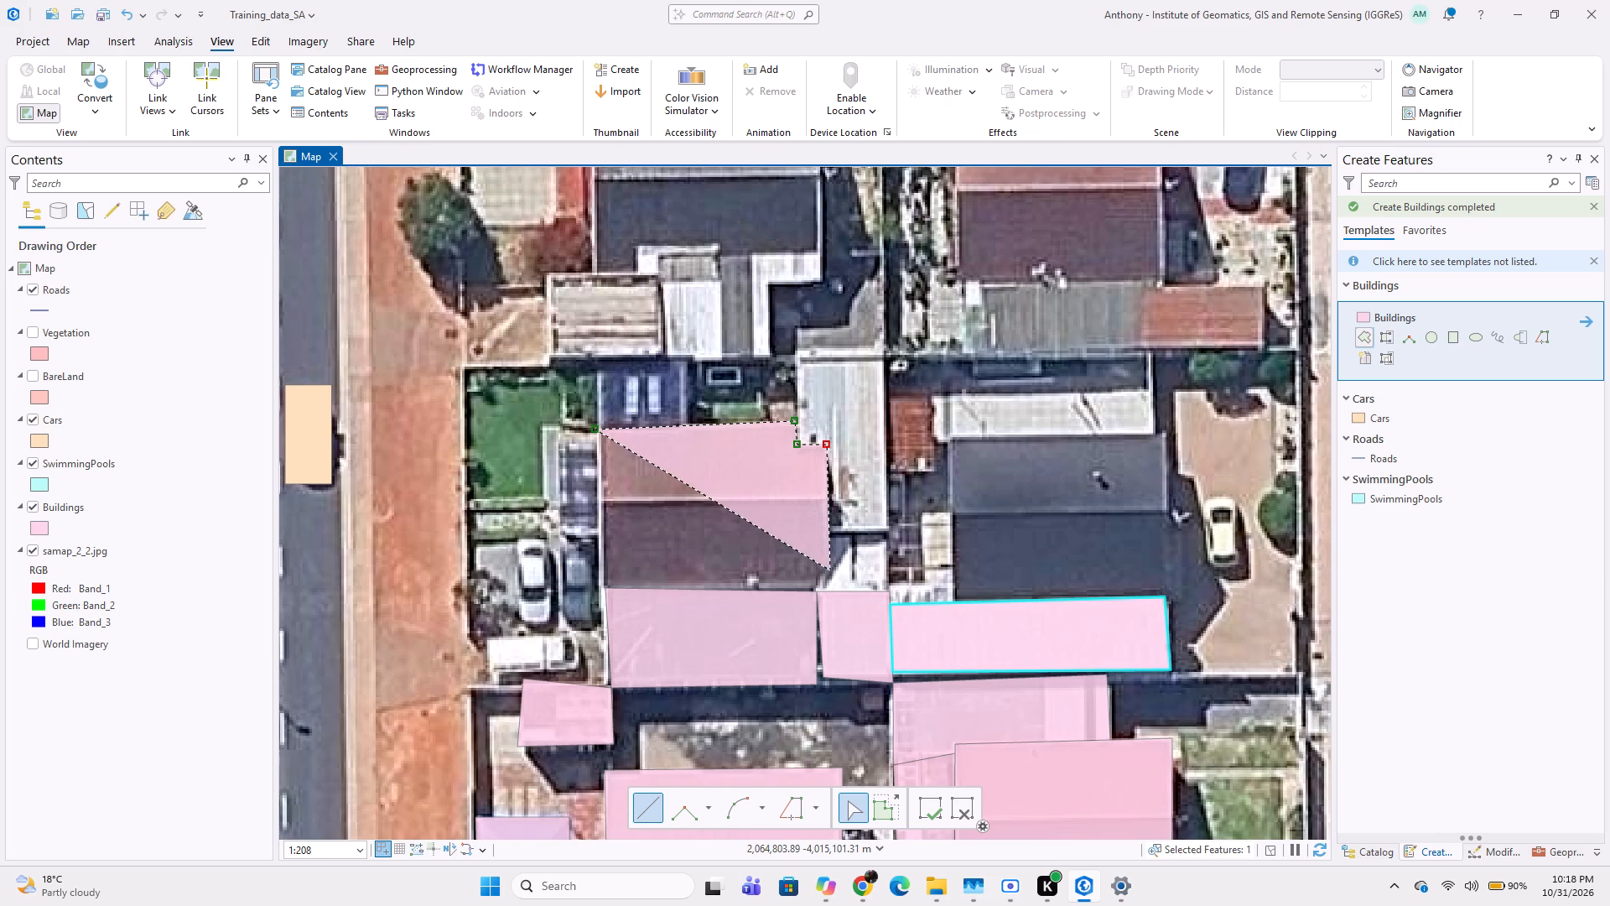
{"action": "left_click", "coordinate": [833, 570]}
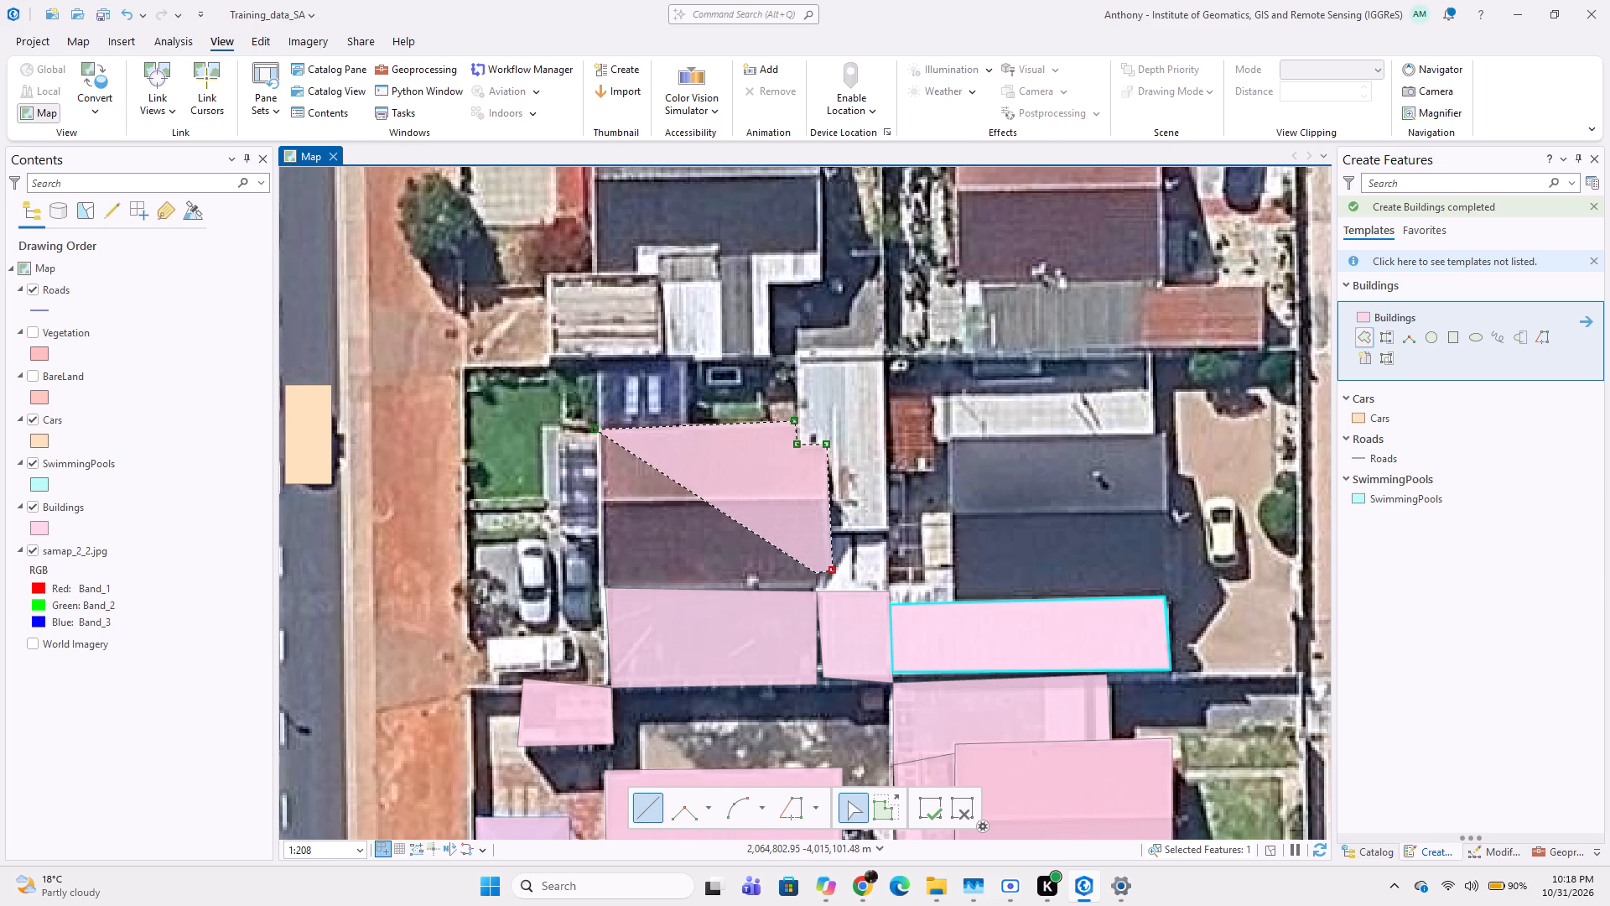
{"action": "left_click", "coordinate": [816, 573]}
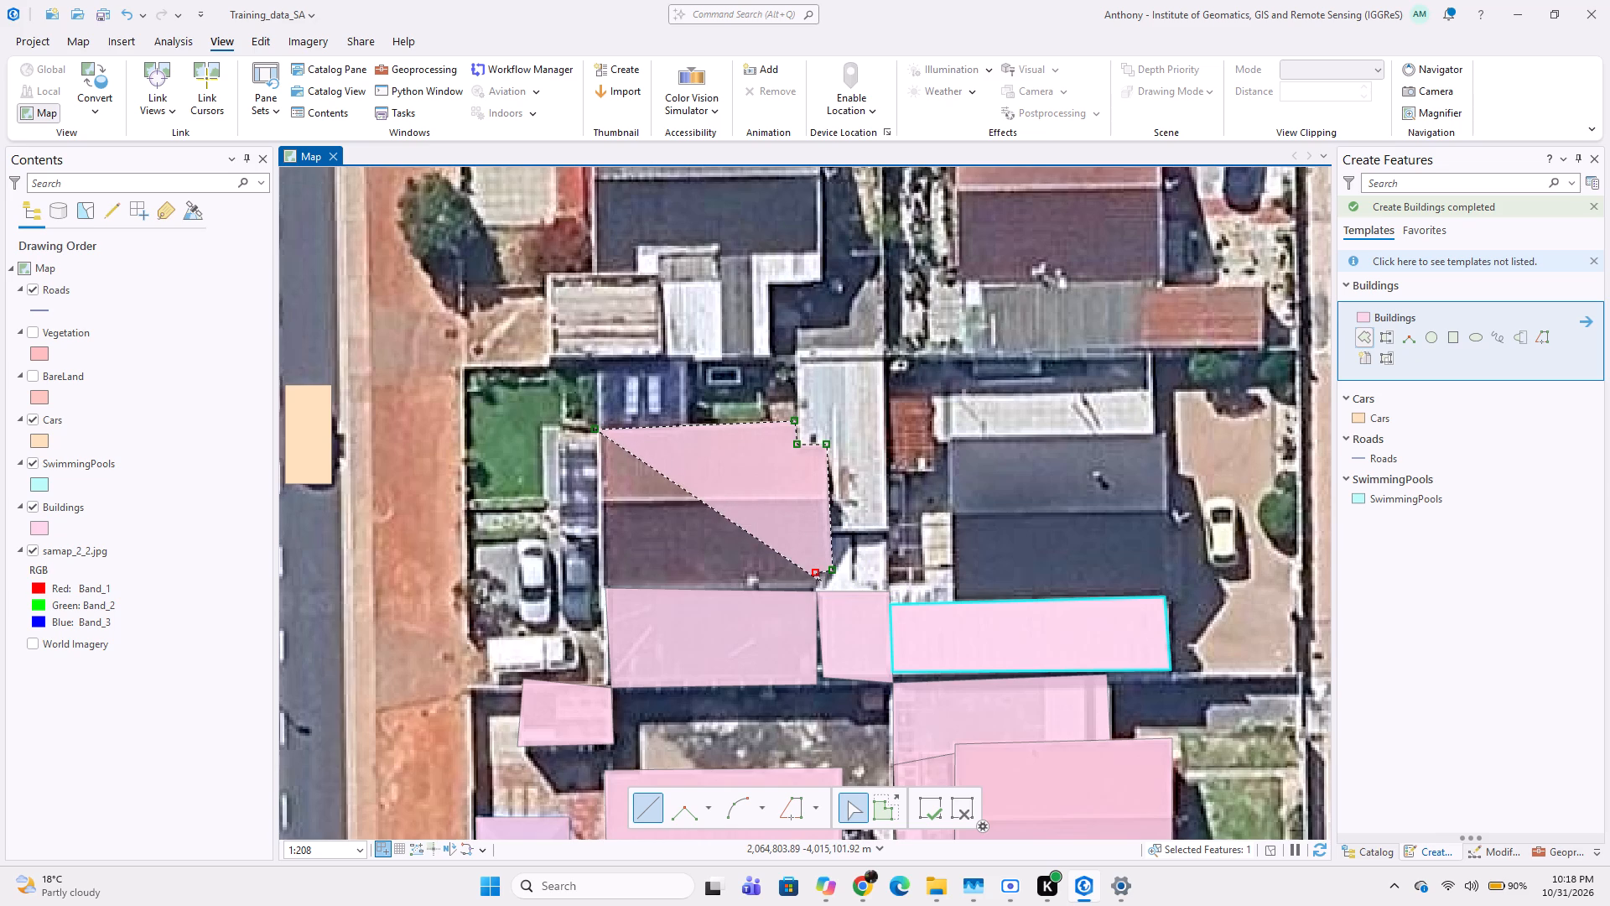
{"action": "left_click", "coordinate": [822, 585]}
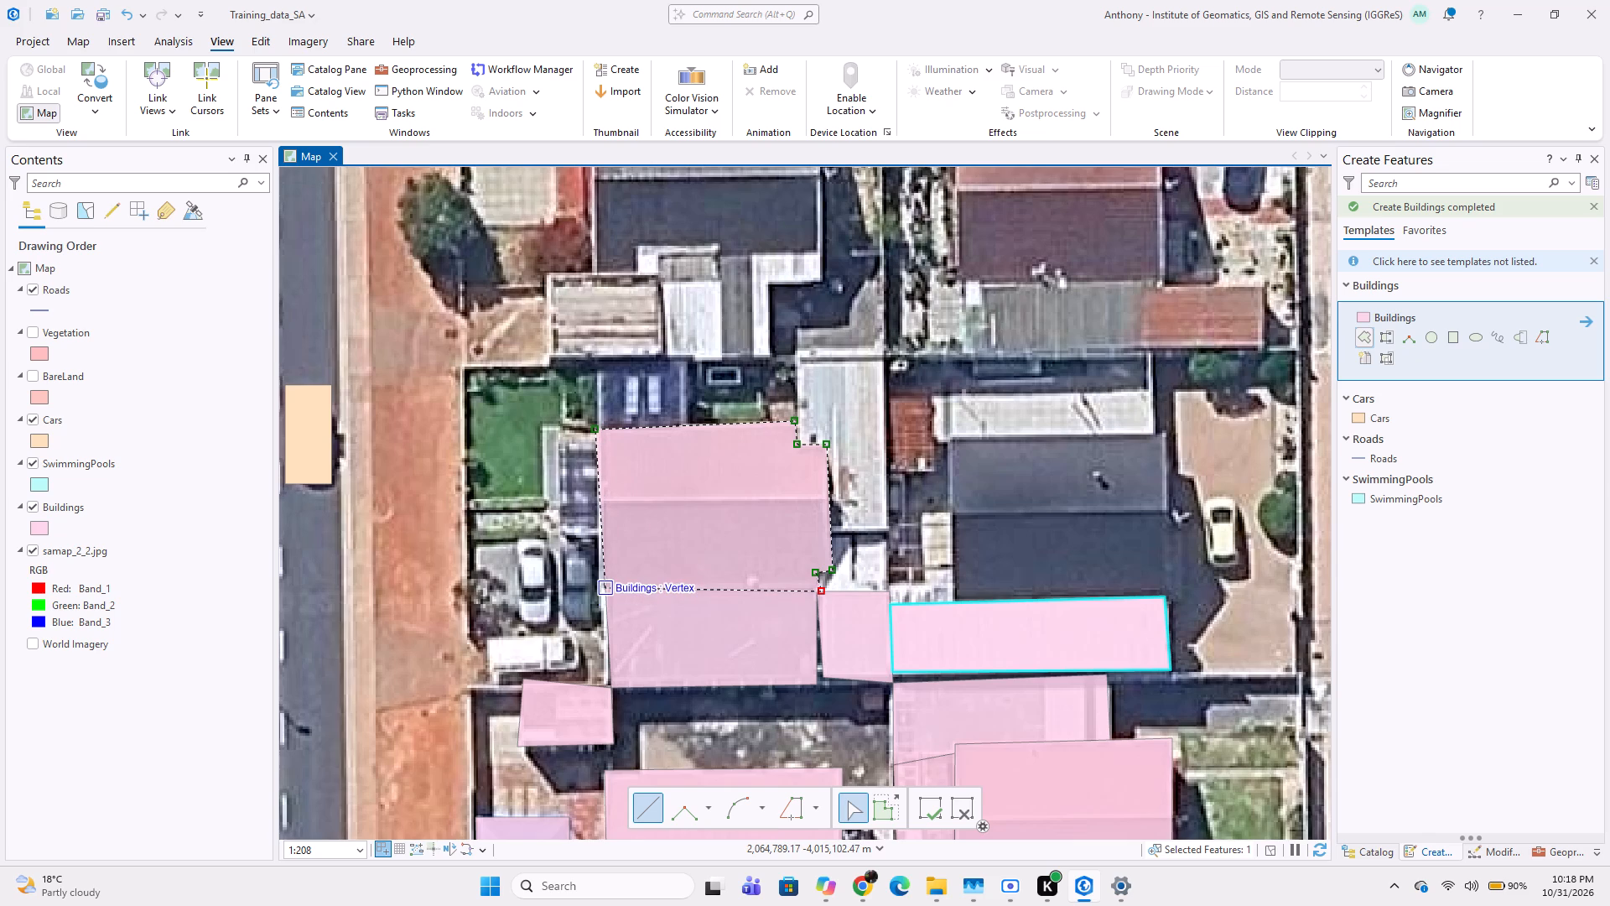
{"action": "double_click", "coordinate": [605, 594]}
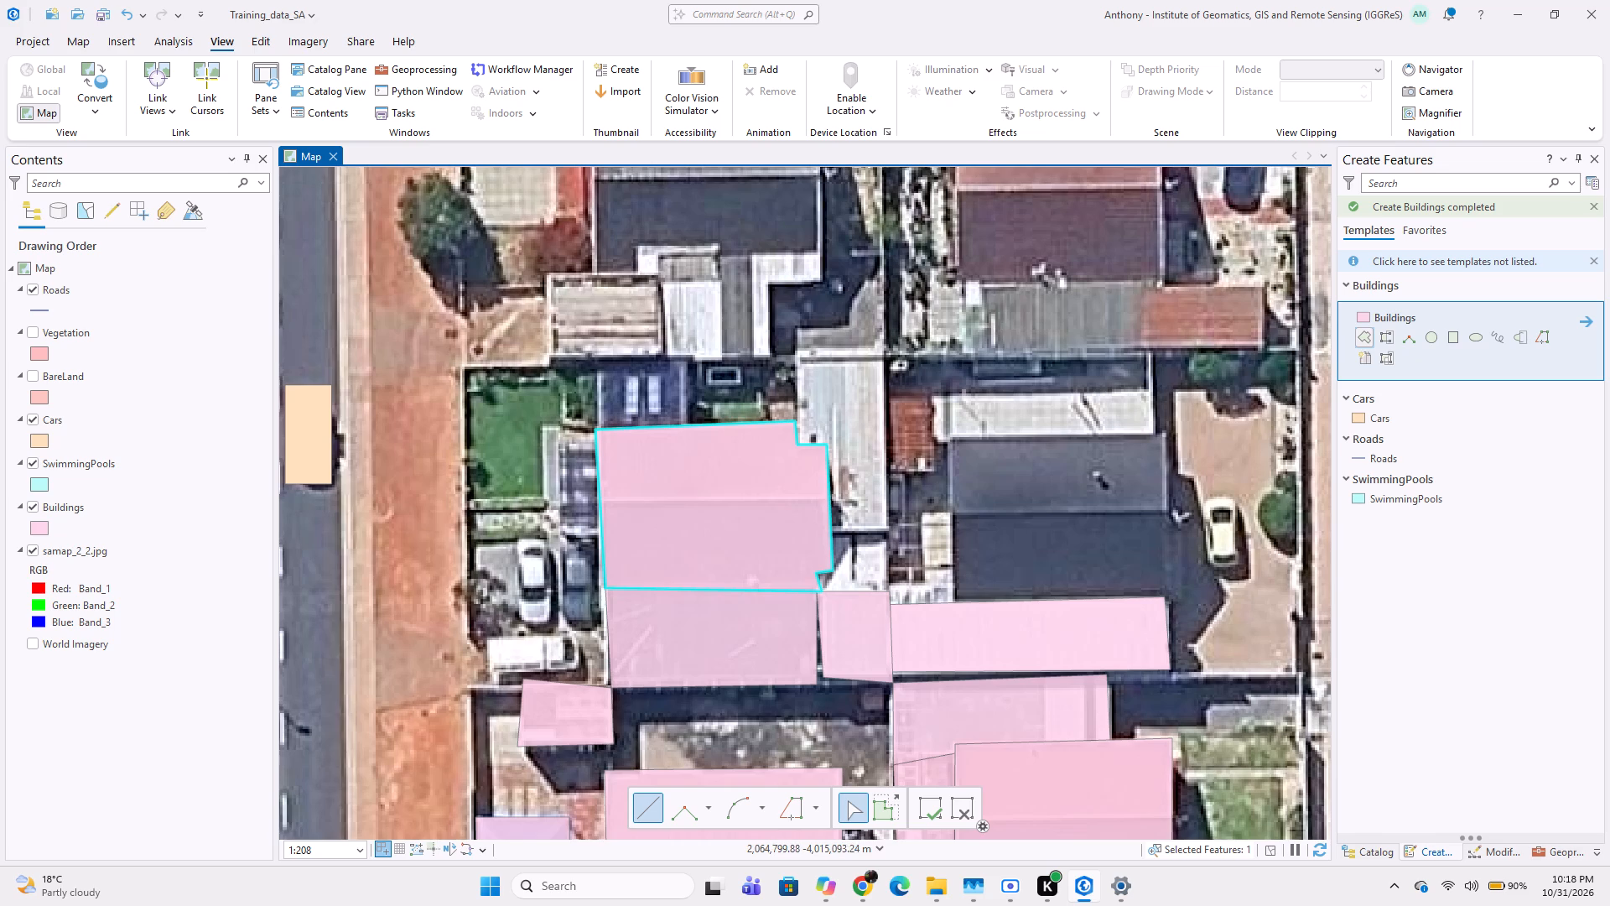
Digitize the long light-grey corrugated roof east of the red and dark gabled roof as a Buildings polygon following that roof's northeast notch.
{"action": "middle_click_drag", "start_coordinate": [780, 421], "coordinate": [722, 512]}
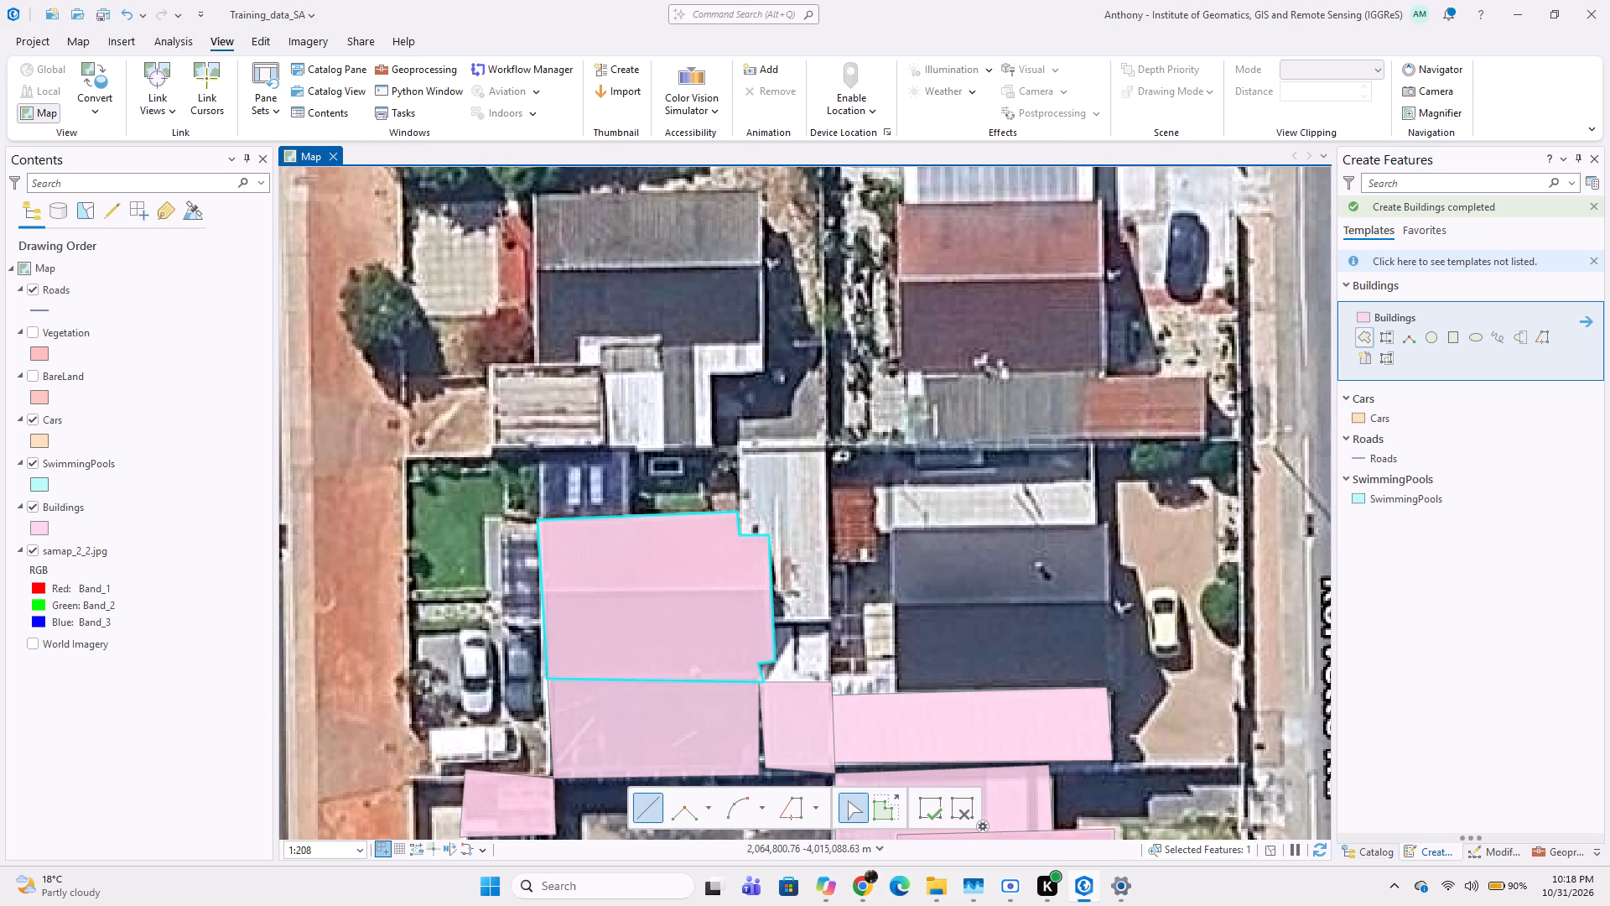
{"action": "scroll", "coordinate": [710, 467], "scroll_direction": "up", "scroll_amount": 1}
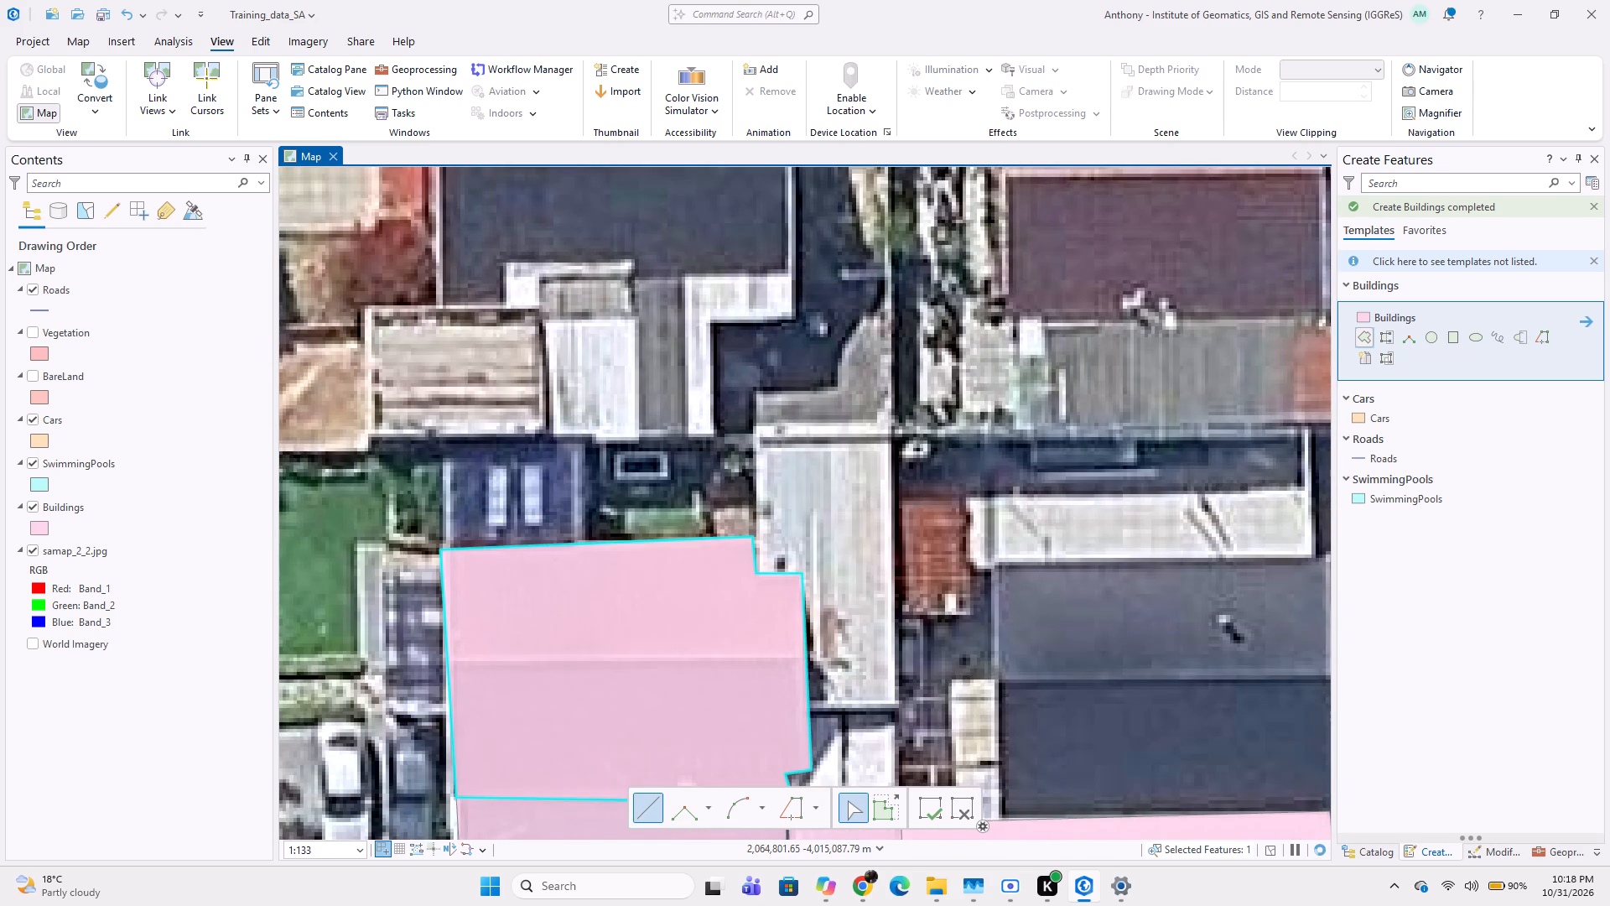
{"action": "left_click", "coordinate": [751, 441]}
{"action": "left_click", "coordinate": [895, 439]}
{"action": "left_click", "coordinate": [901, 706]}
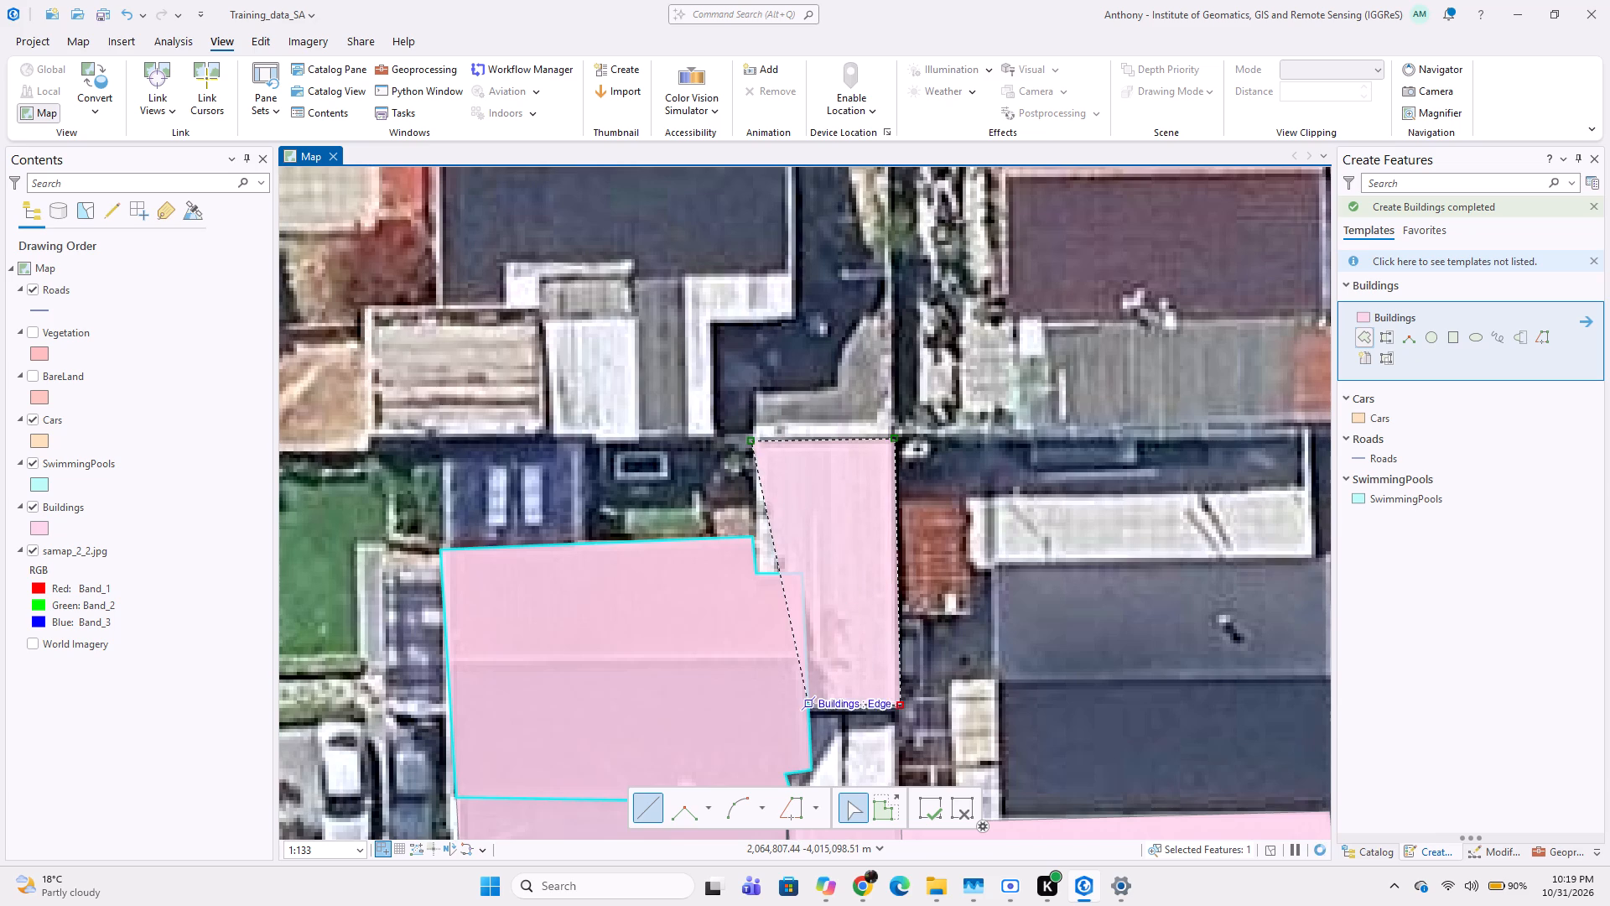
{"action": "left_click", "coordinate": [815, 708]}
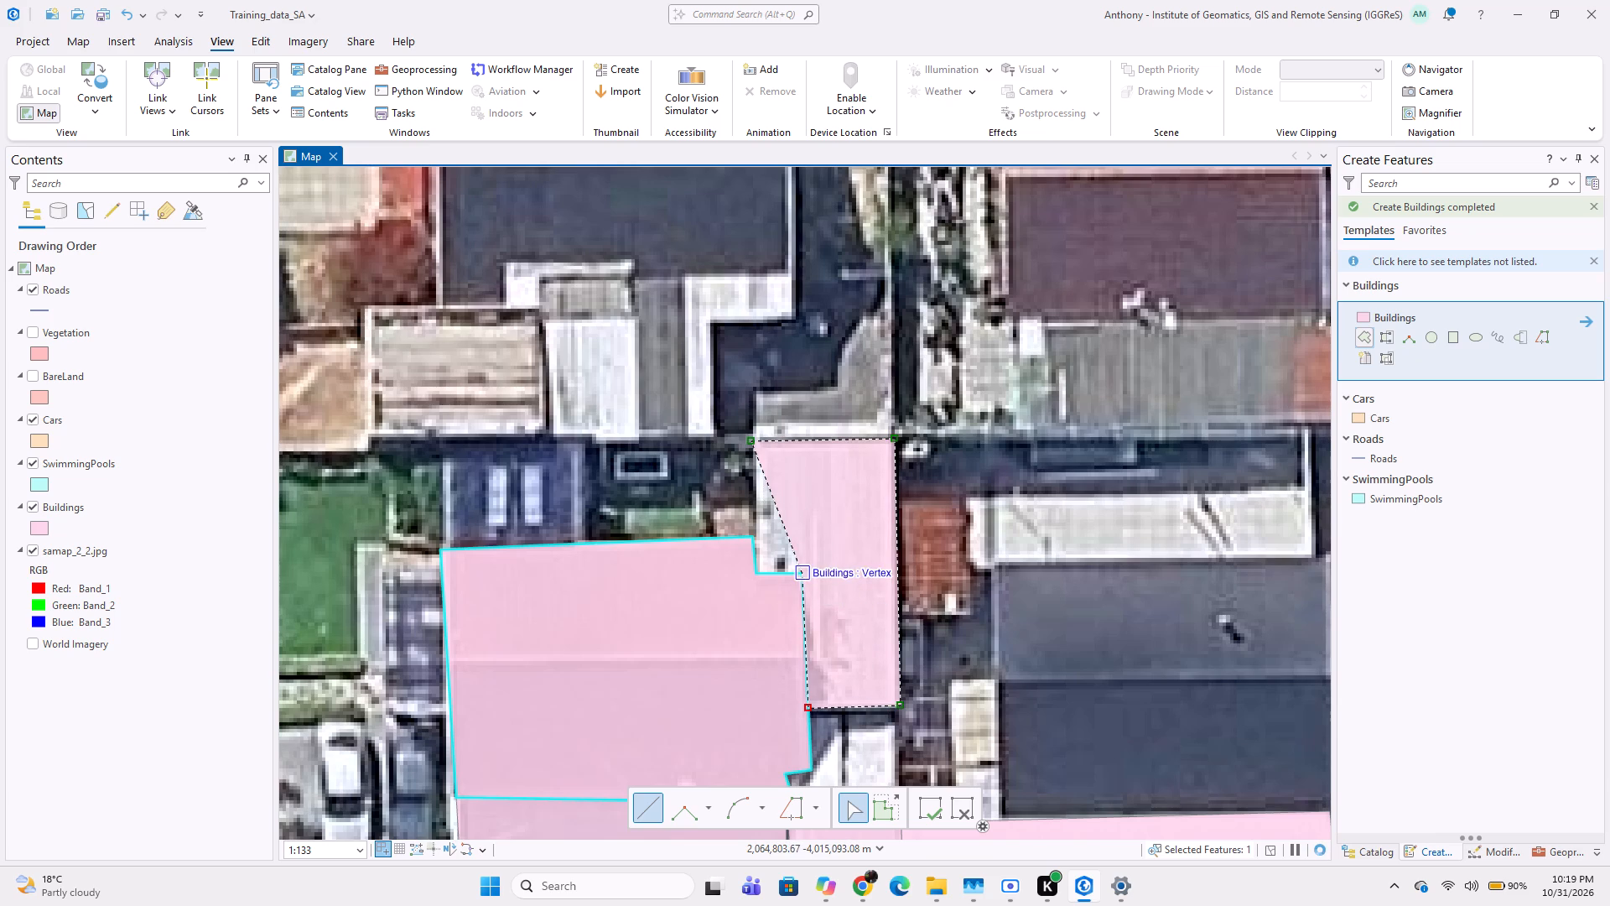
{"action": "left_click", "coordinate": [801, 570]}
{"action": "left_click", "coordinate": [760, 565]}
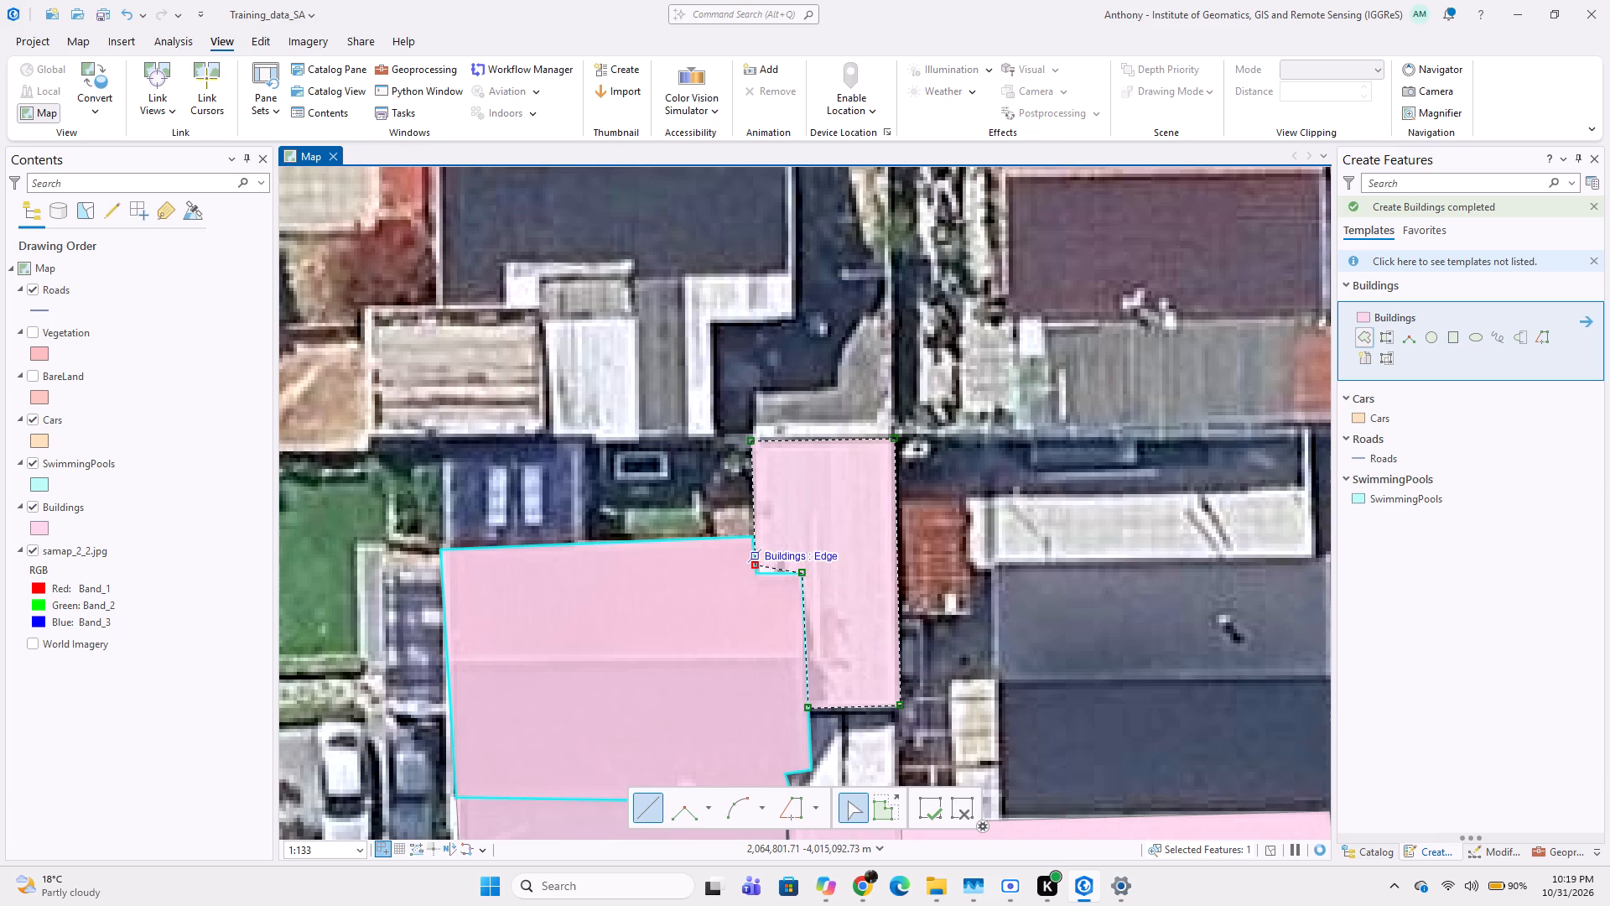
{"action": "double_click", "coordinate": [754, 541]}
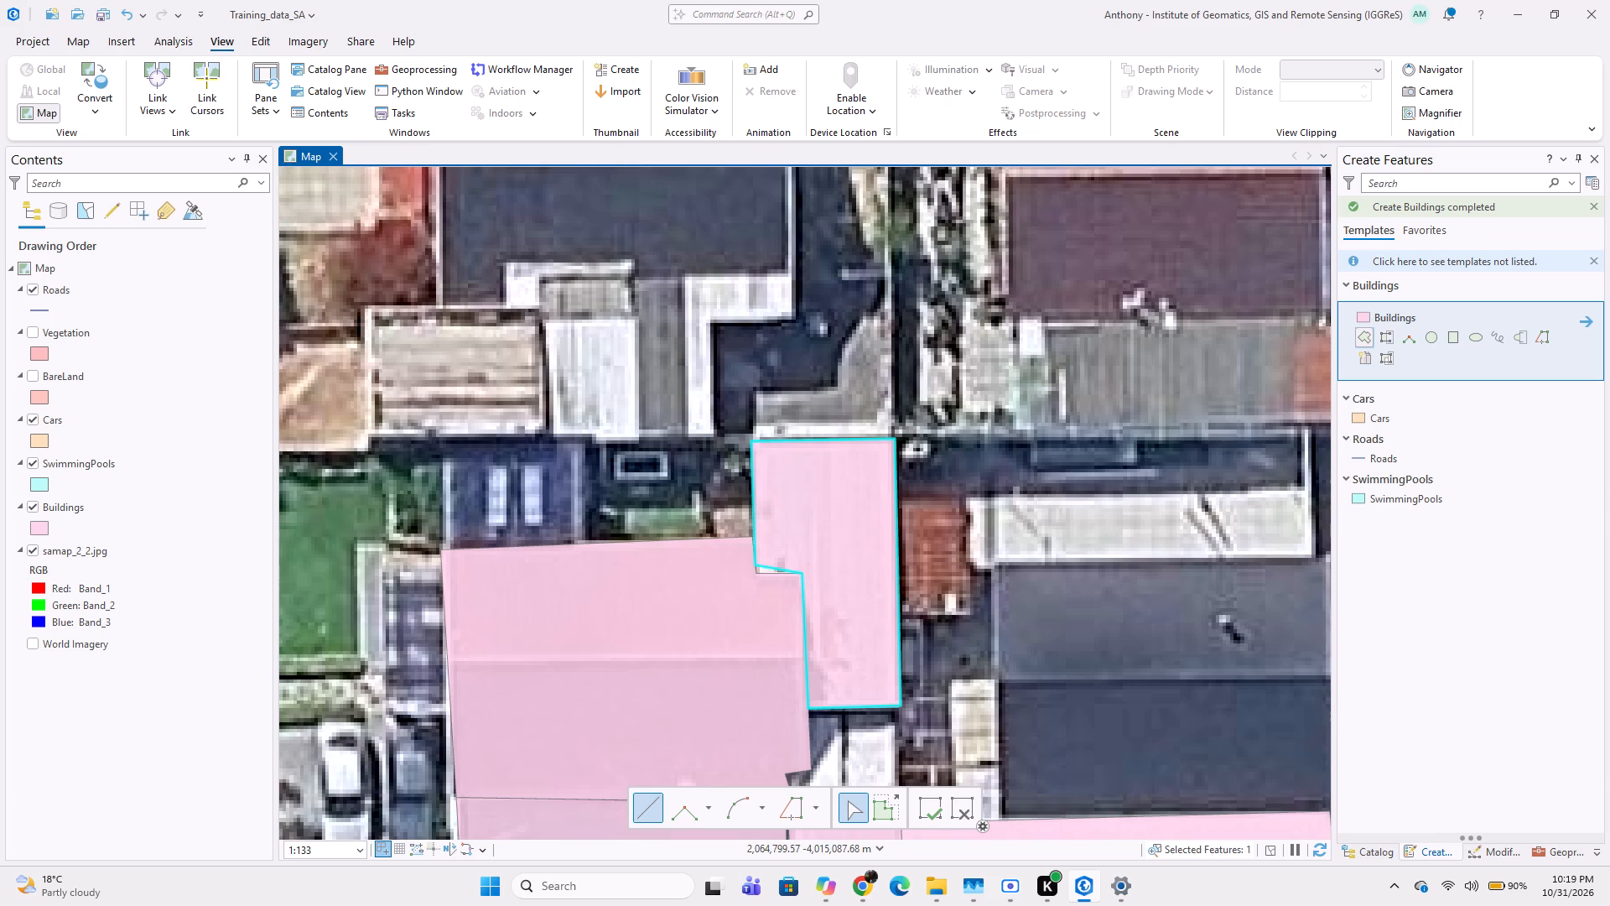
Digitize the small dark-blue roof with two skylights north of the gabled roof as a four-vertex Buildings polygon snapped to its northern edge.
{"action": "scroll", "coordinate": [669, 445], "scroll_direction": "down", "scroll_amount": 1}
{"action": "middle_click_drag", "start_coordinate": [631, 488], "coordinate": [719, 462]}
{"action": "scroll", "coordinate": [660, 450], "scroll_direction": "up", "scroll_amount": 1}
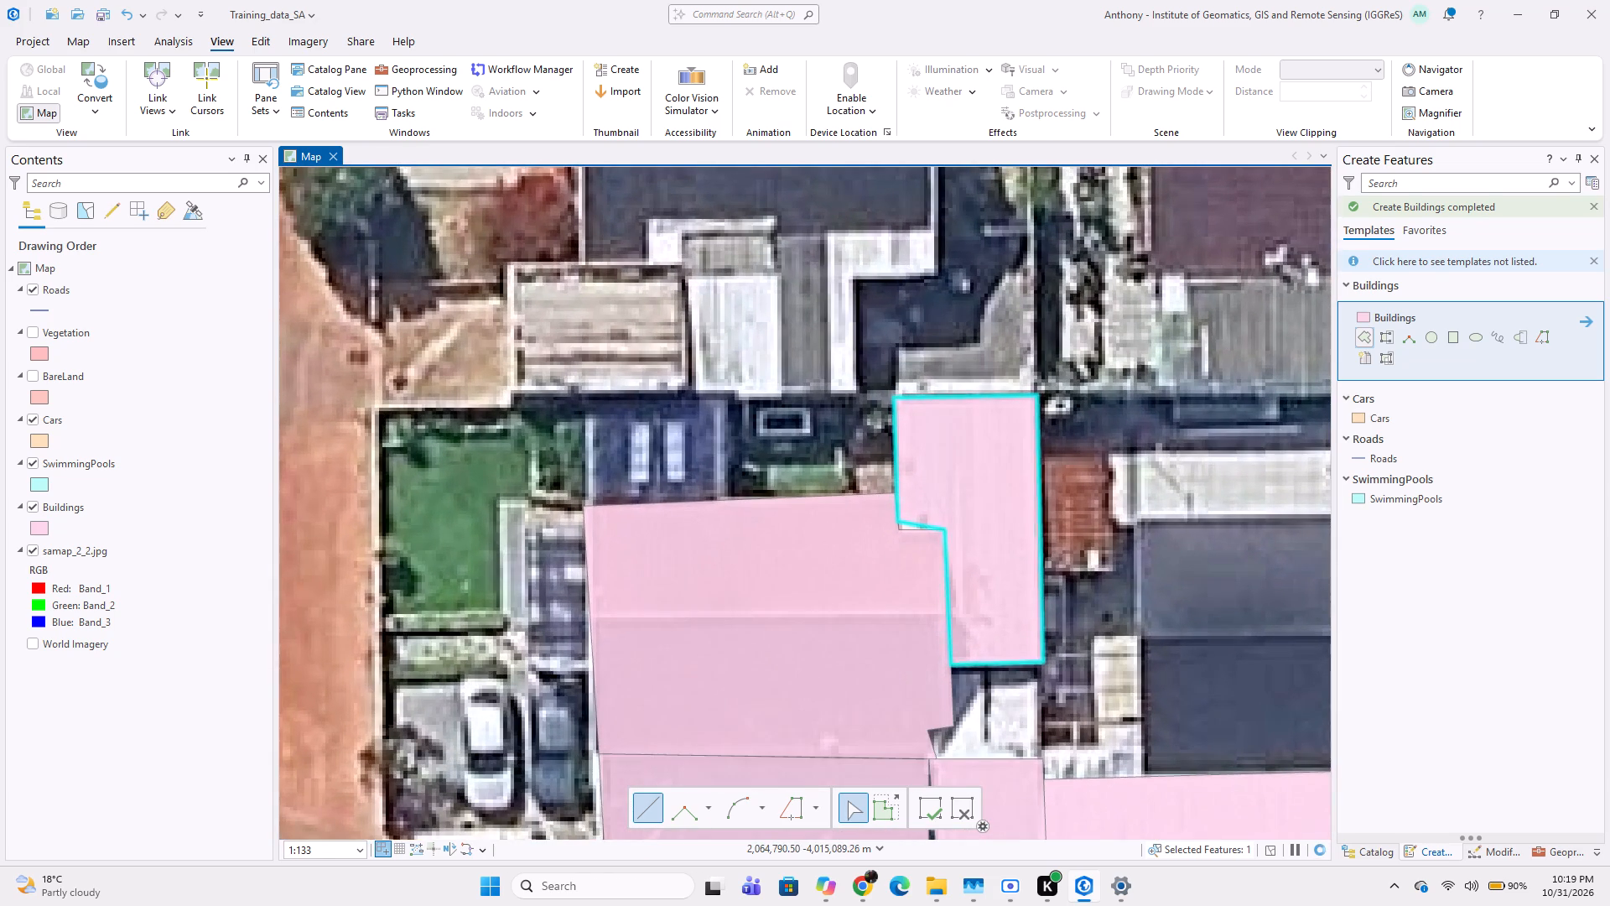
{"action": "scroll", "coordinate": [619, 435], "scroll_direction": "up", "scroll_amount": 1}
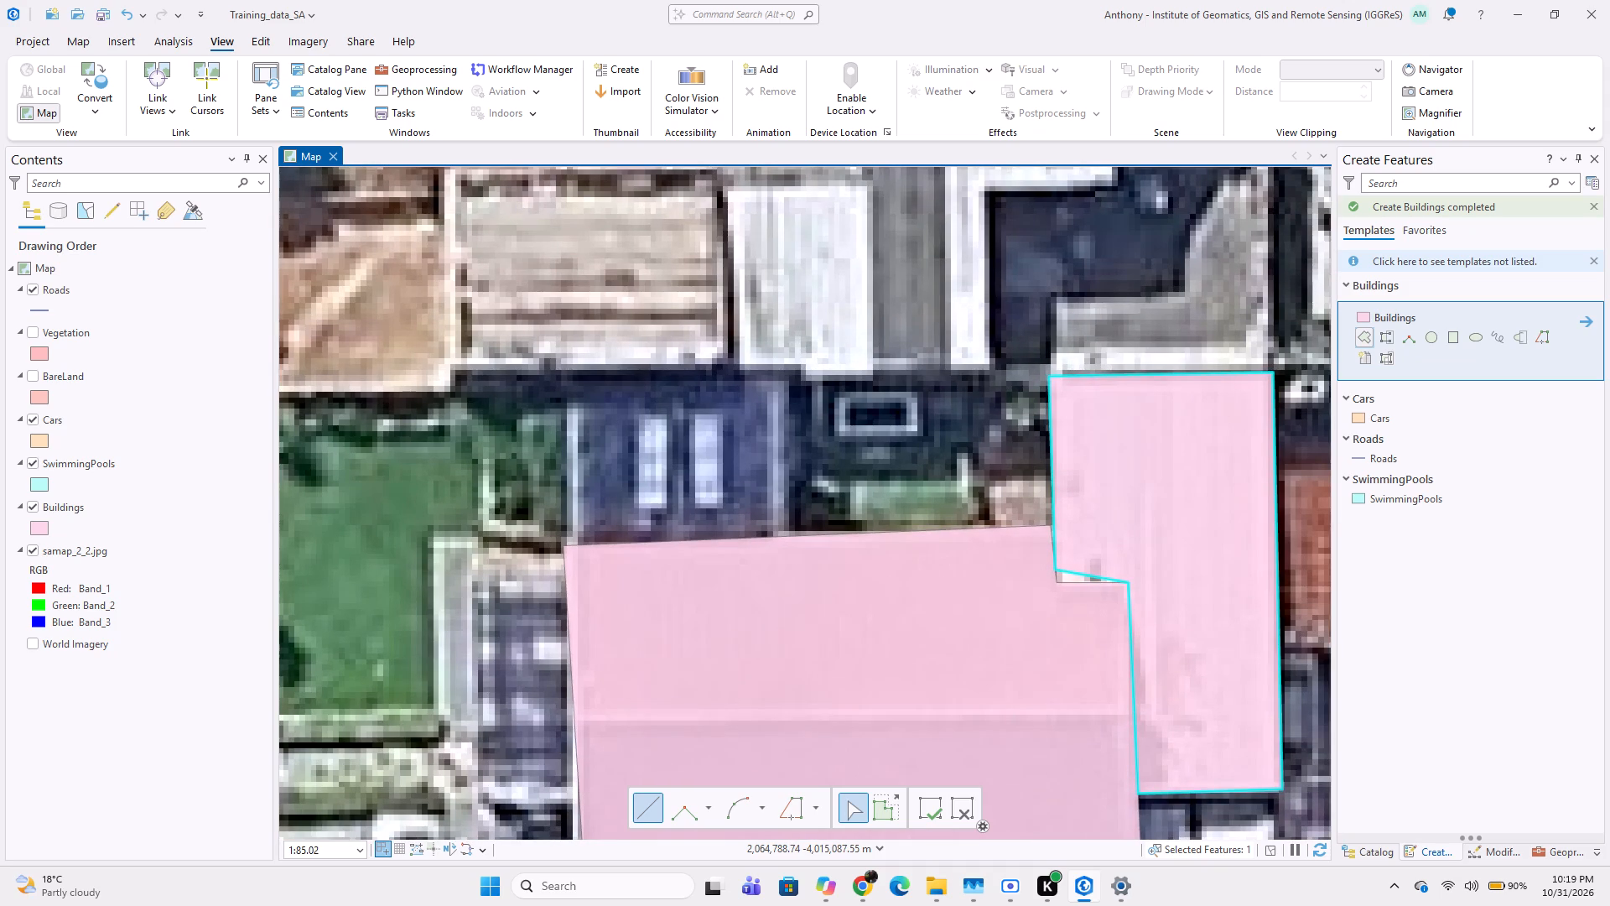
{"action": "left_click", "coordinate": [566, 377]}
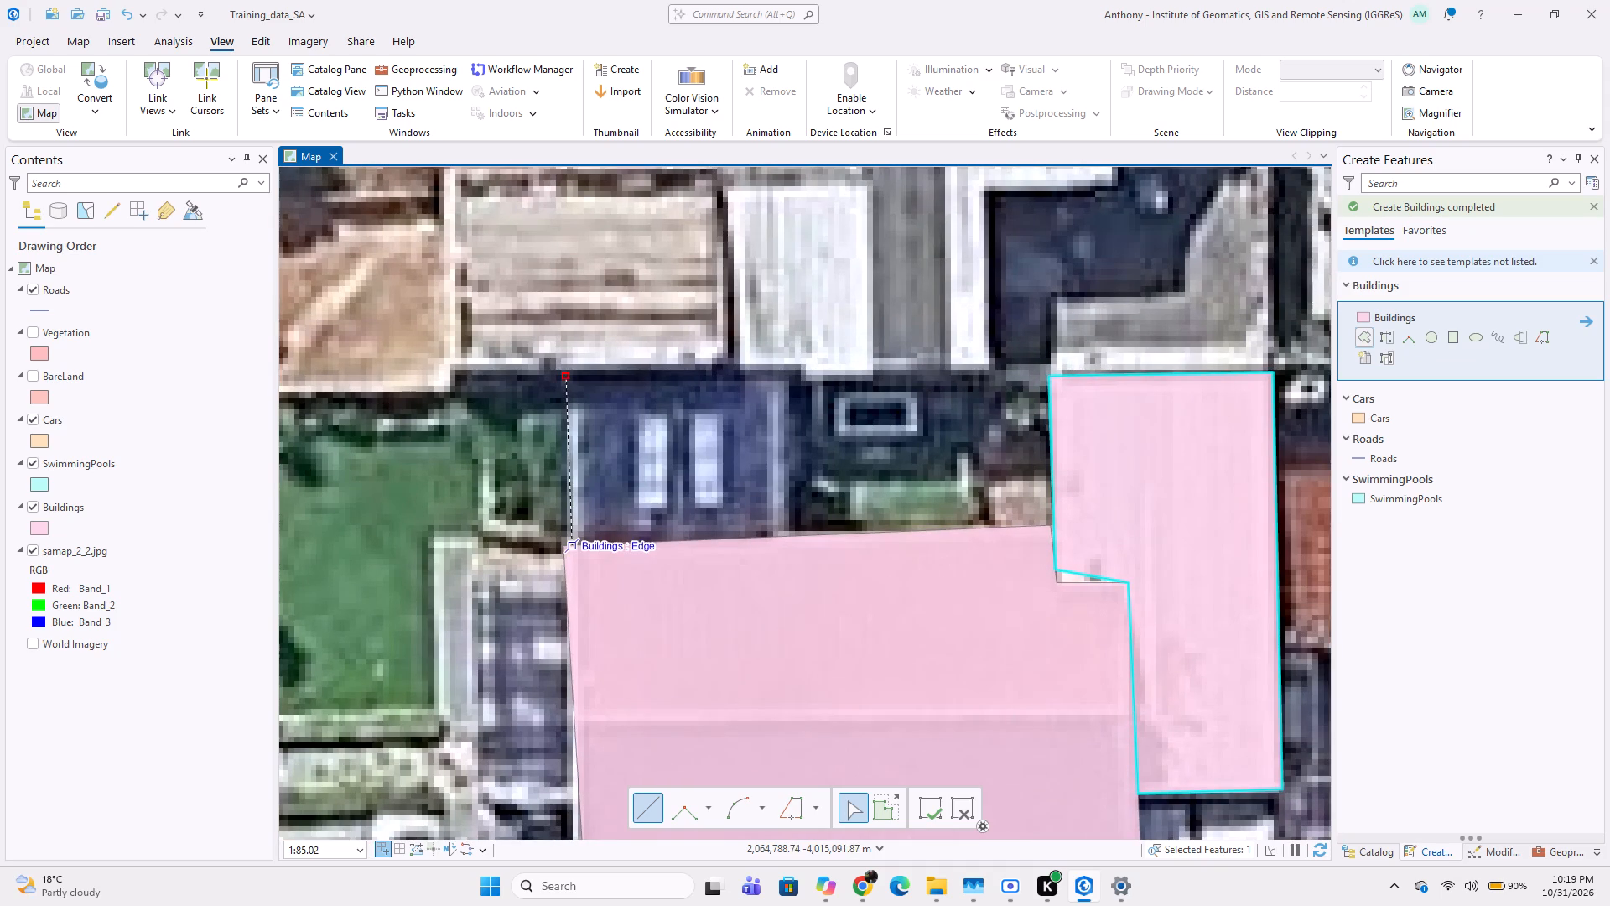
{"action": "left_click", "coordinate": [572, 541]}
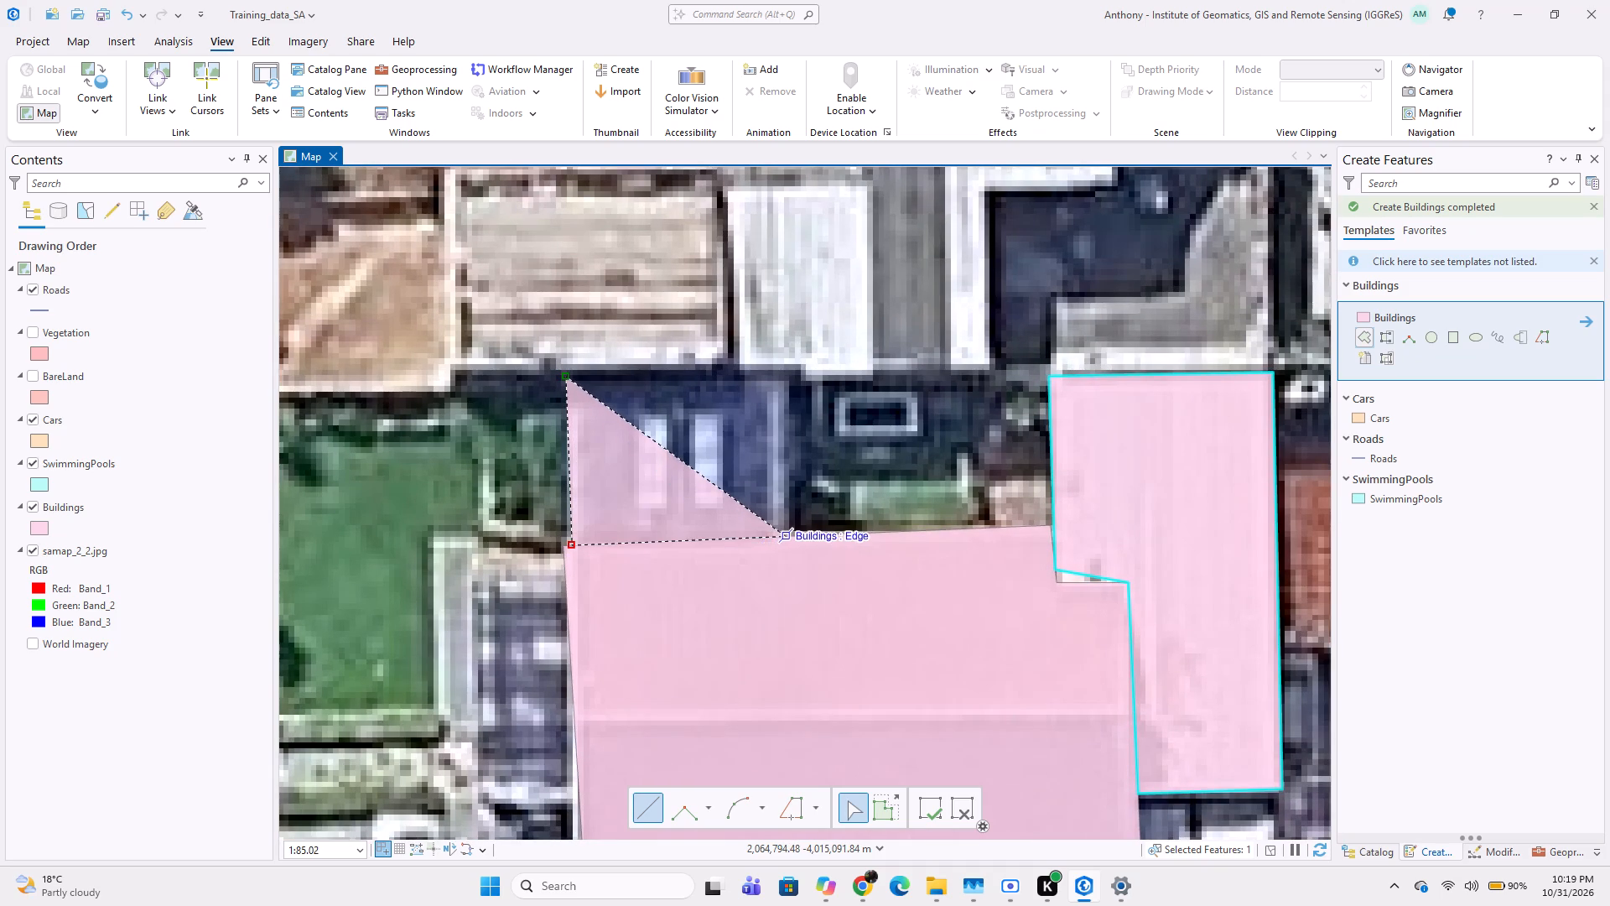
{"action": "left_click", "coordinate": [786, 538]}
{"action": "double_click", "coordinate": [789, 374]}
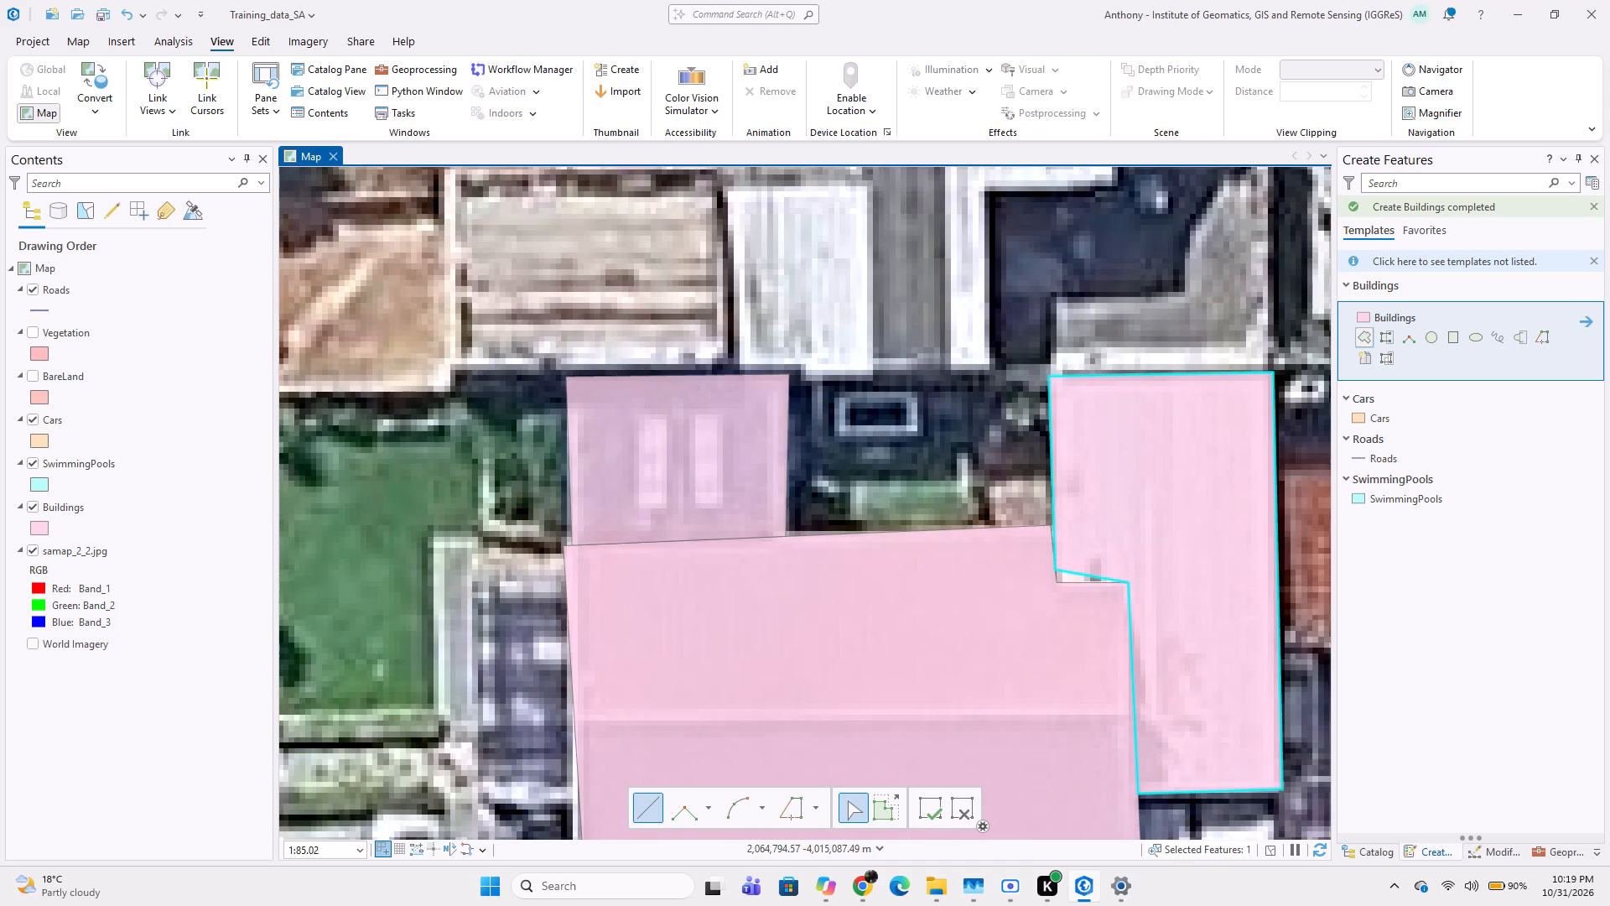
Digitize the small rectangular pool east of the dark-blue skylight roof as a four-vertex SwimmingPools polygon.
{"action": "left_click", "coordinate": [1382, 500]}
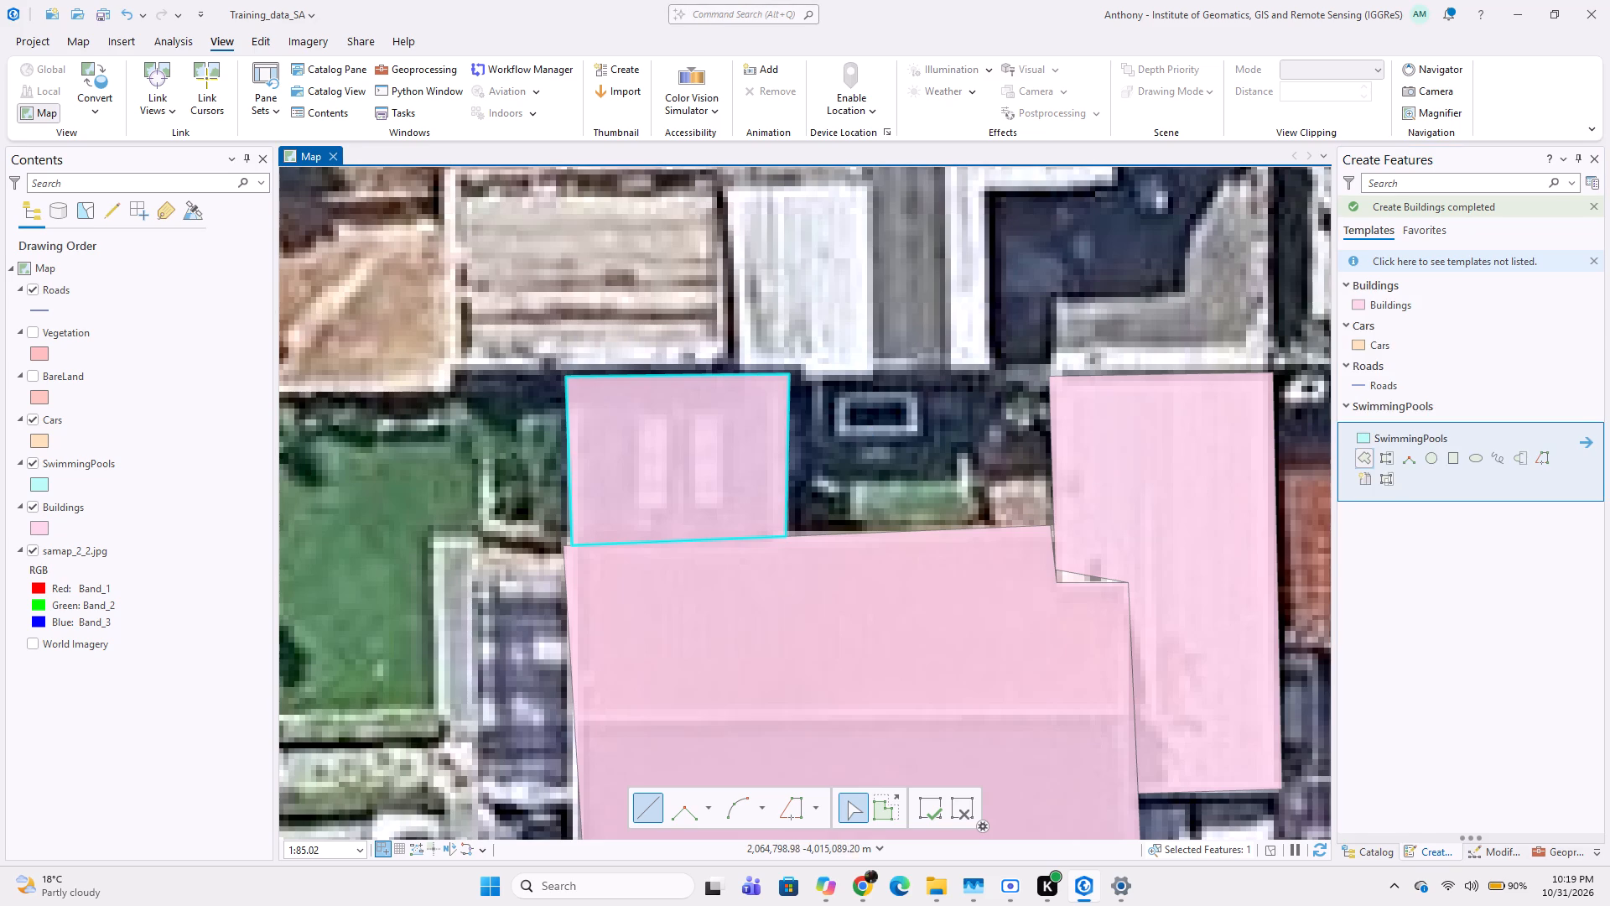
{"action": "left_click", "coordinate": [848, 404]}
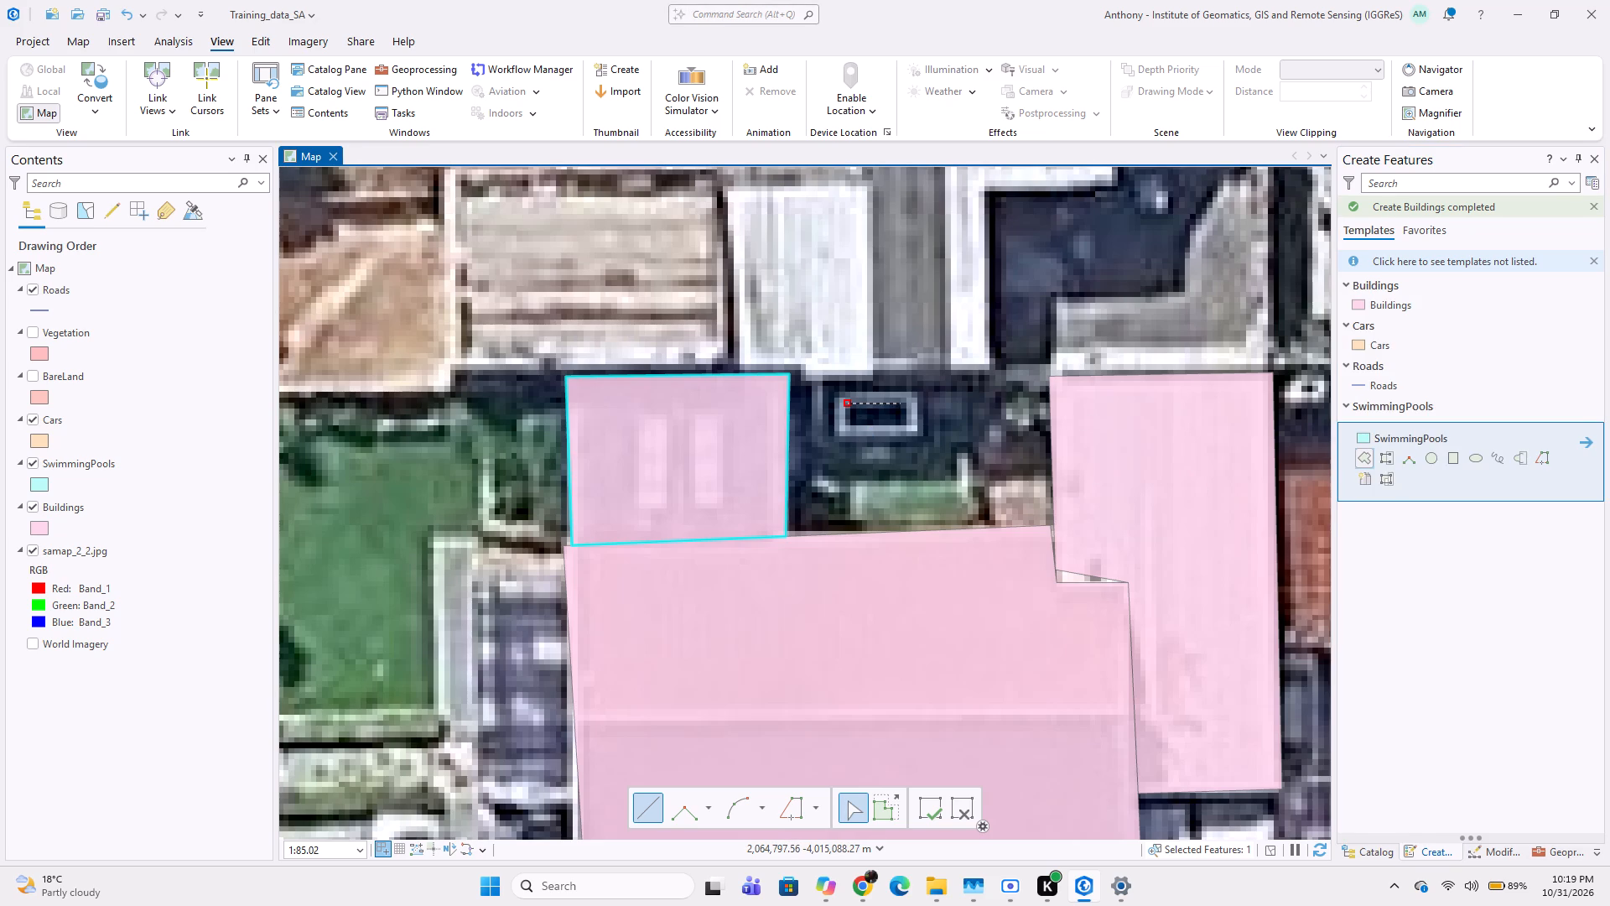
{"action": "left_click", "coordinate": [906, 404]}
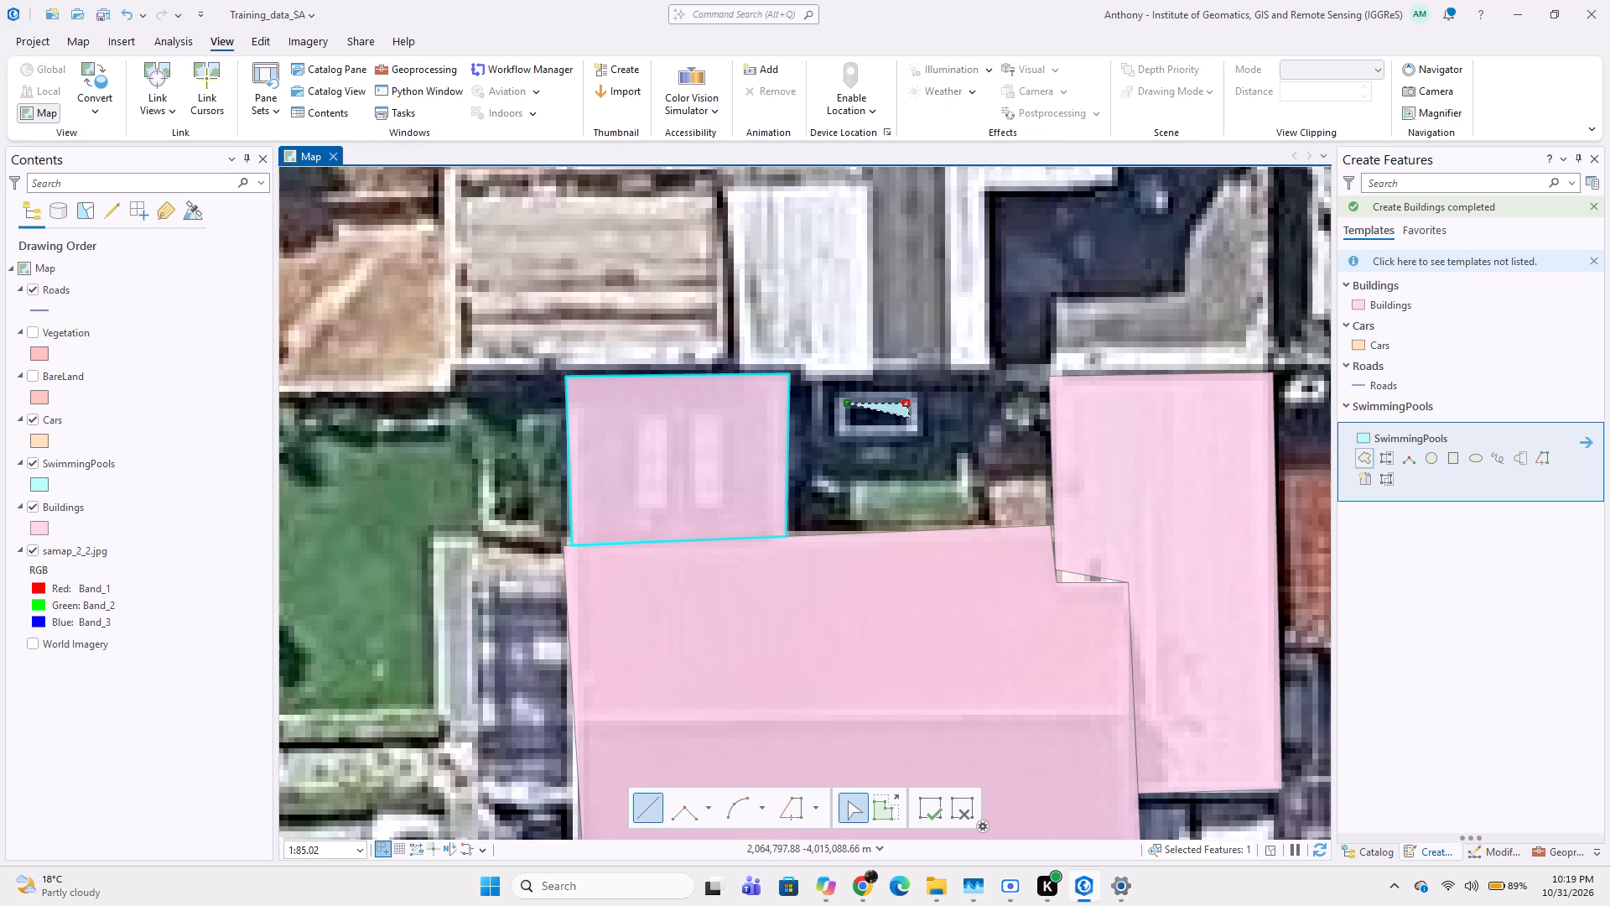
{"action": "left_click", "coordinate": [906, 426]}
{"action": "double_click", "coordinate": [850, 430]}
Digitize the beige corrugated roof just north of the dark-blue skylight roof as a four-vertex Buildings polygon.
{"action": "scroll", "coordinate": [821, 485], "scroll_direction": "down", "scroll_amount": 2}
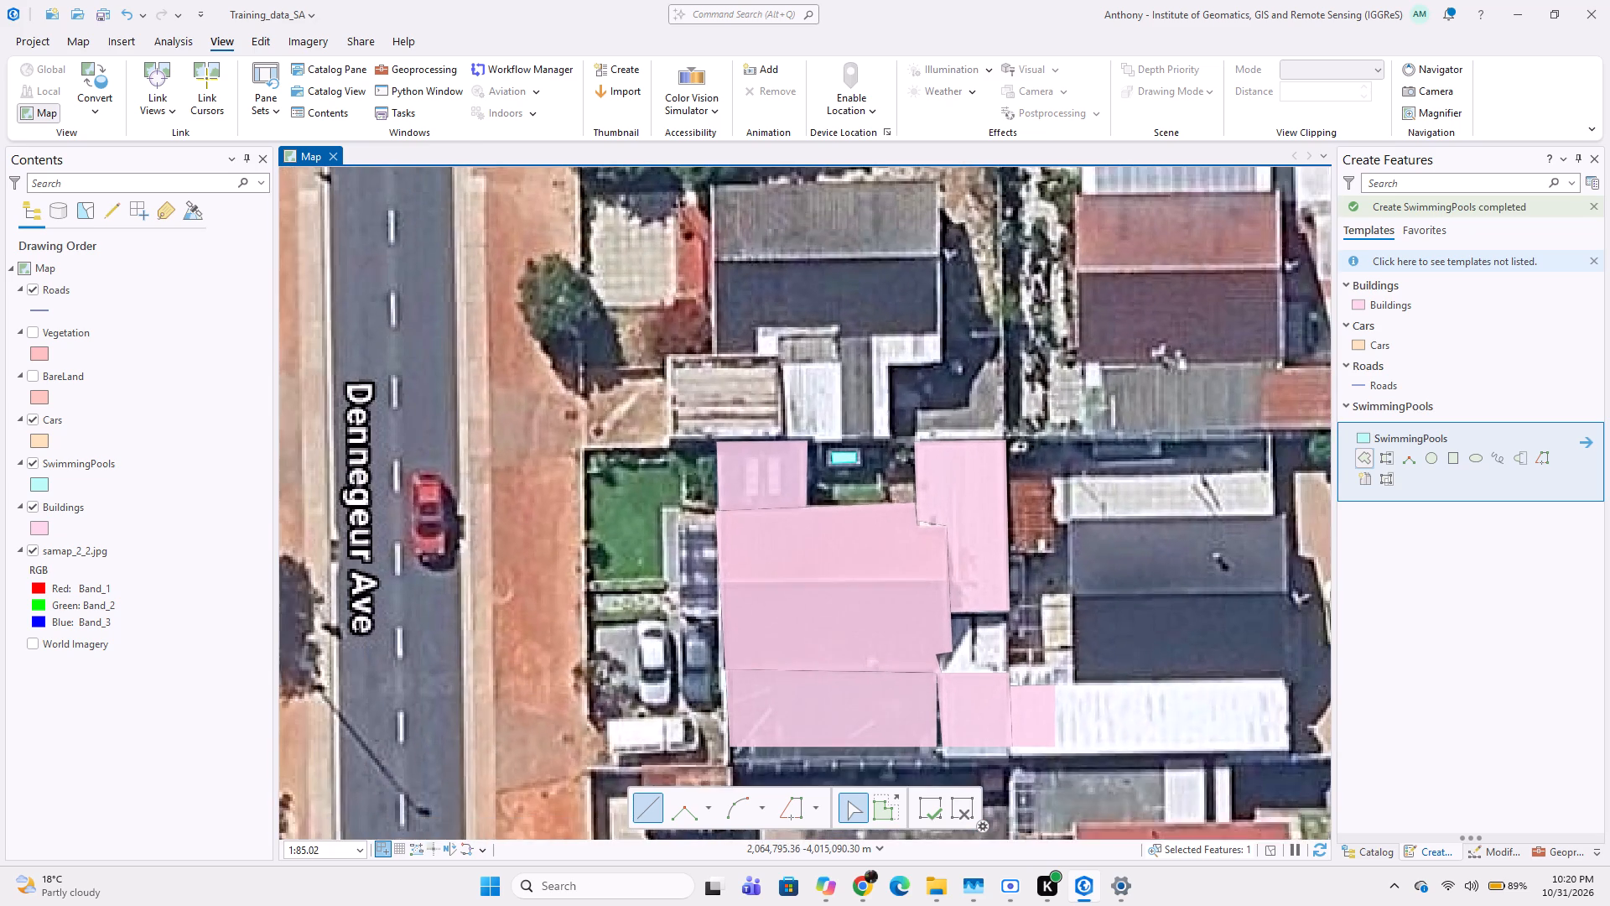
{"action": "middle_click_drag", "start_coordinate": [689, 435], "coordinate": [666, 506]}
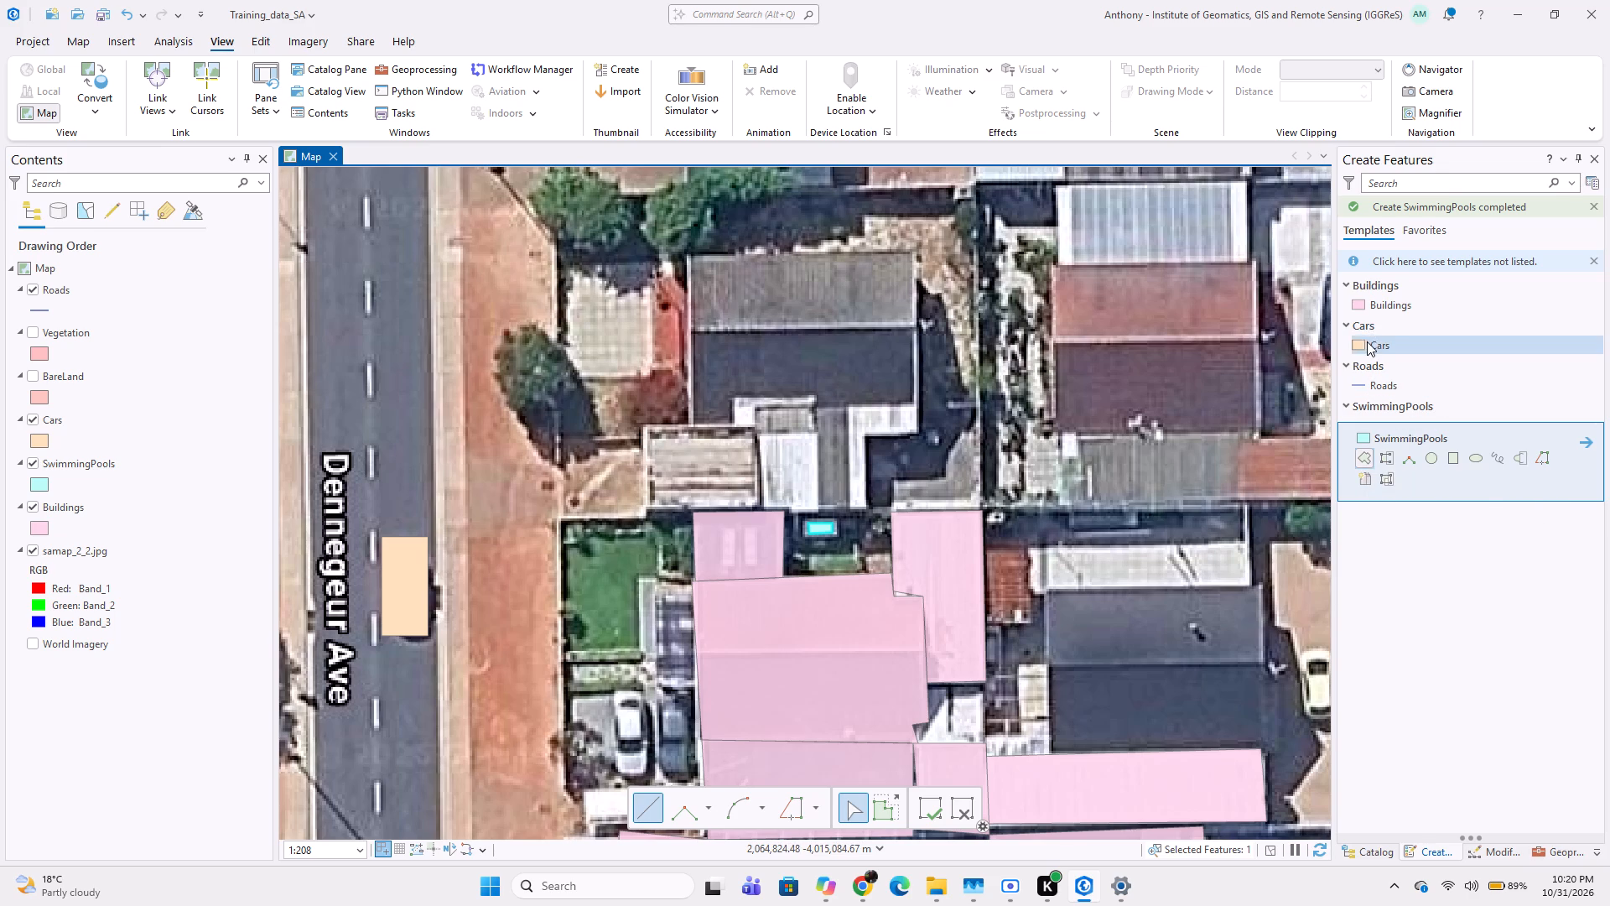
{"action": "left_click", "coordinate": [1374, 310]}
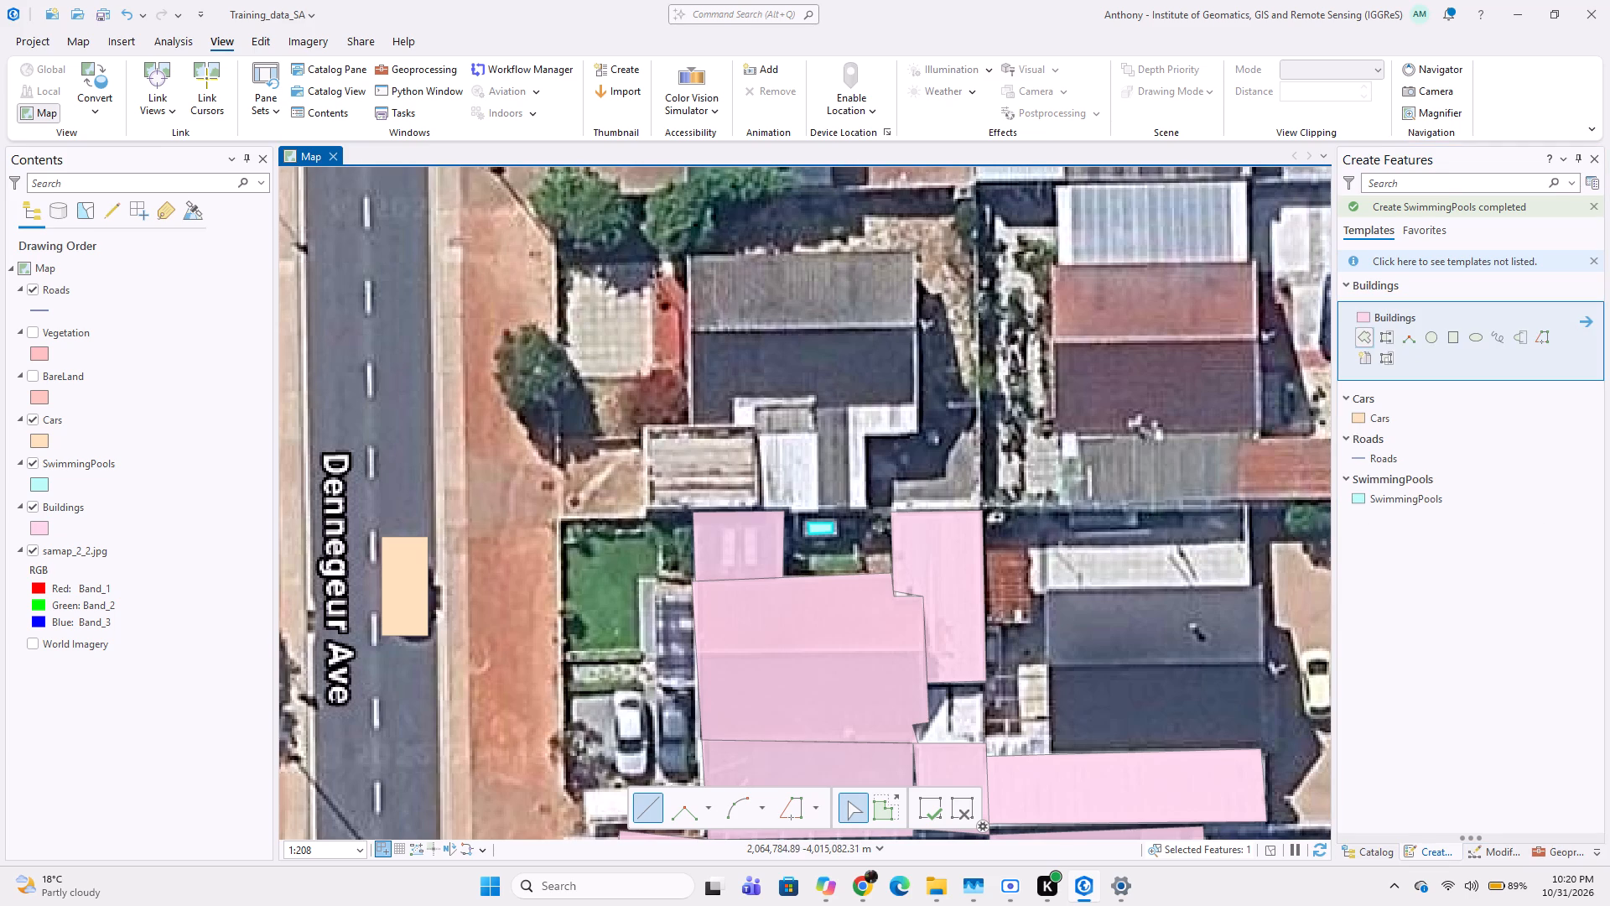
{"action": "left_click", "coordinate": [640, 424]}
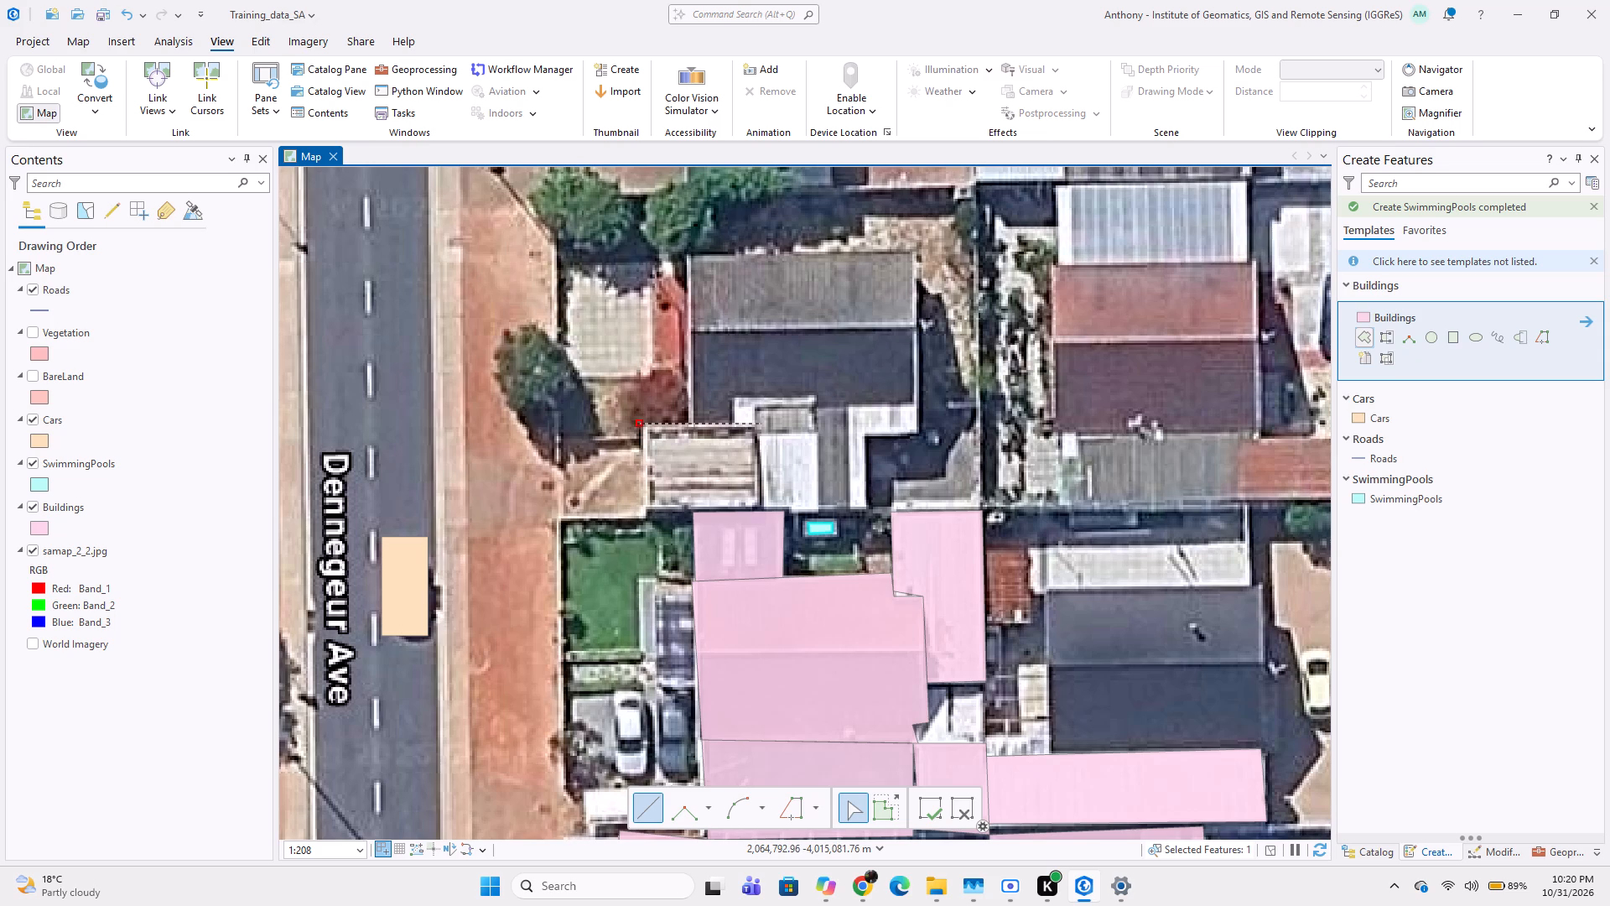
{"action": "left_click", "coordinate": [757, 424]}
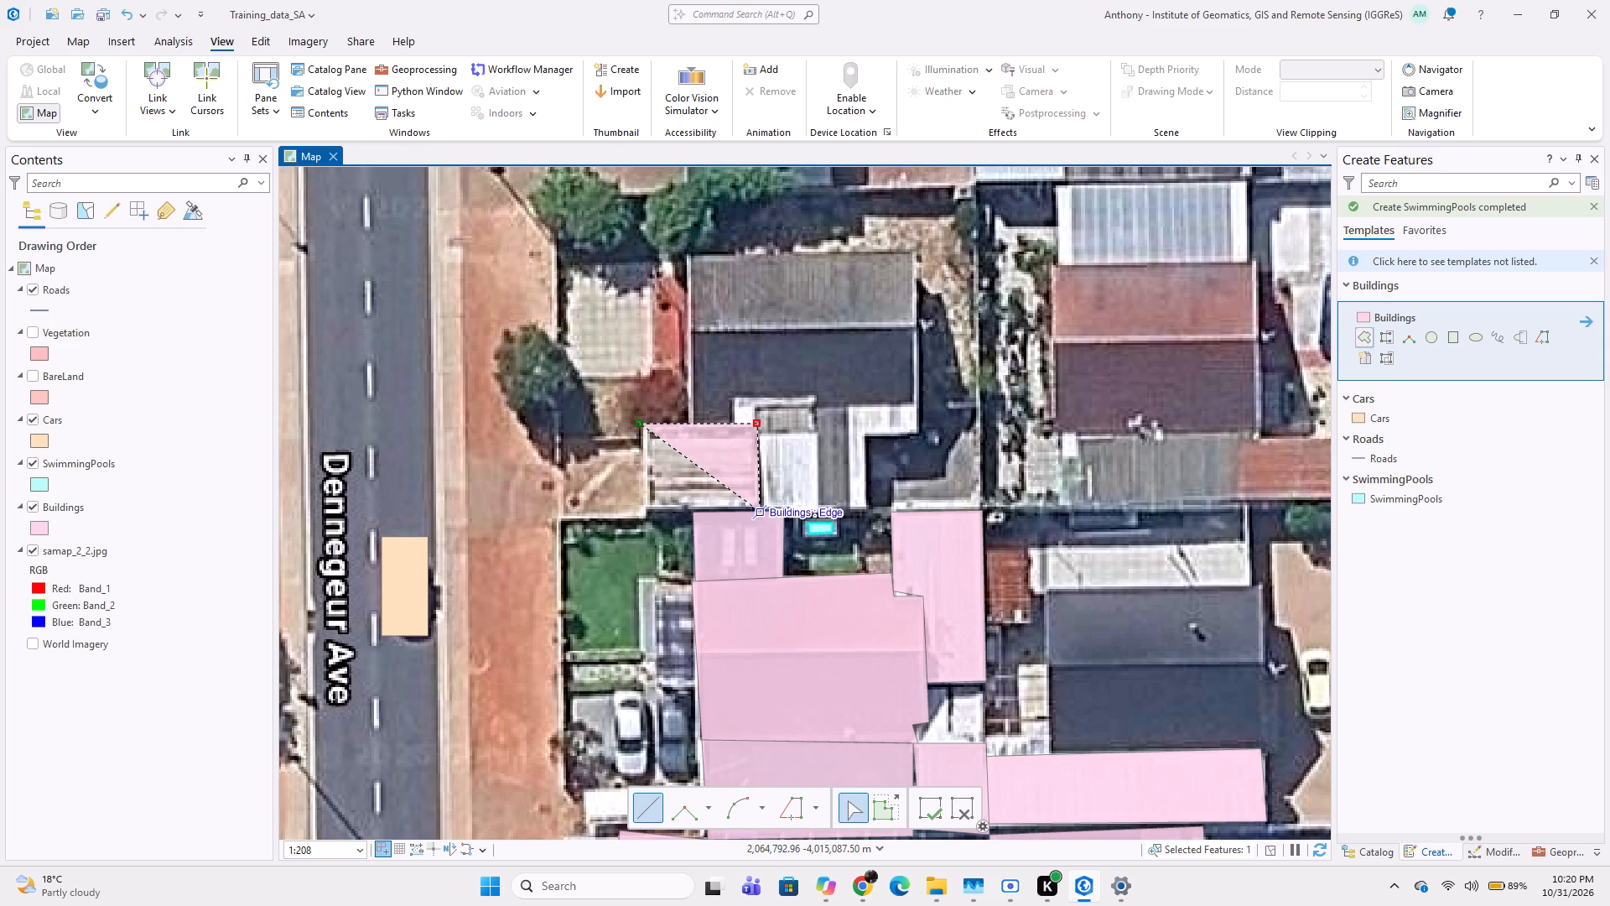
{"action": "left_click", "coordinate": [760, 508]}
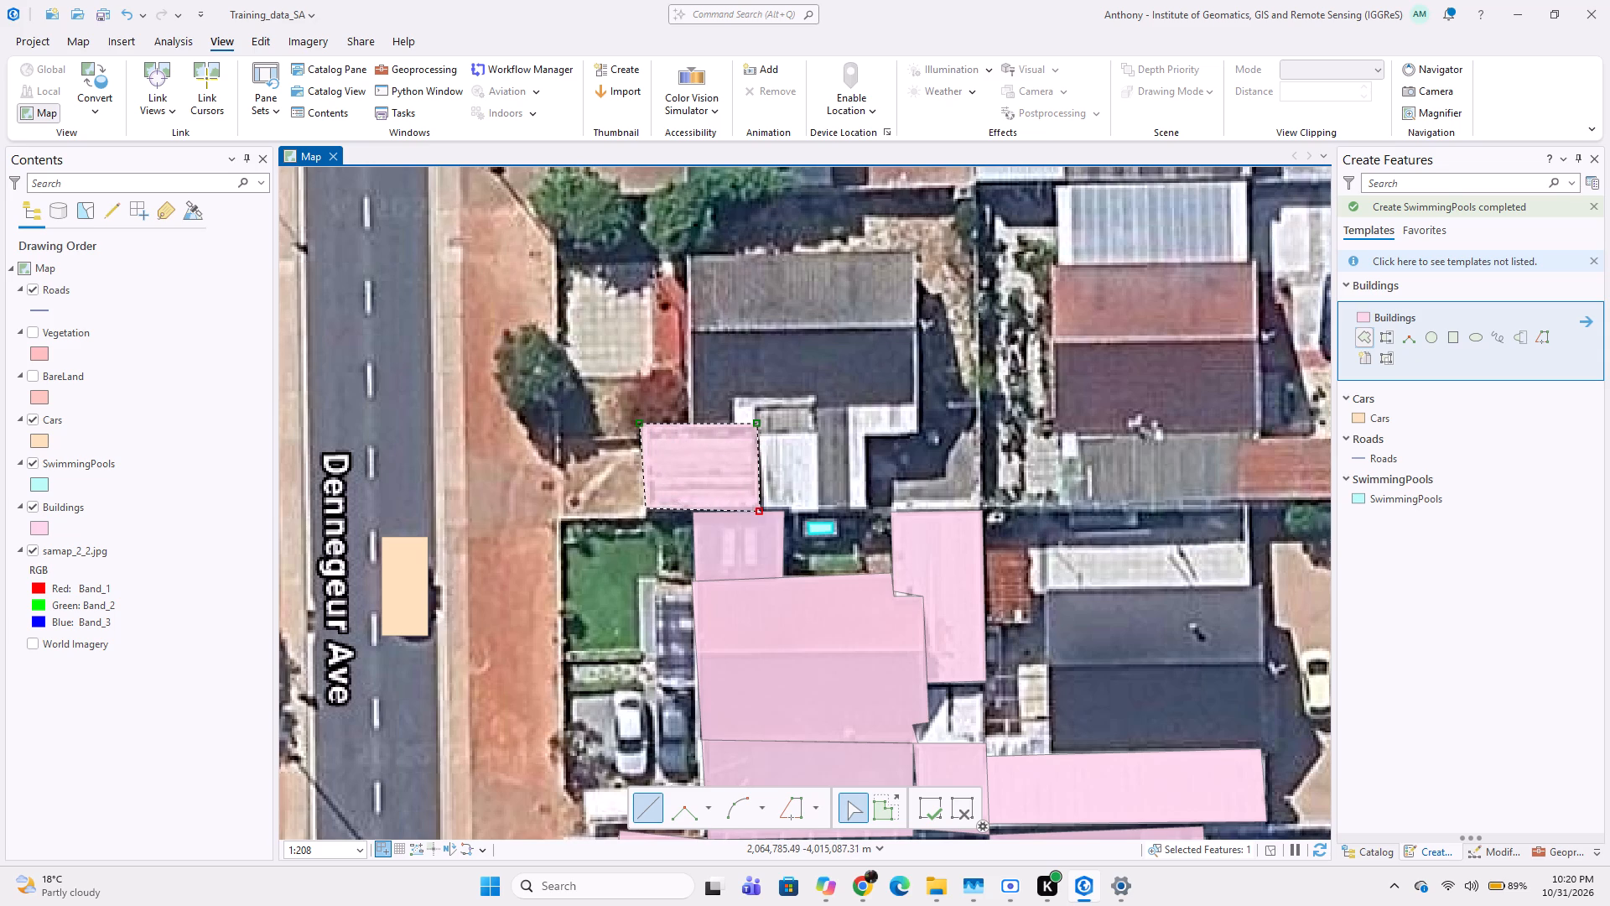
{"action": "double_click", "coordinate": [646, 508]}
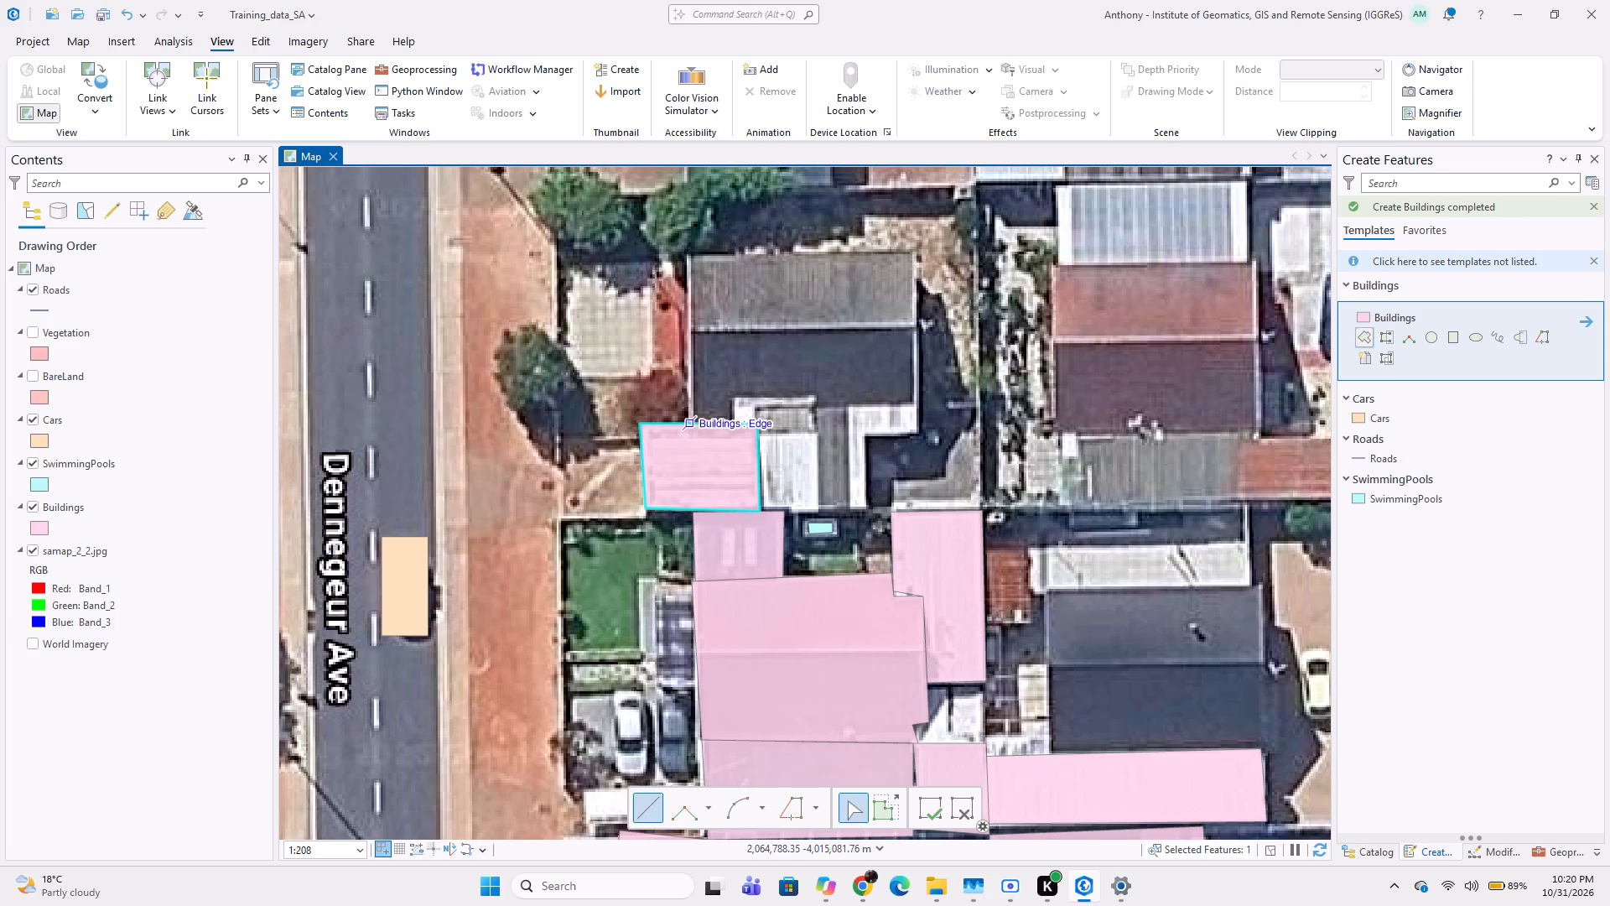
Digitize the grey and dark gabled roof with its white southern extension as an eight-vertex Buildings polygon snapped to the beige roof's edges.
{"action": "left_click", "coordinate": [689, 418]}
{"action": "left_click", "coordinate": [687, 253]}
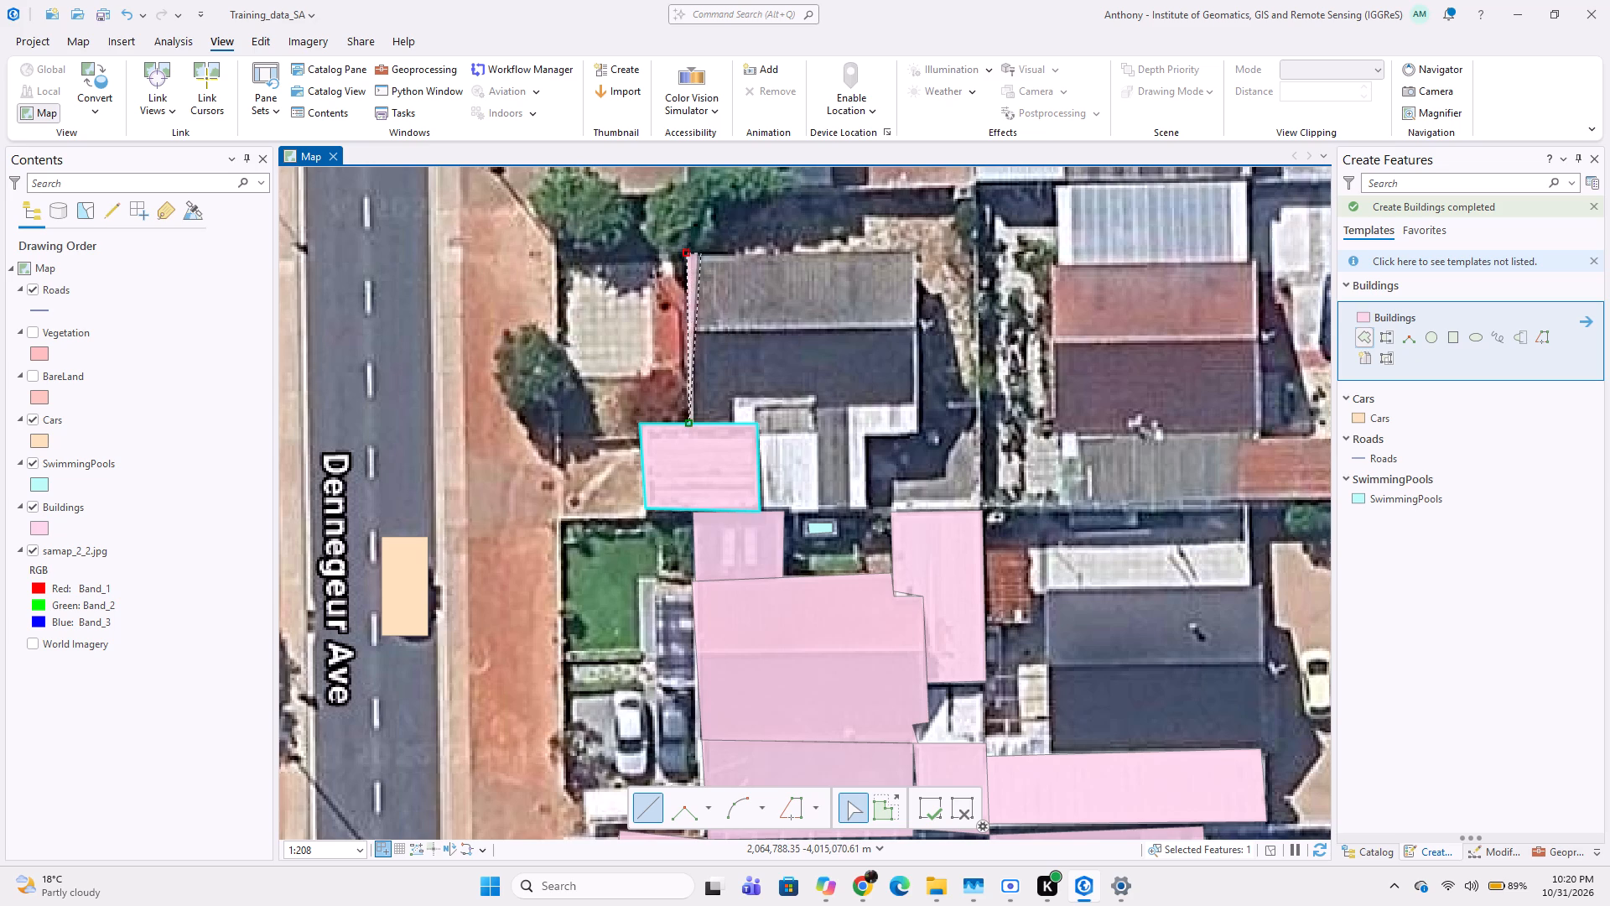
{"action": "left_click", "coordinate": [918, 247]}
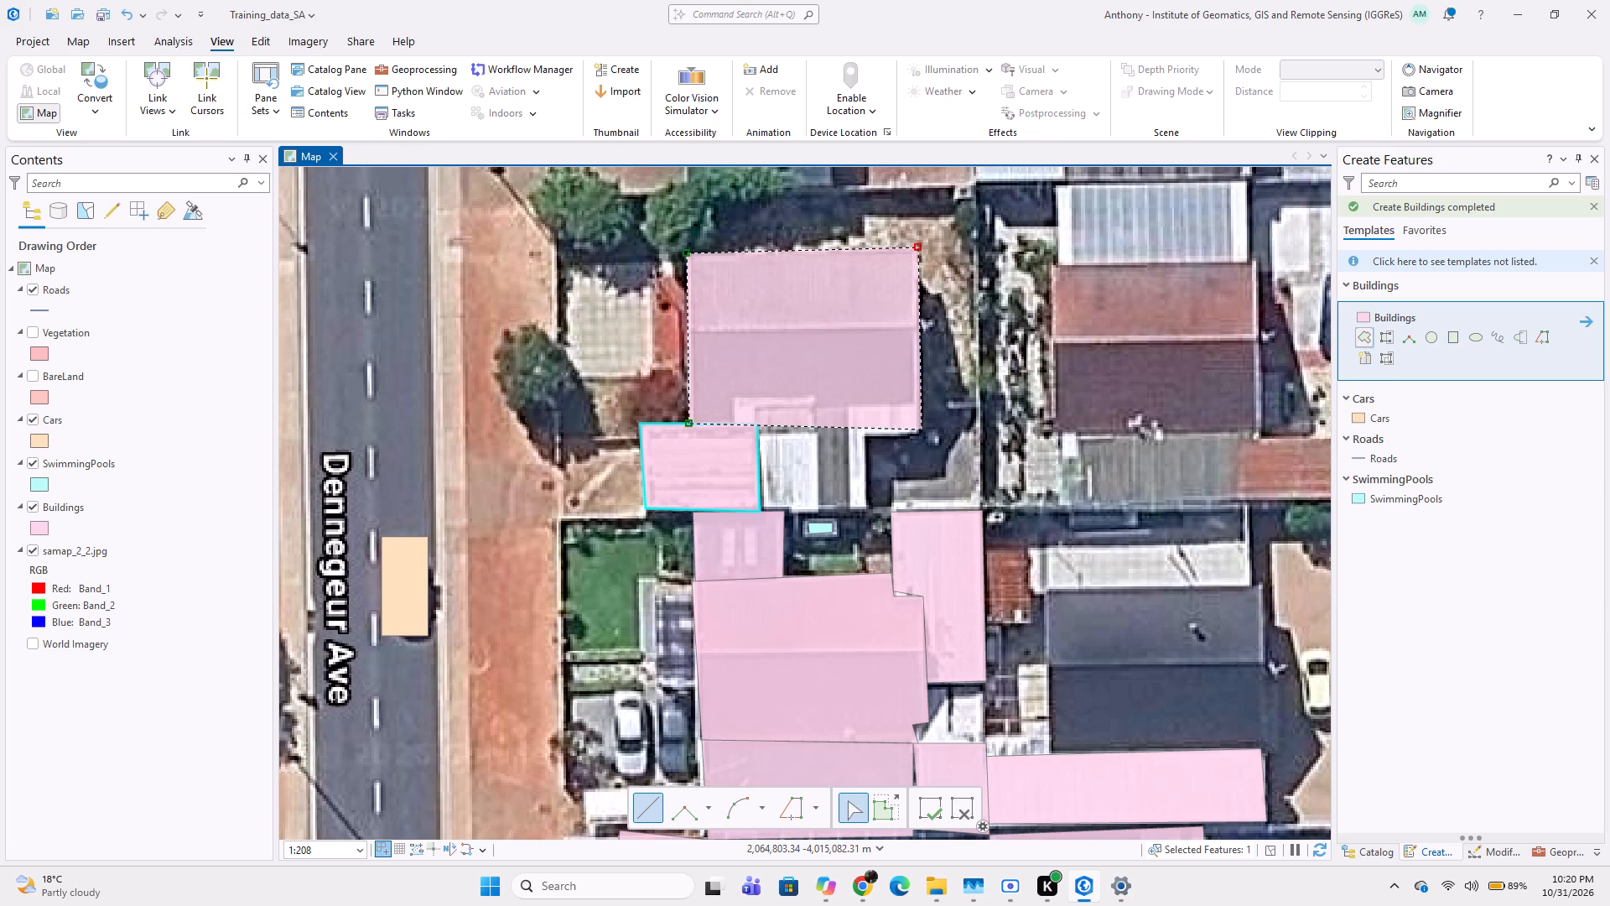
{"action": "left_click", "coordinate": [918, 432]}
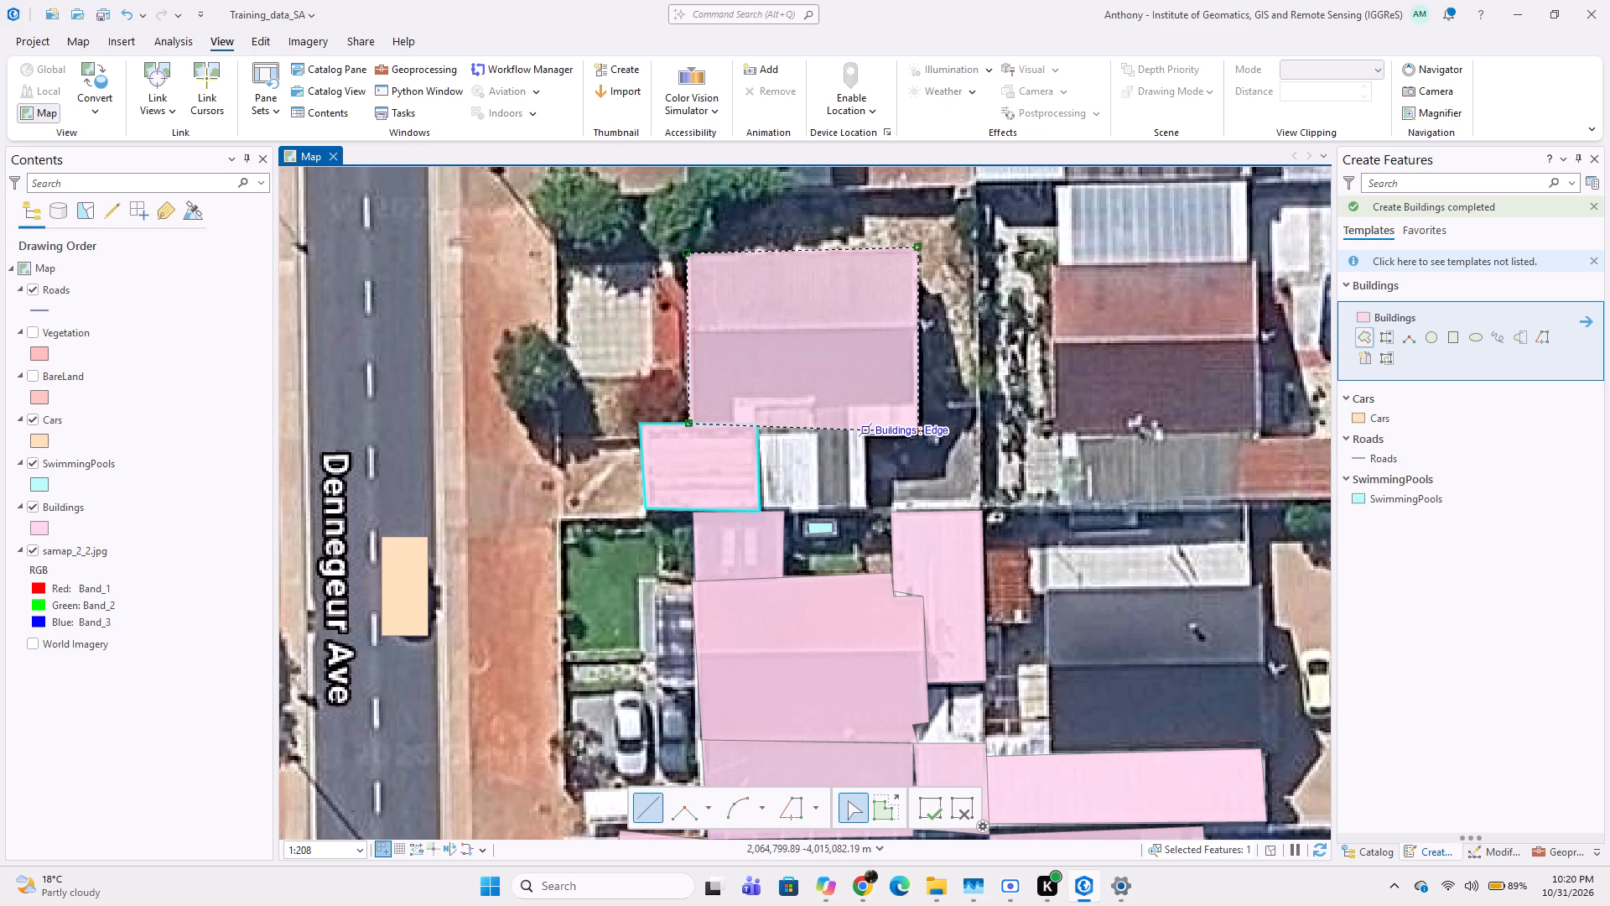
{"action": "left_click", "coordinate": [868, 435]}
{"action": "scroll", "coordinate": [868, 450], "scroll_direction": "up", "scroll_amount": 2}
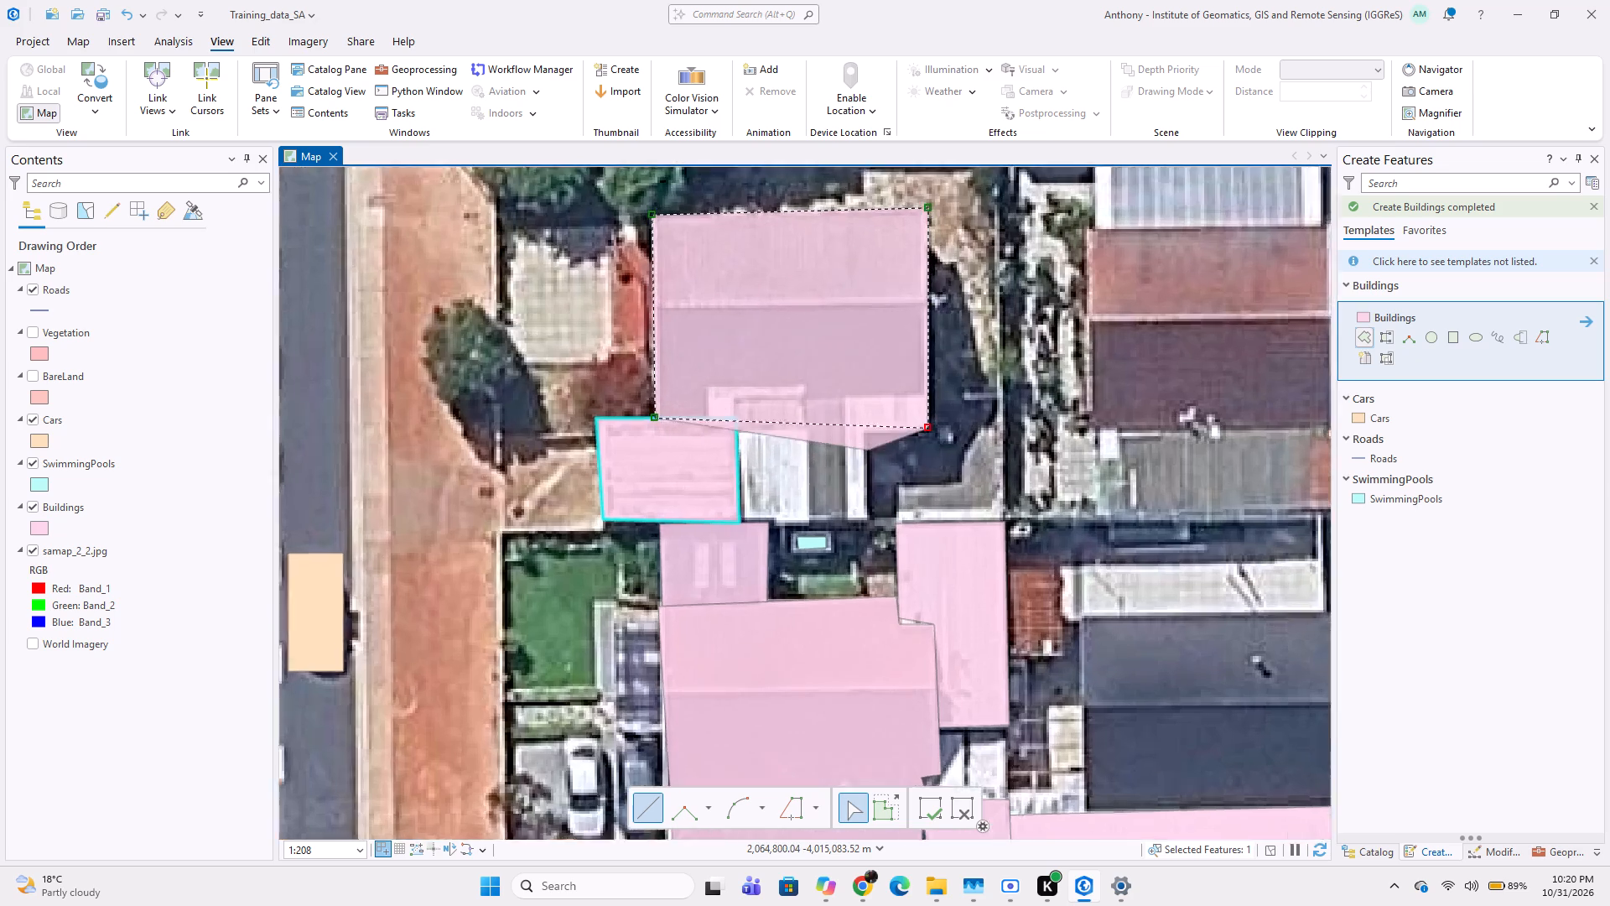
{"action": "left_click", "coordinate": [863, 414]}
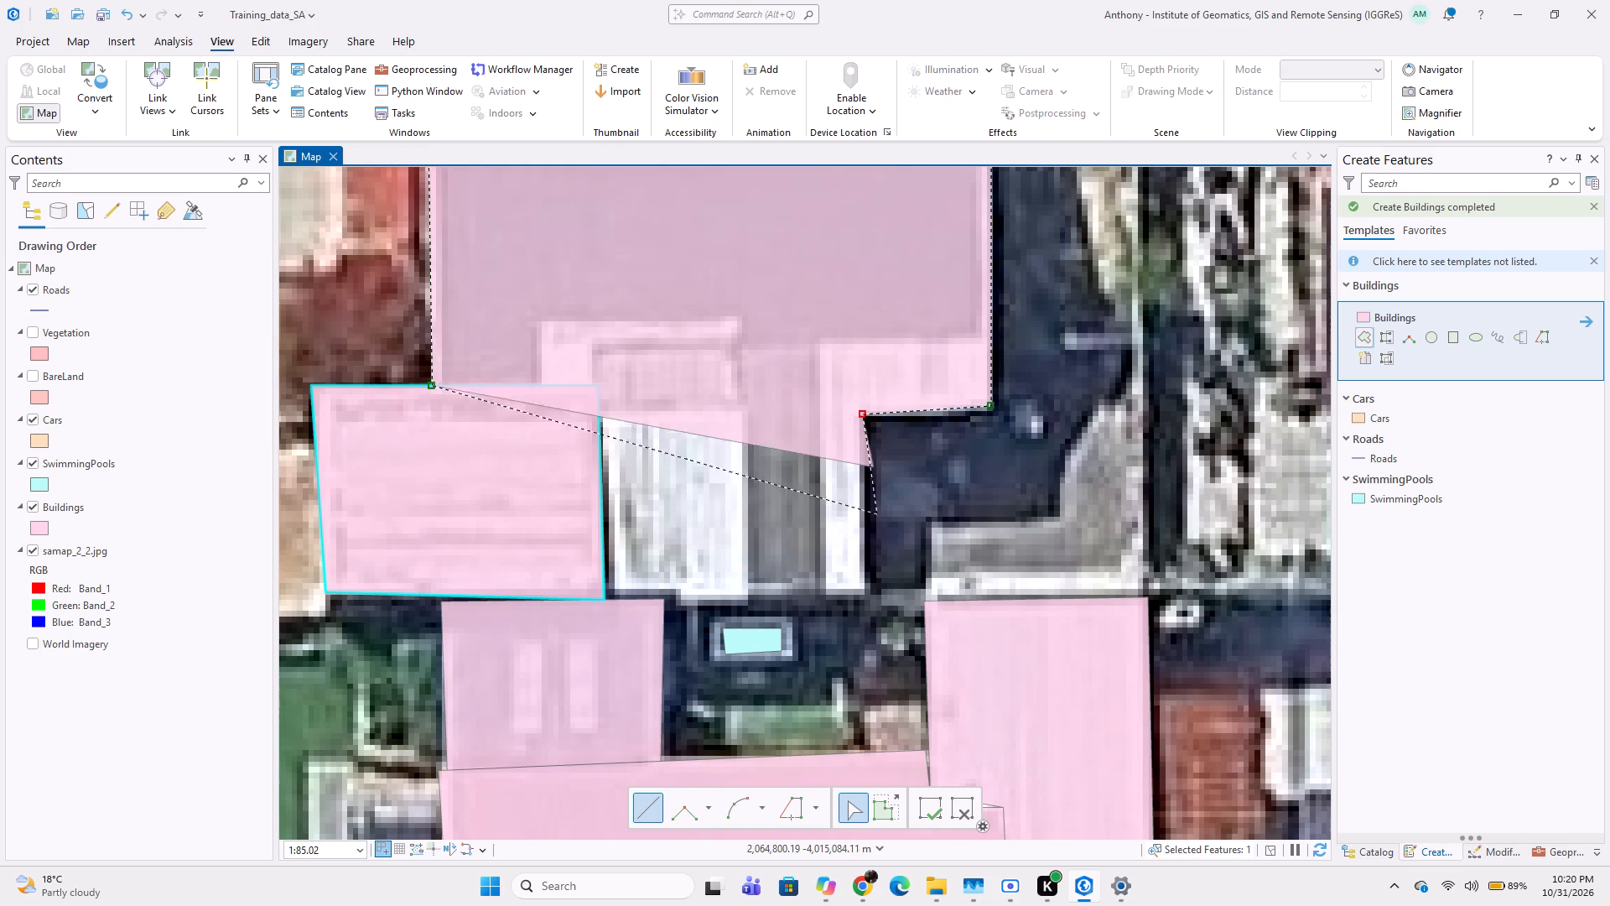
{"action": "left_click", "coordinate": [869, 596]}
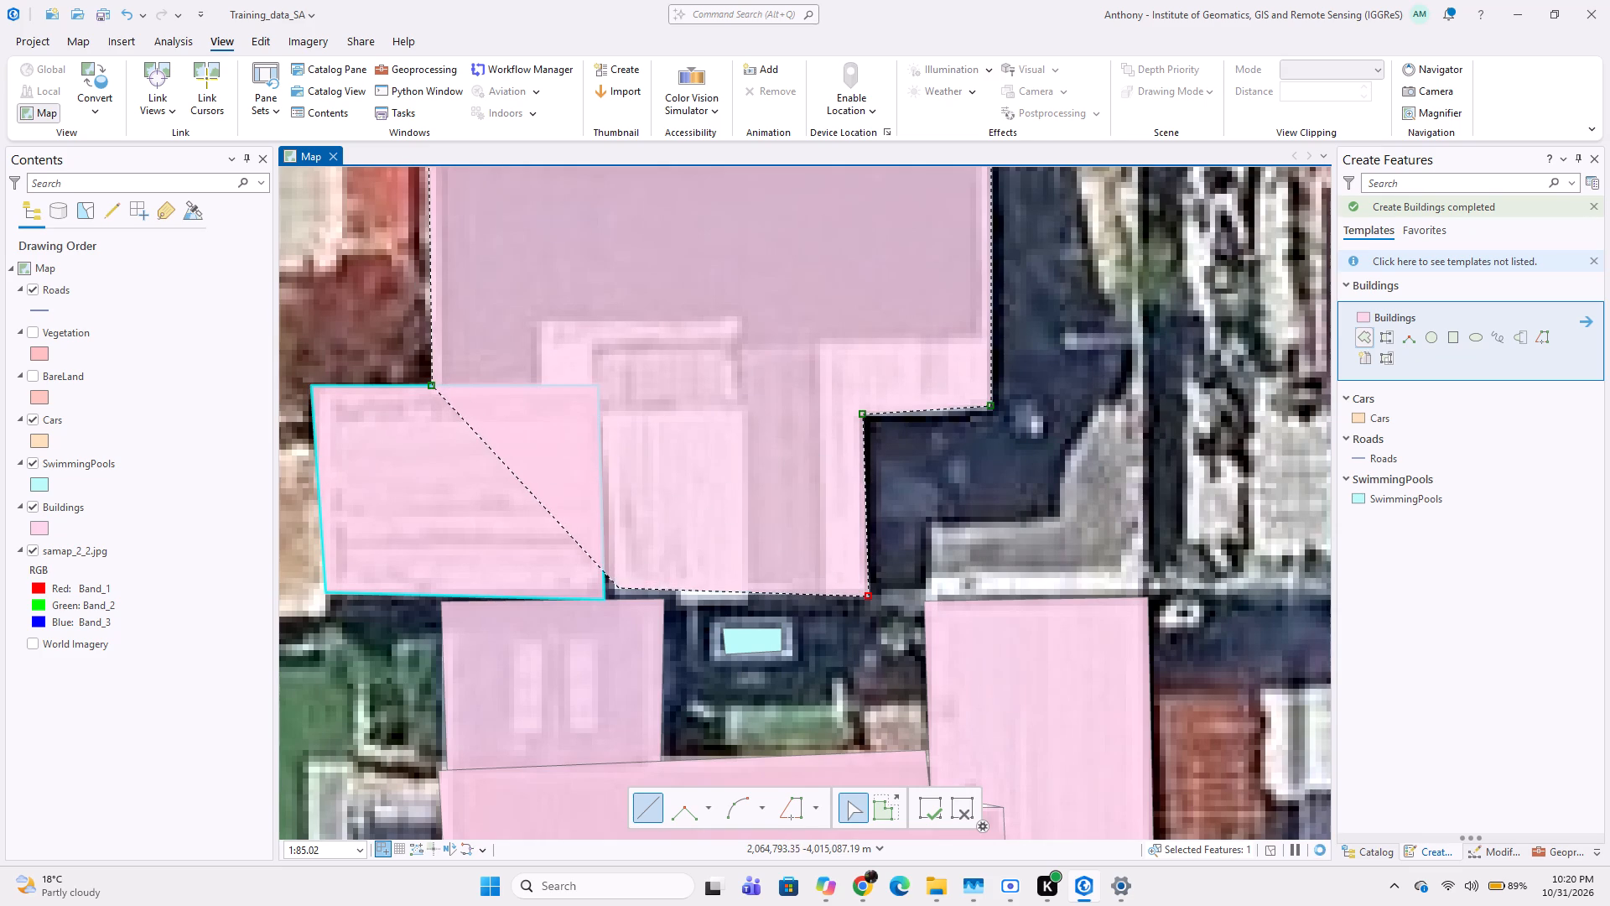
{"action": "left_click", "coordinate": [610, 591]}
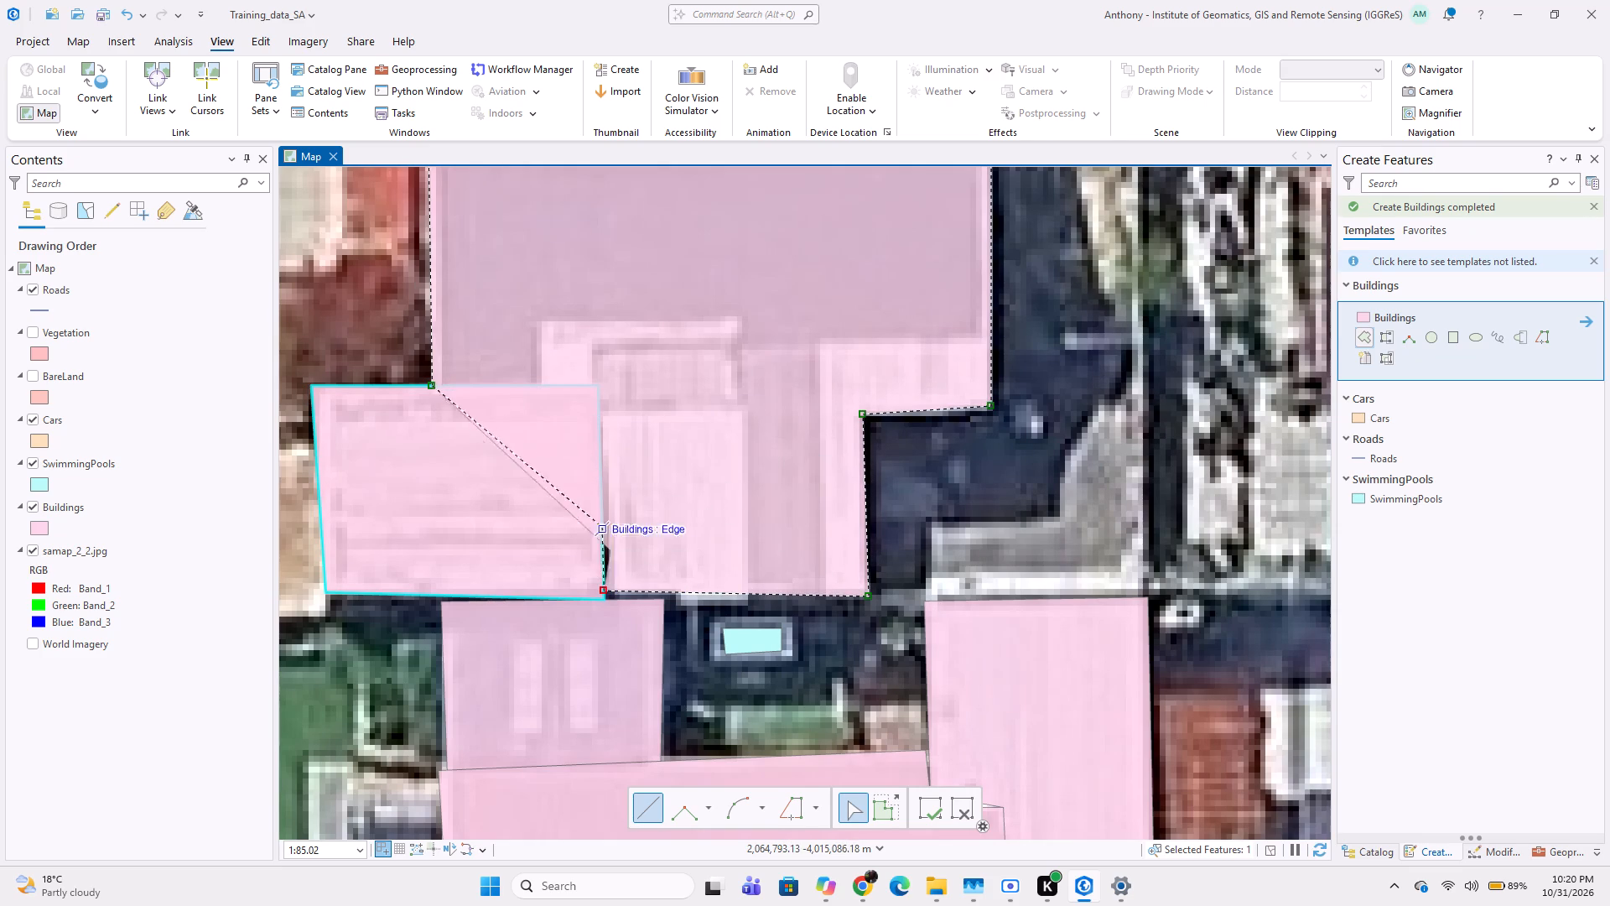
{"action": "double_click", "coordinate": [601, 385]}
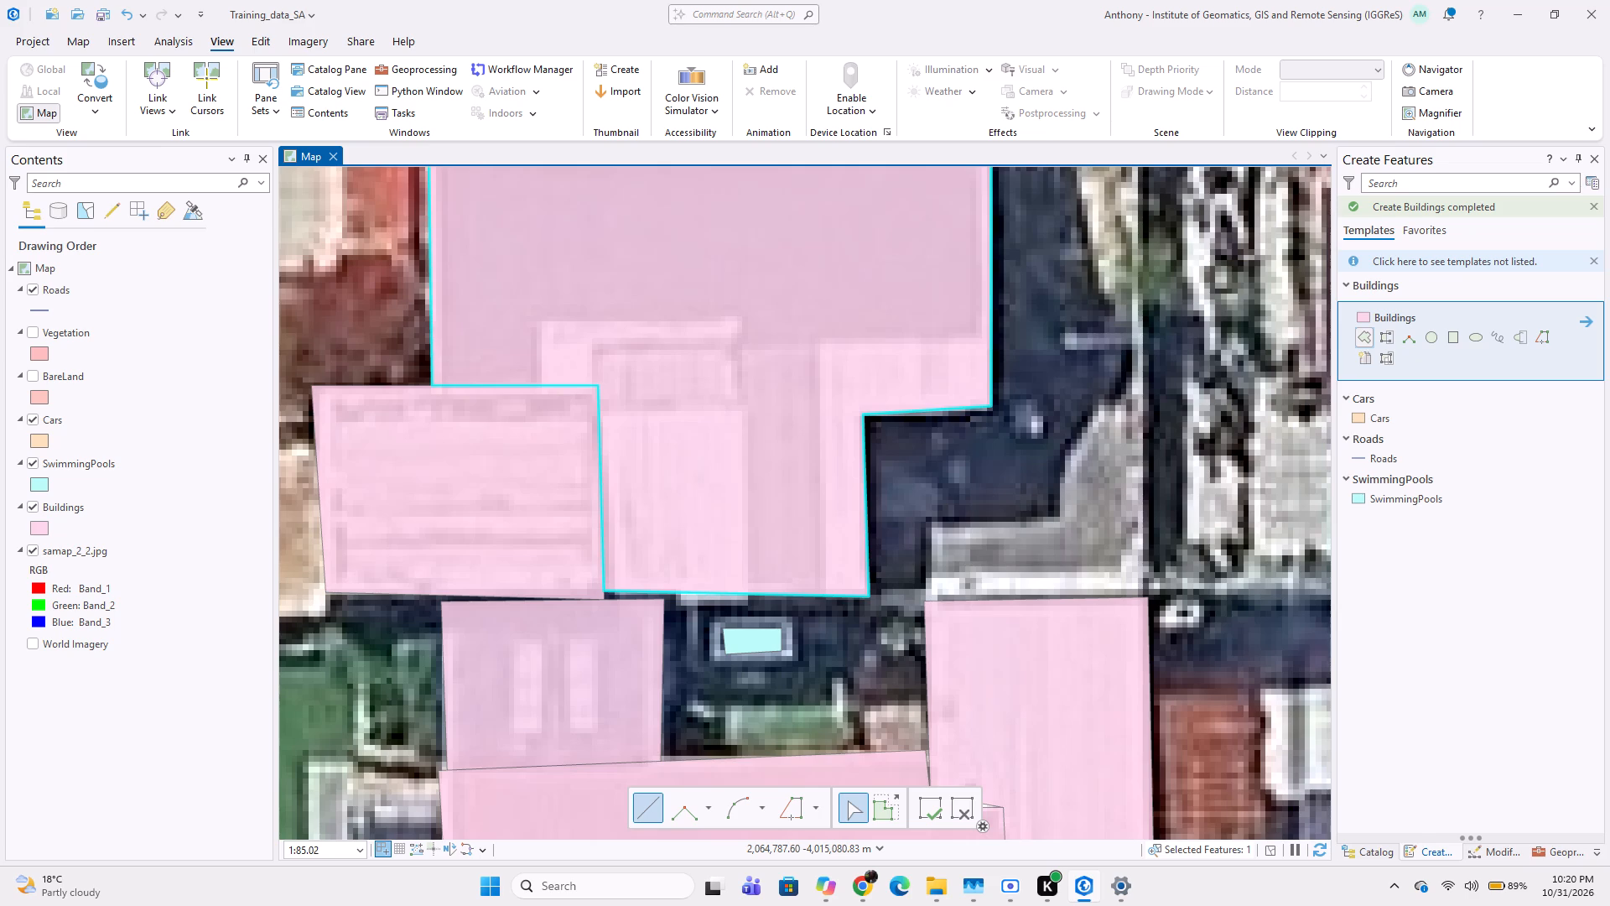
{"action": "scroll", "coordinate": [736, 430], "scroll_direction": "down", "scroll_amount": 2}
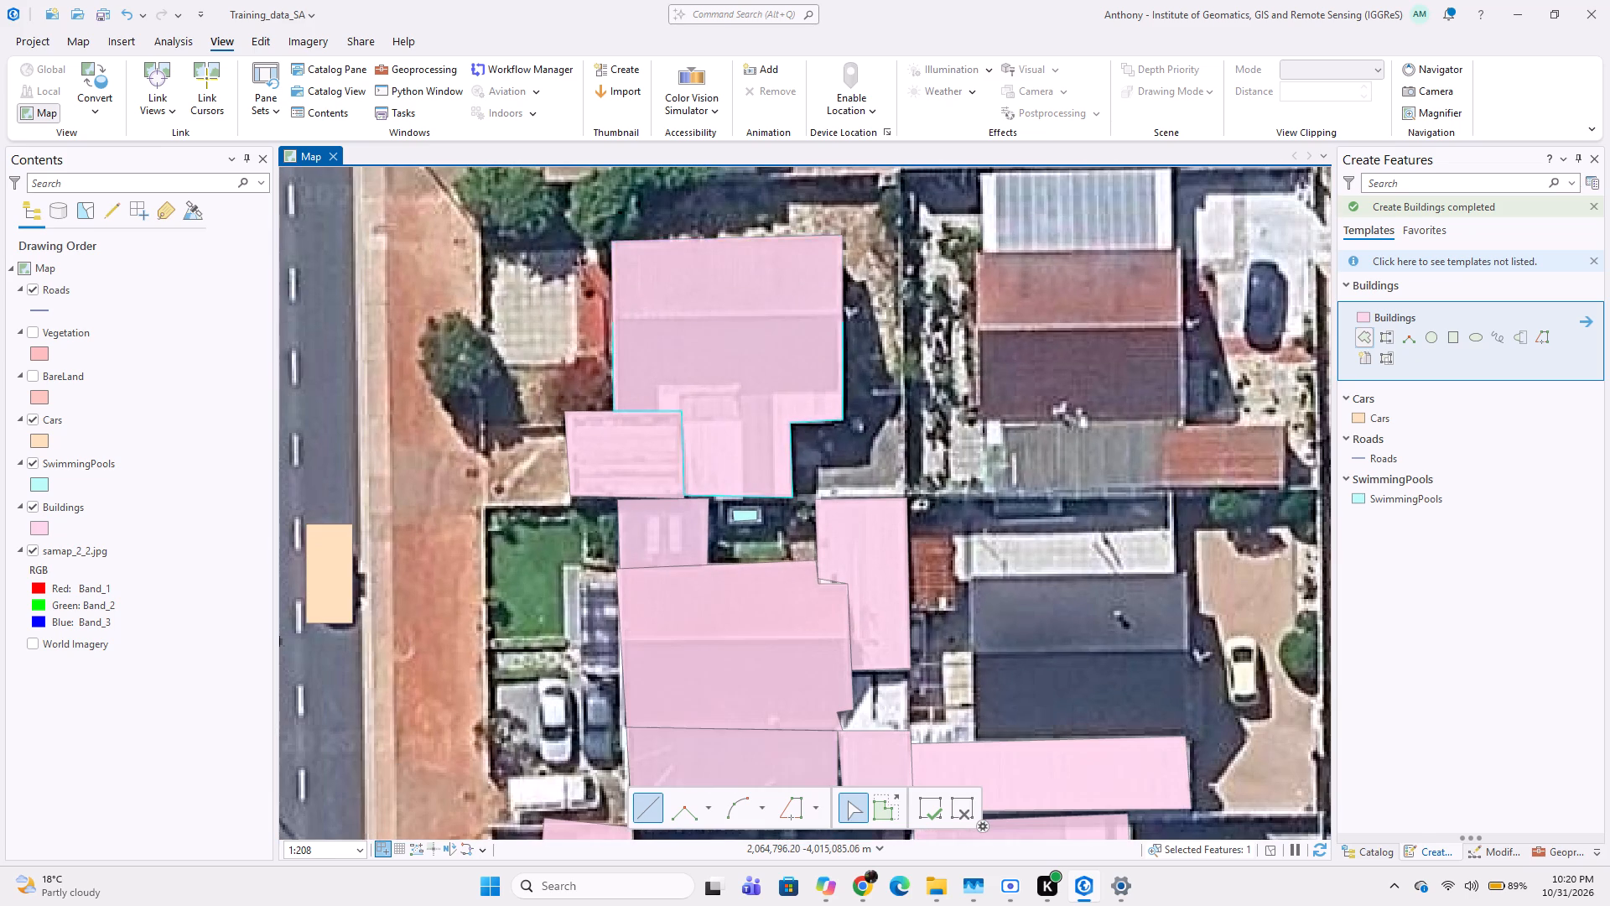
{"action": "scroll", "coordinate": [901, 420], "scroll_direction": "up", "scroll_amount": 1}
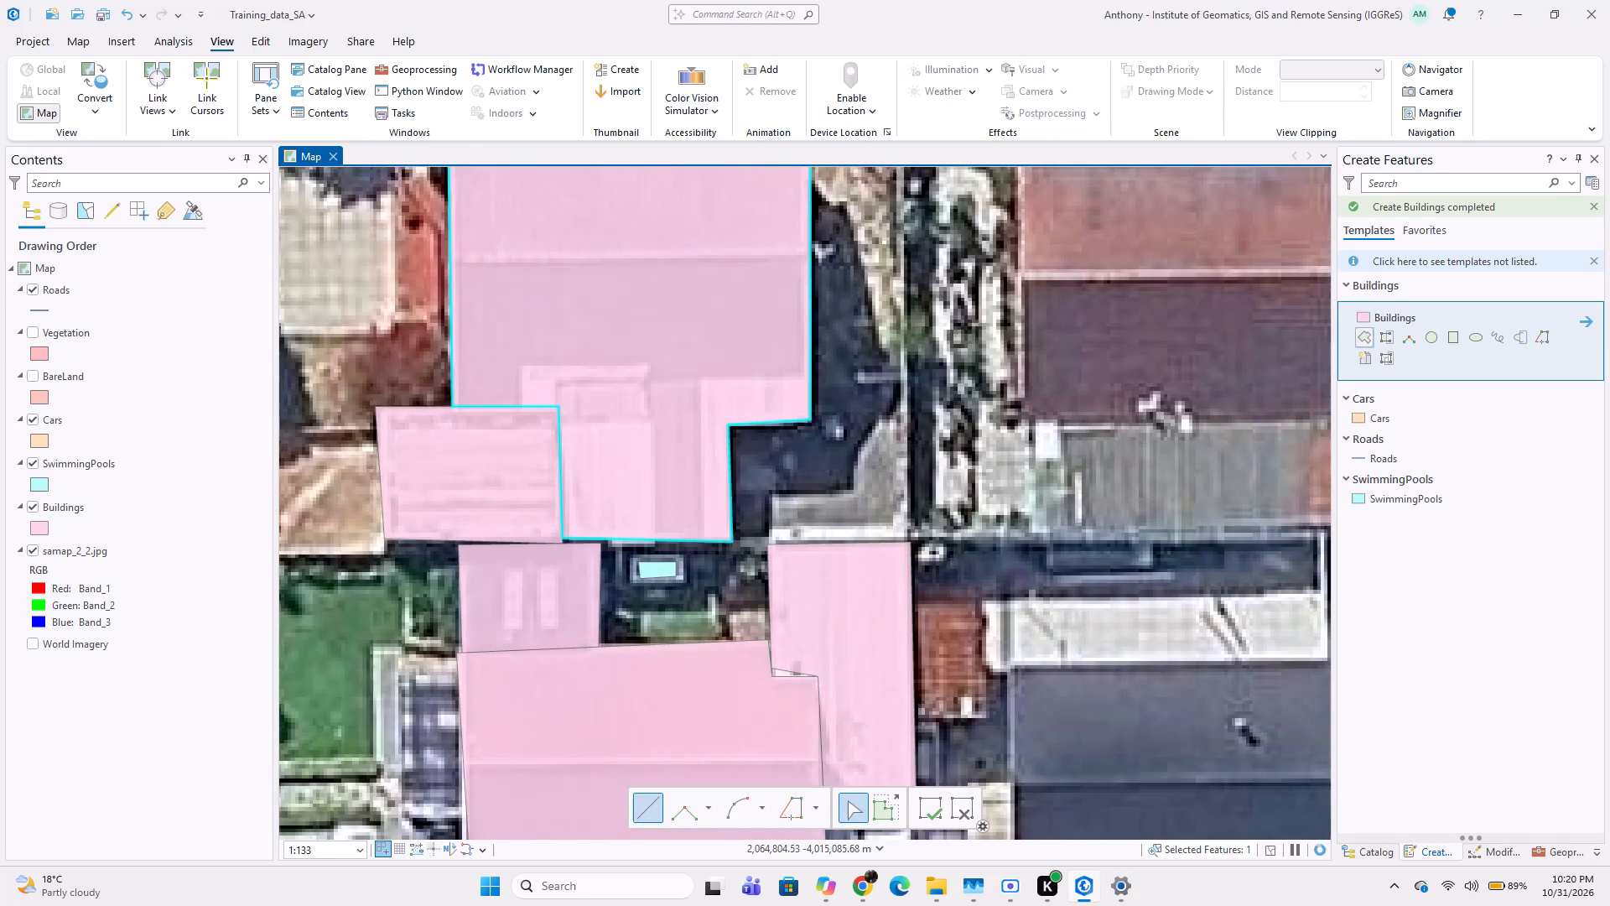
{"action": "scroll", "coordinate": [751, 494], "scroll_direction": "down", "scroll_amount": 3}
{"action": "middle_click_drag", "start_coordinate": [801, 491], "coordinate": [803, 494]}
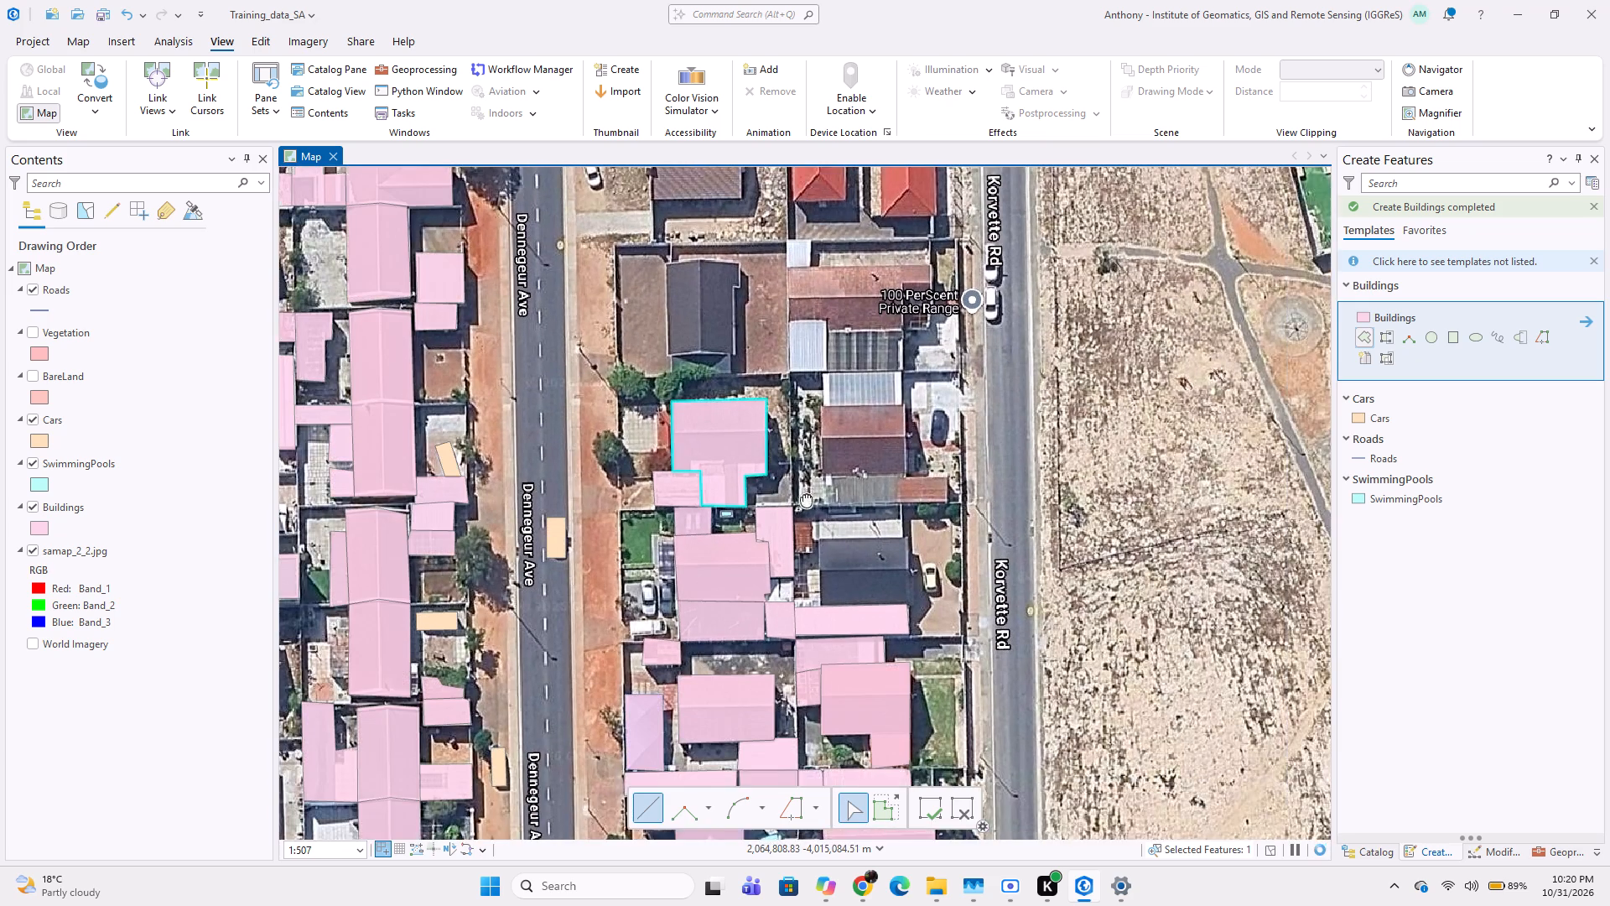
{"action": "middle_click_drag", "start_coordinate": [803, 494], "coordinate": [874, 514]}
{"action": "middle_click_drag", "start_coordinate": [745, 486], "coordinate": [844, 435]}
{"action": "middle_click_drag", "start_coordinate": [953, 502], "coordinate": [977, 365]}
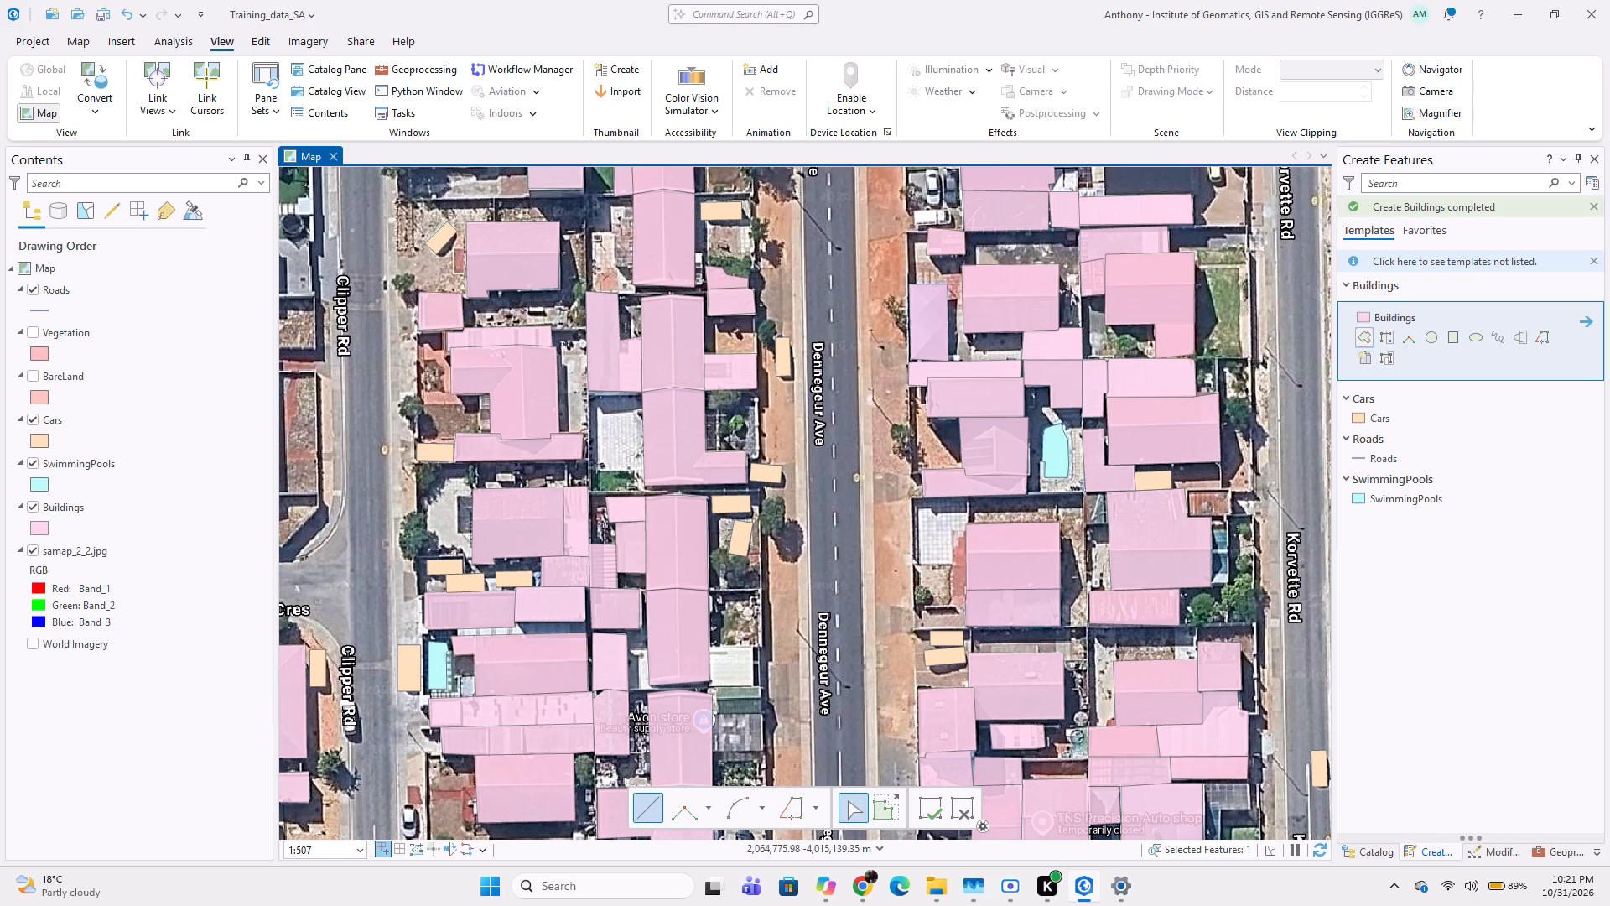
Digitize the dark-grey gabled roof beside the Korvette Rd driveway as a four-vertex Buildings polygon snapped to the building on its south.
{"action": "scroll", "coordinate": [883, 426], "scroll_direction": "down", "scroll_amount": 1}
{"action": "middle_click_drag", "start_coordinate": [734, 327], "coordinate": [739, 491]}
{"action": "middle_click_drag", "start_coordinate": [693, 312], "coordinate": [692, 506]}
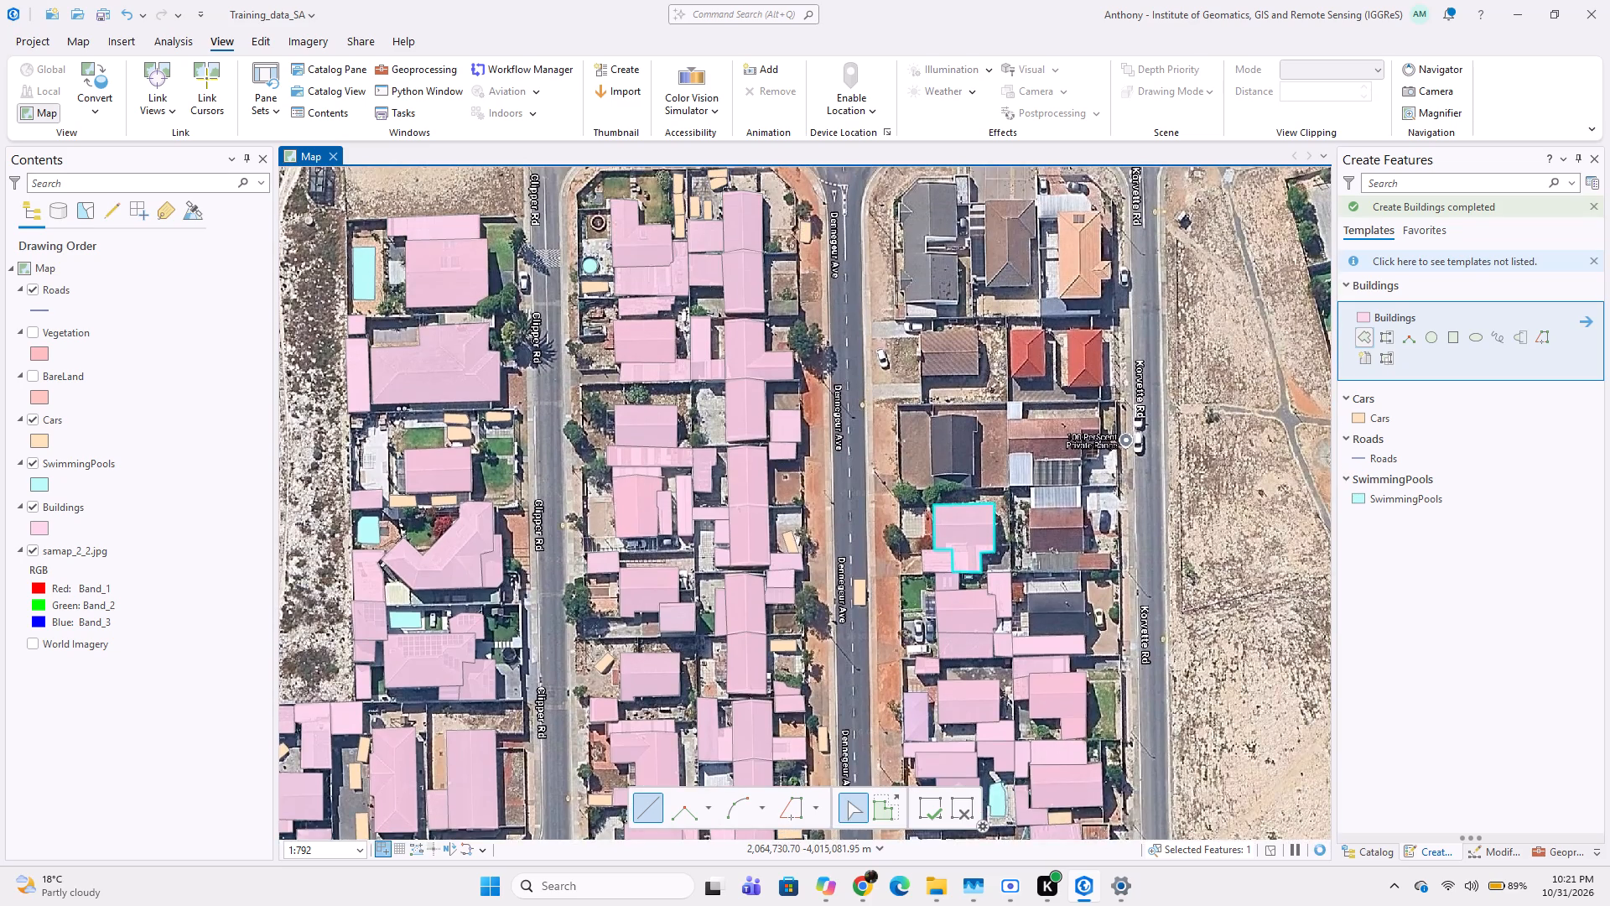
{"action": "middle_click_drag", "start_coordinate": [669, 353], "coordinate": [689, 491]}
{"action": "middle_click_drag", "start_coordinate": [678, 432], "coordinate": [616, 263]}
{"action": "middle_click_drag", "start_coordinate": [824, 326], "coordinate": [789, 432]}
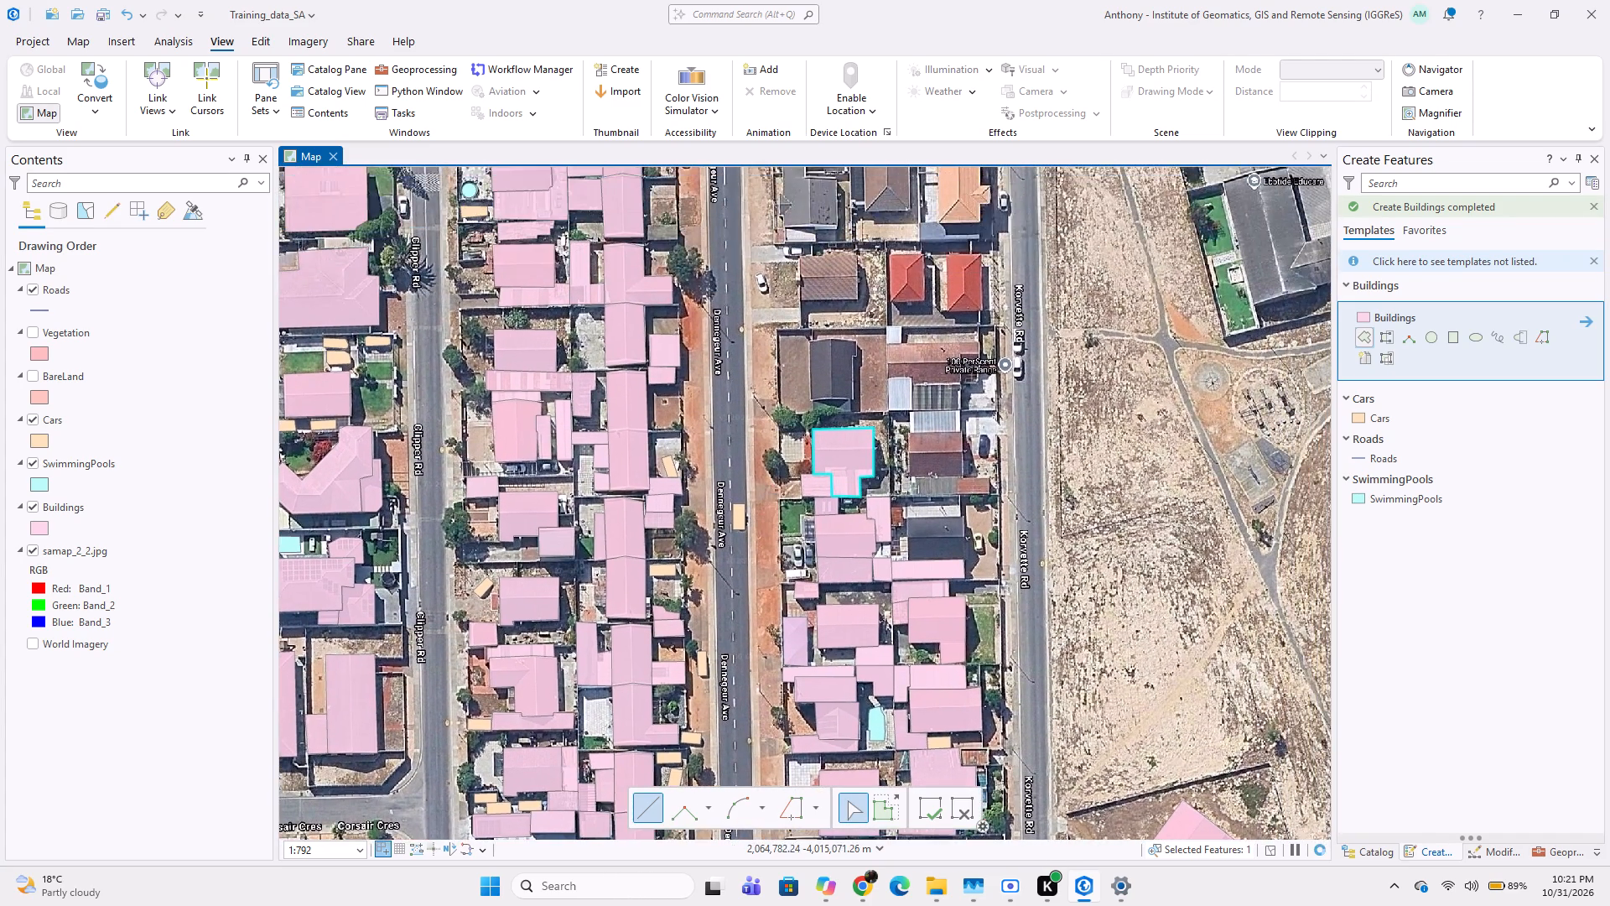
{"action": "scroll", "coordinate": [883, 488], "scroll_direction": "up", "scroll_amount": 2}
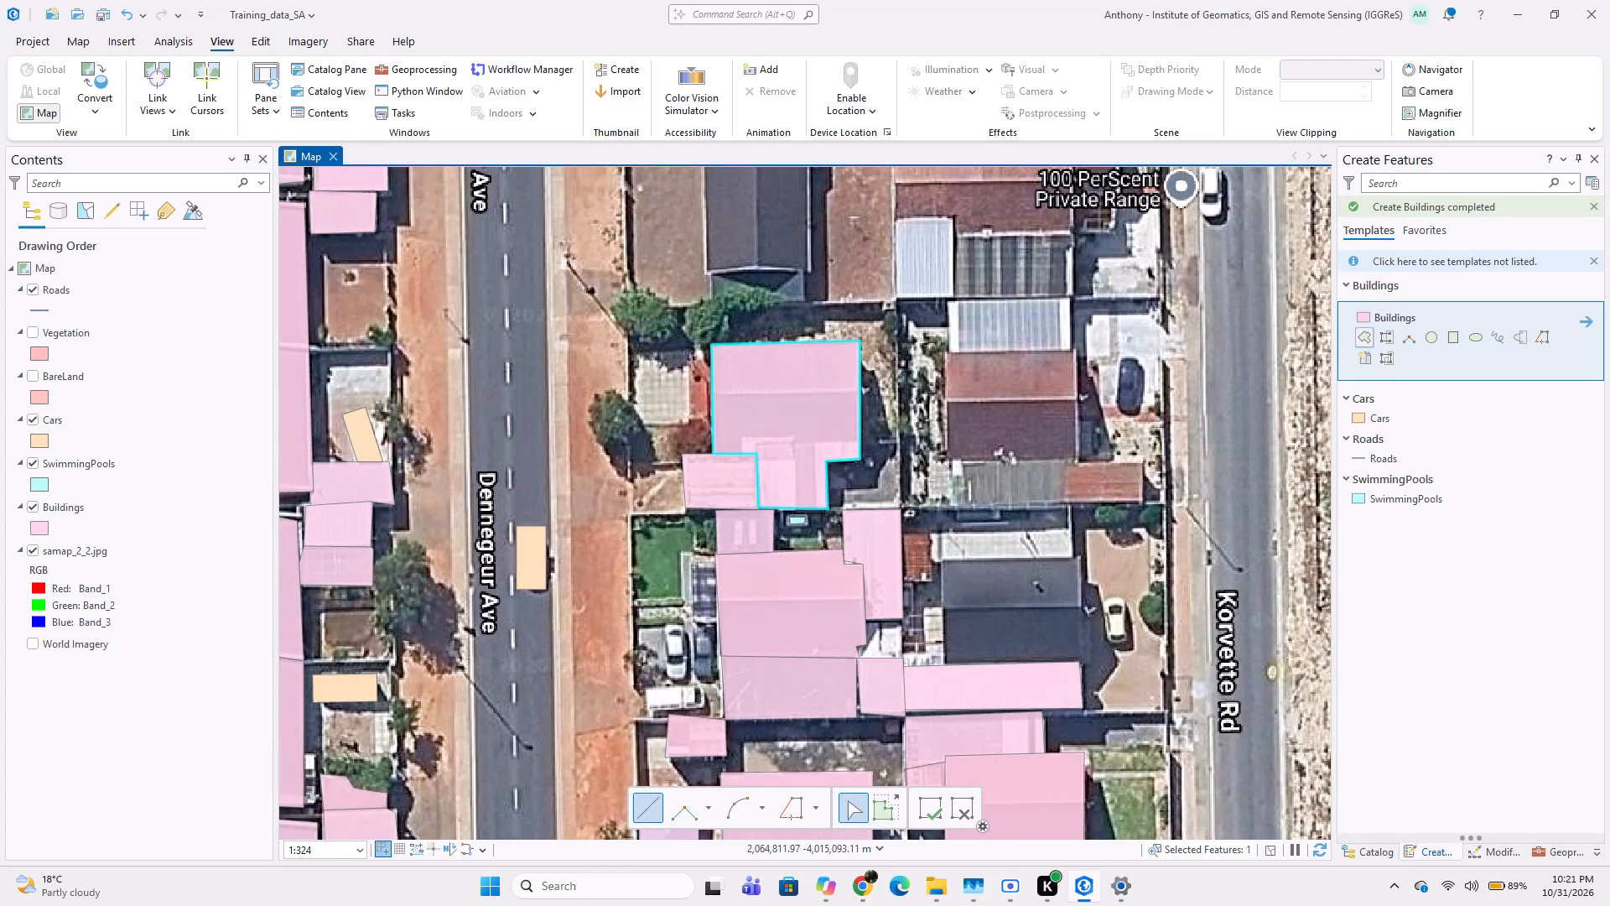
{"action": "left_click", "coordinate": [942, 559]}
{"action": "left_click", "coordinate": [1083, 556]}
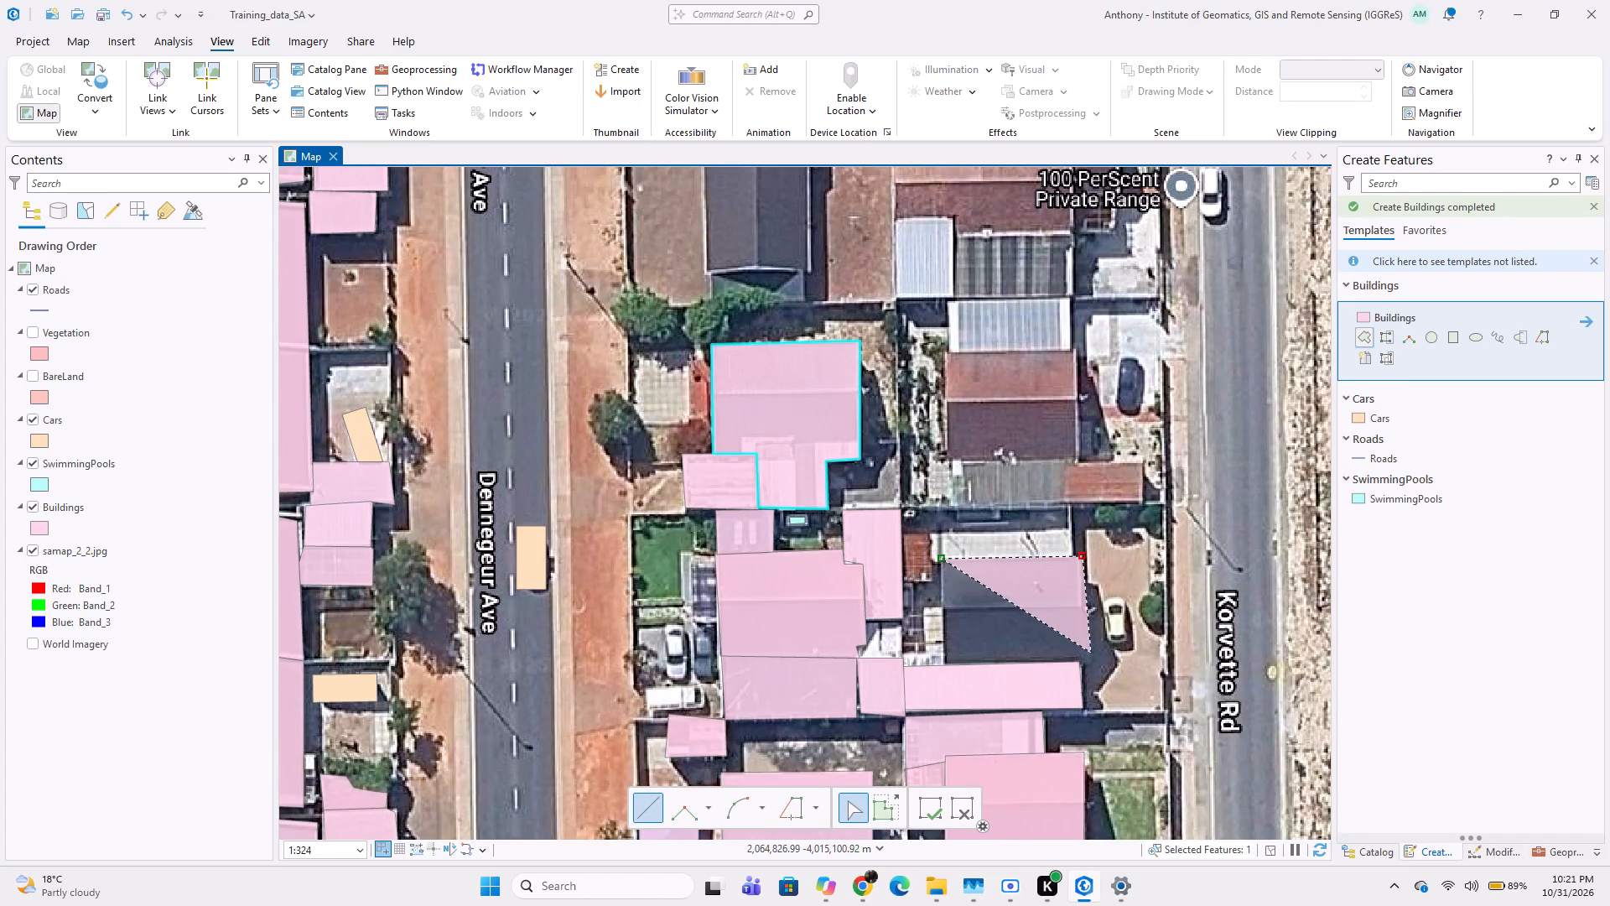
{"action": "left_click", "coordinate": [1083, 659]}
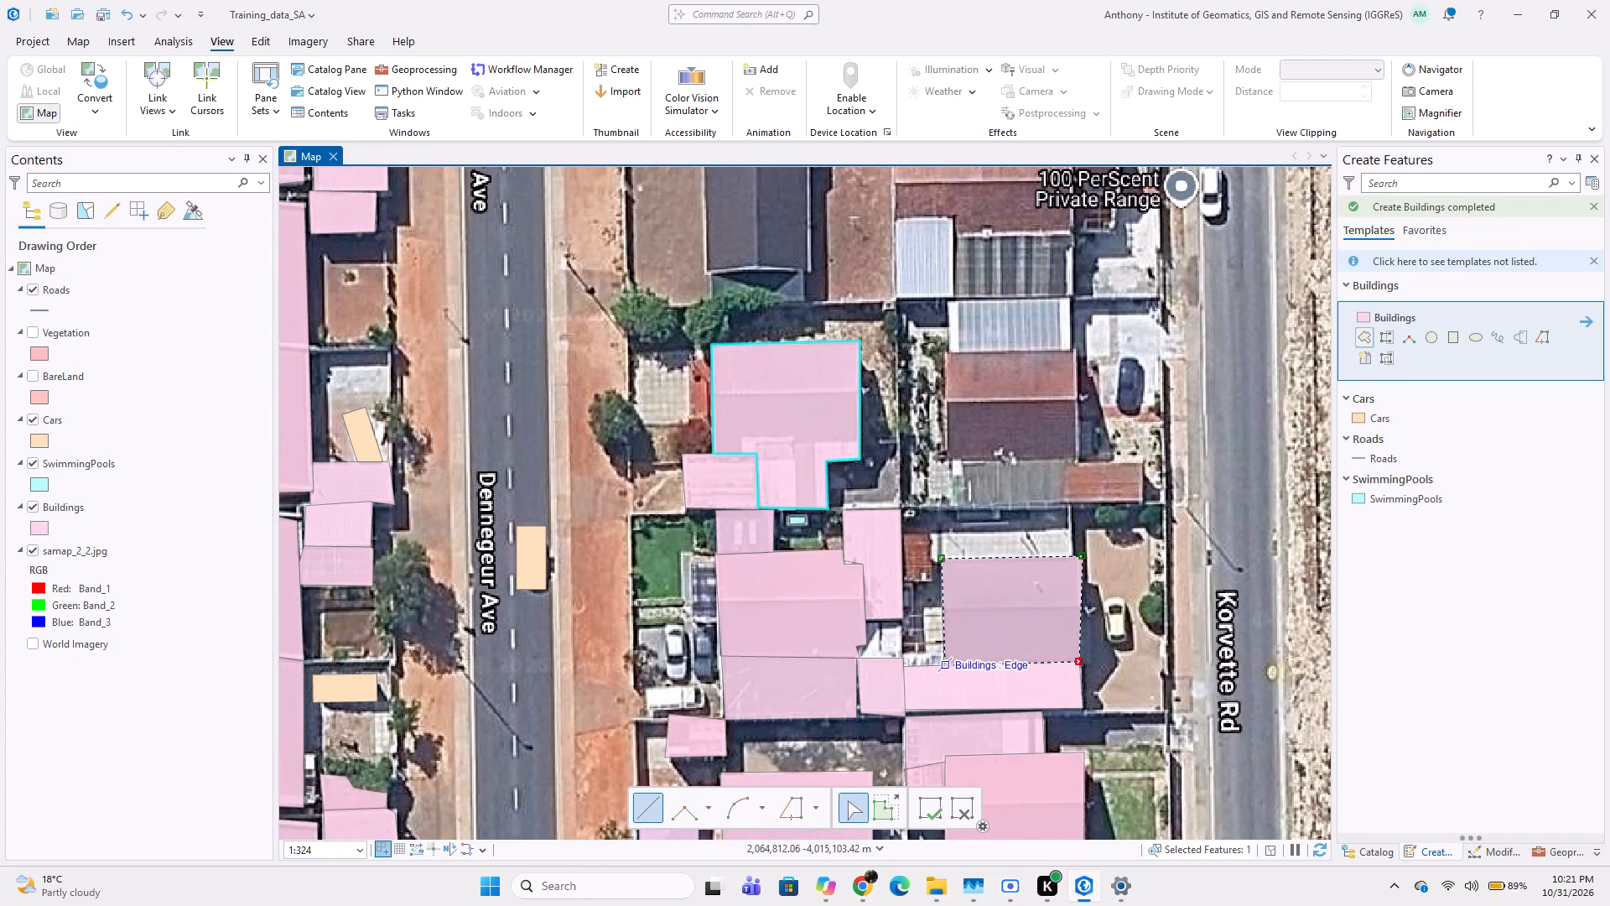
{"action": "double_click", "coordinate": [945, 664]}
Digitize the small red-brown roof northwest of the dark-grey gabled roof as a four-vertex Buildings polygon snapped to the adjoining western building.
{"action": "scroll", "coordinate": [885, 529], "scroll_direction": "up", "scroll_amount": 2}
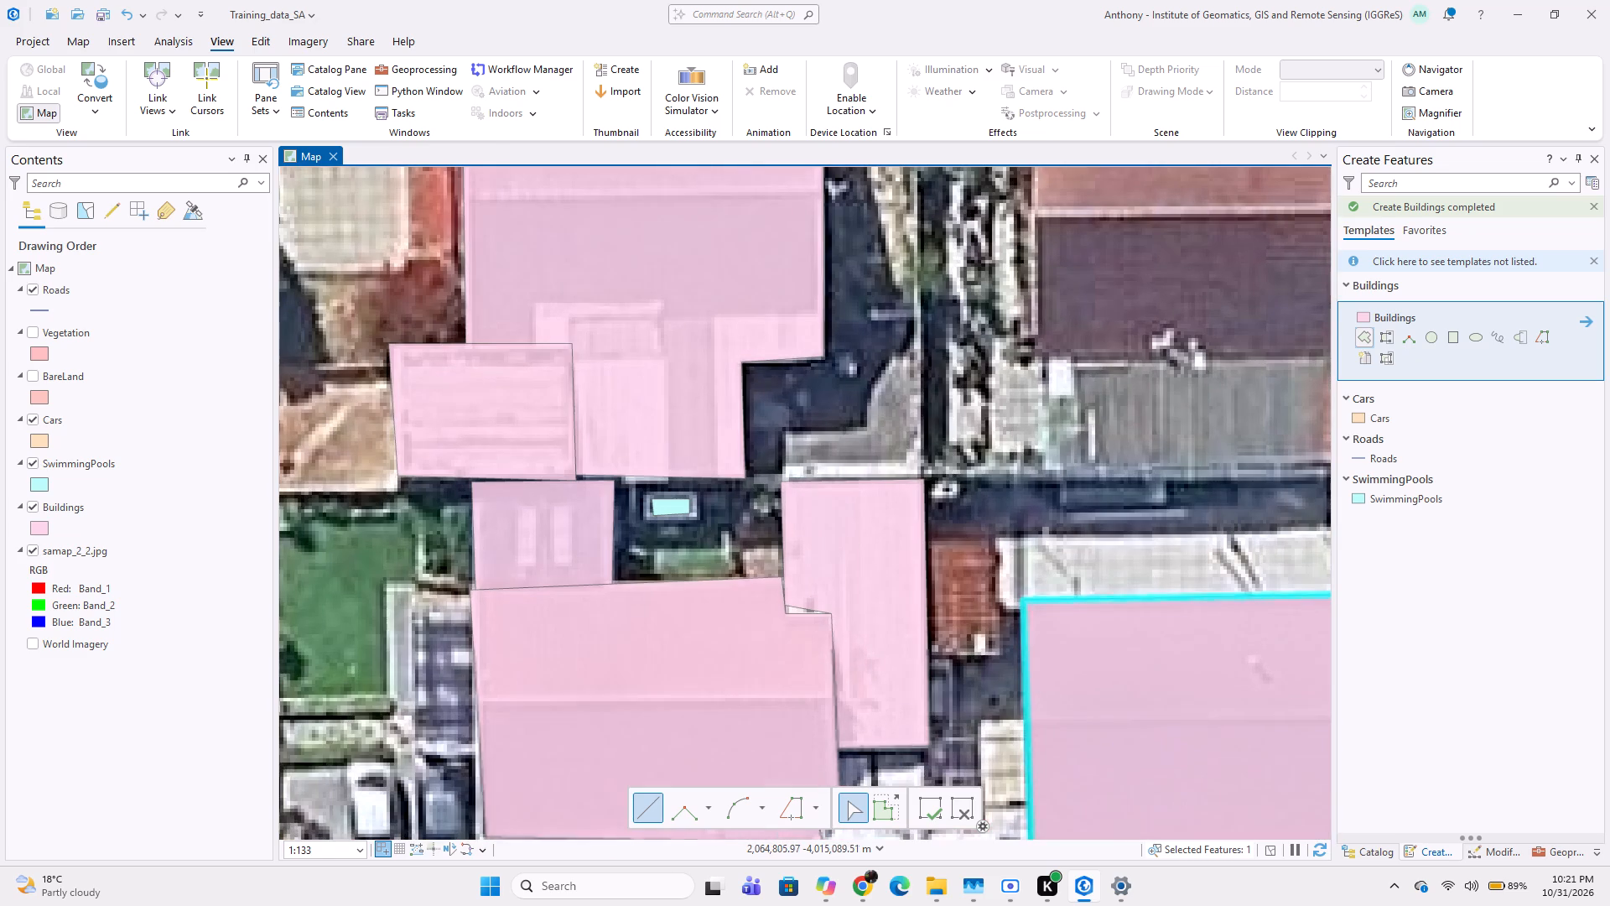
{"action": "left_click", "coordinate": [930, 523]}
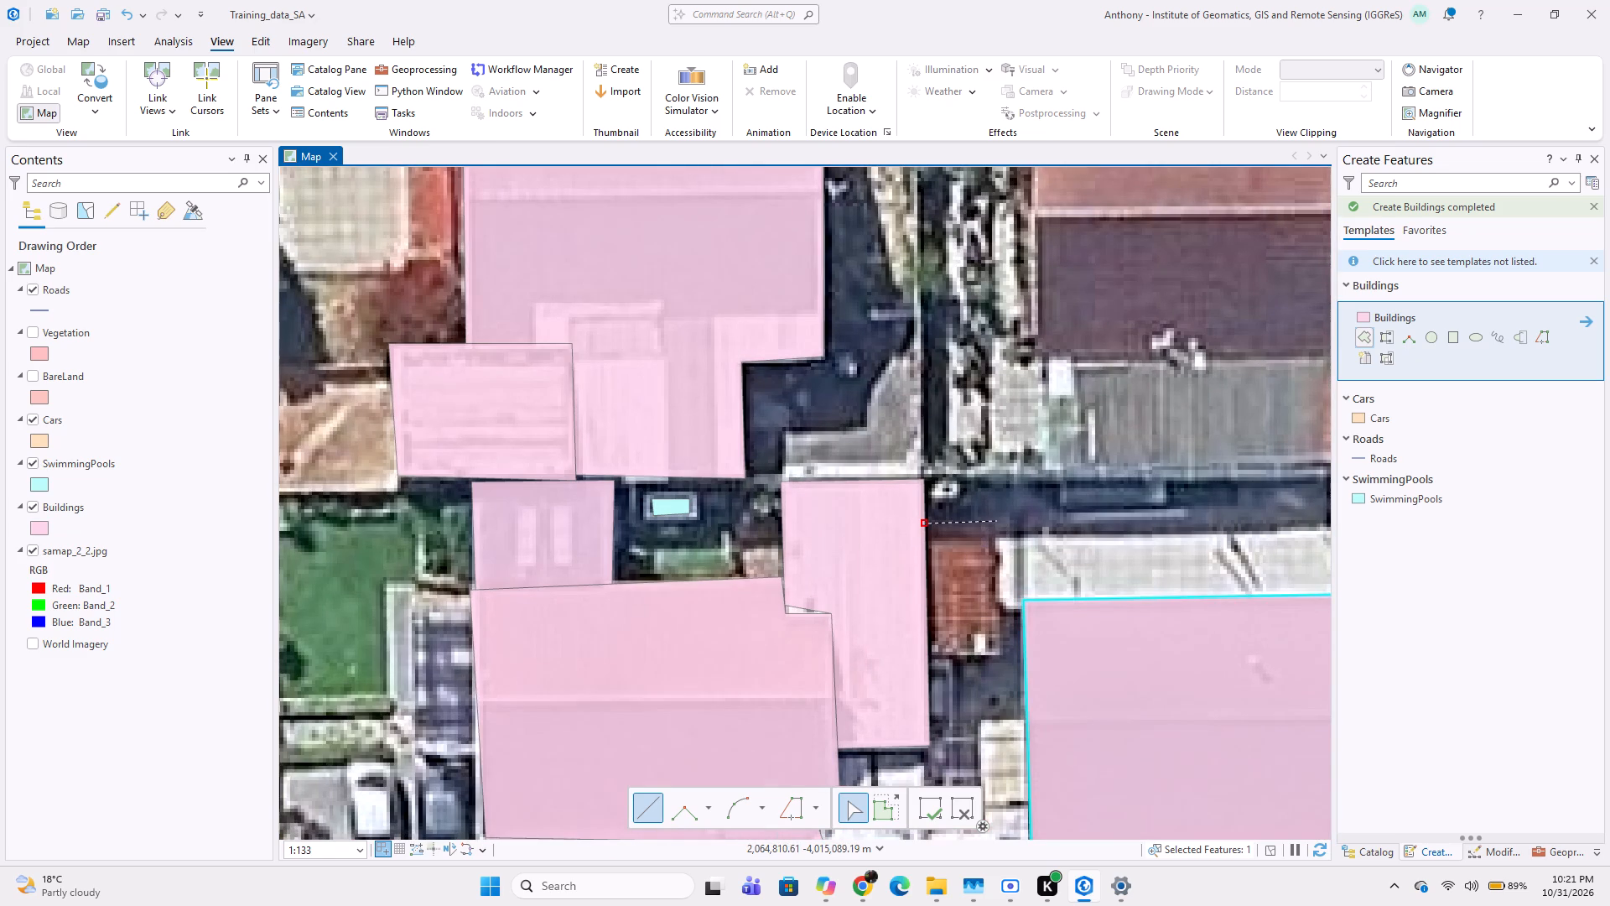
{"action": "left_click", "coordinate": [997, 521]}
{"action": "left_click", "coordinate": [1006, 659]}
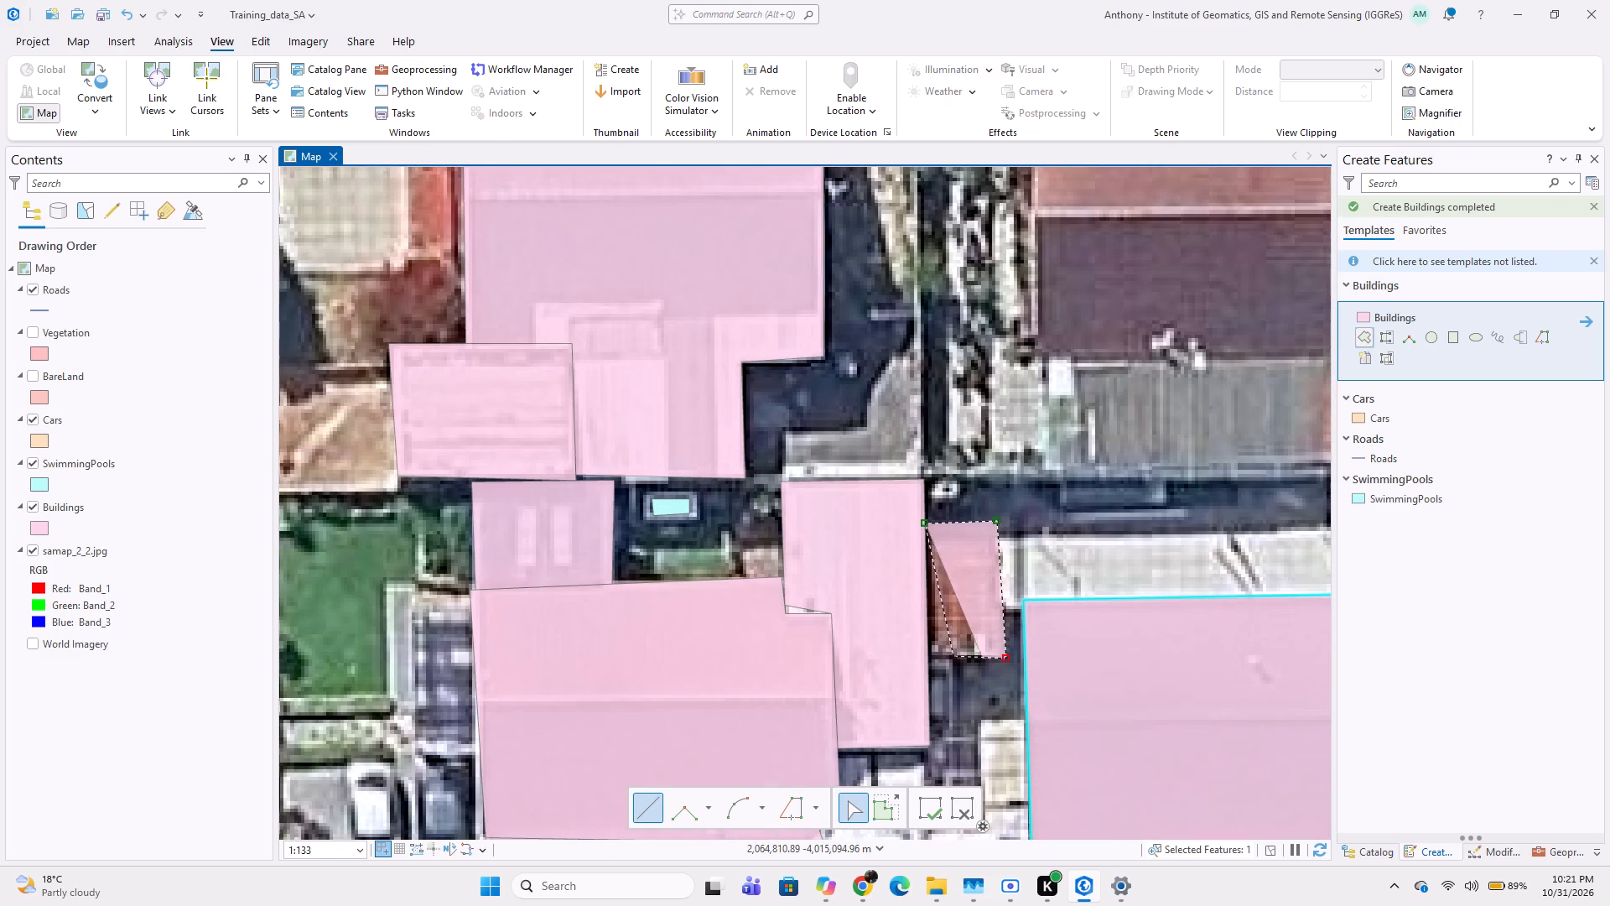
{"action": "double_click", "coordinate": [930, 653]}
Digitize the long narrow grey and rust roof north of the dark-grey gabled house as a four-vertex Buildings polygon.
{"action": "scroll", "coordinate": [857, 550], "scroll_direction": "down", "scroll_amount": 2}
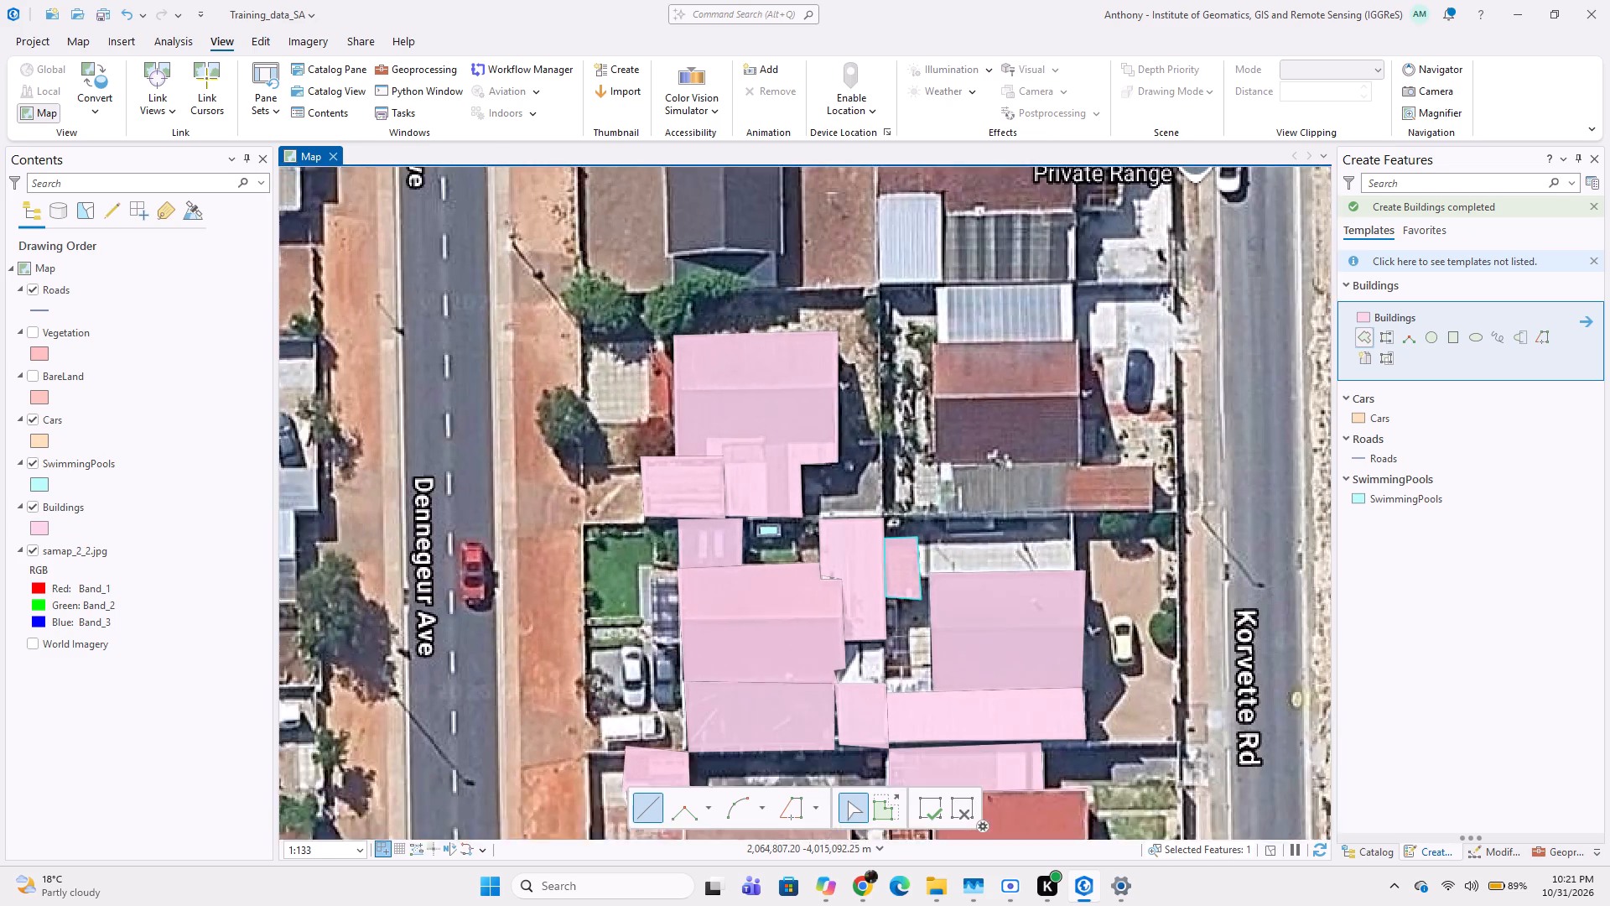
{"action": "middle_click_drag", "start_coordinate": [936, 544], "coordinate": [895, 576]}
{"action": "scroll", "coordinate": [989, 544], "scroll_direction": "up", "scroll_amount": 1}
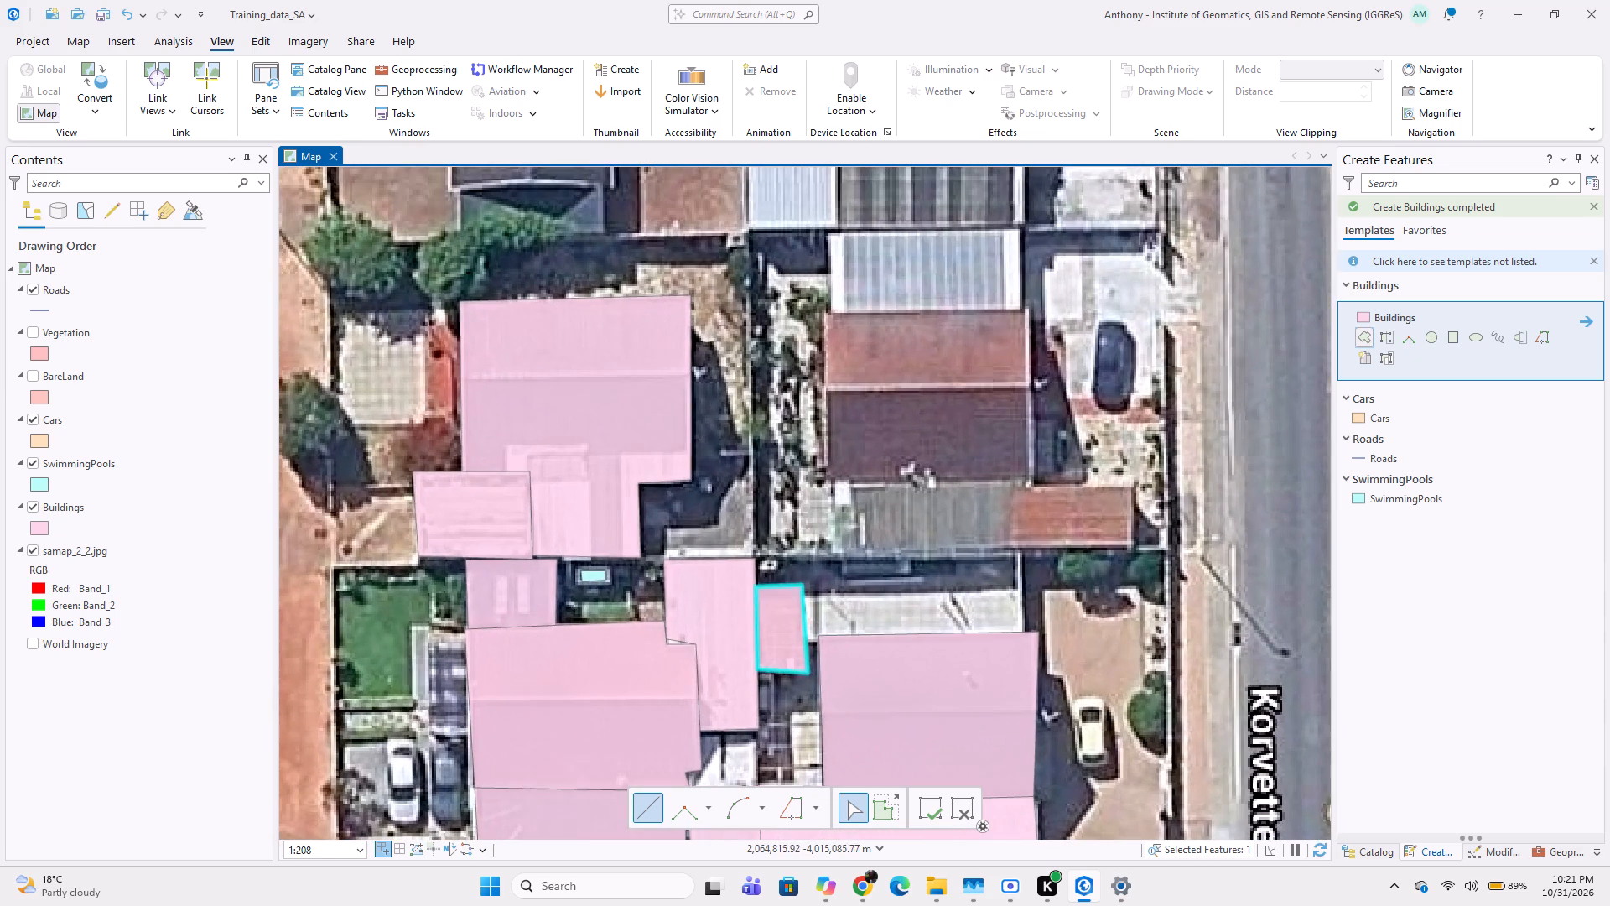
{"action": "left_click_drag", "start_coordinate": [828, 480], "coordinate": [836, 480]}
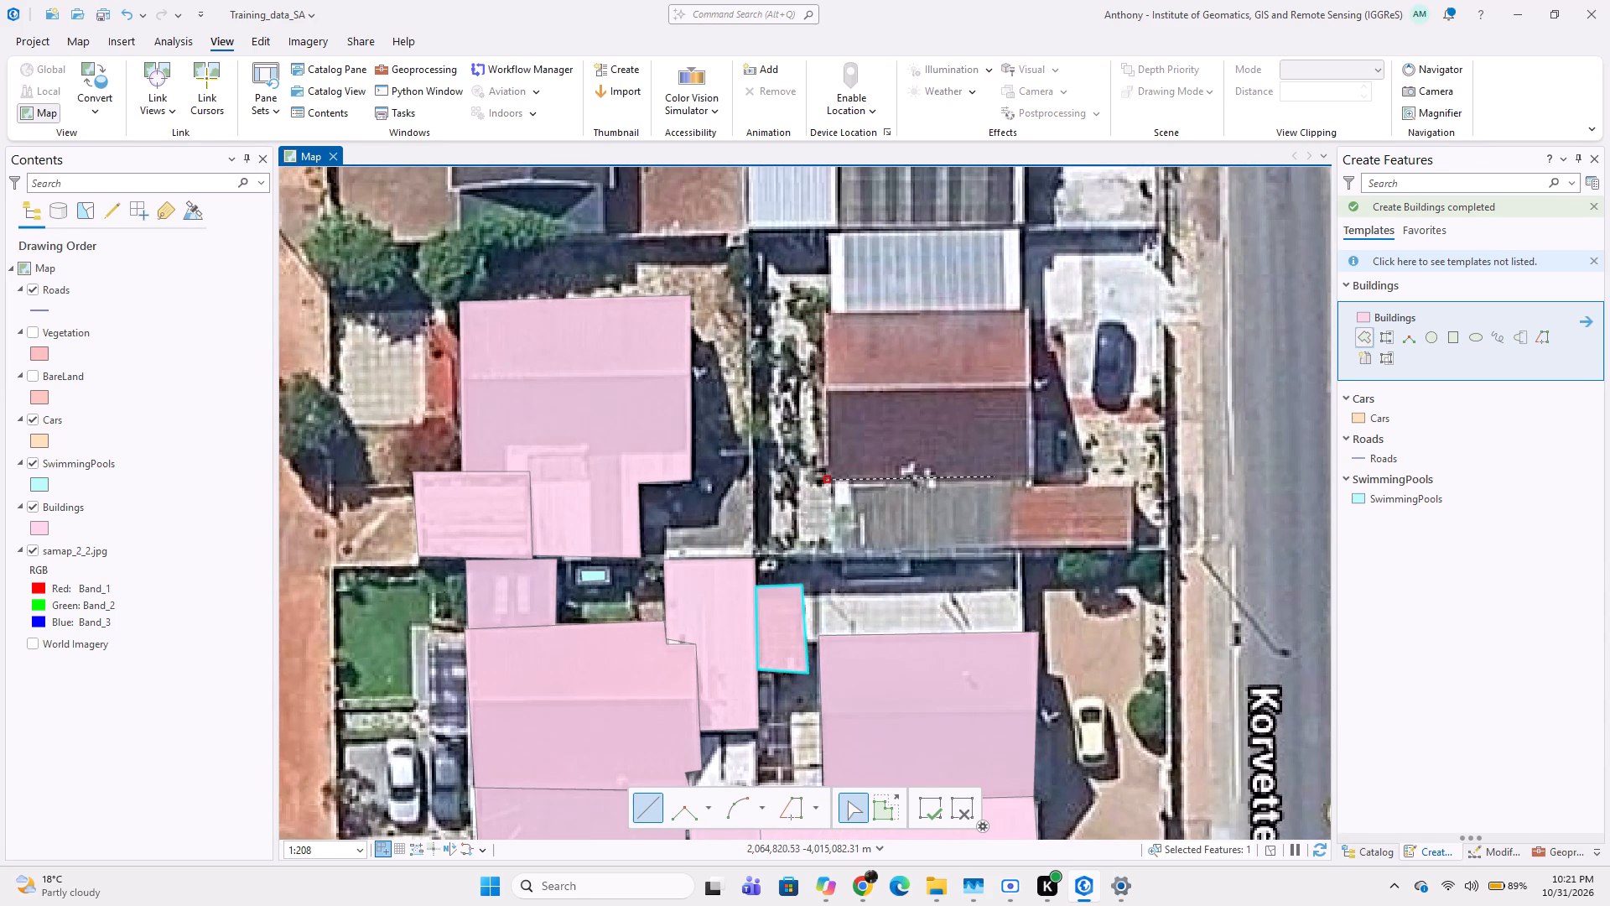
{"action": "left_click", "coordinate": [1135, 488]}
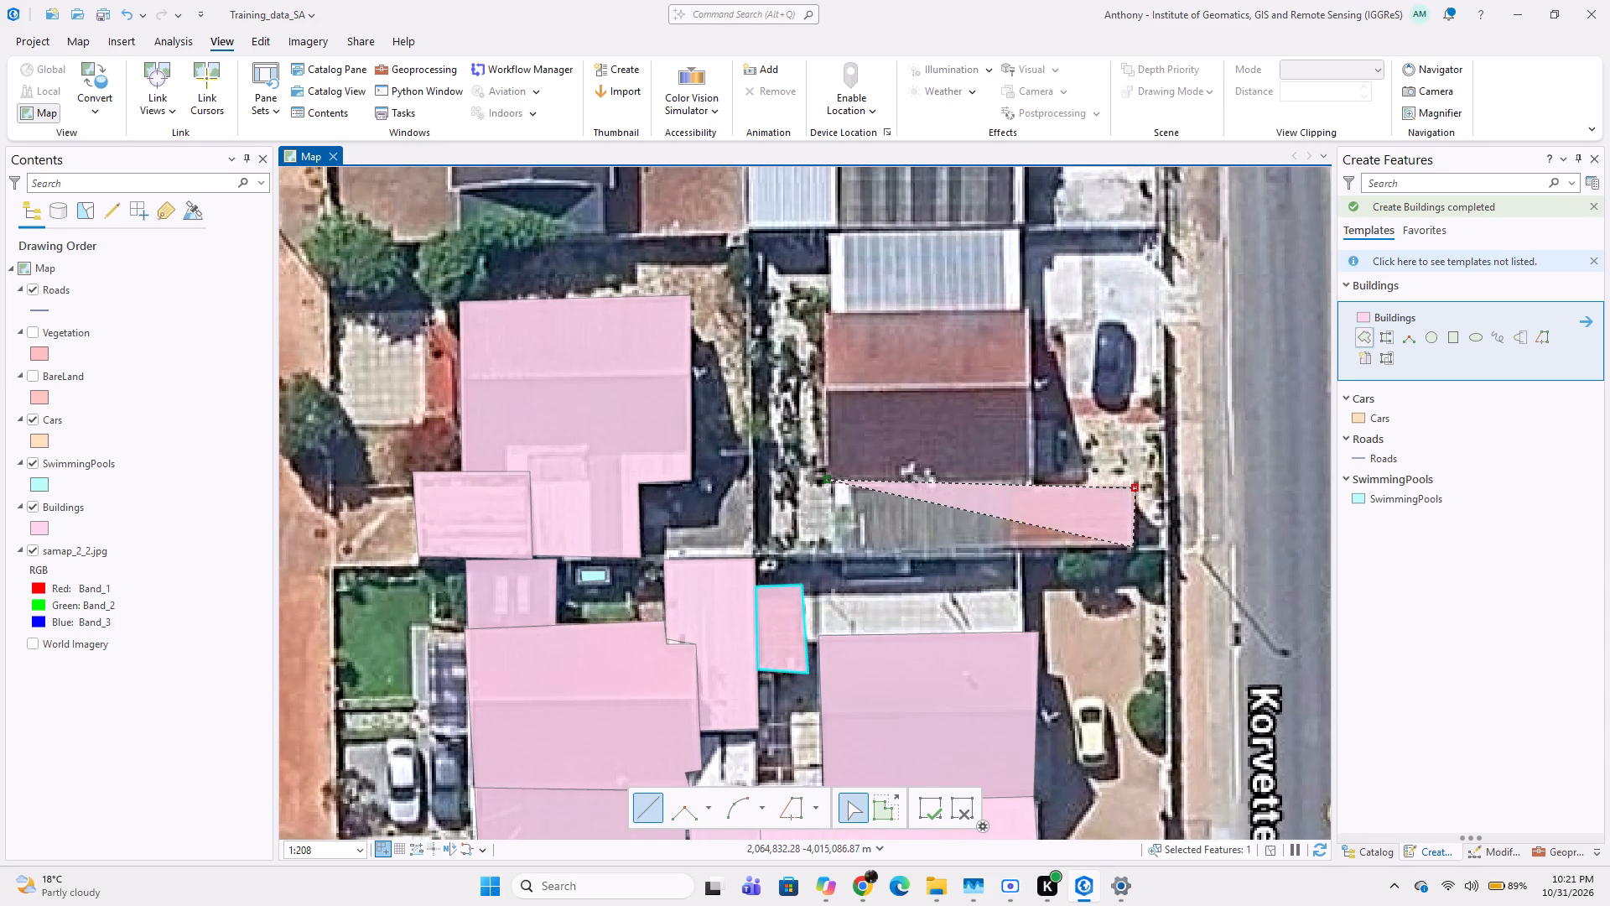
{"action": "left_click", "coordinate": [1133, 549]}
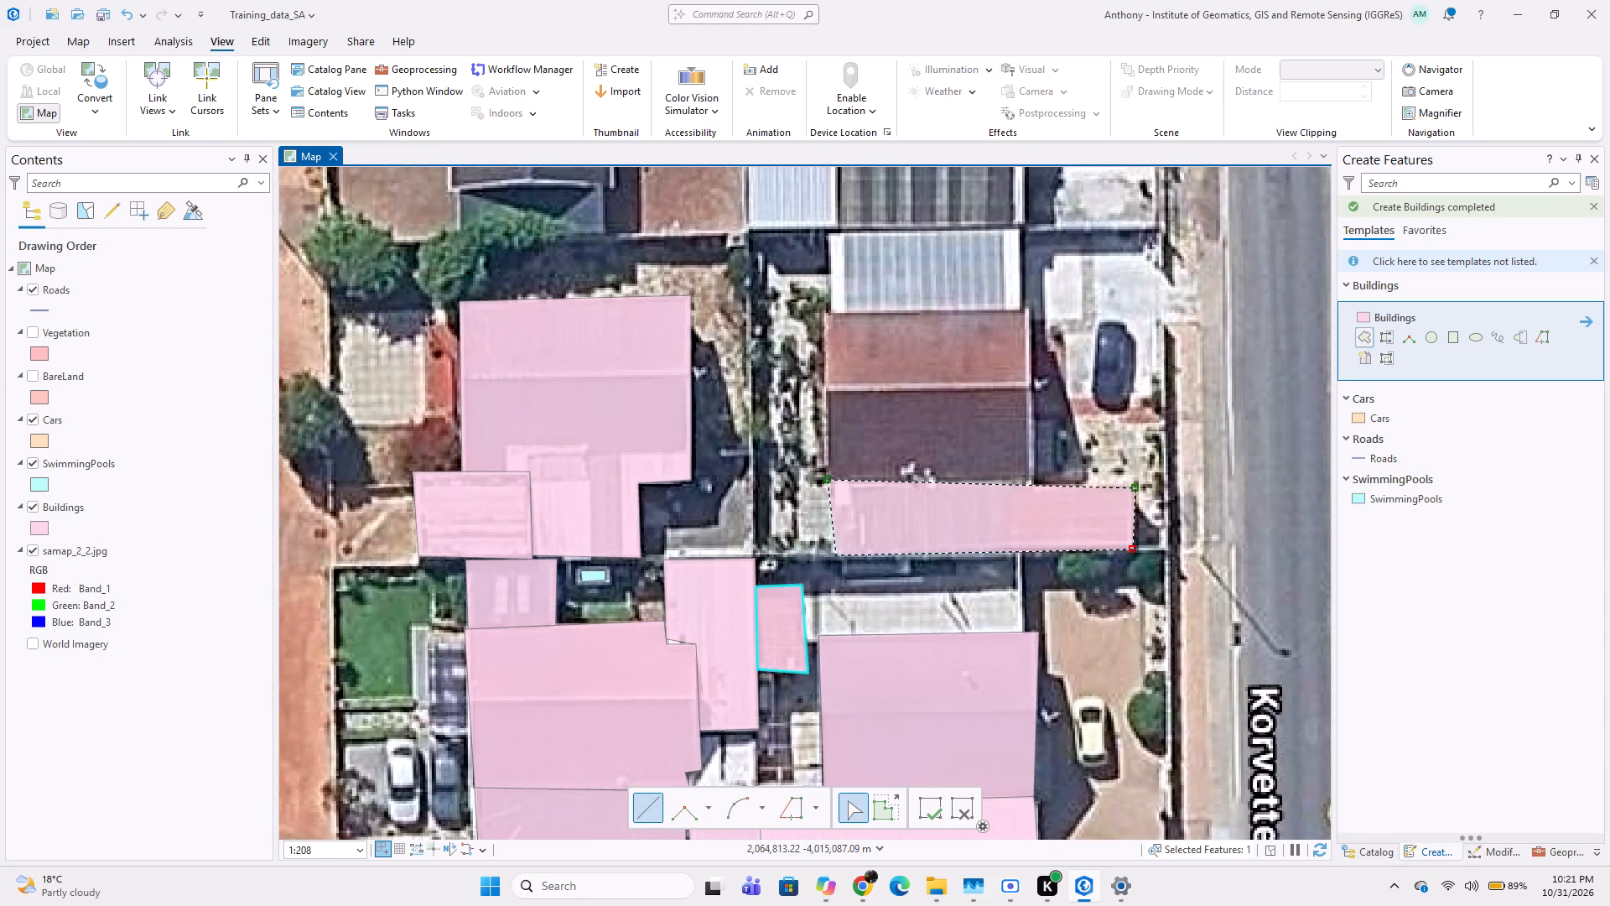
{"action": "double_click", "coordinate": [830, 561]}
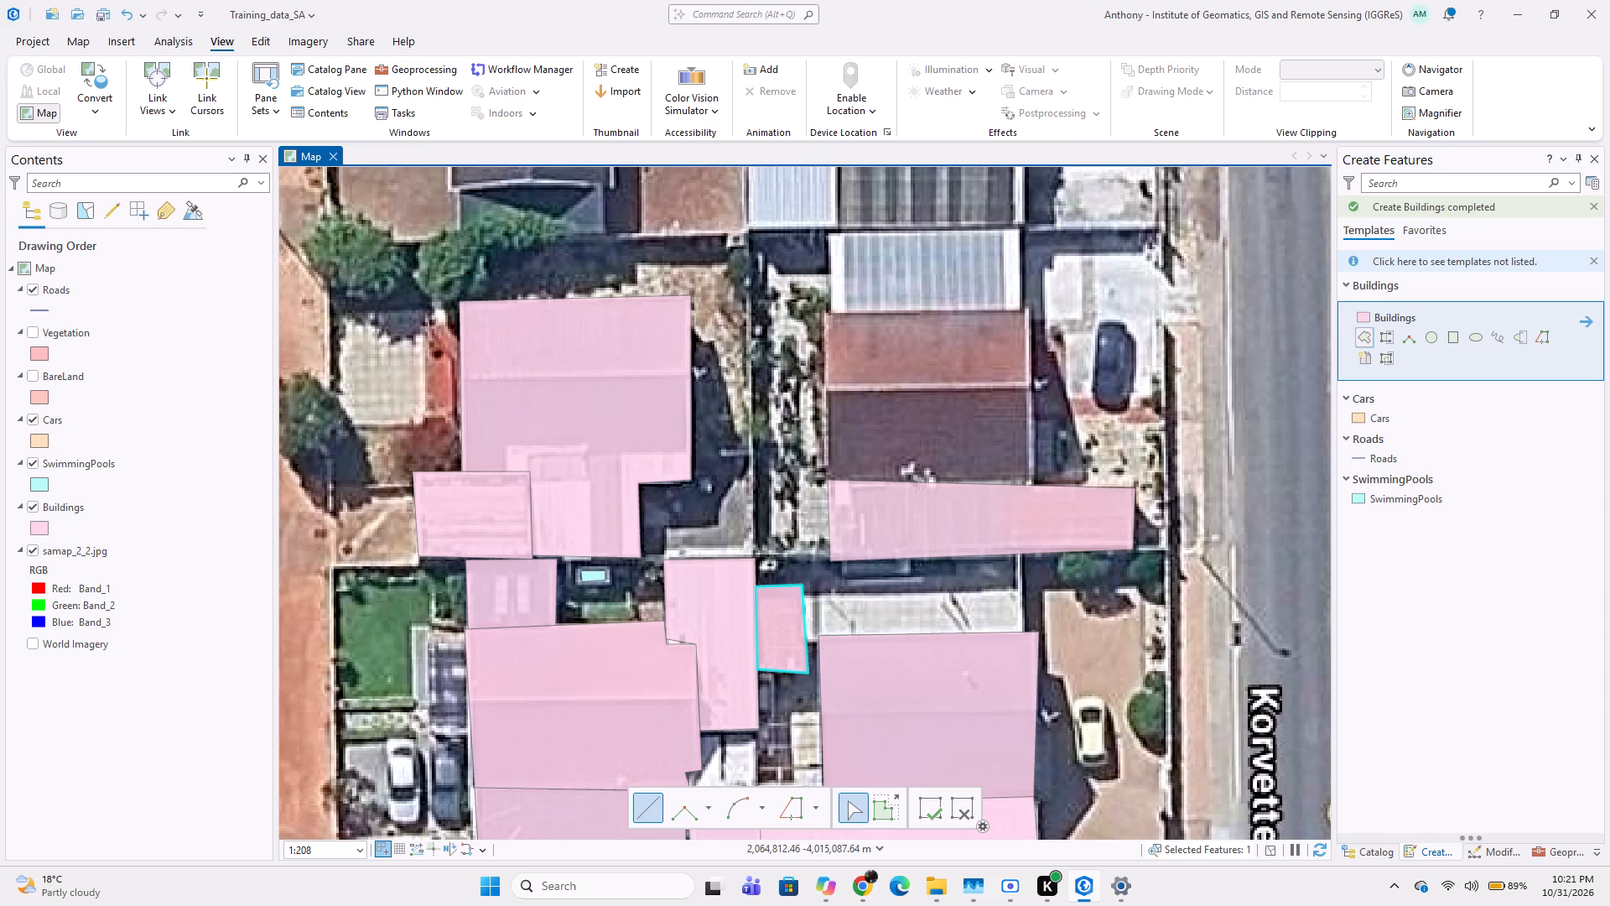
Digitize the red-brown gabled roof north of the grey and rust strip as a four-vertex Buildings polygon snapped to the strip's edge.
{"action": "middle_click_drag", "start_coordinate": [883, 533], "coordinate": [869, 600]}
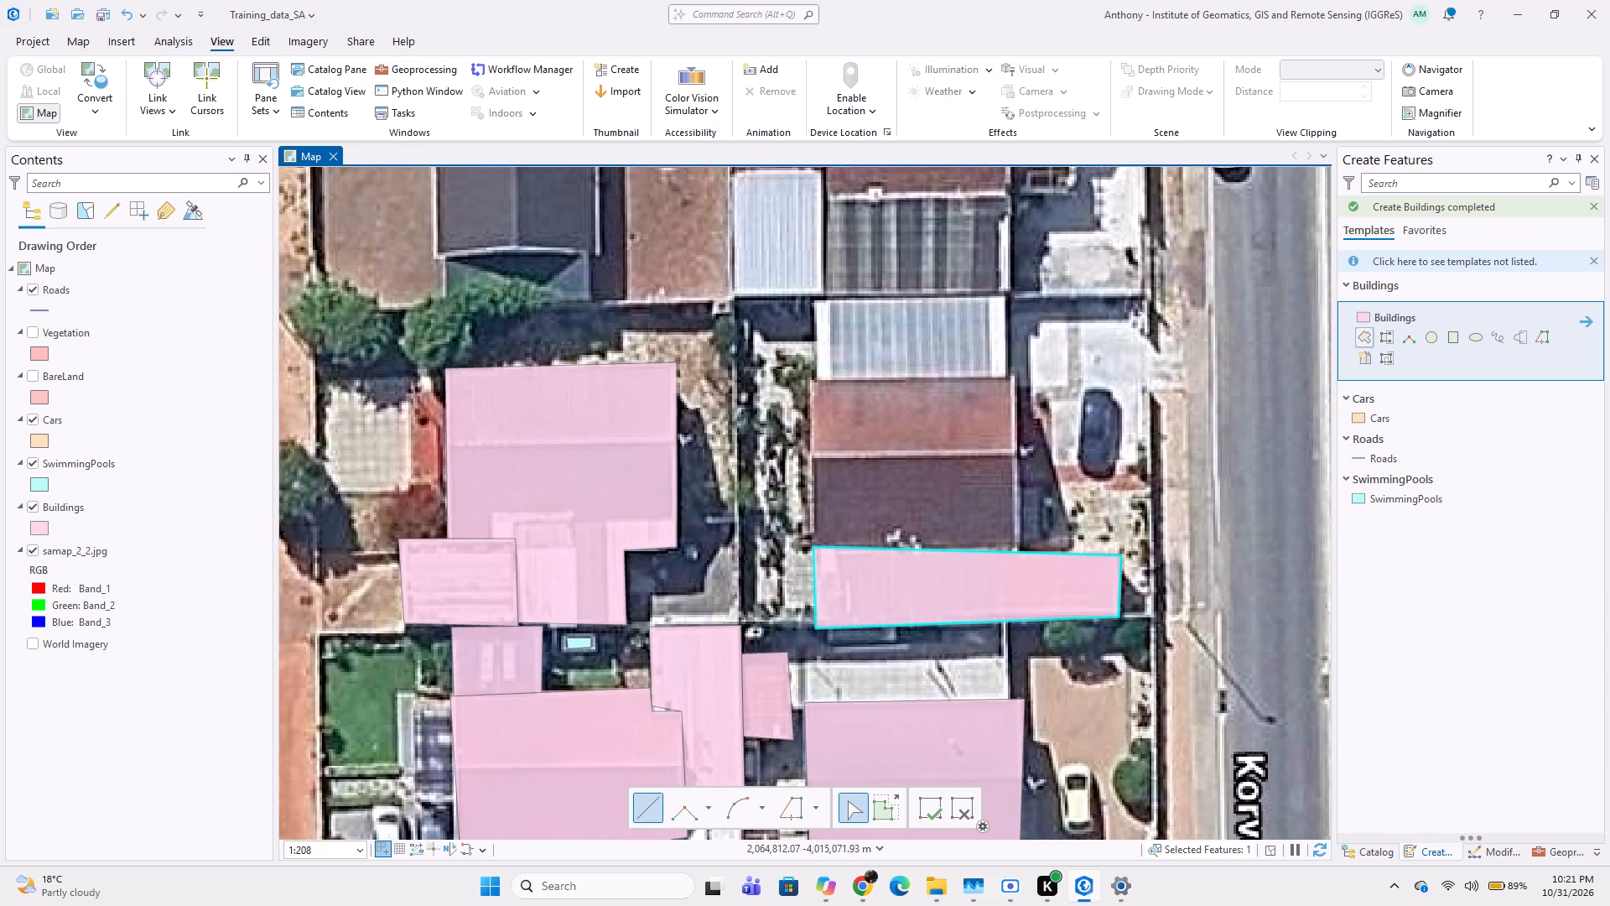
{"action": "left_click", "coordinate": [807, 377]}
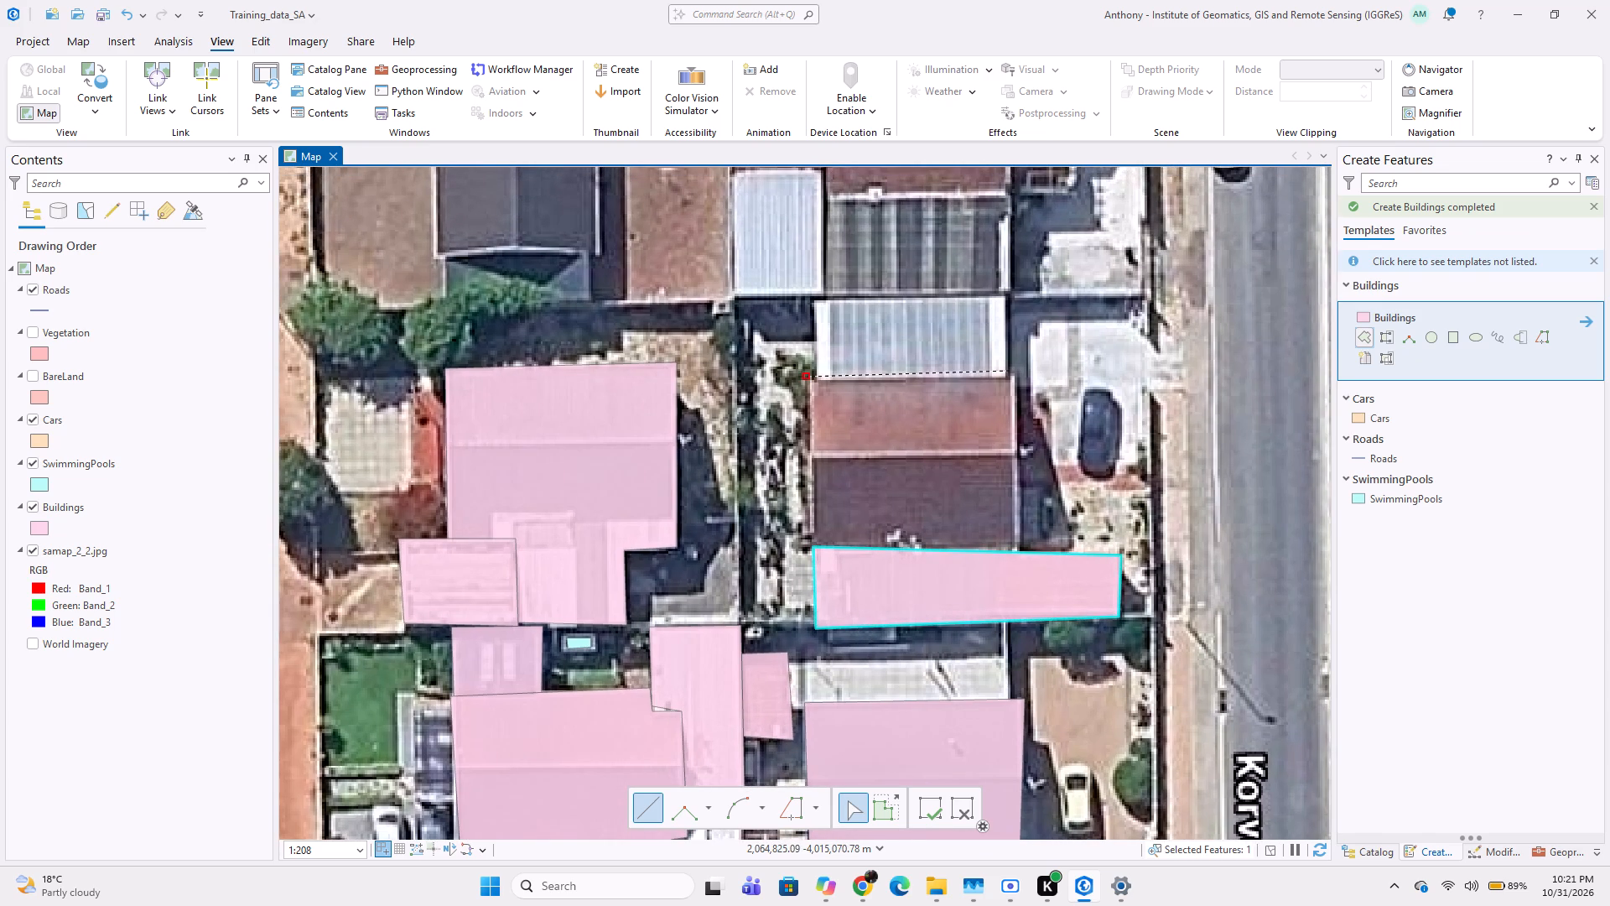
{"action": "left_click", "coordinate": [1015, 377]}
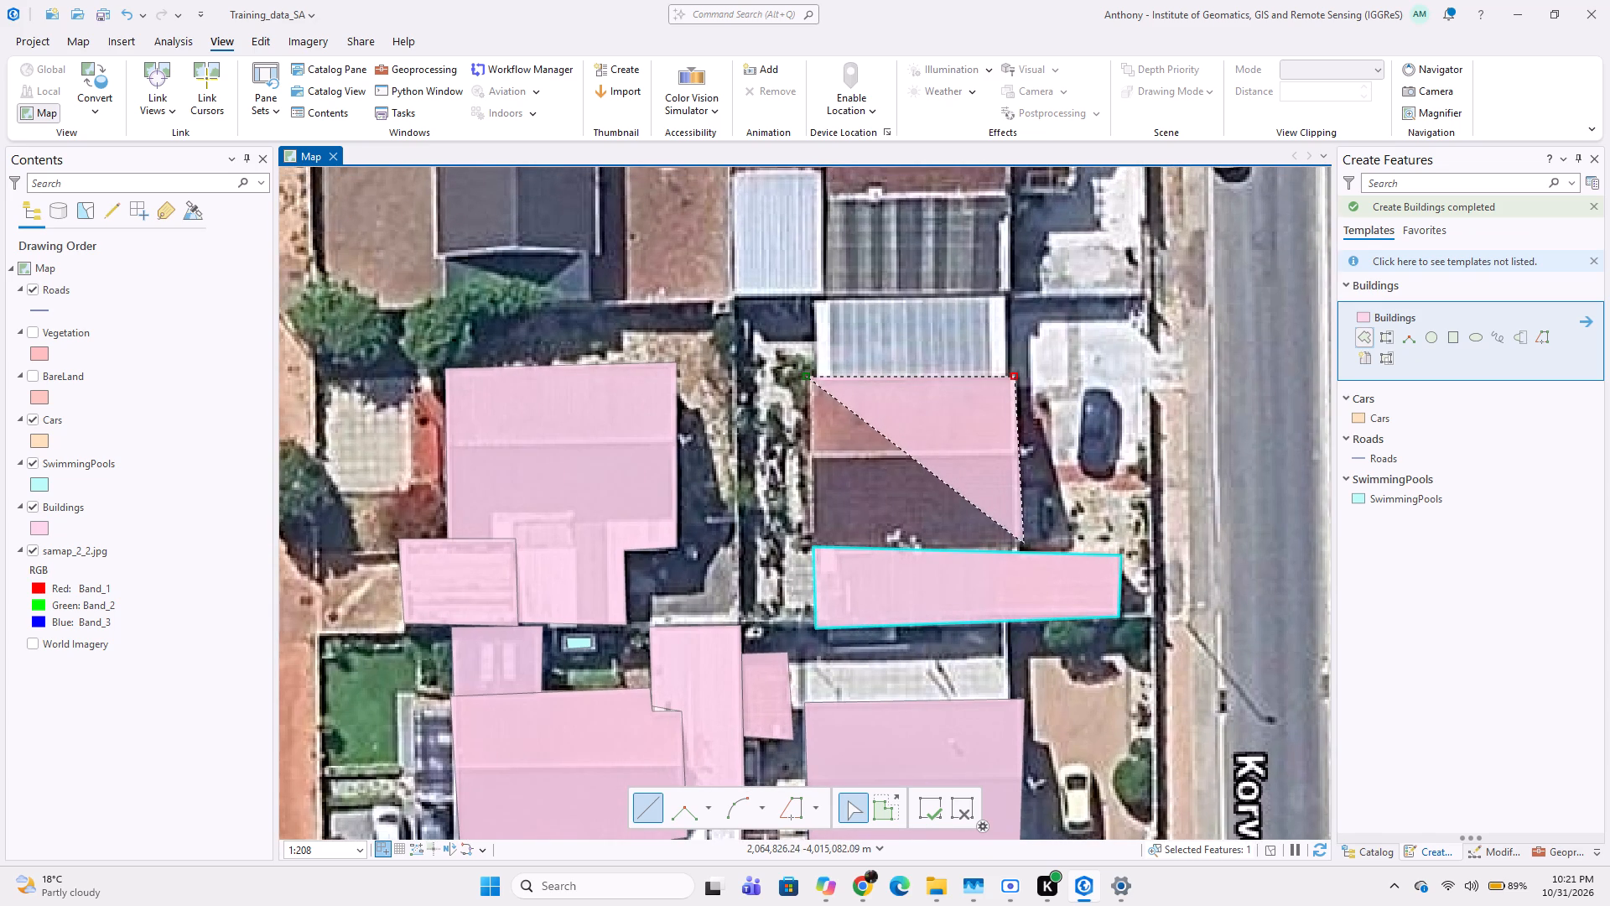
{"action": "left_click", "coordinate": [1024, 549]}
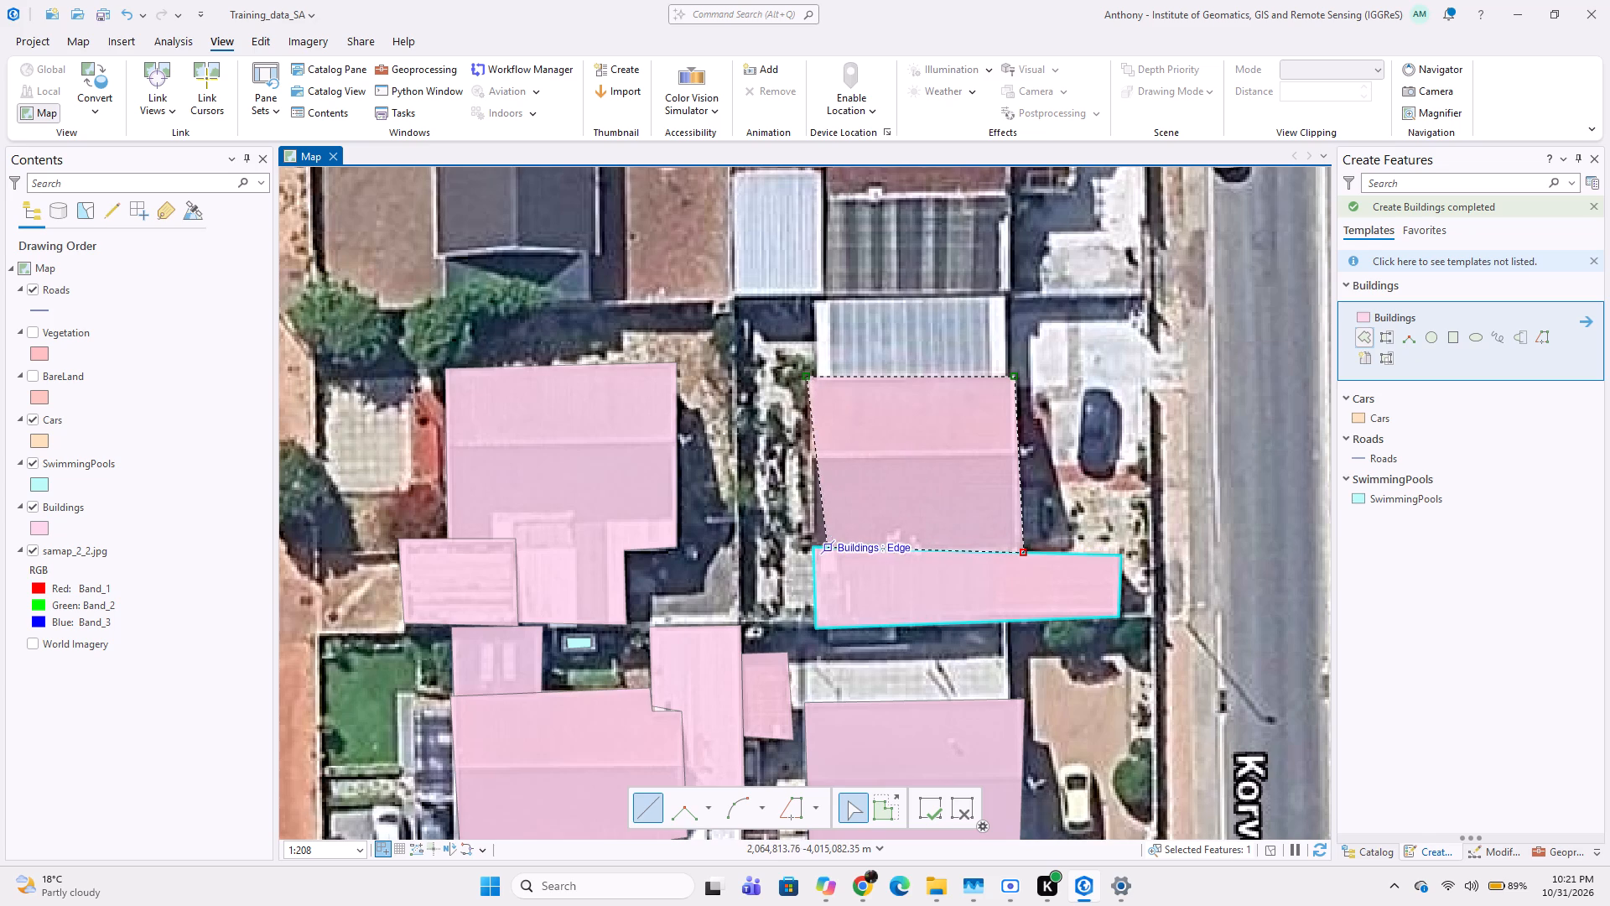
{"action": "double_click", "coordinate": [813, 547]}
Digitize the light corrugated roof adjoining the red-brown gabled roof's north side as a four-vertex Buildings polygon snapped to it.
{"action": "middle_click_drag", "start_coordinate": [889, 468], "coordinate": [883, 491]}
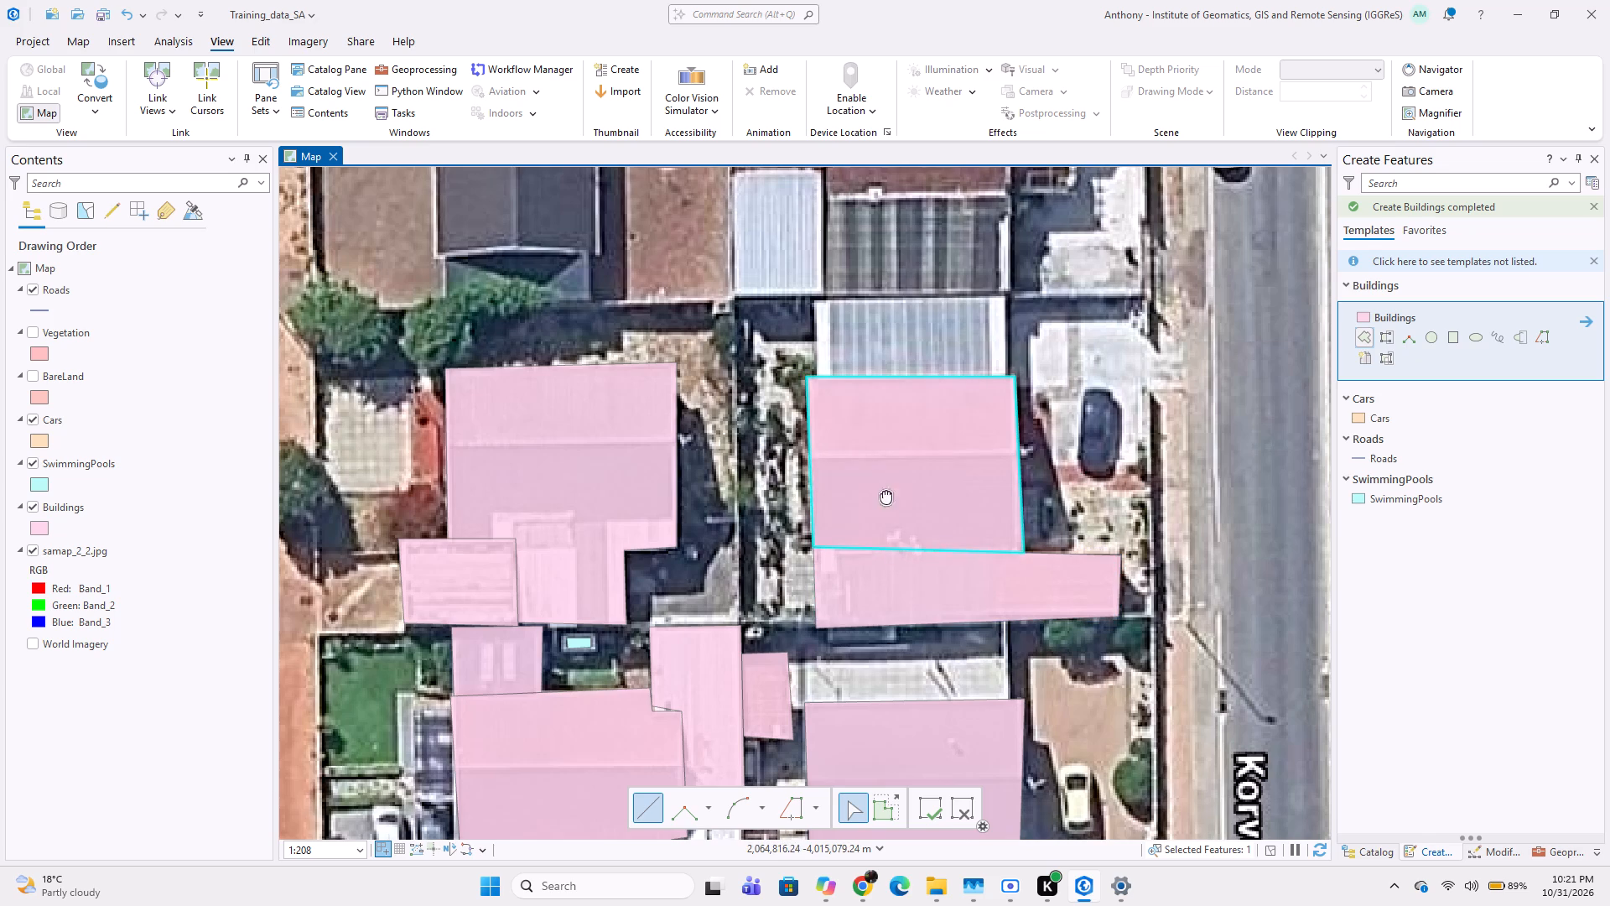
{"action": "middle_click_drag", "start_coordinate": [883, 491], "coordinate": [860, 579]}
{"action": "left_click", "coordinate": [786, 409]}
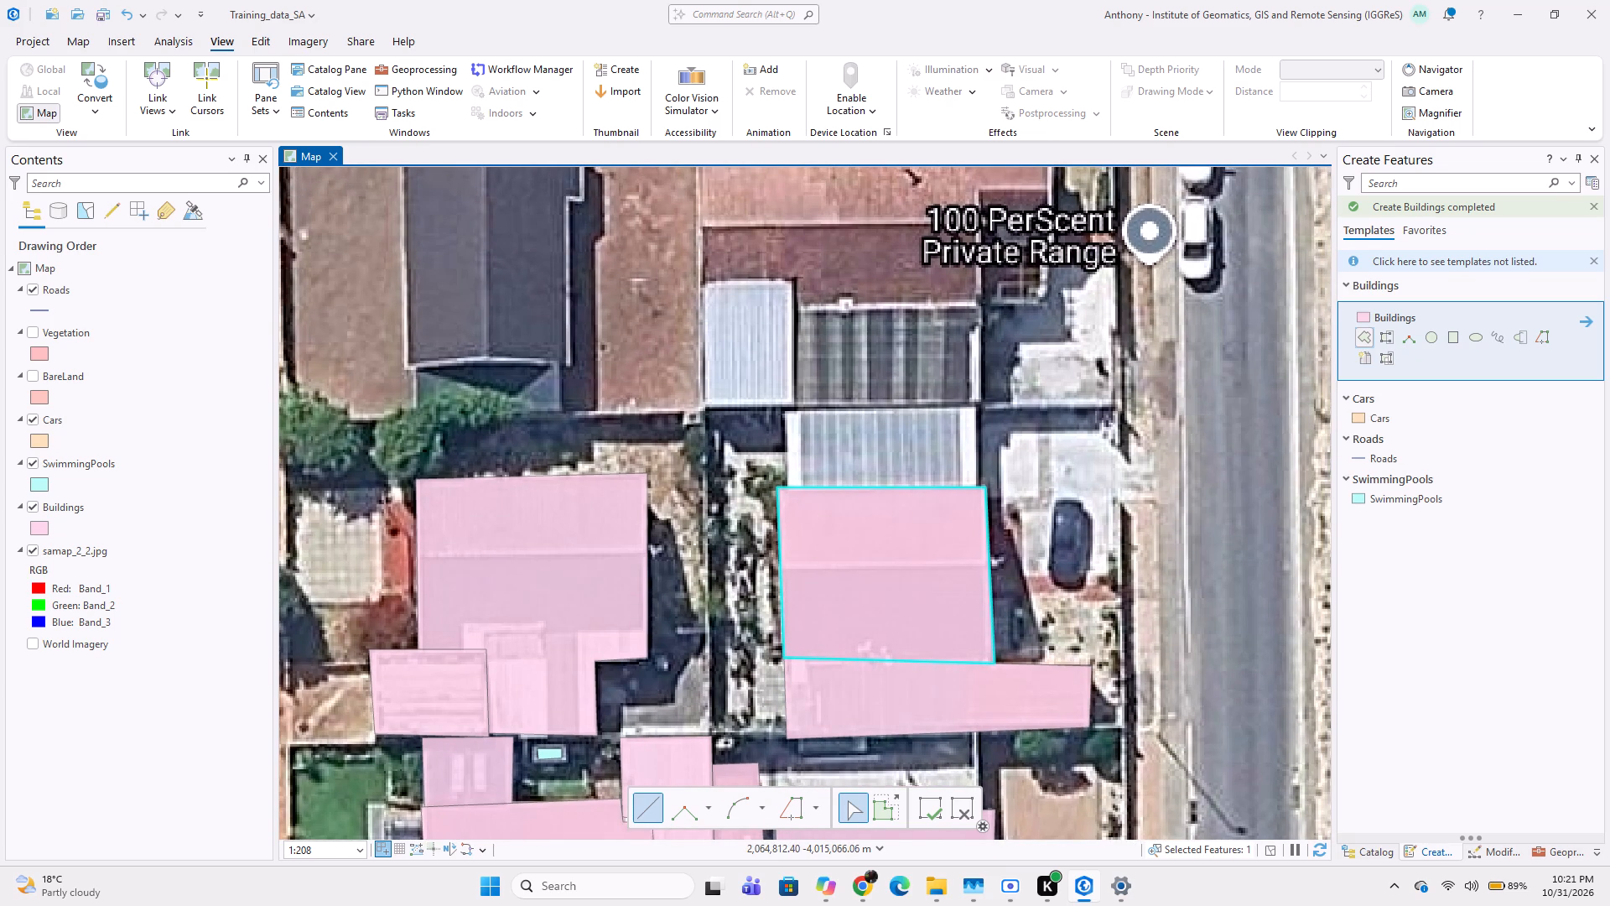
{"action": "left_click", "coordinate": [787, 482]}
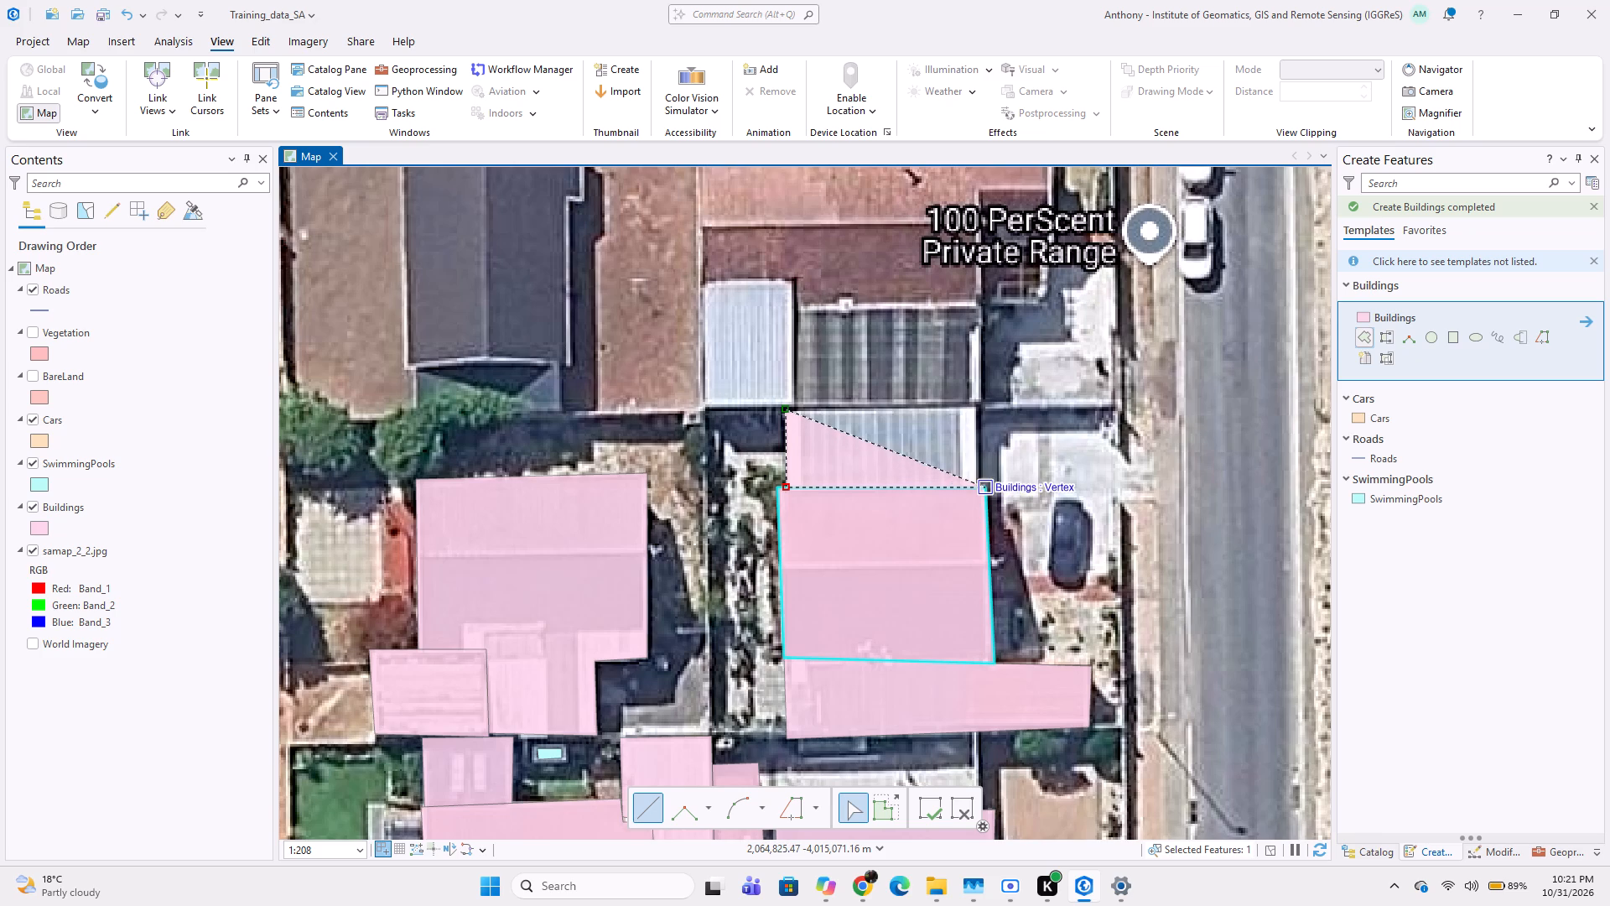
{"action": "left_click", "coordinate": [979, 485]}
{"action": "double_click", "coordinate": [977, 409]}
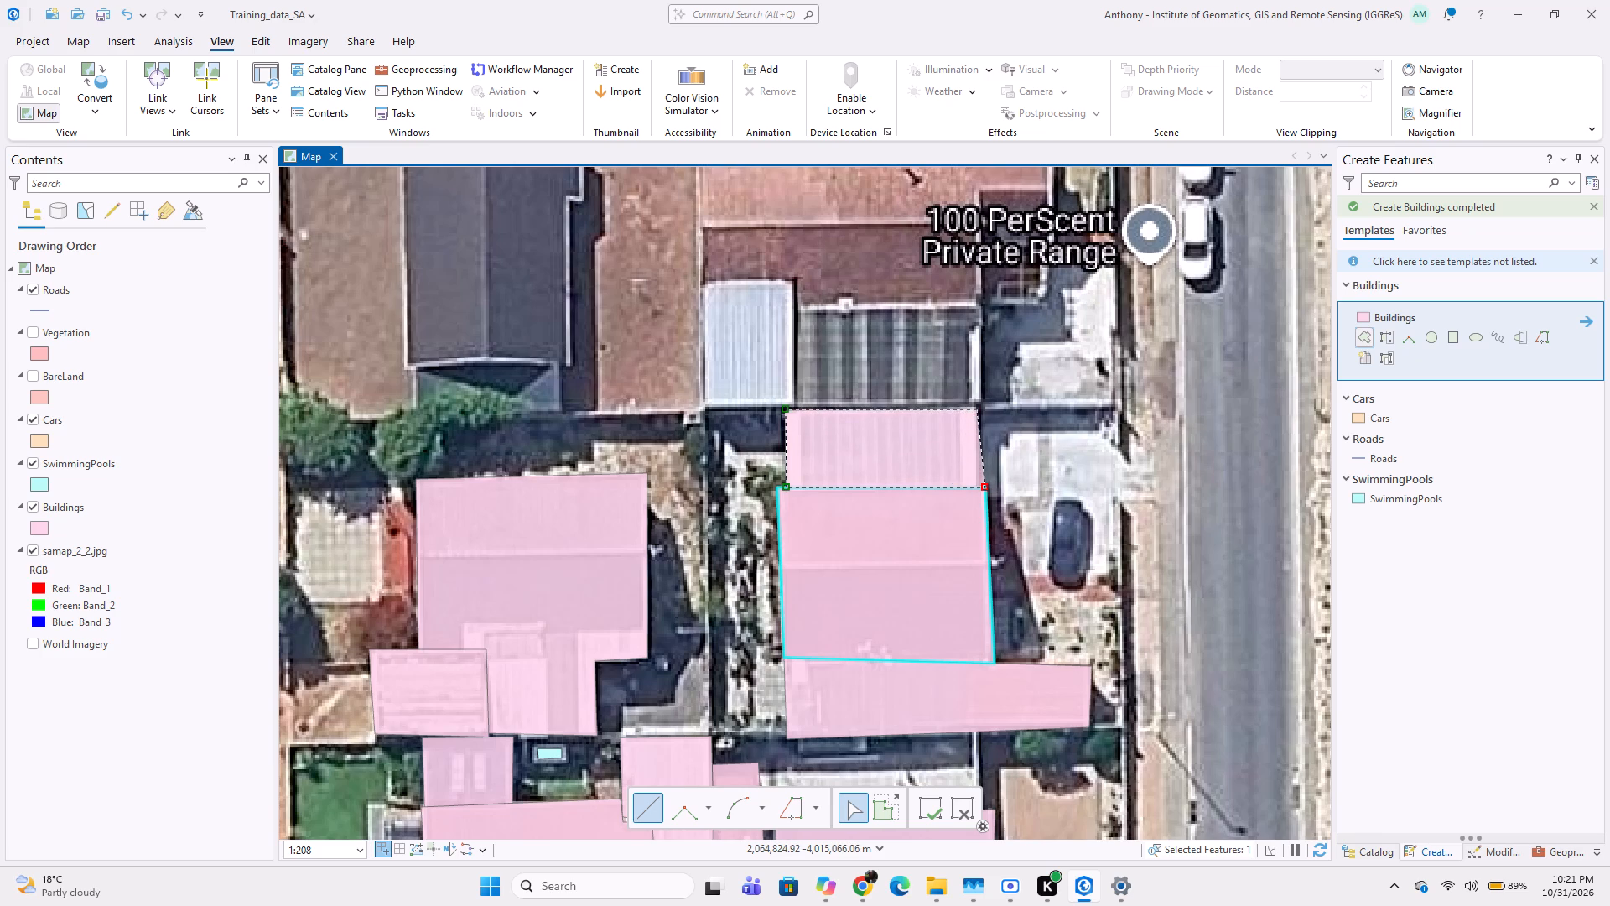
Digitize the narrow light-blue corrugated roof southwest of the 100 PerScent label as a four-vertex Buildings polygon.
{"action": "middle_click_drag", "start_coordinate": [836, 414], "coordinate": [834, 494]}
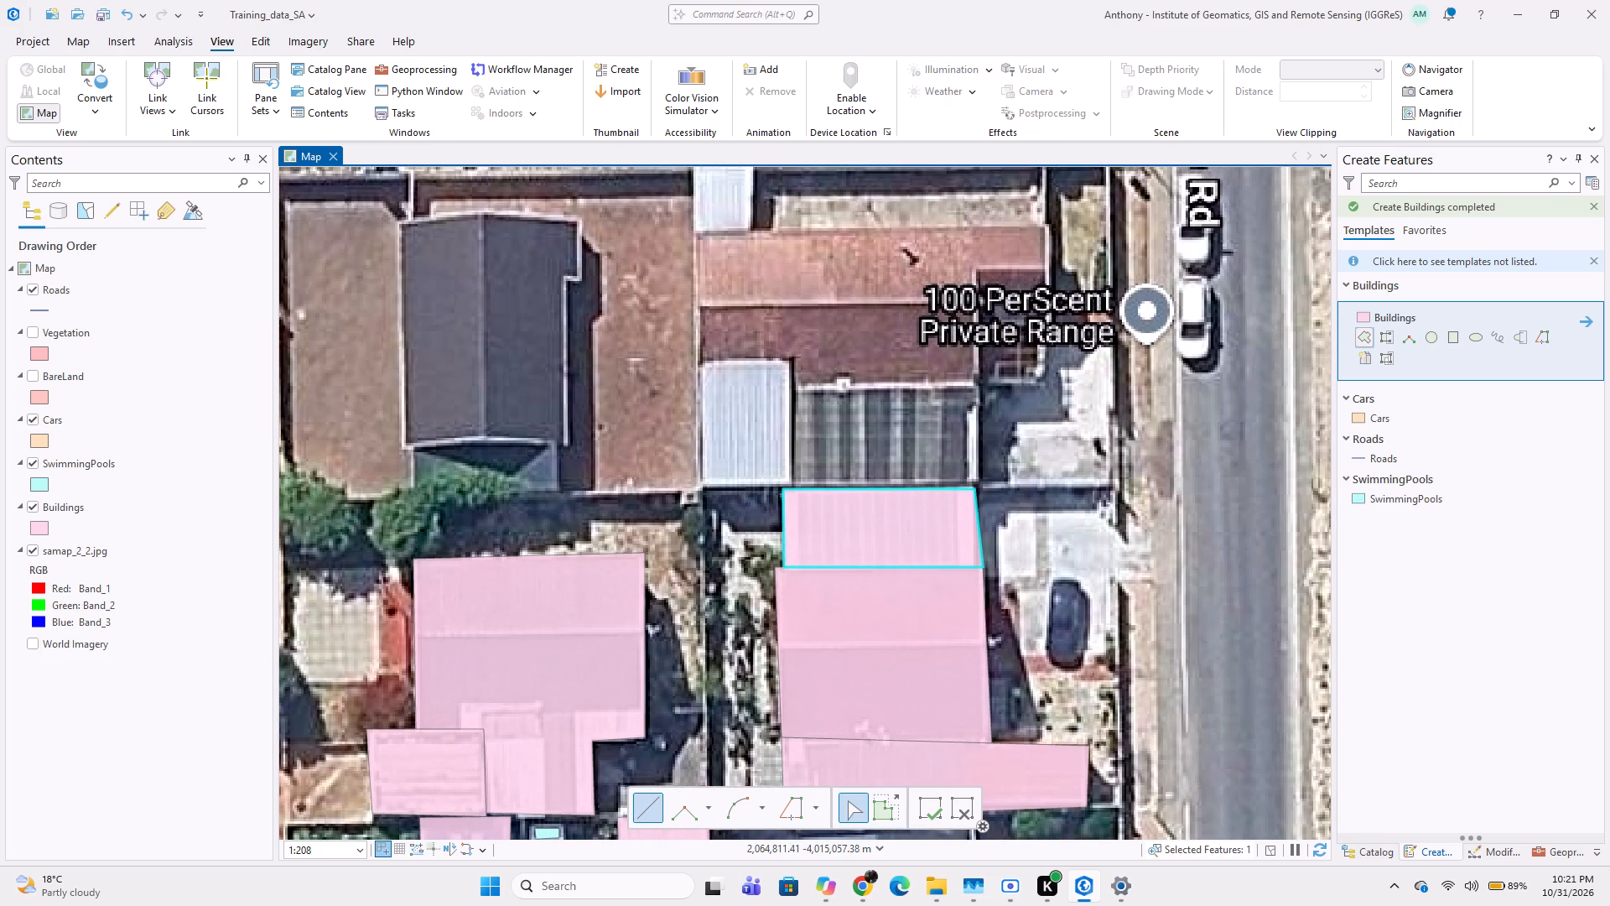
{"action": "left_click", "coordinate": [701, 359]}
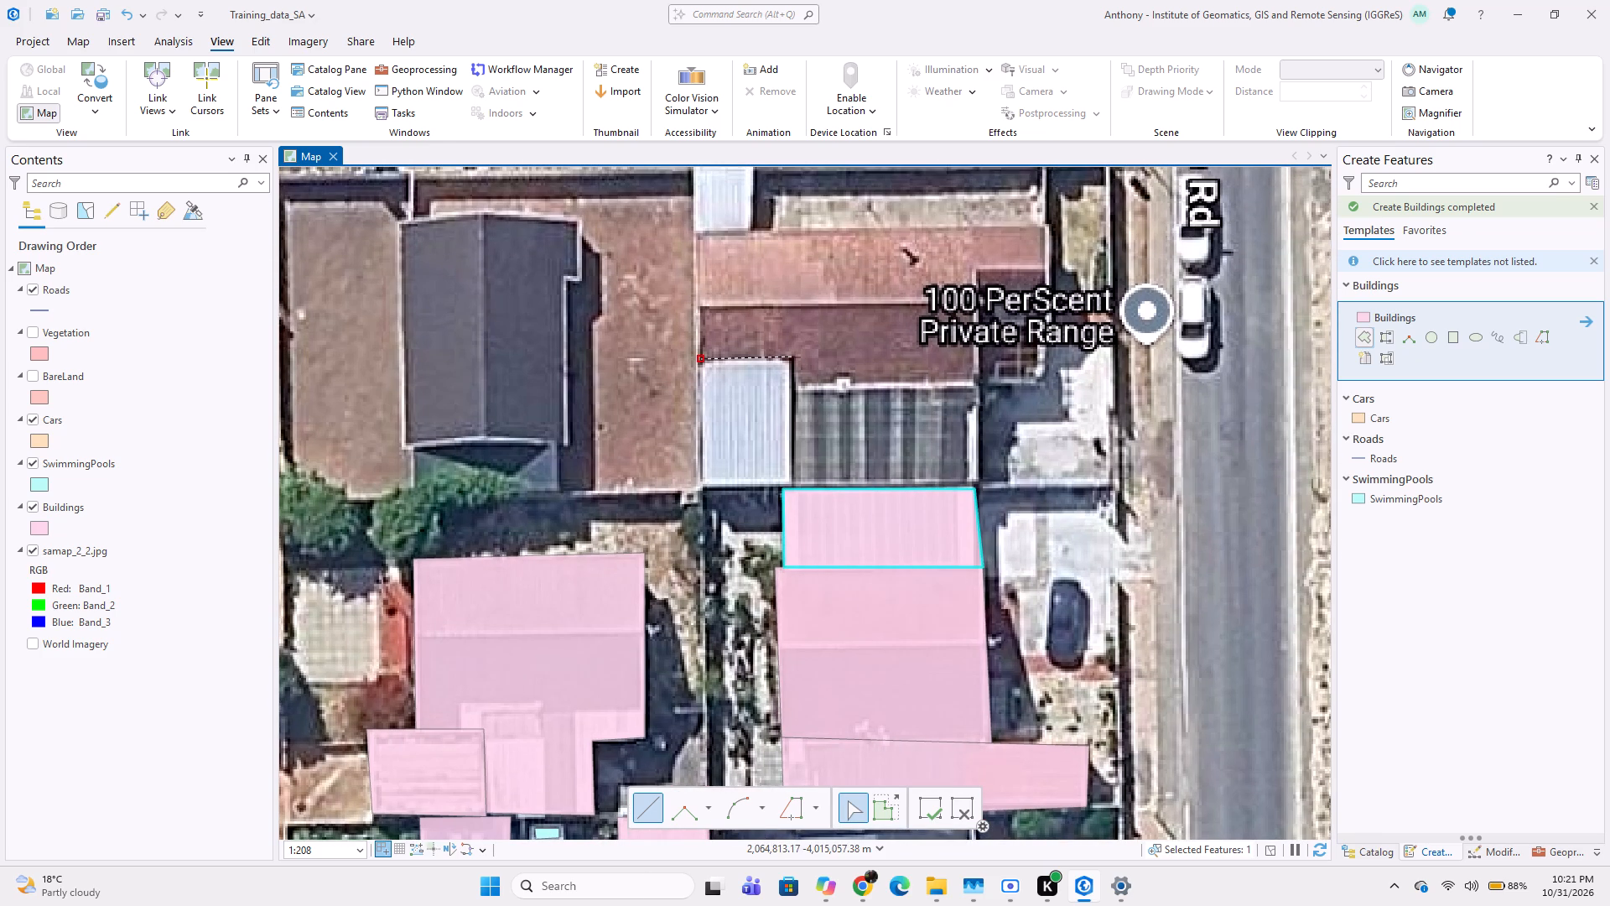
{"action": "left_click", "coordinate": [789, 357]}
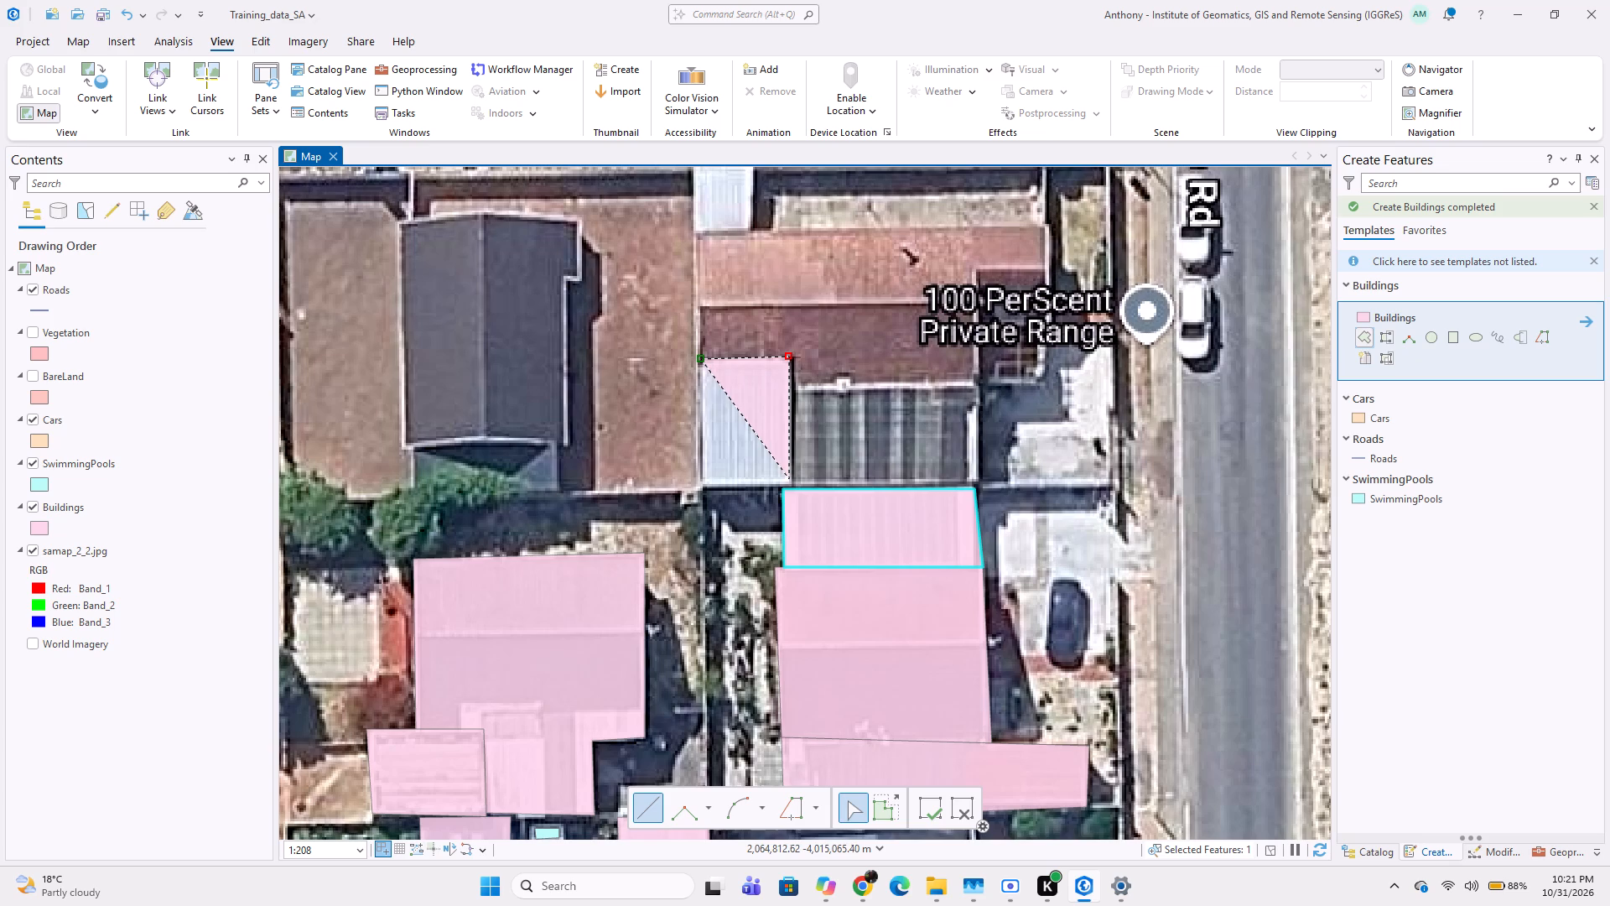
{"action": "left_click", "coordinate": [795, 485]}
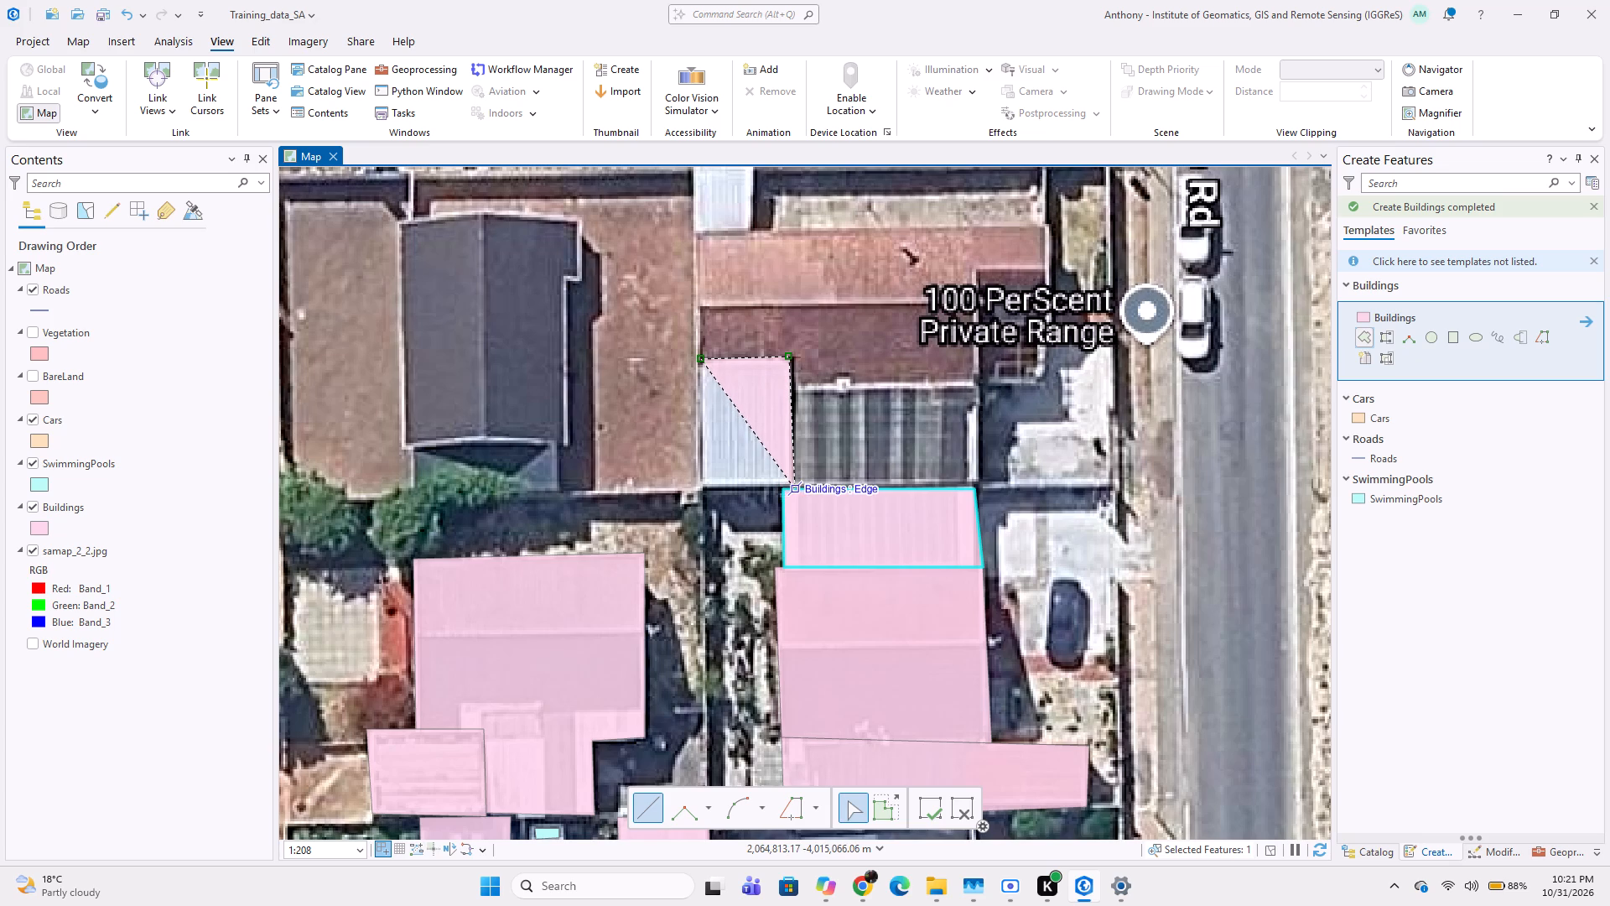
{"action": "double_click", "coordinate": [701, 485]}
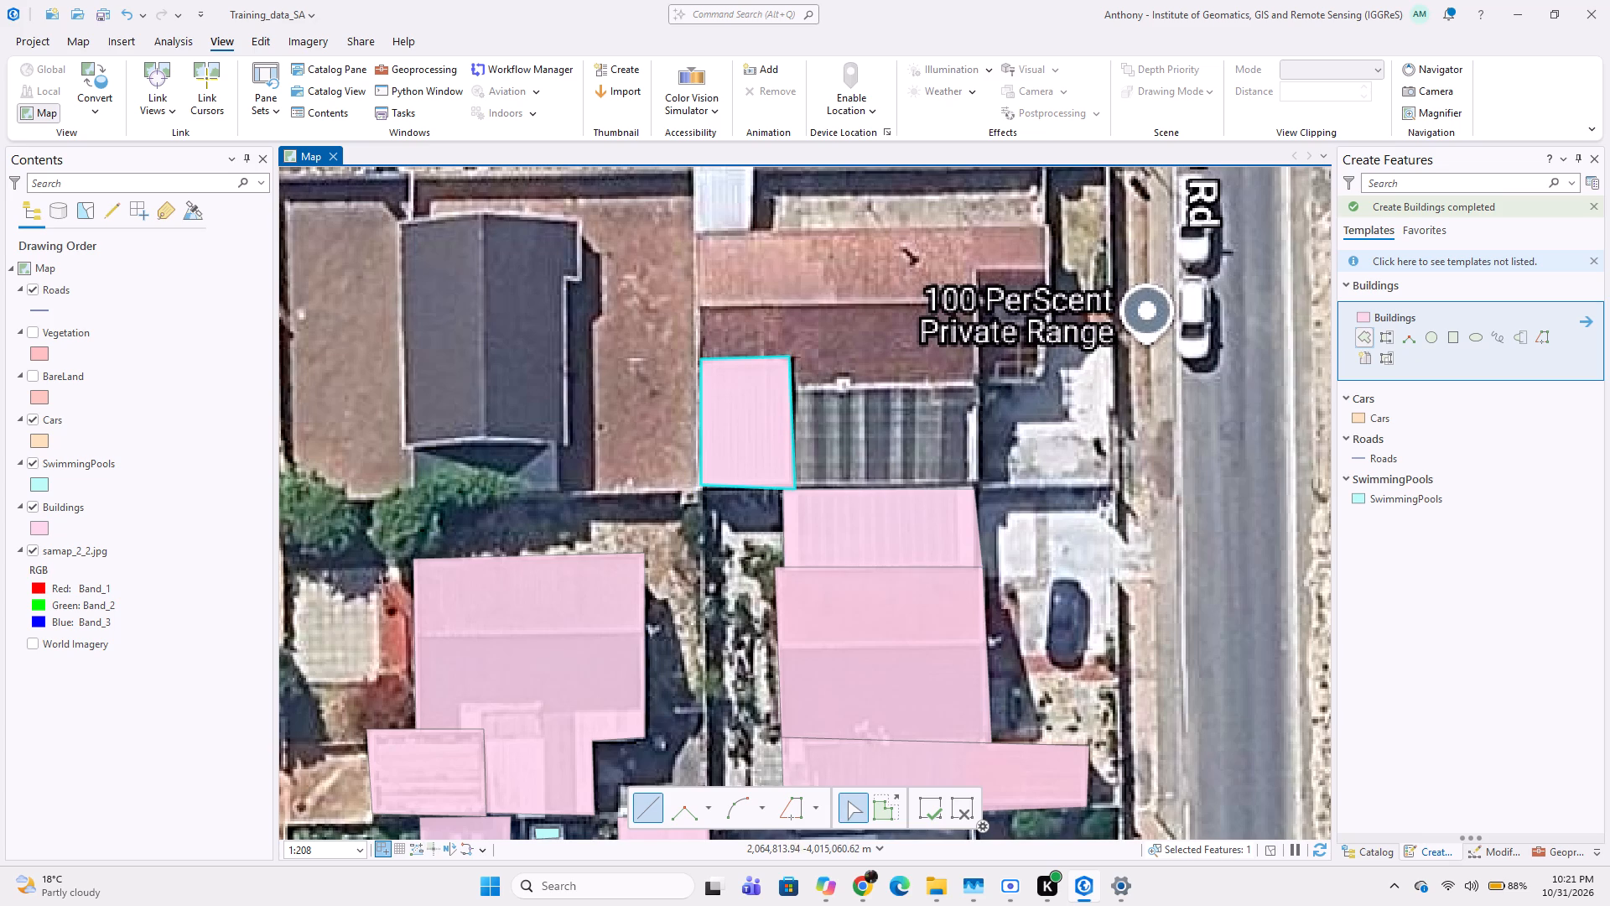
Digitize the dark-striped roof east of the light-blue corrugated roof as a five-vertex Buildings polygon snapped to the neighbouring buildings.
{"action": "left_click", "coordinate": [795, 386]}
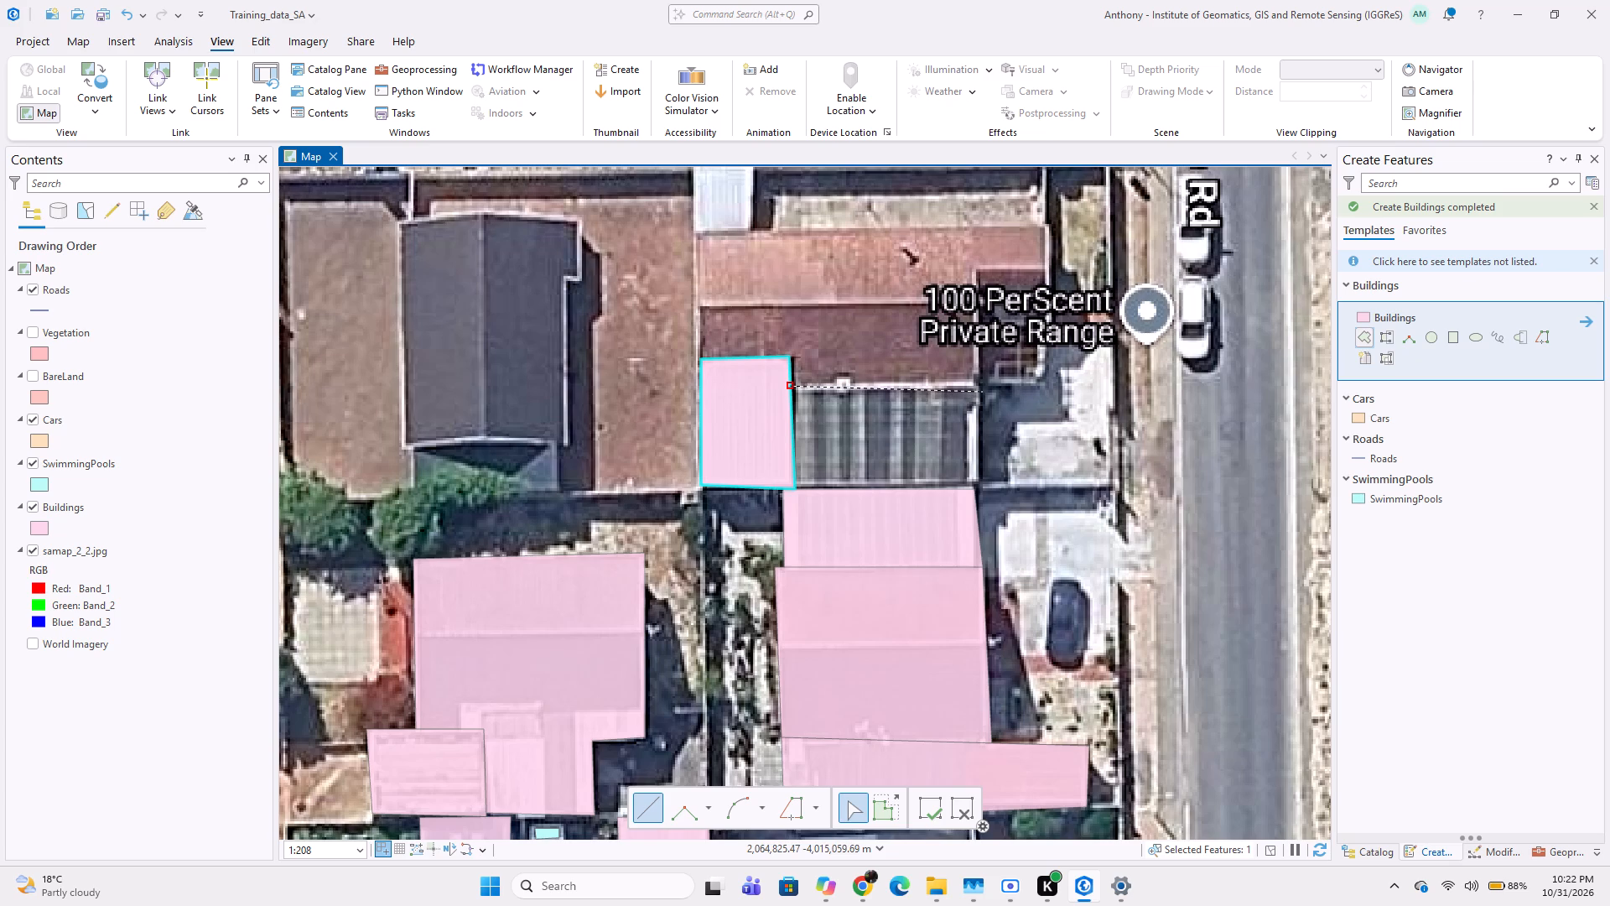
{"action": "left_click", "coordinate": [980, 386]}
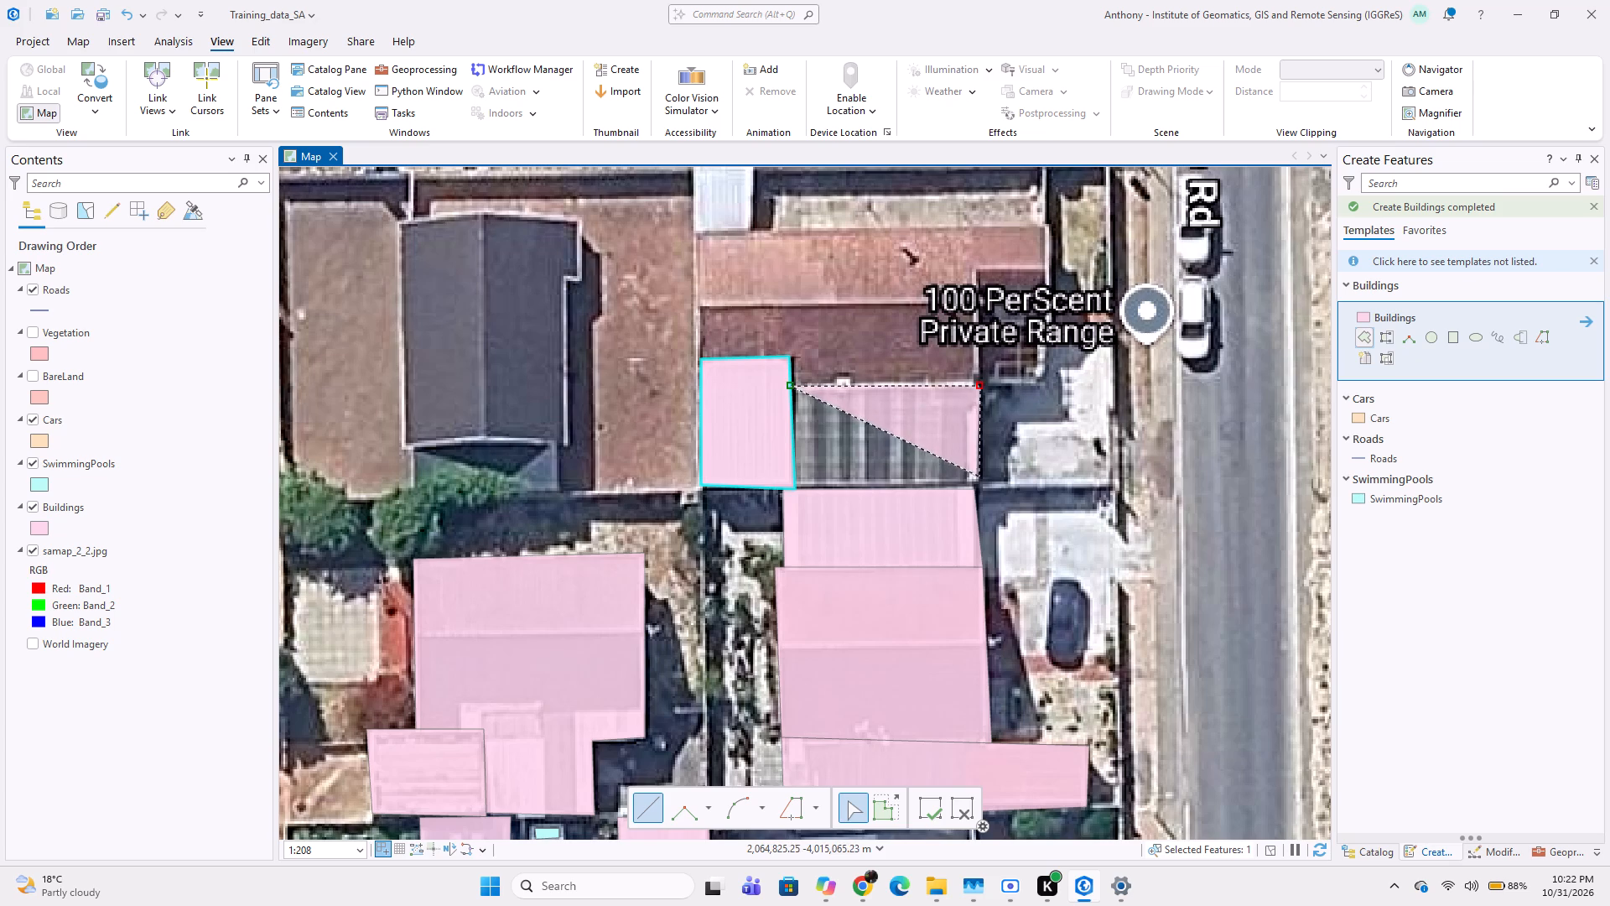
{"action": "left_click", "coordinate": [979, 479]}
{"action": "left_click", "coordinate": [974, 485]}
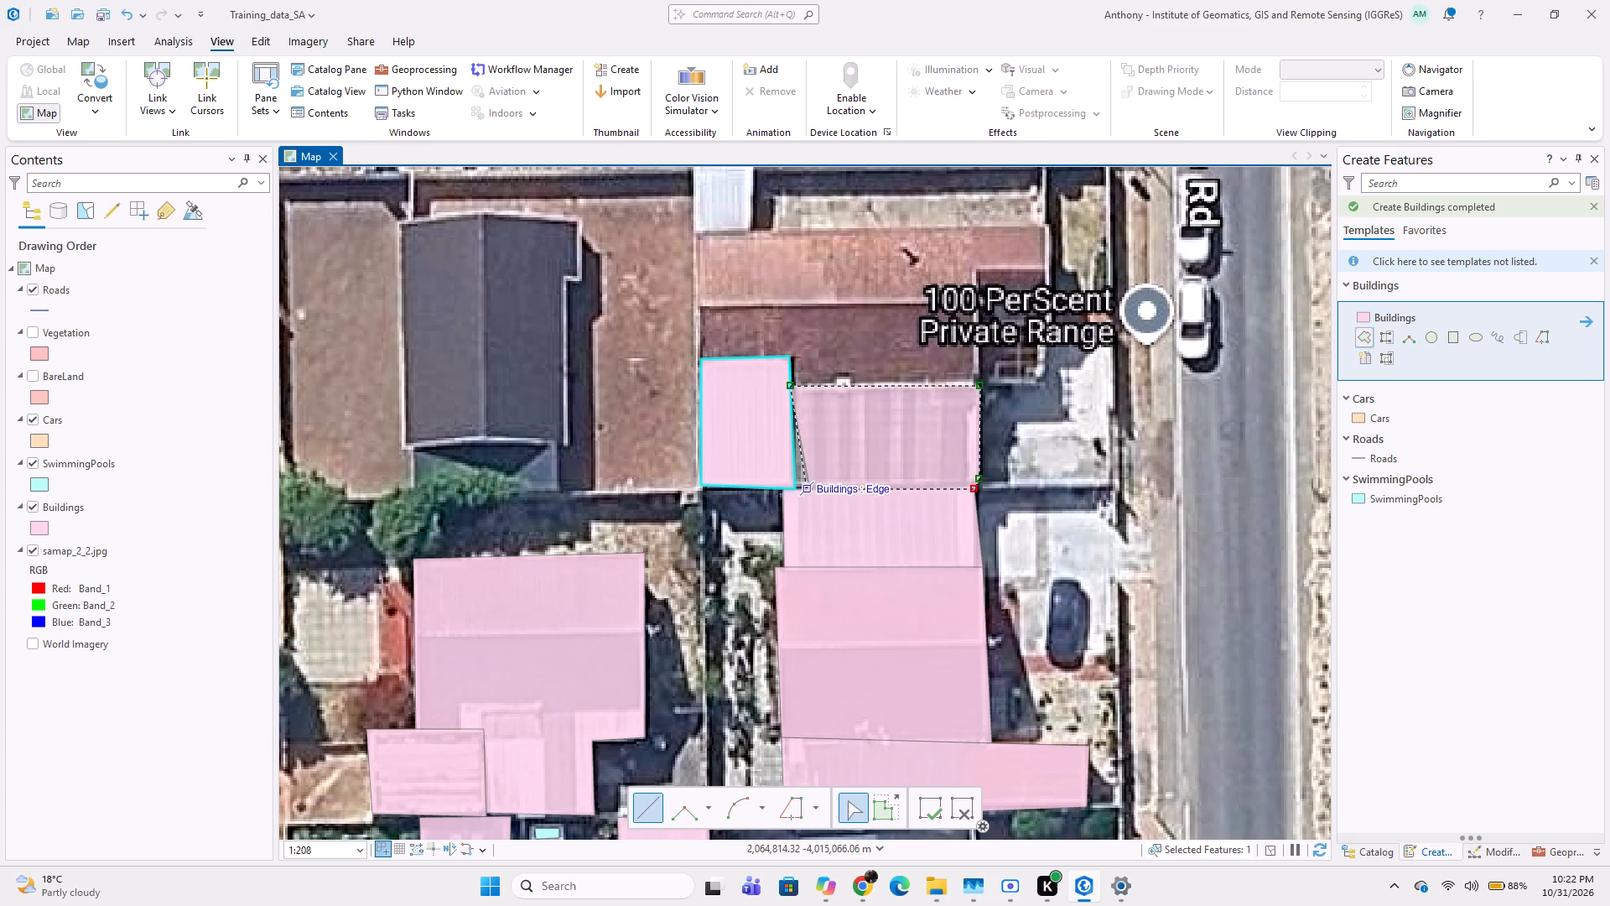
{"action": "double_click", "coordinate": [801, 491]}
Digitize the large red-brown gabled roof at the 100 PerScent label as an eight-vertex Buildings polygon snapped to the two roofs on its south.
{"action": "middle_click_drag", "start_coordinate": [757, 400], "coordinate": [751, 506]}
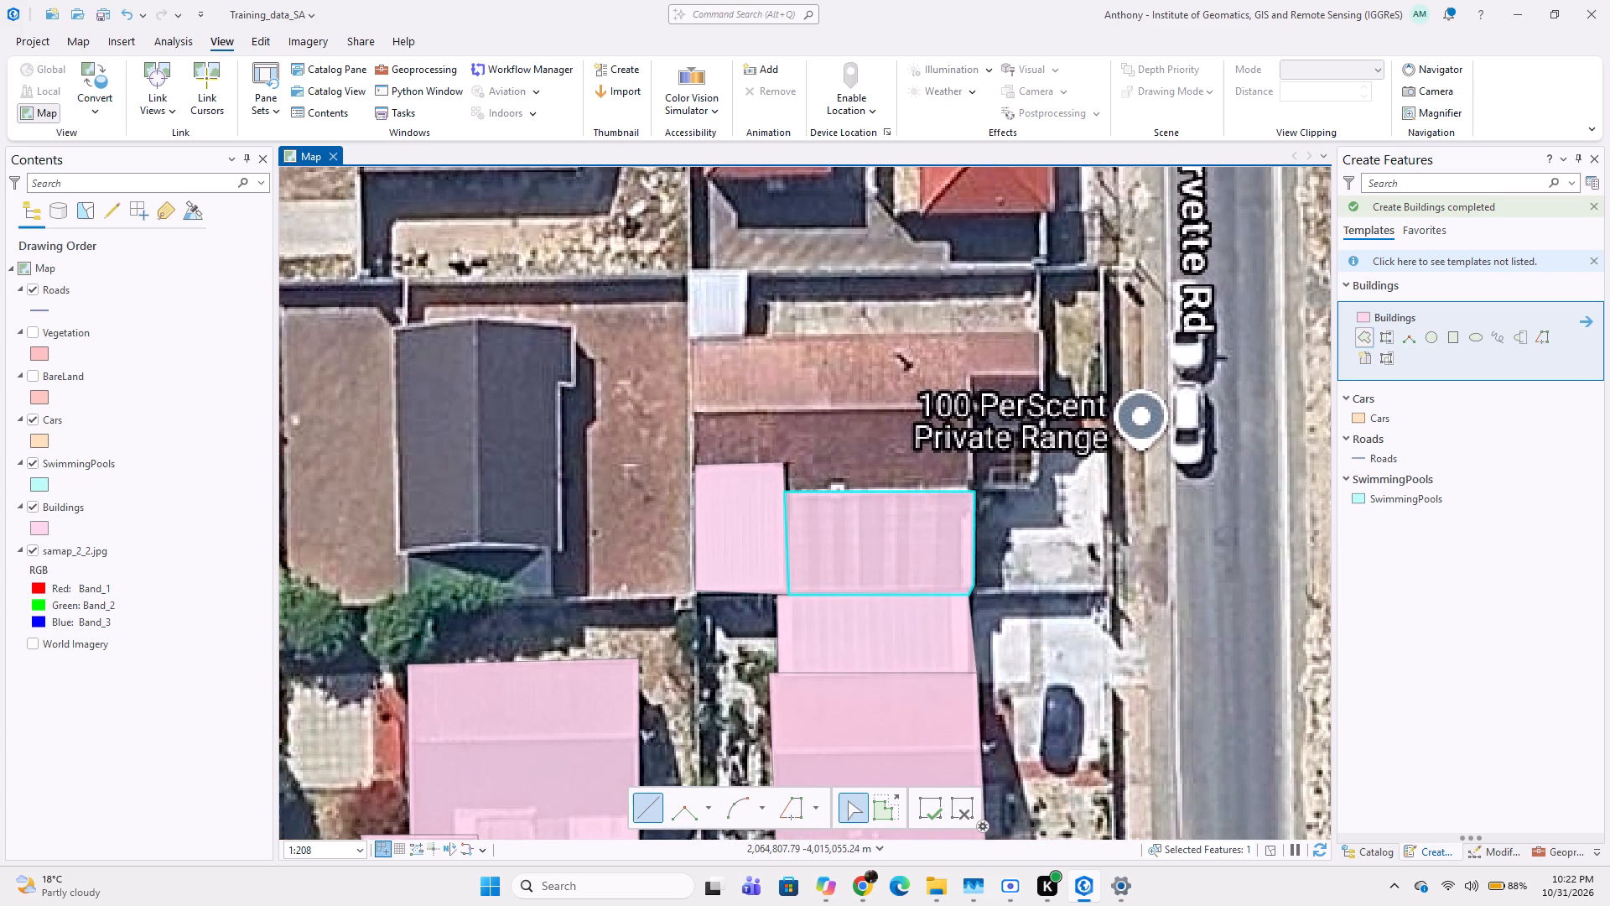
{"action": "left_click", "coordinate": [689, 336]}
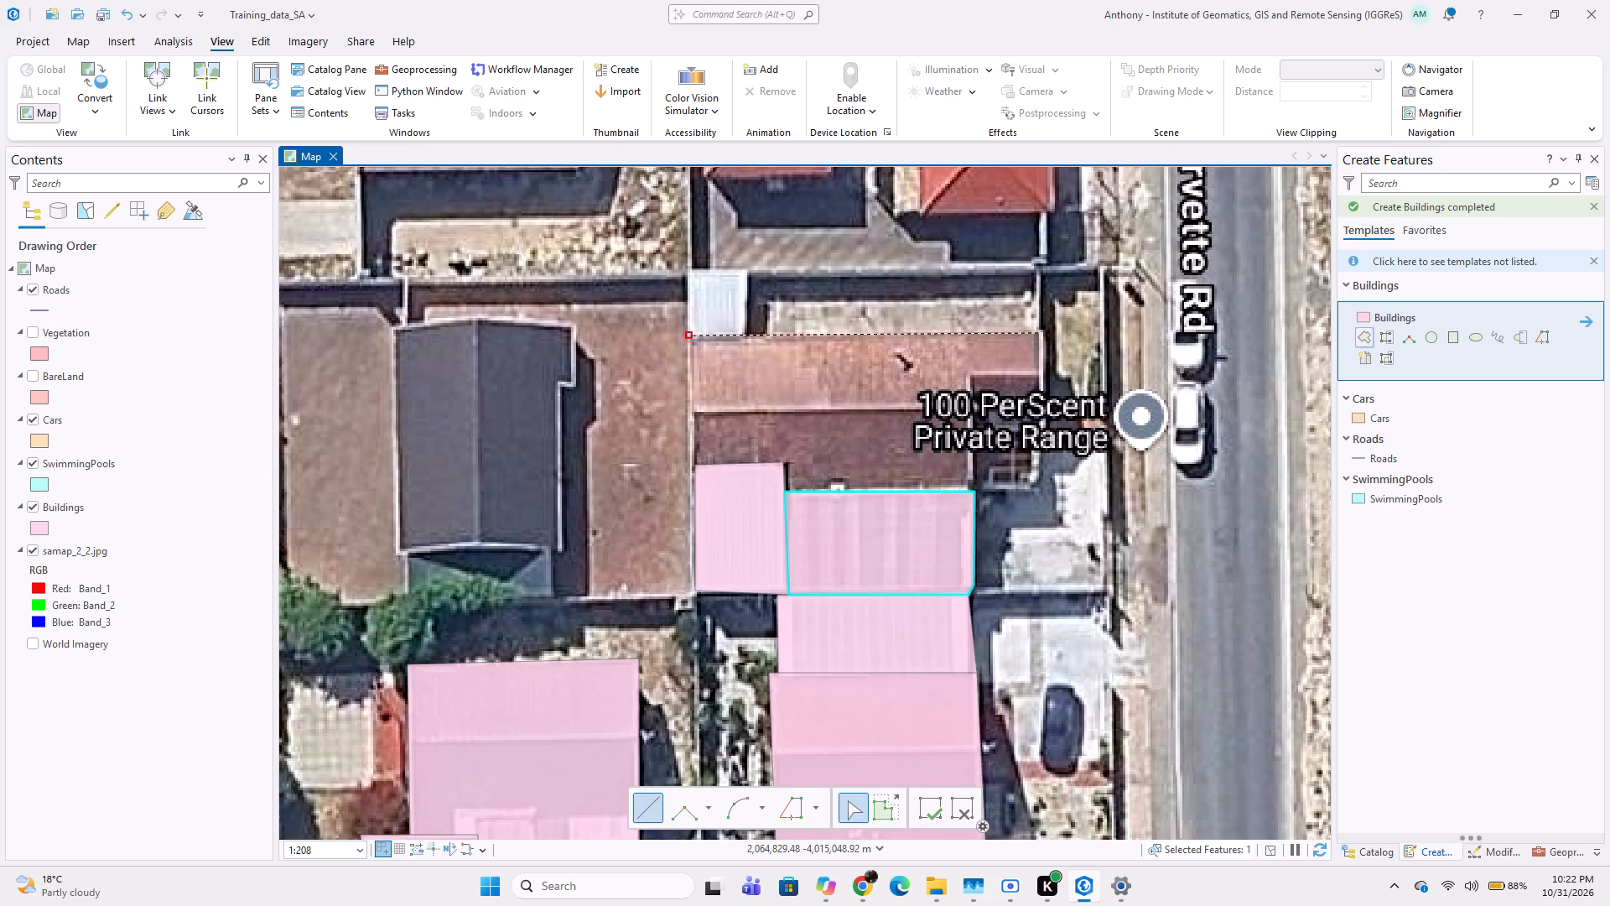
{"action": "left_click", "coordinate": [1041, 330]}
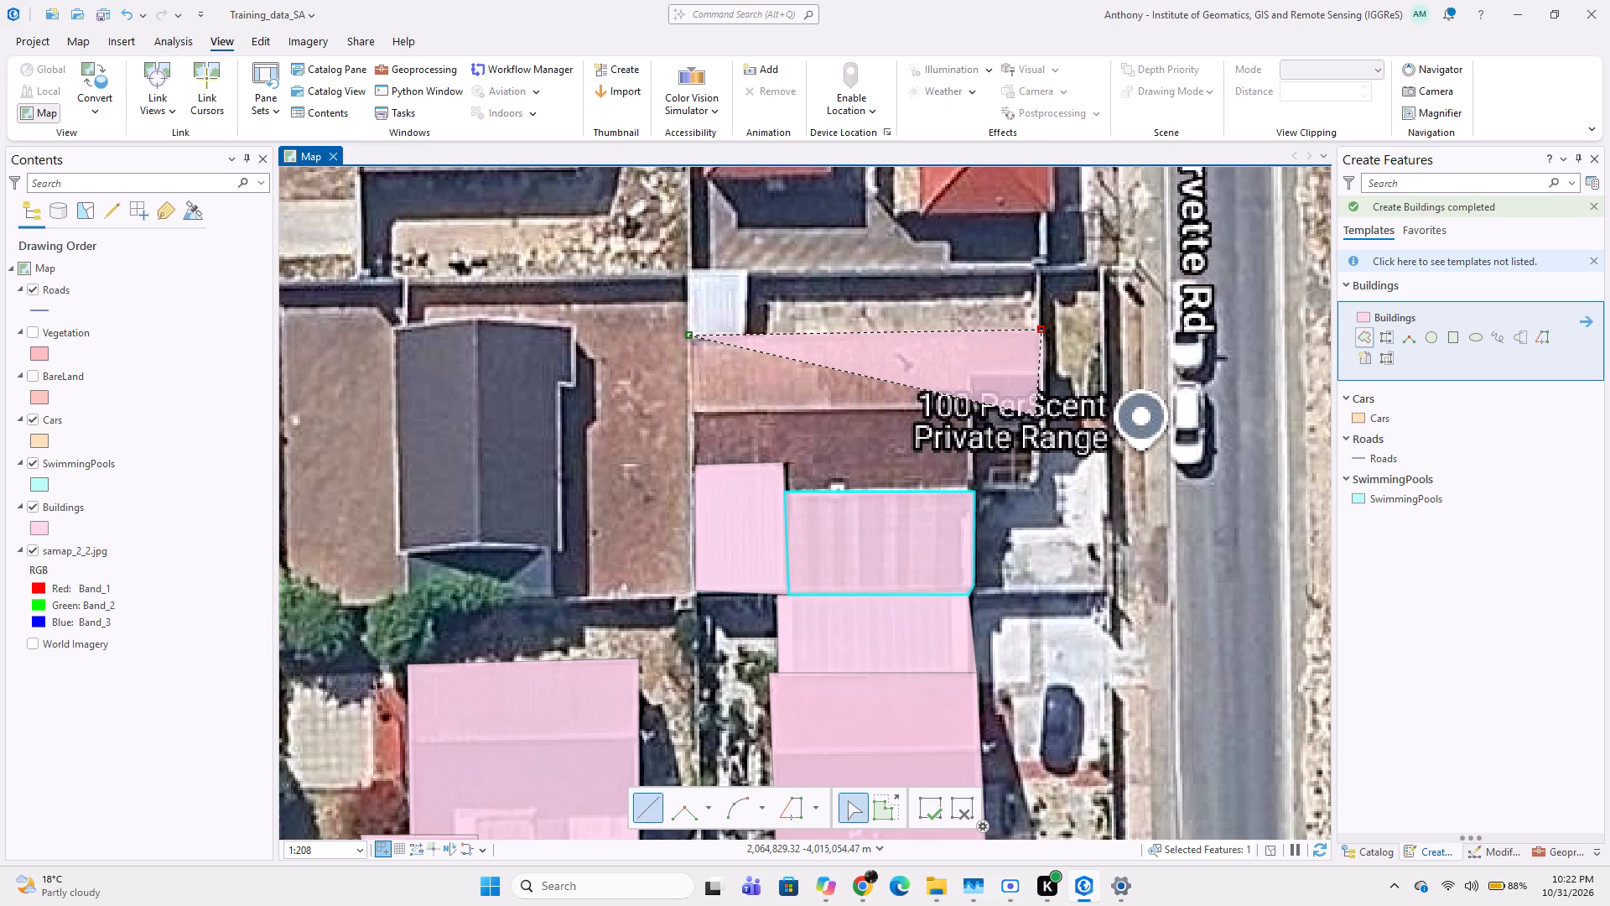
{"action": "left_click", "coordinate": [1044, 400]}
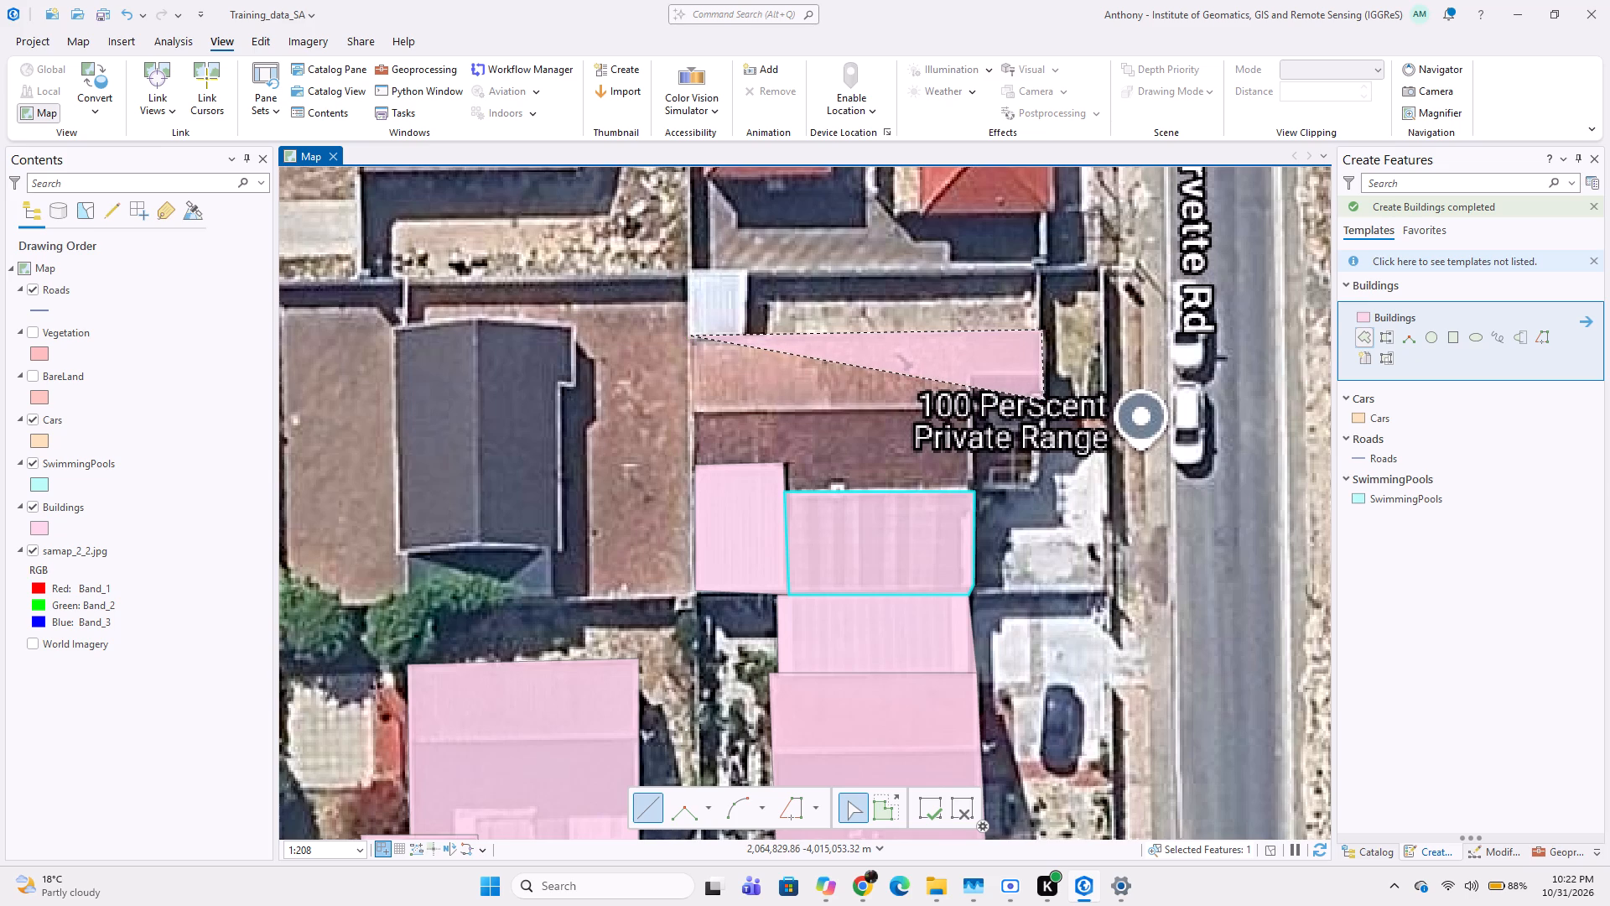
{"action": "left_click", "coordinate": [974, 400]}
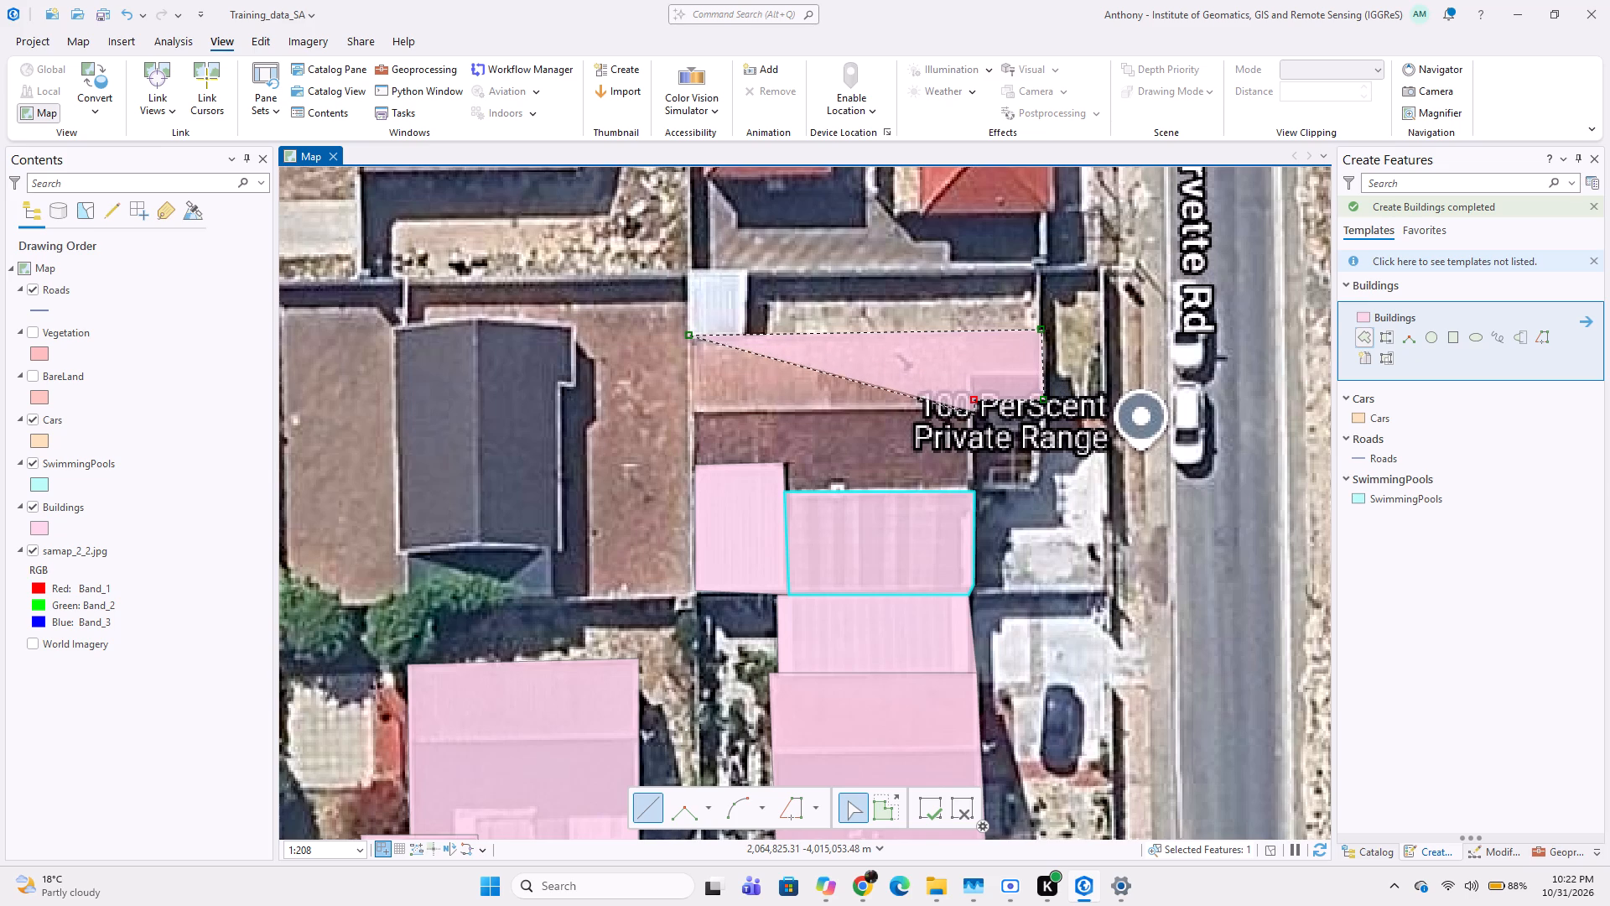
{"action": "left_click", "coordinate": [977, 491]}
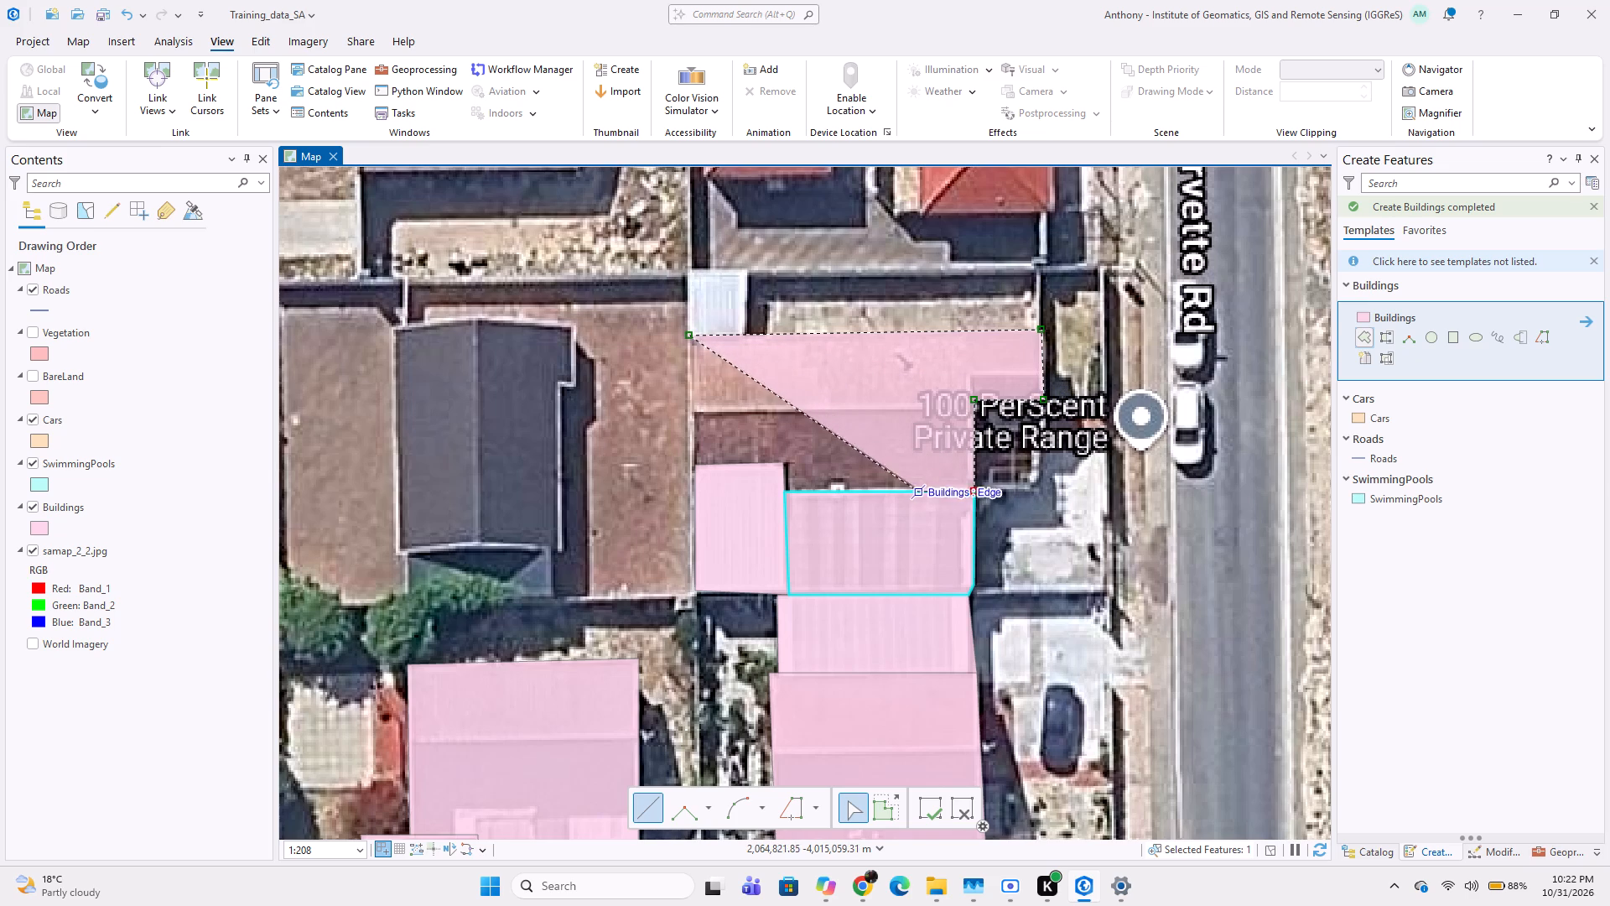
{"action": "left_click", "coordinate": [783, 491]}
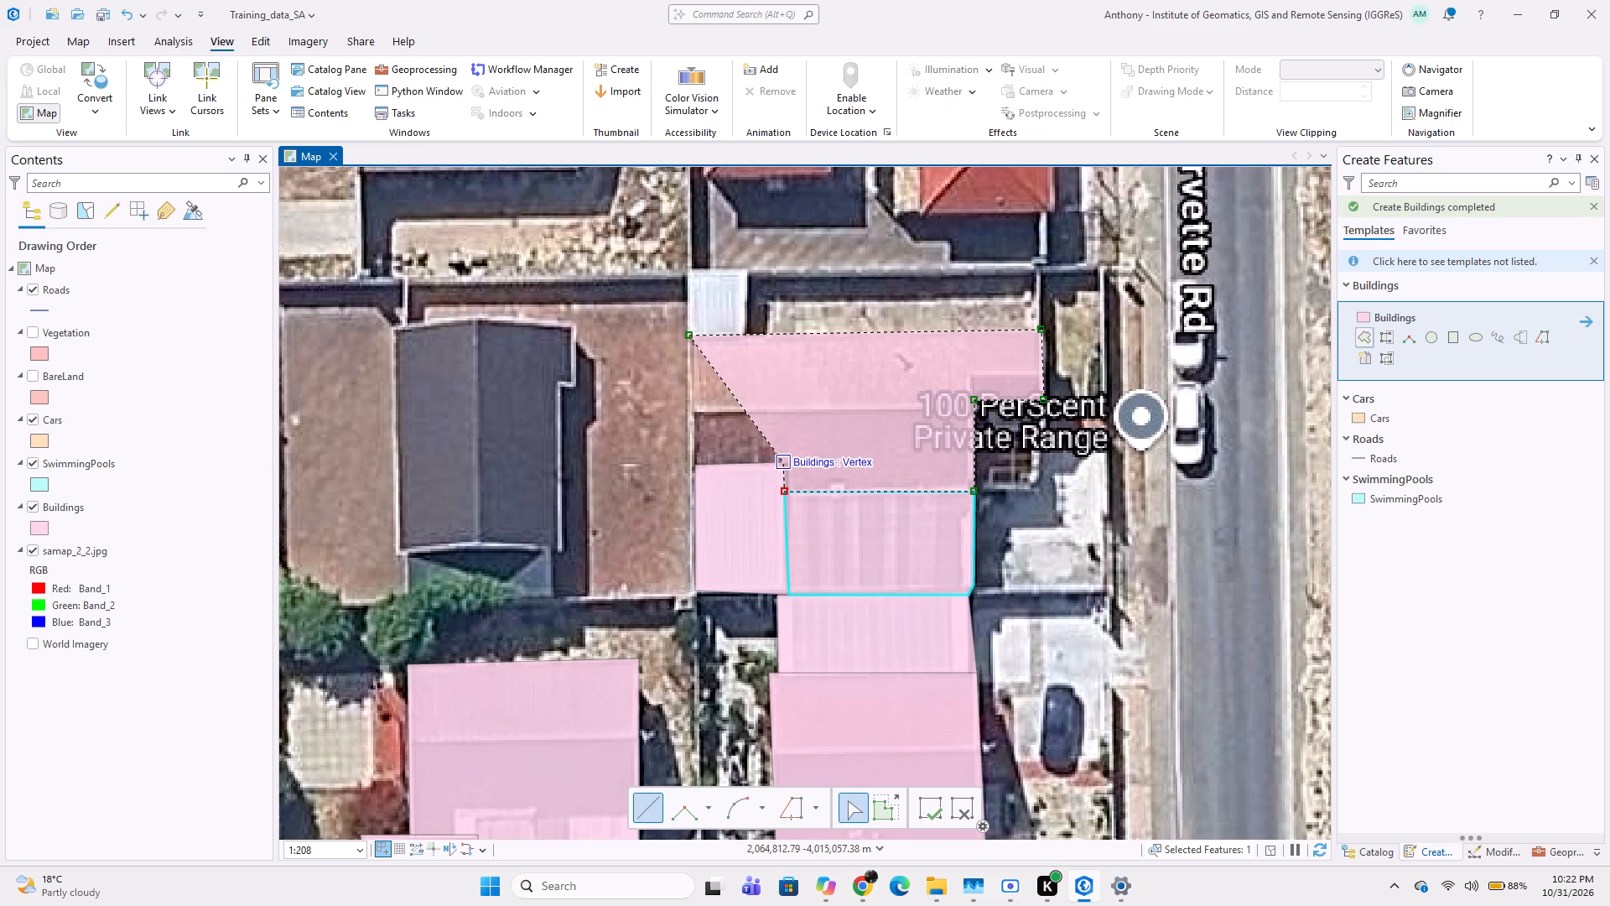
{"action": "left_click", "coordinate": [781, 468]}
{"action": "double_click", "coordinate": [695, 461]}
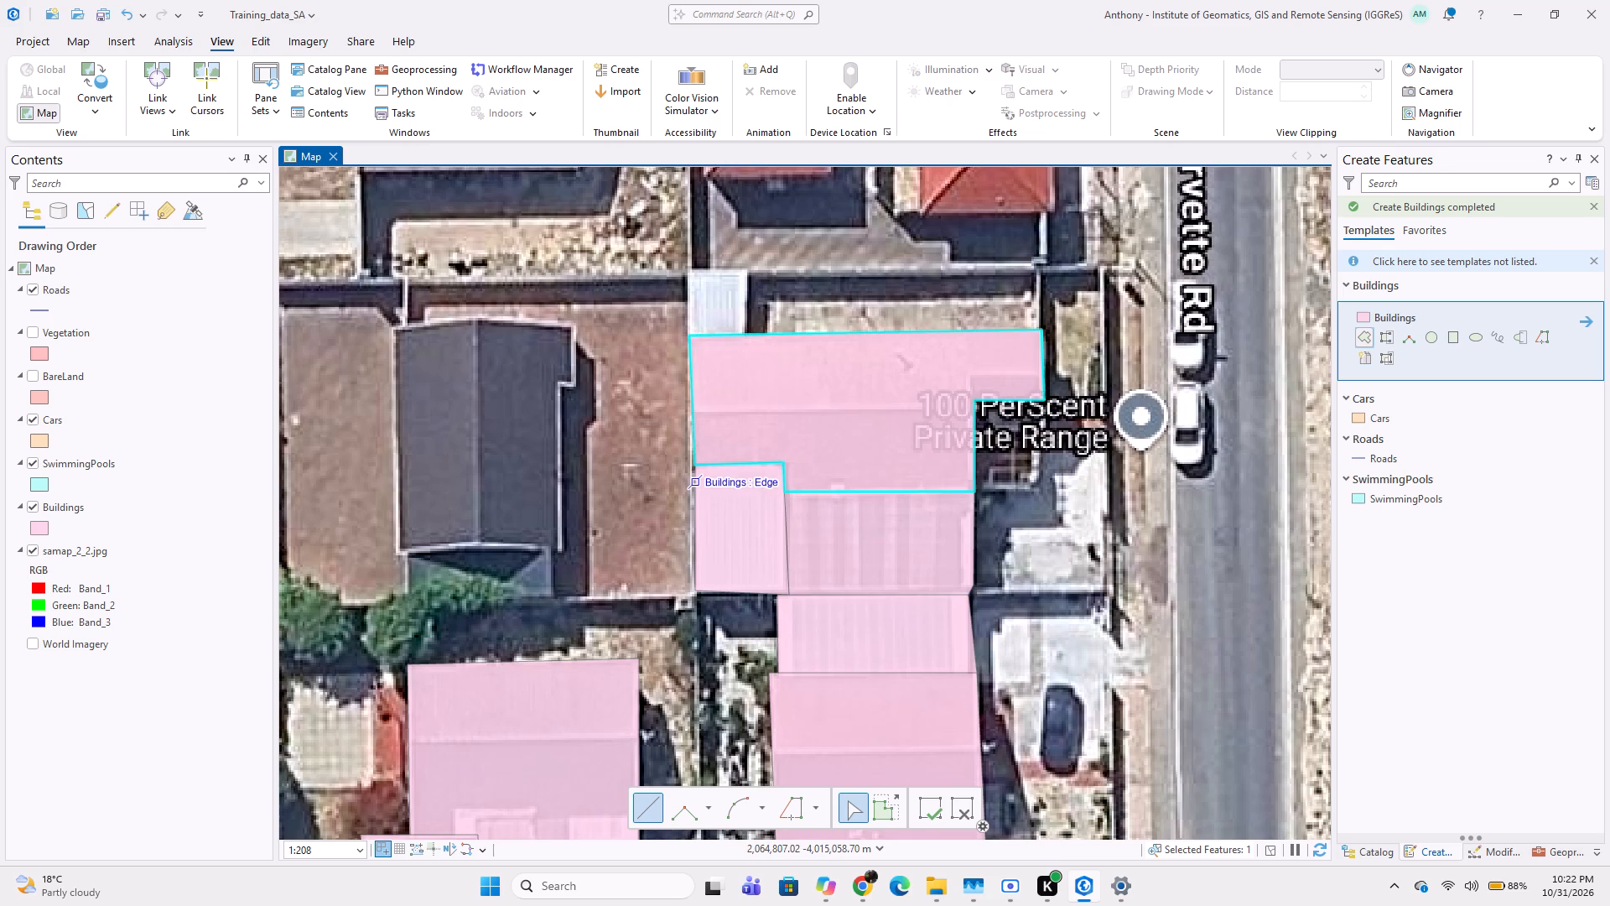
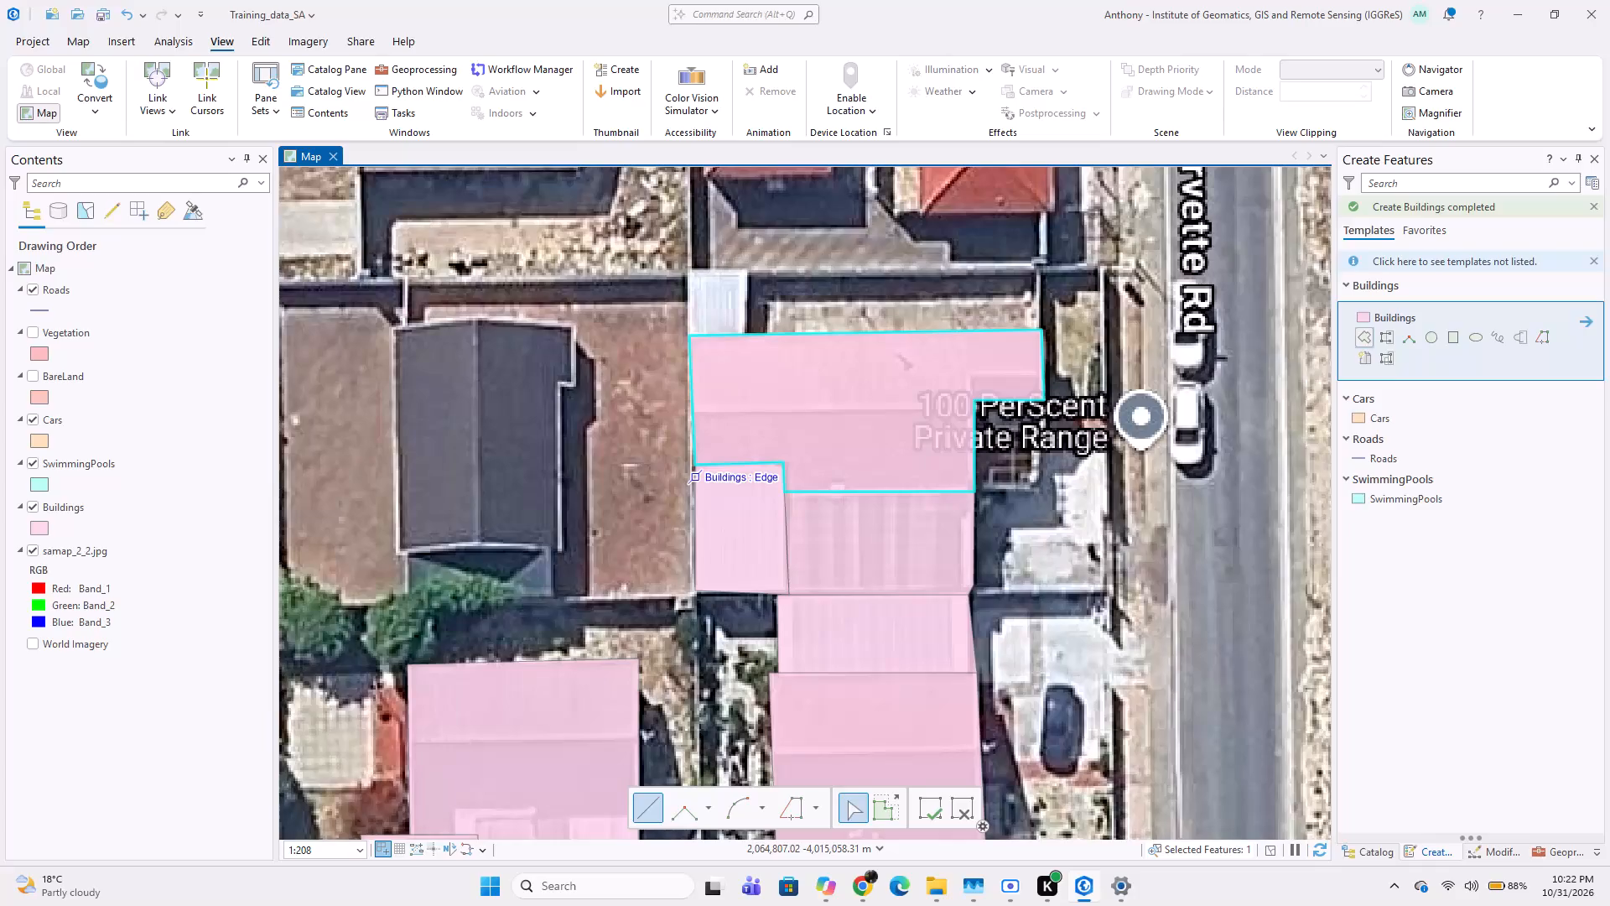
Digitize the small white corrugated roof north of the large 100 PerScent roof as a four-vertex Buildings polygon snapped to that roof.
{"action": "scroll", "coordinate": [605, 482], "scroll_direction": "down", "scroll_amount": 1}
{"action": "middle_click_drag", "start_coordinate": [625, 529], "coordinate": [660, 456]}
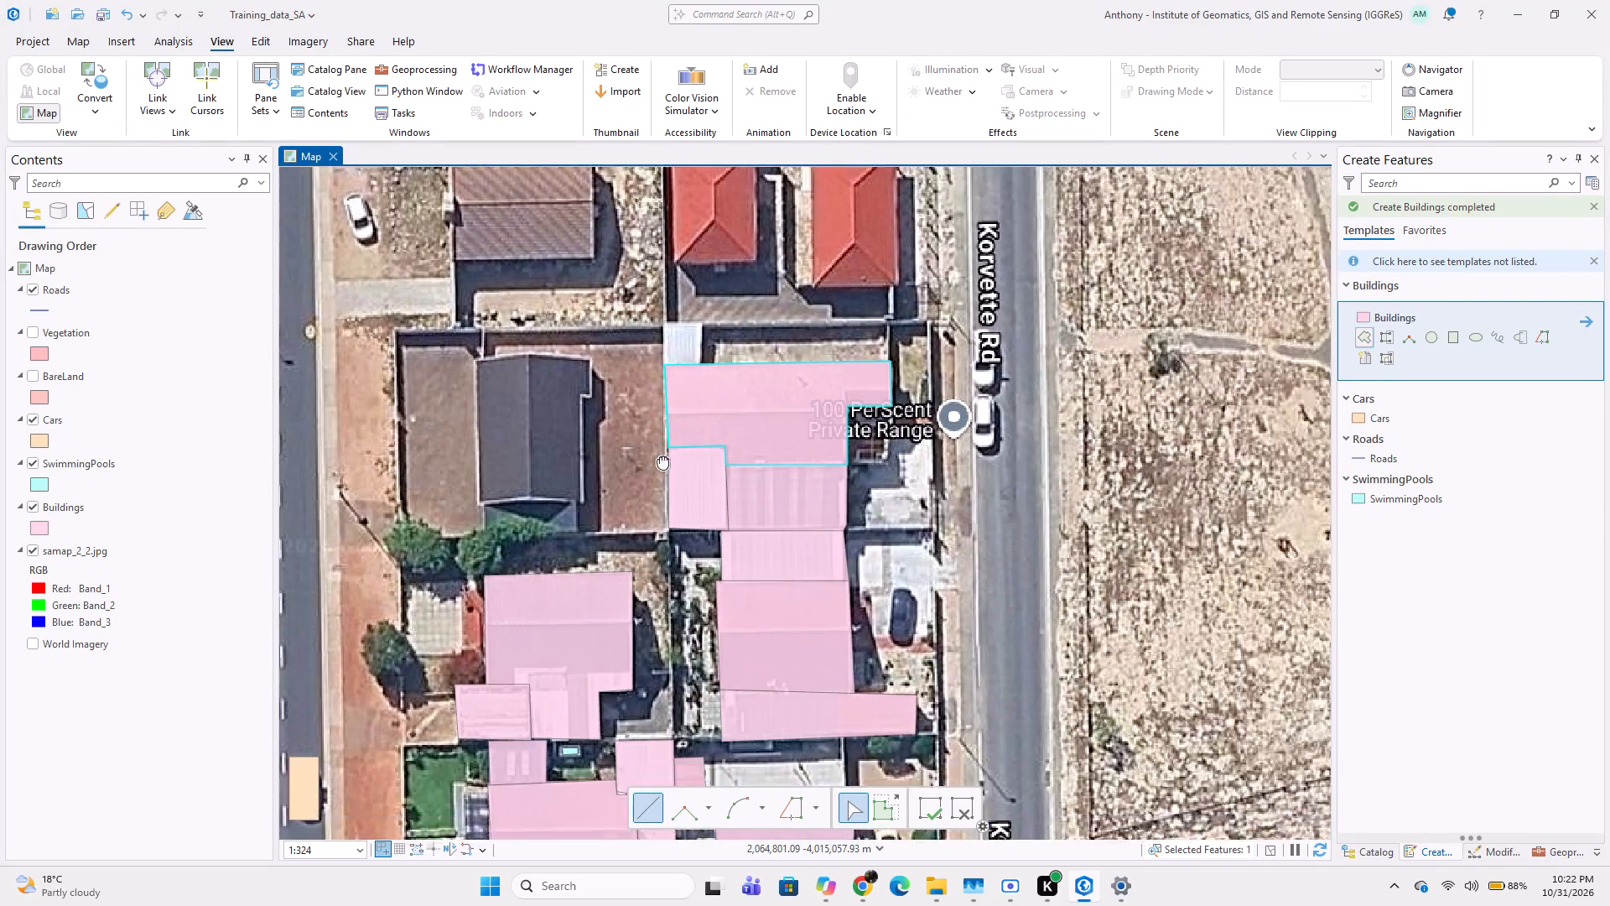
{"action": "middle_click_drag", "start_coordinate": [660, 456], "coordinate": [672, 439]}
{"action": "scroll", "coordinate": [707, 298], "scroll_direction": "up", "scroll_amount": 2}
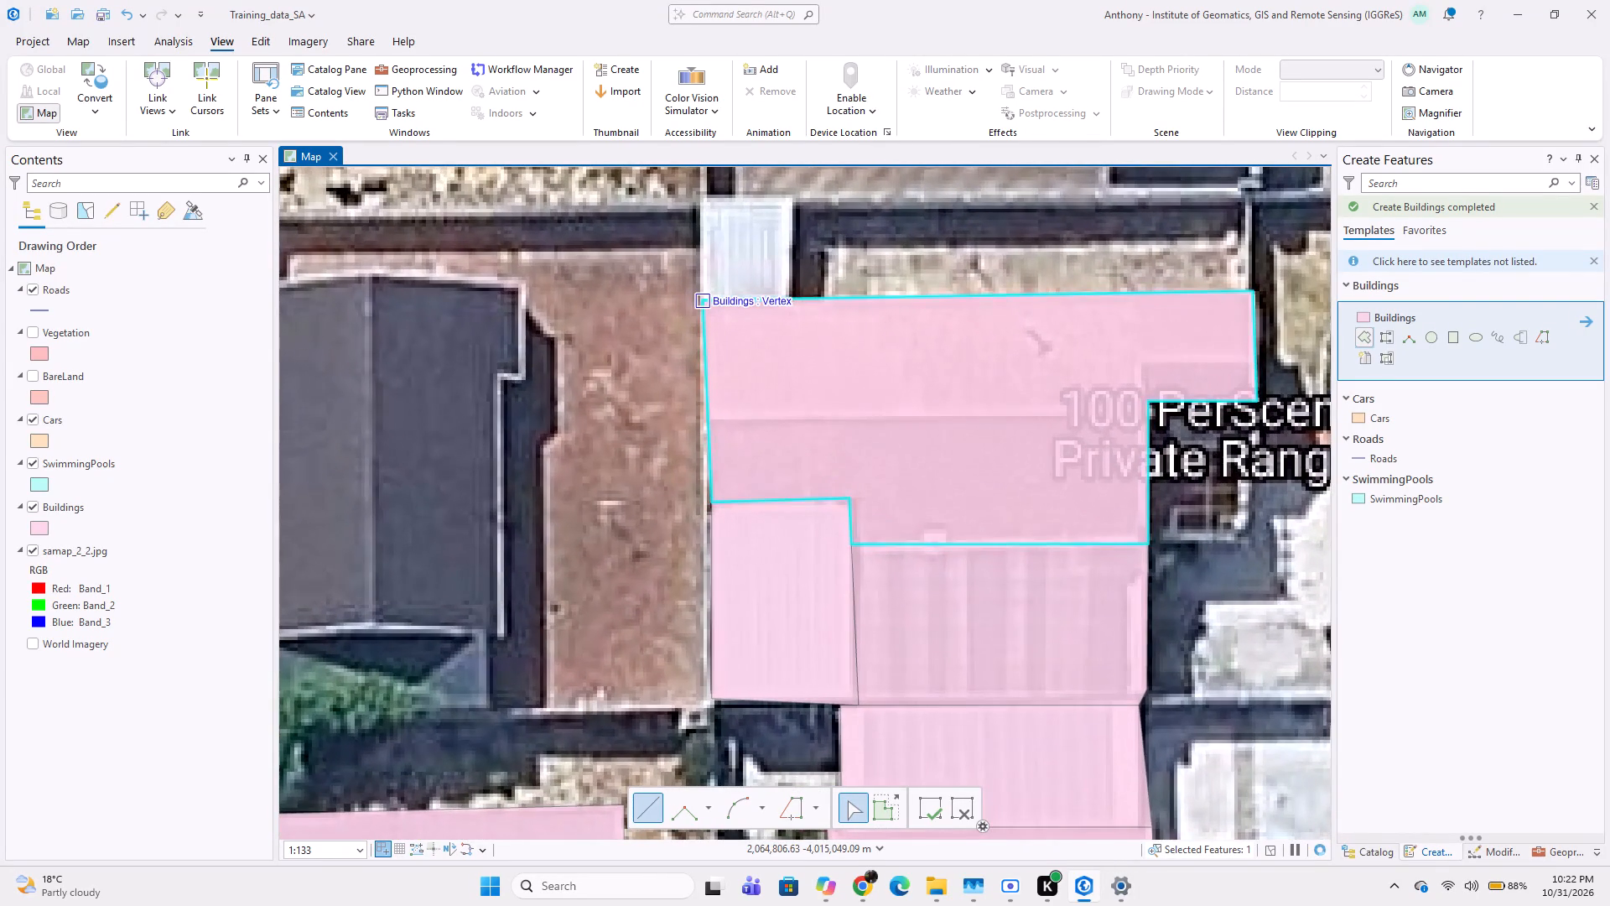
{"action": "left_click", "coordinate": [704, 294]}
{"action": "middle_click_drag", "start_coordinate": [695, 326], "coordinate": [687, 441]}
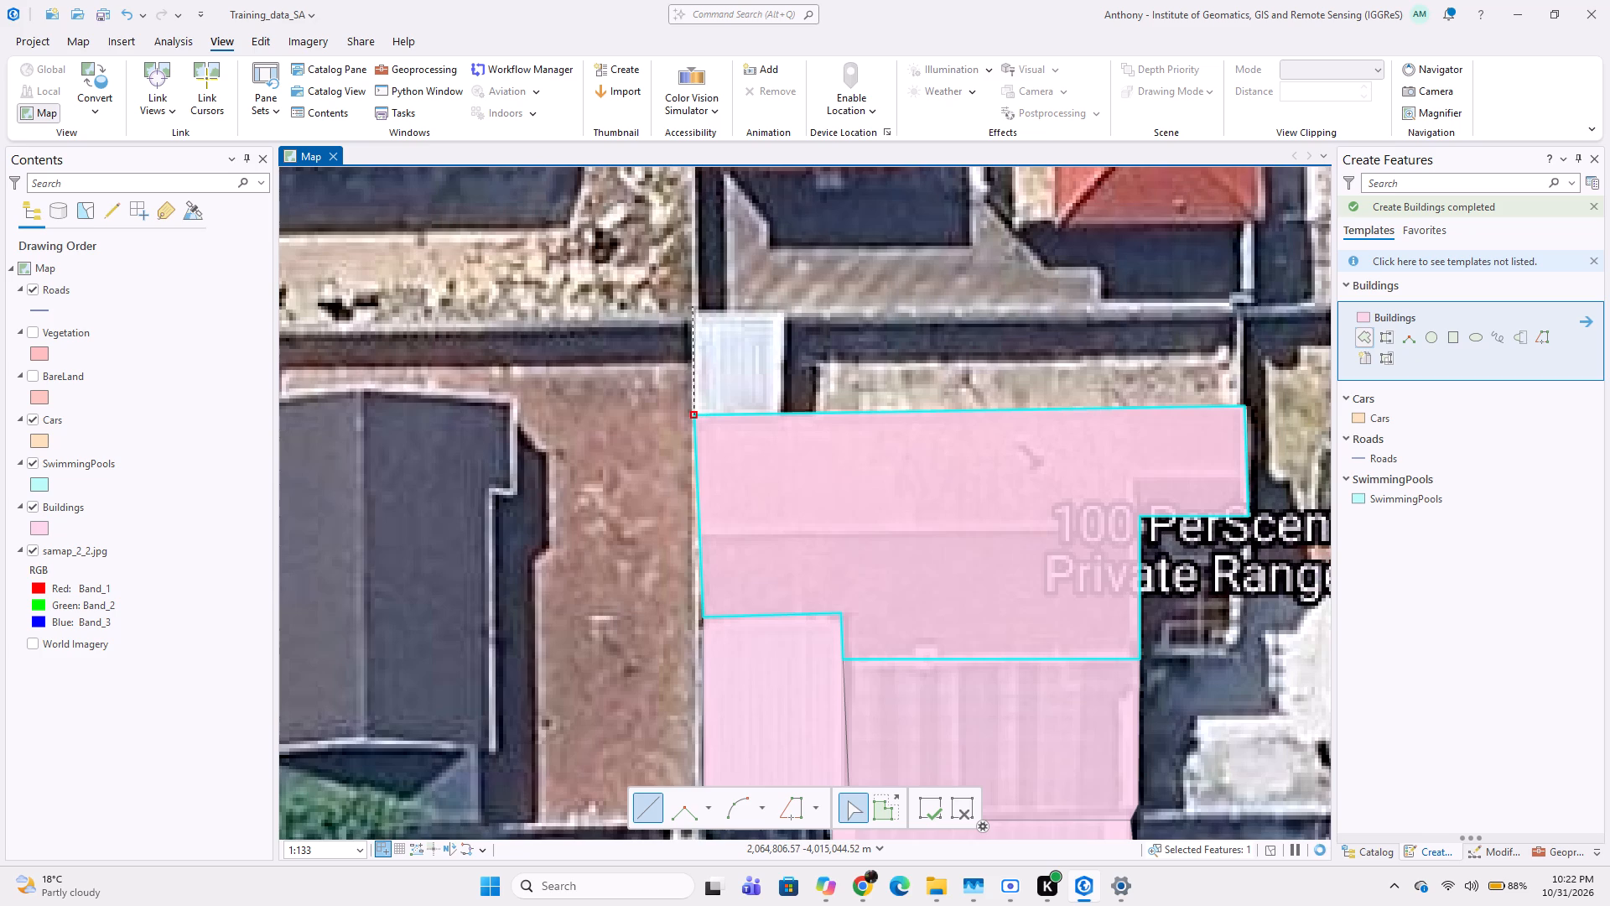
{"action": "left_click", "coordinate": [693, 309]}
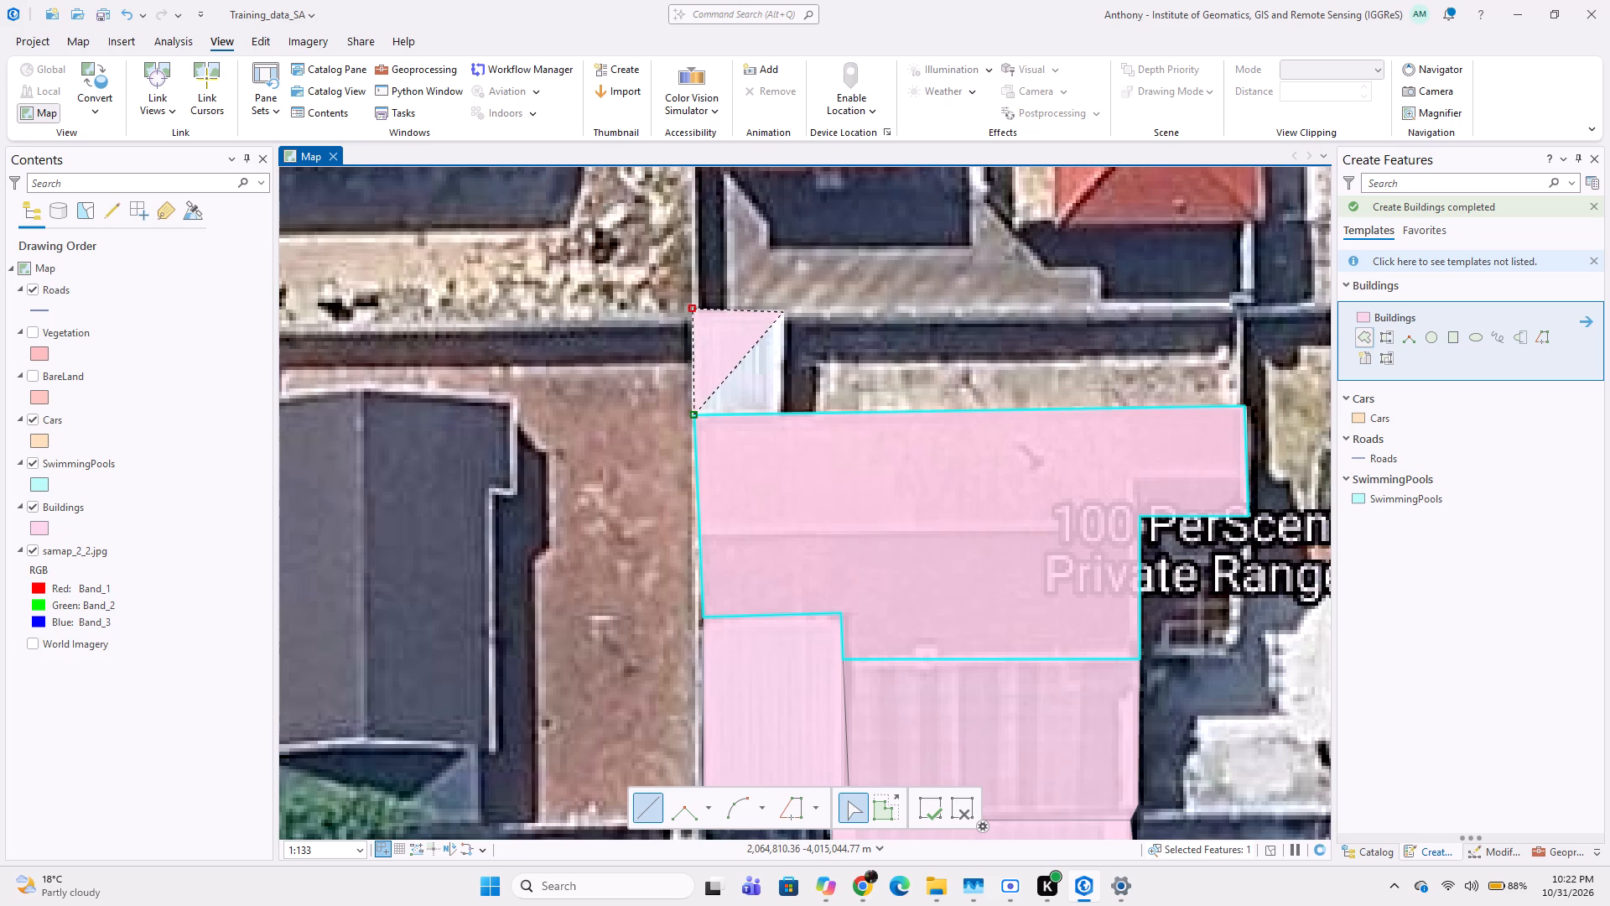
{"action": "left_click", "coordinate": [781, 310]}
{"action": "double_click", "coordinate": [781, 412]}
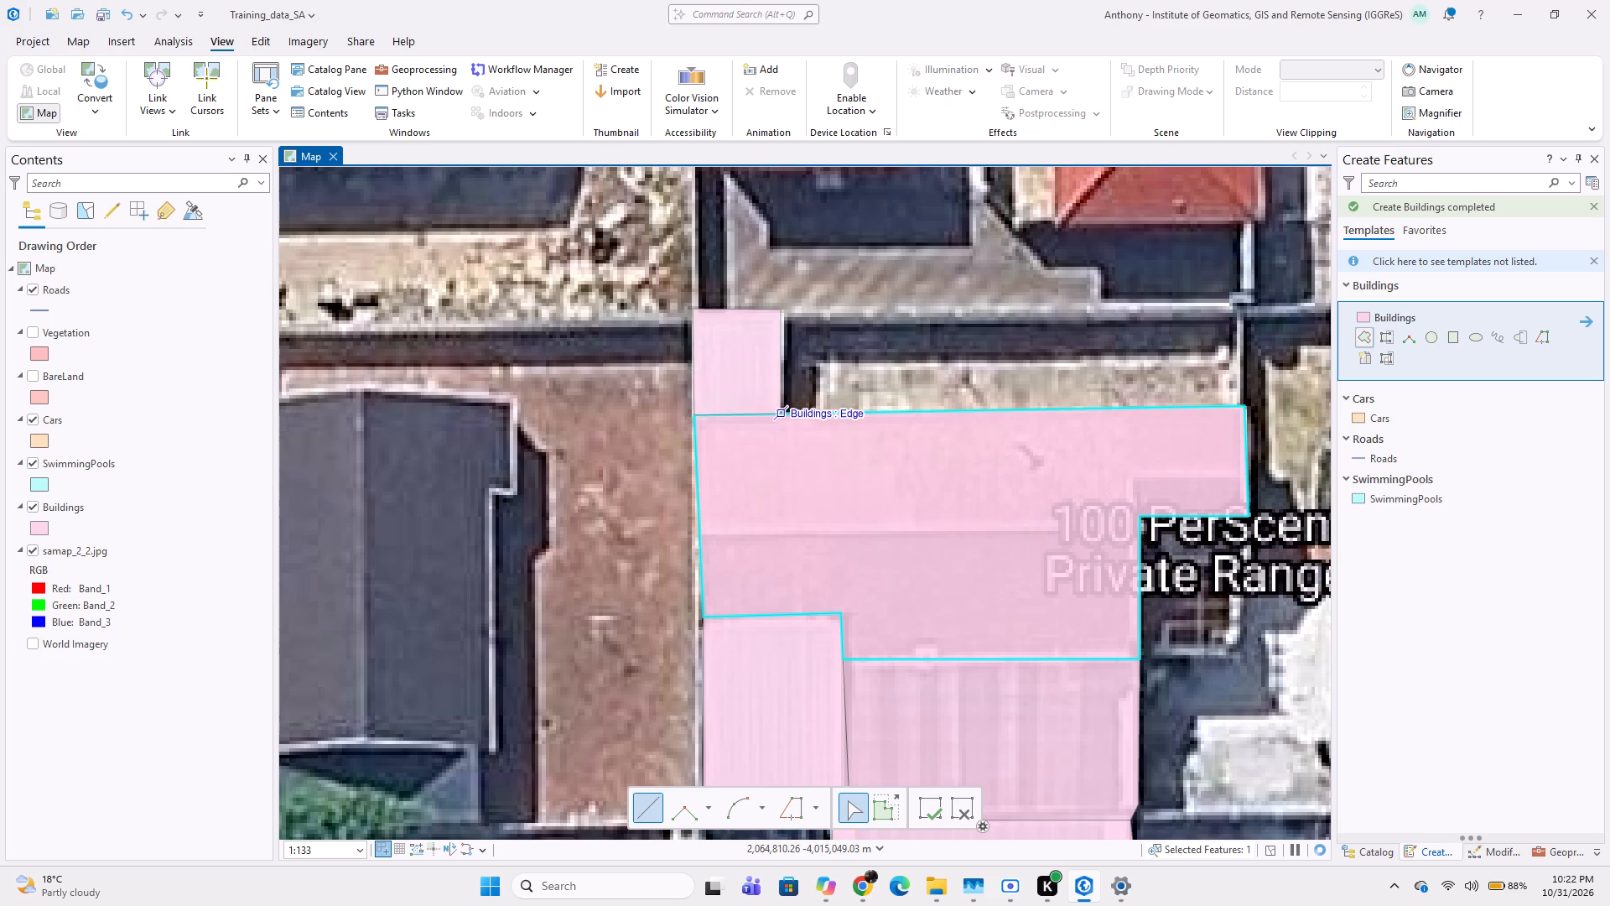
Digitize the dark-grey gabled roof in the walled yard west of the 100 PerScent building as a seven-vertex Buildings polygon.
{"action": "scroll", "coordinate": [687, 479], "scroll_direction": "down", "scroll_amount": 3}
{"action": "middle_click_drag", "start_coordinate": [663, 547], "coordinate": [733, 471]}
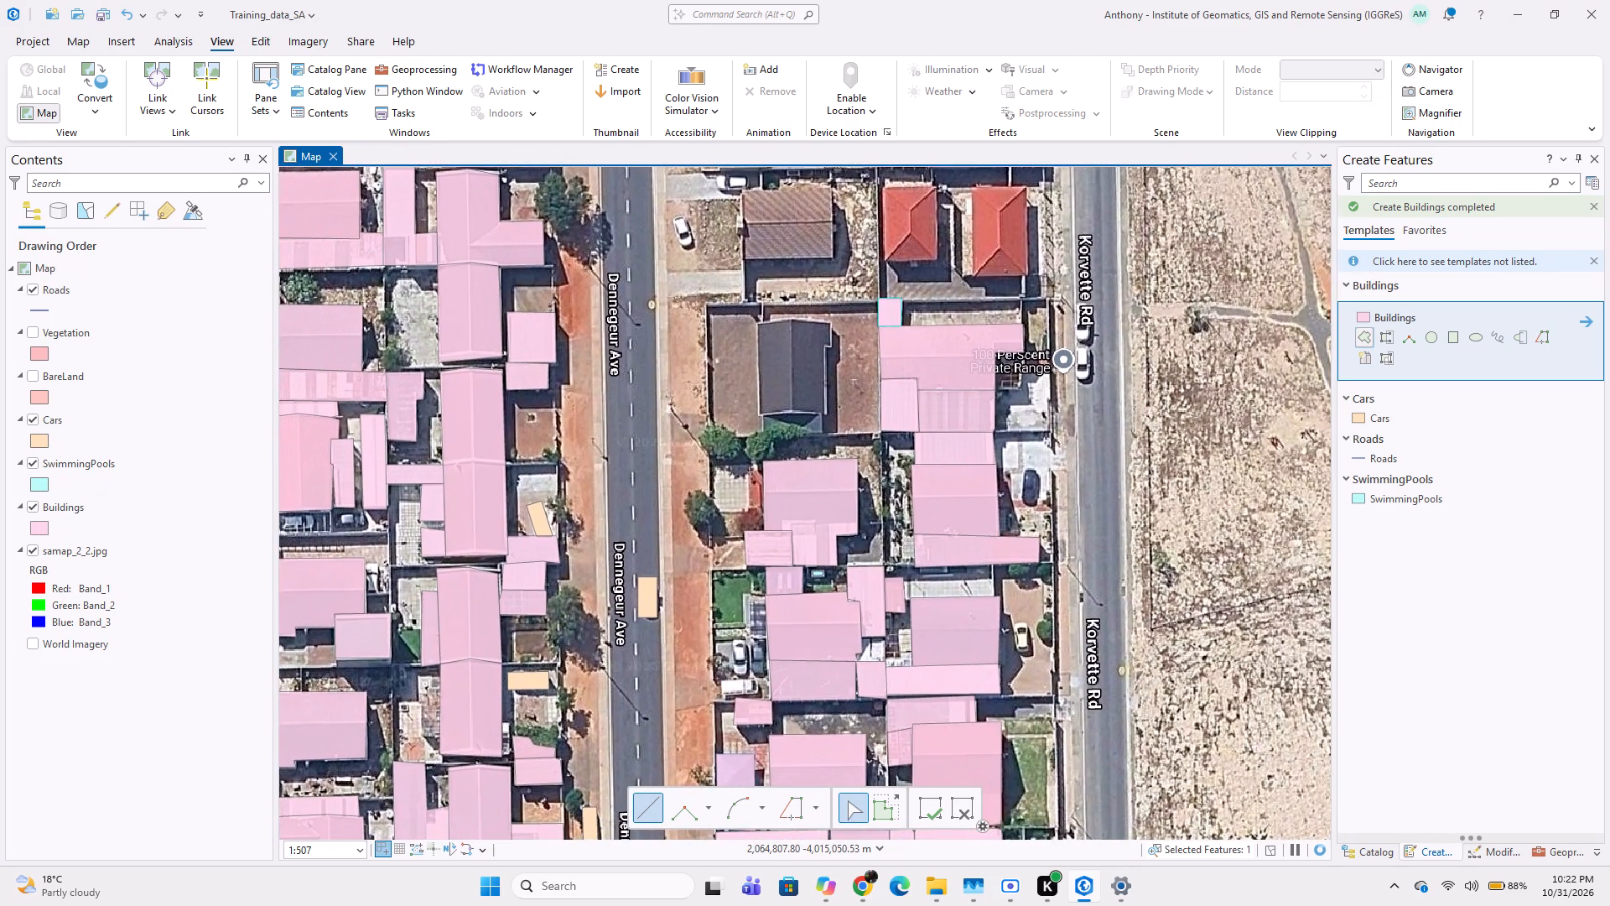
{"action": "scroll", "coordinate": [745, 406], "scroll_direction": "up", "scroll_amount": 1}
{"action": "middle_click_drag", "start_coordinate": [756, 362], "coordinate": [740, 409]}
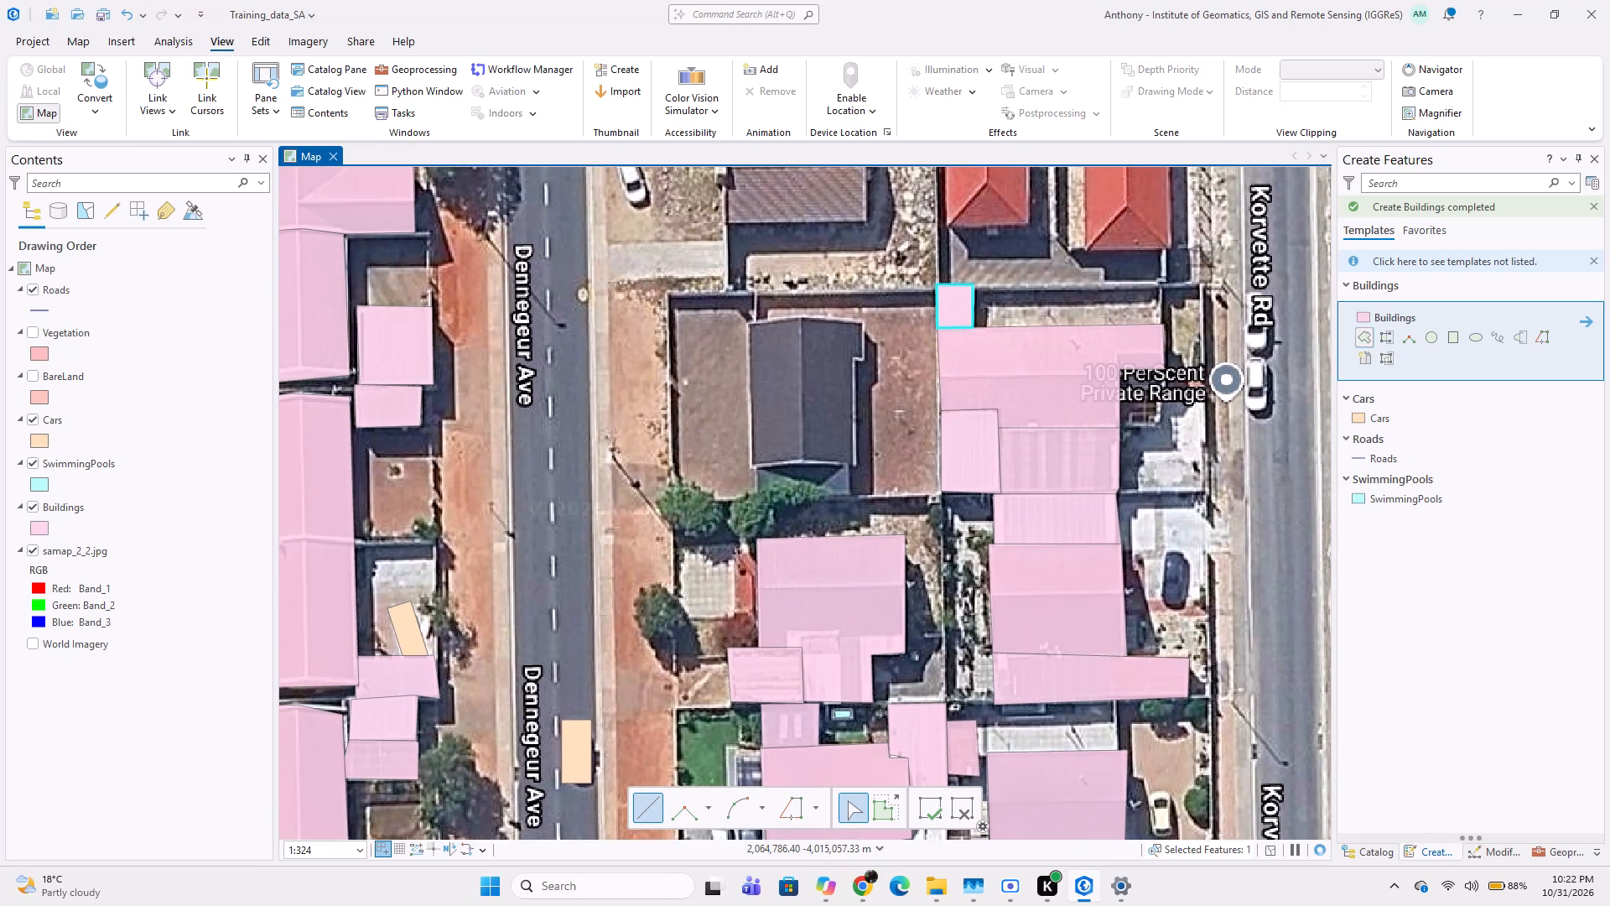
{"action": "left_click", "coordinate": [745, 321]}
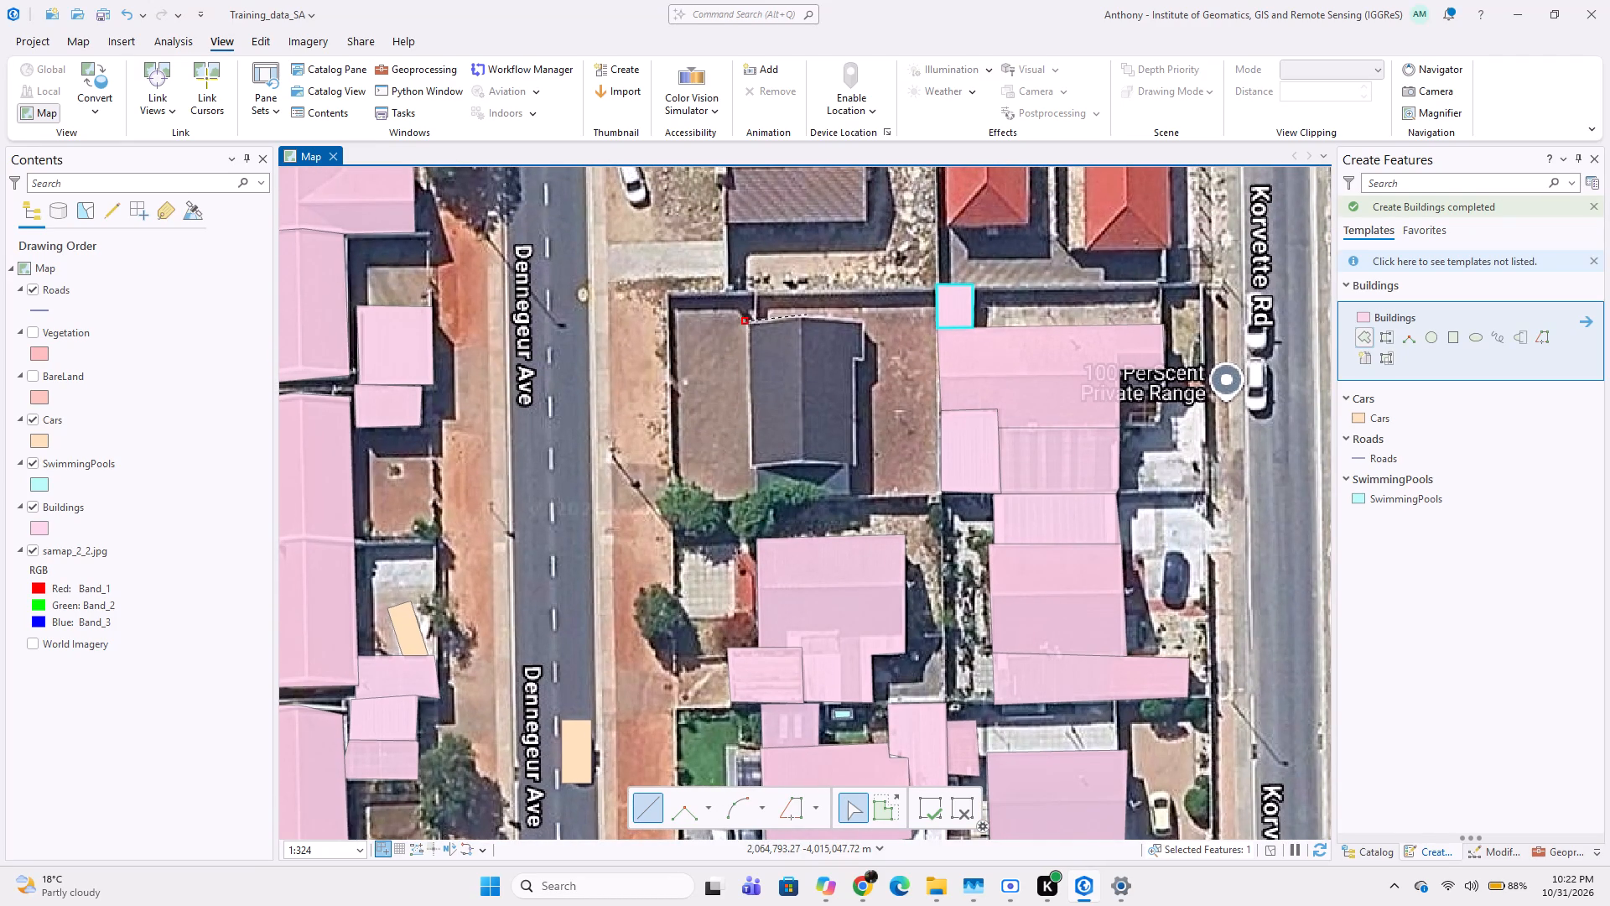
{"action": "left_click", "coordinate": [804, 315]}
{"action": "left_click", "coordinate": [860, 320]}
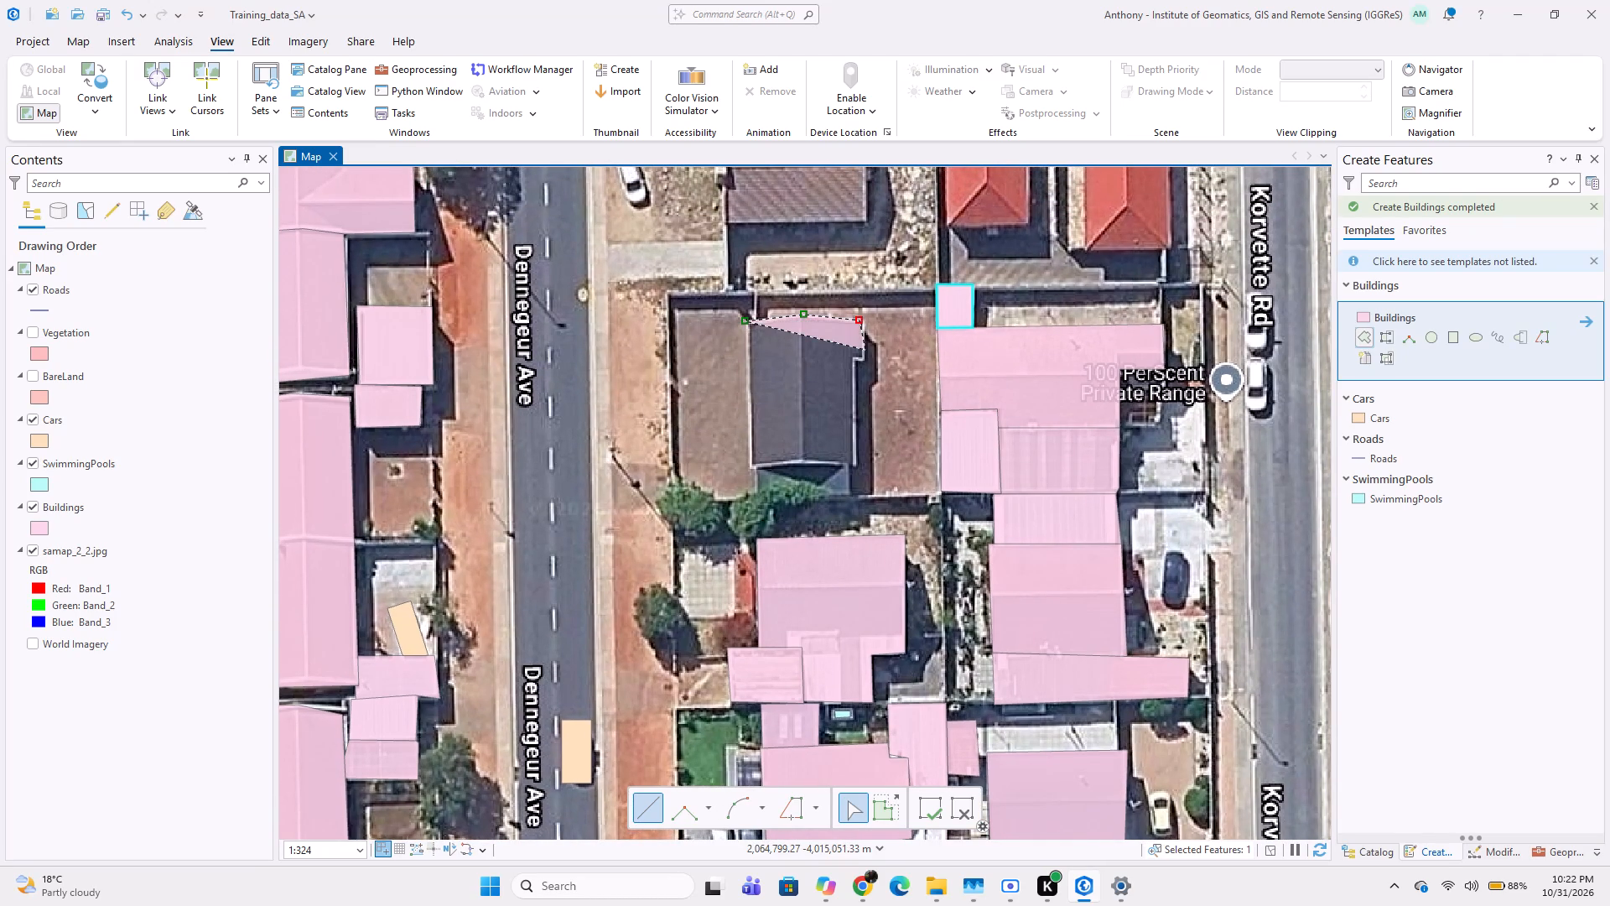
{"action": "left_click", "coordinate": [865, 359]}
{"action": "left_click", "coordinate": [851, 359]}
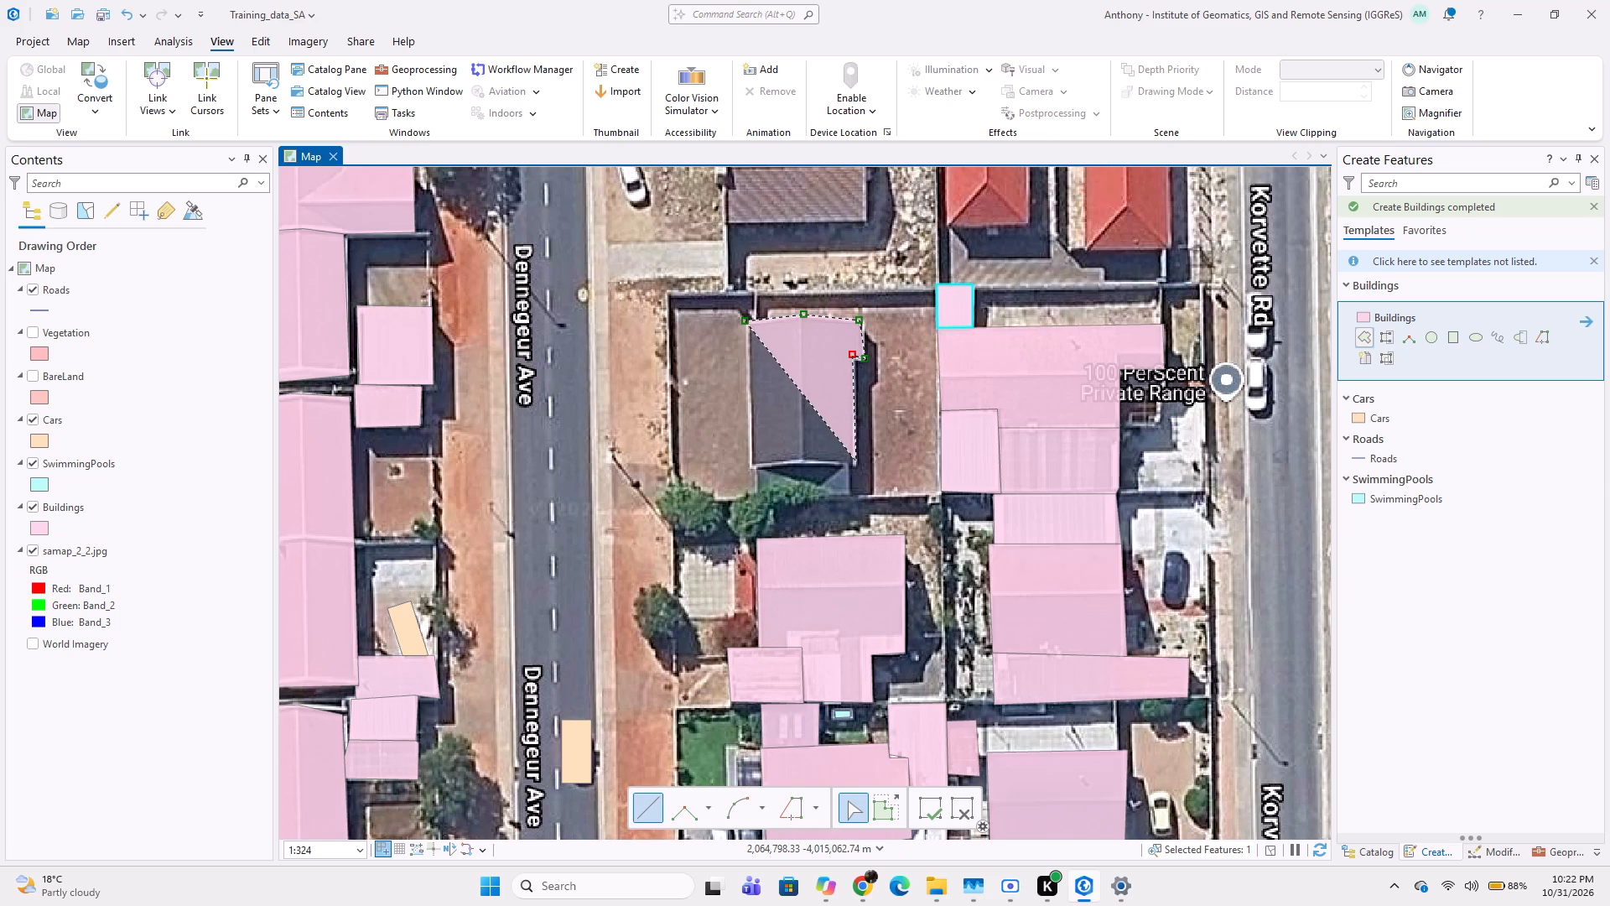
{"action": "left_click", "coordinate": [856, 465]}
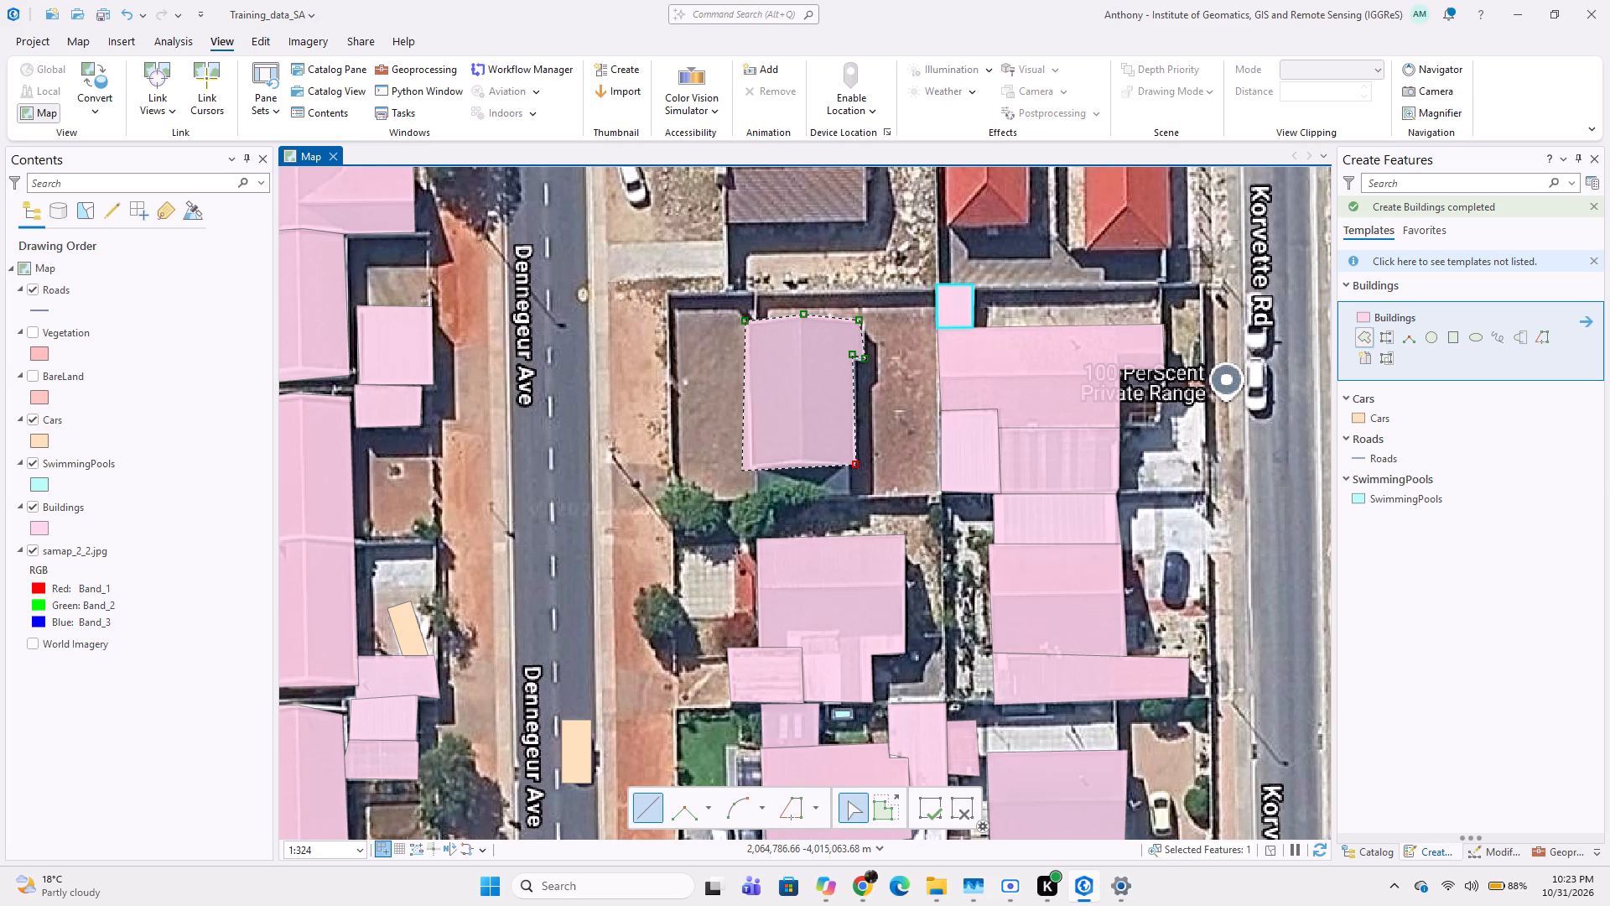
{"action": "double_click", "coordinate": [748, 468]}
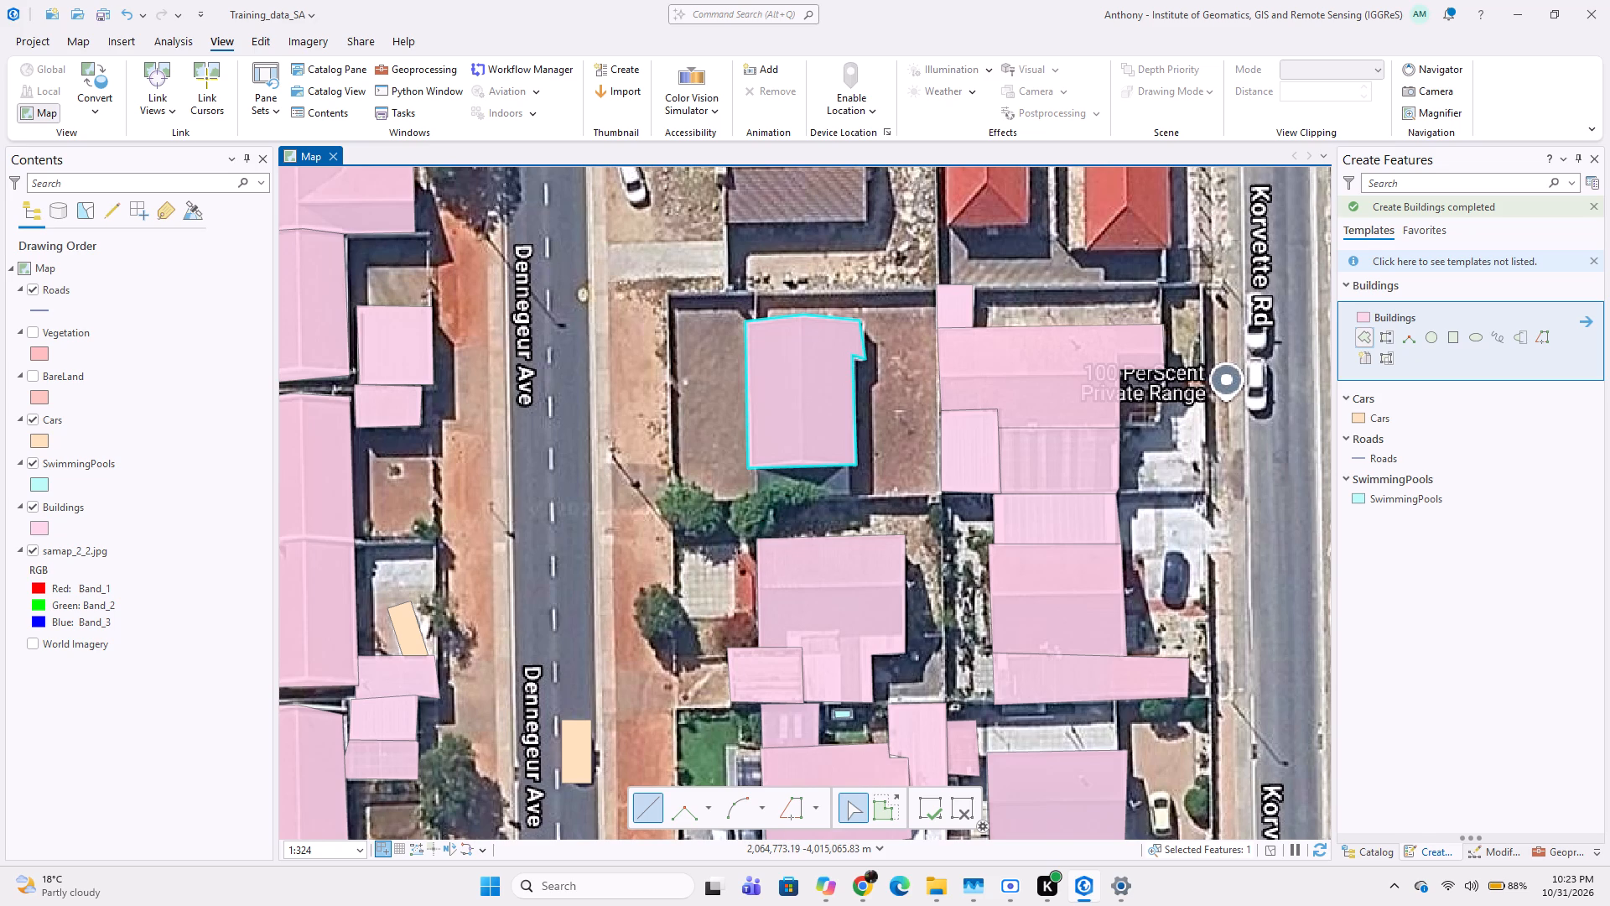
Digitize the small roof adjoining the dark gabled roof's south side as an eight-vertex Buildings polygon, following the tree canopy and snapped to that roof.
{"action": "left_click", "coordinate": [756, 474]}
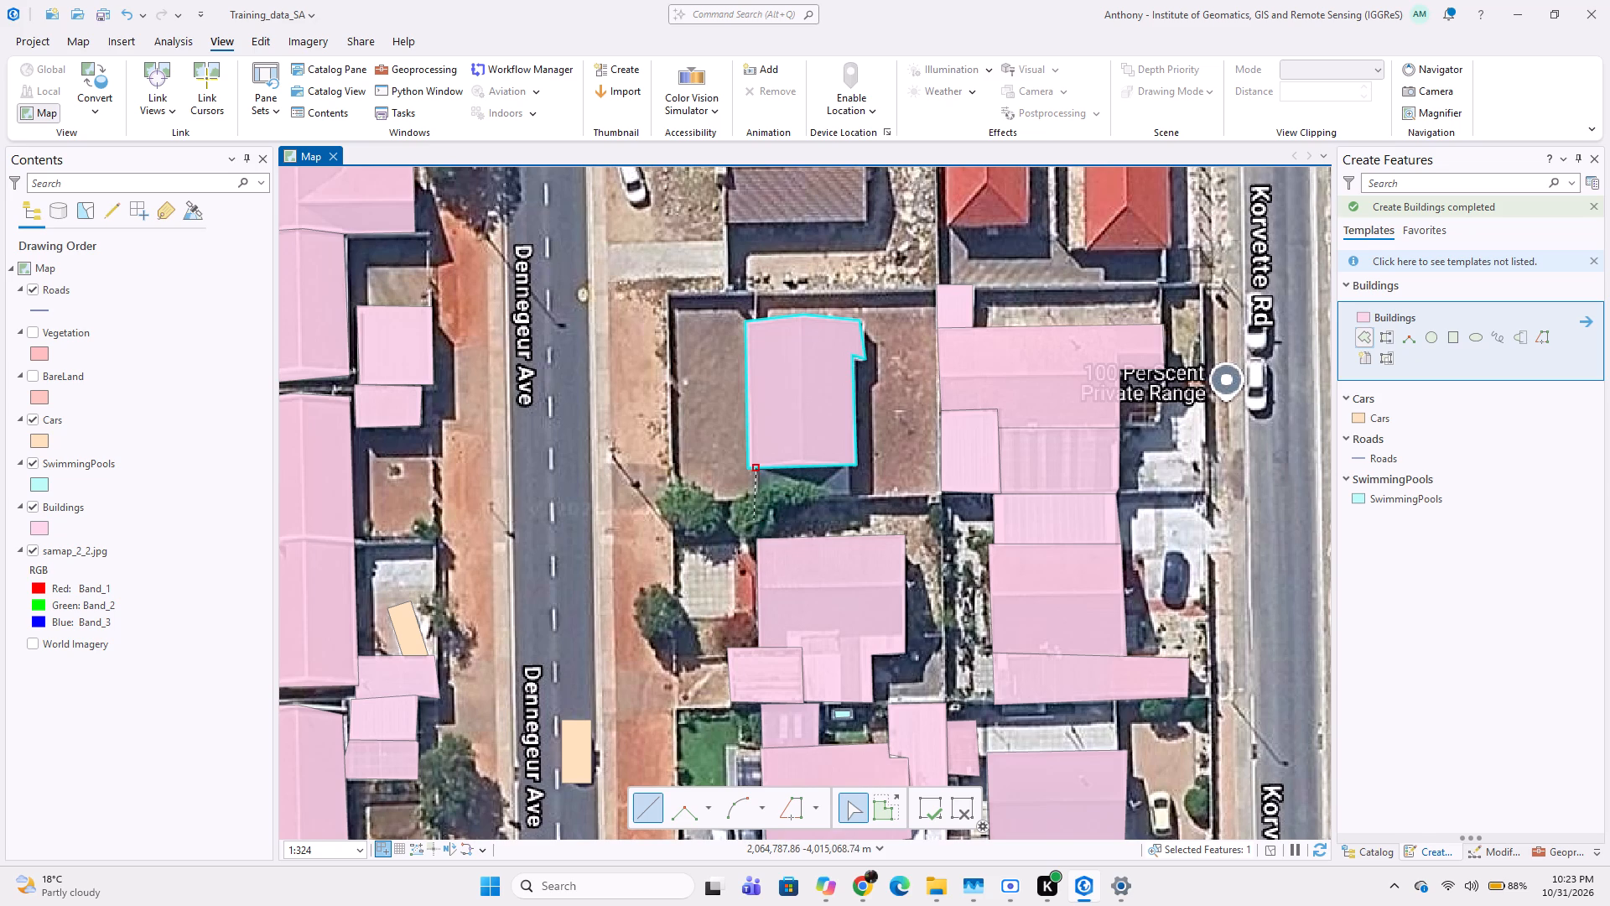
{"action": "left_click", "coordinate": [756, 492]}
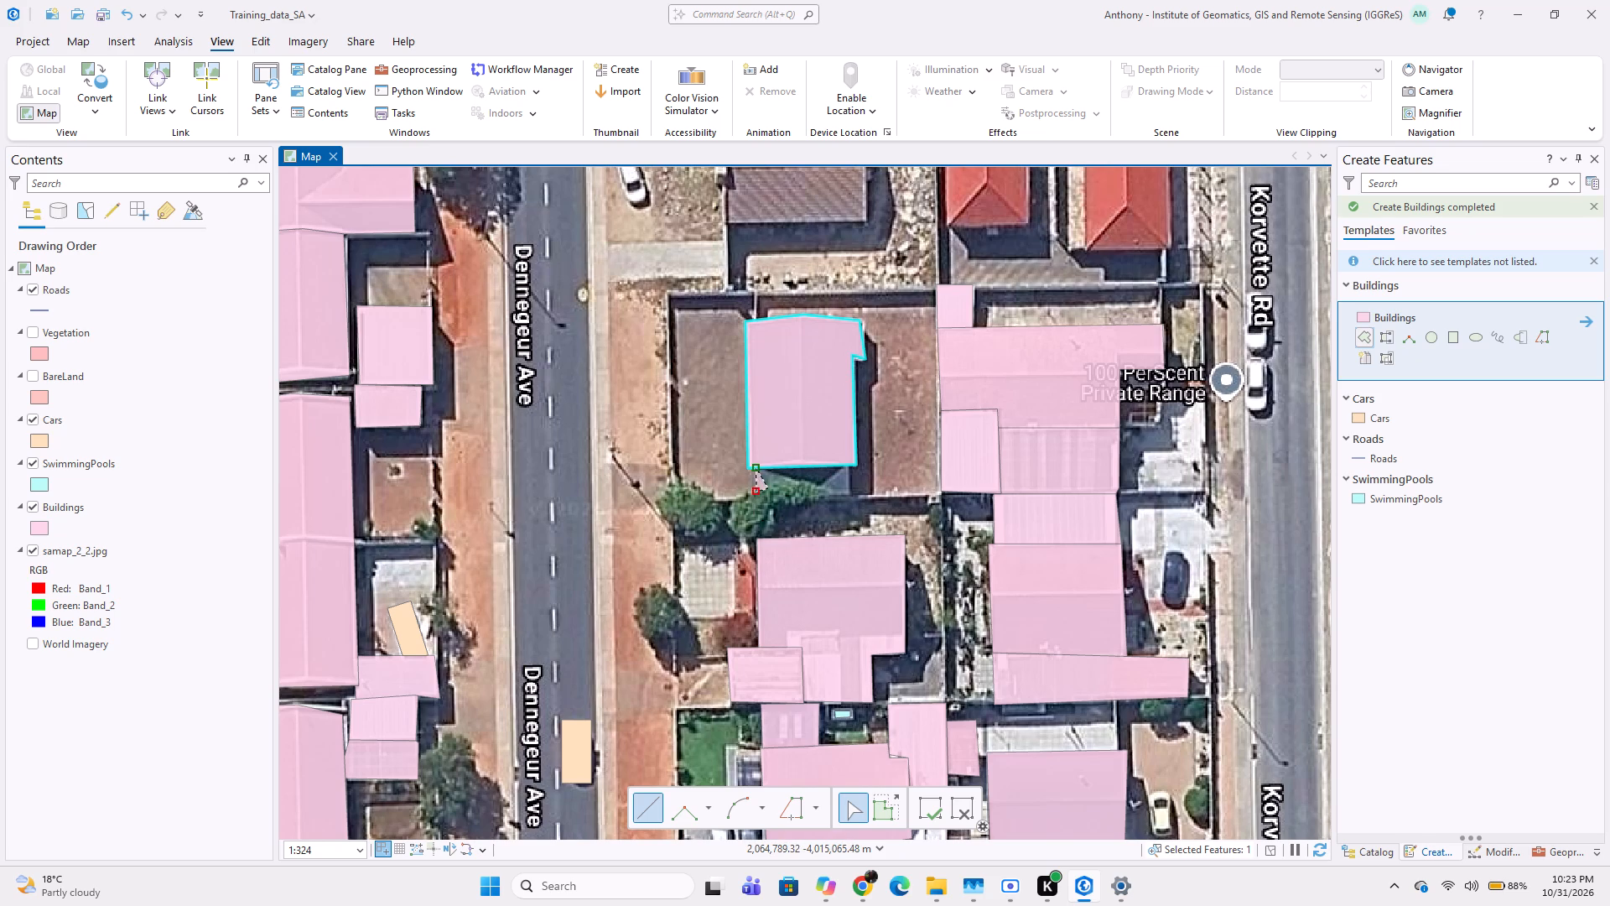
{"action": "left_click", "coordinate": [777, 480]}
{"action": "left_click", "coordinate": [801, 480]}
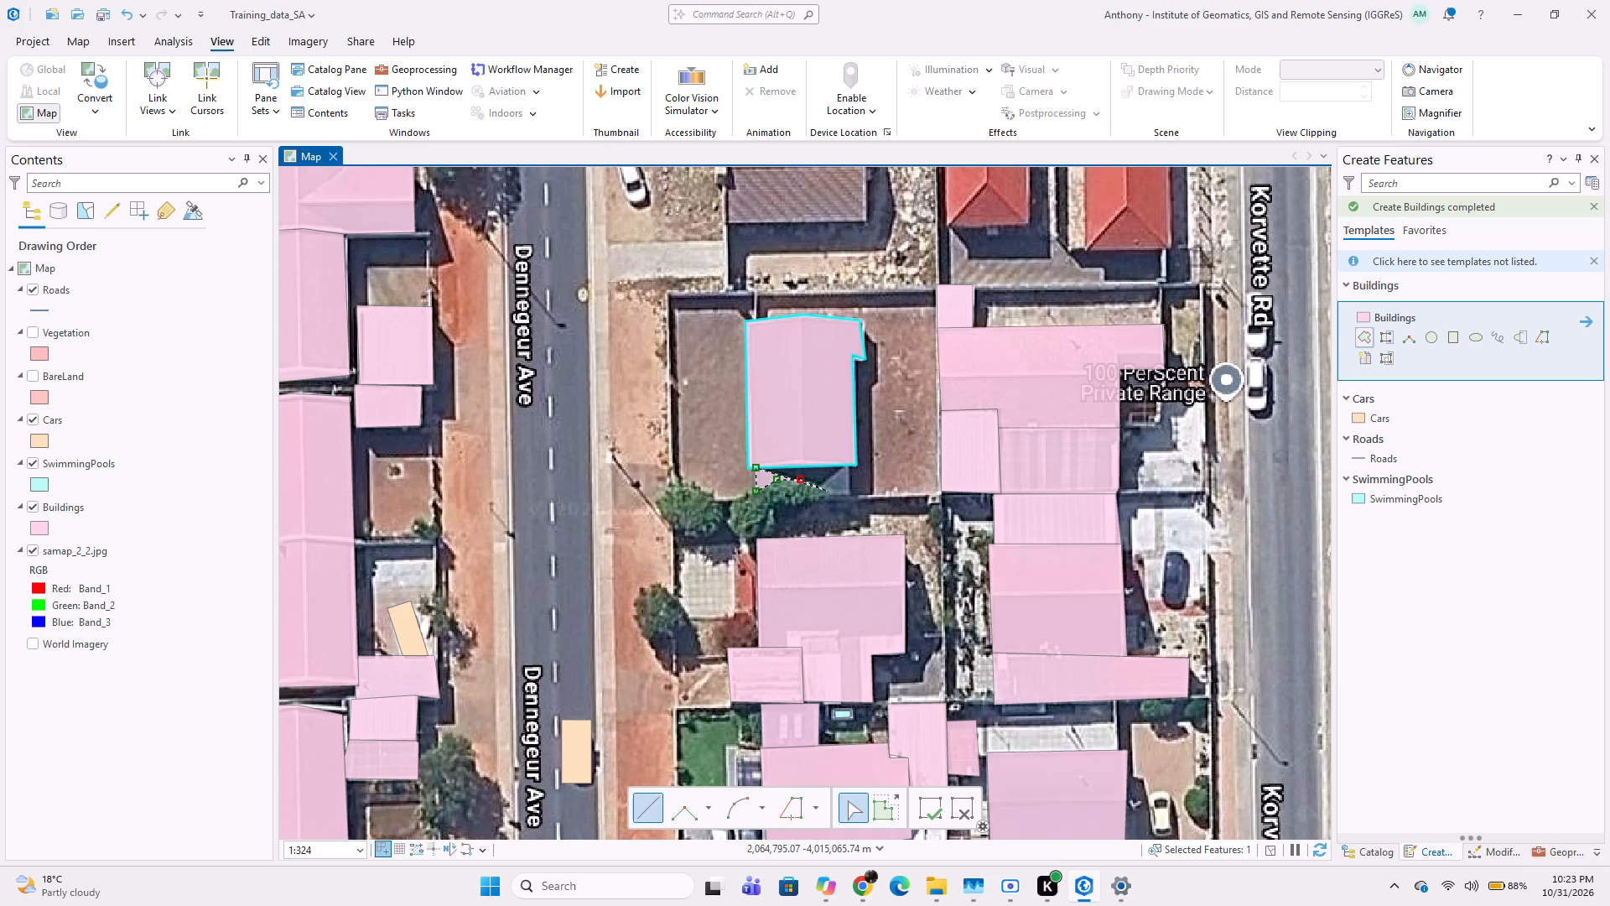
{"action": "left_click", "coordinate": [824, 494]}
{"action": "left_click", "coordinate": [850, 492]}
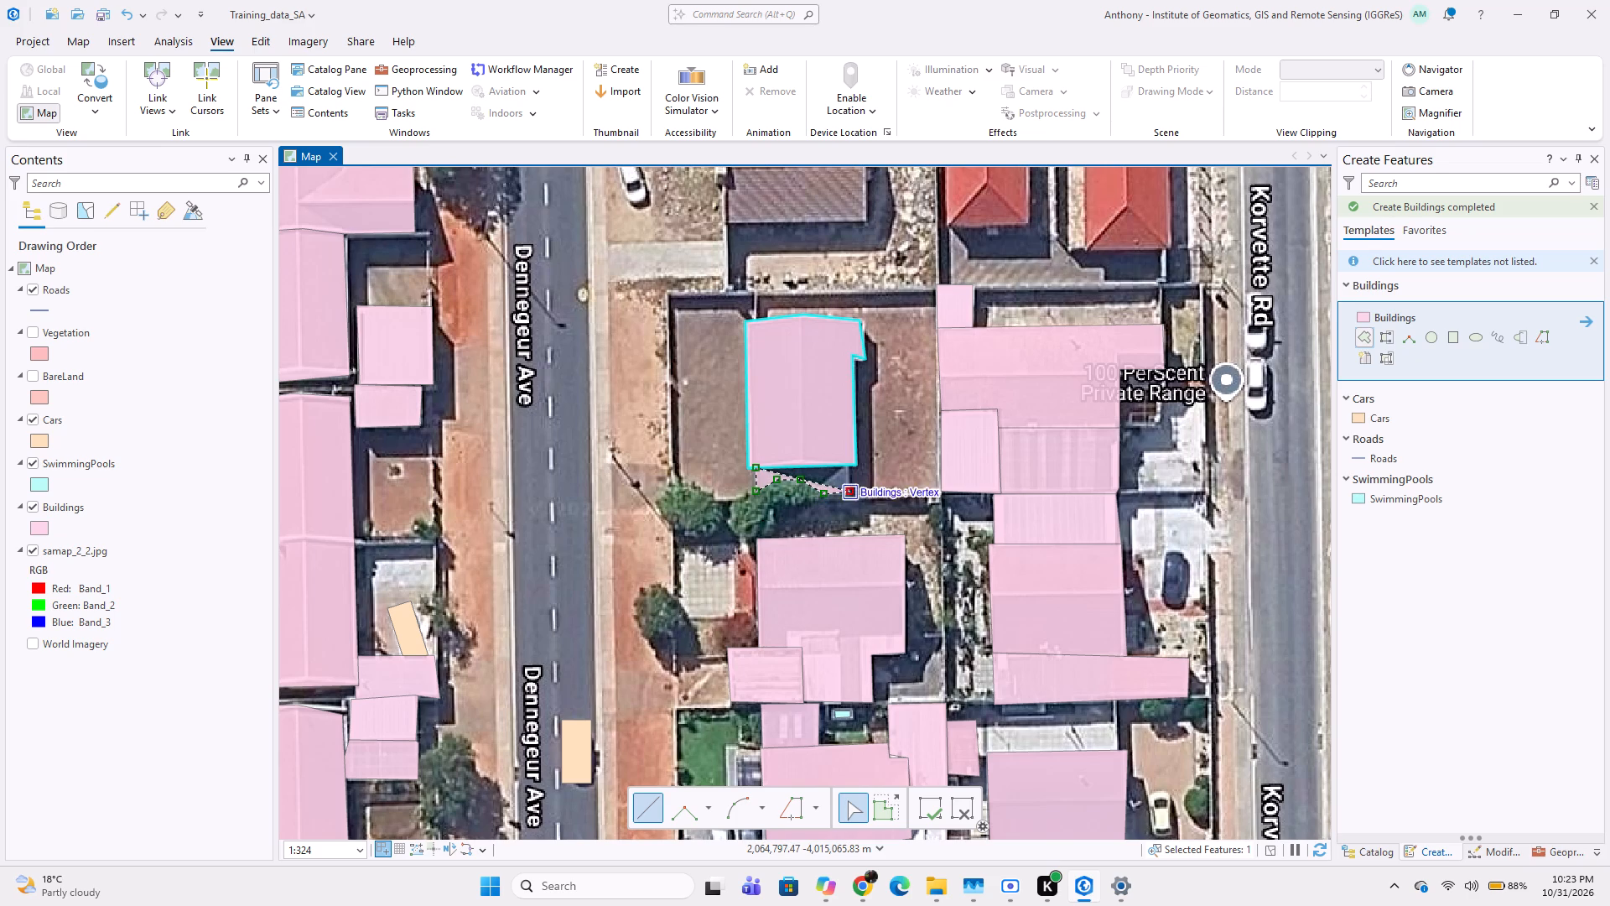
{"action": "left_click", "coordinate": [848, 468]}
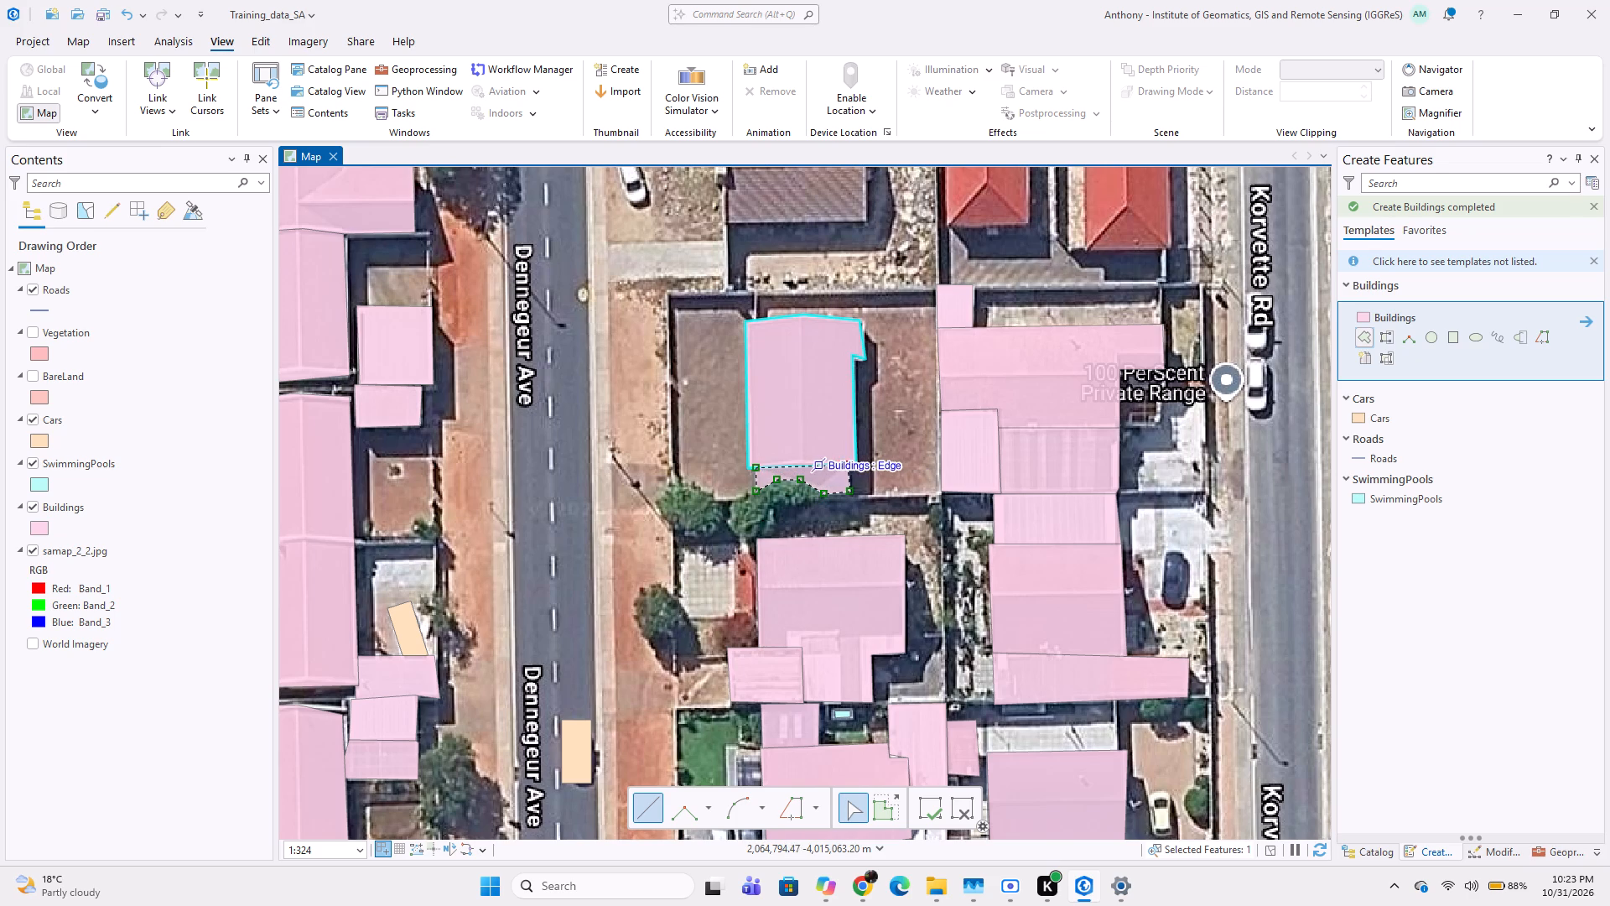
{"action": "double_click", "coordinate": [807, 459]}
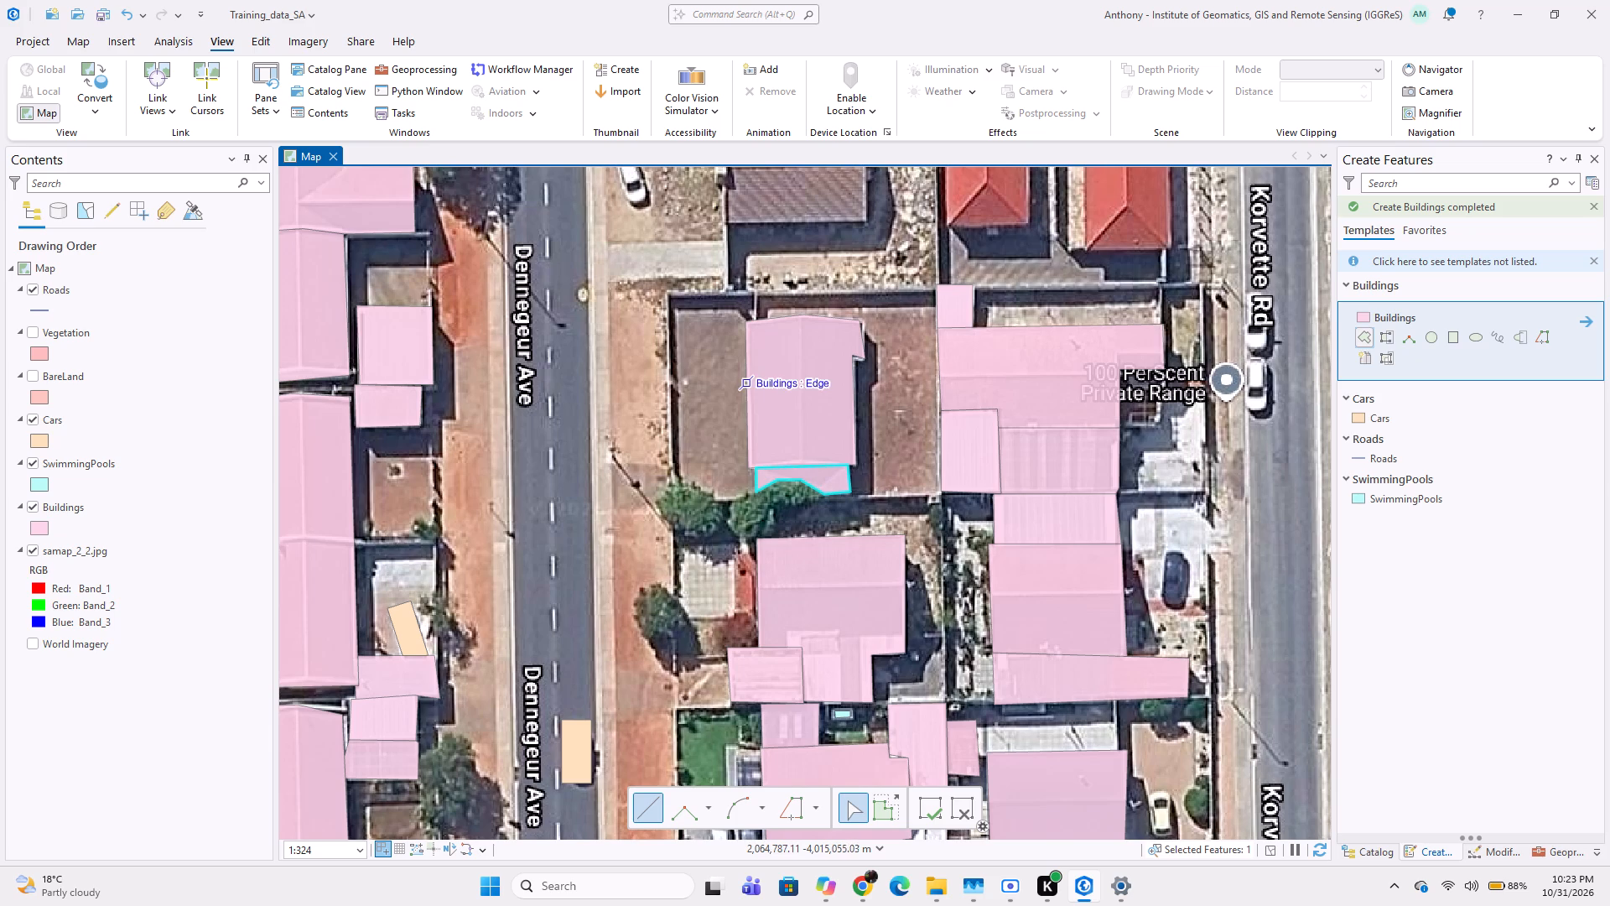
Digitize the white van parked crosswise in the yard east of Dennegeur Ave, south of the green lawn, as a Cars rectangle.
{"action": "middle_click_drag", "start_coordinate": [807, 409], "coordinate": [798, 479]}
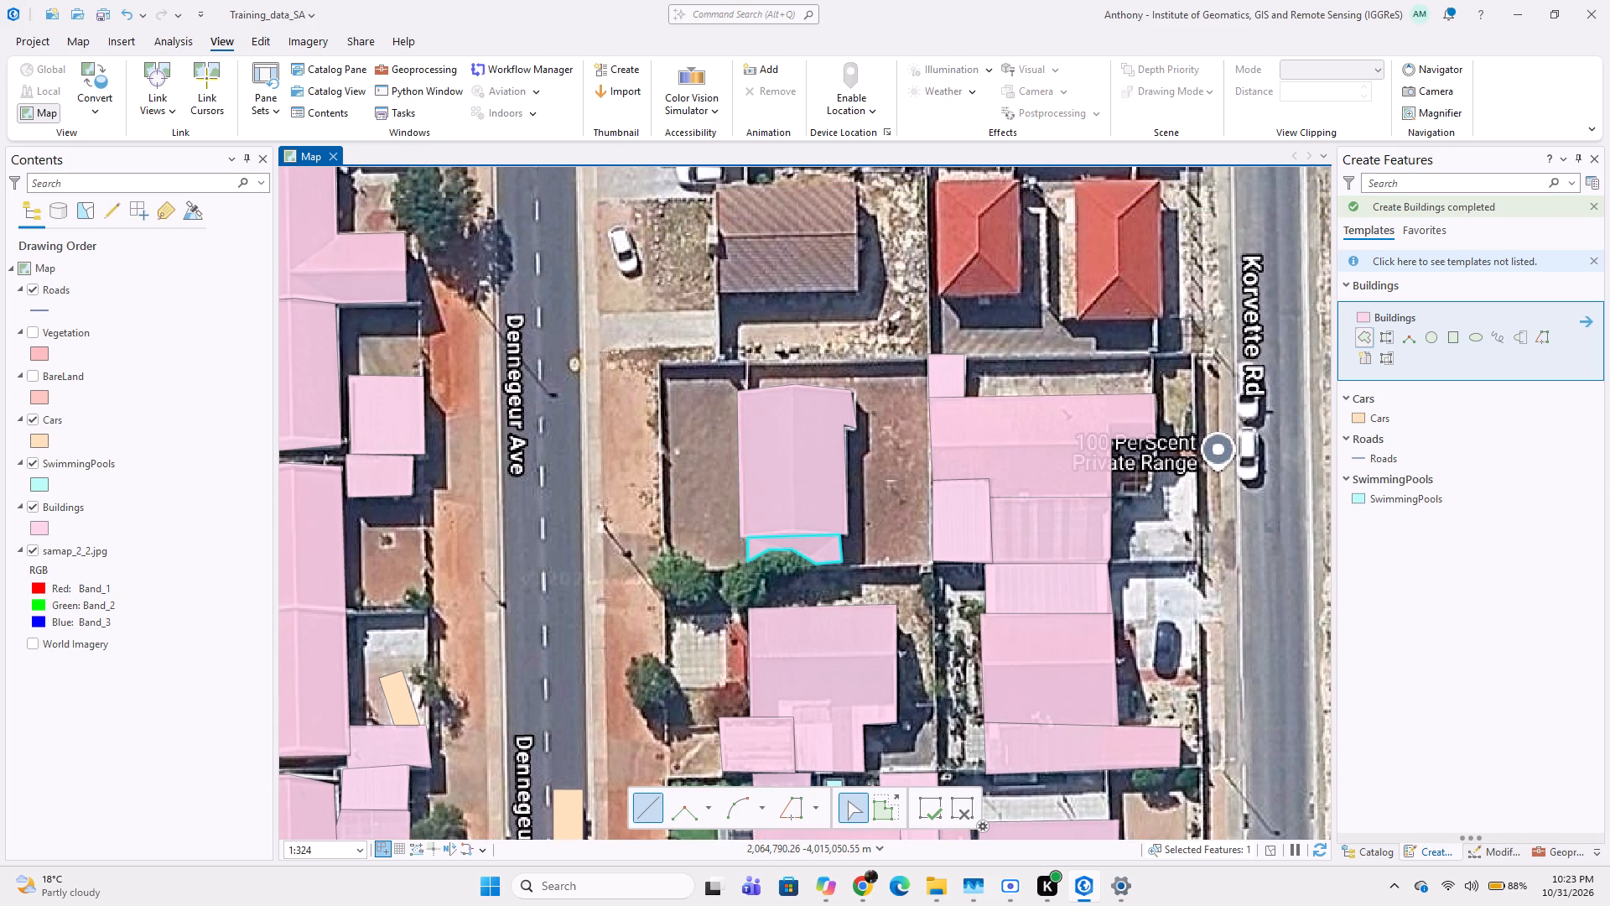
{"action": "middle_click_drag", "start_coordinate": [836, 514], "coordinate": [807, 427]}
{"action": "middle_click_drag", "start_coordinate": [704, 476], "coordinate": [760, 427]}
{"action": "middle_click_drag", "start_coordinate": [699, 459], "coordinate": [669, 547]}
{"action": "middle_click_drag", "start_coordinate": [668, 535], "coordinate": [657, 441]}
{"action": "middle_click_drag", "start_coordinate": [613, 492], "coordinate": [633, 456]}
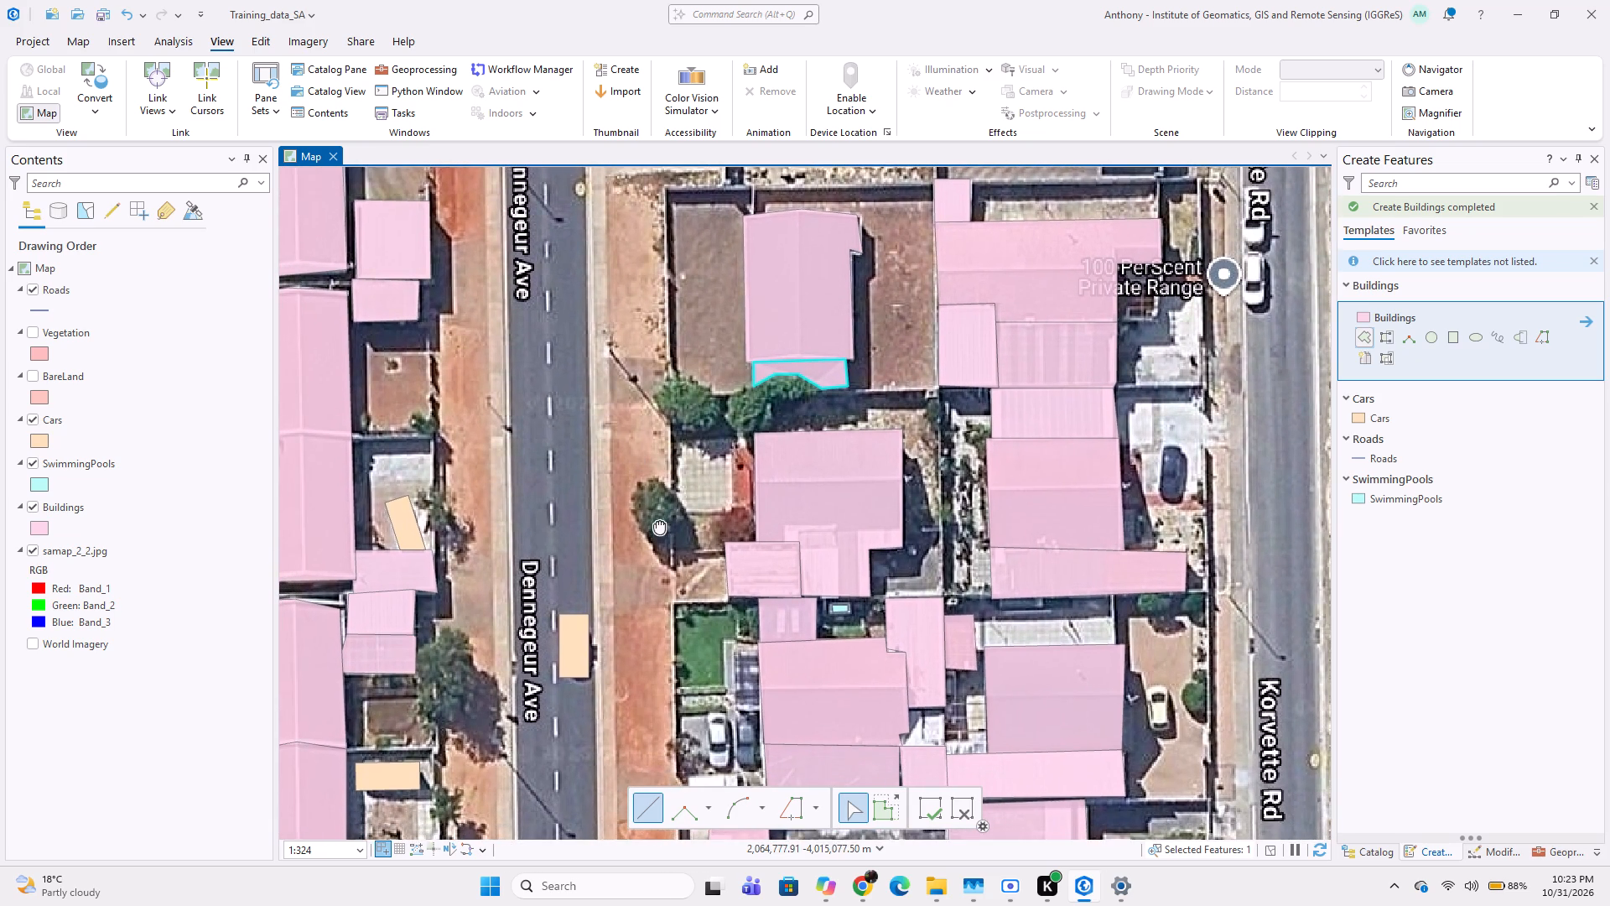
{"action": "middle_click_drag", "start_coordinate": [657, 526], "coordinate": [674, 450]}
{"action": "middle_click_drag", "start_coordinate": [666, 532], "coordinate": [678, 404]}
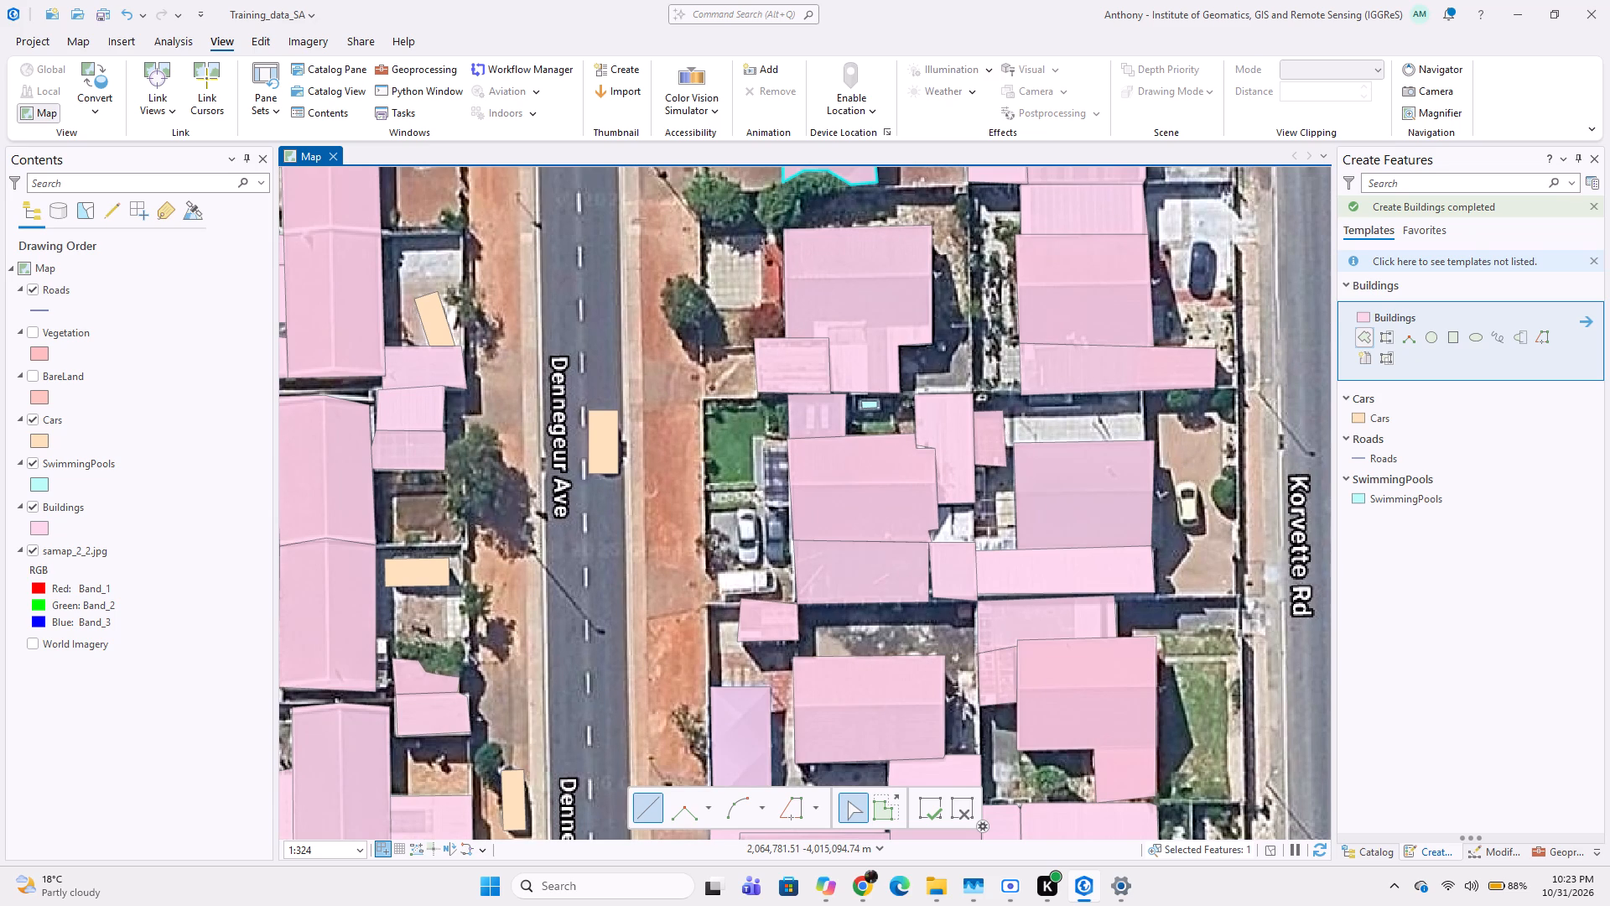
{"action": "scroll", "coordinate": [742, 576], "scroll_direction": "up", "scroll_amount": 2}
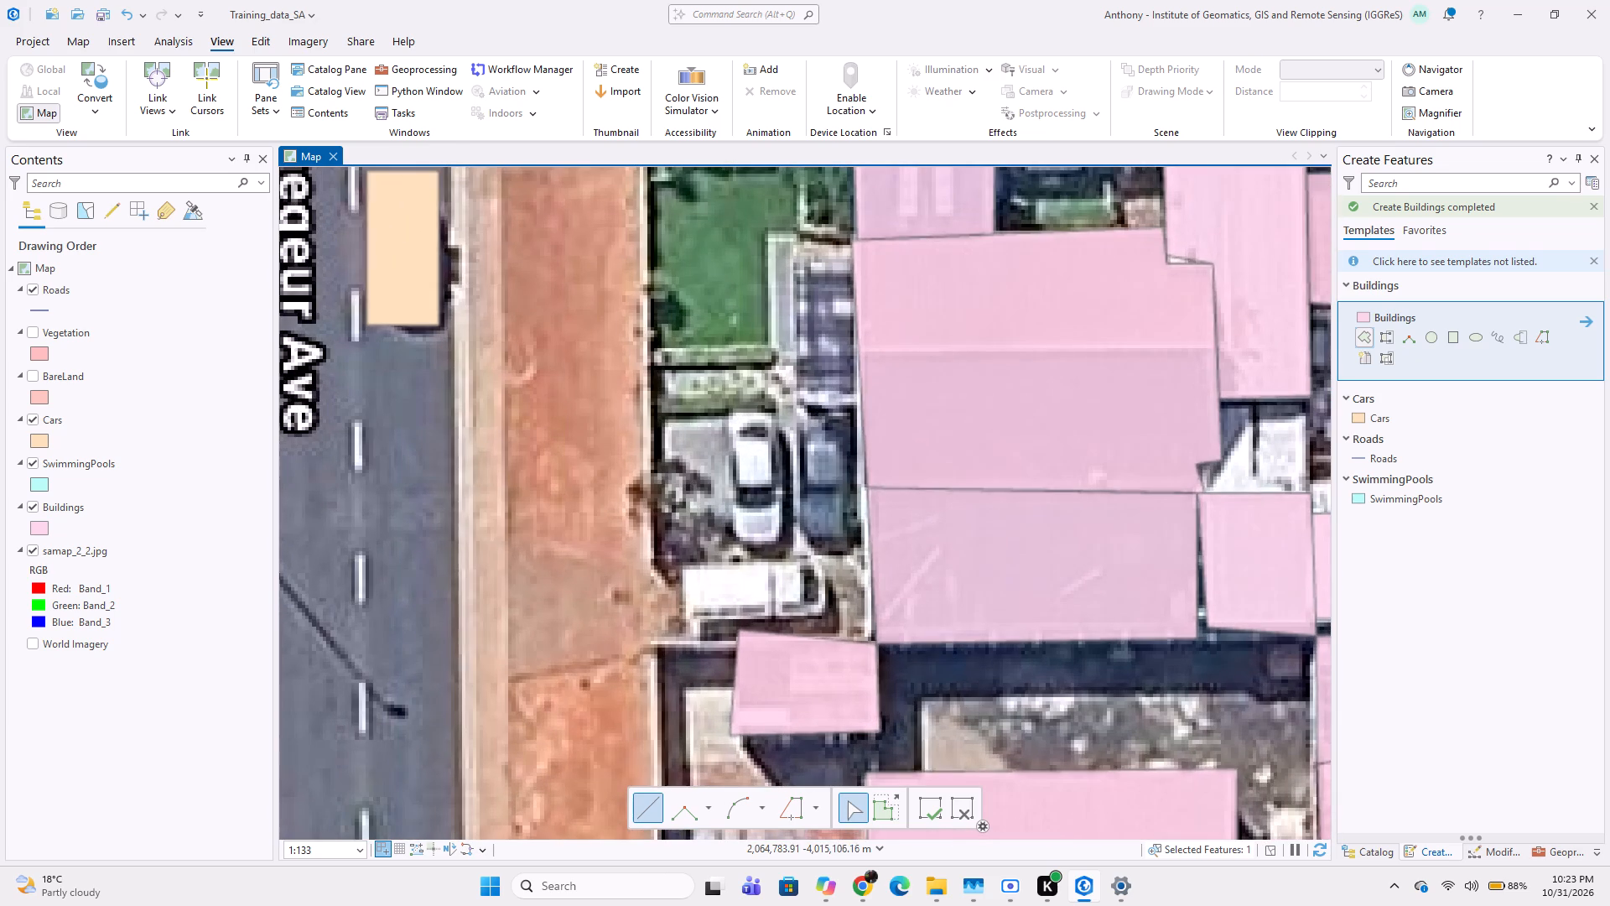
{"action": "left_click", "coordinate": [1384, 412]}
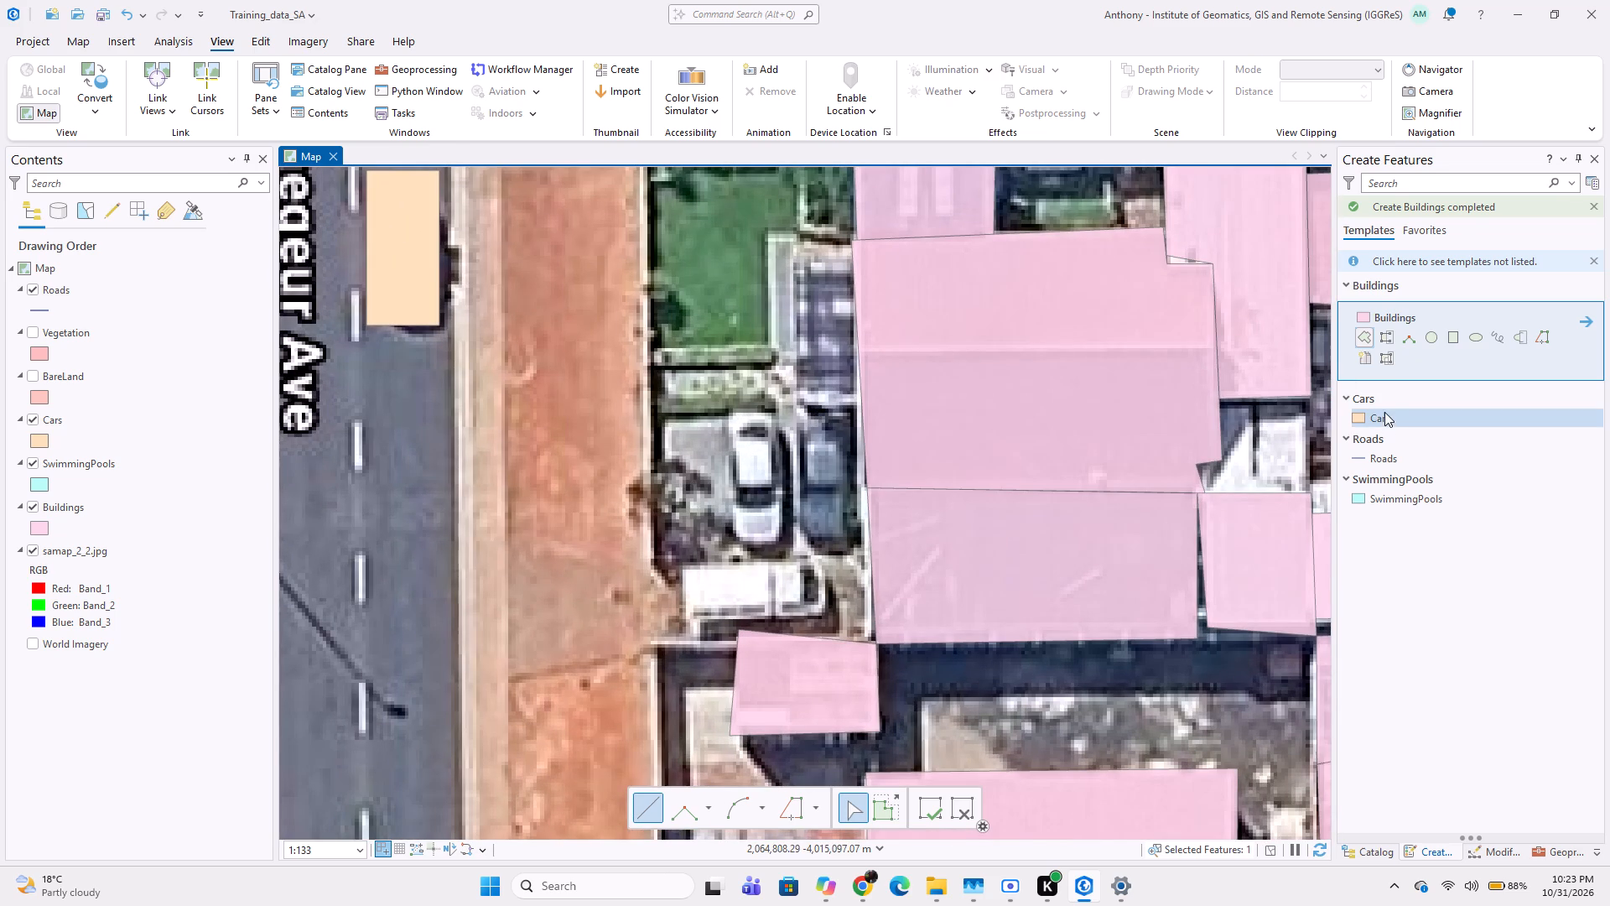
{"action": "left_click", "coordinate": [1458, 383]}
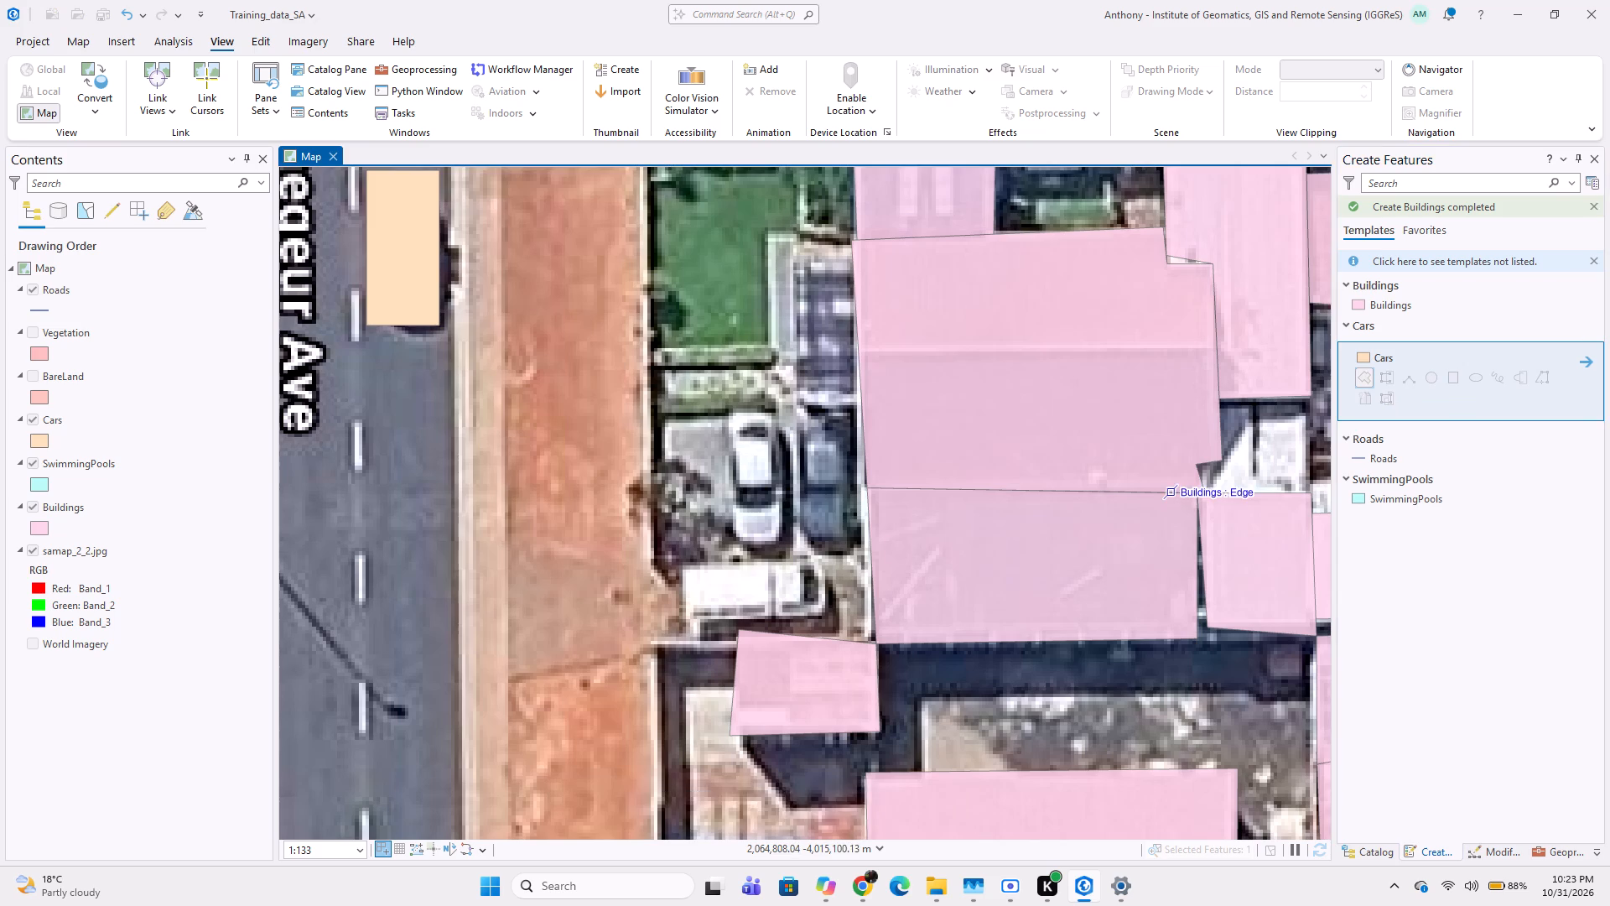
{"action": "left_click", "coordinate": [680, 561]}
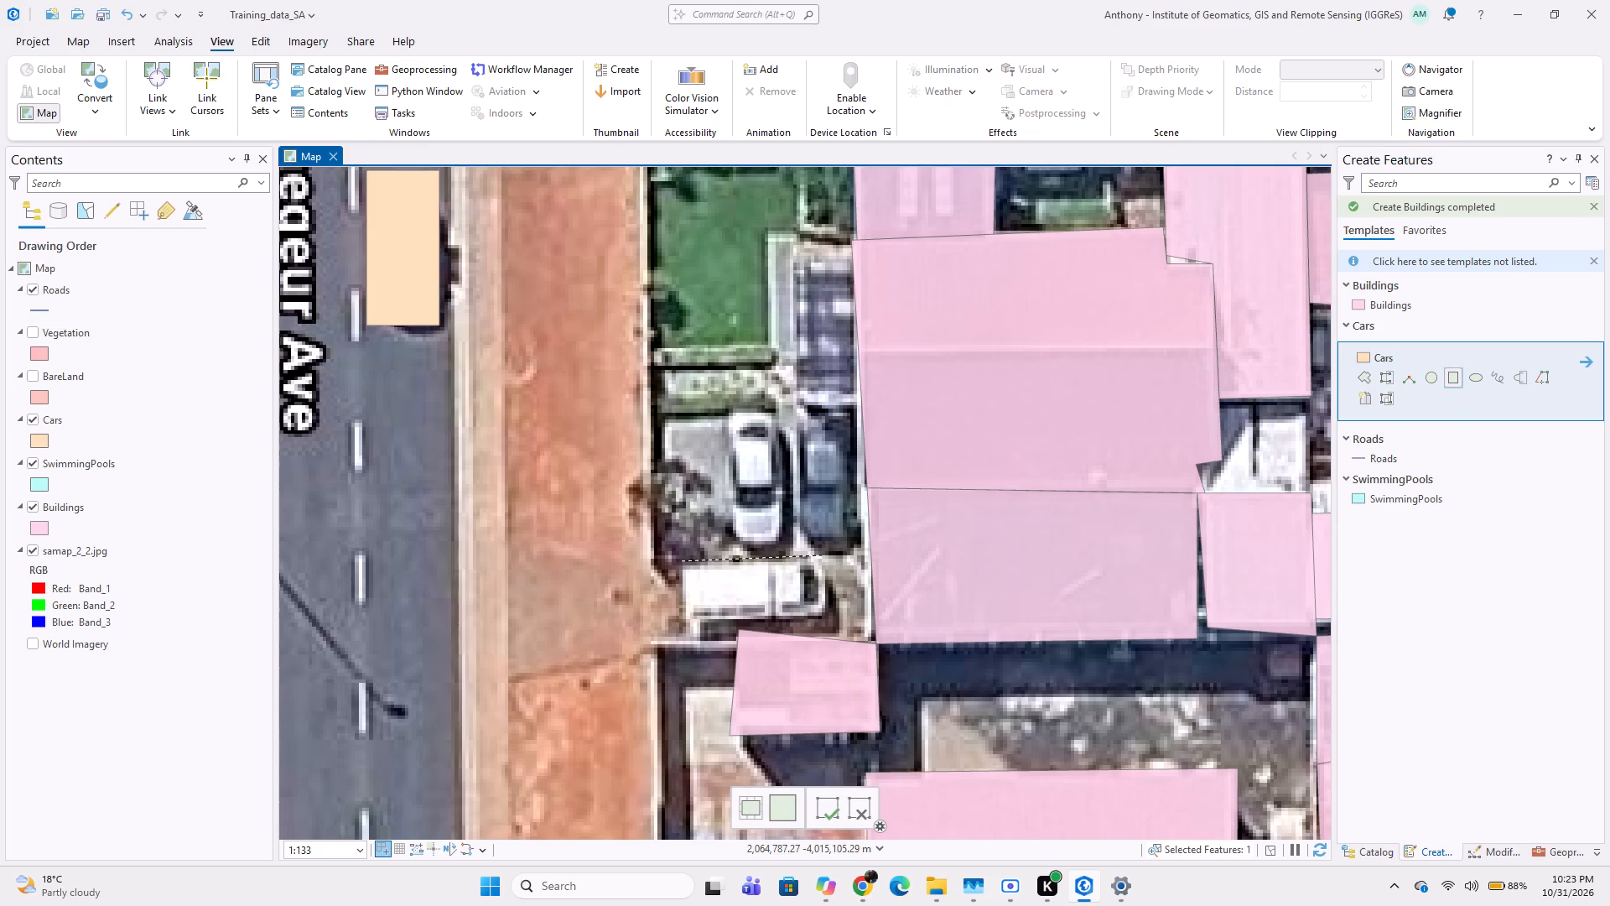
{"action": "left_click", "coordinate": [824, 555]}
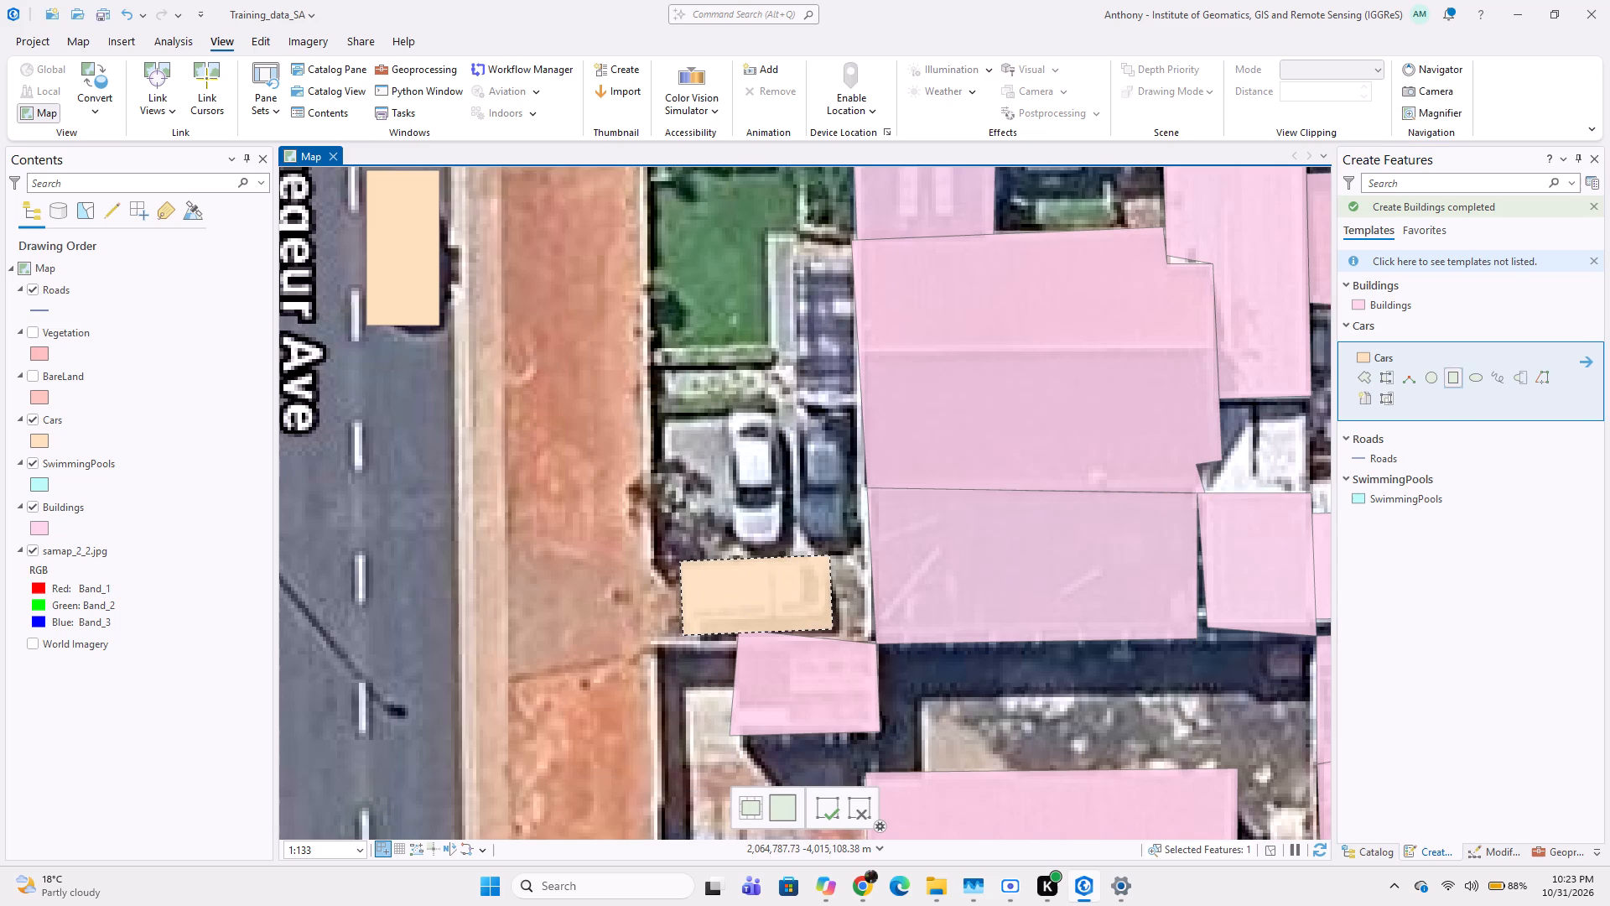
{"action": "double_click", "coordinate": [833, 629]}
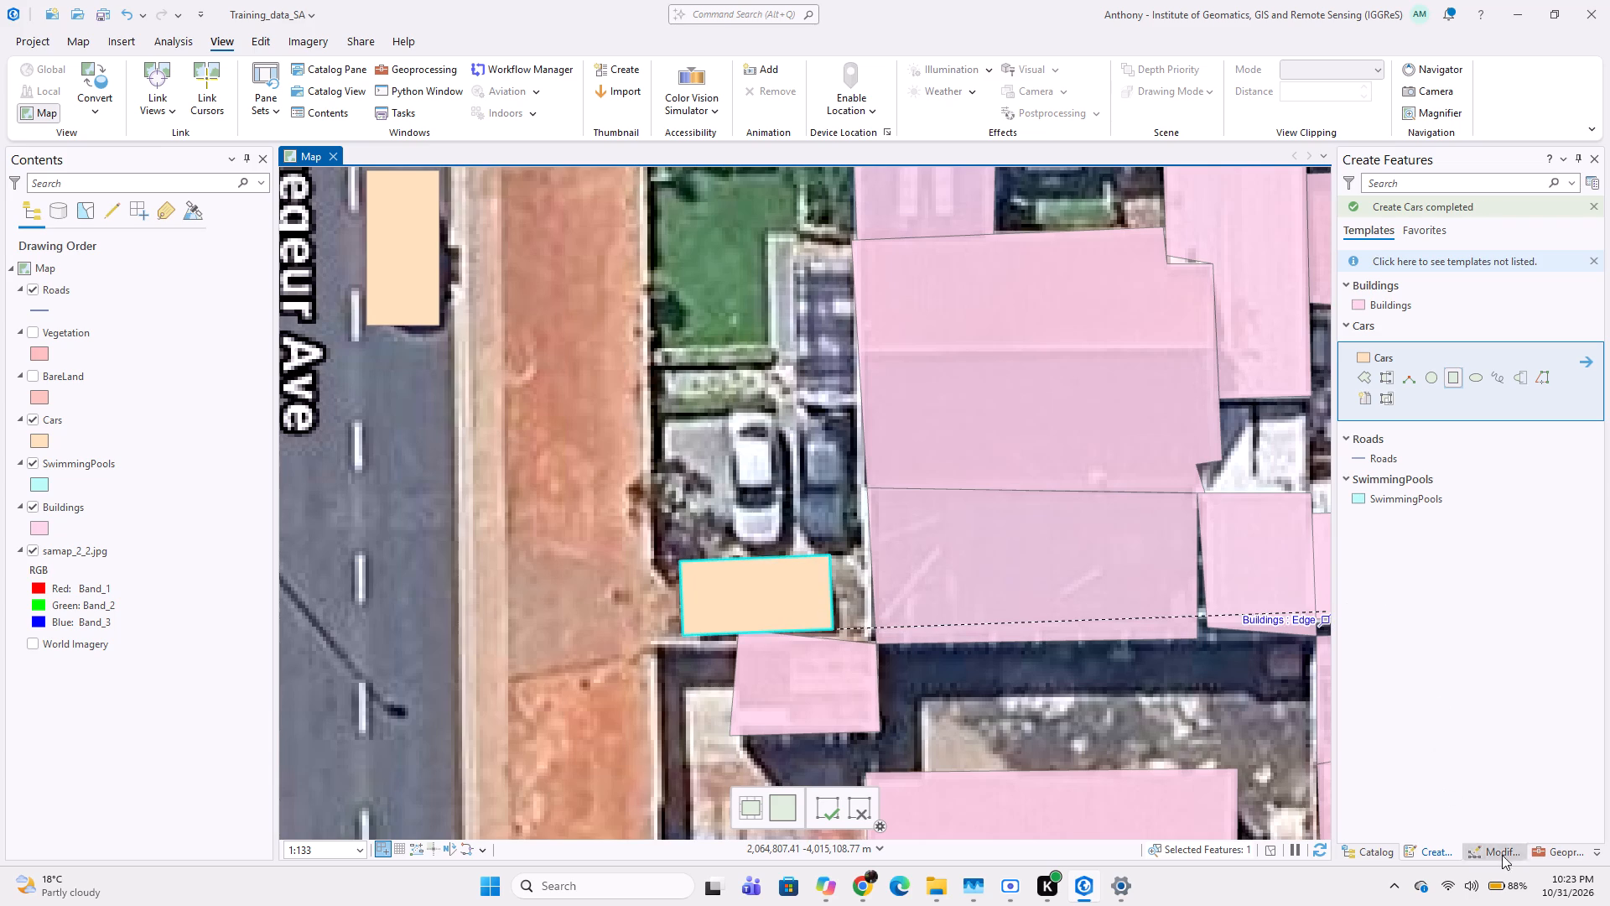
Clip the editable features with the white van's rectangle, using a 0 m buffer and discarding the intersecting area.
{"action": "left_click", "coordinate": [1499, 852]}
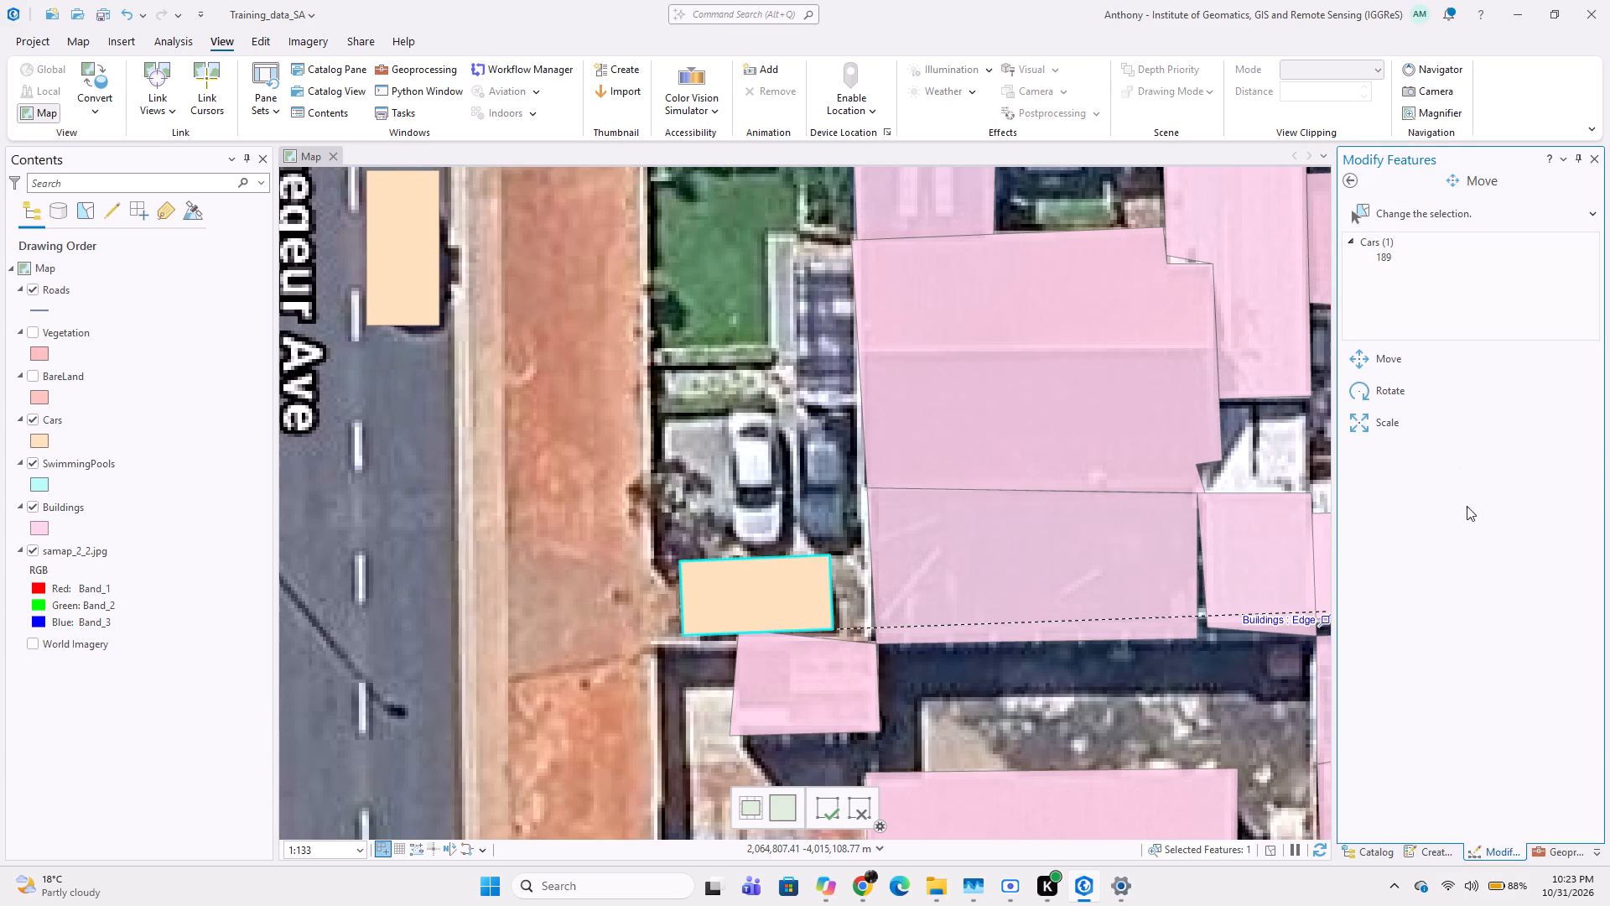
{"action": "left_click", "coordinate": [1350, 177]}
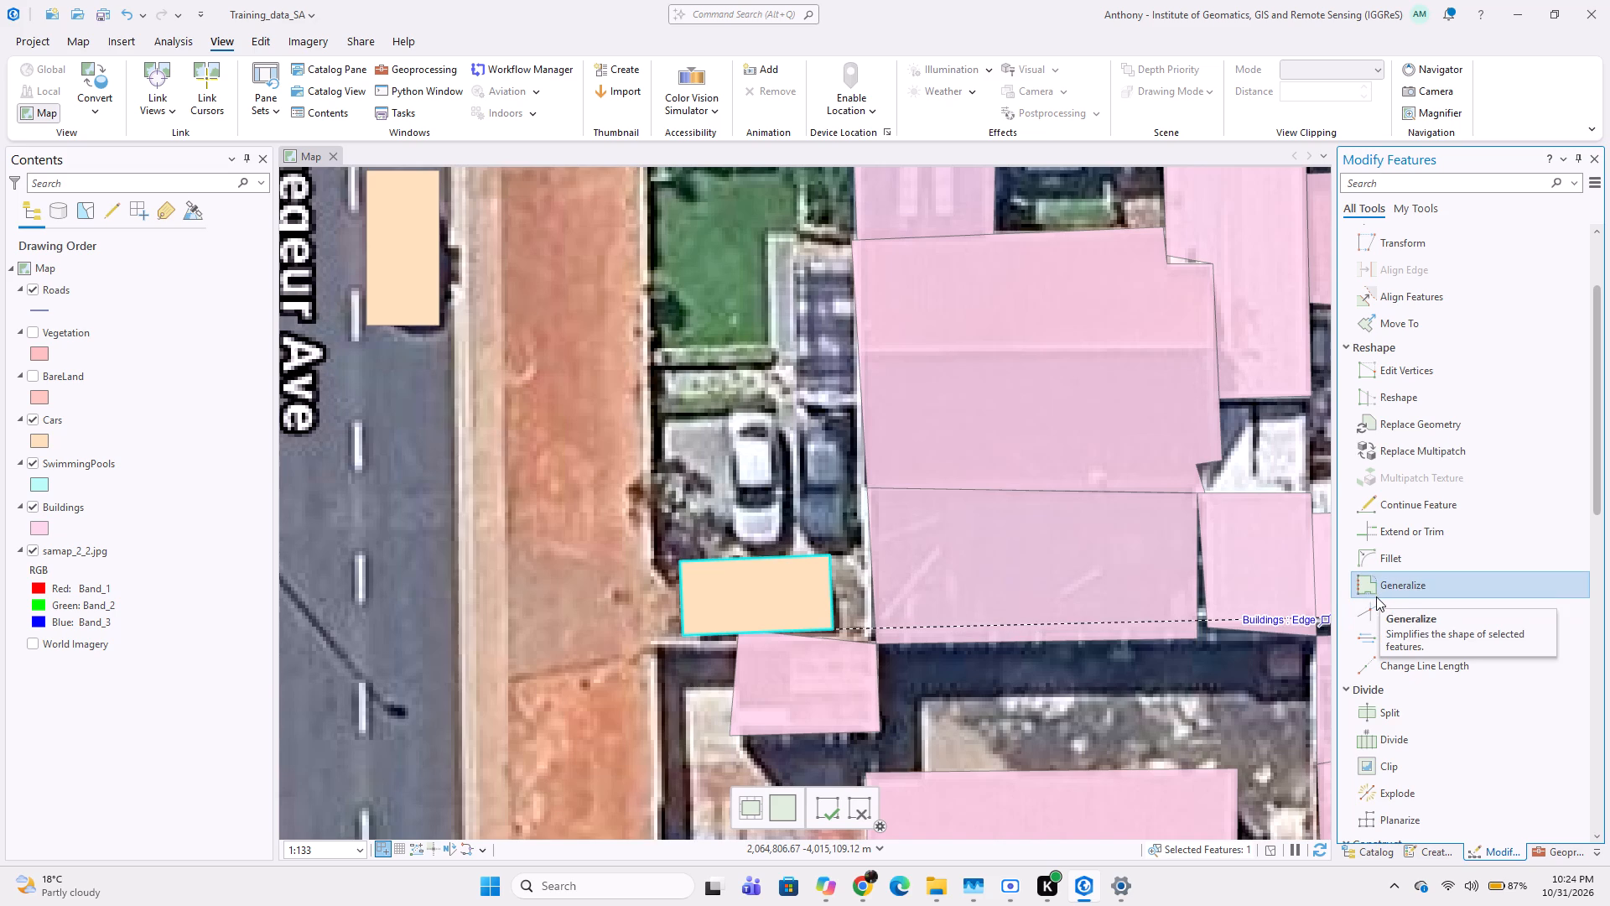
{"action": "scroll", "coordinate": [1441, 570], "scroll_direction": "down", "scroll_amount": 2}
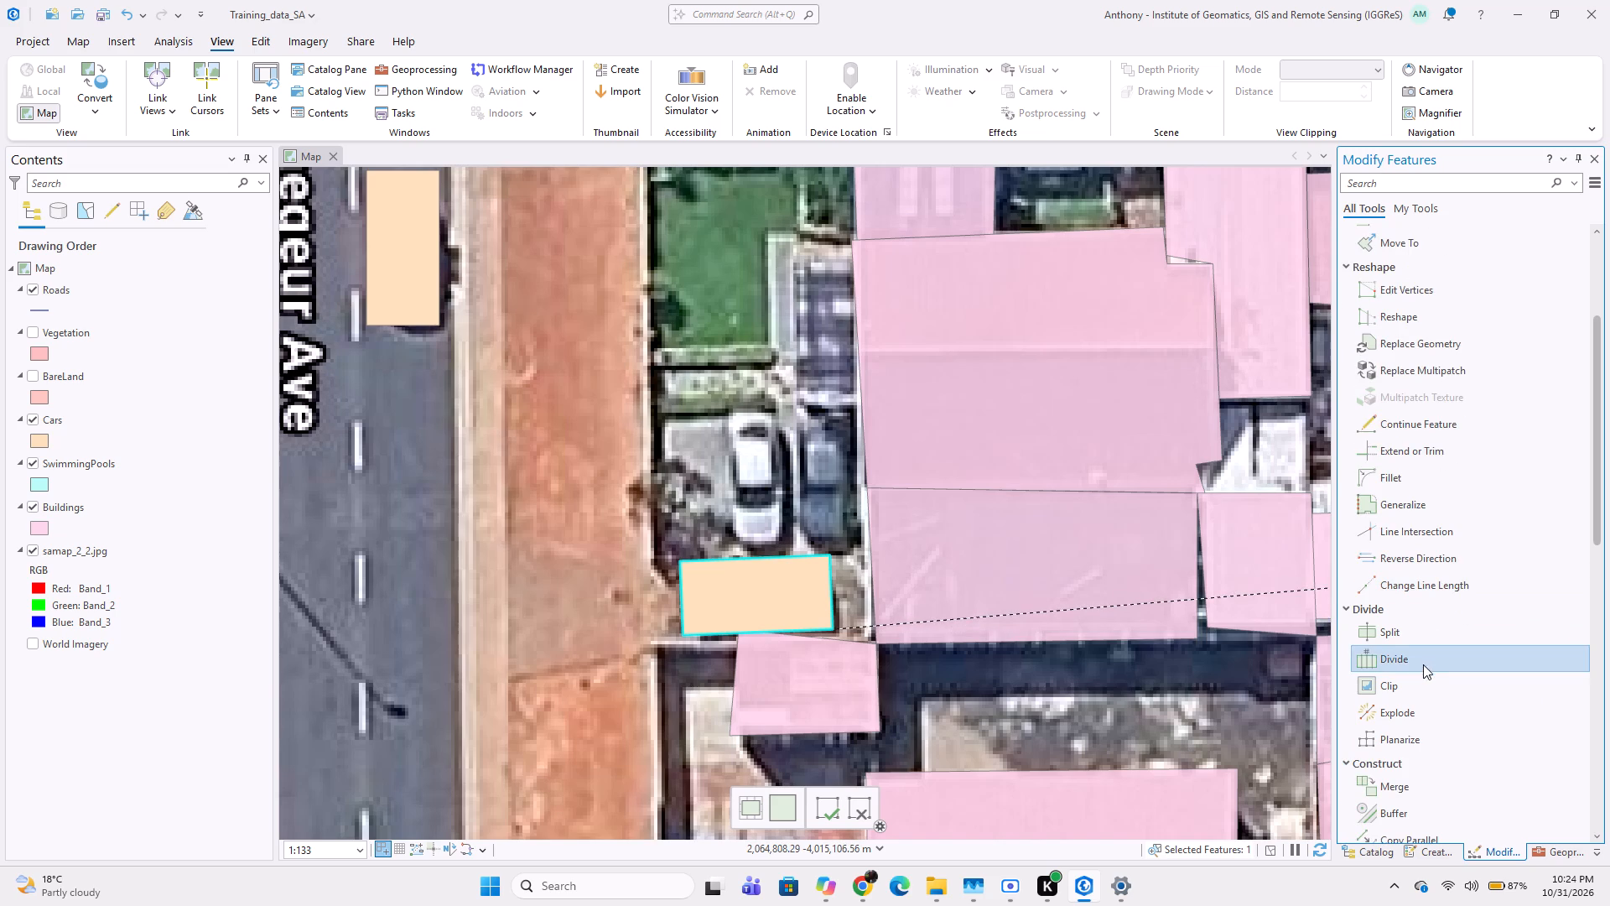
{"action": "left_click", "coordinate": [1405, 685]}
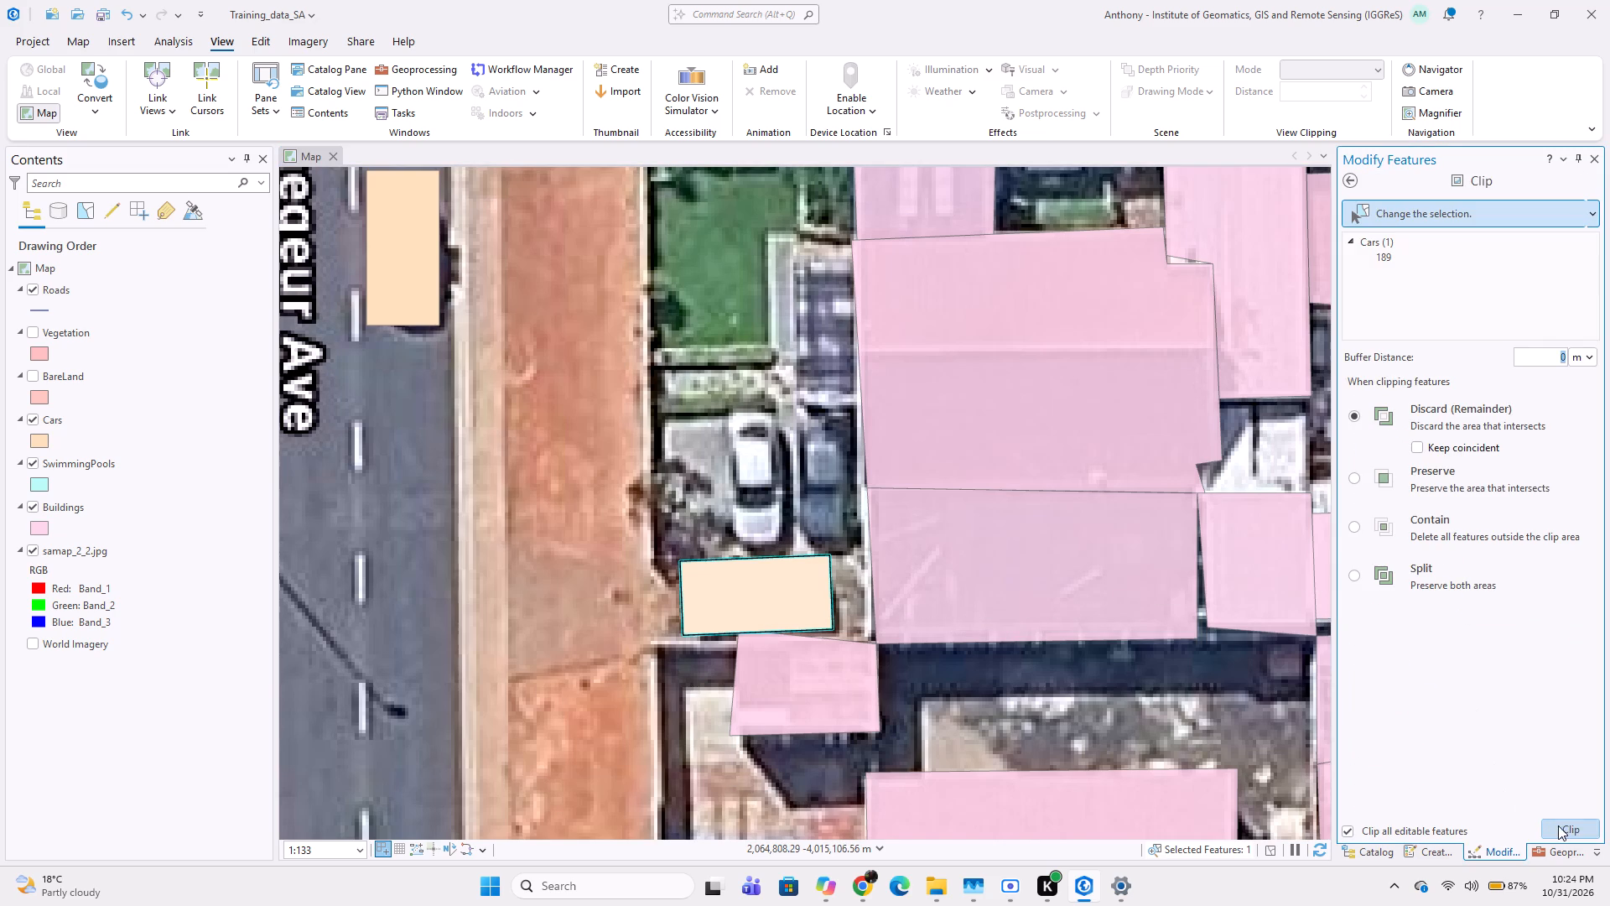
{"action": "left_click", "coordinate": [1561, 825]}
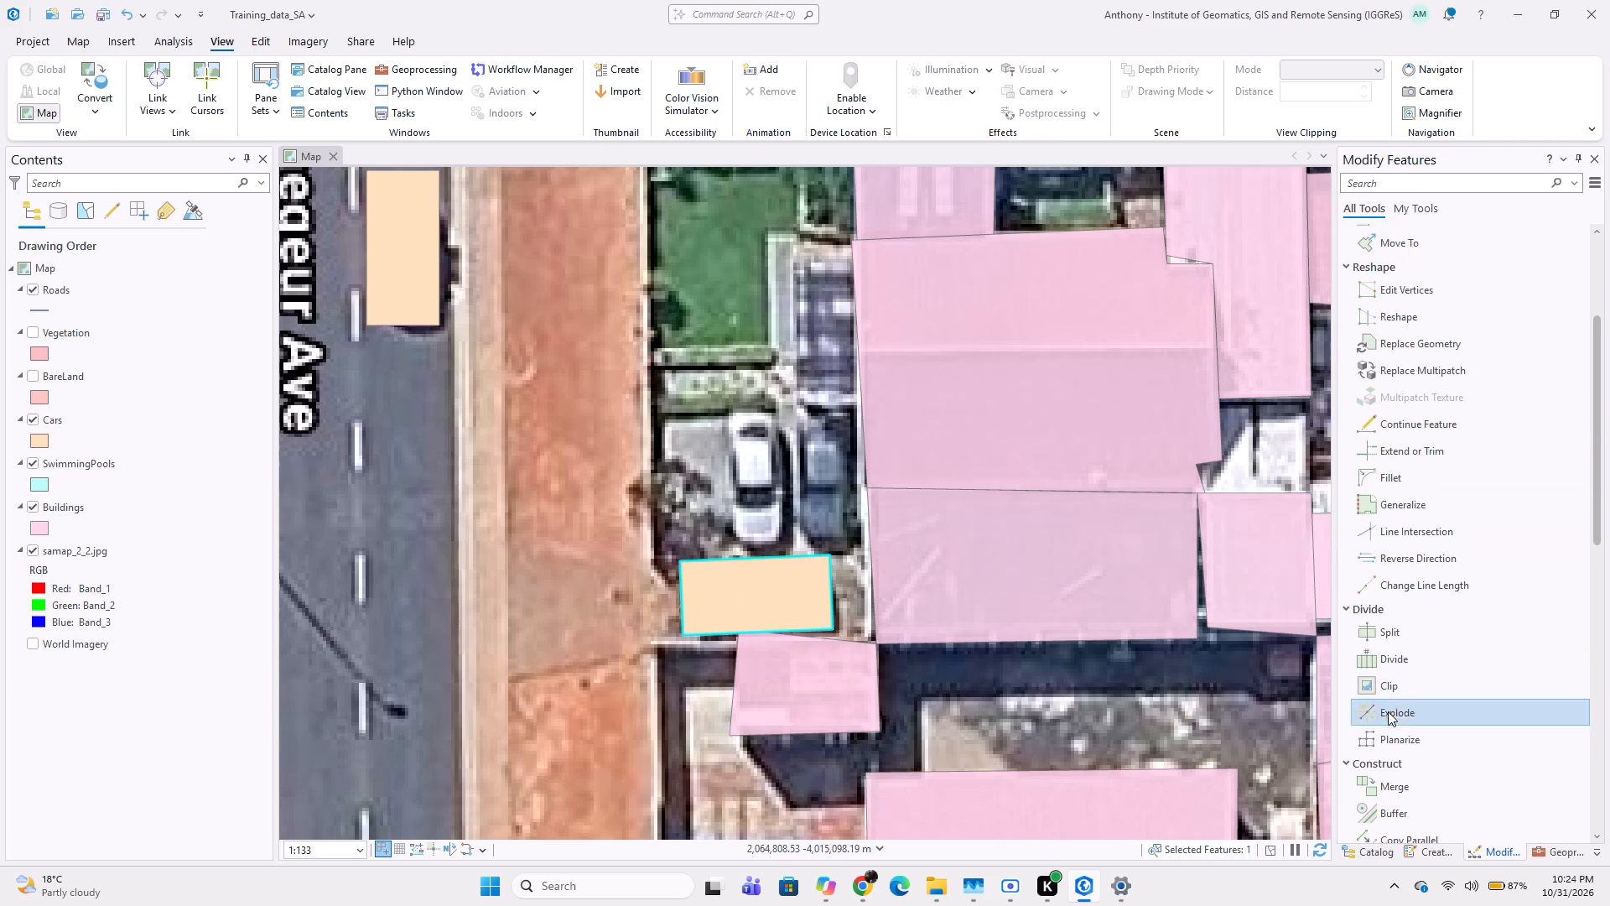
Digitize the white car parked lengthwise just north of the crosswise van, east of Dennegeur Ave, as a Cars rectangle.
{"action": "left_click", "coordinate": [1411, 855]}
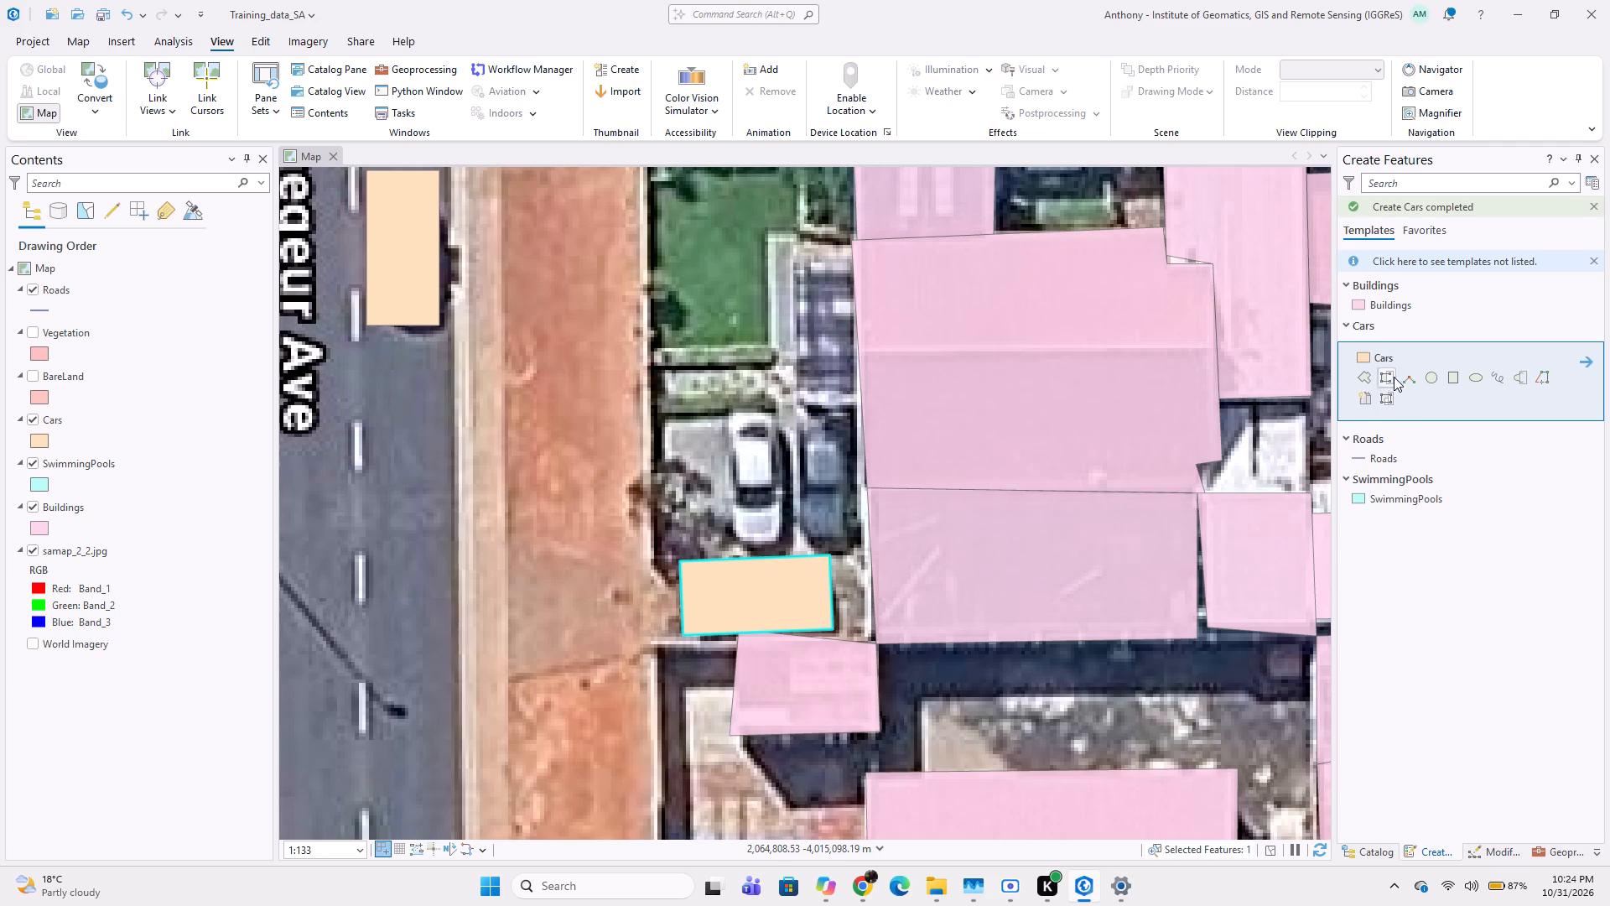
{"action": "left_click", "coordinate": [1452, 377]}
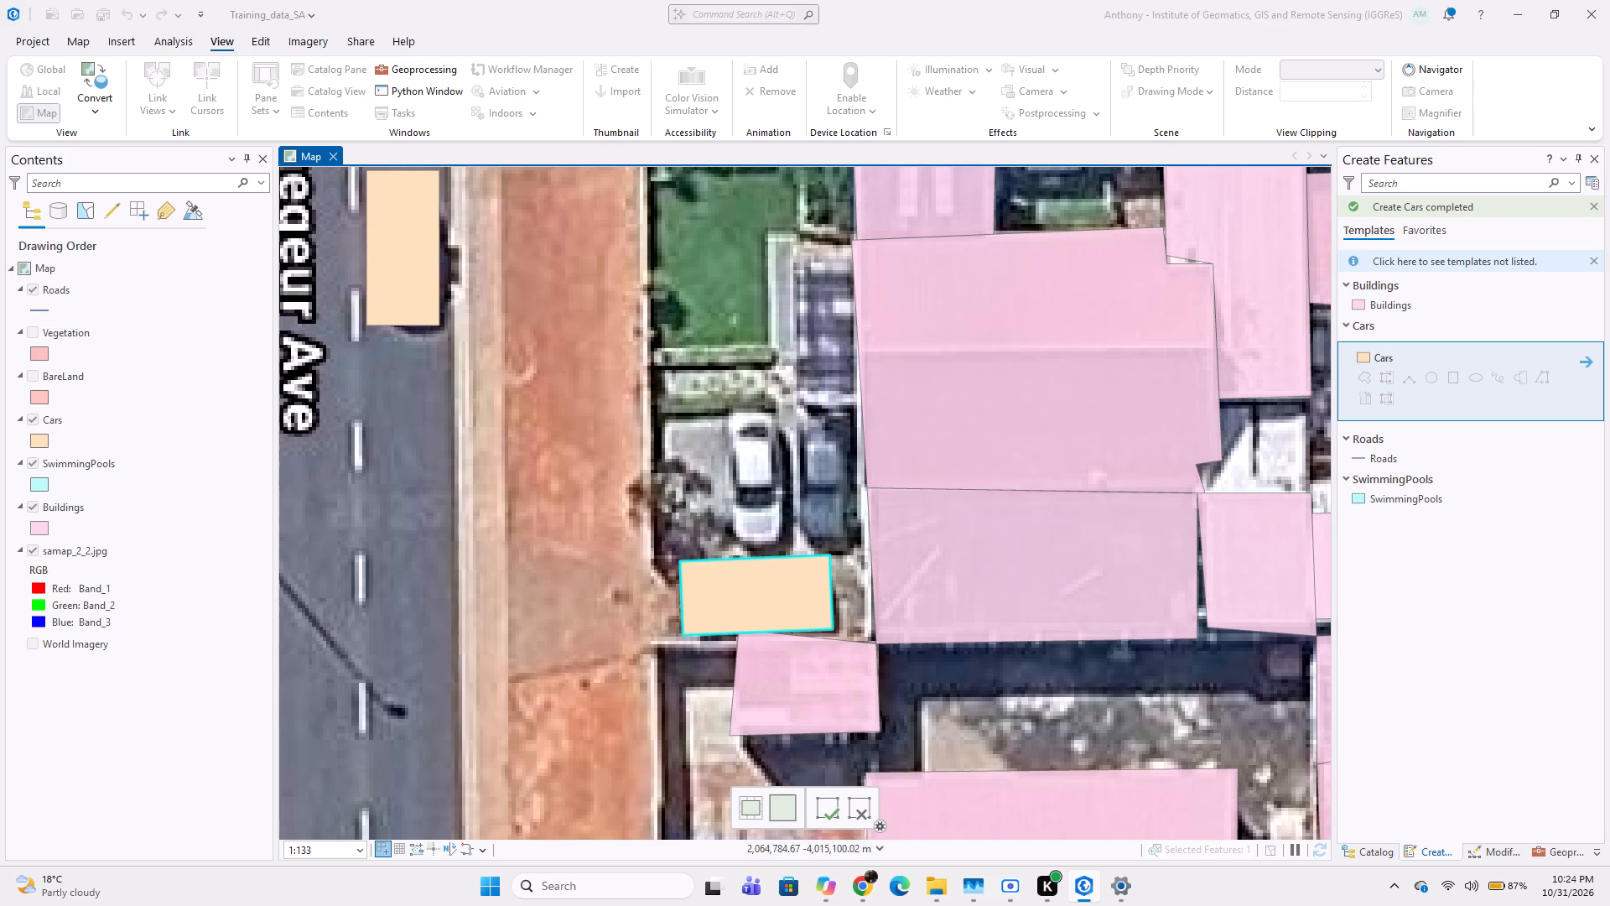
{"action": "left_click", "coordinate": [722, 406]}
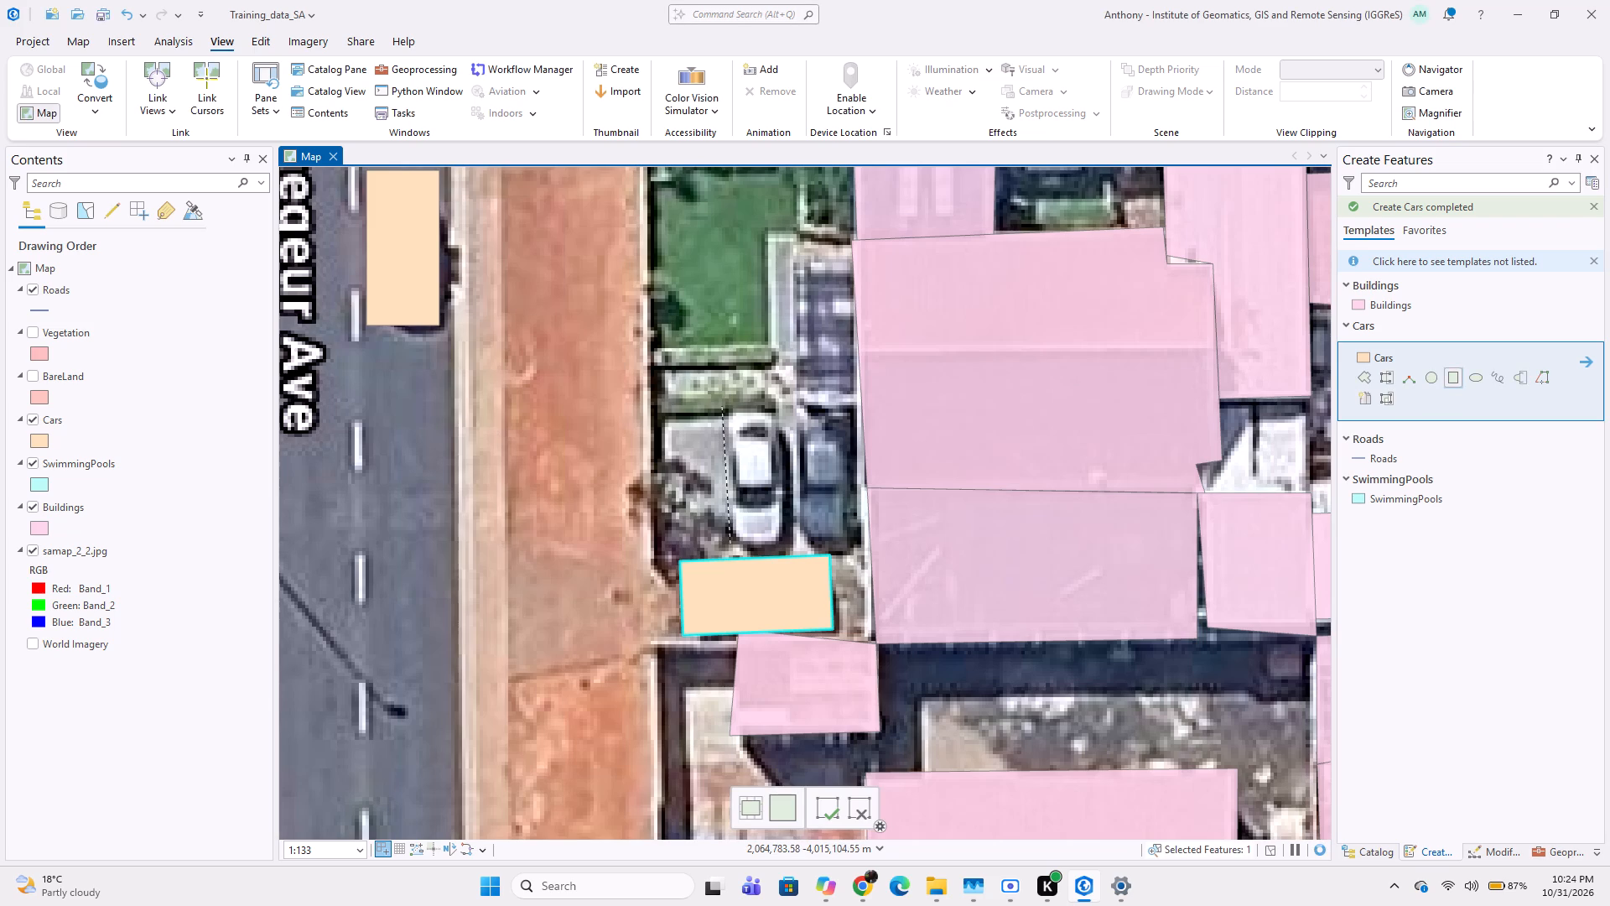
{"action": "left_click", "coordinate": [730, 549]}
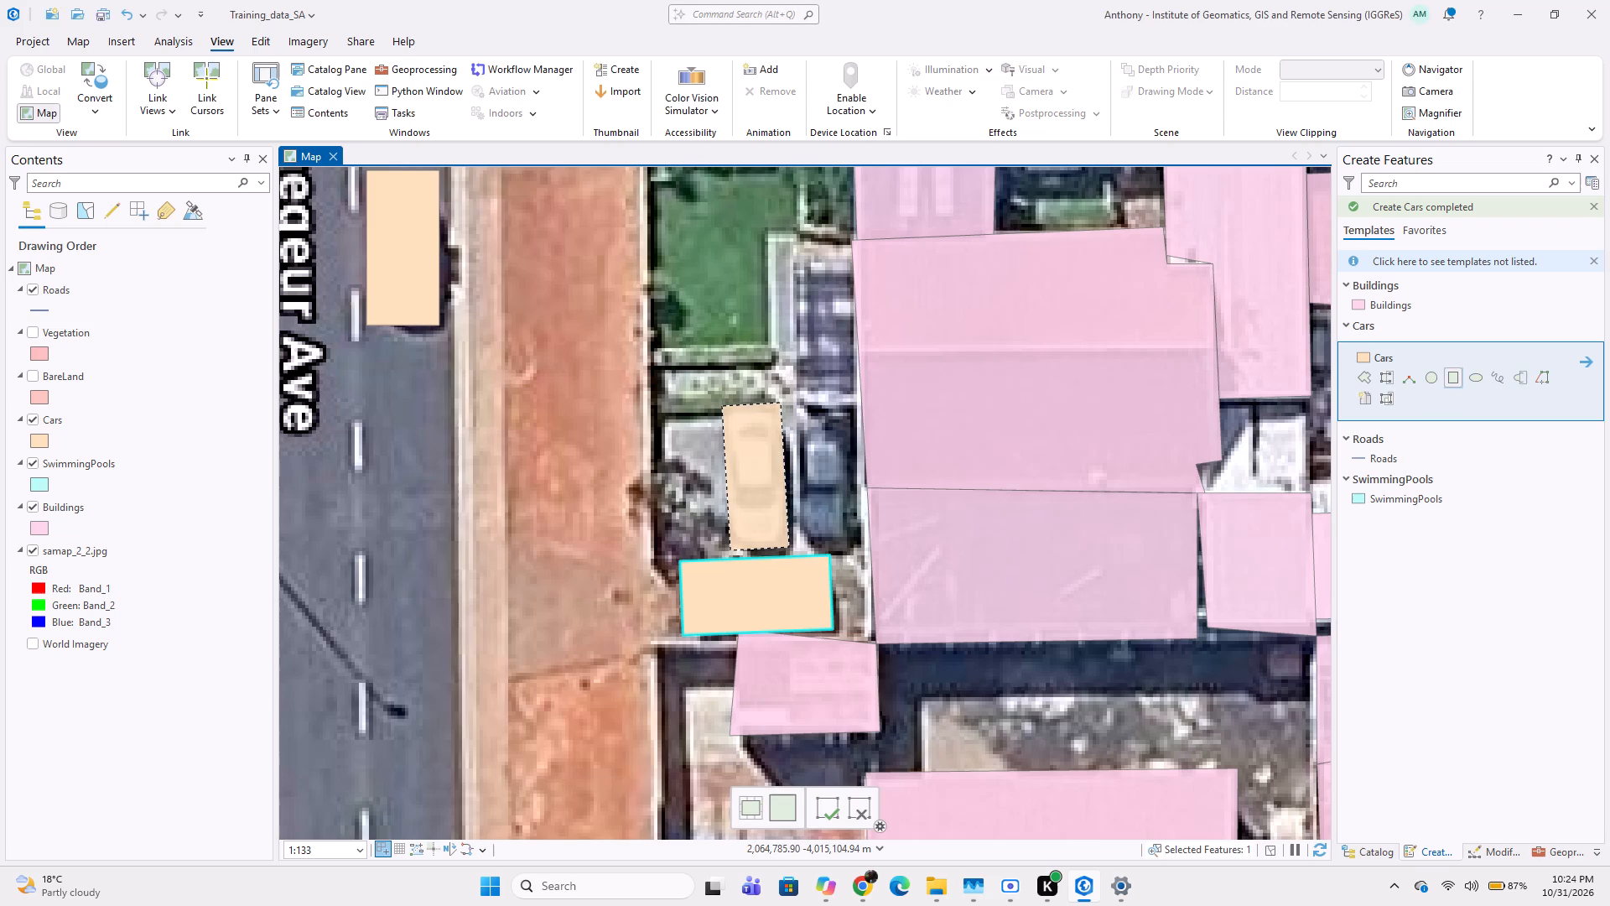
{"action": "left_click", "coordinate": [789, 547]}
{"action": "left_click", "coordinate": [789, 547]}
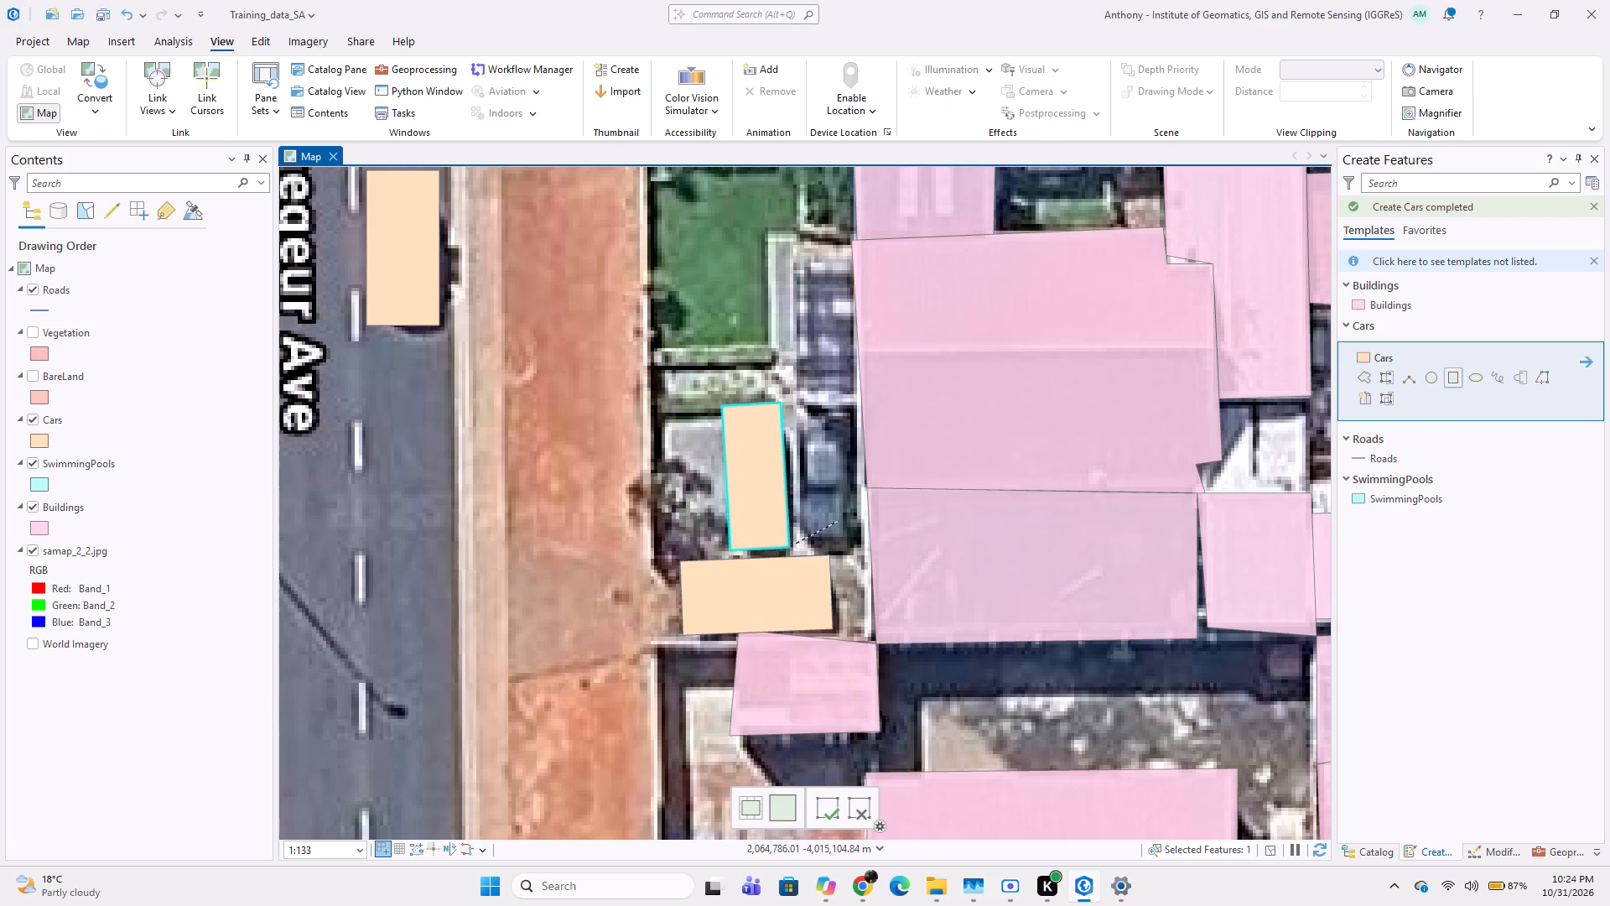
{"action": "key", "text": "Escape"}
Digitize the dark car parked directly east of the white car in the same yard as a Cars rectangle.
{"action": "left_click", "coordinate": [795, 406]}
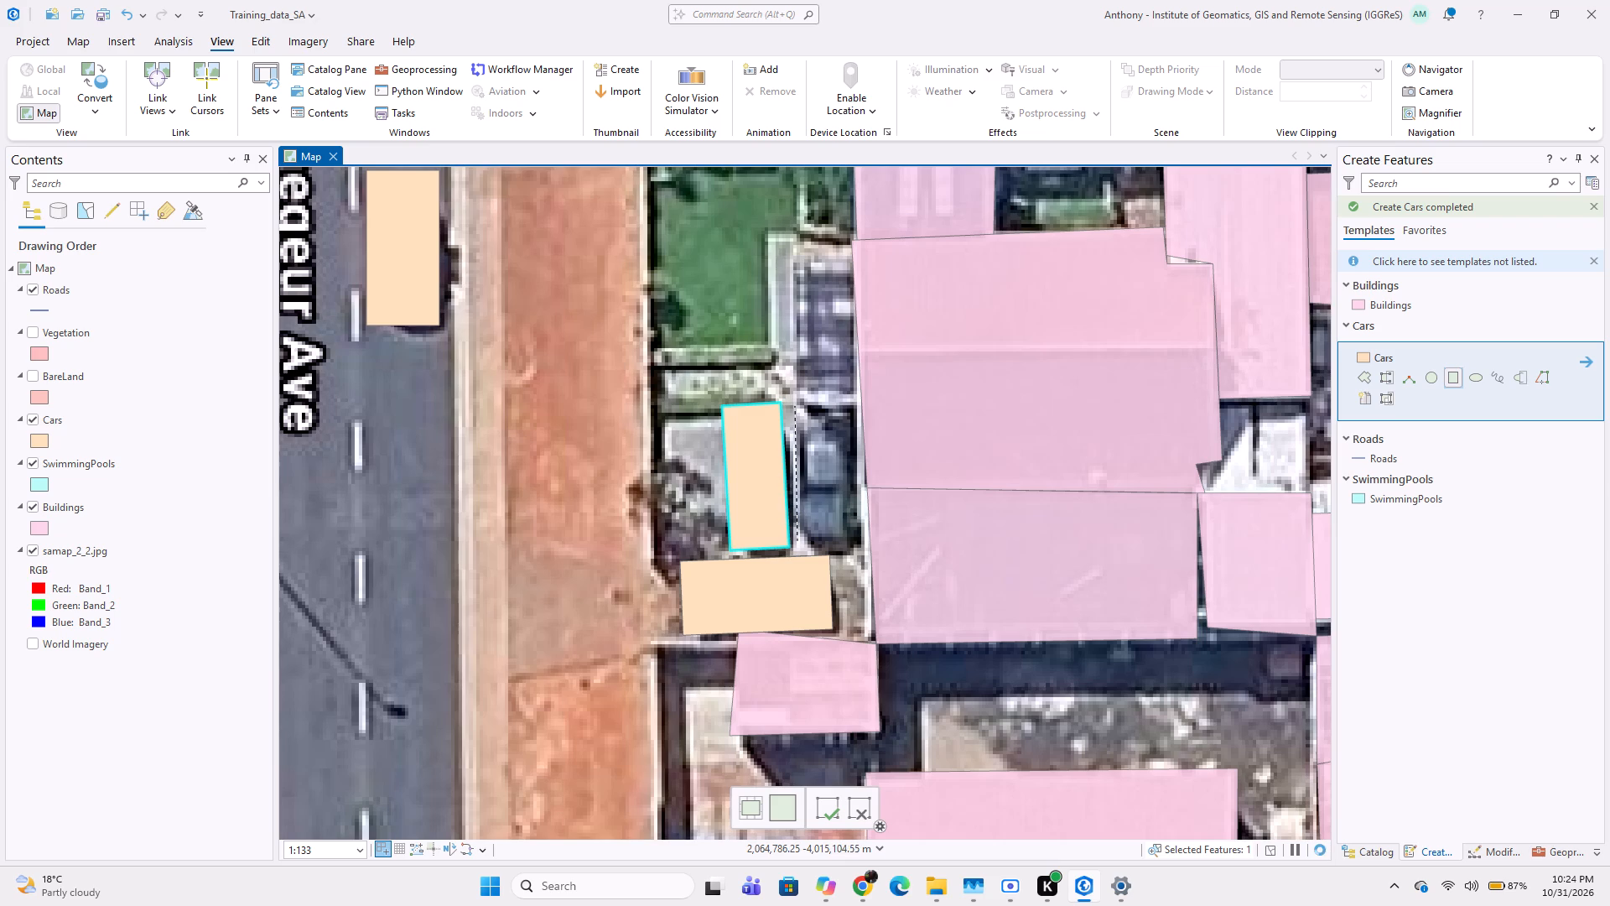
{"action": "left_click", "coordinate": [798, 535]}
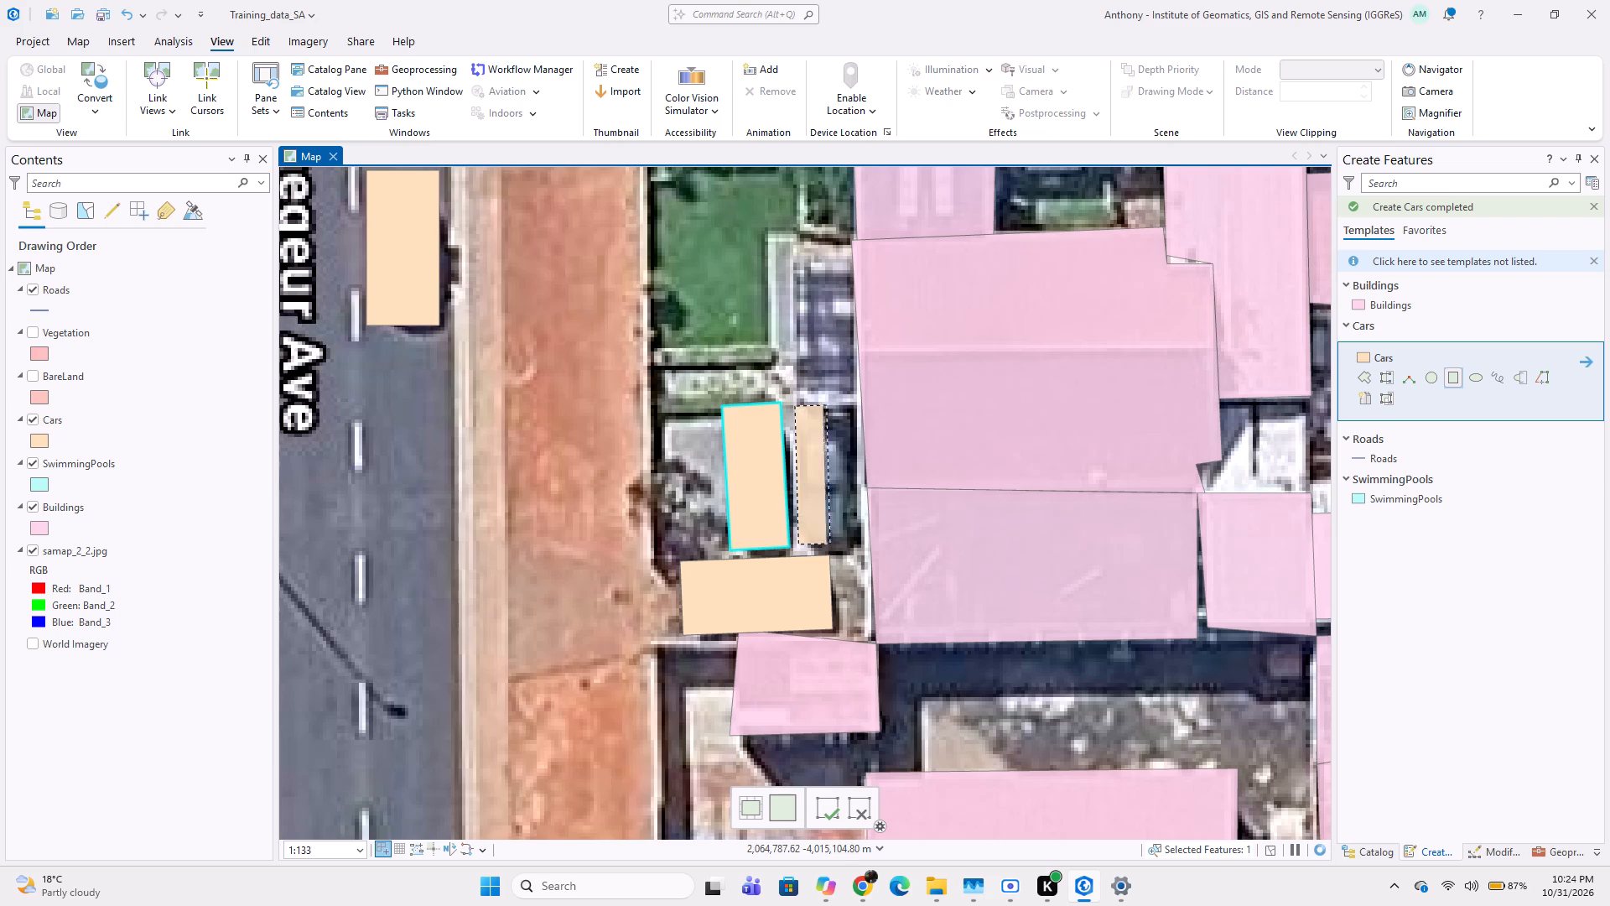
{"action": "double_click", "coordinate": [854, 547]}
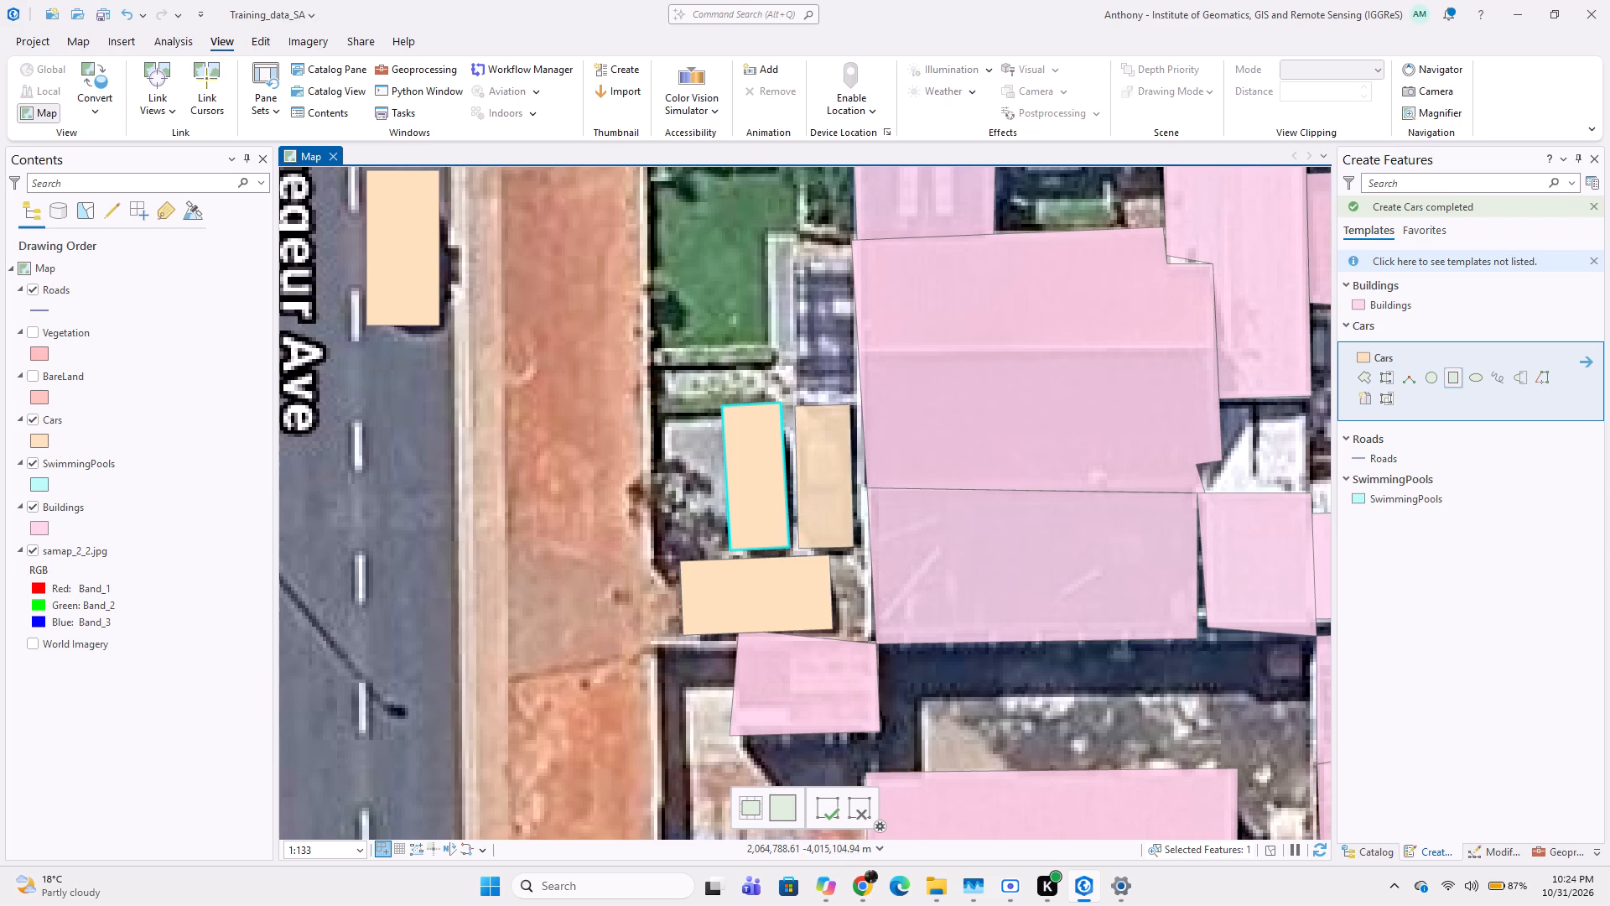
Digitize the small slatted roof between the green lawn and the large house as a four-vertex Buildings polygon, snapped to the house corner.
{"action": "scroll", "coordinate": [795, 544], "scroll_direction": "down", "scroll_amount": 2}
{"action": "middle_click_drag", "start_coordinate": [797, 523], "coordinate": [803, 588]}
{"action": "scroll", "coordinate": [815, 497], "scroll_direction": "up", "scroll_amount": 1}
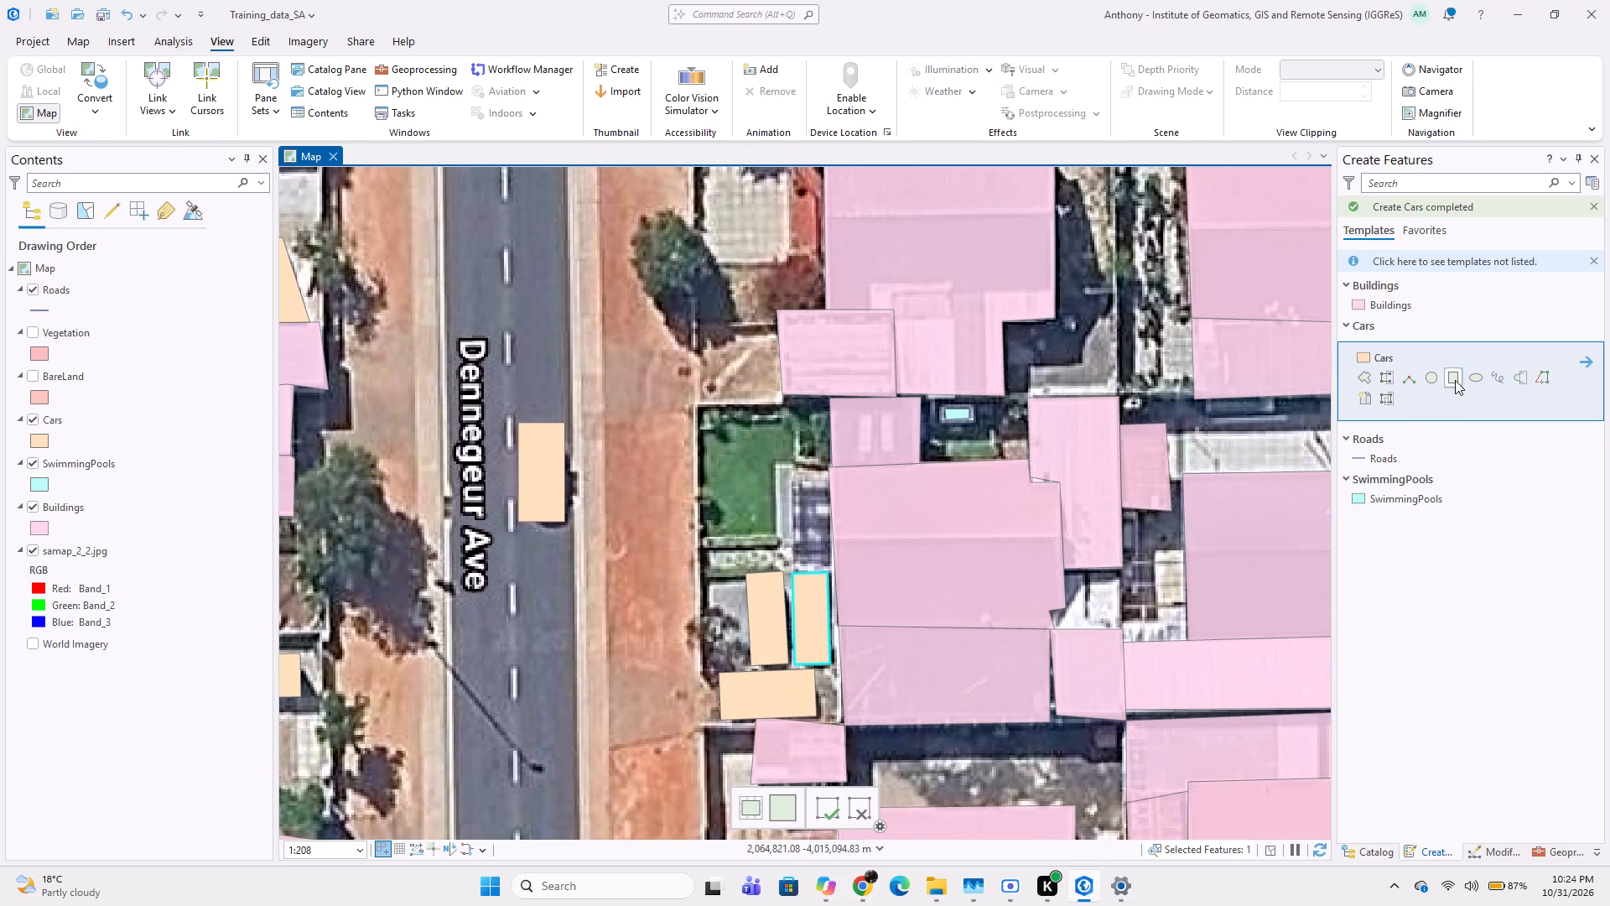
{"action": "left_click", "coordinate": [1358, 377]}
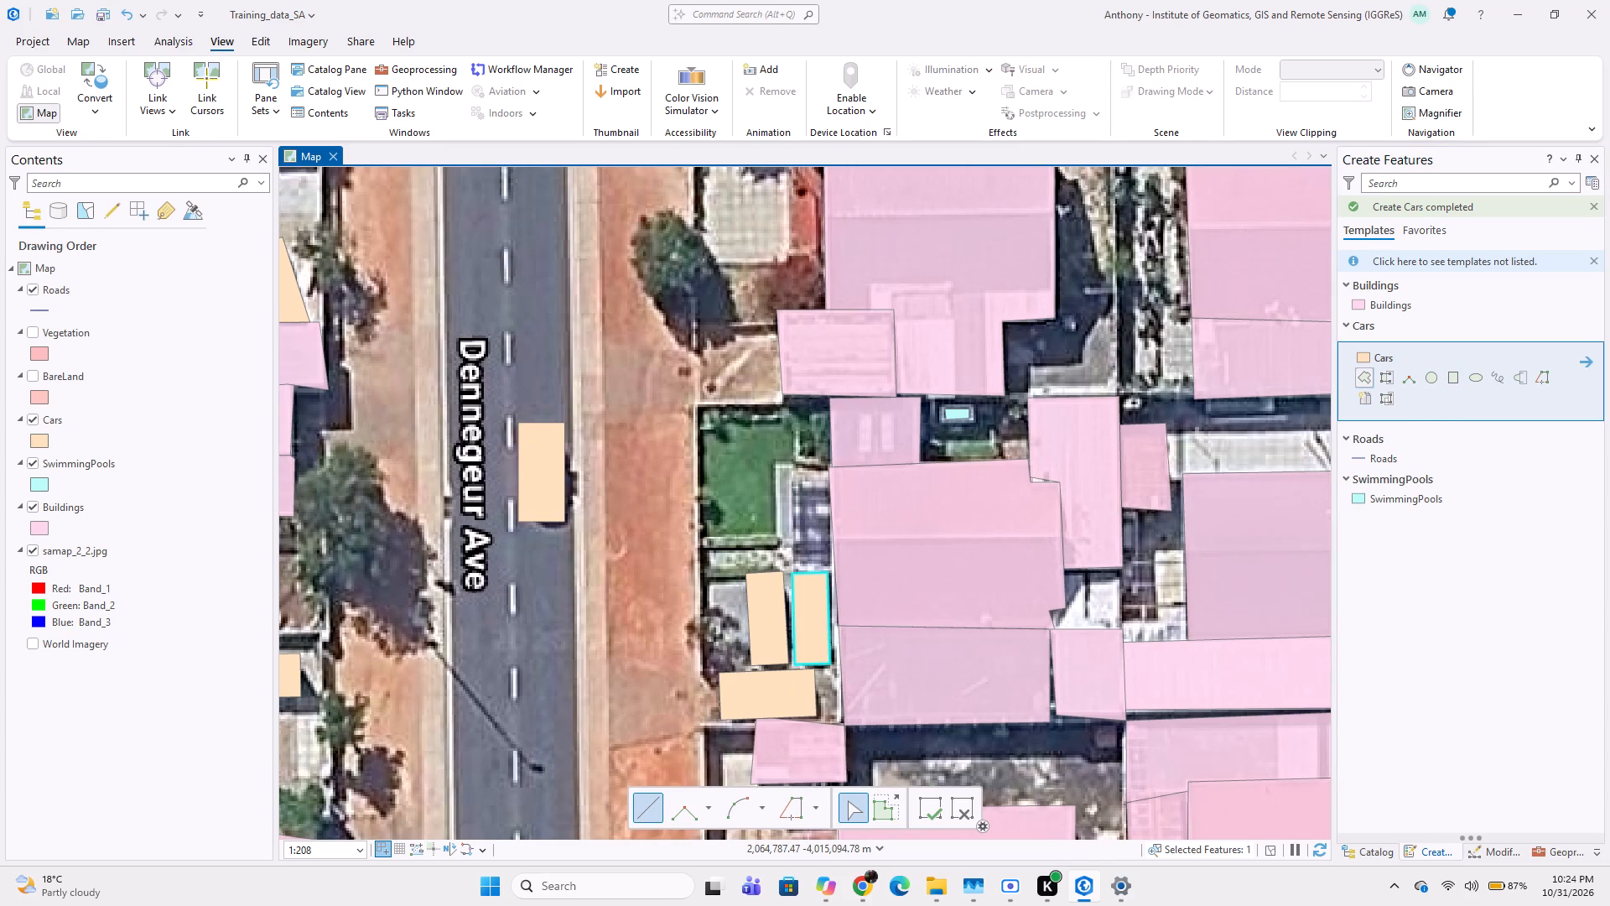
{"action": "left_click", "coordinate": [787, 468]}
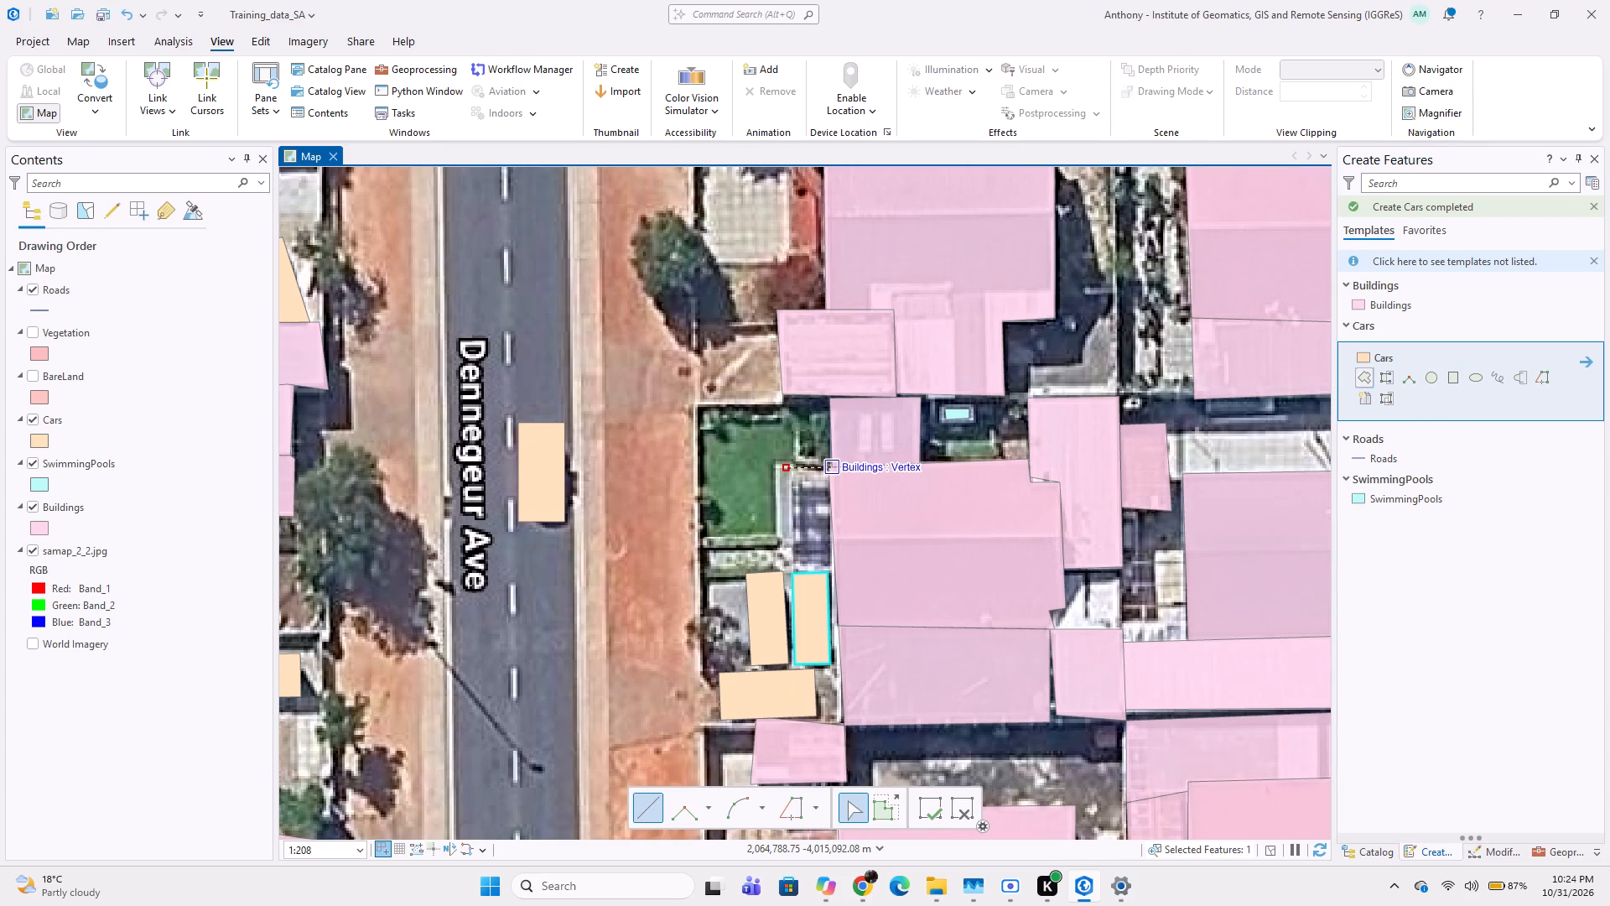
{"action": "left_click", "coordinate": [834, 468]}
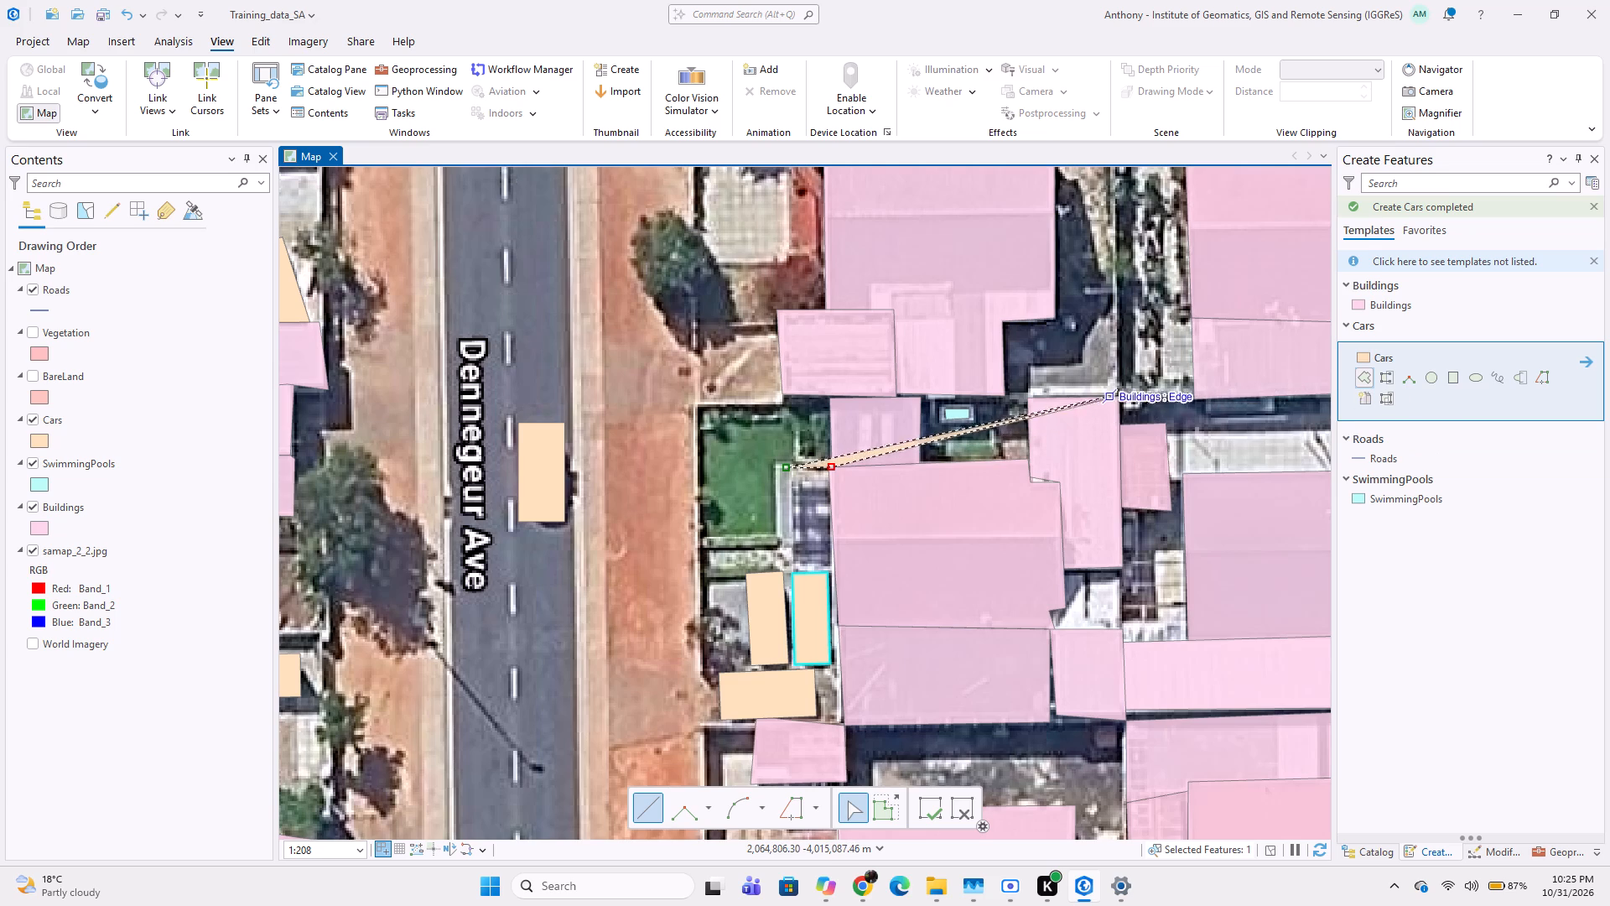
{"action": "left_click", "coordinate": [1382, 300]}
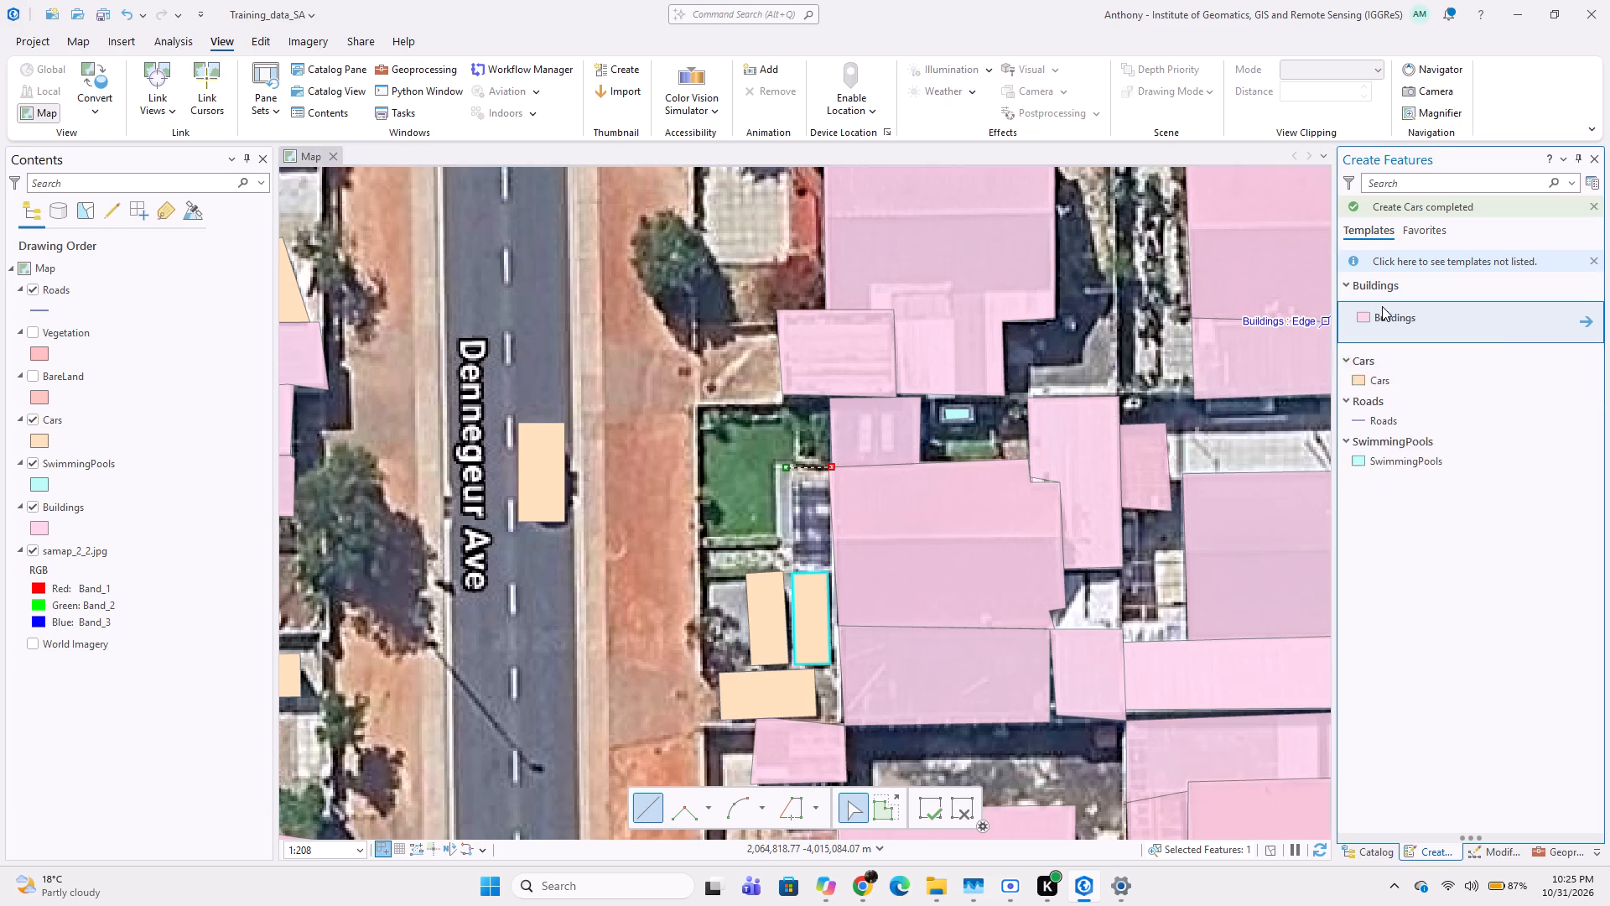
{"action": "left_click", "coordinate": [1364, 339]}
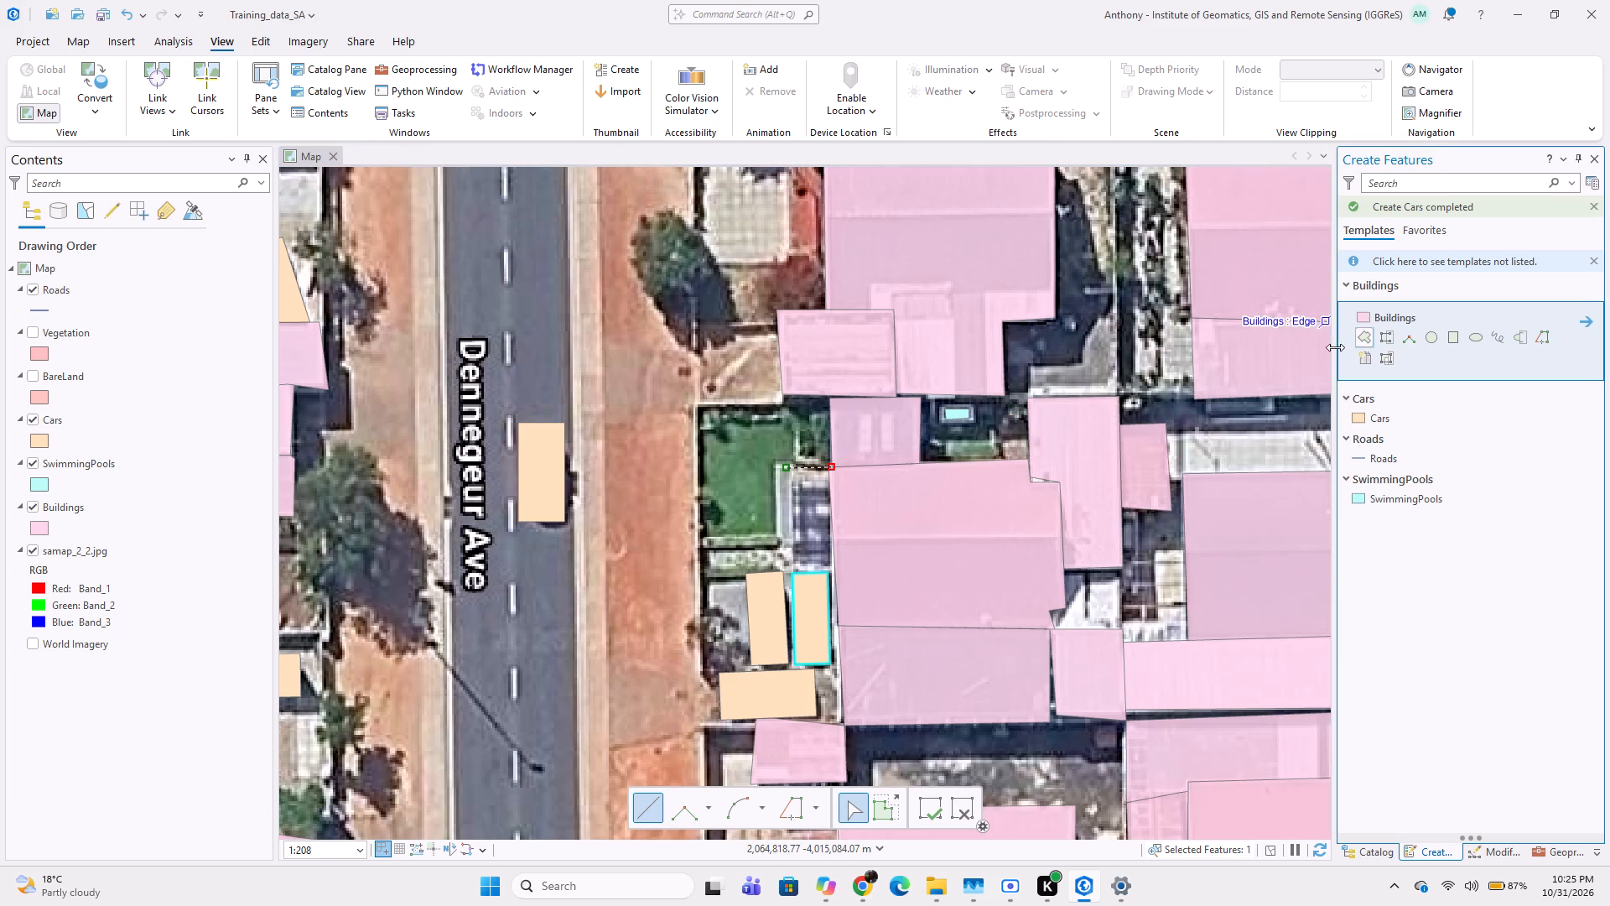
{"action": "left_click", "coordinate": [830, 565]}
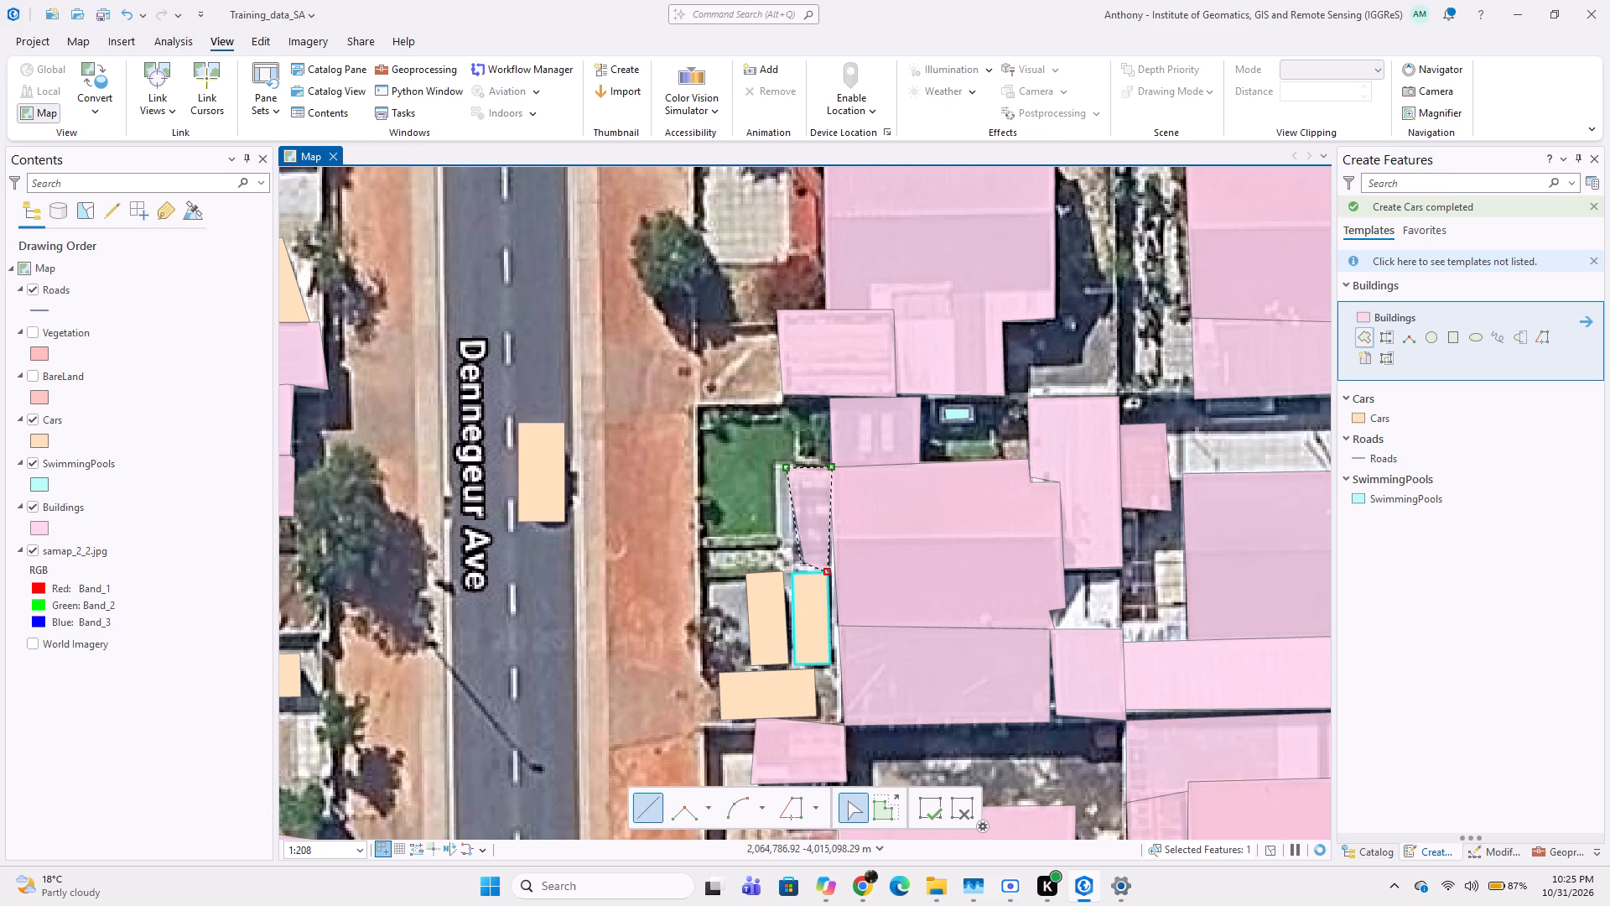
{"action": "left_click", "coordinate": [792, 568]}
{"action": "double_click", "coordinate": [792, 568]}
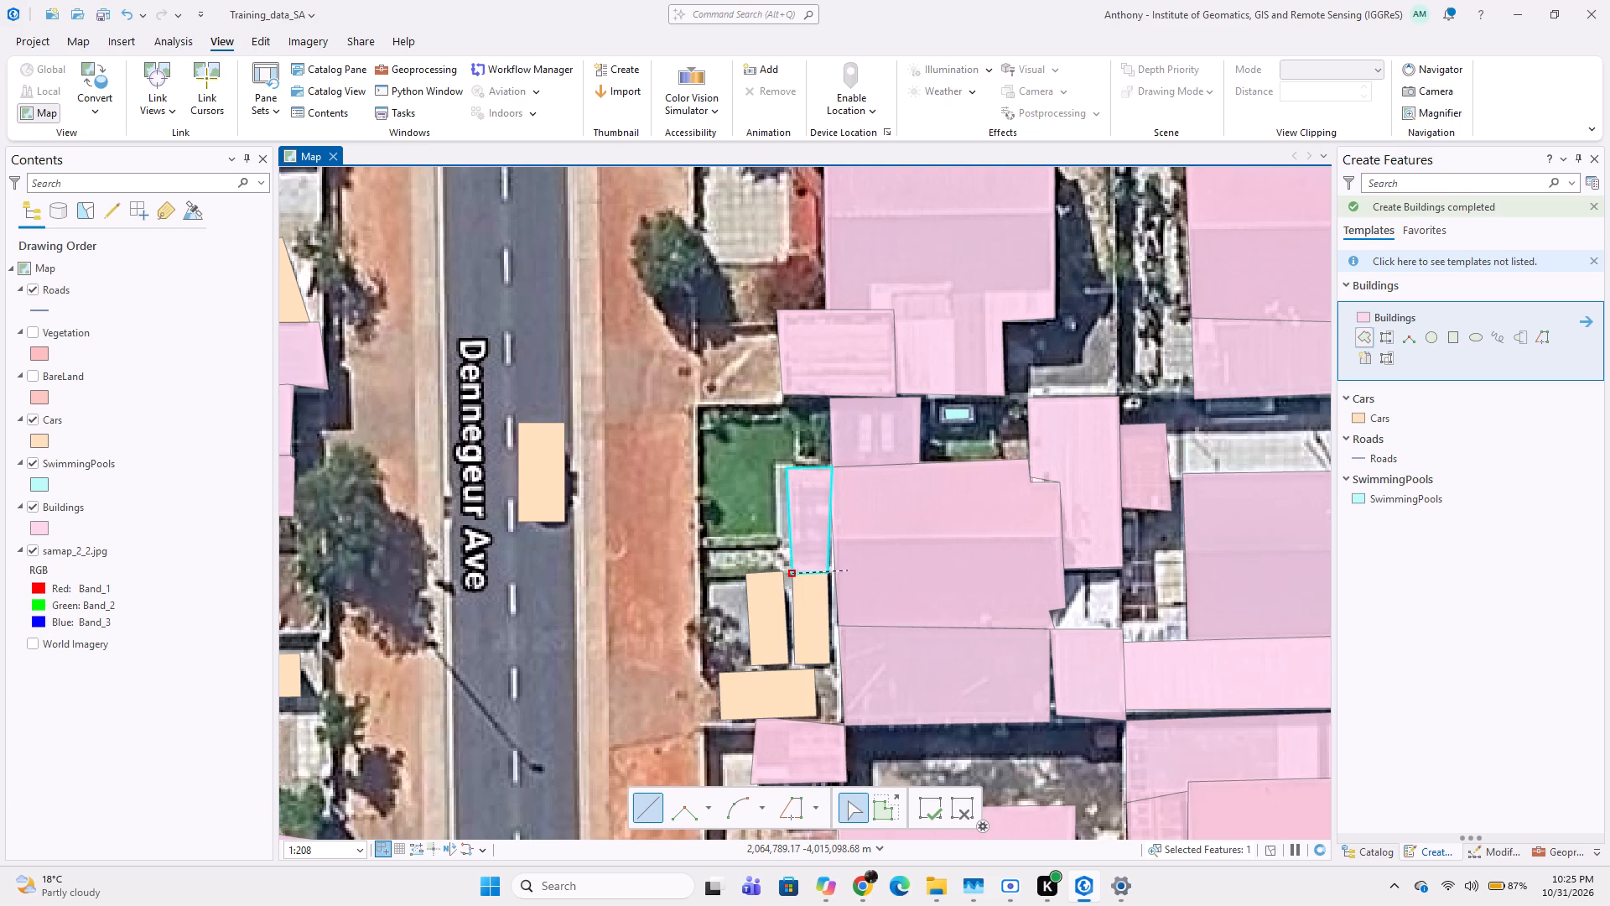
{"action": "key", "text": "Escape"}
Digitize the brown gabled roof on the plot north of the walled yard, east of Dennegeur Ave, as a four-vertex Buildings polygon.
{"action": "scroll", "coordinate": [734, 398], "scroll_direction": "down", "scroll_amount": 1}
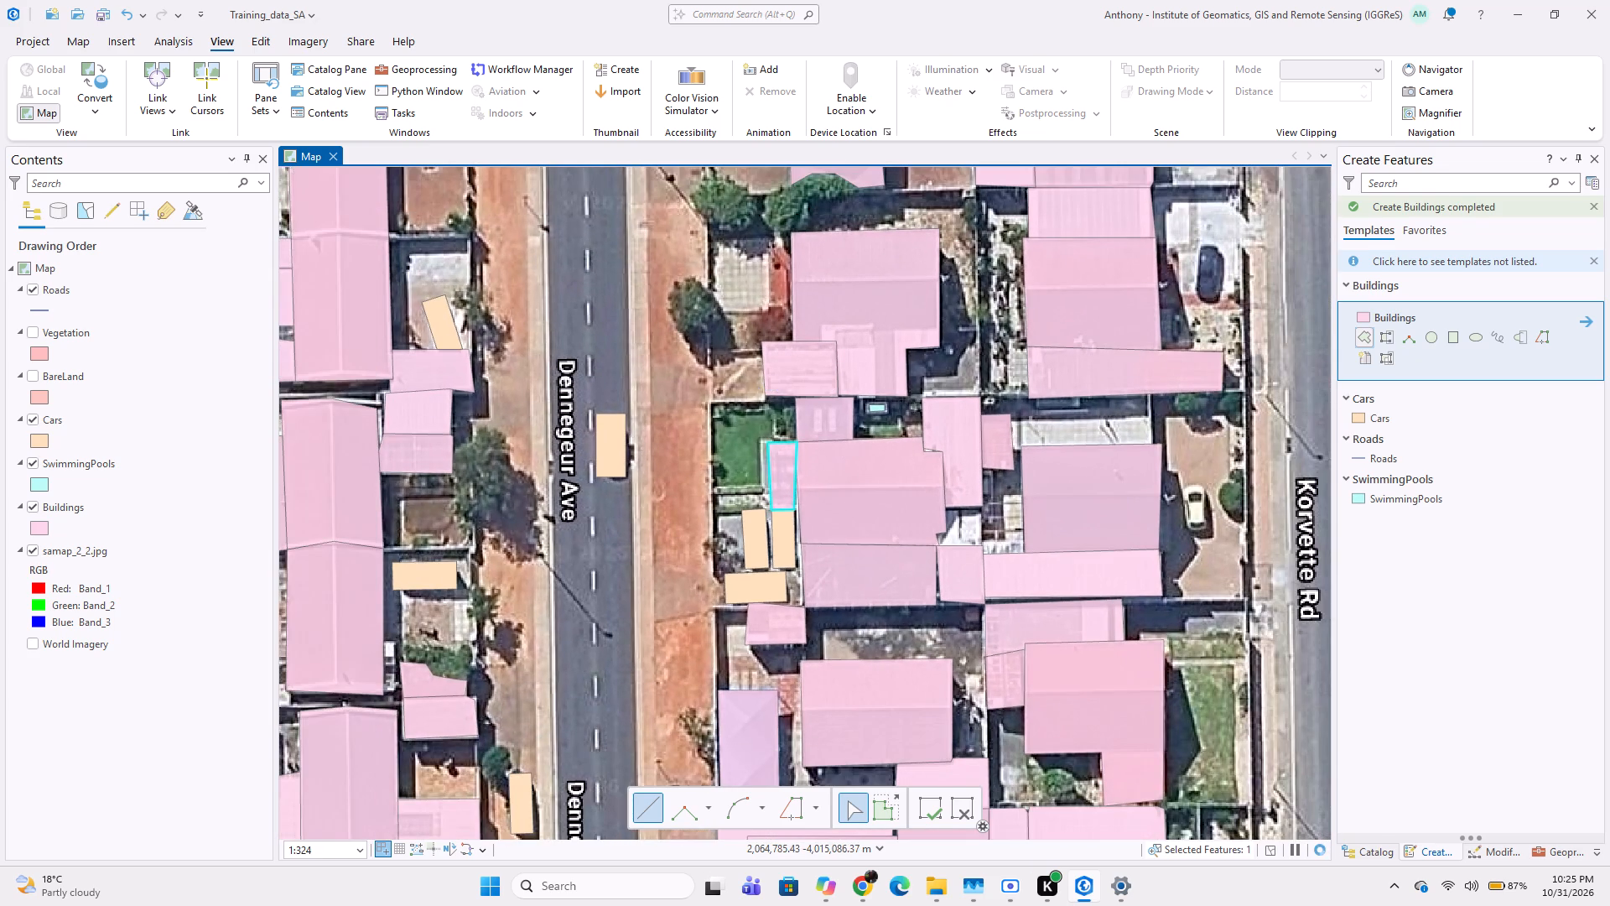
{"action": "middle_click_drag", "start_coordinate": [751, 388], "coordinate": [912, 368]}
{"action": "middle_click_drag", "start_coordinate": [863, 385], "coordinate": [795, 514]}
{"action": "middle_click_drag", "start_coordinate": [912, 397], "coordinate": [869, 491]}
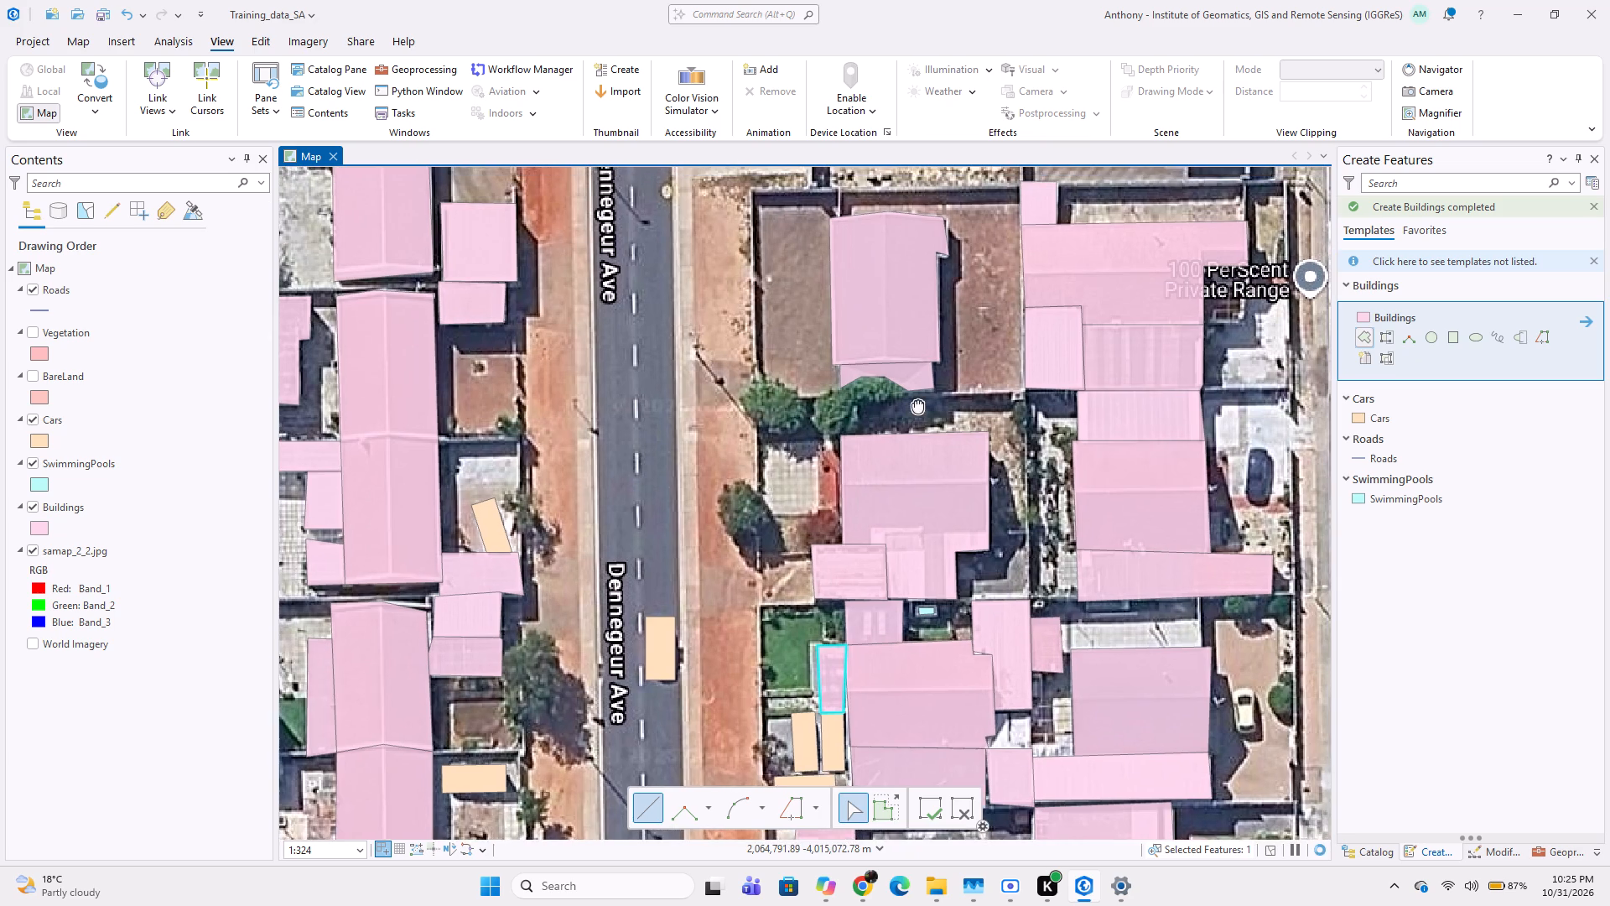
{"action": "middle_click_drag", "start_coordinate": [915, 400], "coordinate": [848, 488]}
{"action": "middle_click_drag", "start_coordinate": [869, 424], "coordinate": [834, 473]}
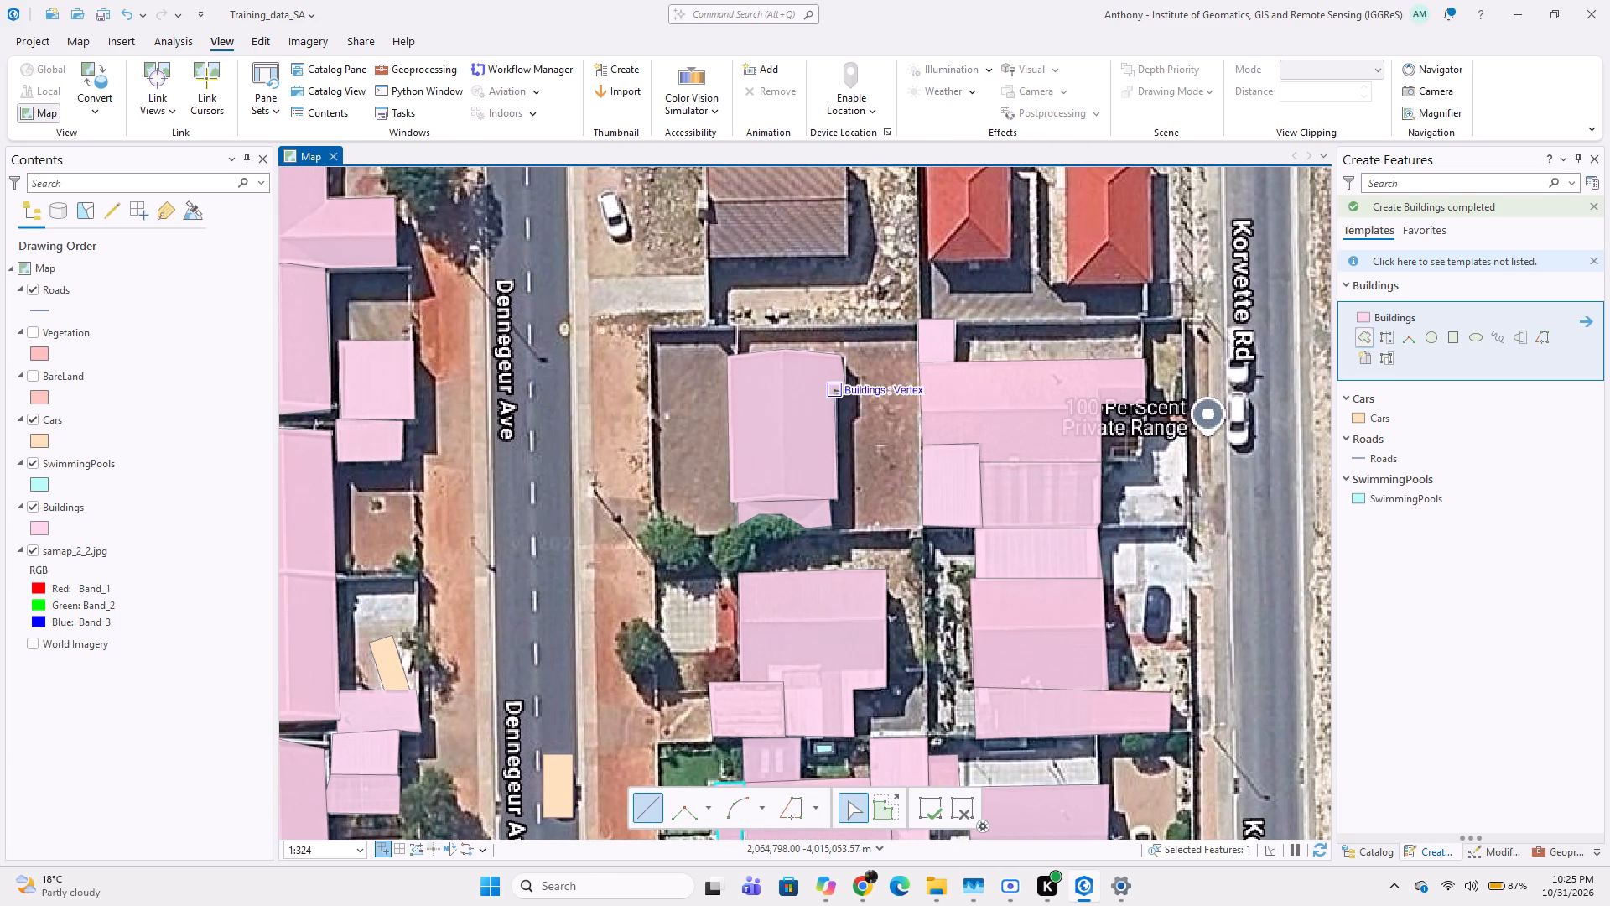
{"action": "middle_click_drag", "start_coordinate": [842, 379], "coordinate": [810, 461]}
{"action": "middle_click_drag", "start_coordinate": [836, 357], "coordinate": [810, 459]}
{"action": "scroll", "coordinate": [719, 404], "scroll_direction": "up", "scroll_amount": 2}
{"action": "middle_click_drag", "start_coordinate": [699, 394], "coordinate": [713, 471]}
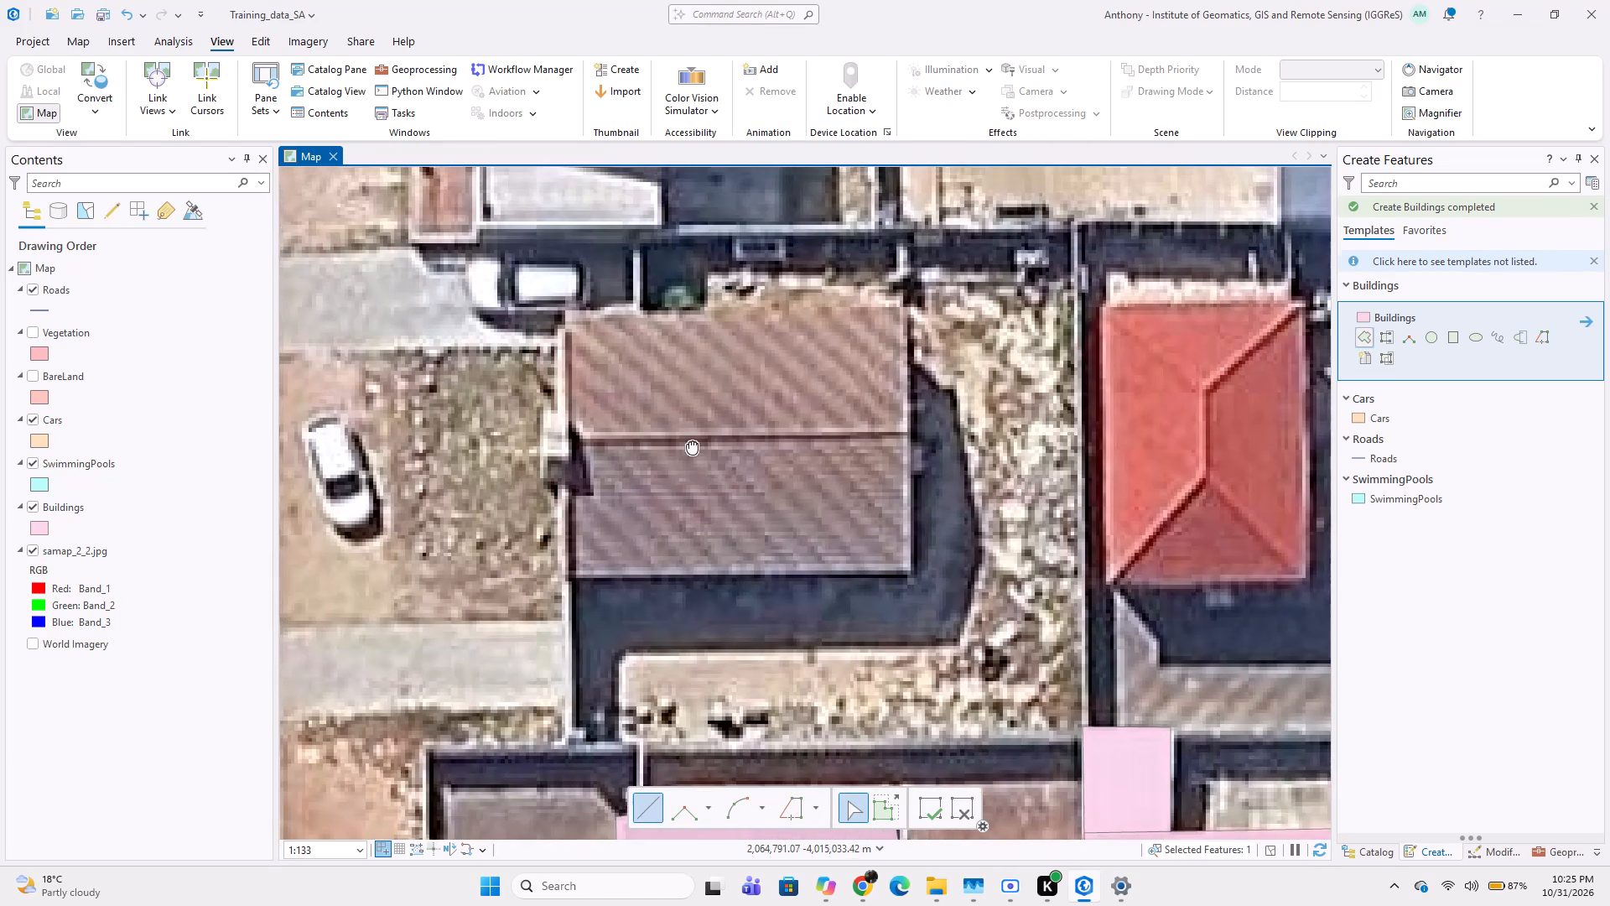
{"action": "left_click_drag", "start_coordinate": [560, 312], "coordinate": [574, 310]}
{"action": "left_click", "coordinate": [897, 289]}
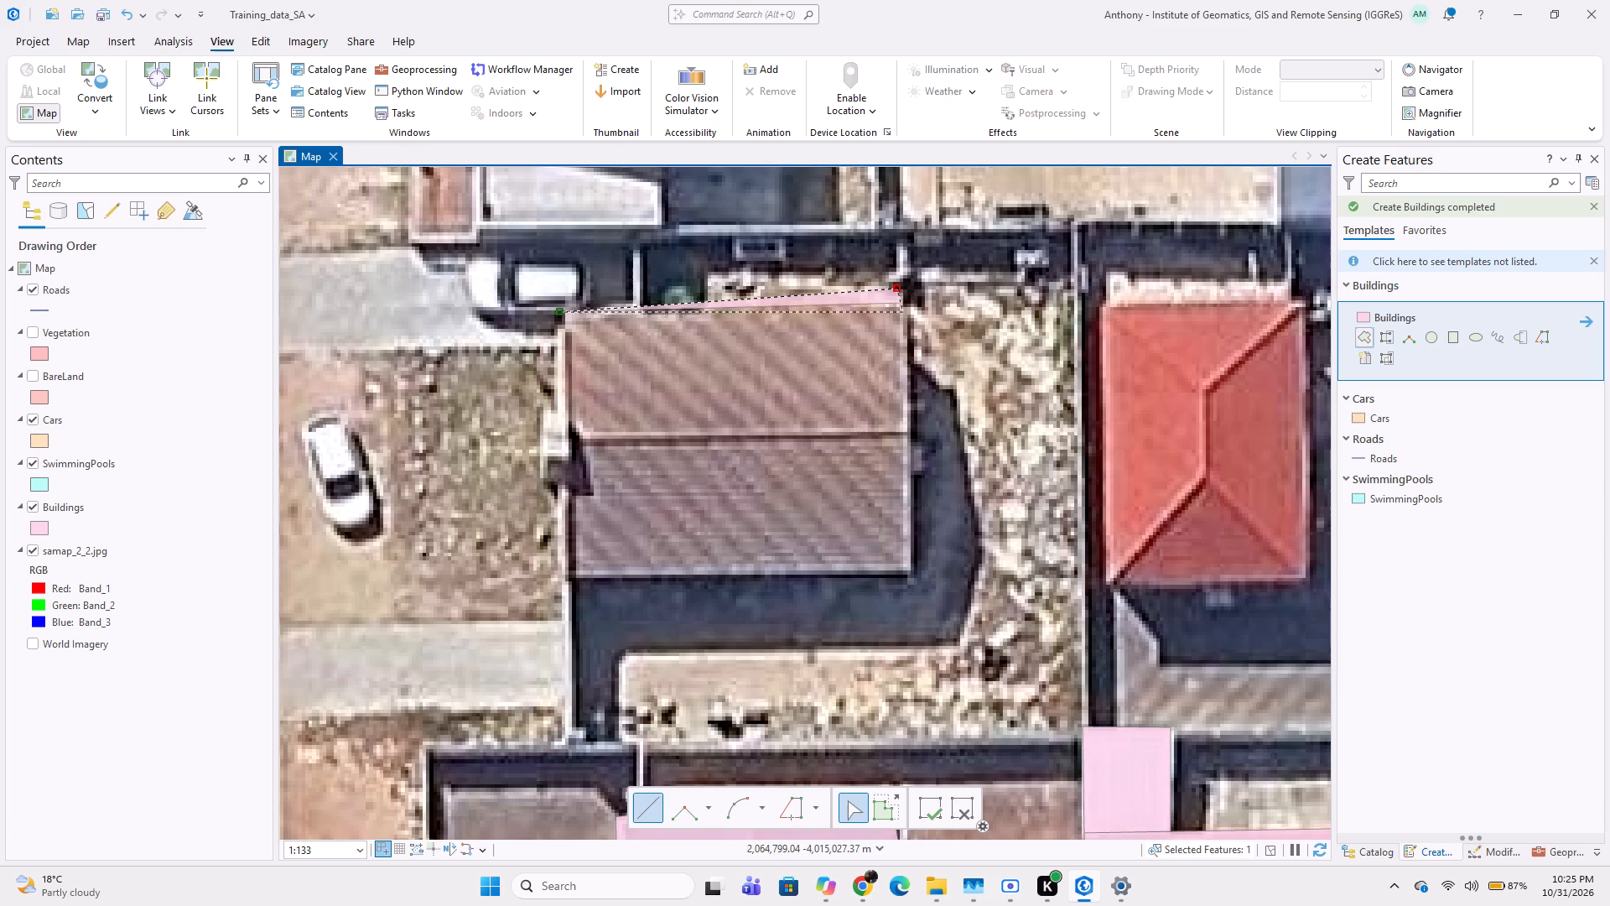
{"action": "left_click", "coordinate": [912, 576]}
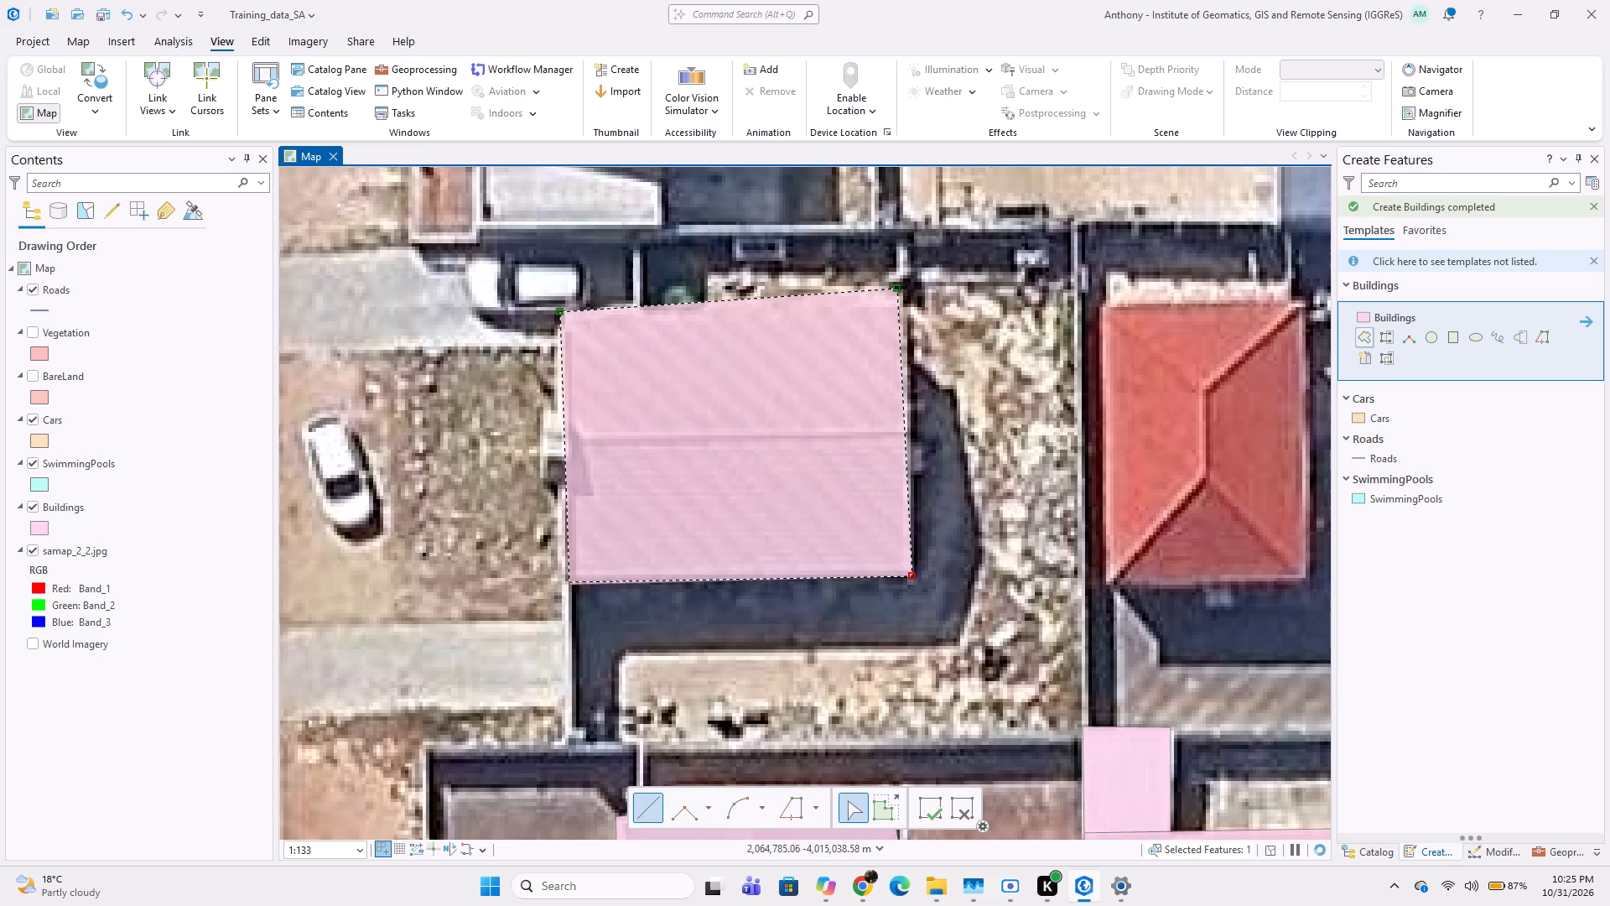
{"action": "double_click", "coordinate": [569, 582]}
Digitize the western of the two red hipped roofs north of the 100 PerScent building as a four-vertex Buildings polygon.
{"action": "scroll", "coordinate": [777, 541], "scroll_direction": "down", "scroll_amount": 1}
{"action": "middle_click_drag", "start_coordinate": [815, 527], "coordinate": [695, 509]}
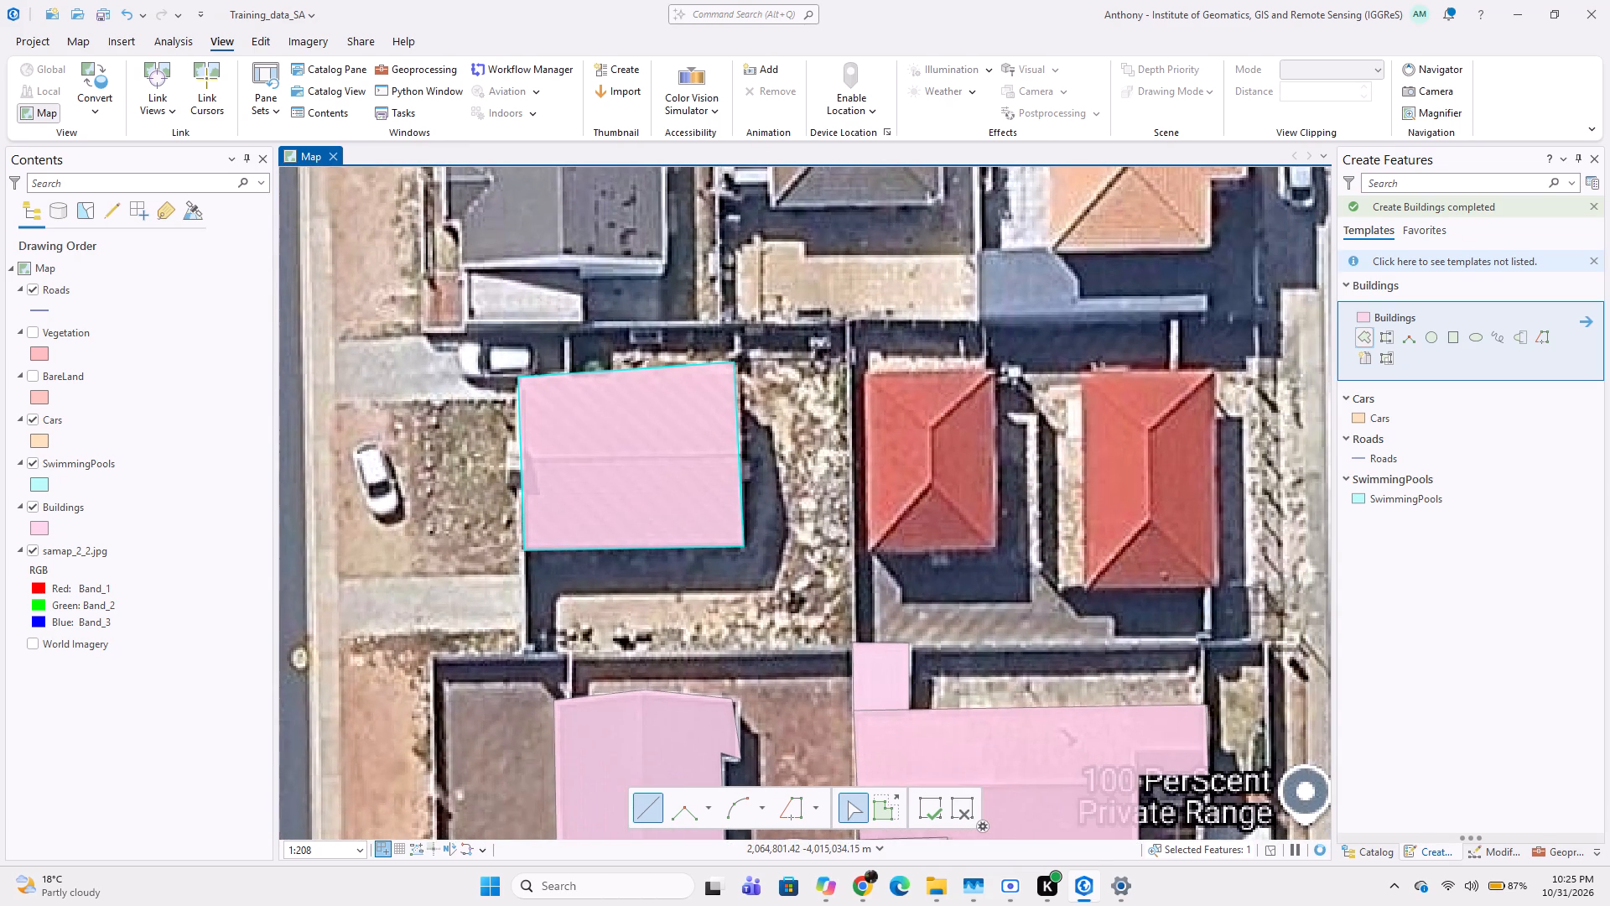
{"action": "left_click", "coordinate": [865, 371]}
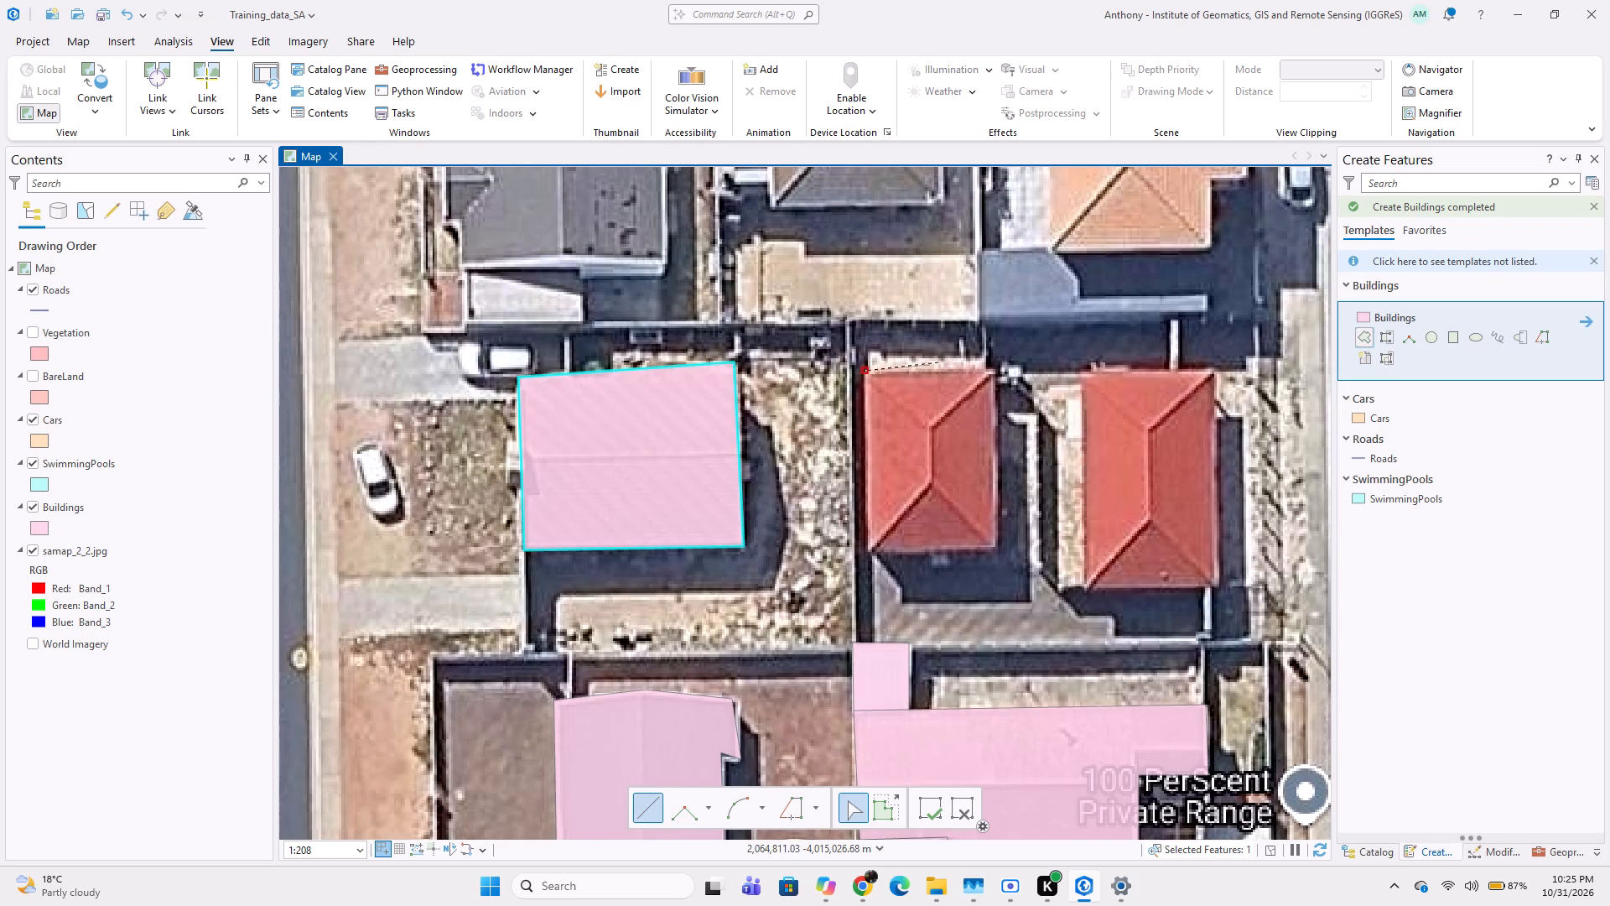
{"action": "left_click", "coordinate": [991, 367]}
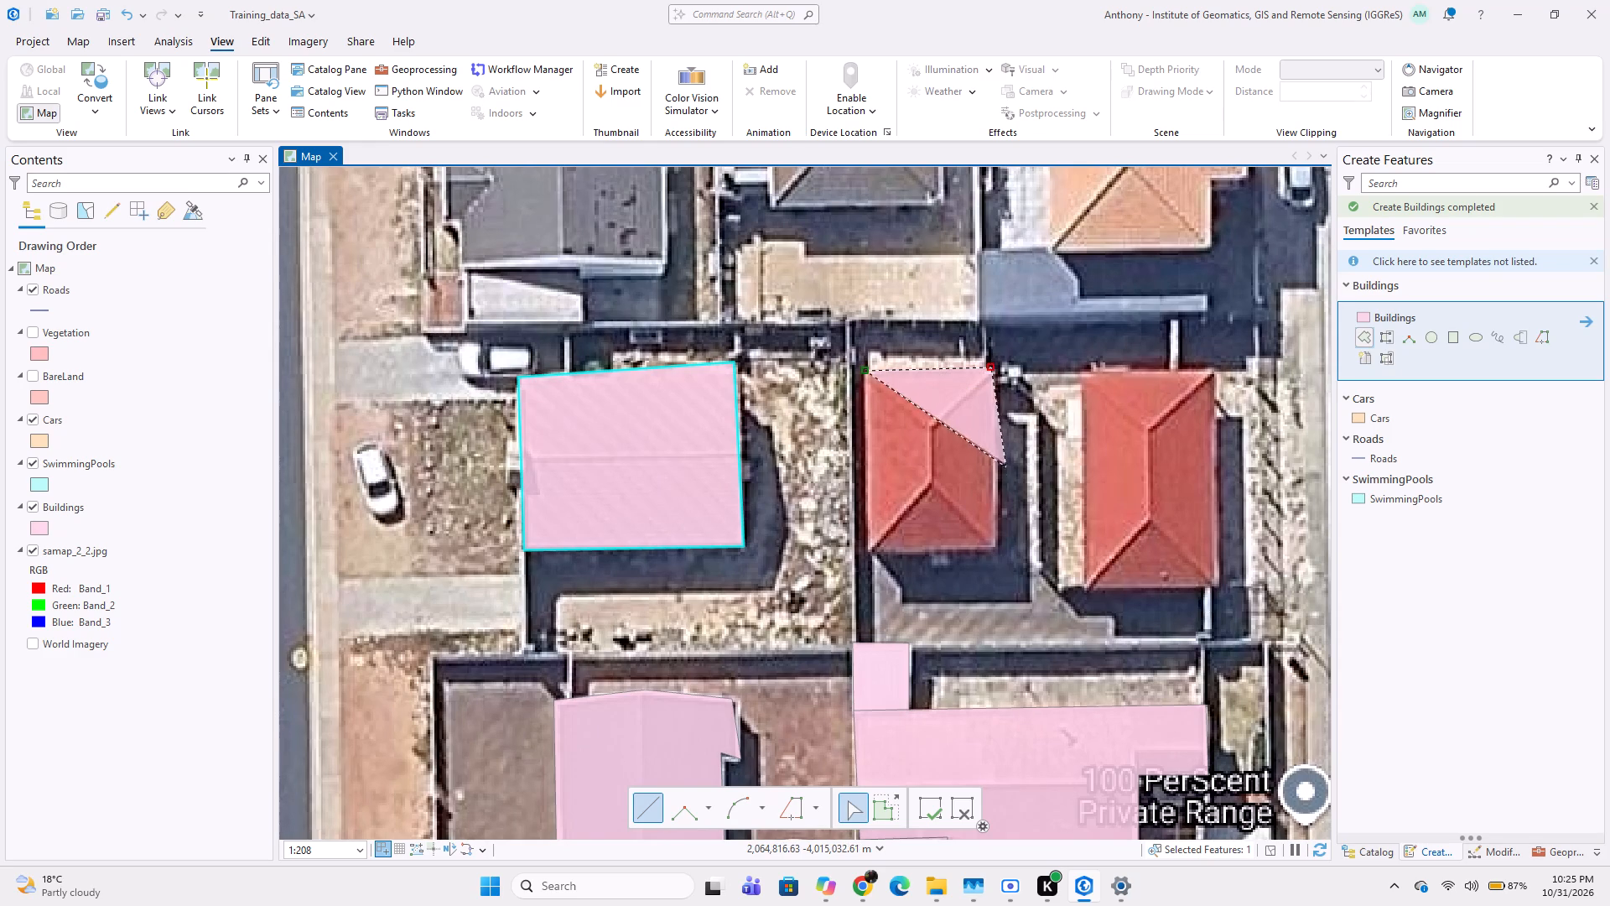
{"action": "left_click", "coordinate": [998, 549]}
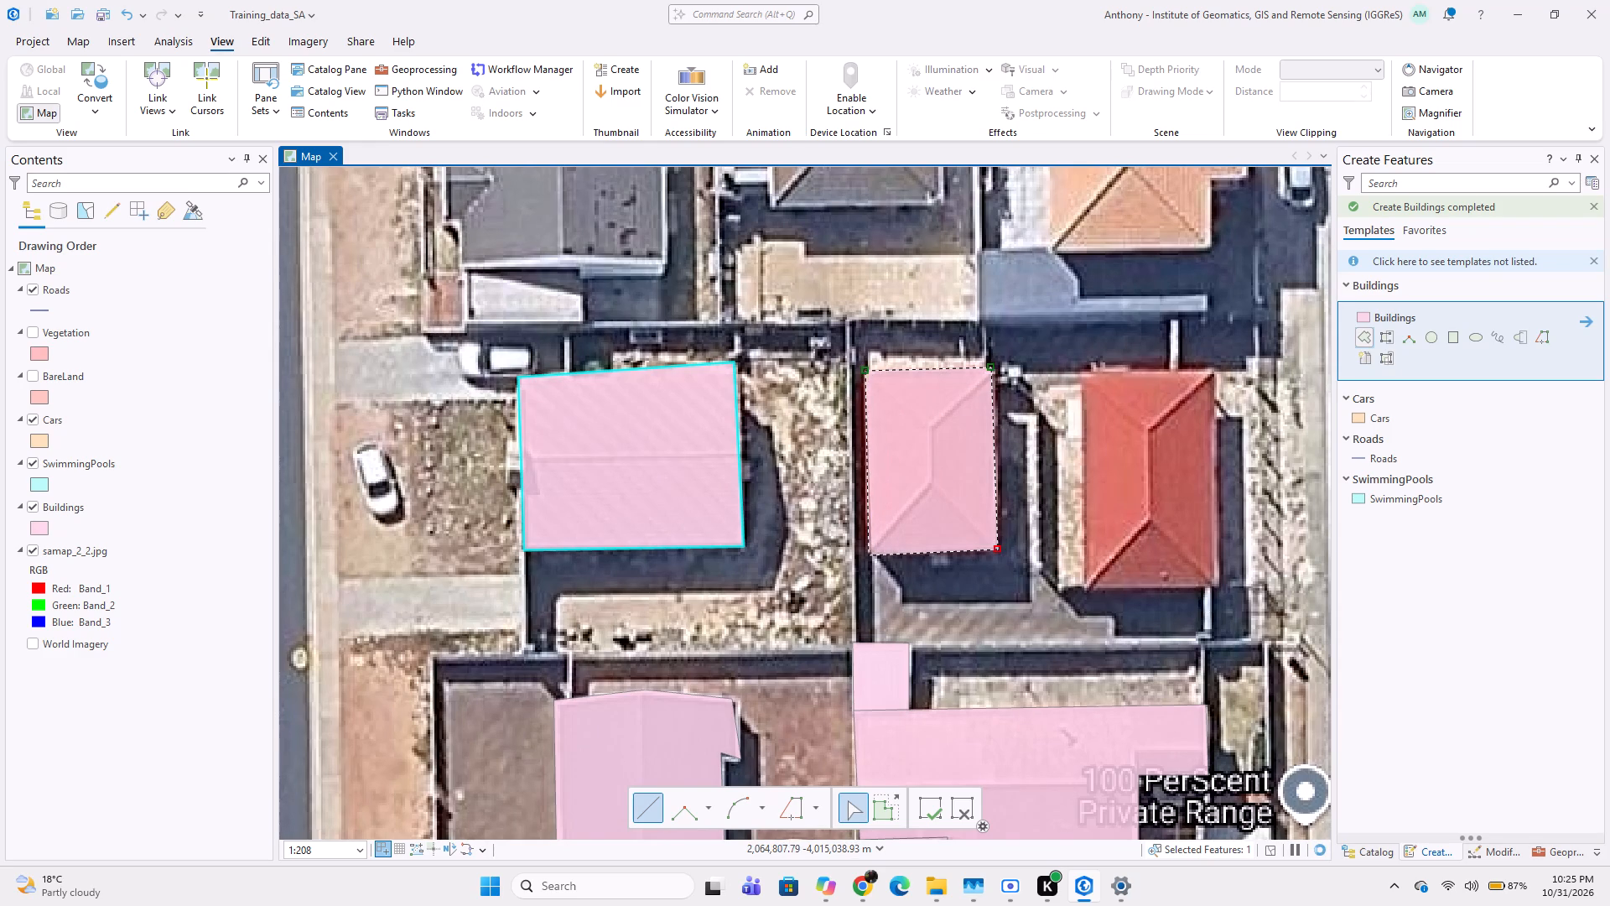
{"action": "double_click", "coordinate": [869, 555]}
Digitize the eastern red hipped roof north of the 100 PerScent building as a five-vertex Buildings polygon.
{"action": "left_click", "coordinate": [1083, 374]}
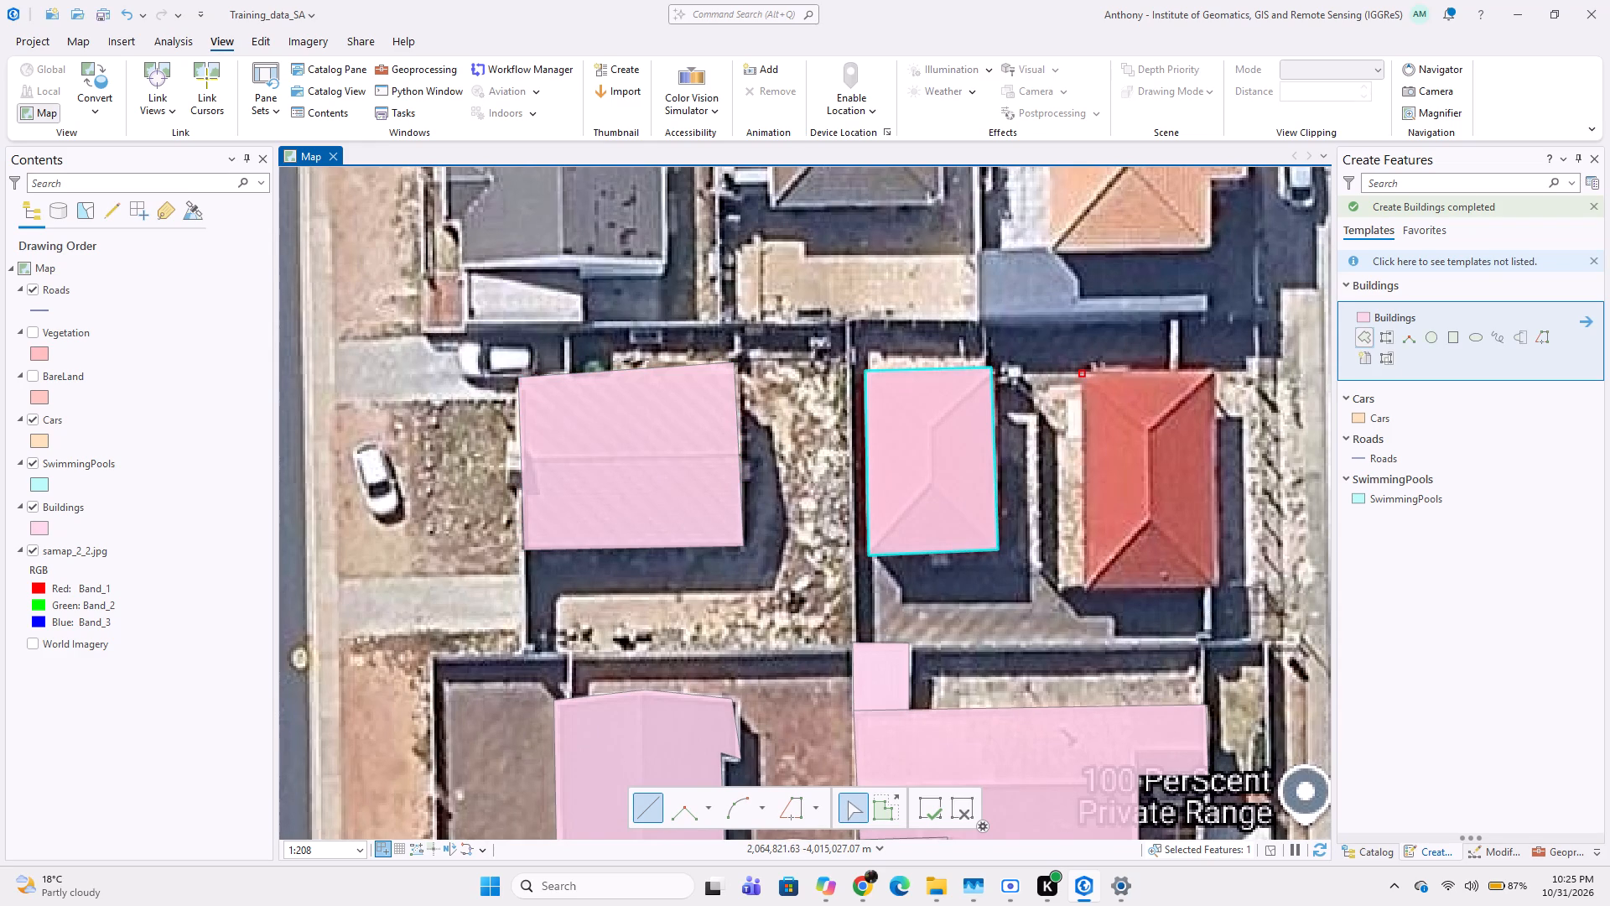
{"action": "left_click", "coordinate": [1083, 591]}
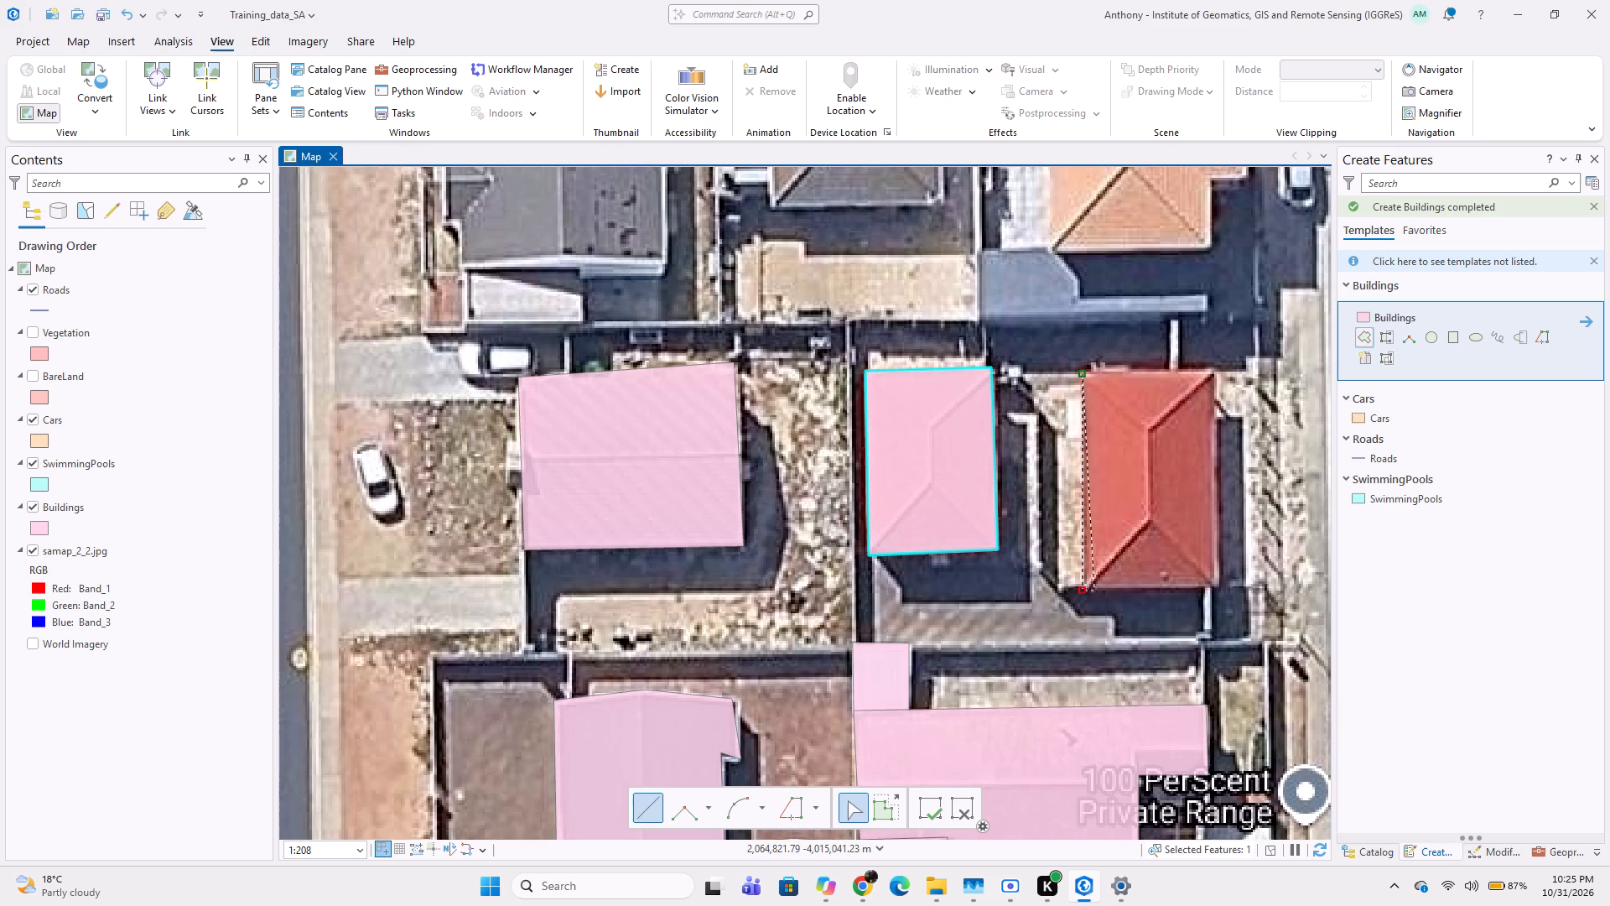
{"action": "left_click", "coordinate": [1218, 591]}
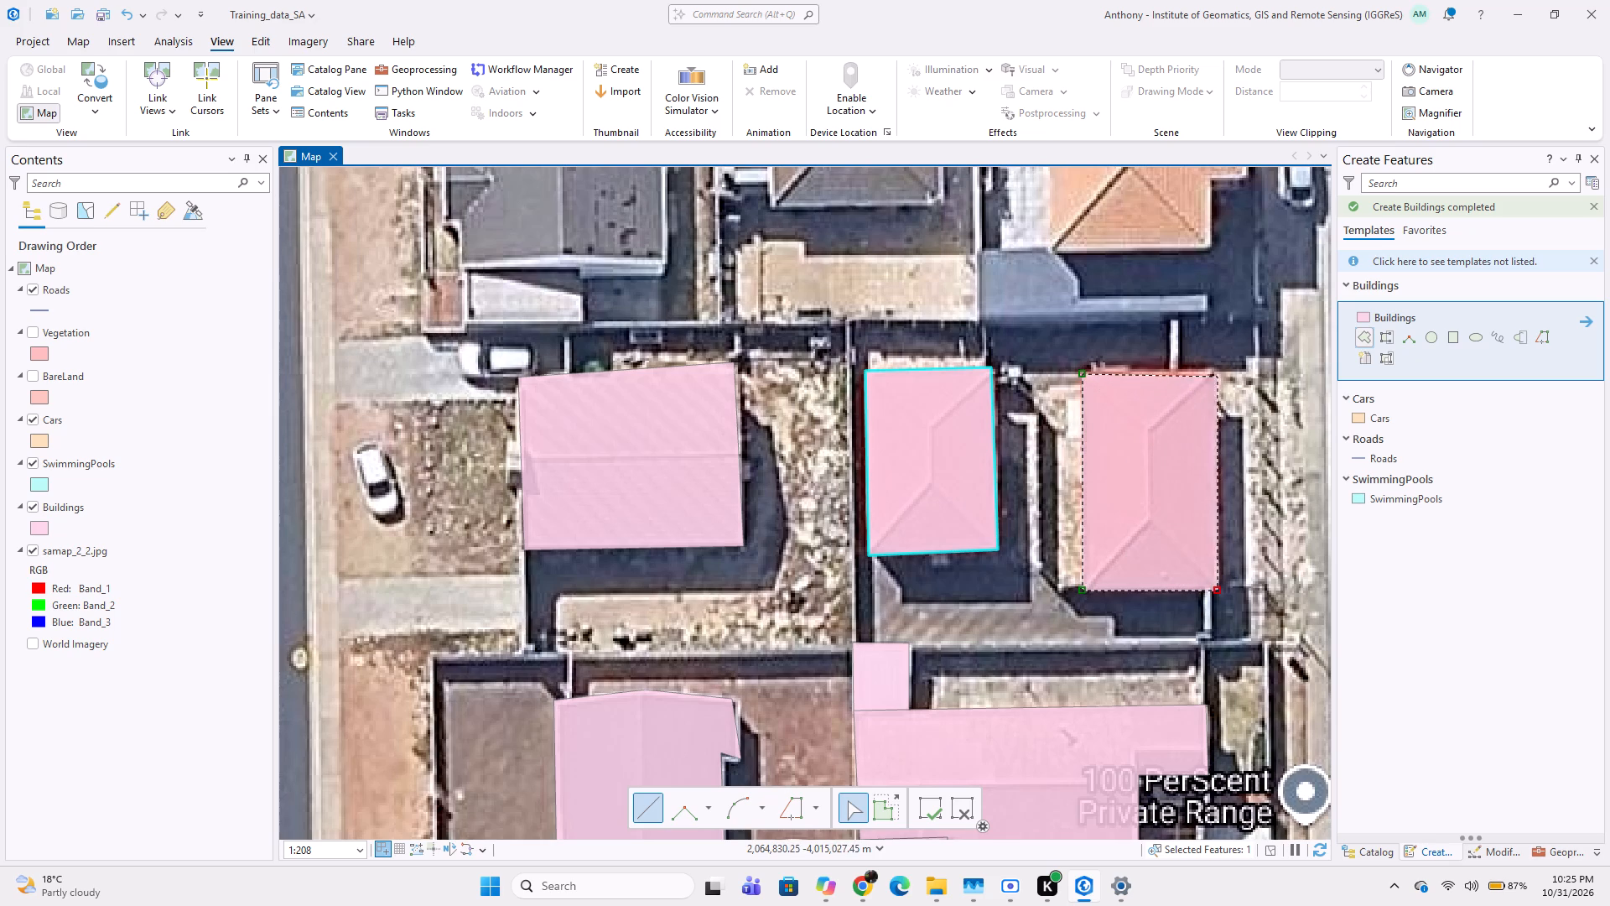
{"action": "left_click", "coordinate": [1220, 371]}
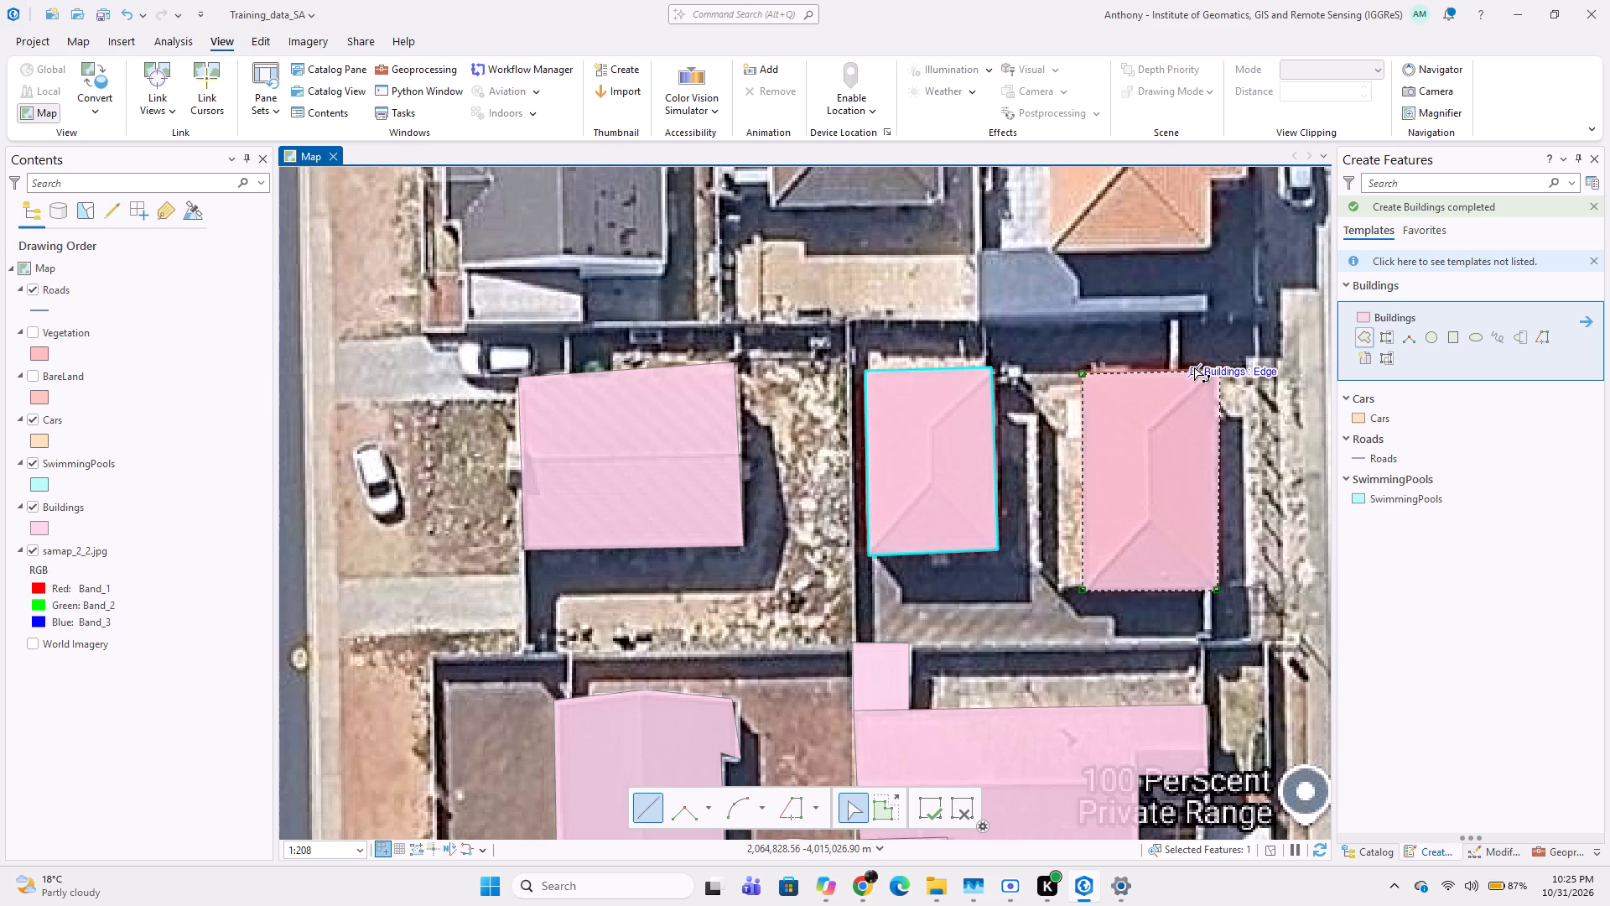
{"action": "double_click", "coordinate": [1194, 367]}
Digitize the blue-grey roof along the south side of the orange-tiled house, west of Korvette Rd, as a five-vertex Buildings polygon.
{"action": "scroll", "coordinate": [1067, 394], "scroll_direction": "down", "scroll_amount": 2}
{"action": "middle_click_drag", "start_coordinate": [1036, 388], "coordinate": [1015, 467]}
{"action": "scroll", "coordinate": [1000, 433], "scroll_direction": "up", "scroll_amount": 2}
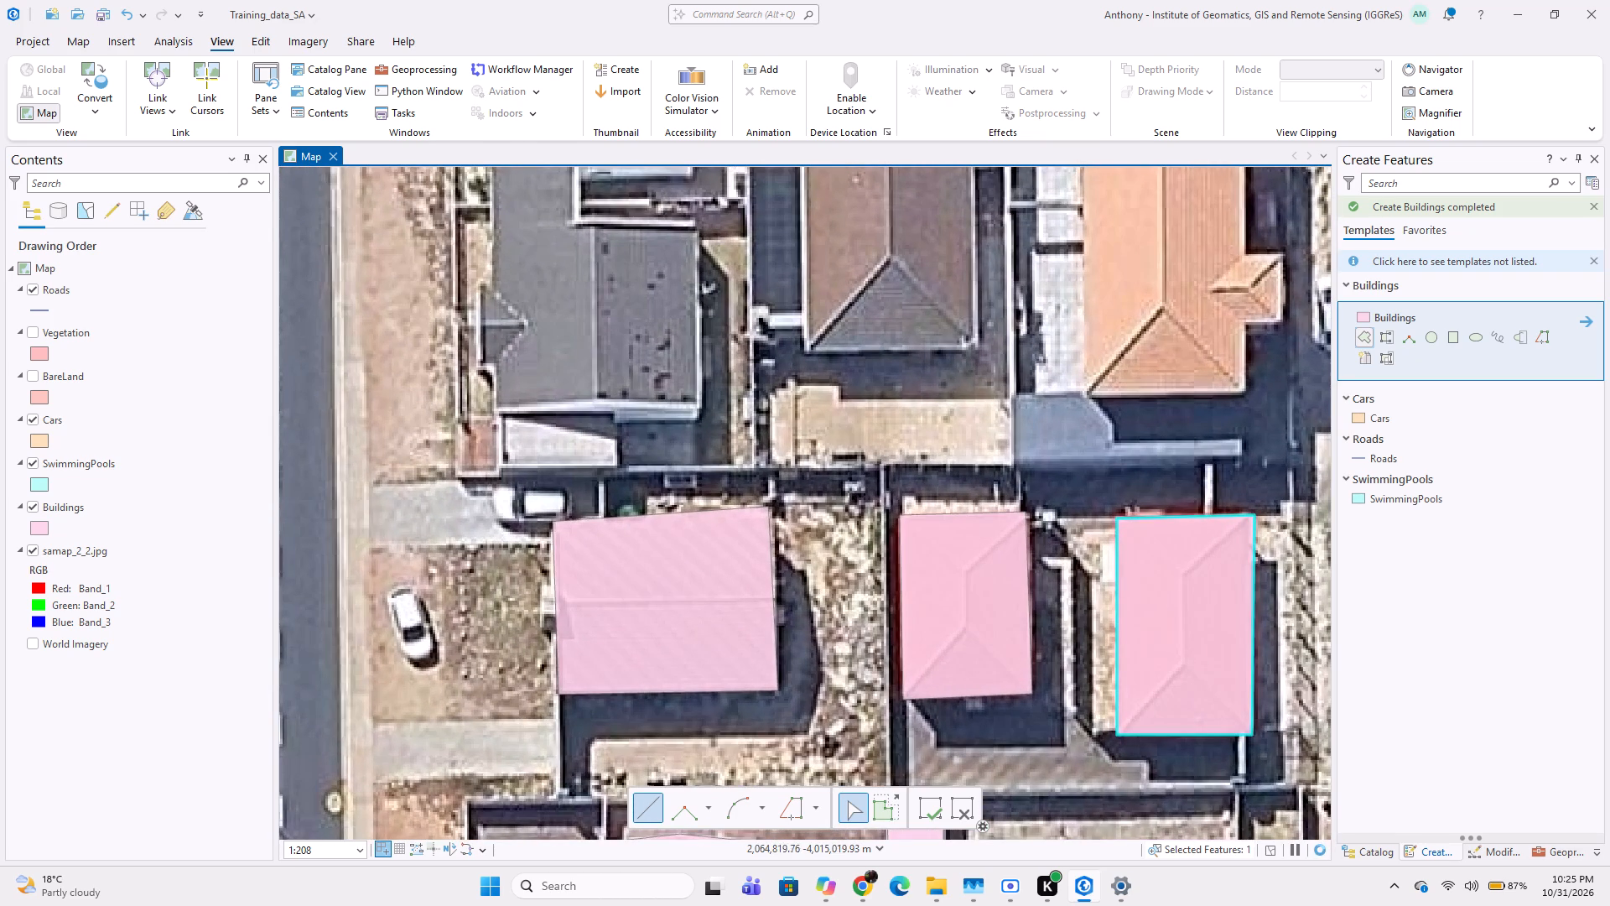
{"action": "left_click", "coordinate": [1244, 392]}
{"action": "left_click", "coordinate": [1241, 459]}
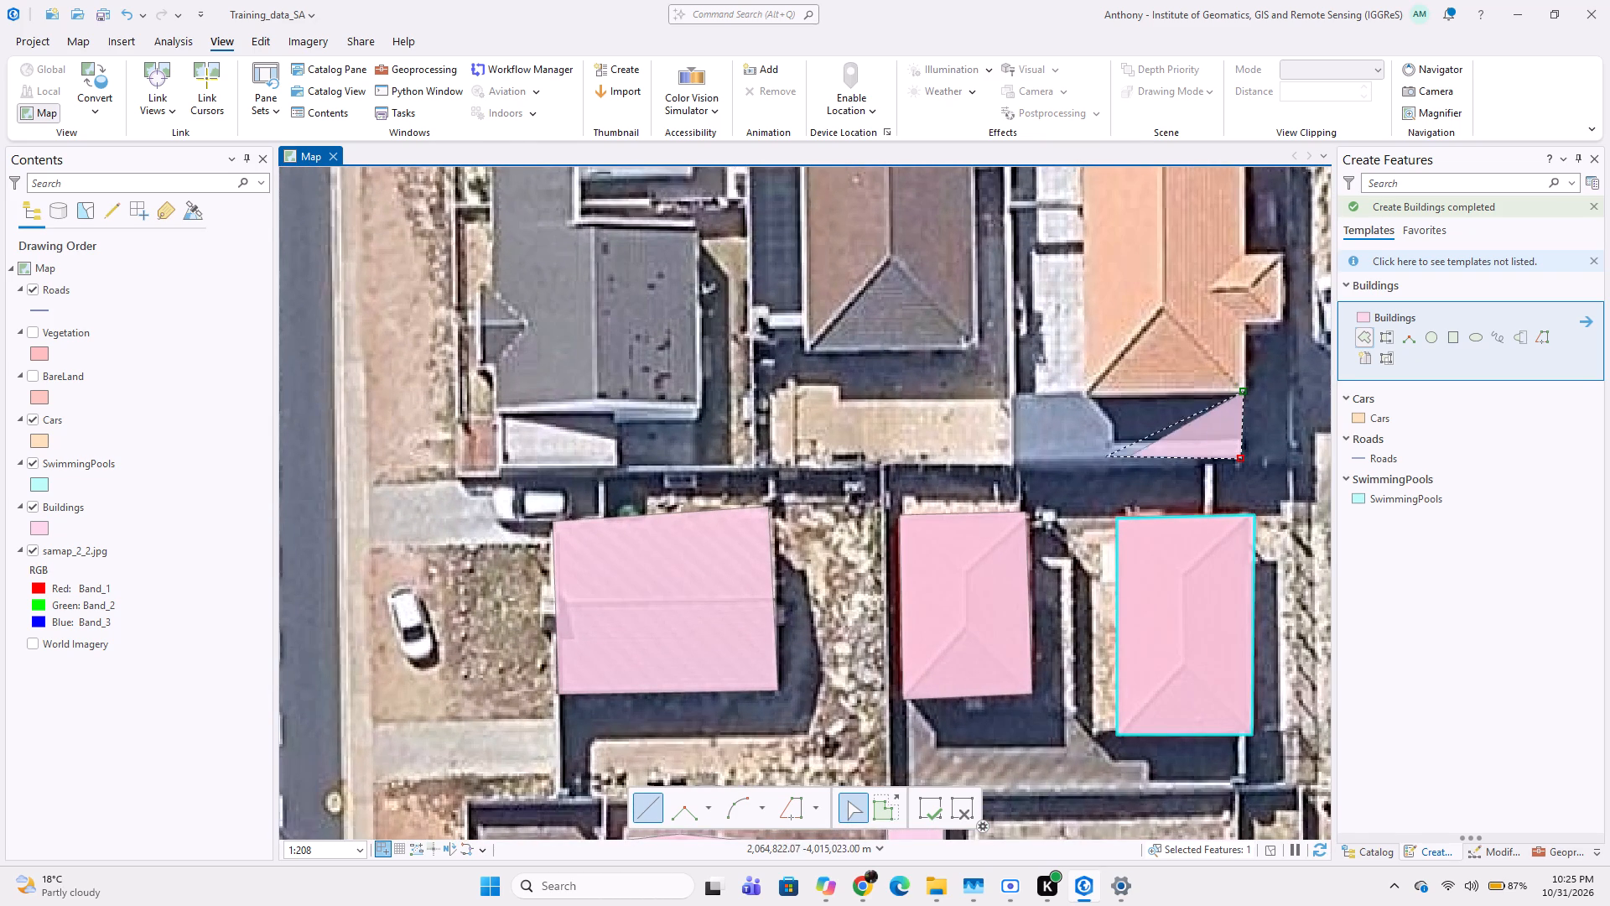
{"action": "left_click", "coordinate": [1010, 465]}
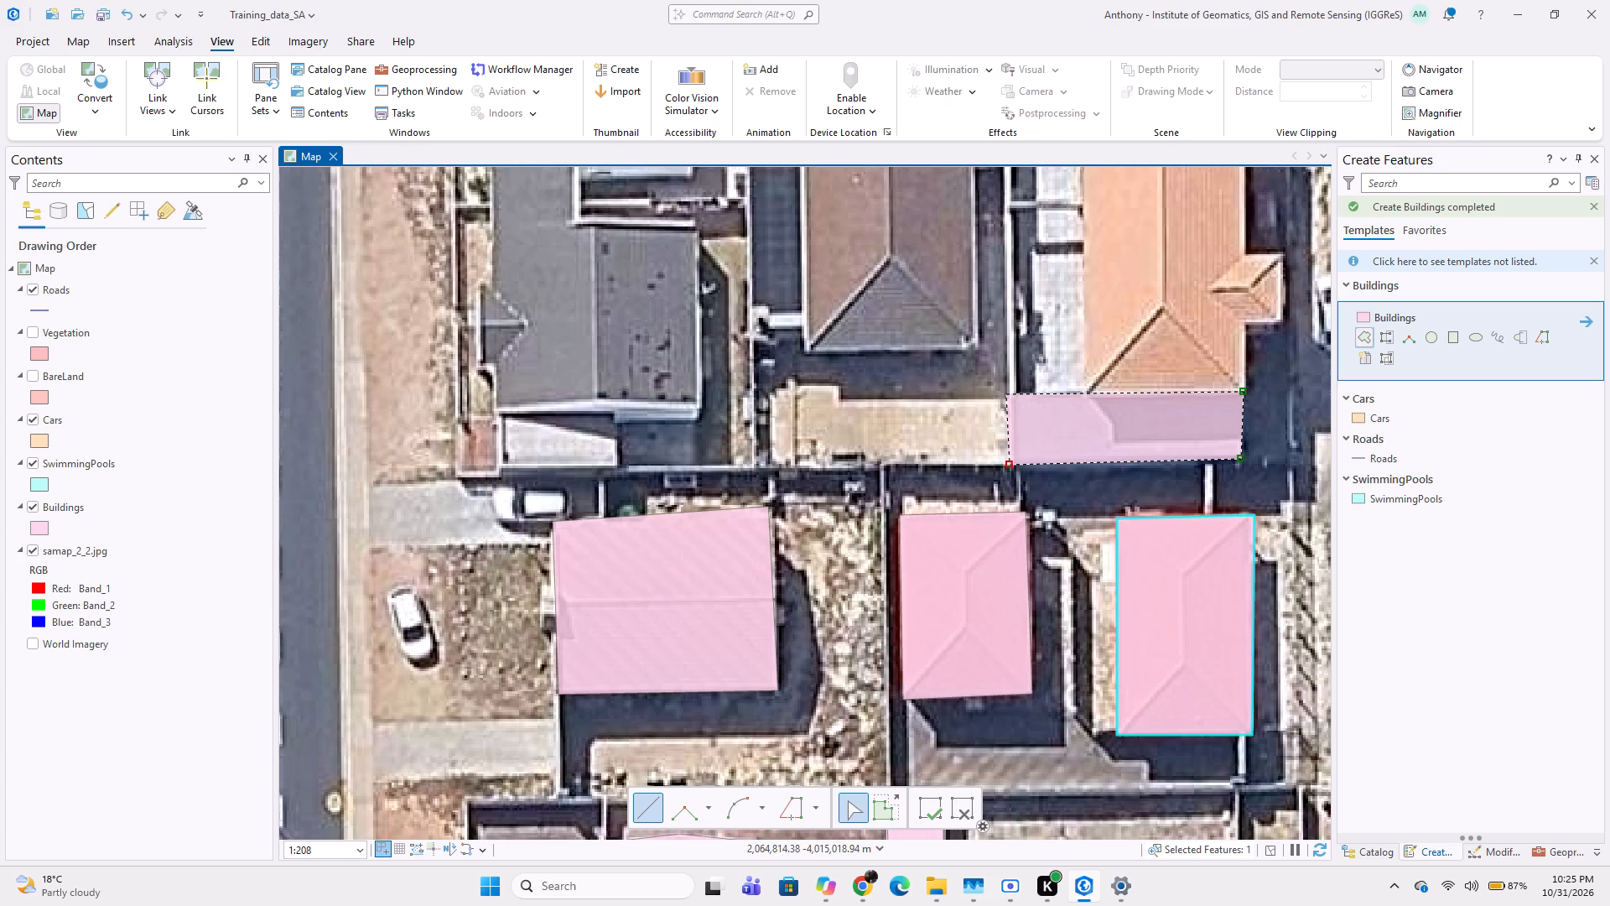
{"action": "left_click", "coordinate": [1009, 394]}
{"action": "left_click", "coordinate": [1085, 392]}
{"action": "double_click", "coordinate": [1085, 392]}
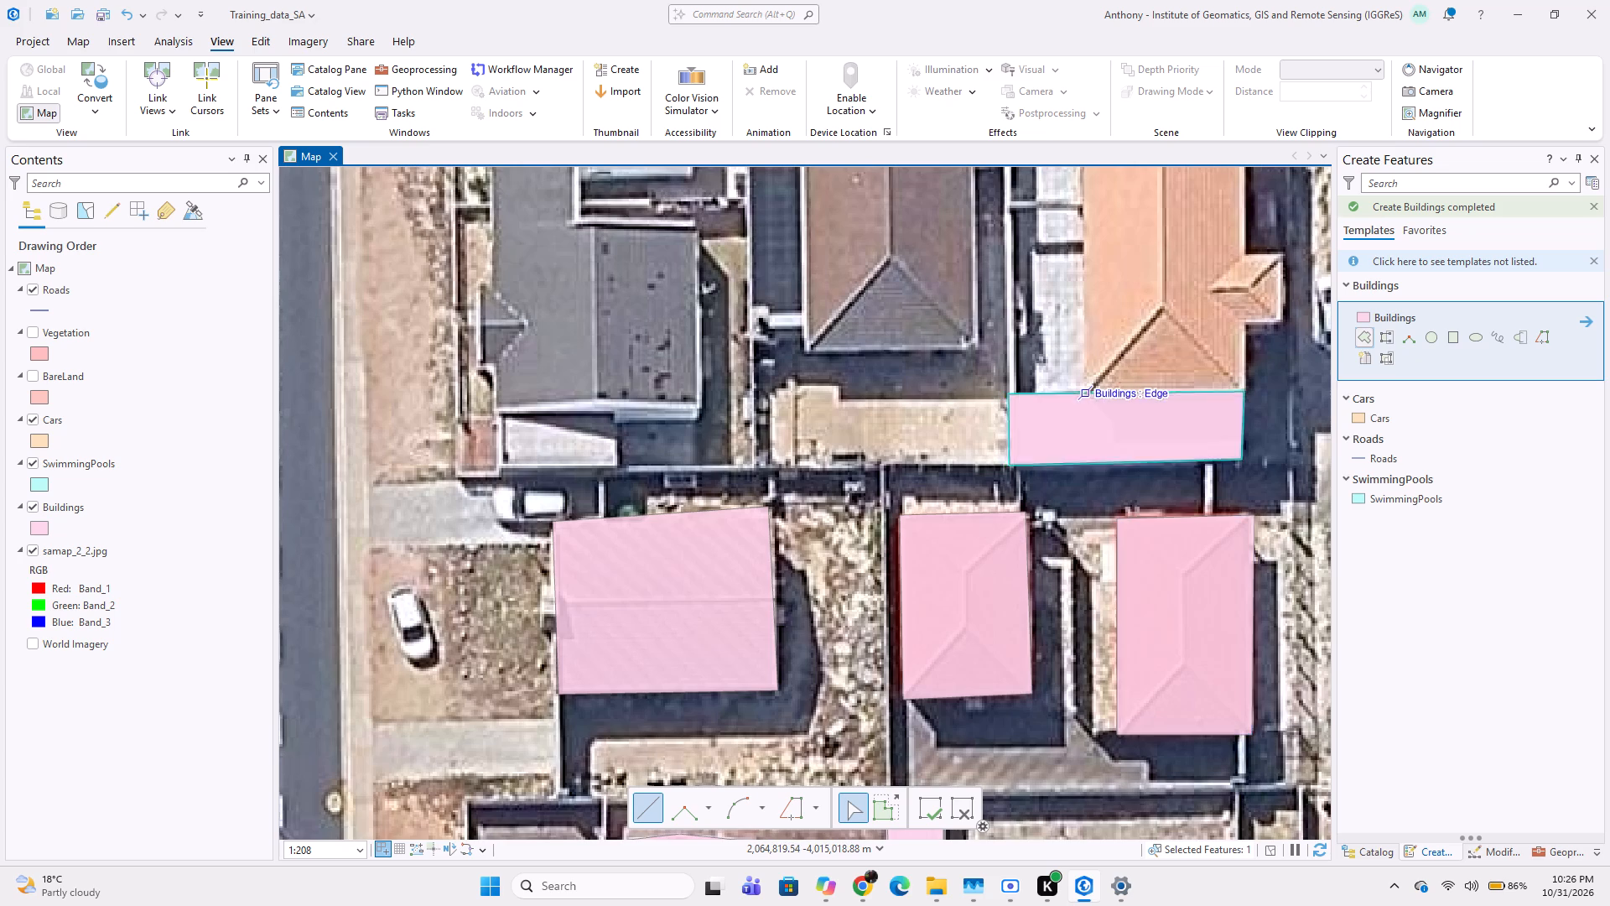
Digitize the orange-tiled house with its small eastern wing as an eight-vertex Buildings polygon, snapped to the blue-grey roof polygon on its south side.
{"action": "middle_click_drag", "start_coordinate": [1138, 365], "coordinate": [1127, 471]}
{"action": "middle_click_drag", "start_coordinate": [1077, 294], "coordinate": [1051, 394]}
{"action": "left_click", "coordinate": [1044, 271]}
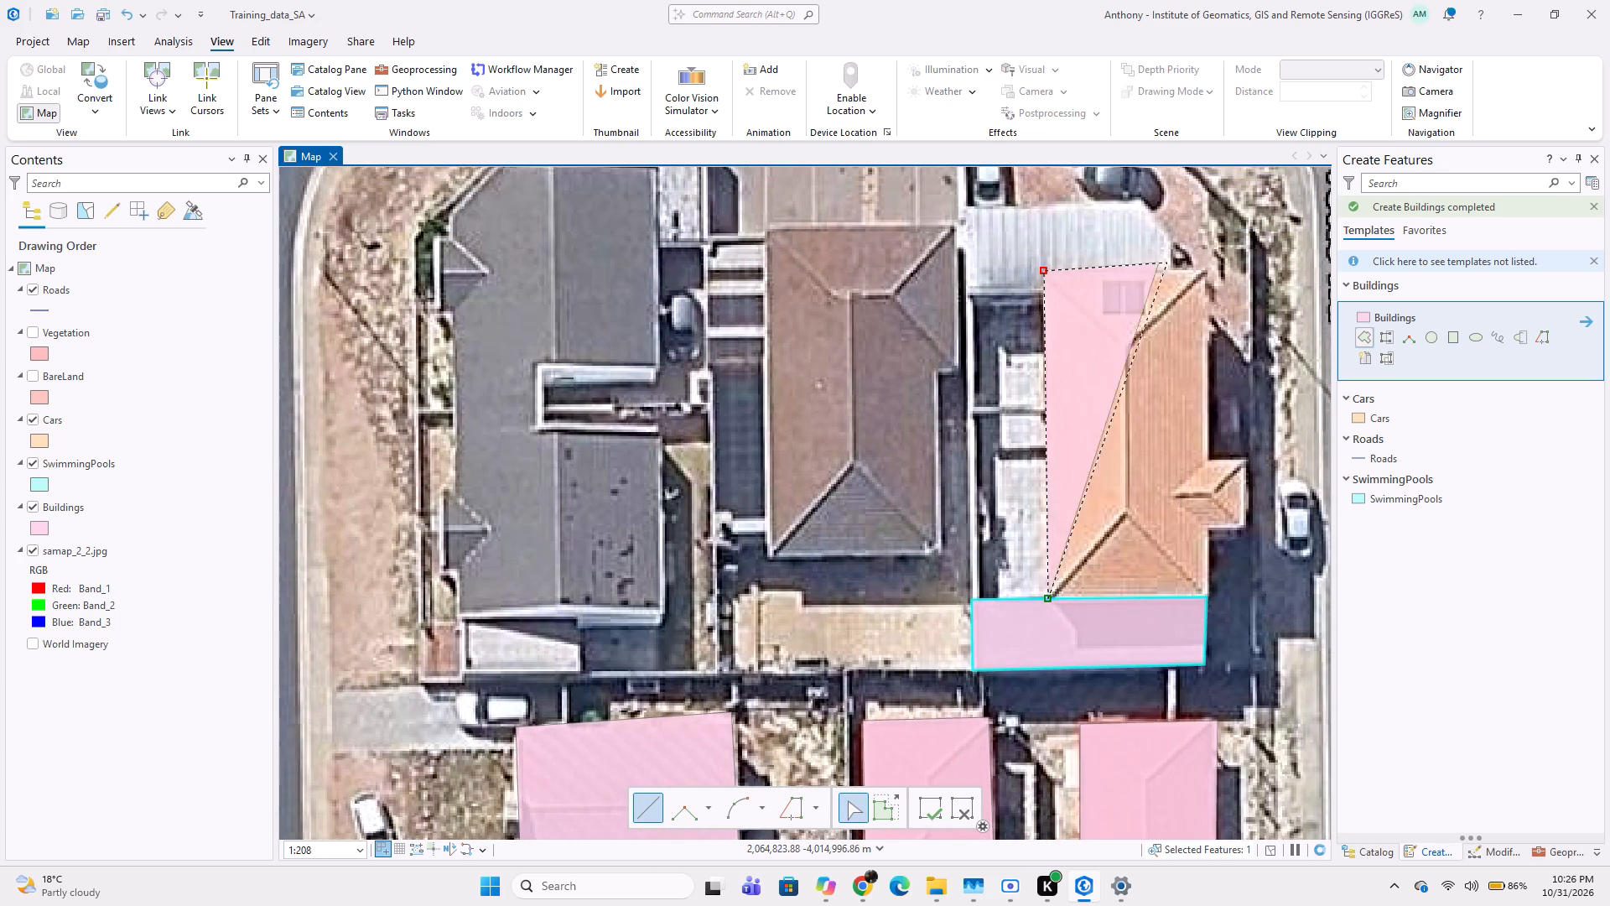
{"action": "left_click", "coordinate": [1209, 265]}
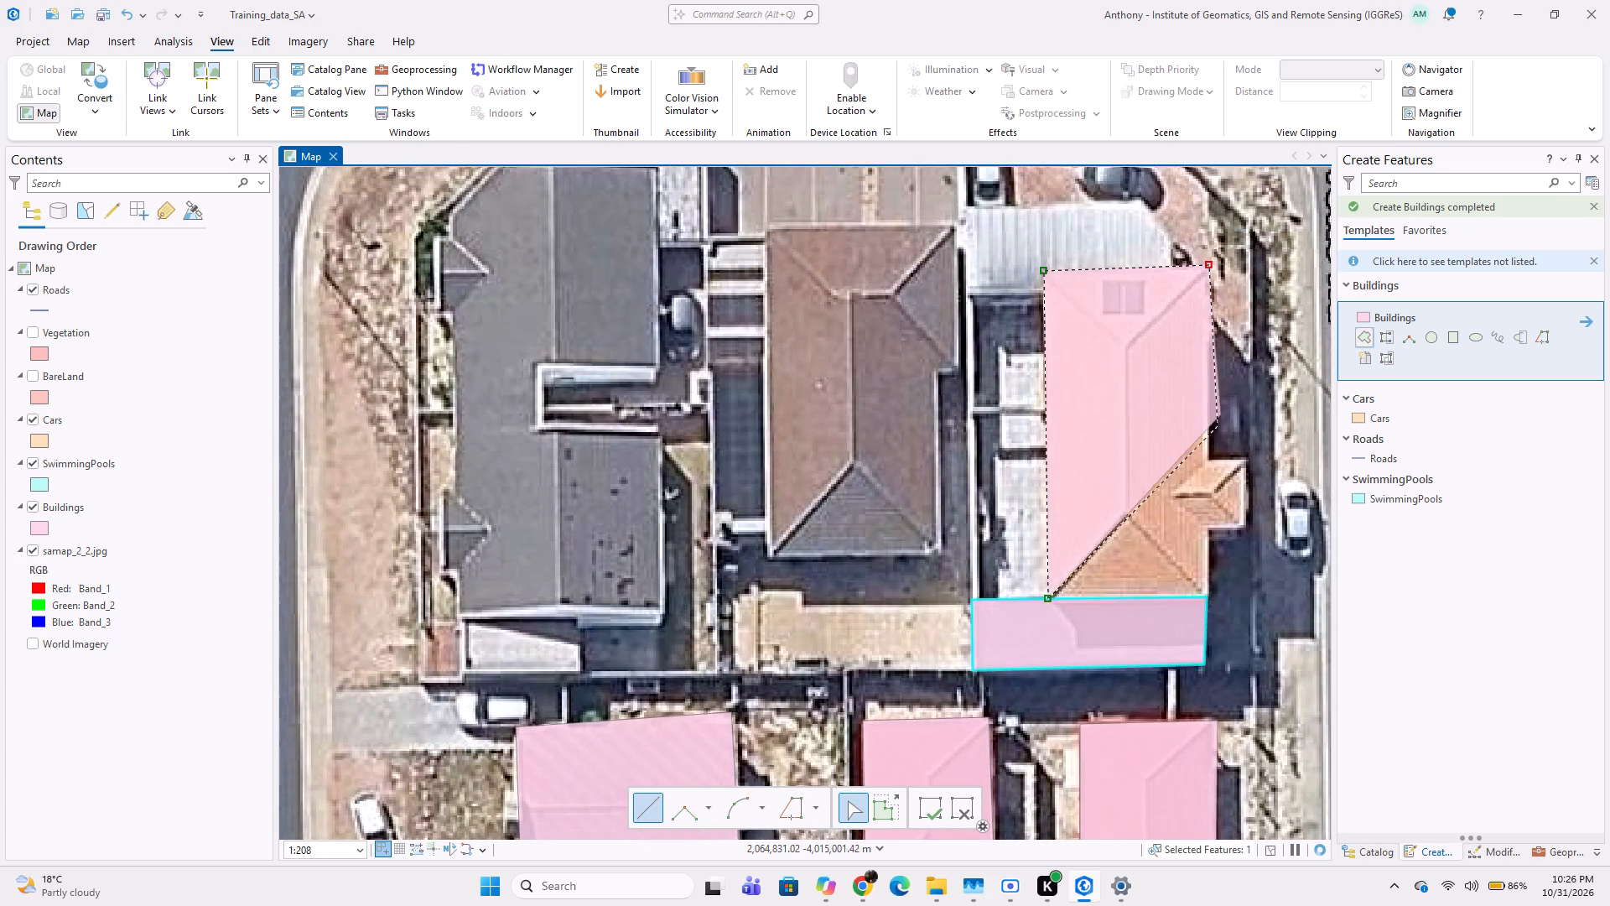
{"action": "left_click", "coordinate": [1208, 456]}
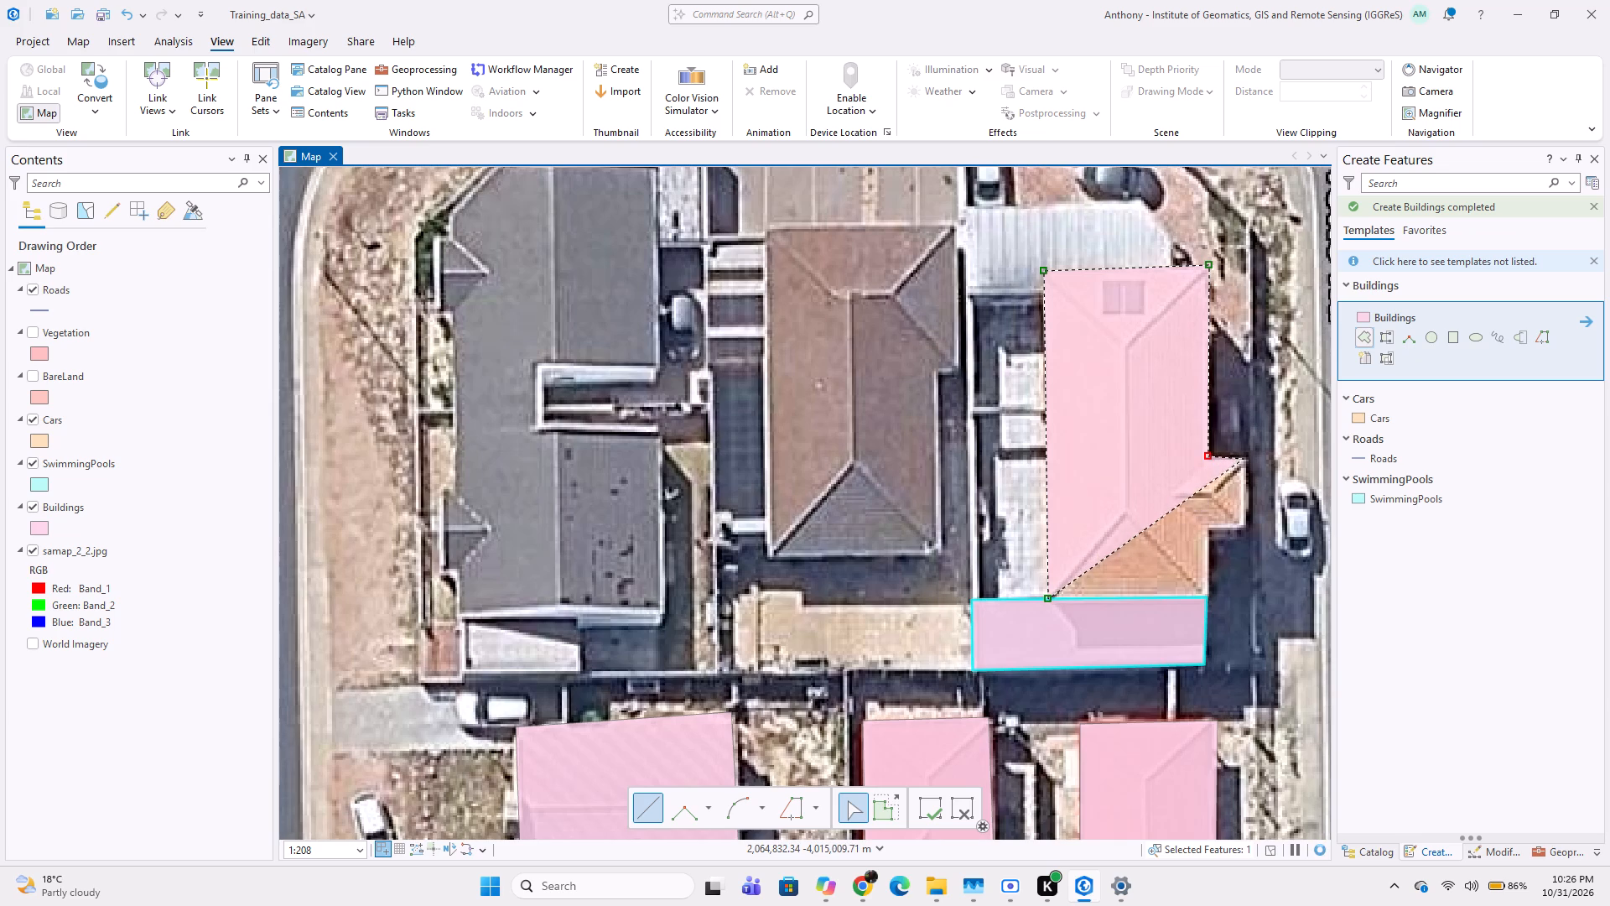
{"action": "left_click", "coordinate": [1247, 456]}
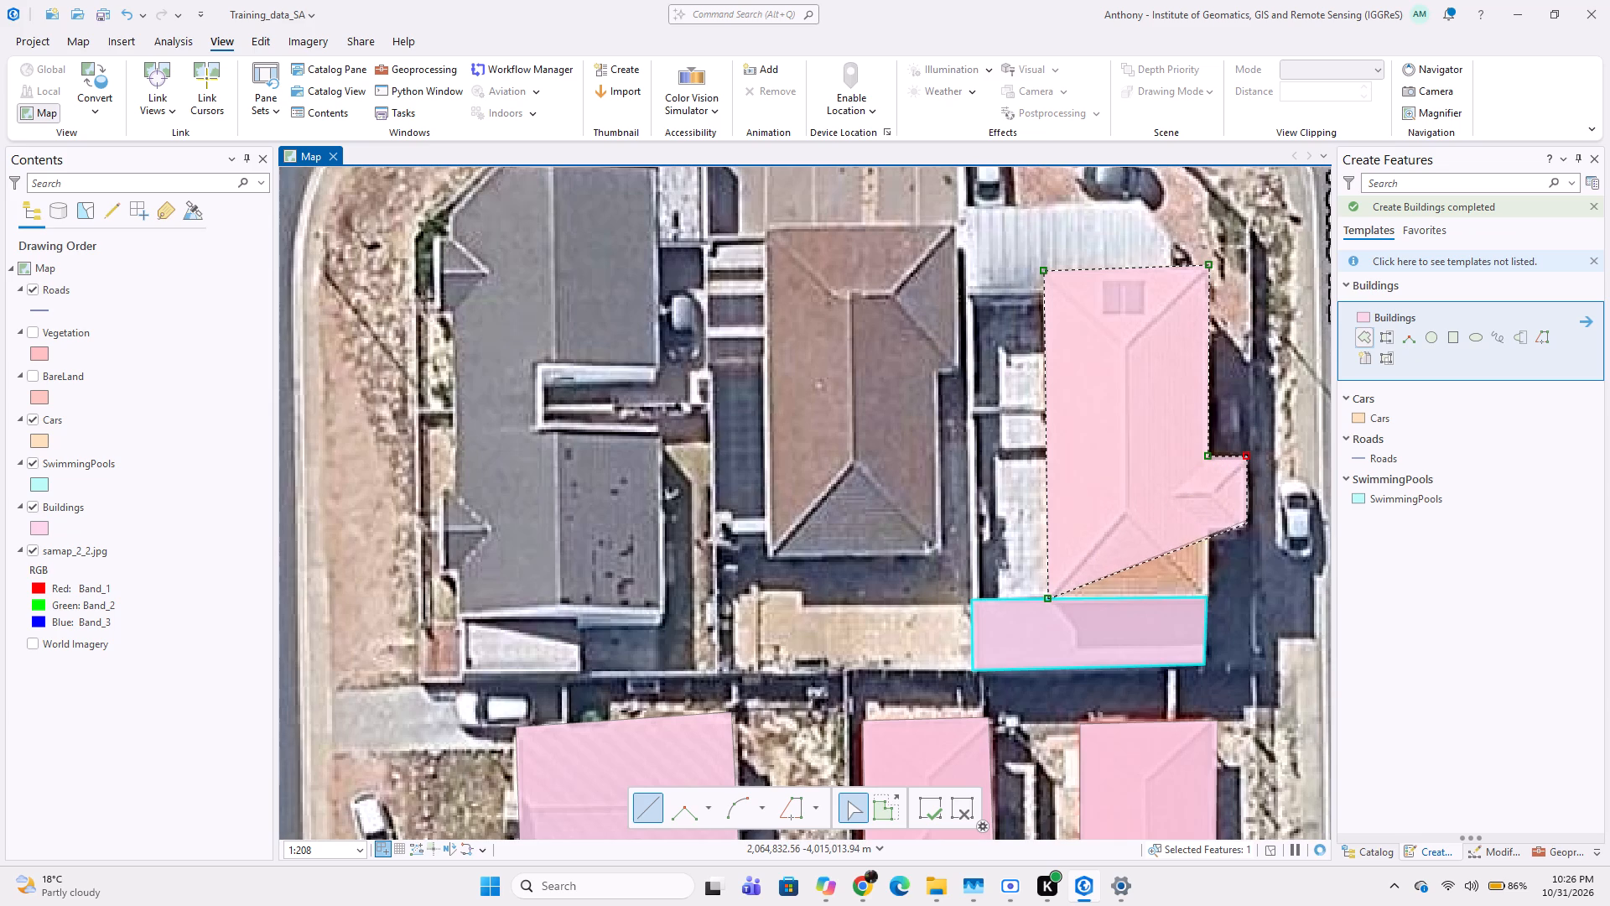
{"action": "left_click", "coordinate": [1247, 526]}
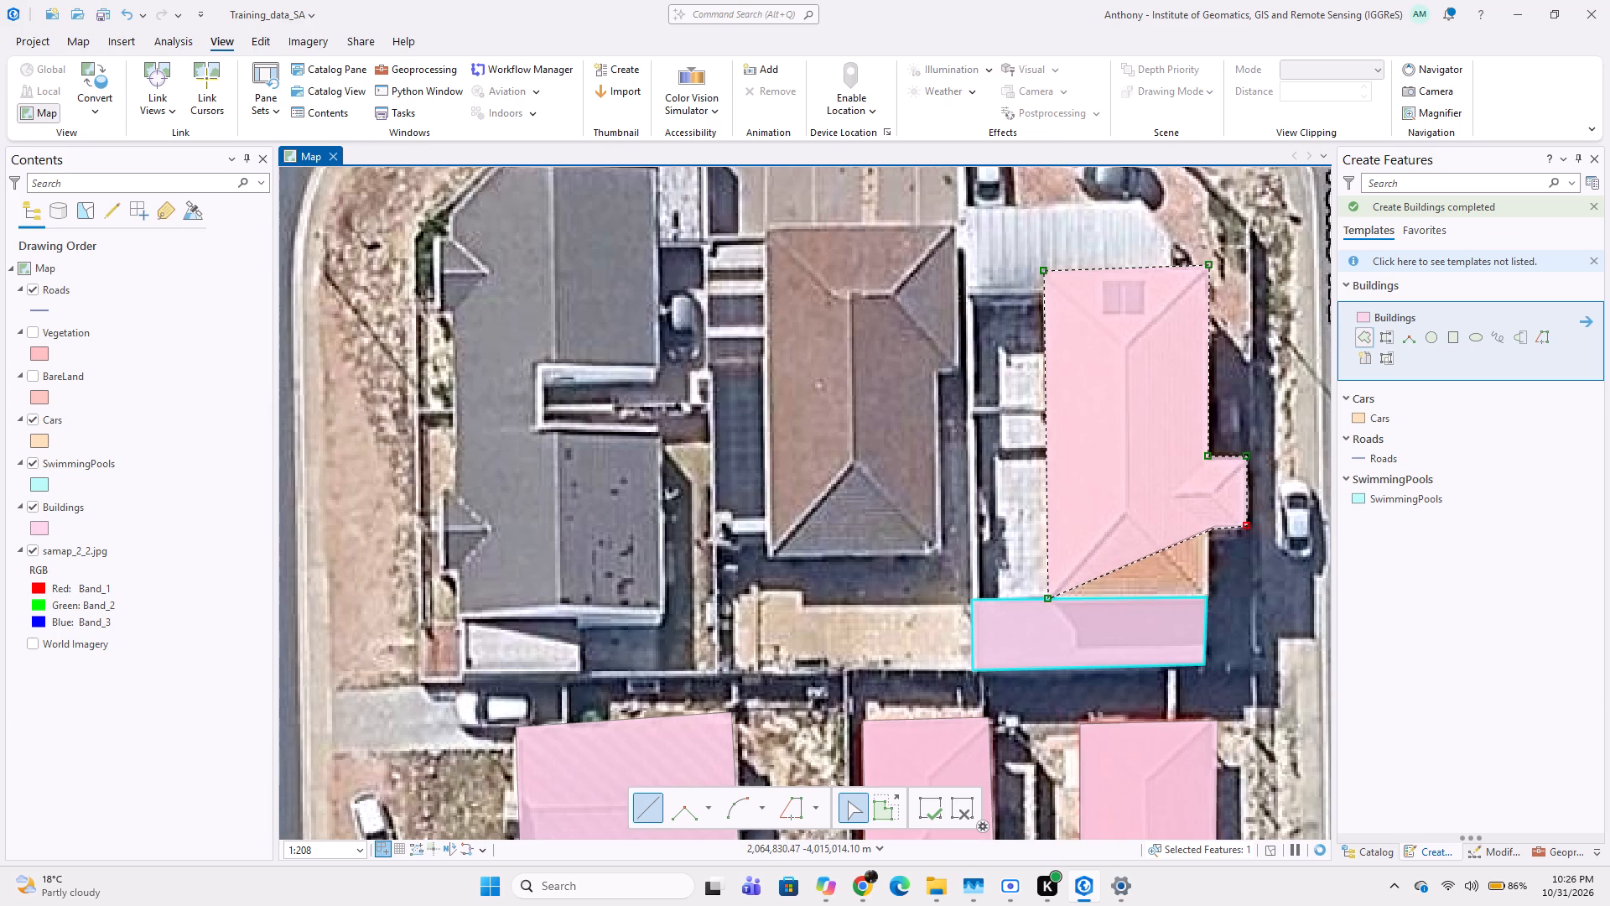
{"action": "left_click", "coordinate": [1212, 529]}
{"action": "double_click", "coordinate": [1200, 597]}
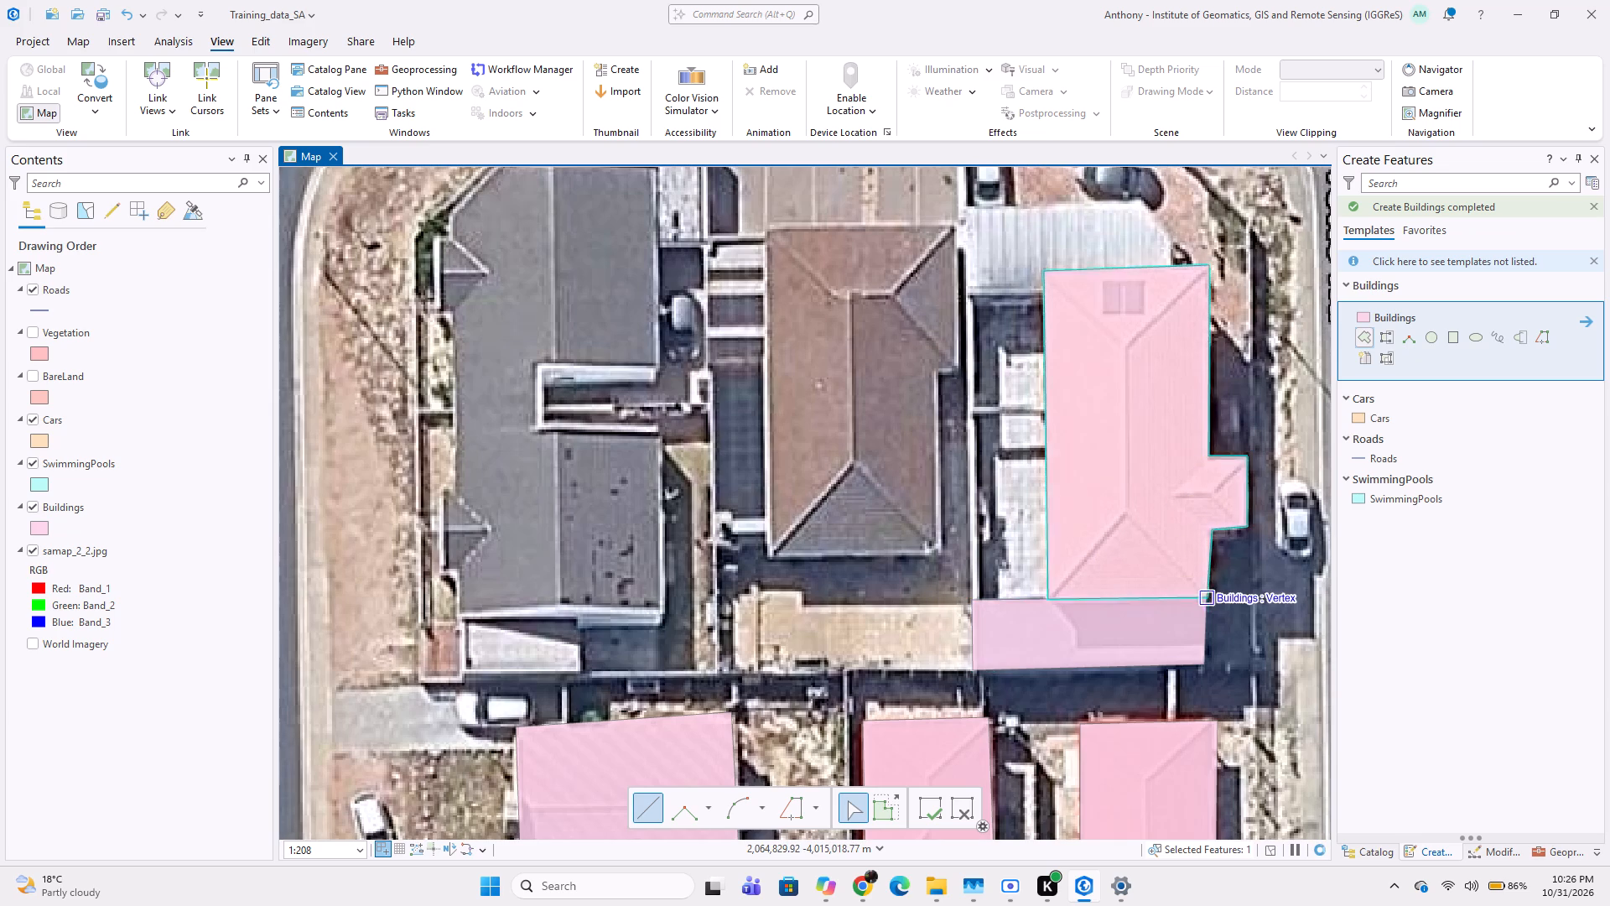
Digitize the light corrugated roof at the north end of the orange-tiled house as a seven-vertex Buildings polygon, snapped to the house outline.
{"action": "scroll", "coordinate": [1004, 518], "scroll_direction": "down", "scroll_amount": 1}
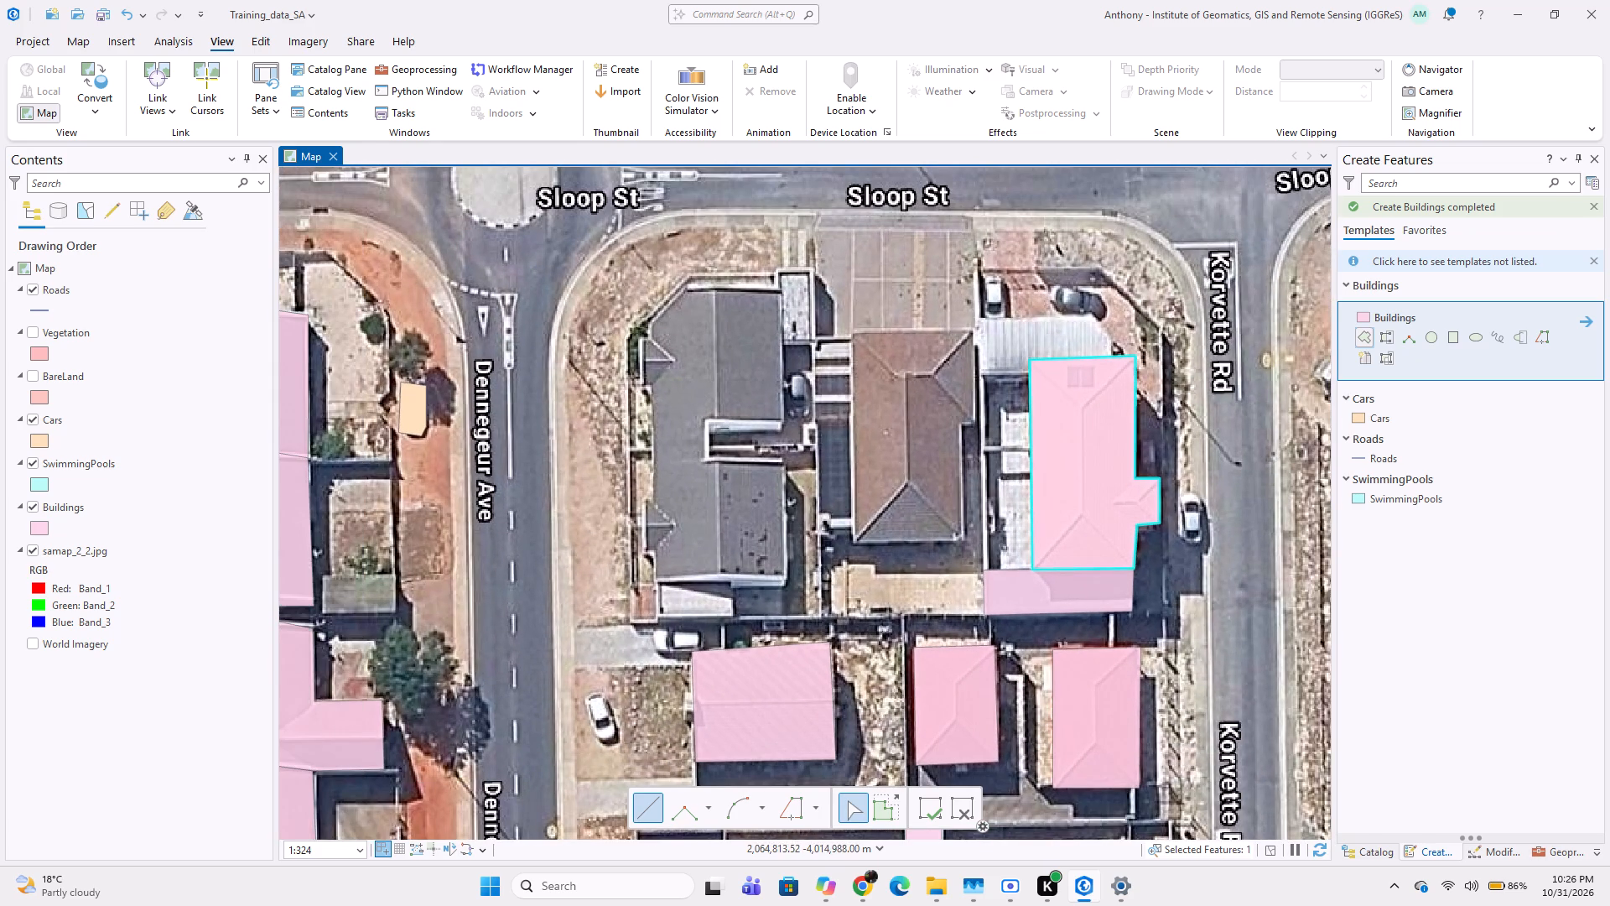
{"action": "scroll", "coordinate": [980, 341], "scroll_direction": "up", "scroll_amount": 1}
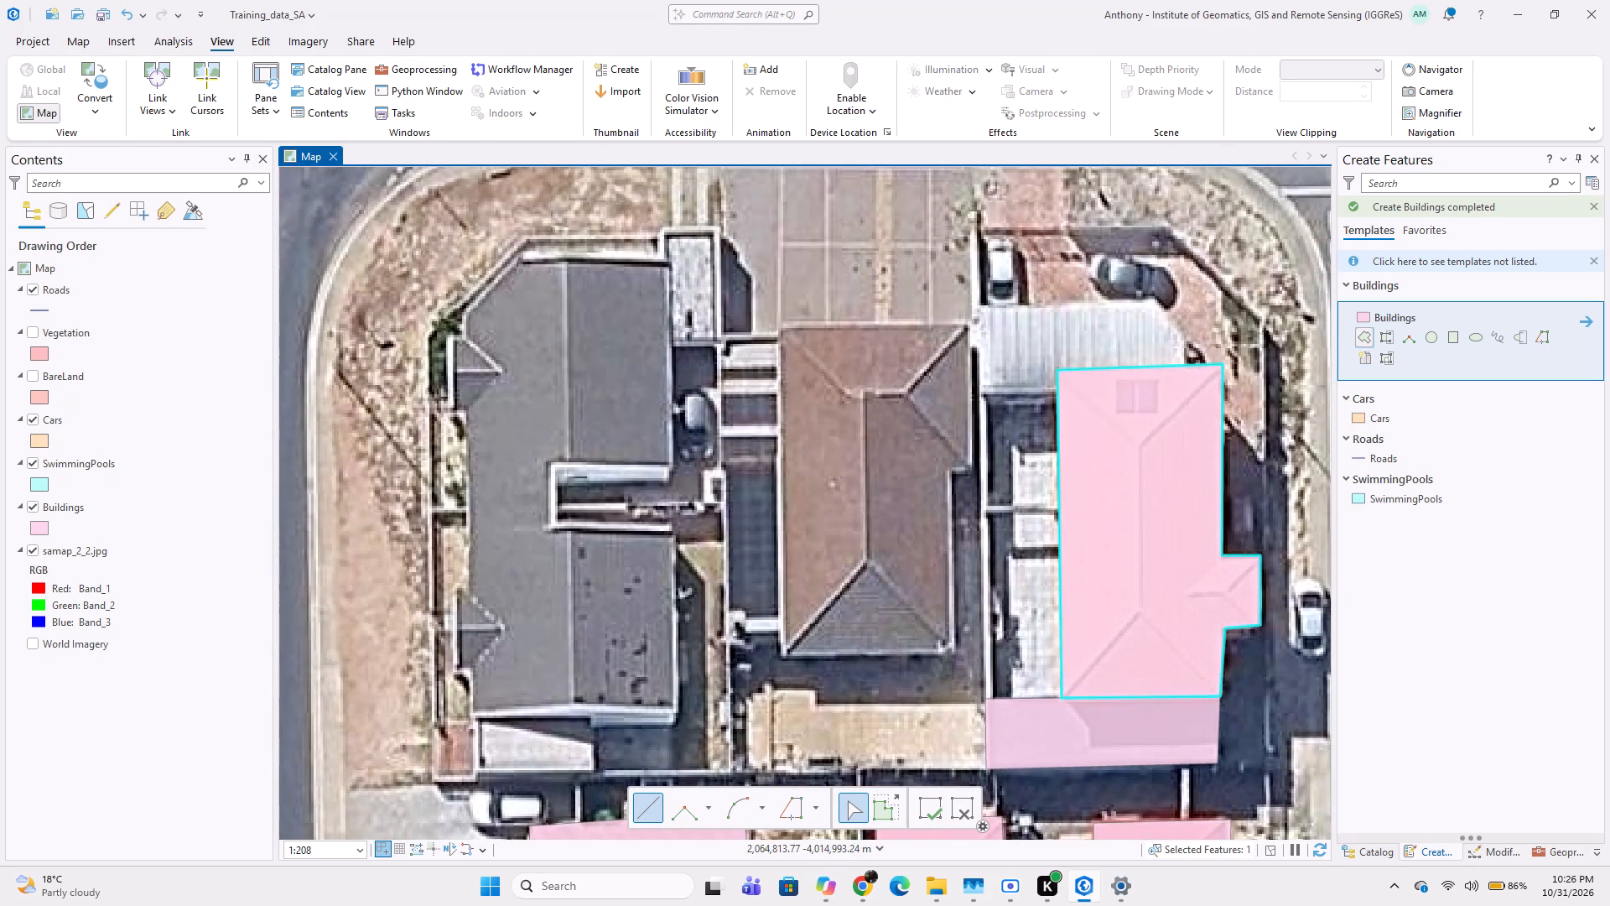
{"action": "left_click", "coordinate": [971, 304]}
{"action": "left_click", "coordinate": [1156, 294]}
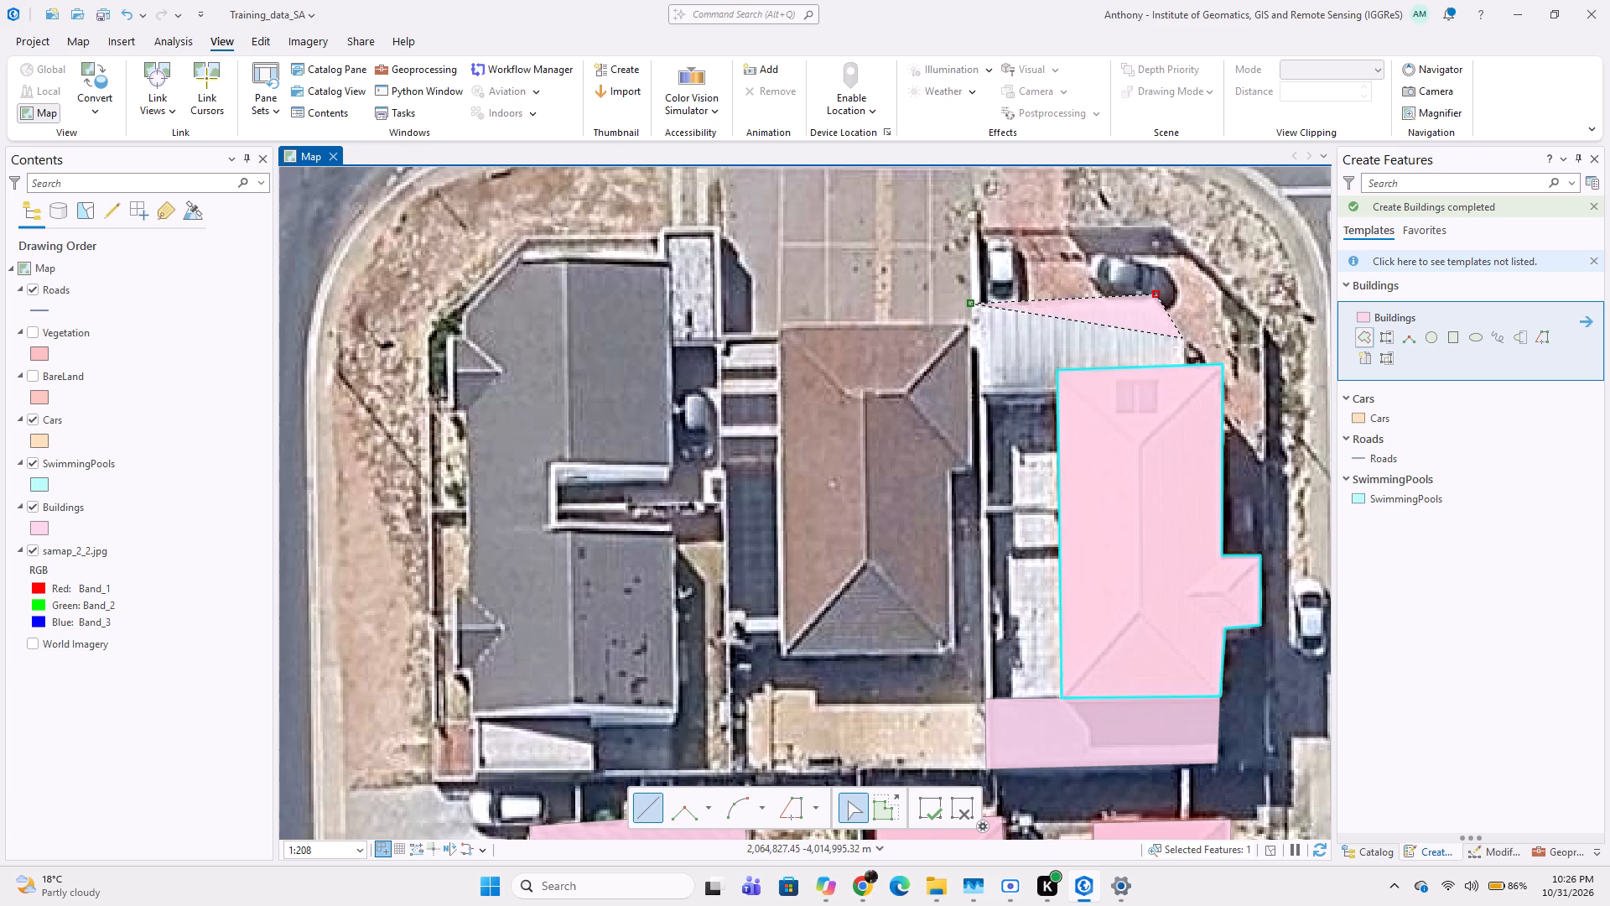
{"action": "left_click", "coordinate": [1182, 338]}
{"action": "left_click", "coordinate": [1182, 373]}
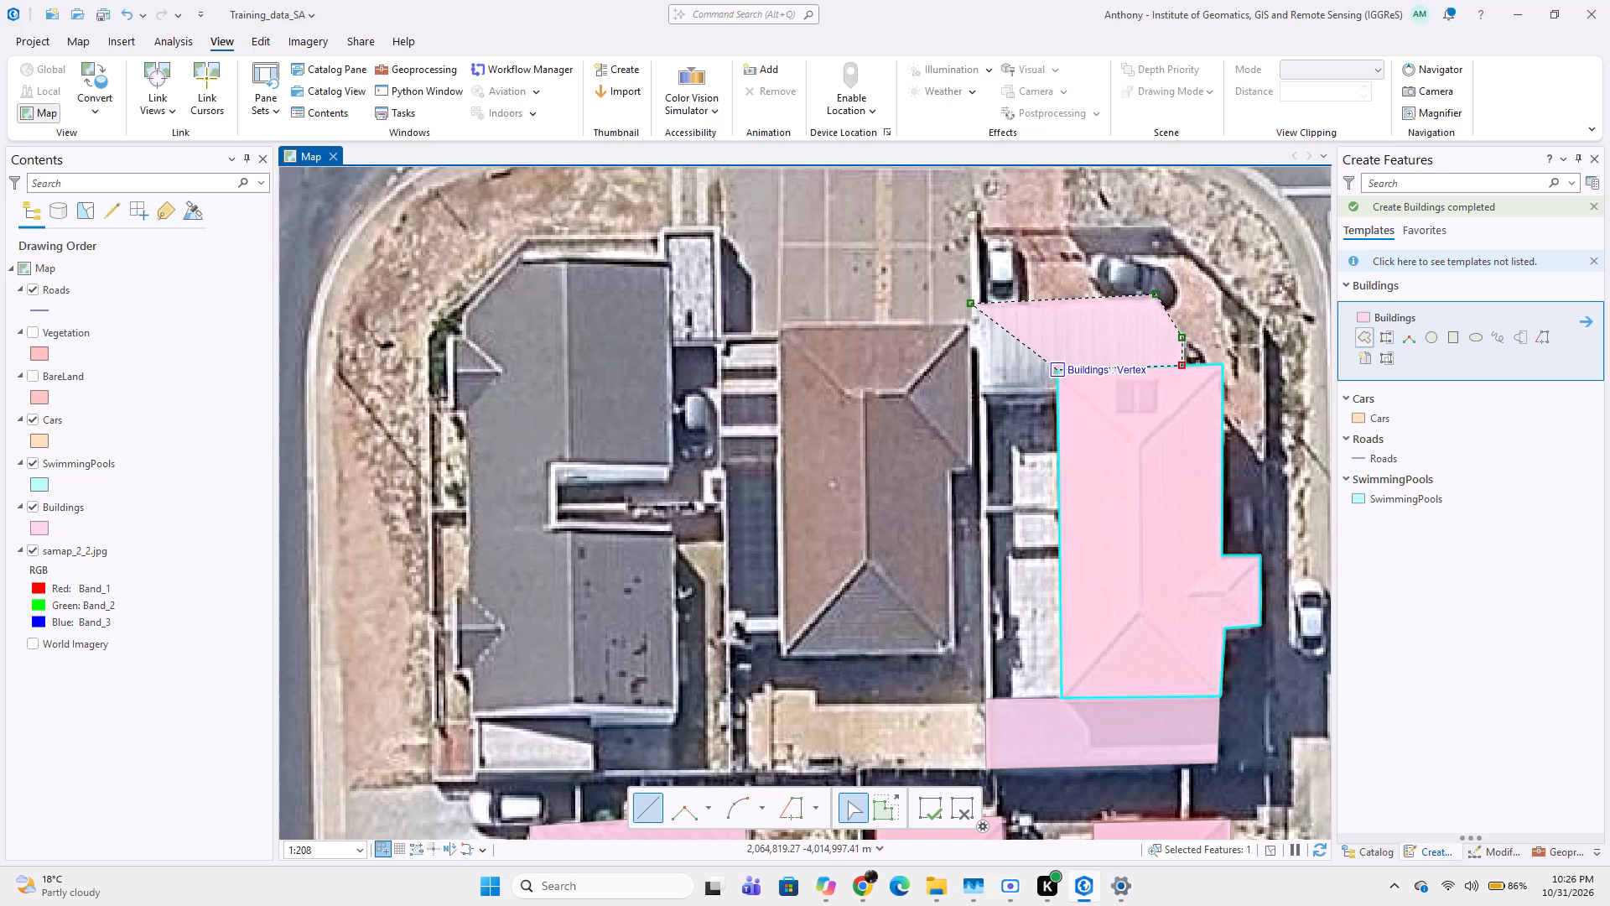
{"action": "left_click", "coordinate": [1062, 377]}
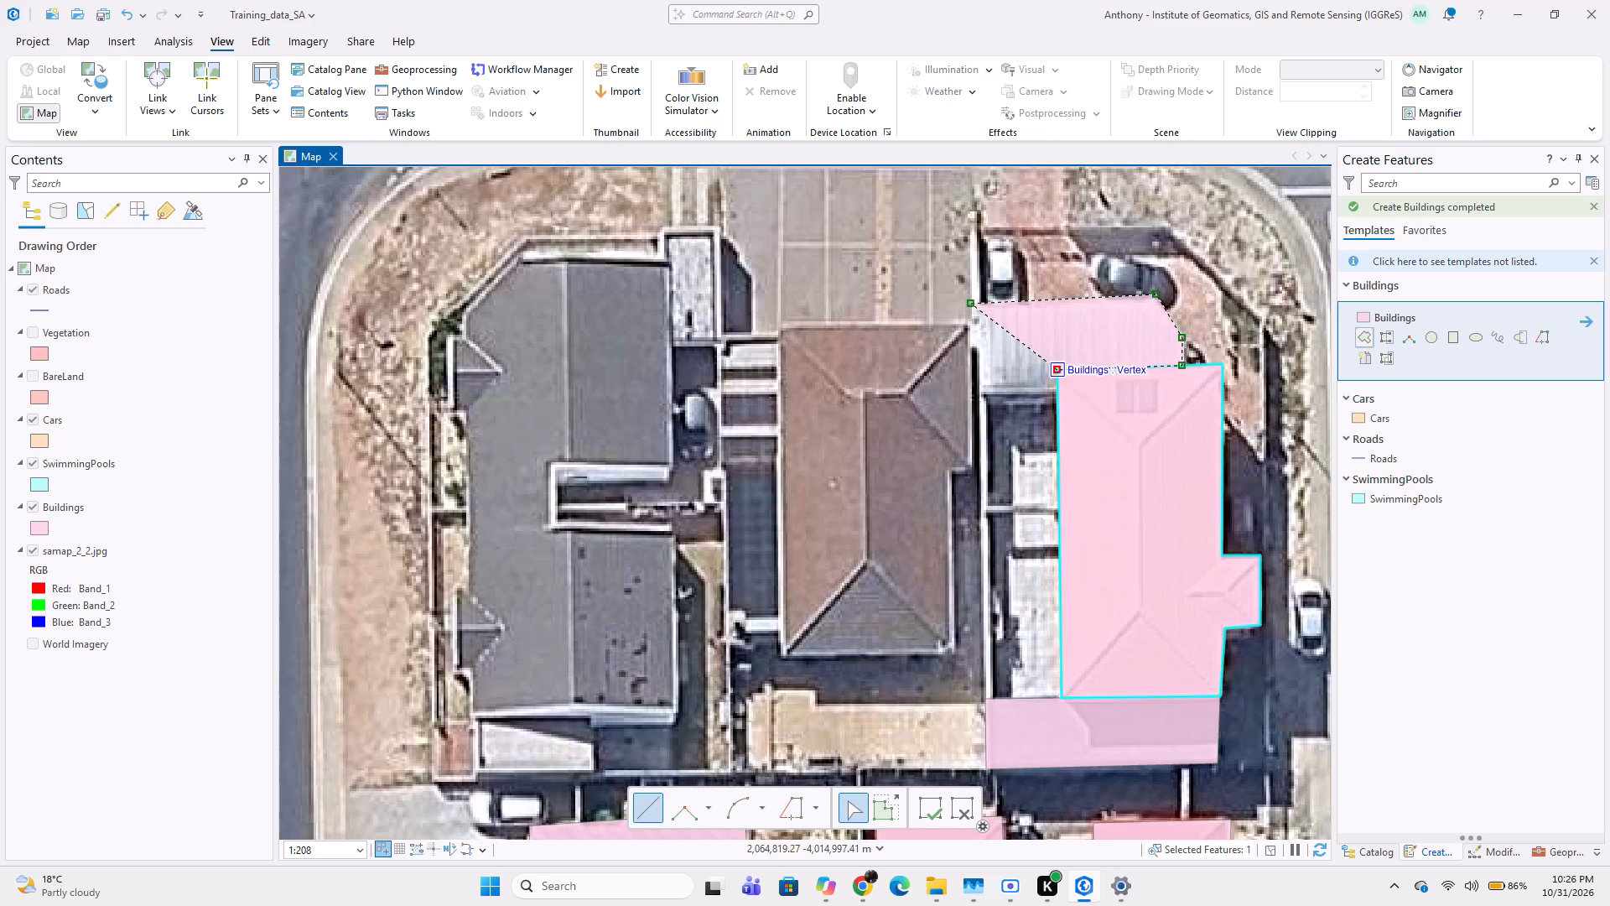
{"action": "left_click", "coordinate": [1062, 394]}
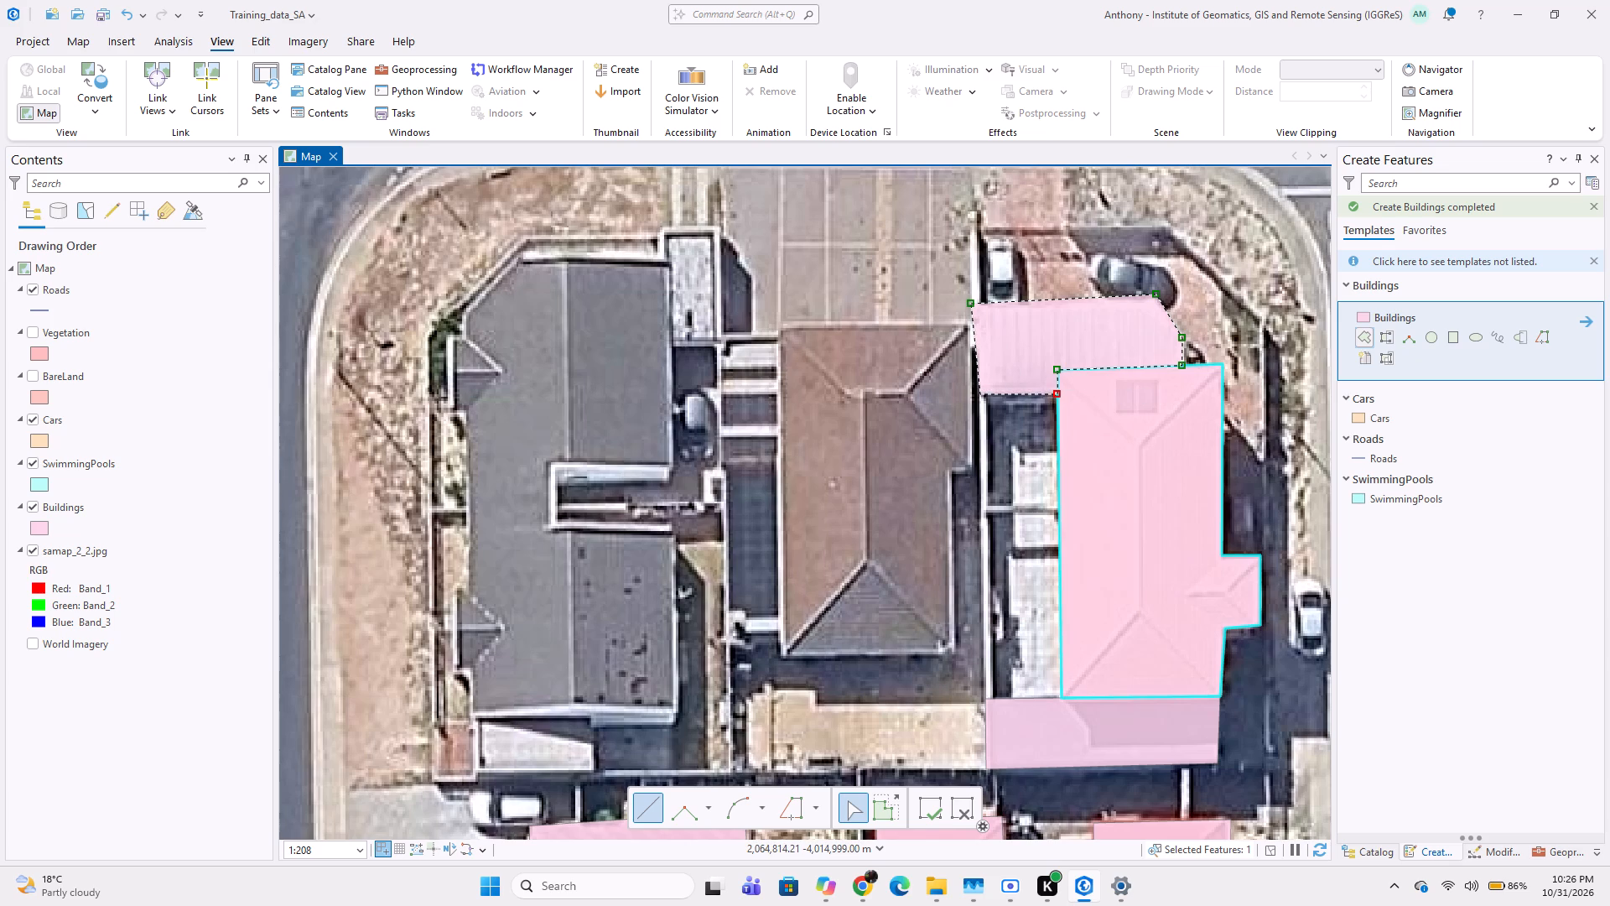
{"action": "double_click", "coordinate": [980, 394]}
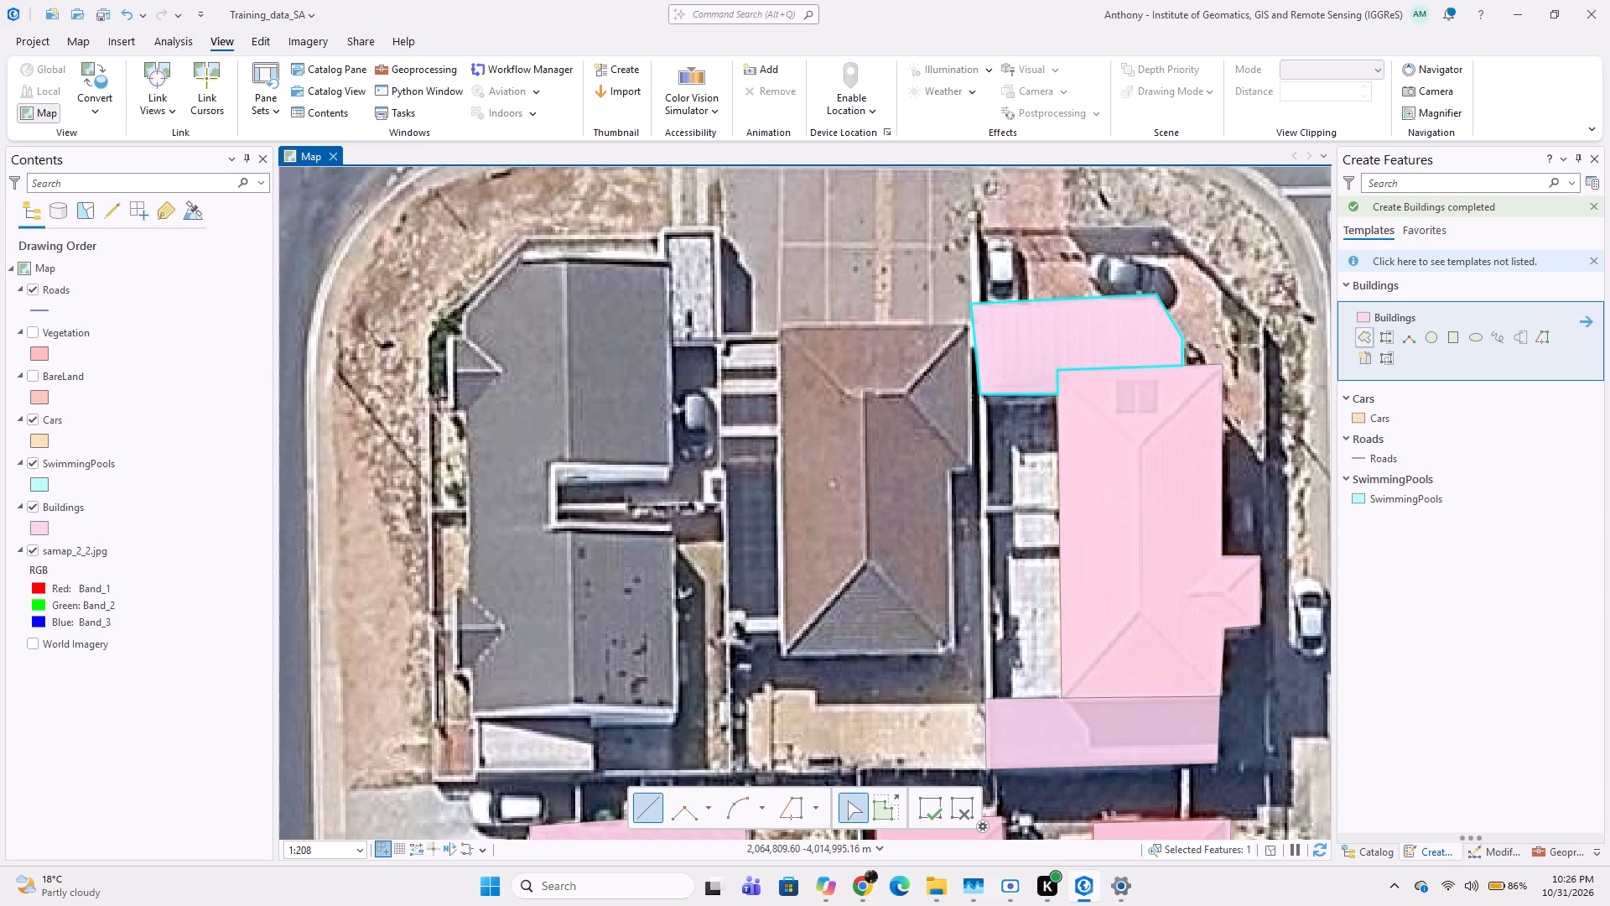
Digitize the brown hipped roof on the middle plot south of Sloop St as a six-vertex Buildings polygon, including its eastern offset.
{"action": "left_click", "coordinate": [775, 324]}
{"action": "scroll", "coordinate": [948, 321], "scroll_direction": "up", "scroll_amount": 2}
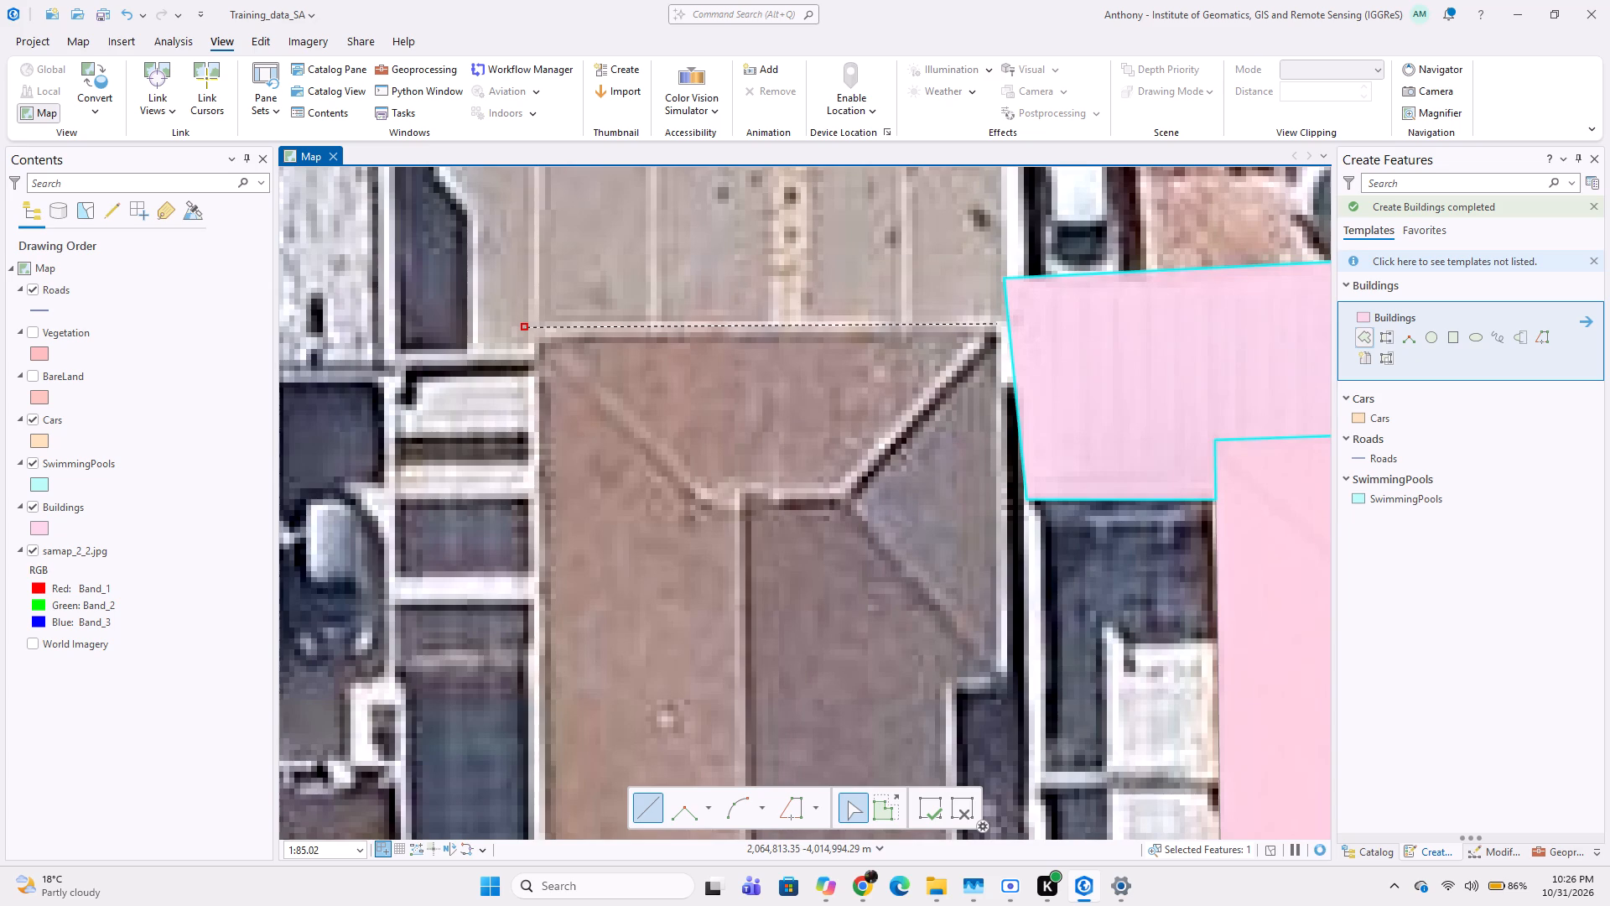
{"action": "left_click", "coordinate": [997, 326]}
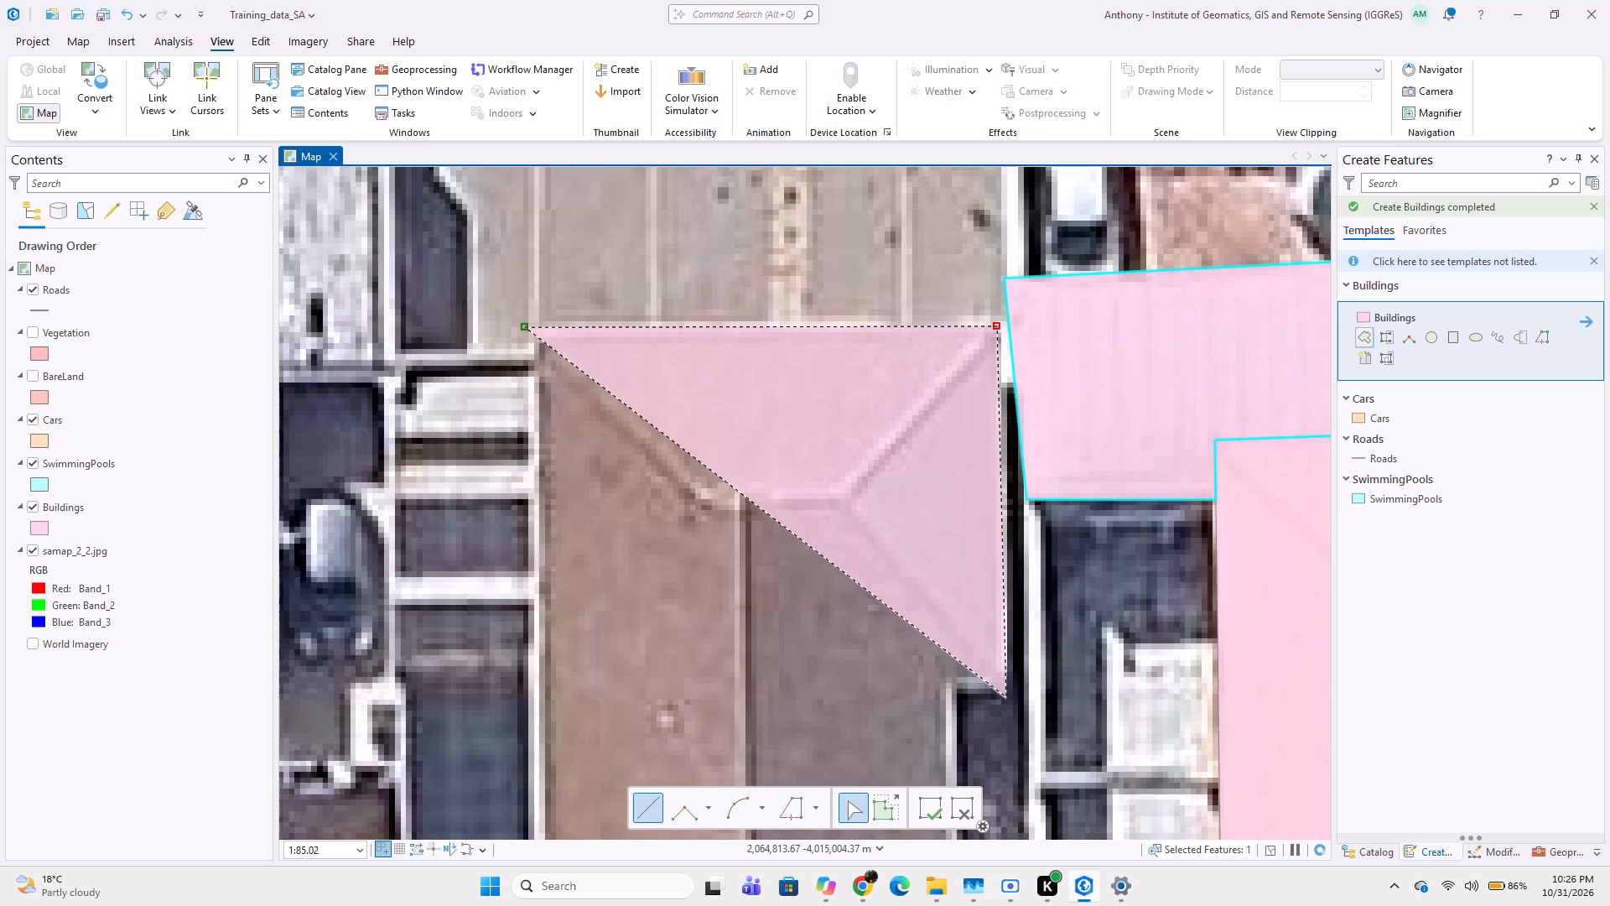
{"action": "left_click", "coordinate": [1009, 694]}
{"action": "left_click", "coordinate": [959, 694]}
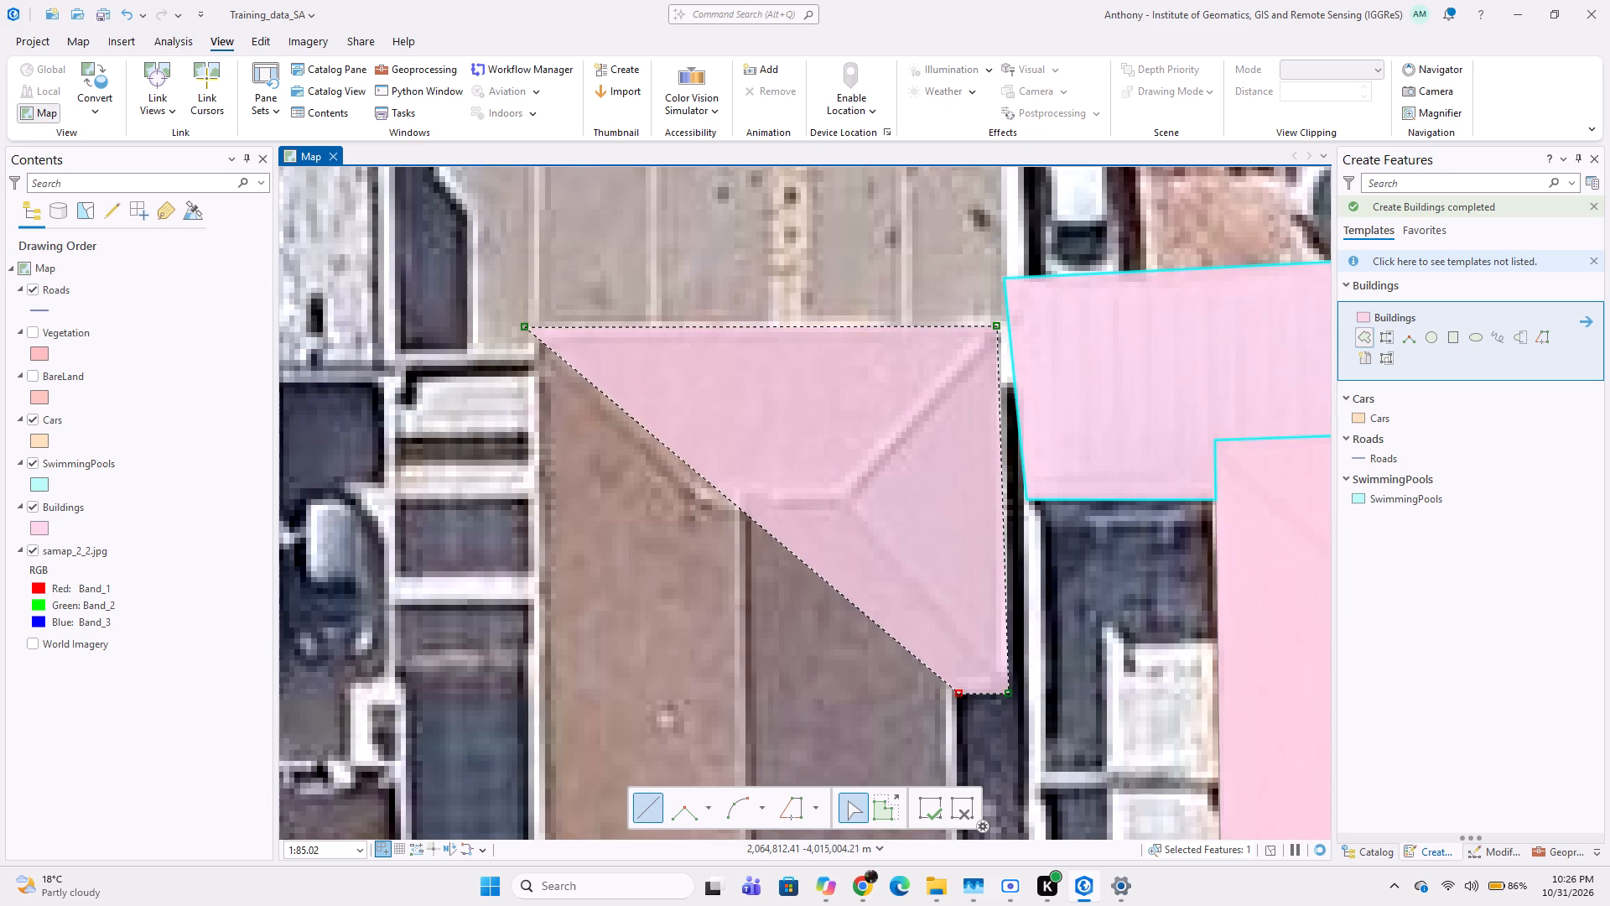
{"action": "middle_click_drag", "start_coordinate": [957, 688], "coordinate": [953, 459]}
{"action": "middle_click_drag", "start_coordinate": [953, 606], "coordinate": [939, 441]}
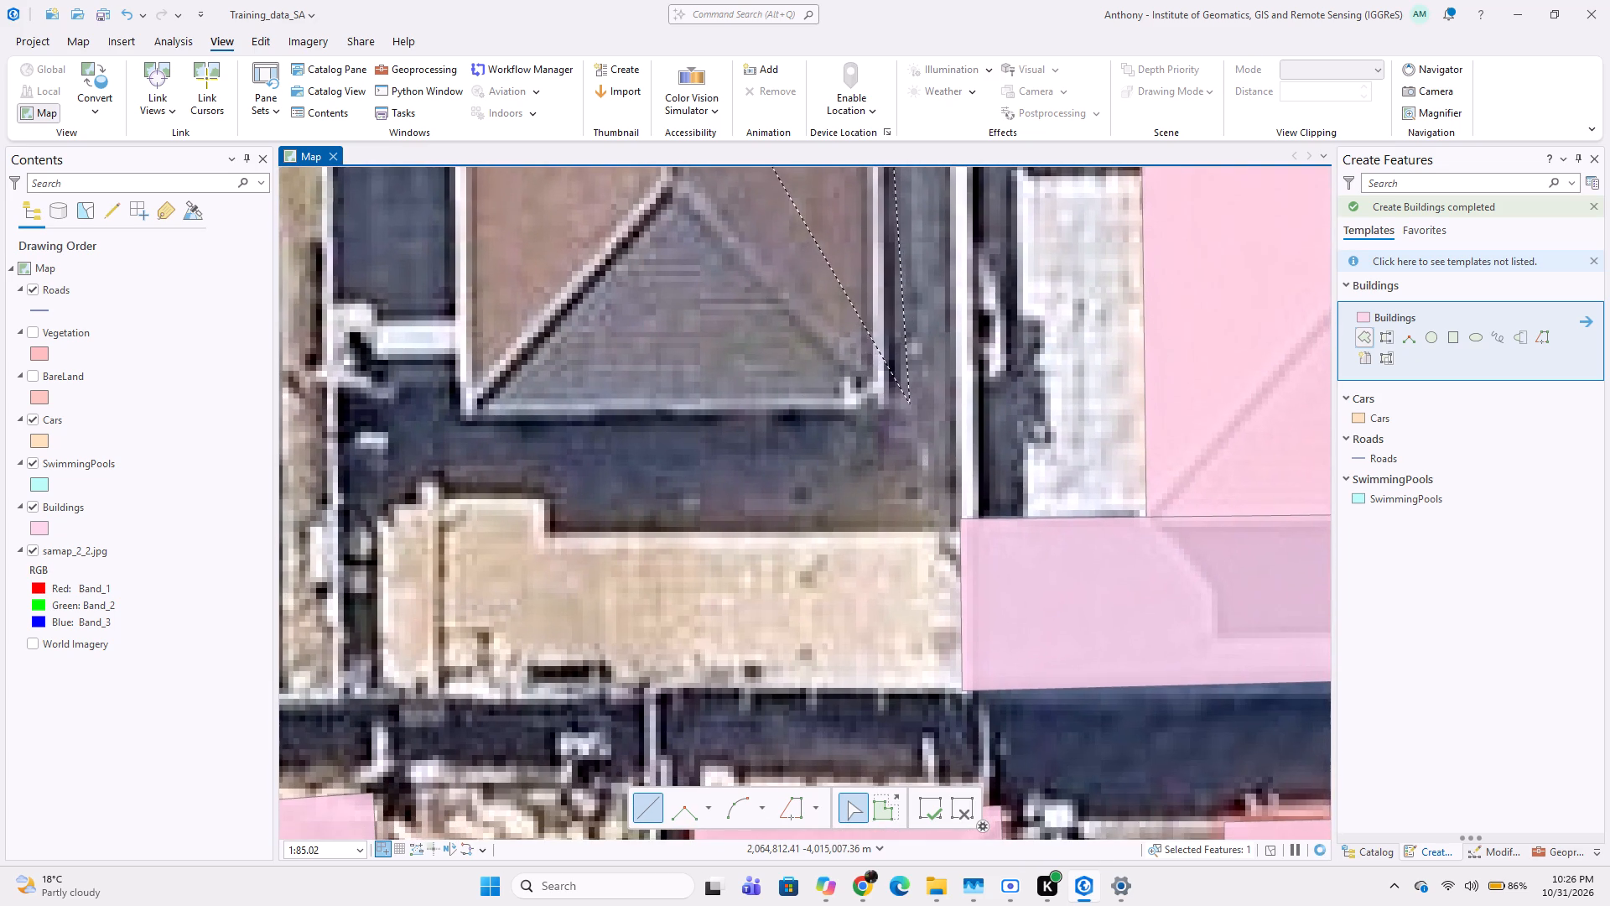
{"action": "left_click", "coordinate": [889, 412]}
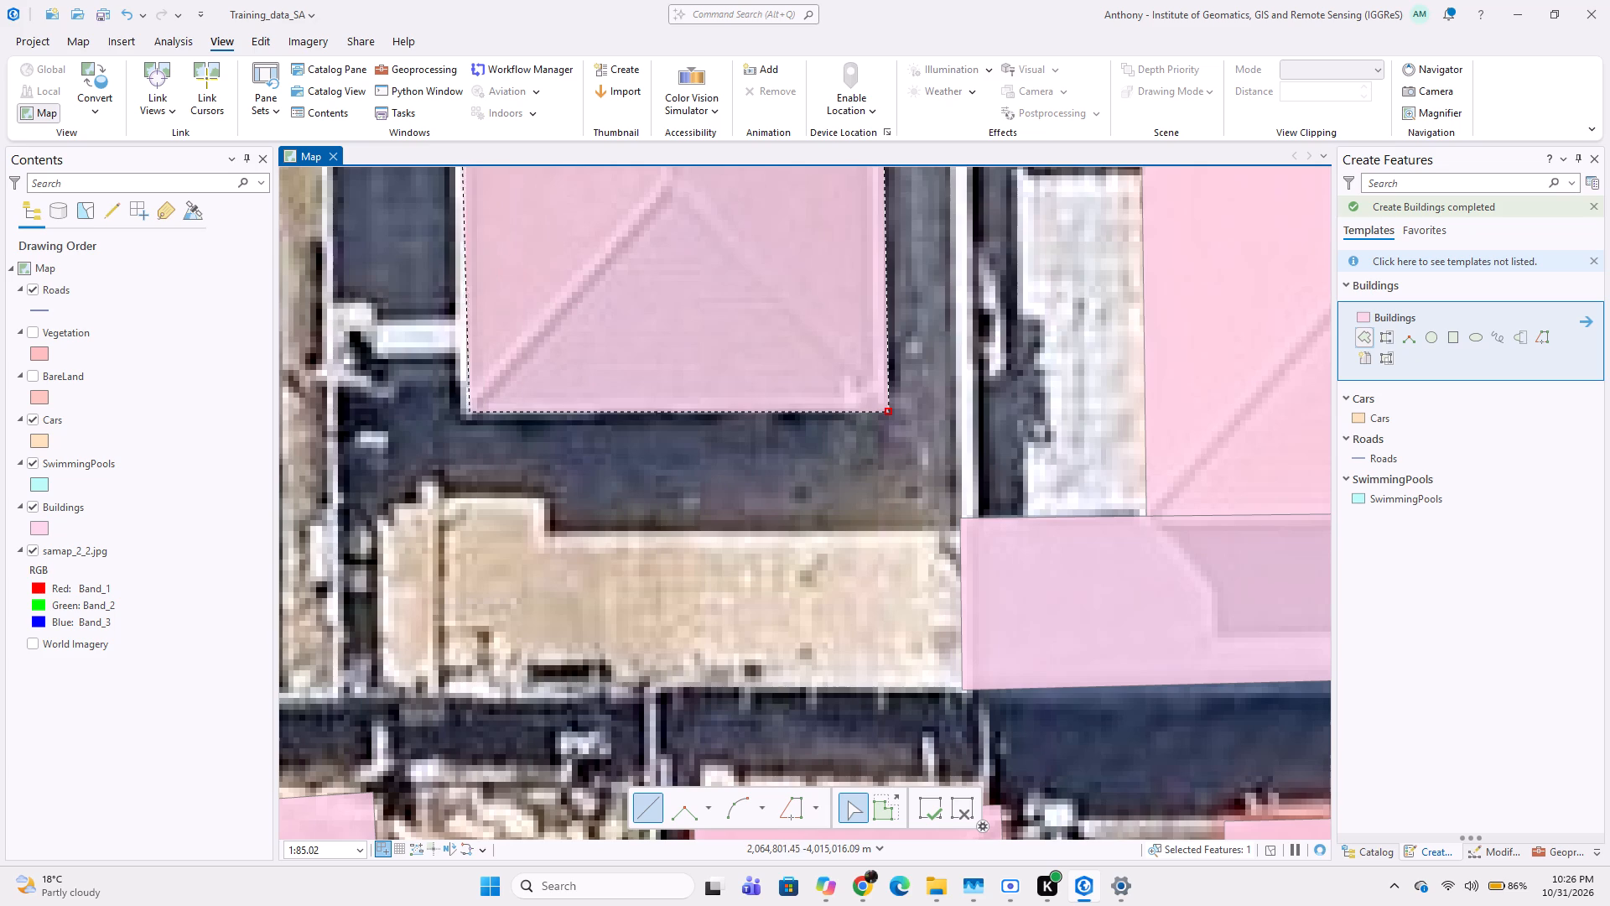
{"action": "double_click", "coordinate": [460, 420]}
Digitize the dark-grey-roofed house just east of Dennegeur Ave as an 18-vertex Buildings polygon, including its two western gable projections and narrow eastern recess.
{"action": "scroll", "coordinate": [449, 447], "scroll_direction": "down", "scroll_amount": 3}
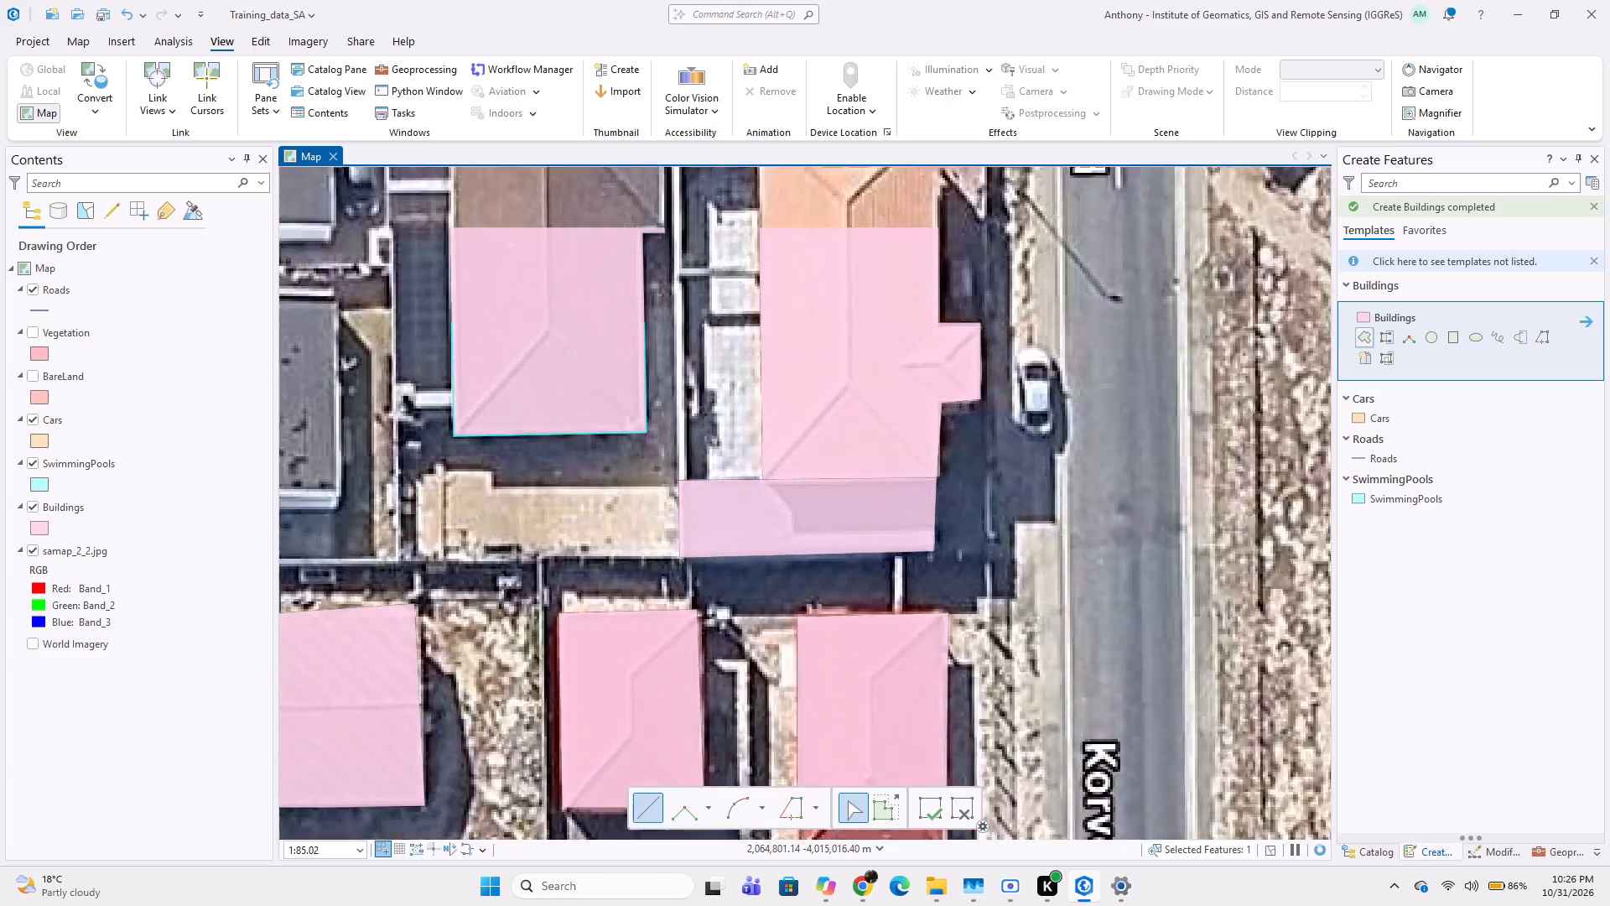
{"action": "middle_click_drag", "start_coordinate": [457, 512], "coordinate": [639, 535]}
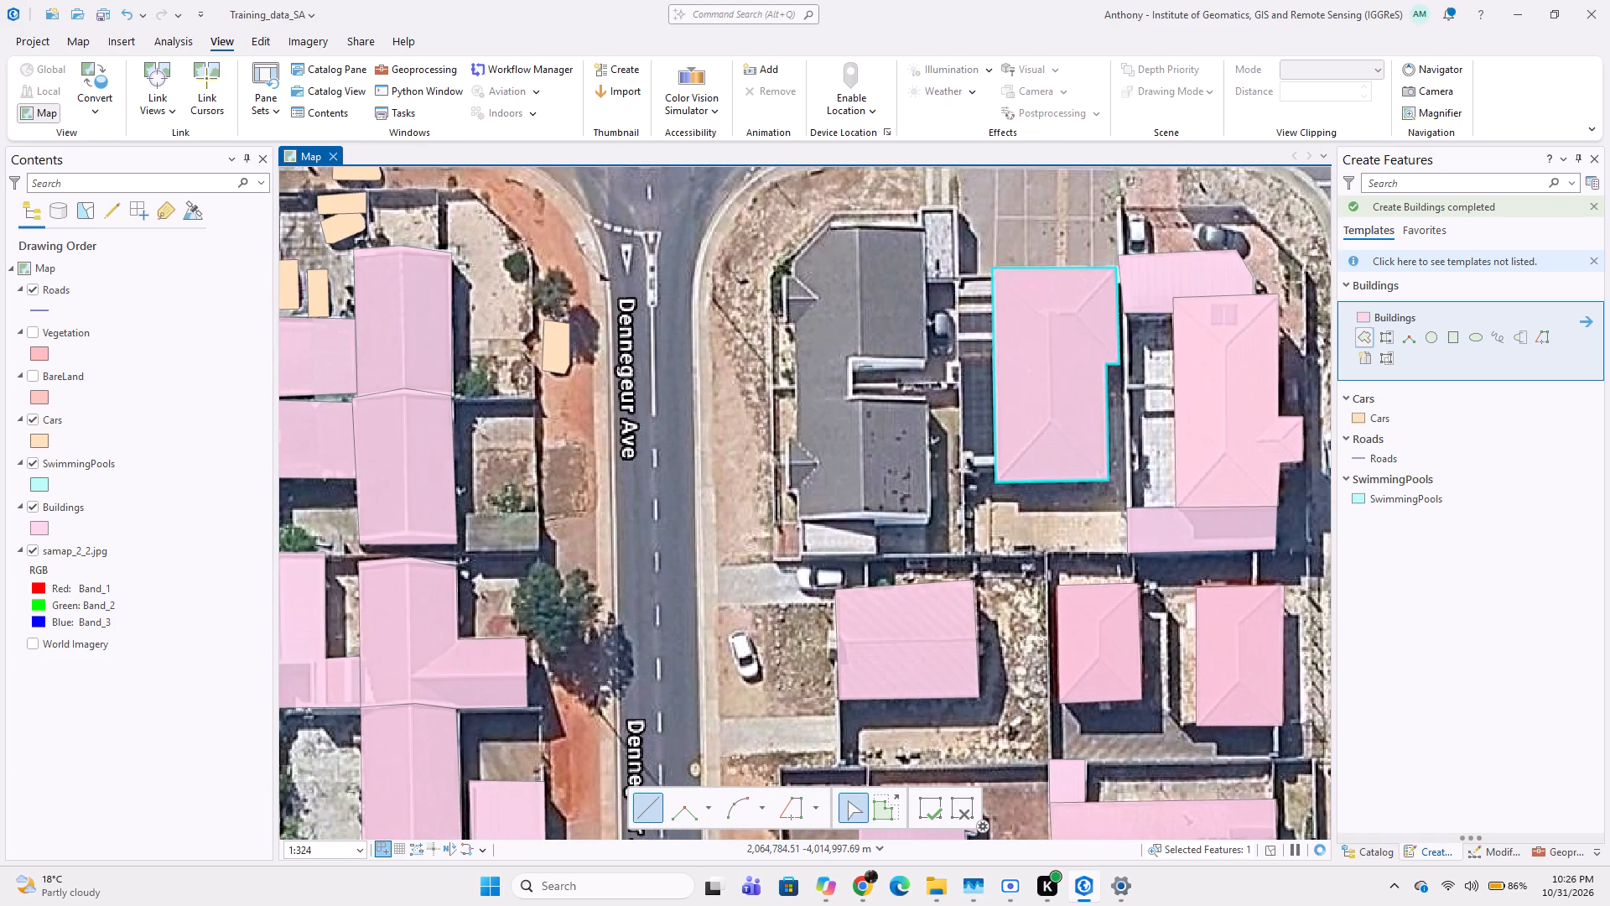
{"action": "left_click", "coordinate": [830, 218]}
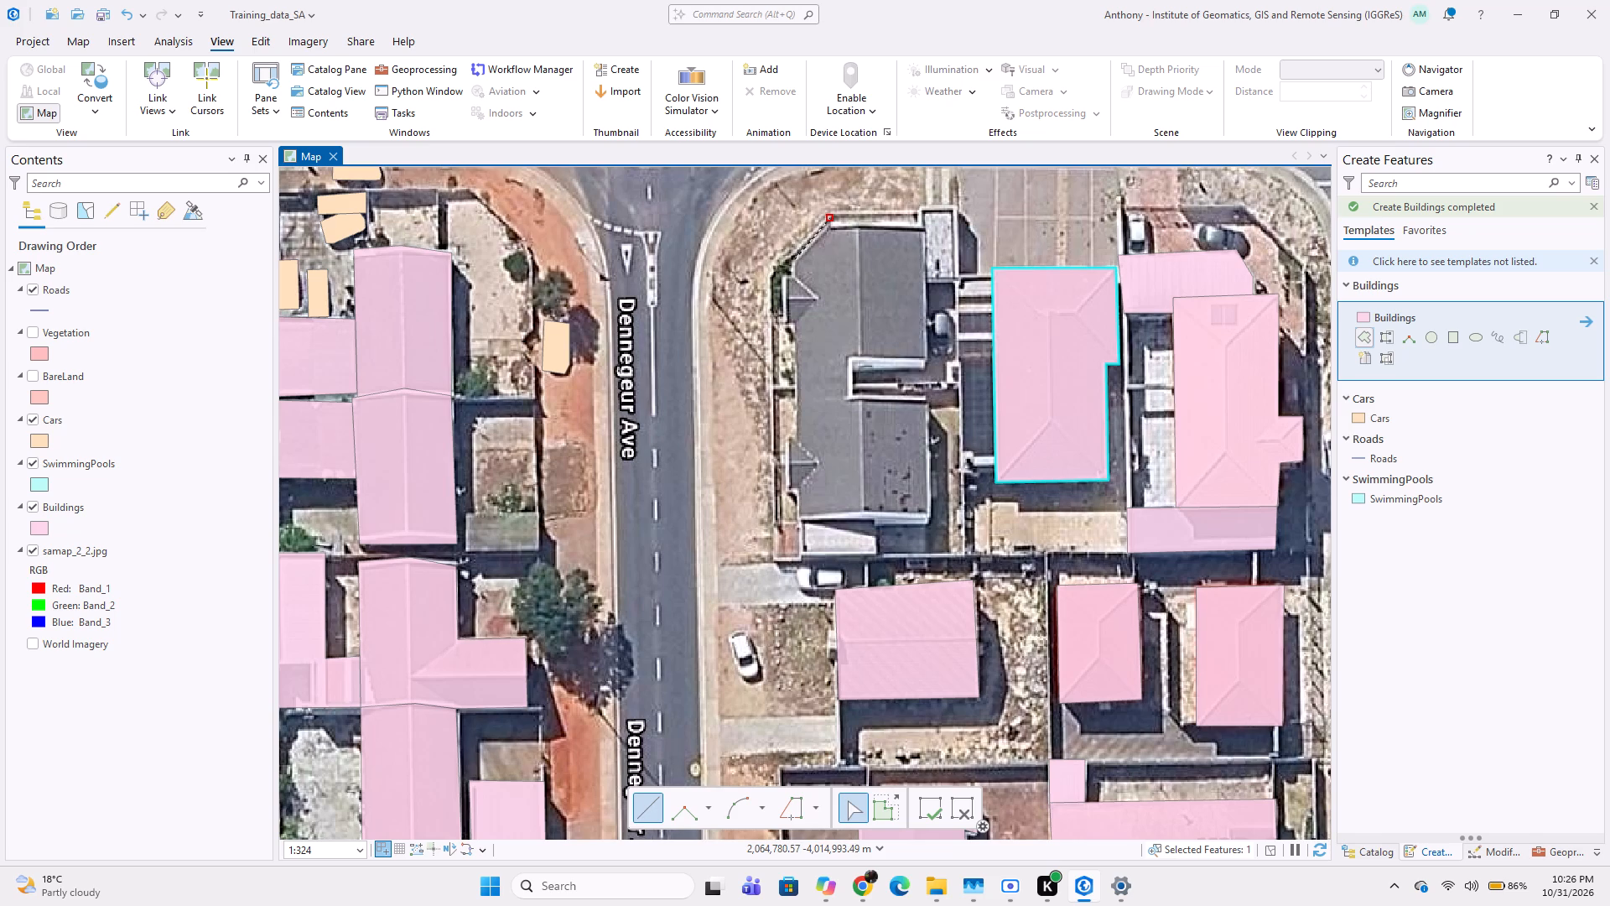
{"action": "left_click", "coordinate": [795, 259]}
{"action": "scroll", "coordinate": [789, 273], "scroll_direction": "up", "scroll_amount": 2}
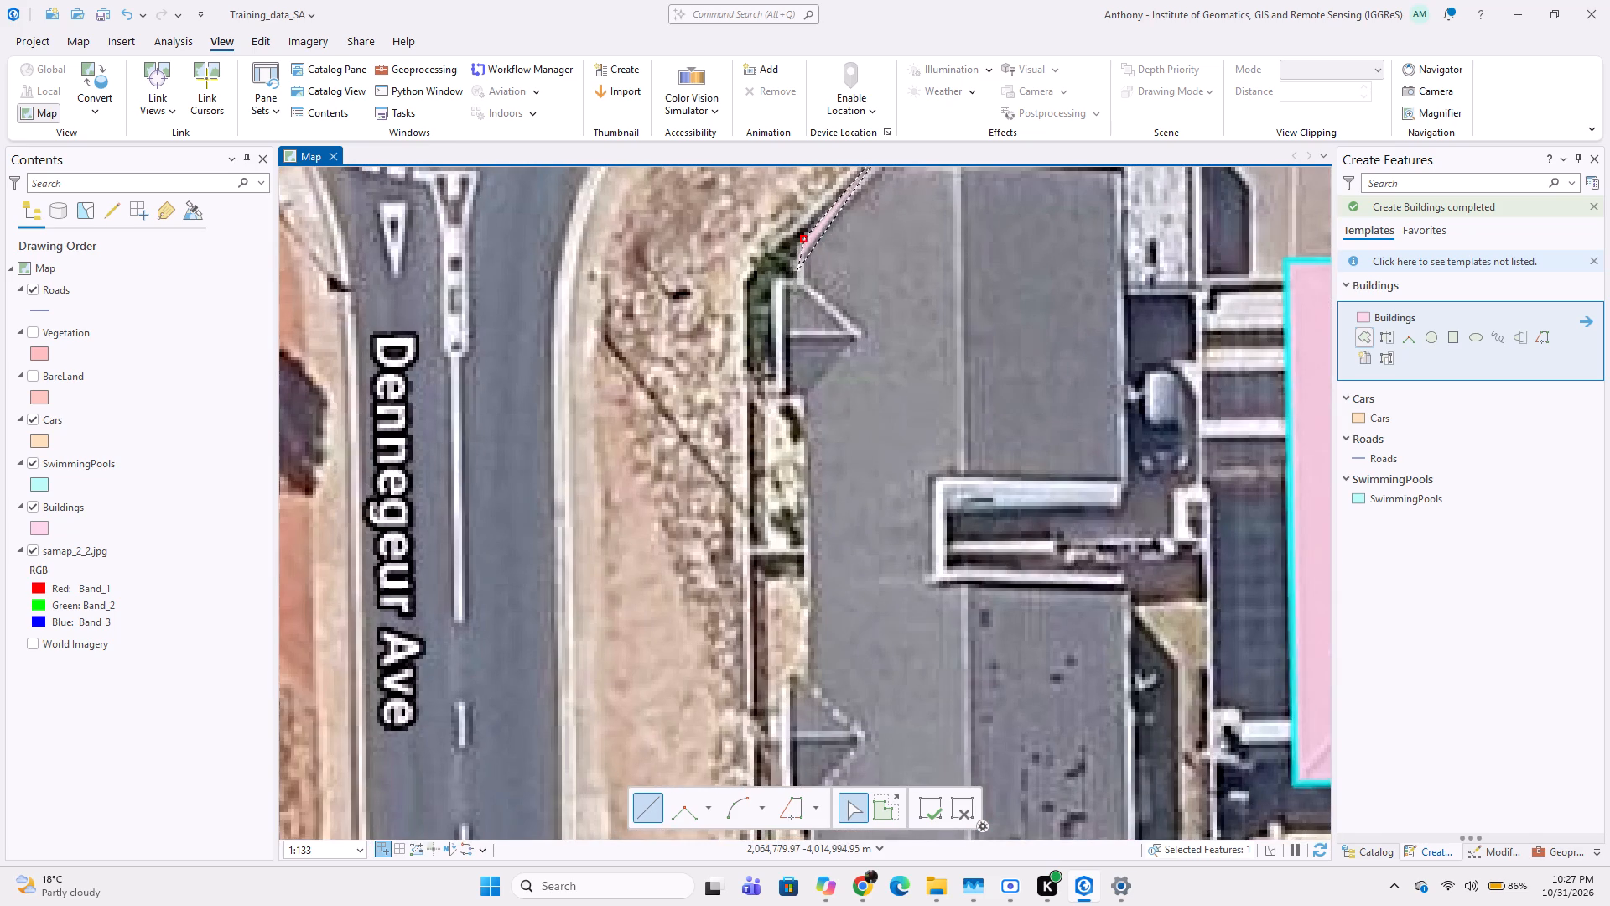
{"action": "left_click", "coordinate": [798, 277]}
{"action": "left_click", "coordinate": [774, 279]}
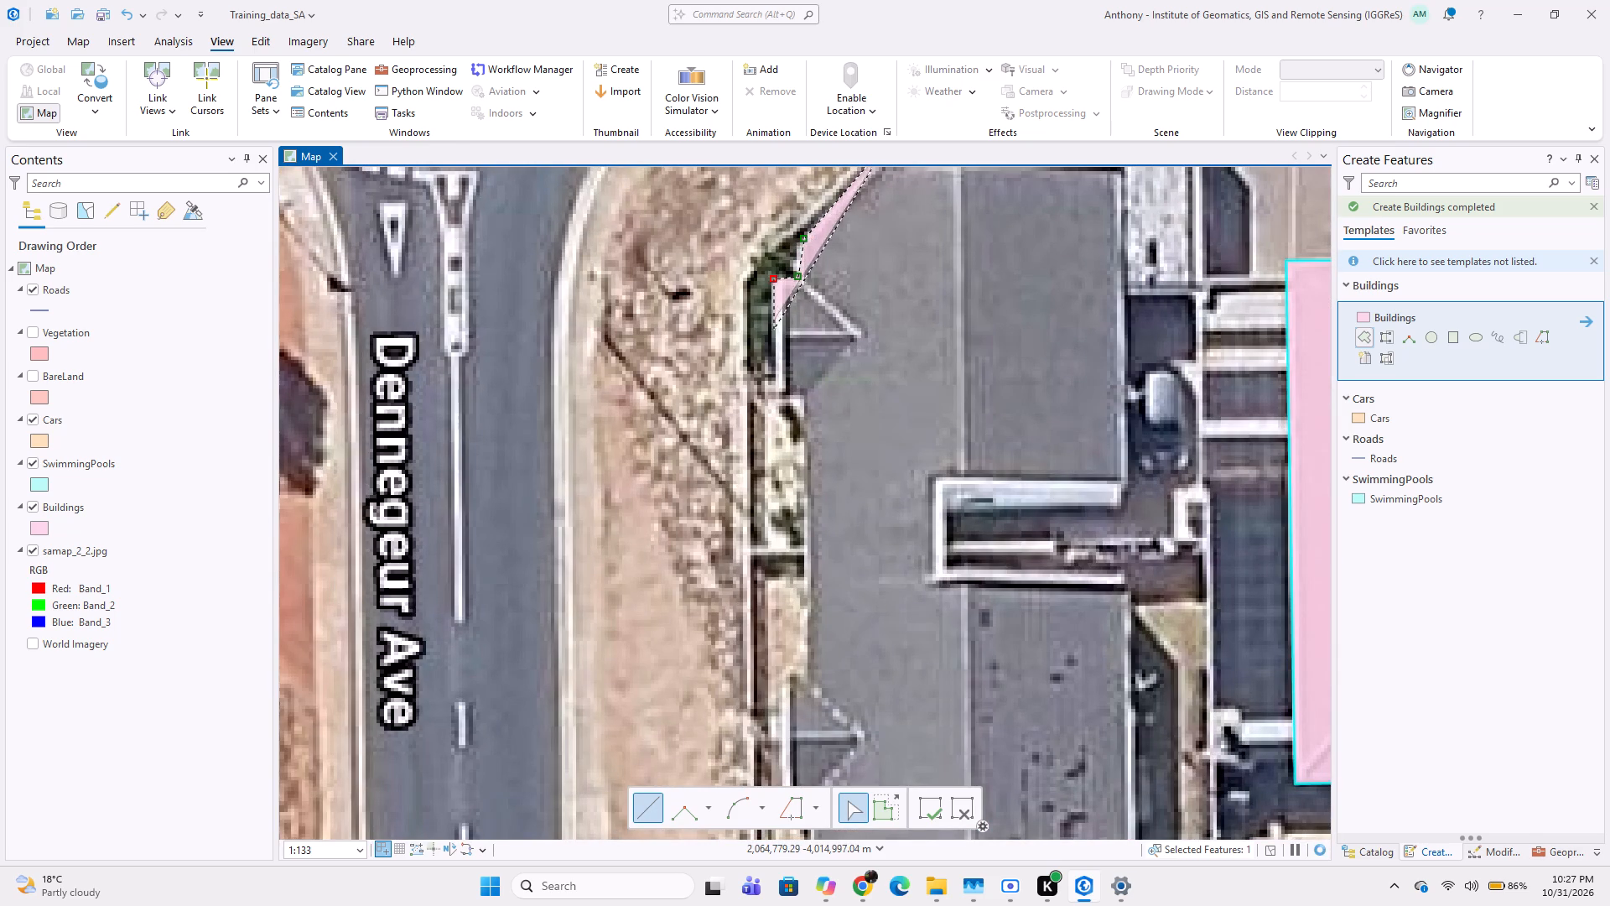
{"action": "left_click", "coordinate": [777, 403]}
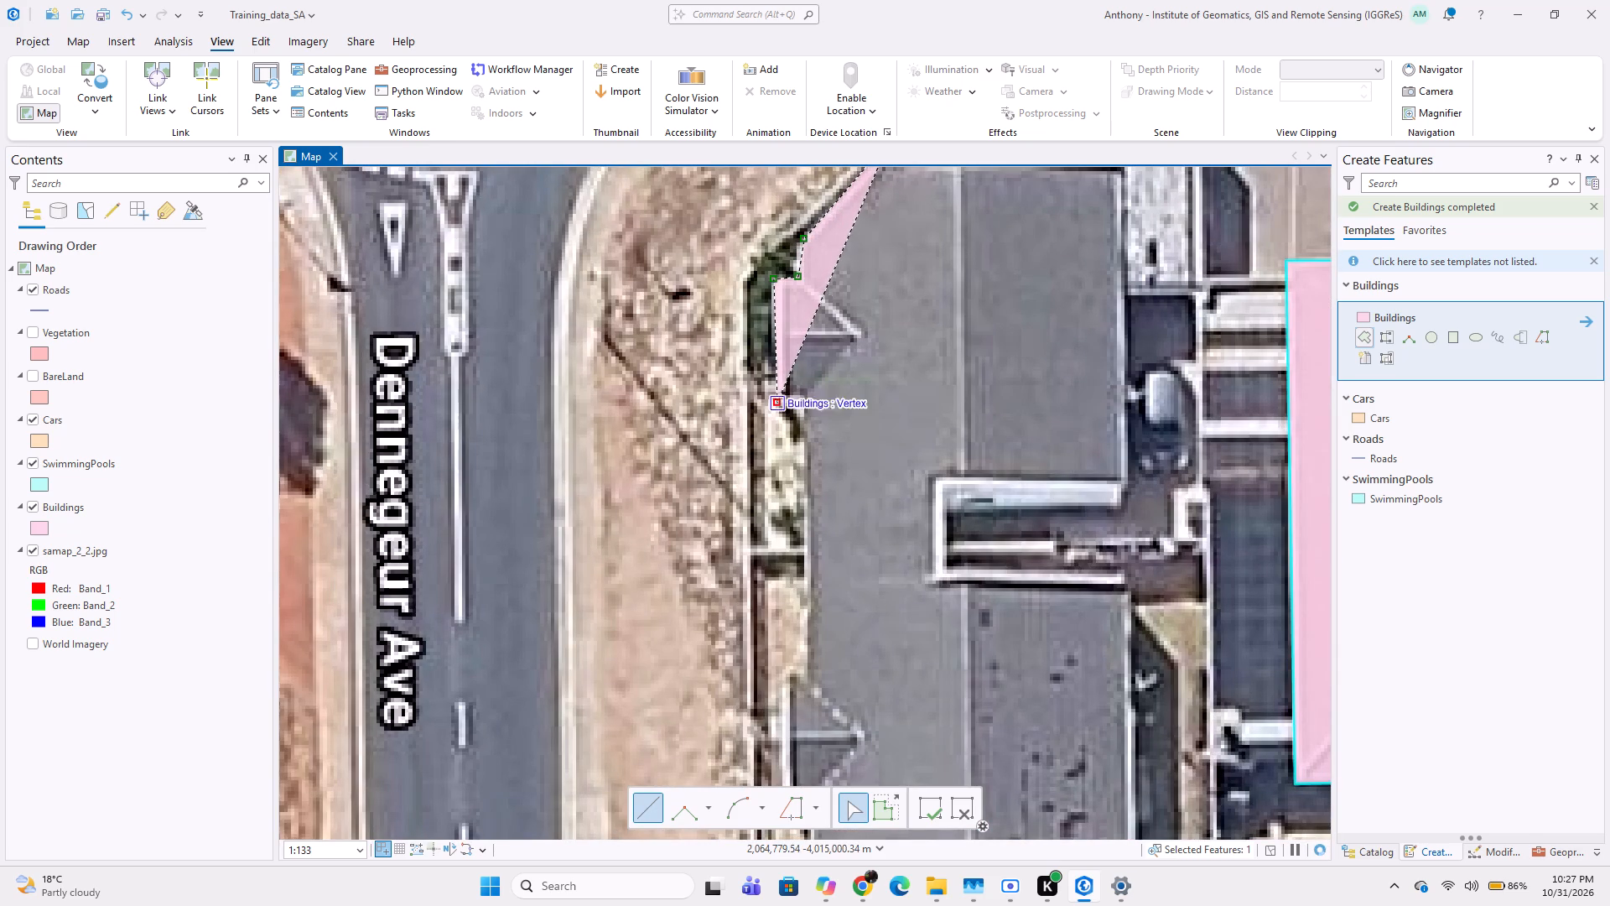
{"action": "left_click", "coordinate": [803, 397]}
{"action": "middle_click_drag", "start_coordinate": [818, 567], "coordinate": [821, 427]}
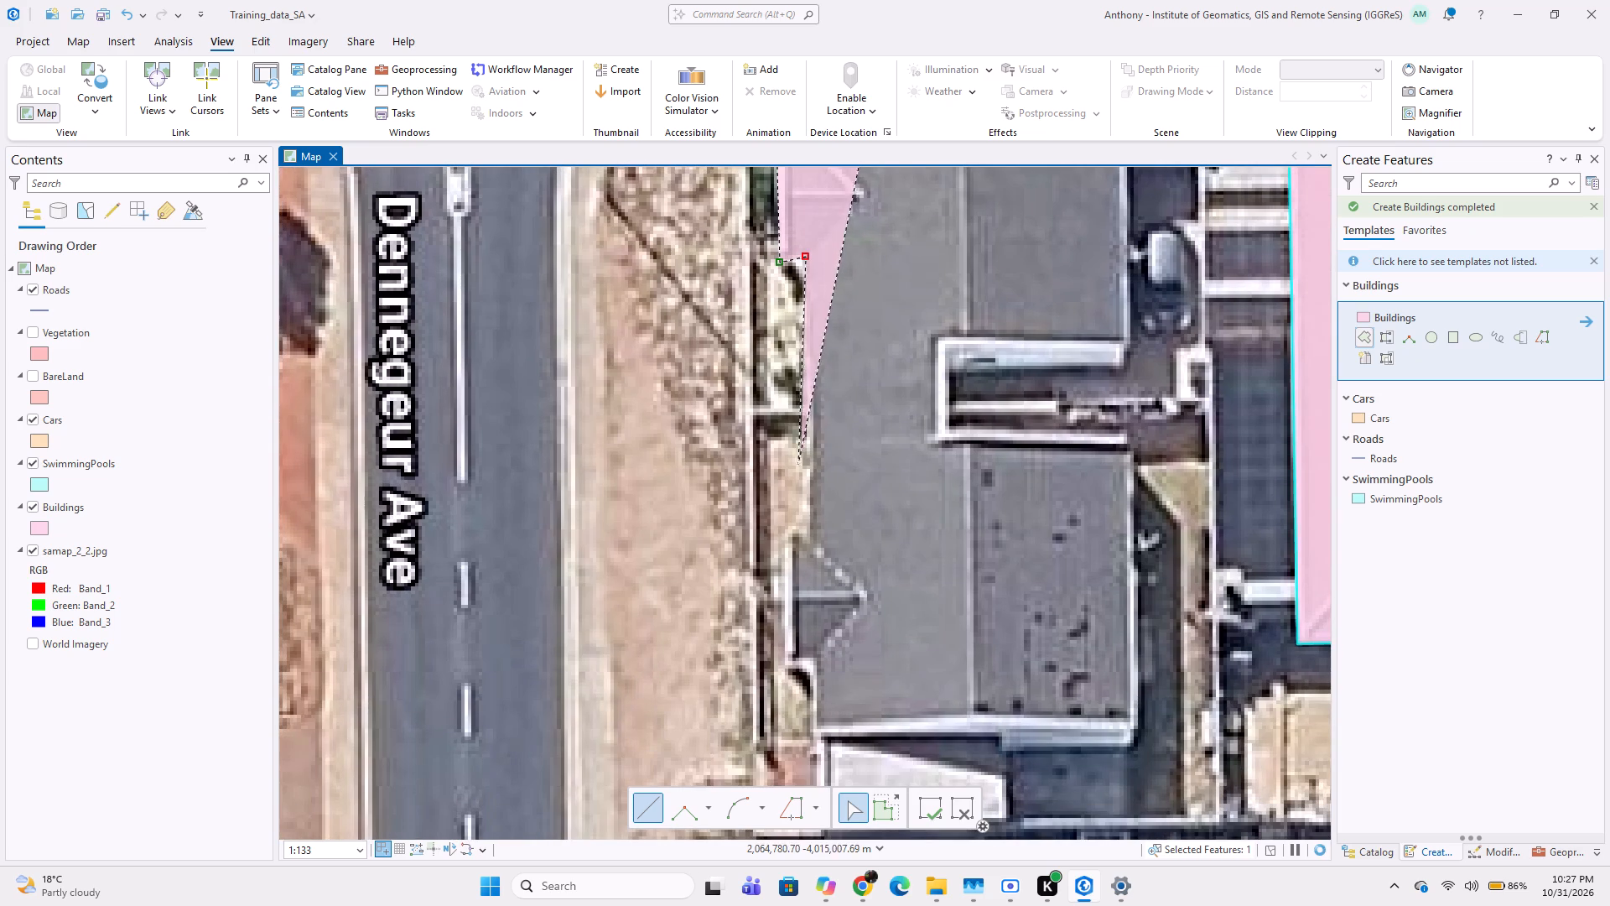
{"action": "left_click", "coordinate": [810, 527]}
{"action": "left_click", "coordinate": [787, 529]}
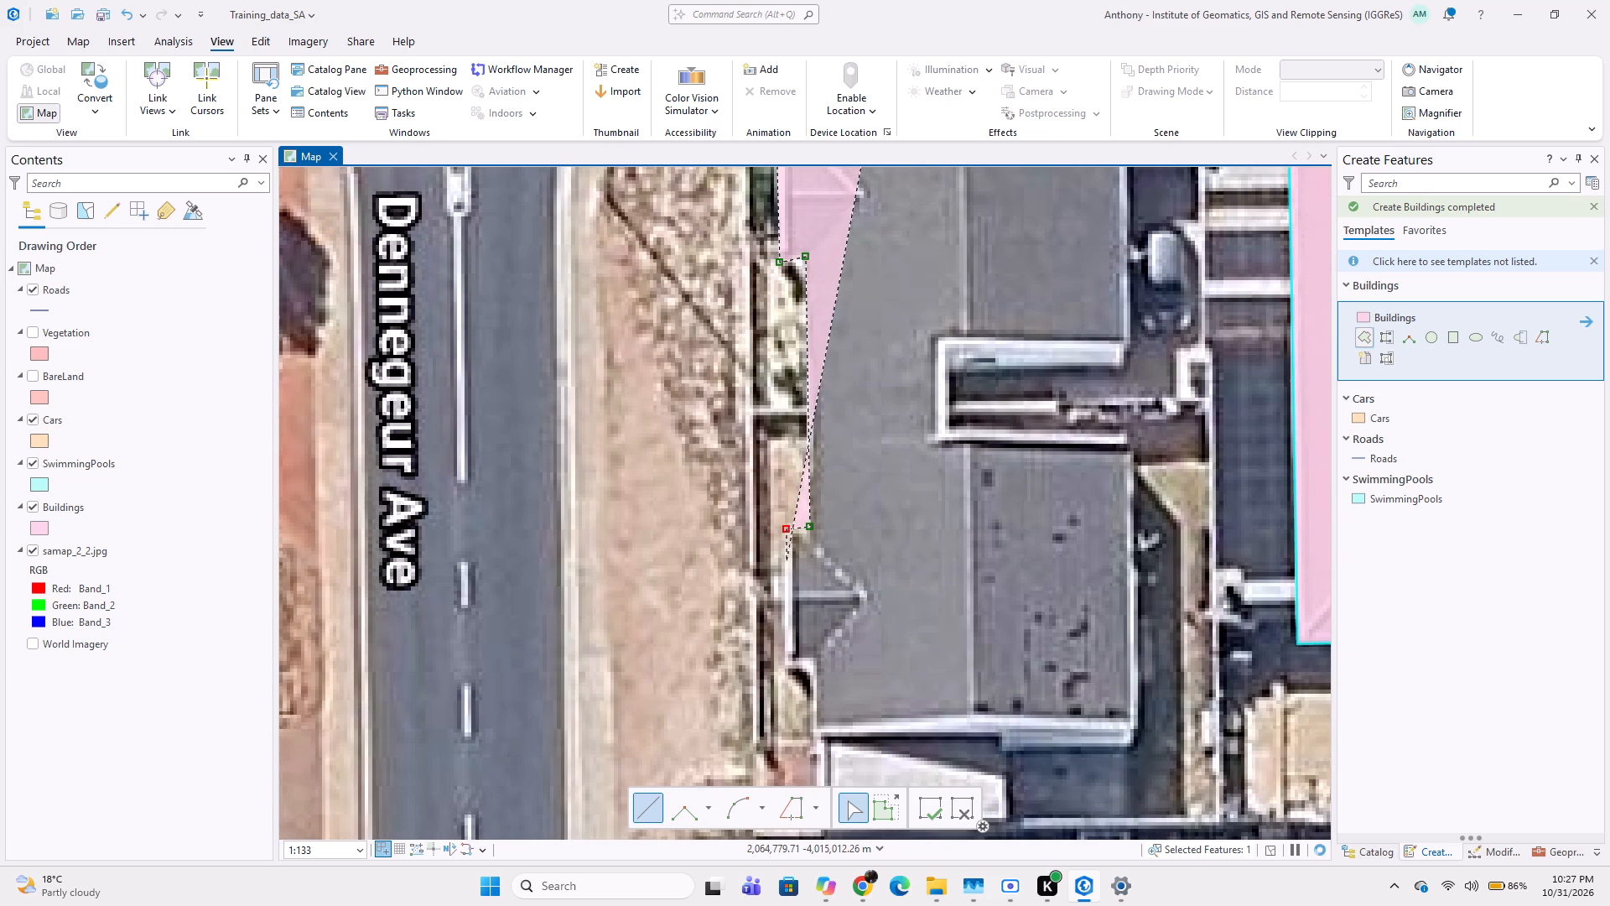
{"action": "middle_click_drag", "start_coordinate": [777, 588], "coordinate": [769, 494]}
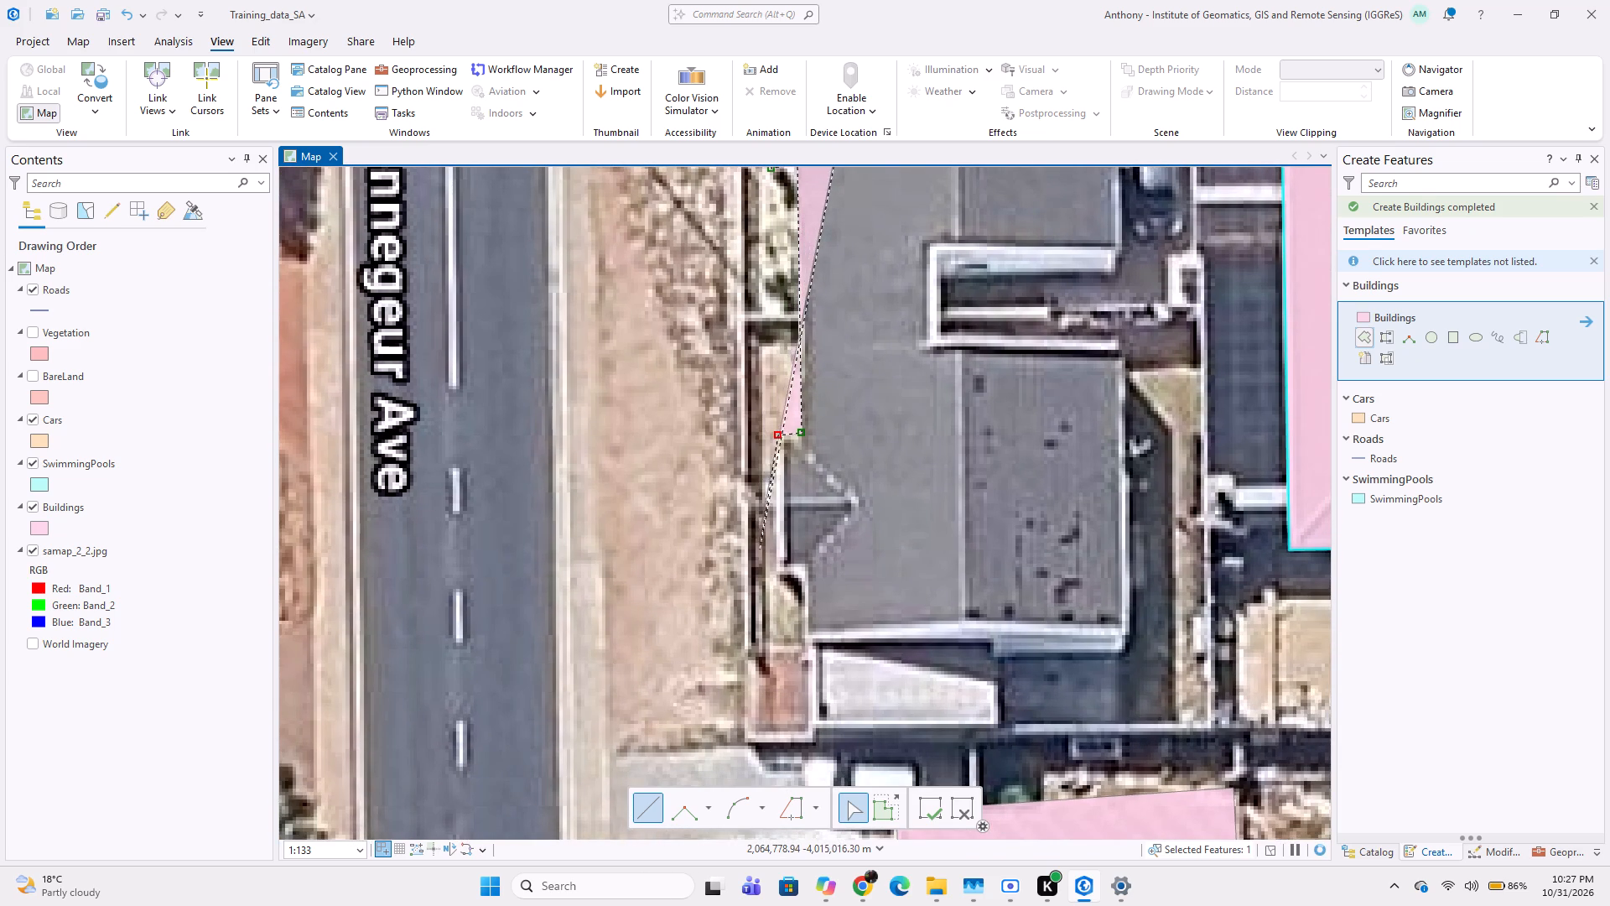
{"action": "left_click", "coordinate": [780, 570]}
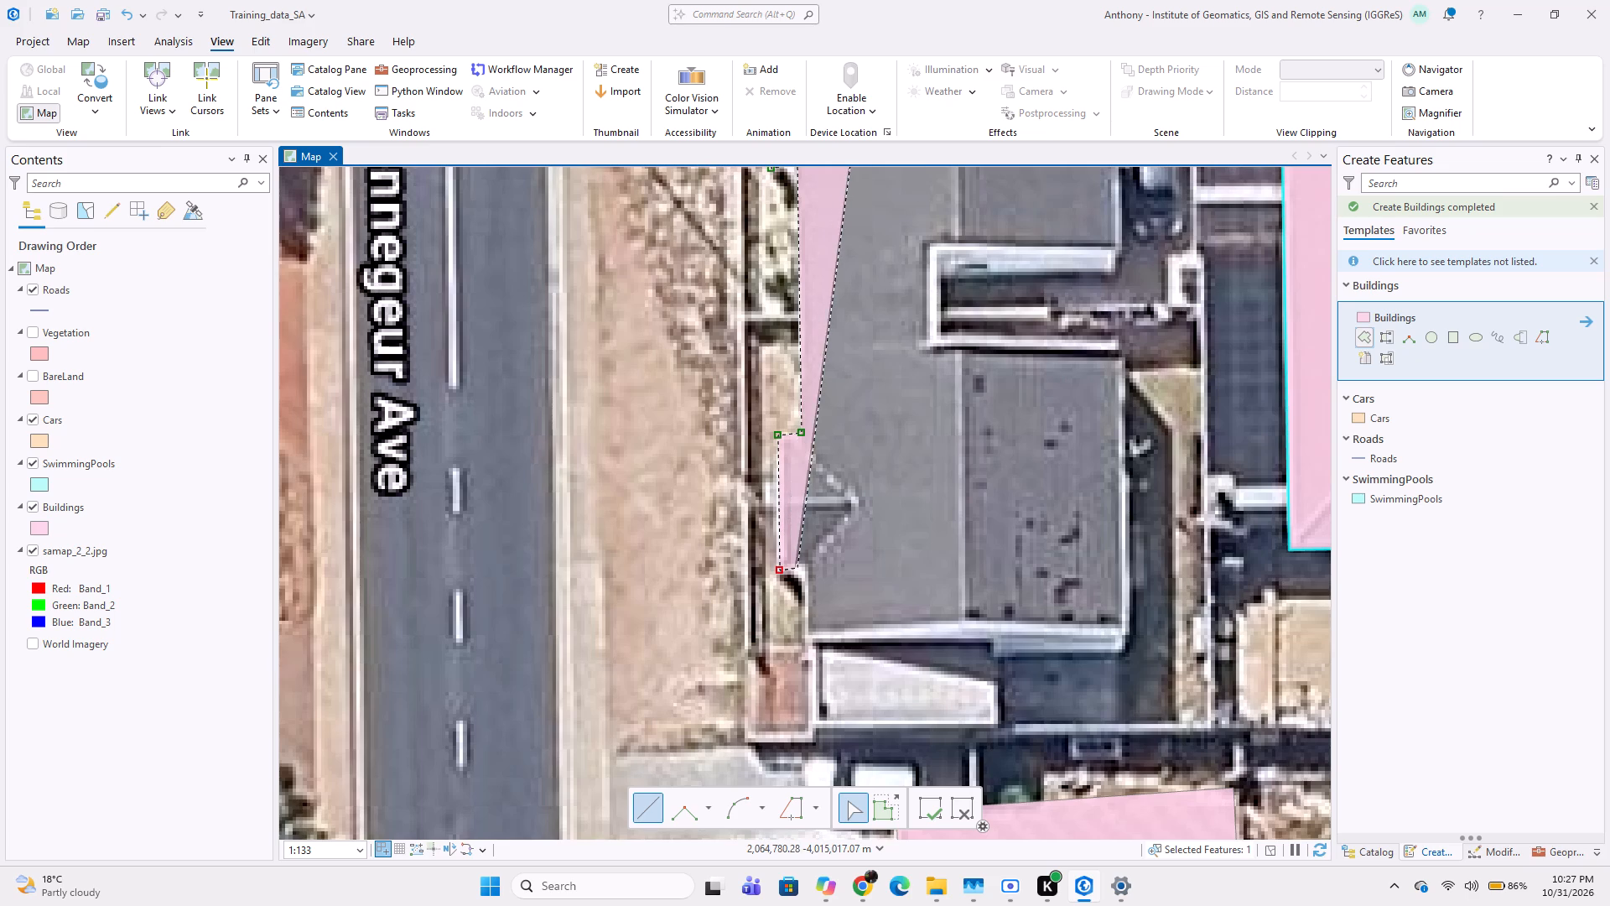
{"action": "left_click", "coordinate": [797, 568]}
{"action": "left_click", "coordinate": [807, 647]}
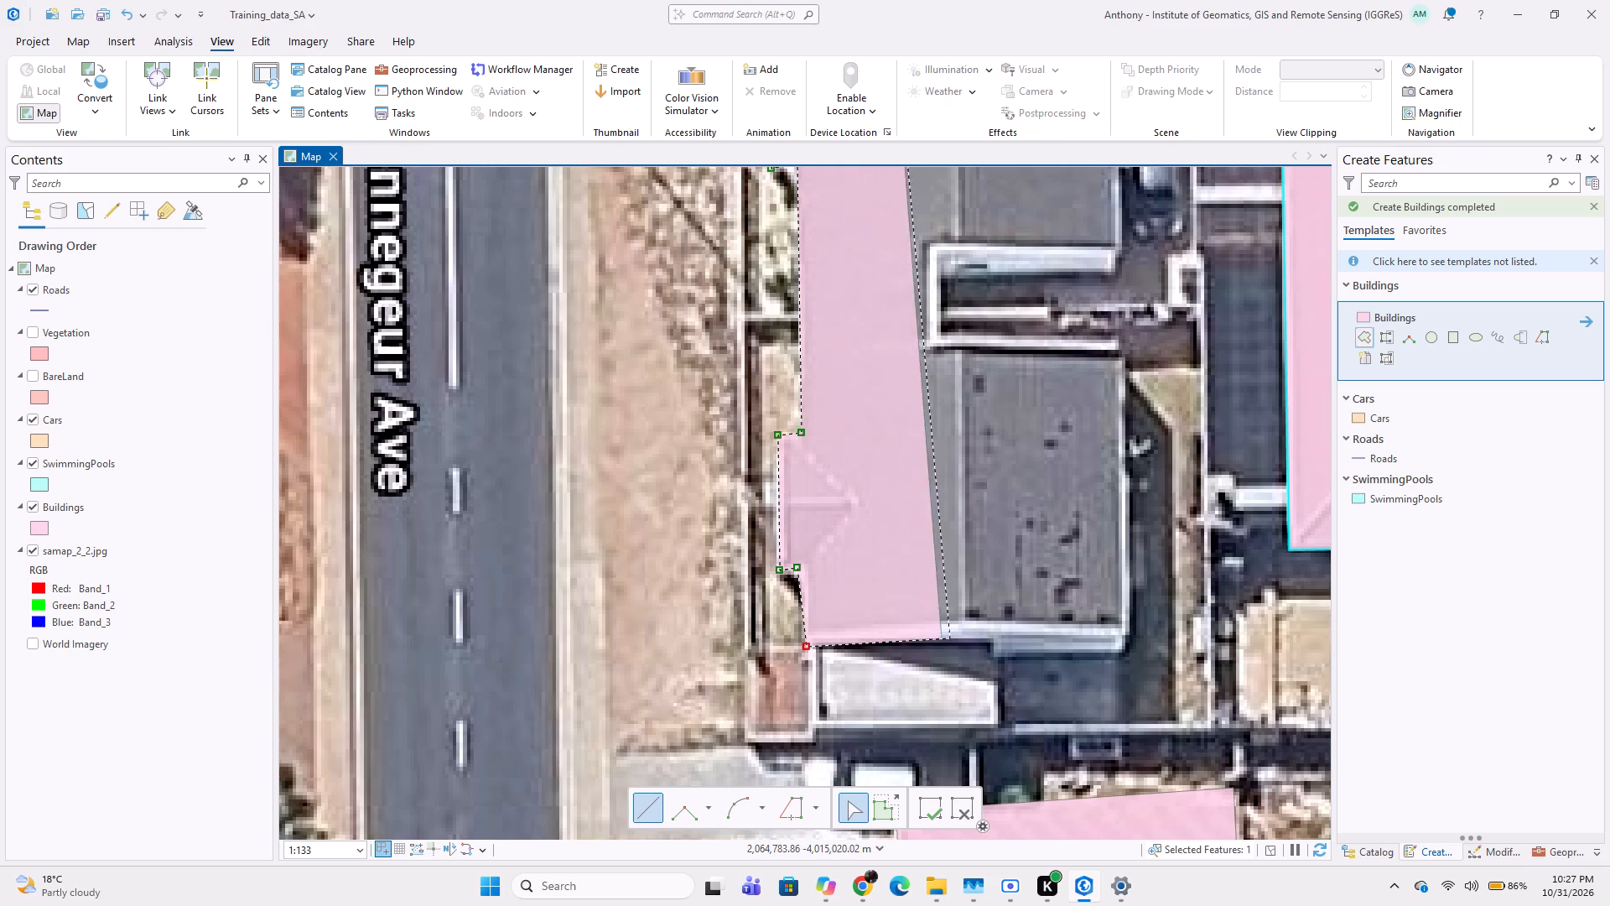
{"action": "left_click", "coordinate": [1130, 638]}
{"action": "middle_click_drag", "start_coordinate": [1118, 526], "coordinate": [1065, 668]}
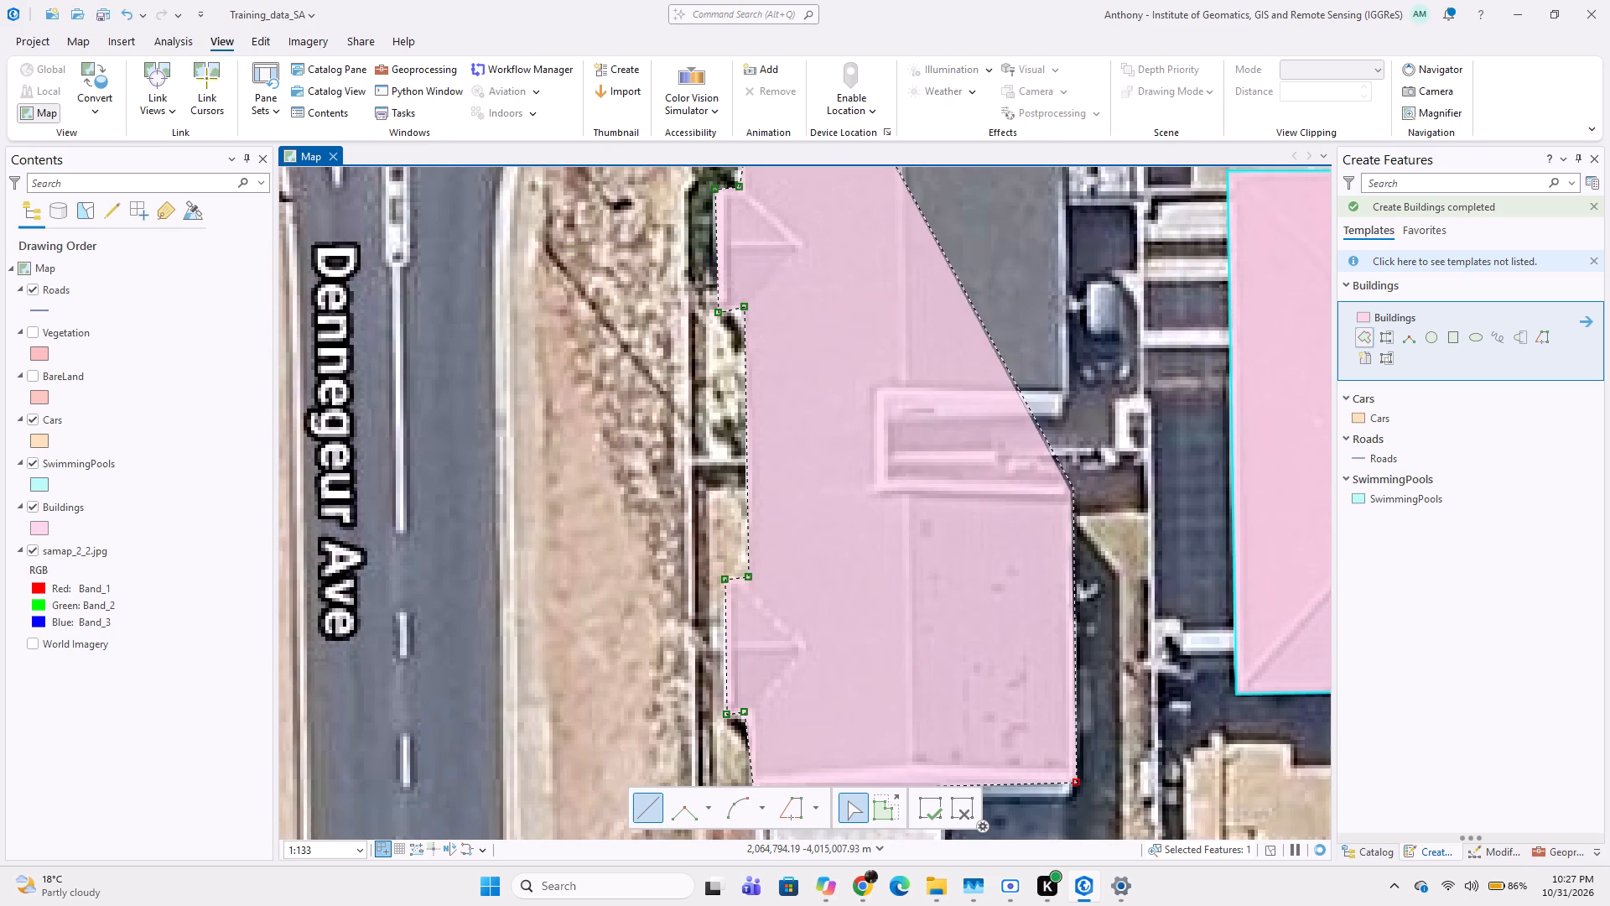
{"action": "left_click", "coordinate": [1073, 482]}
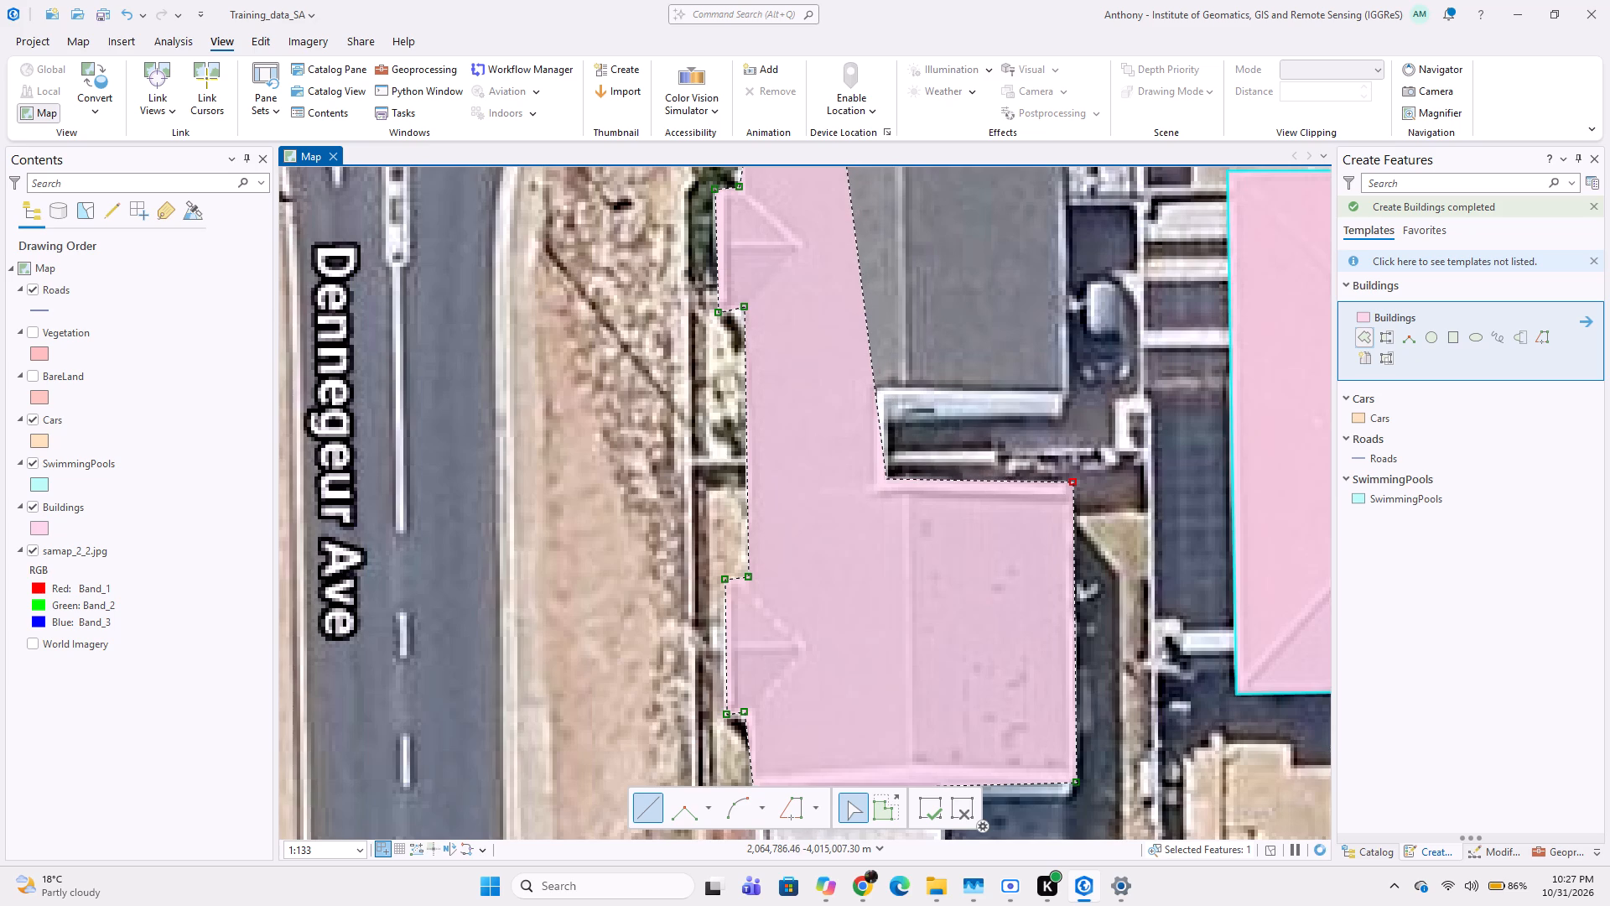
{"action": "left_click", "coordinate": [889, 479]}
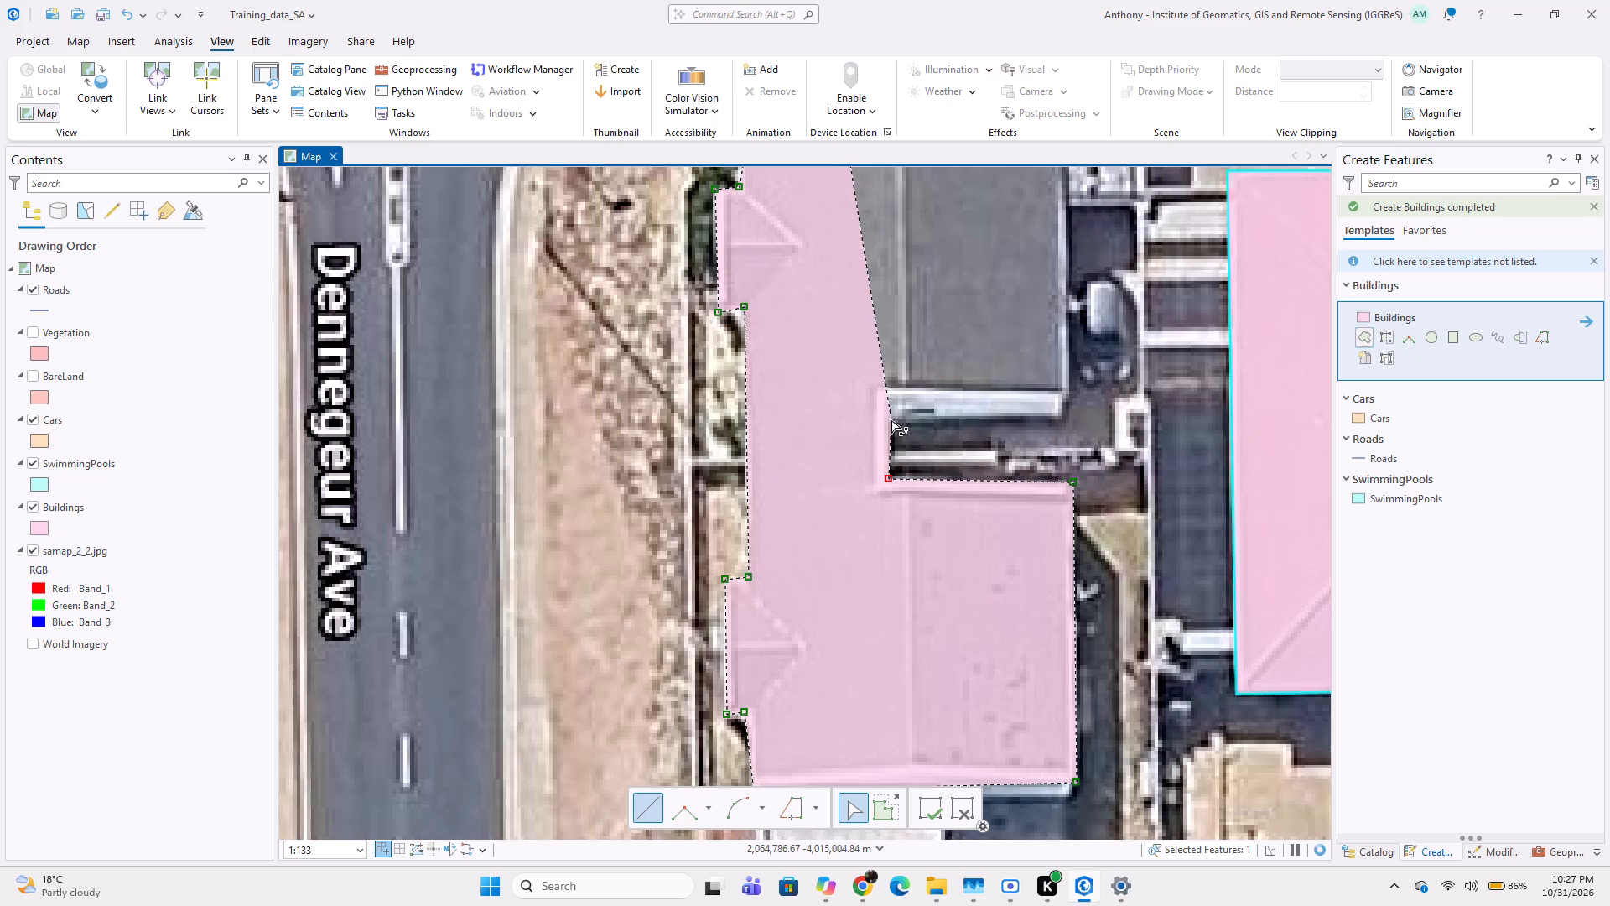
{"action": "left_click", "coordinate": [891, 420]}
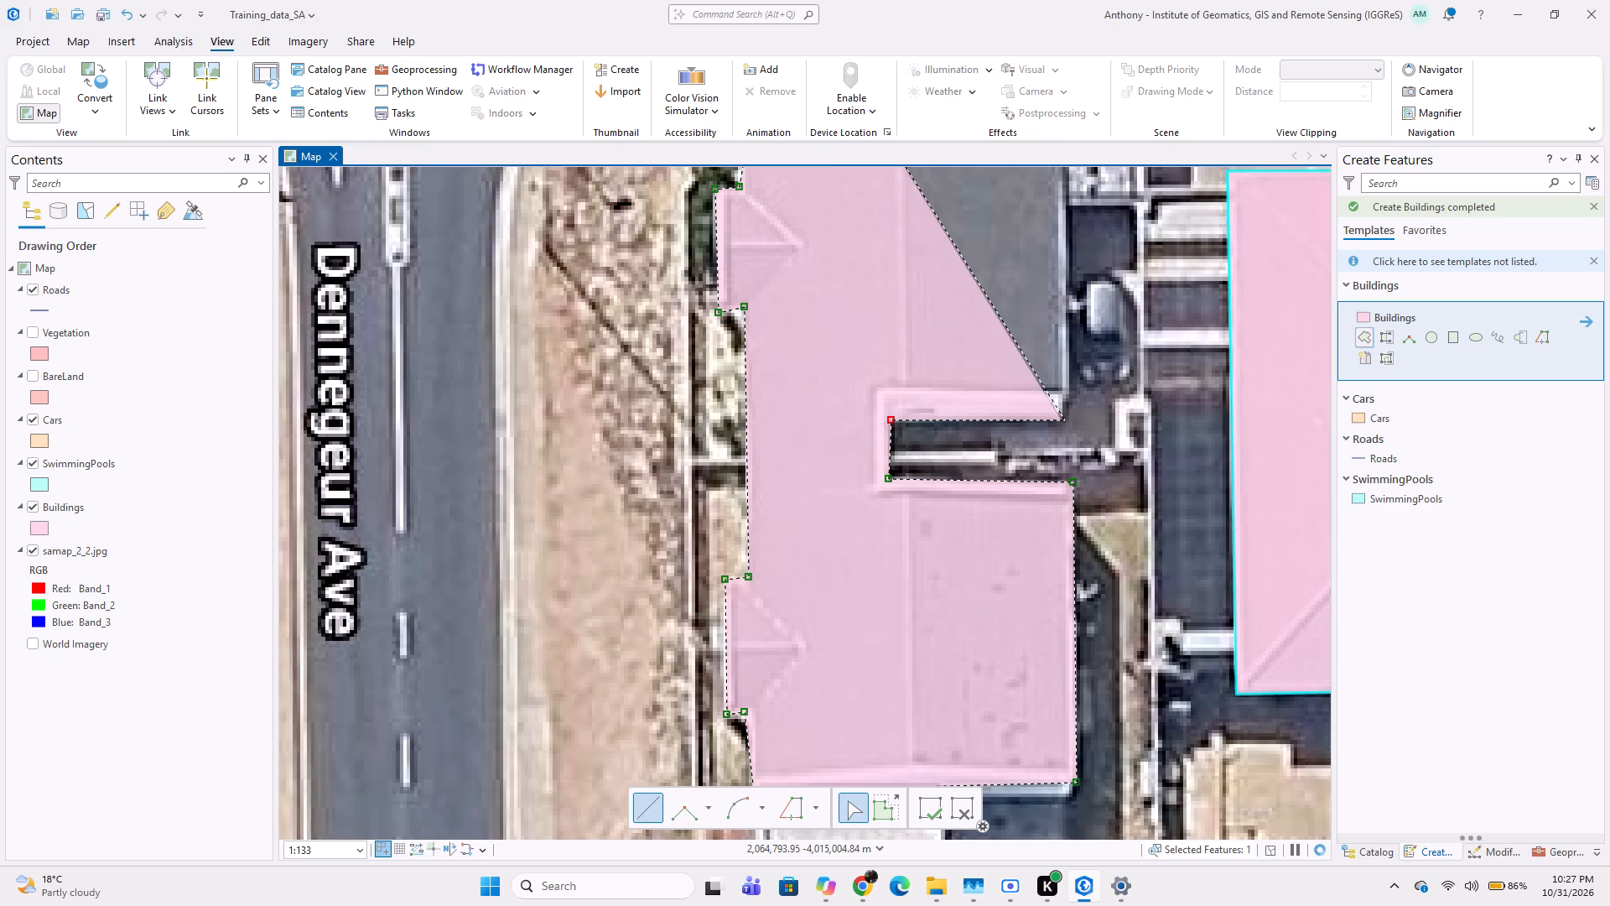
{"action": "left_click", "coordinate": [1065, 420]}
{"action": "left_click", "coordinate": [1071, 392]}
{"action": "middle_click_drag", "start_coordinate": [1068, 374], "coordinate": [1018, 506]}
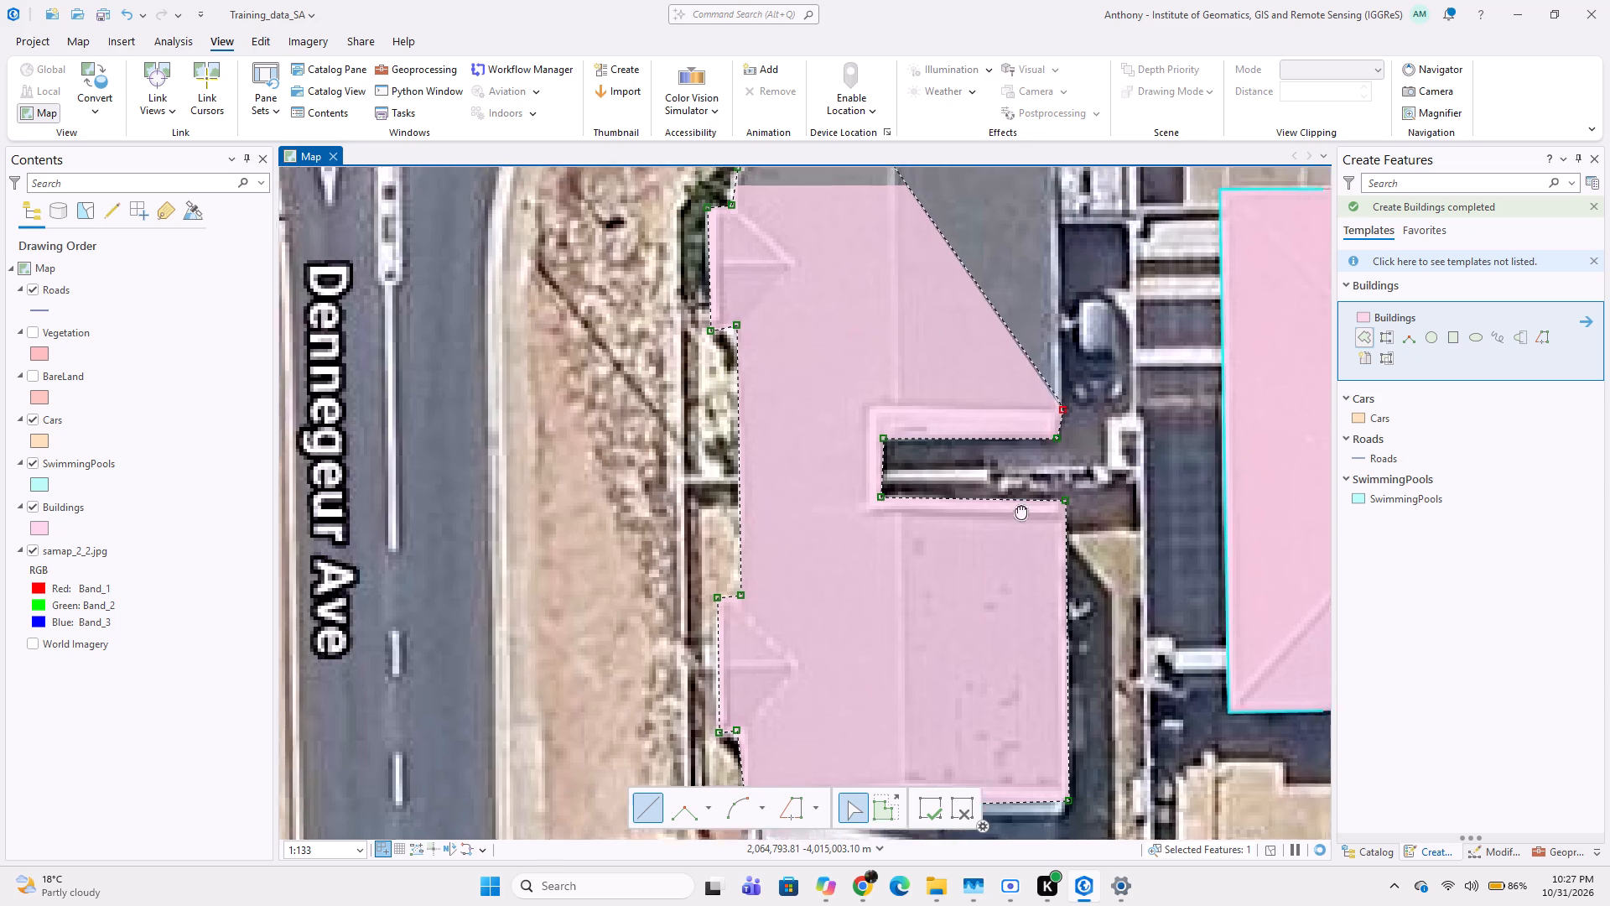
{"action": "middle_click_drag", "start_coordinate": [1018, 506], "coordinate": [1006, 547]}
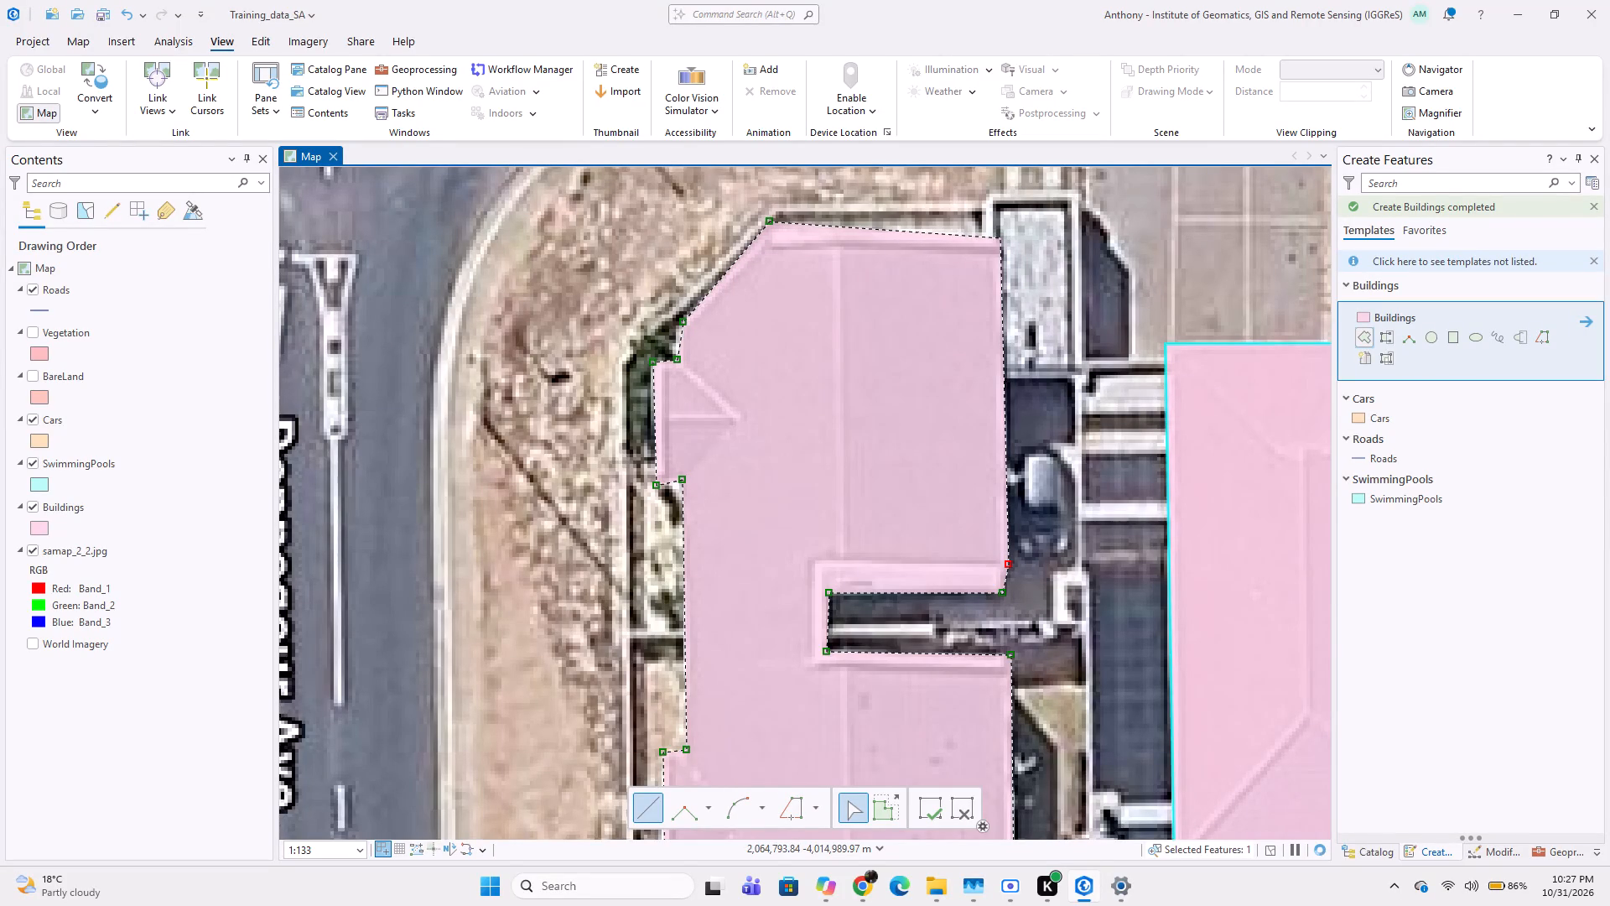
{"action": "double_click", "coordinate": [1000, 238]}
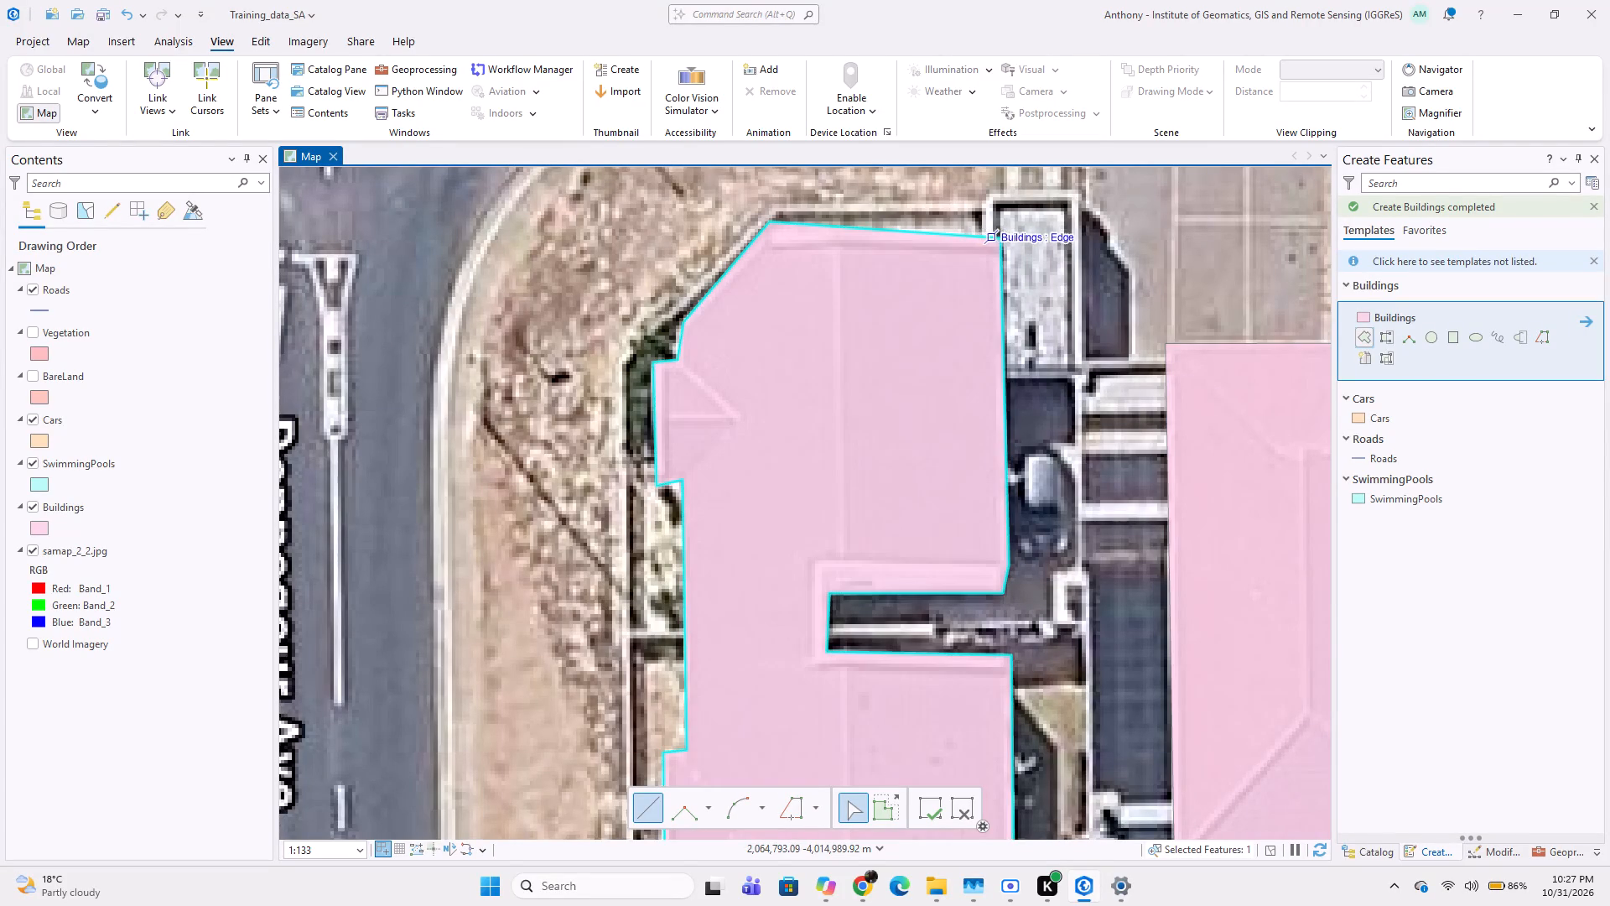
Digitize the small light roof at the grey-roofed house's northeast corner as a seven-vertex Buildings polygon, snapped to the house outline.
{"action": "left_click", "coordinate": [997, 236]}
{"action": "left_click", "coordinate": [983, 230]}
{"action": "left_click", "coordinate": [983, 192]}
{"action": "left_click", "coordinate": [1088, 189]}
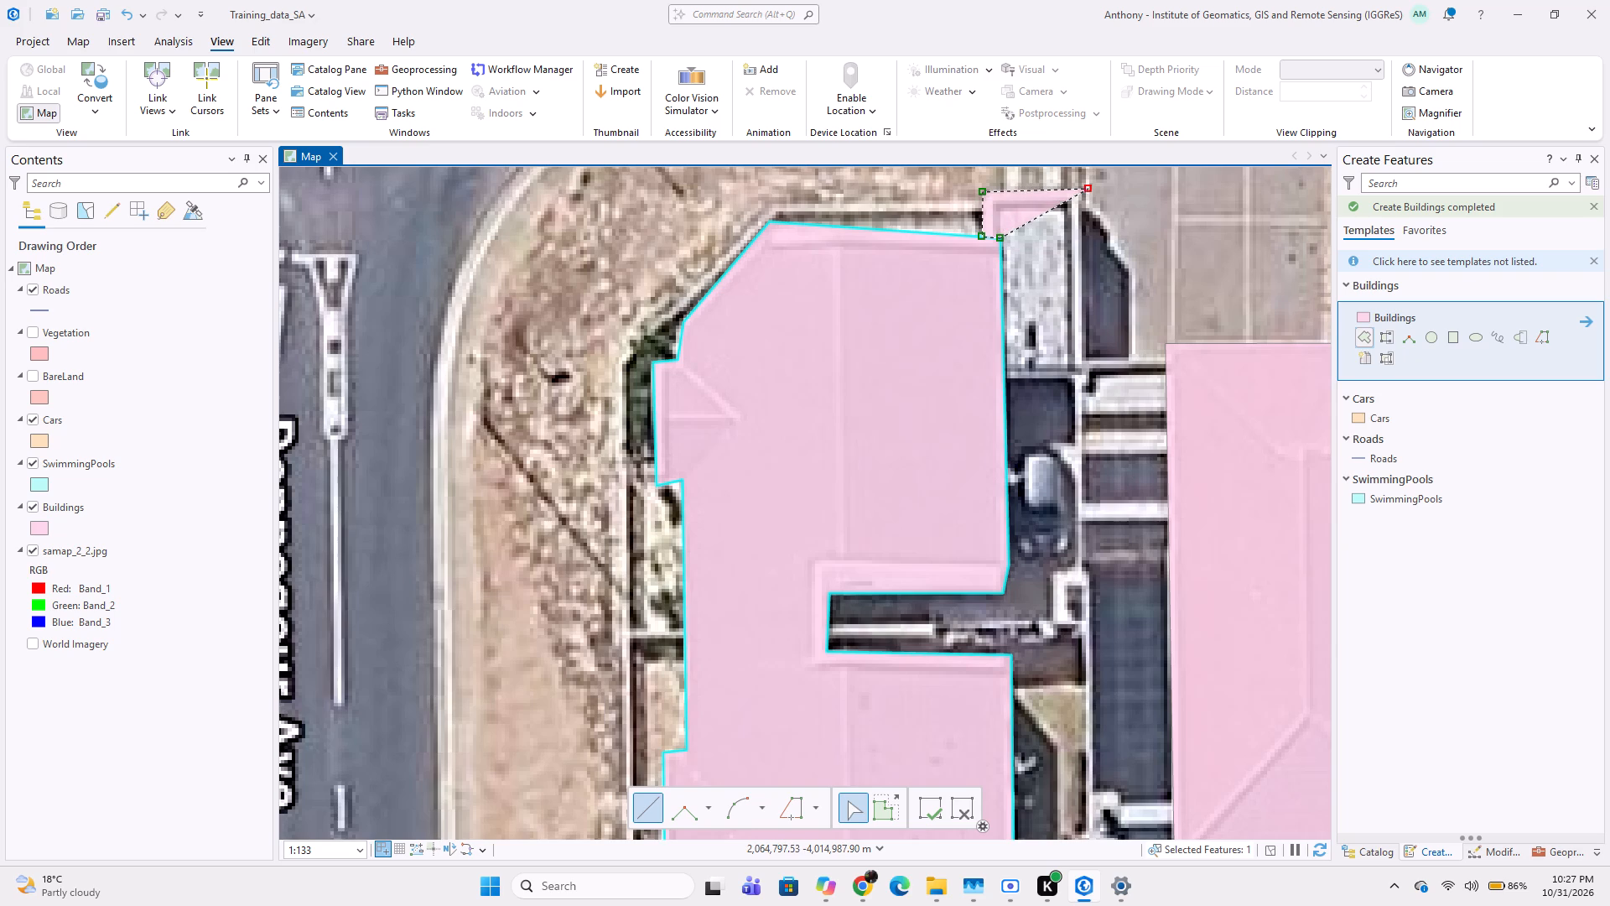
{"action": "left_click", "coordinate": [1083, 365]}
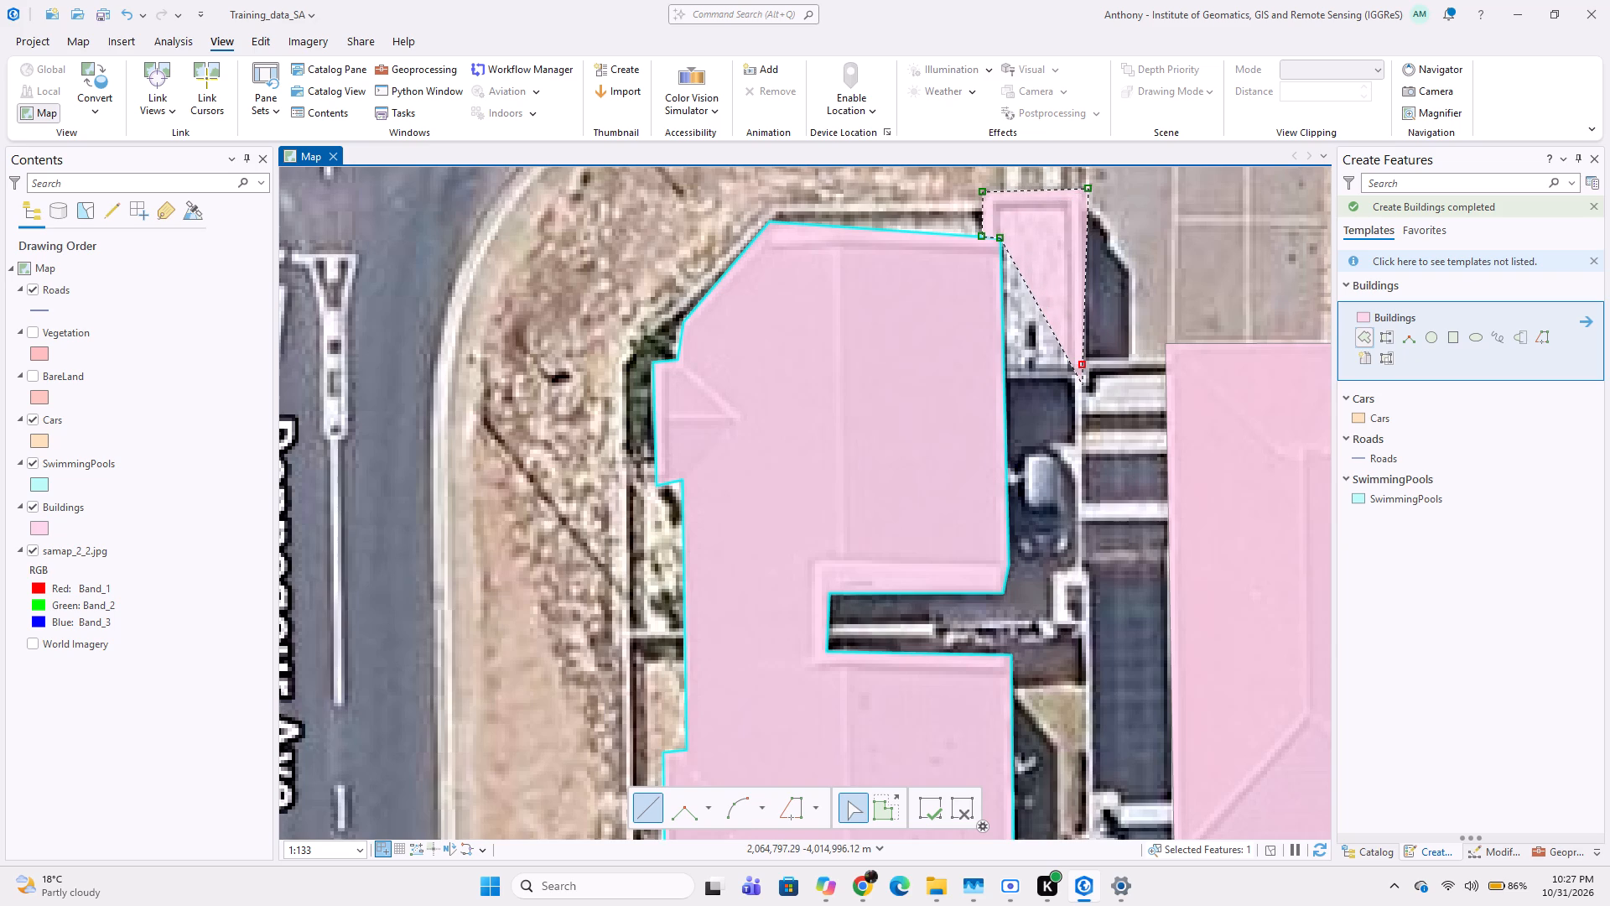
{"action": "left_click", "coordinate": [1080, 383]}
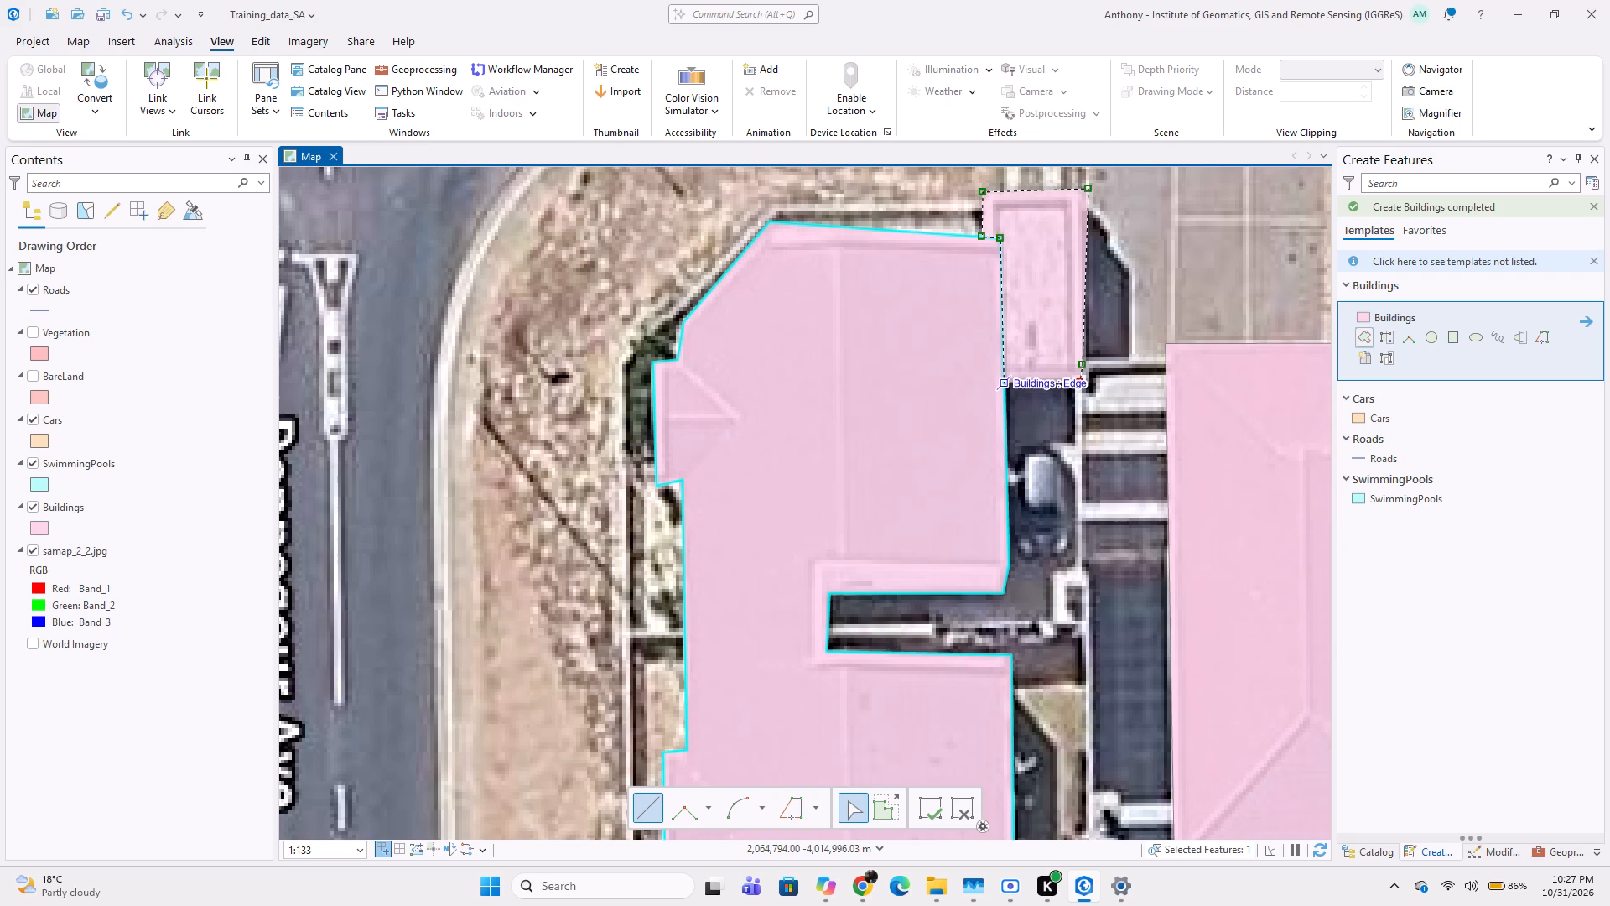
{"action": "double_click", "coordinate": [1010, 383]}
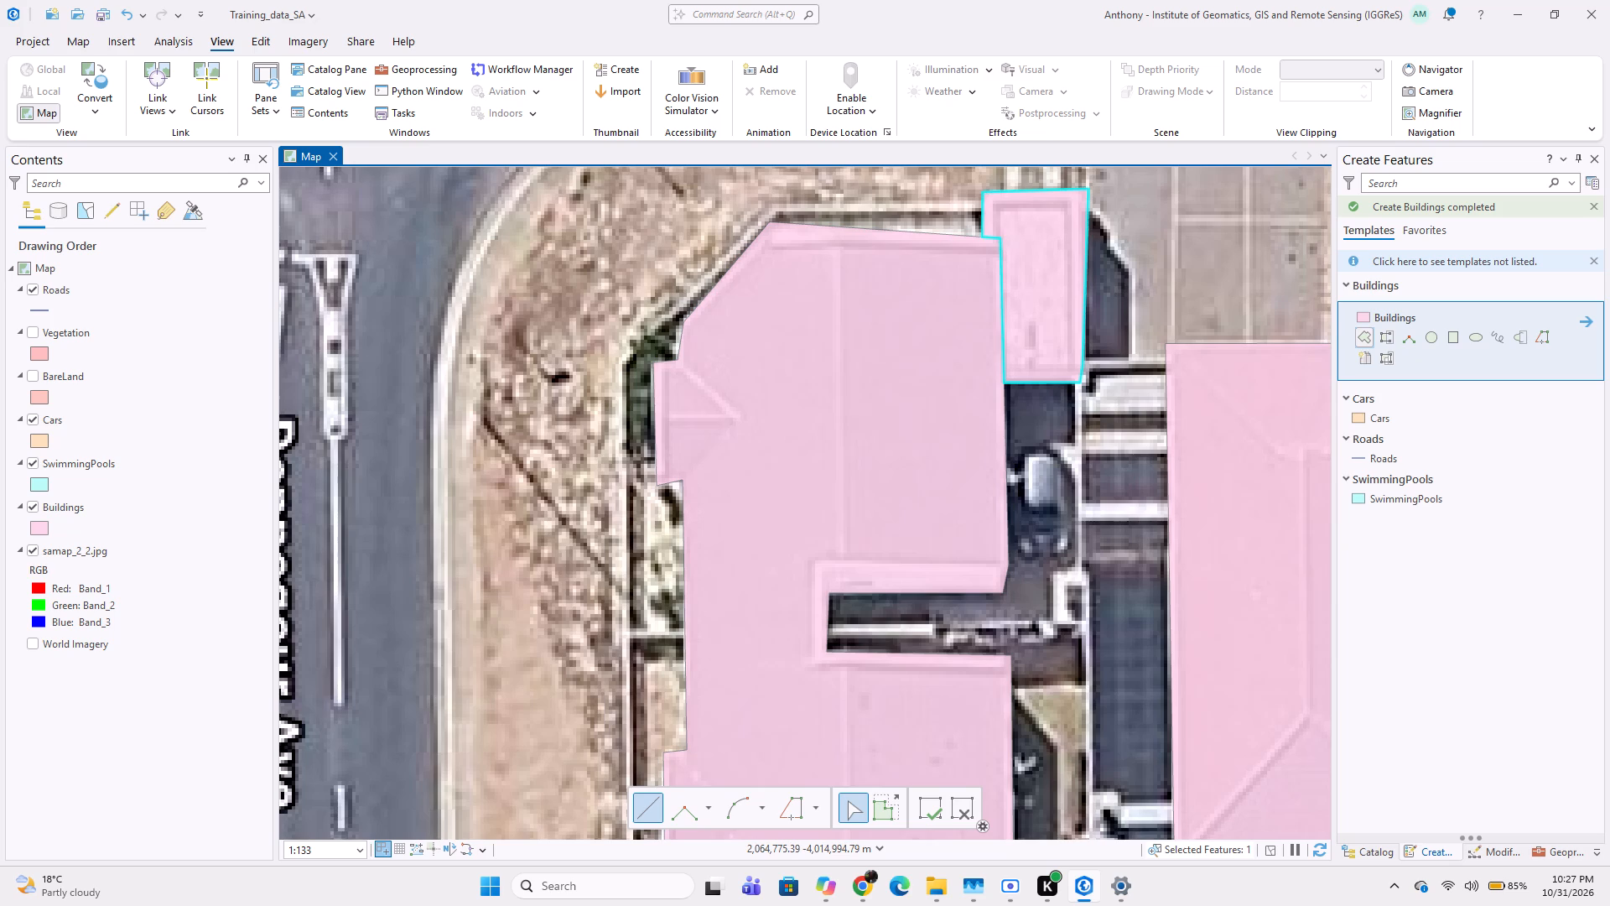
Digitize the car parked along the east wall of the grey-roofed house, south of the small light roof, as a five-vertex Cars polygon.
{"action": "left_click", "coordinate": [1379, 421]}
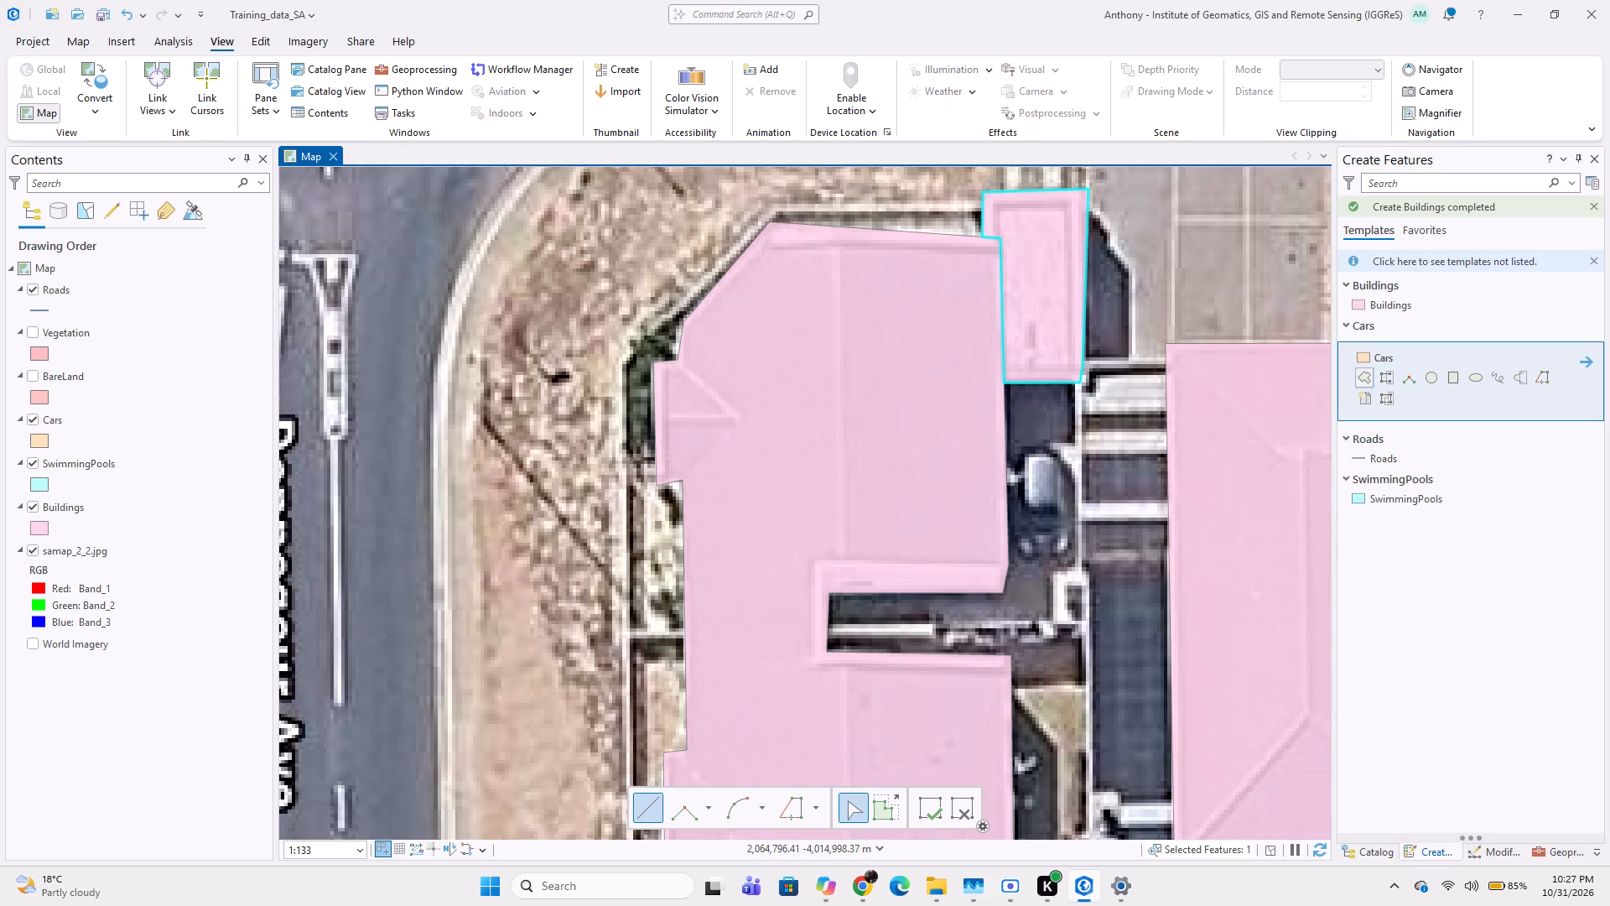
{"action": "left_click", "coordinate": [1067, 439]}
{"action": "left_click", "coordinate": [1071, 559]}
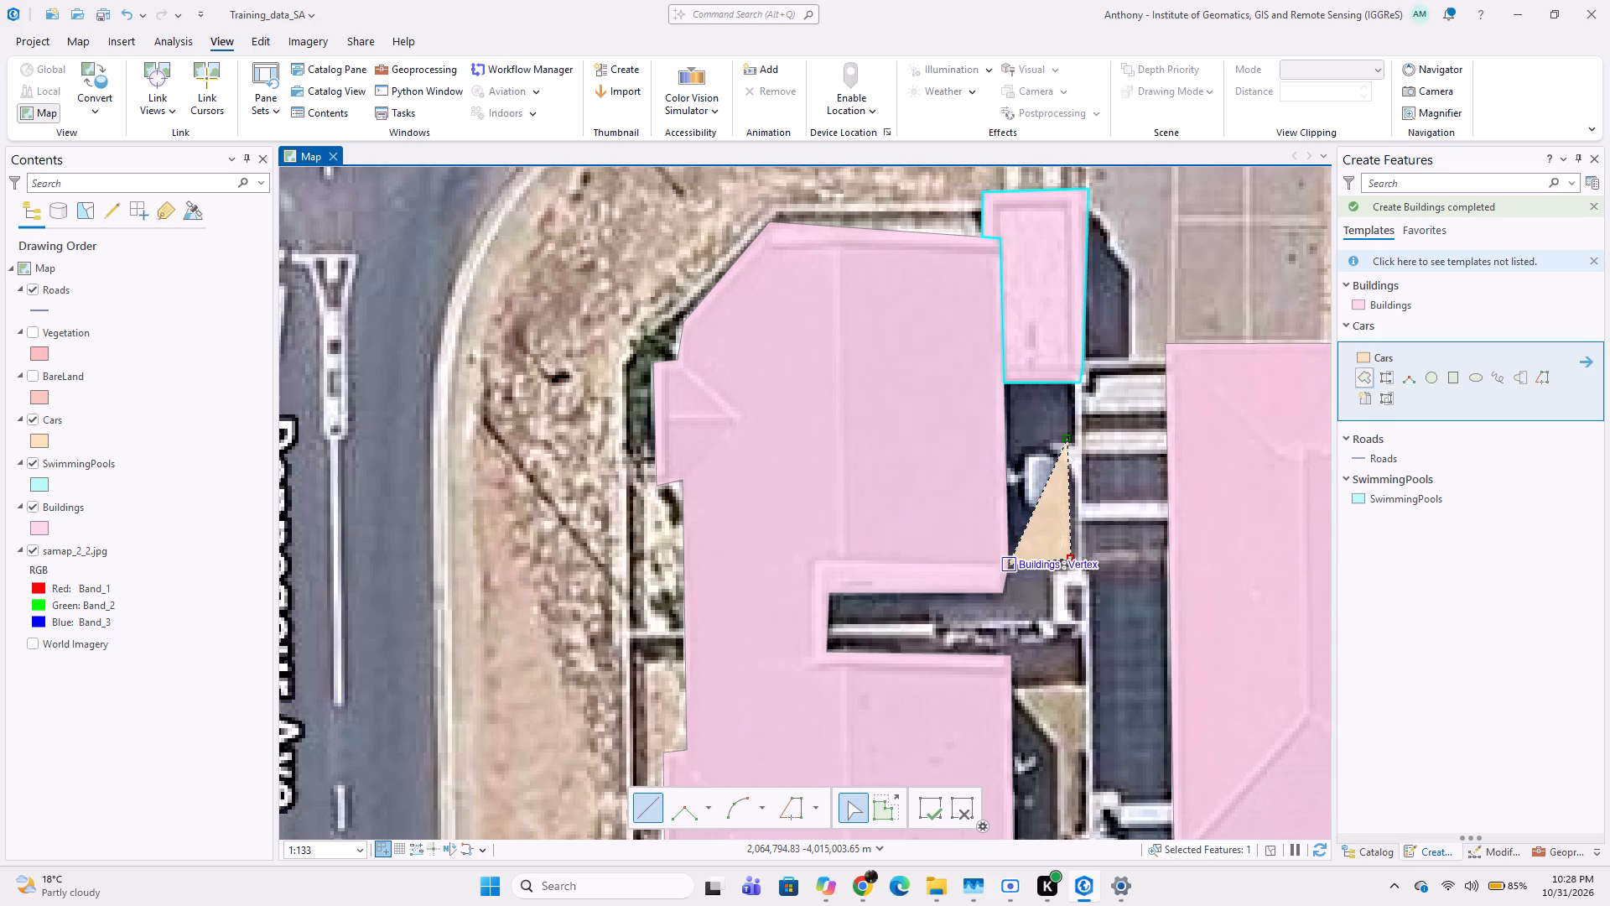
{"action": "left_click", "coordinate": [1021, 562]}
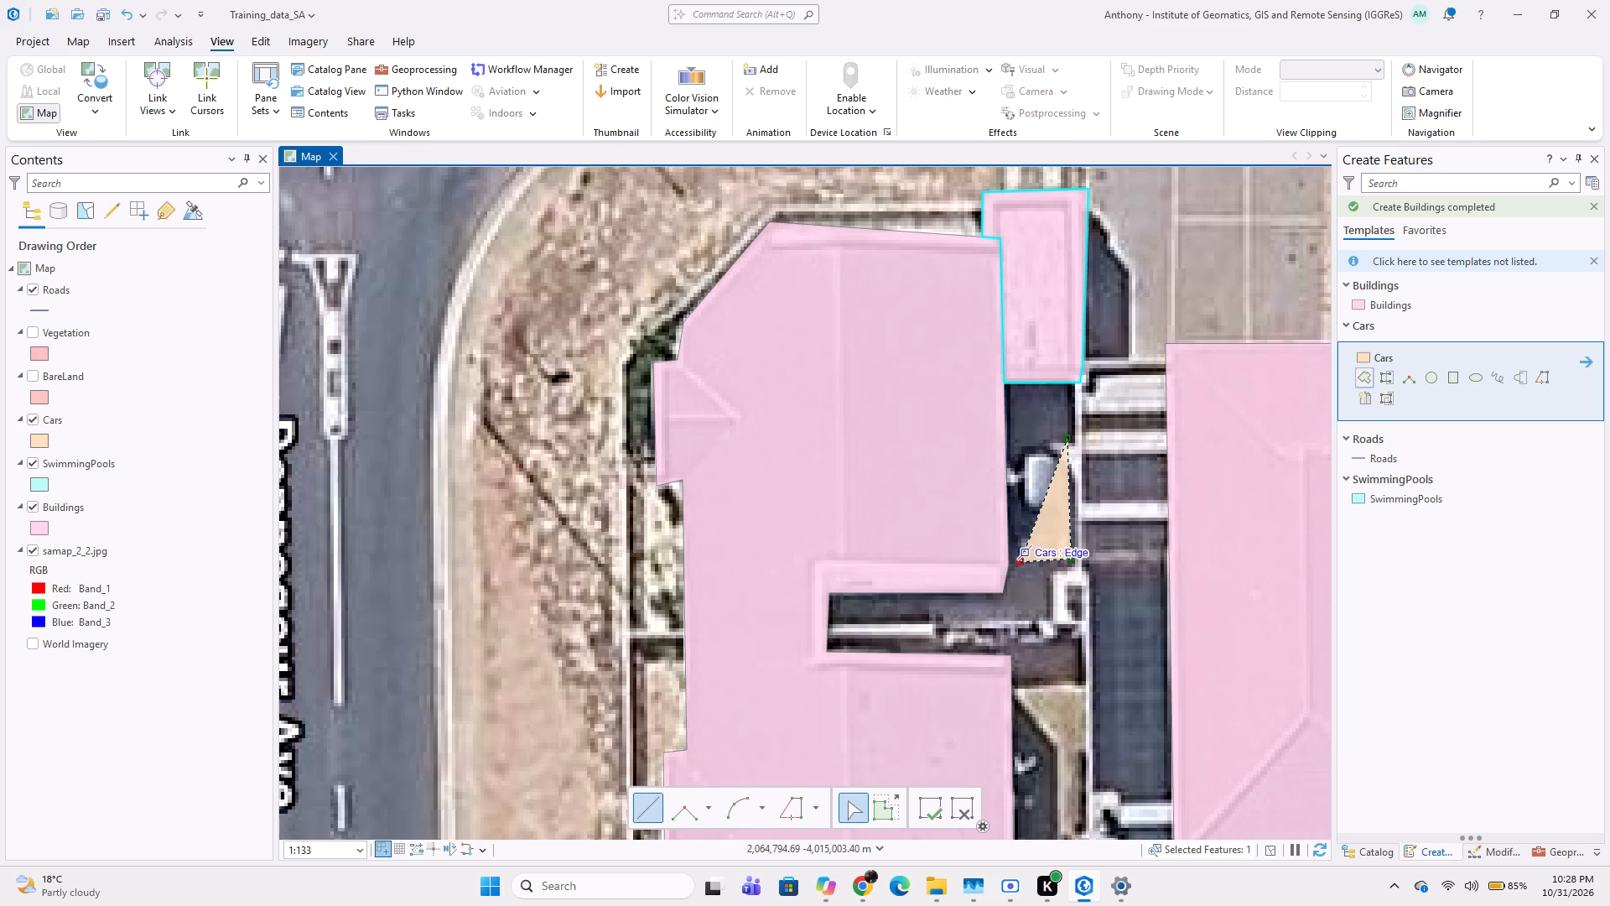
{"action": "left_click", "coordinate": [1006, 523]}
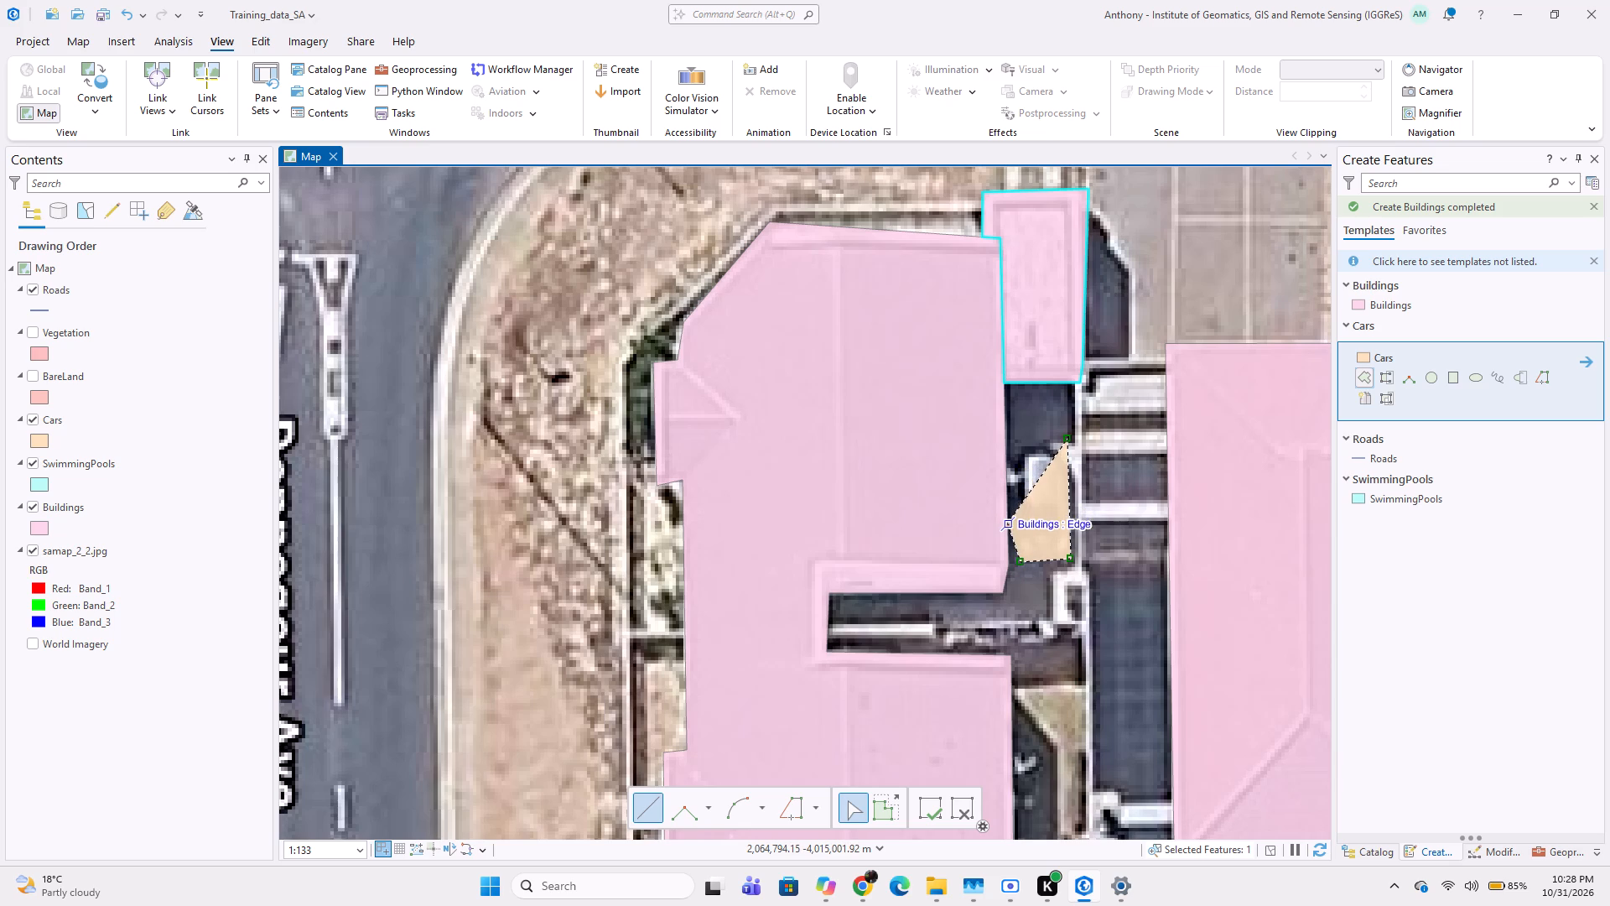
{"action": "double_click", "coordinate": [1006, 441]}
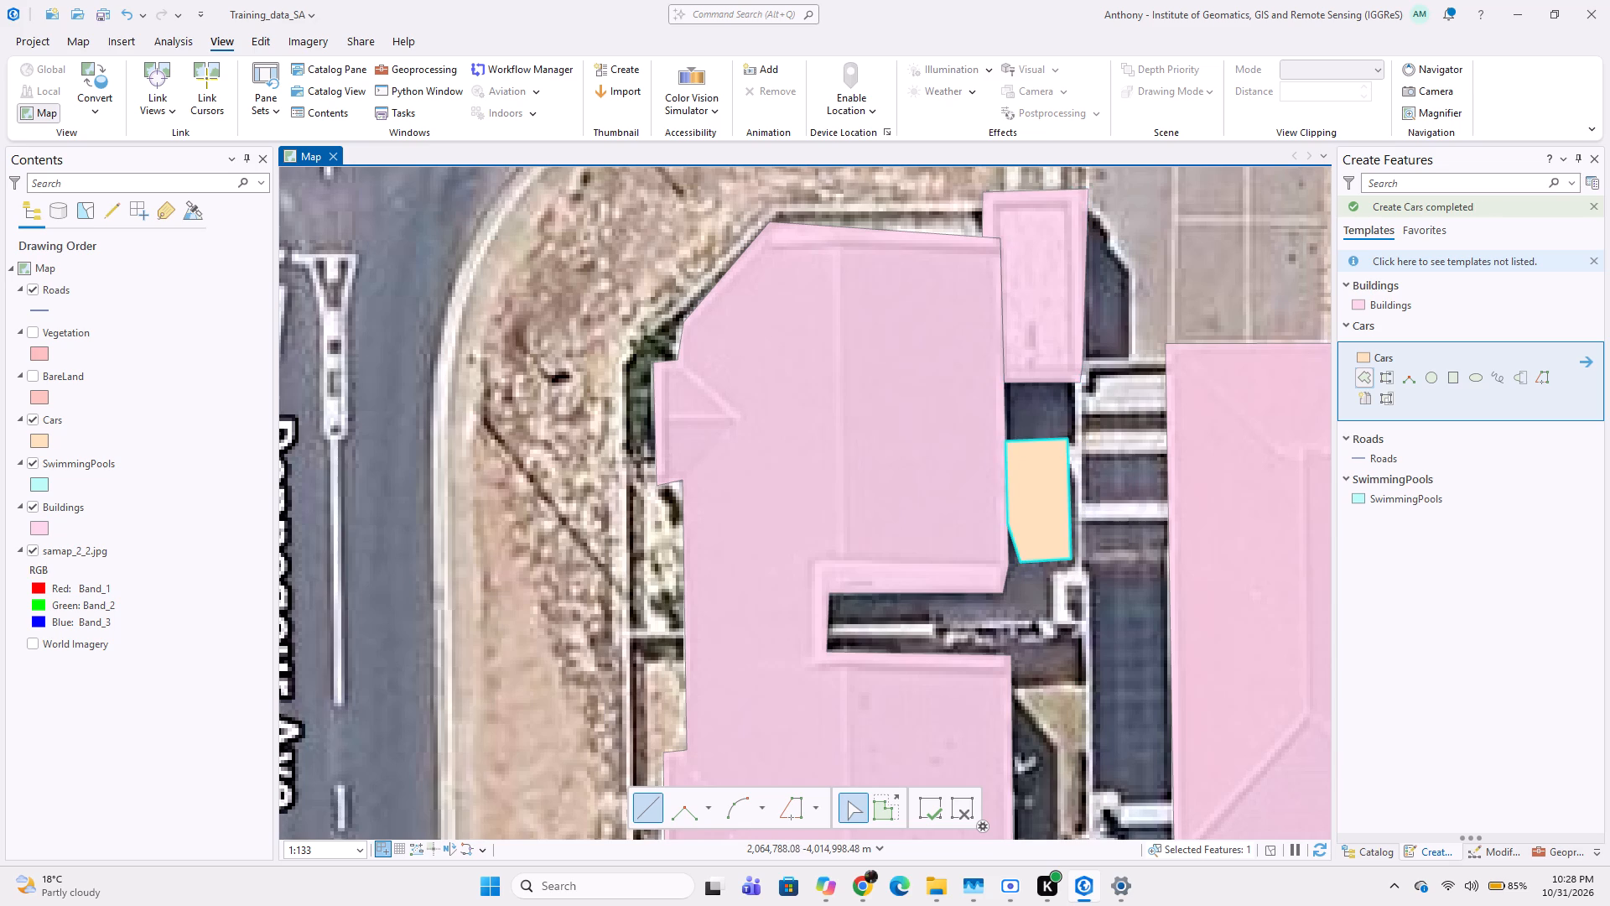
Digitize the narrow covered strip along the west wall of the middle plot's brown hipped roof as a five-vertex Buildings polygon, snapped to adjoining outlines.
{"action": "scroll", "coordinate": [1121, 359], "scroll_direction": "down", "scroll_amount": 4}
{"action": "scroll", "coordinate": [1045, 497], "scroll_direction": "up", "scroll_amount": 2}
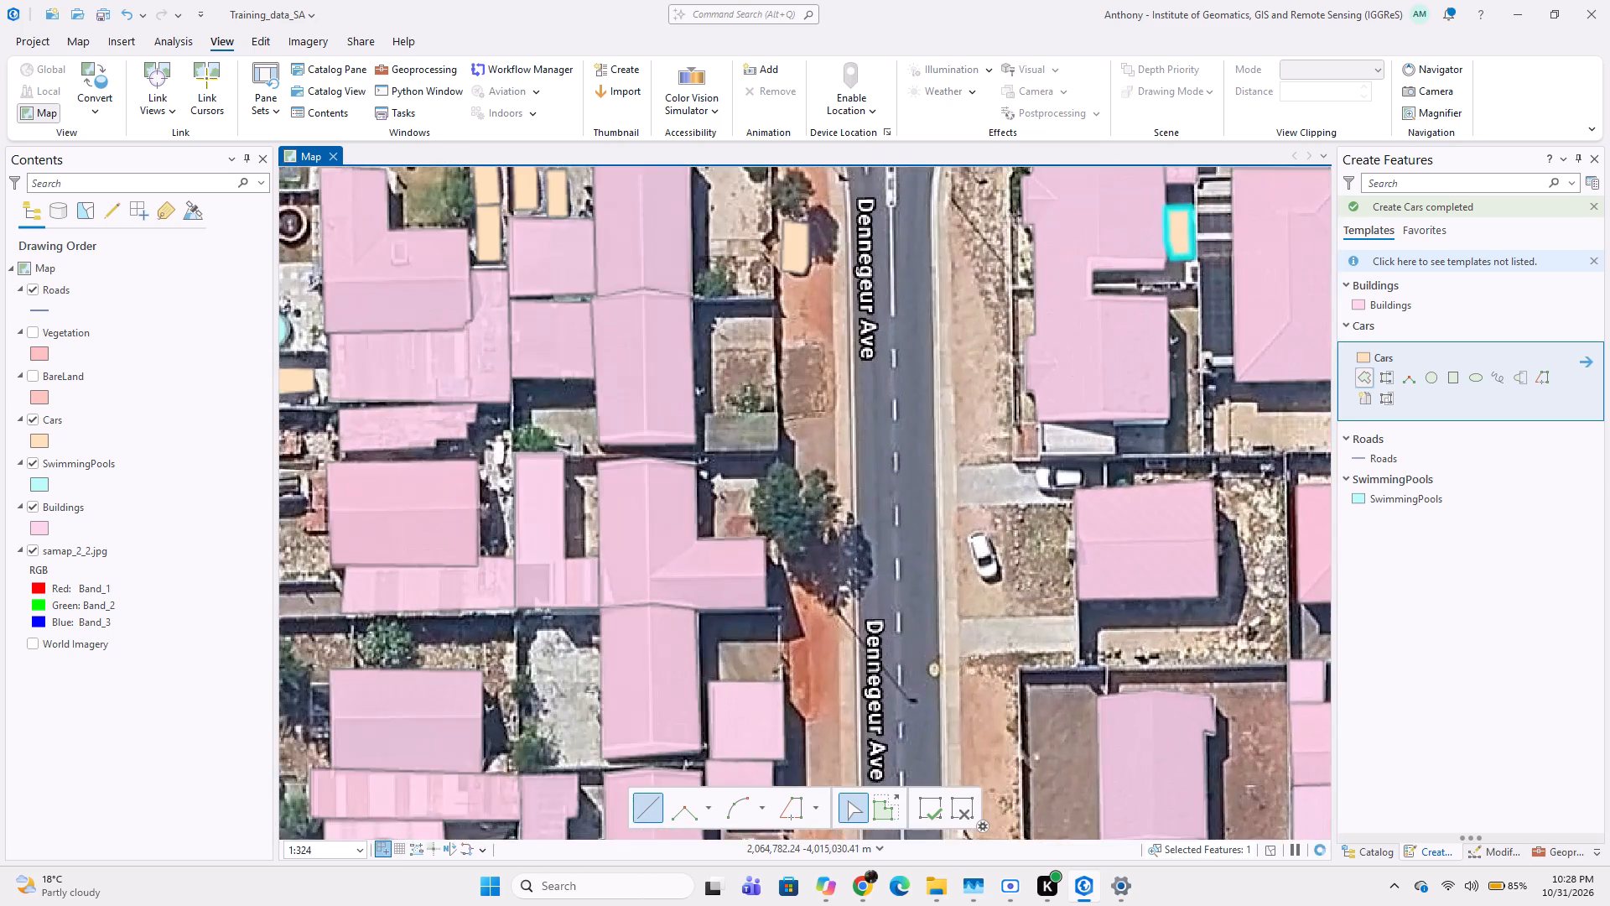
{"action": "middle_click_drag", "start_coordinate": [1185, 418], "coordinate": [1057, 438]}
{"action": "scroll", "coordinate": [1112, 404], "scroll_direction": "up", "scroll_amount": 1}
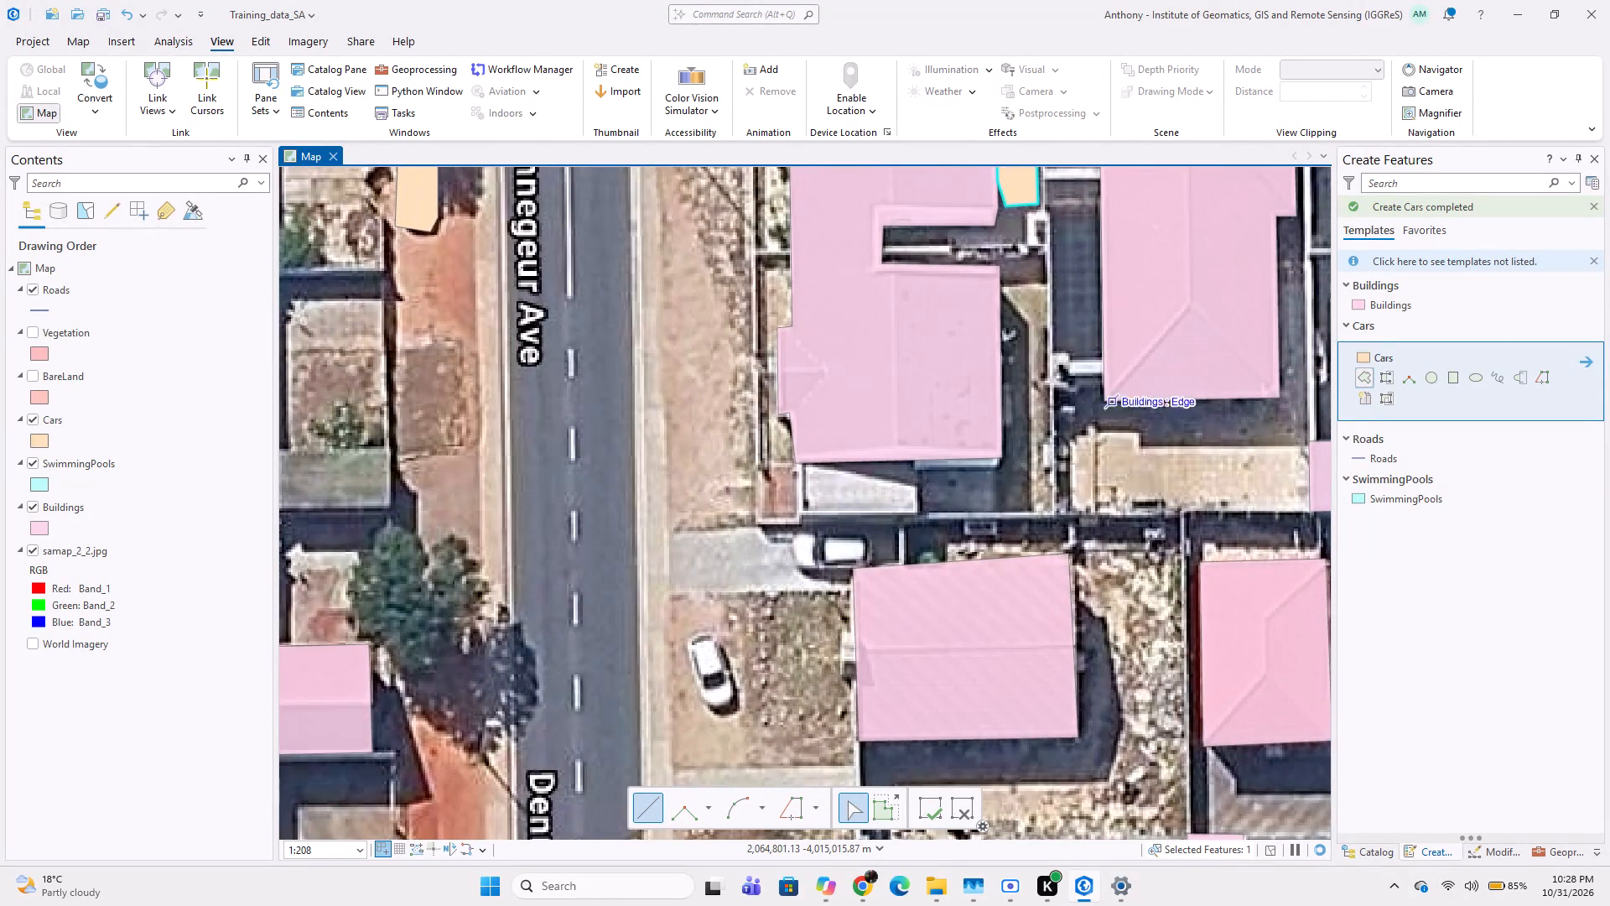
{"action": "left_click", "coordinate": [1109, 383]}
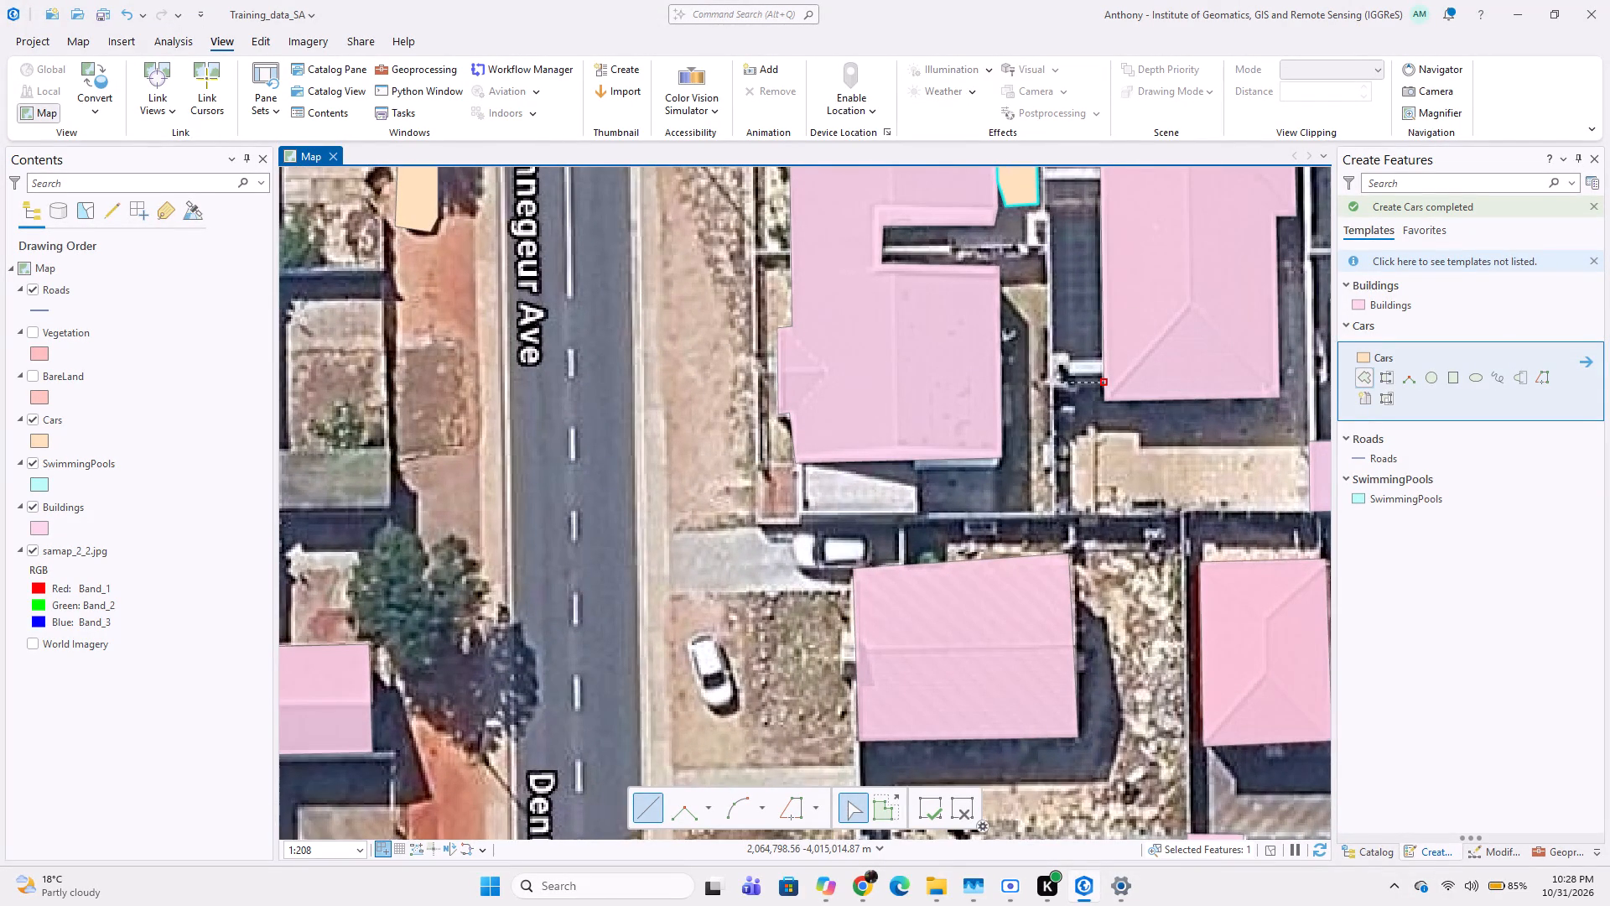
{"action": "left_click", "coordinate": [1051, 385]}
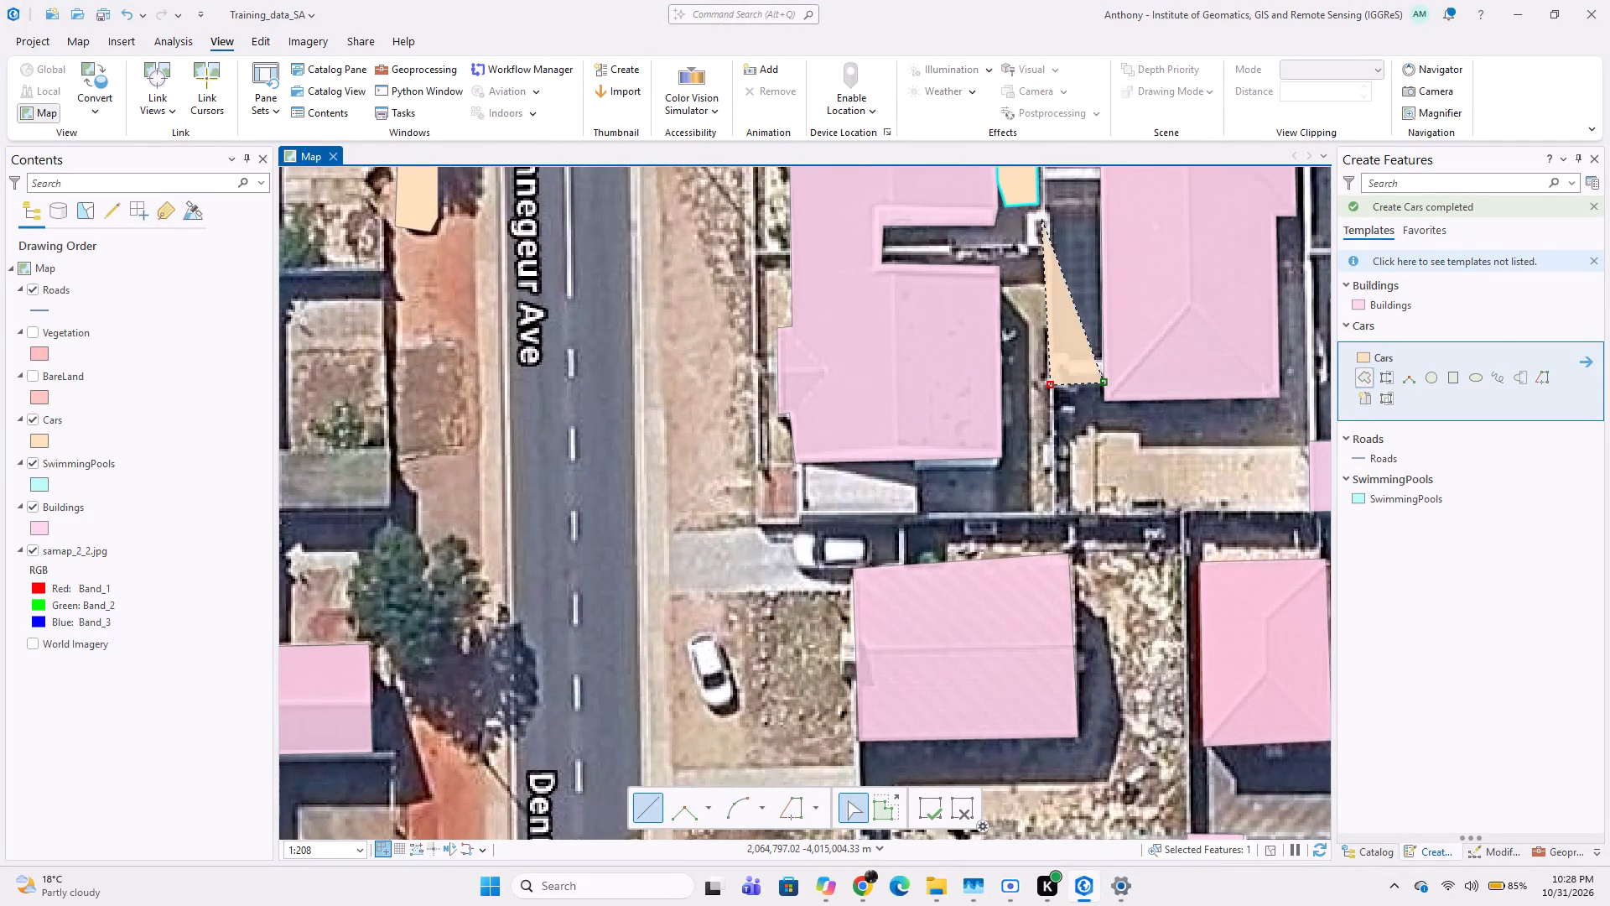
{"action": "middle_click_drag", "start_coordinate": [1039, 221], "coordinate": [1012, 332]}
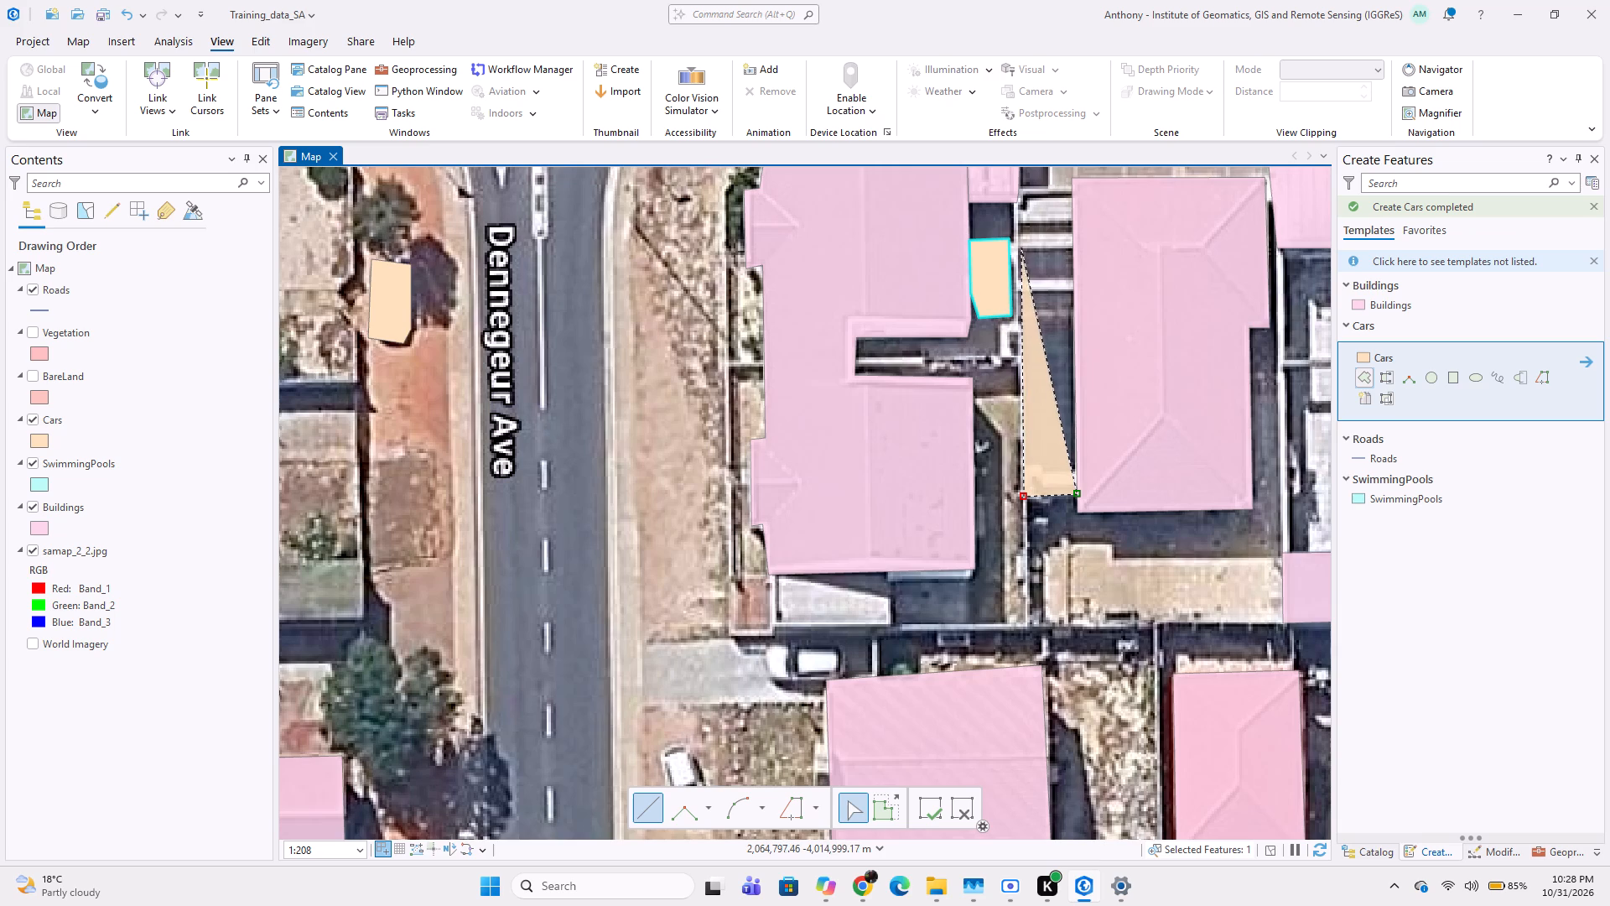
{"action": "left_click", "coordinate": [1021, 200]}
{"action": "left_click", "coordinate": [1021, 189]}
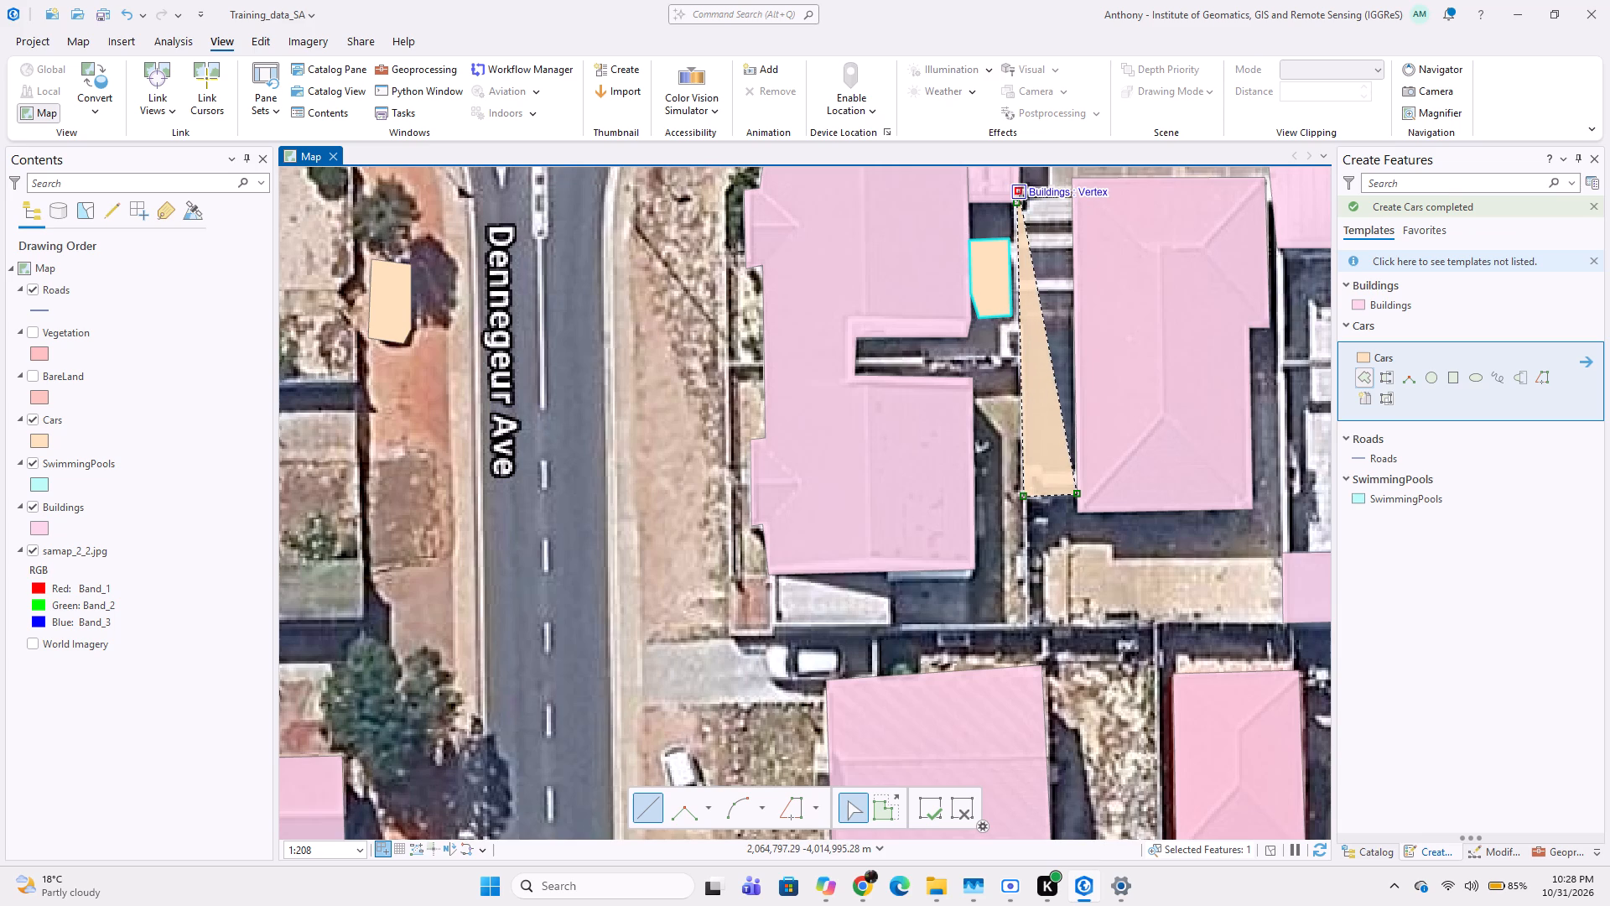
{"action": "left_click", "coordinate": [1396, 298]}
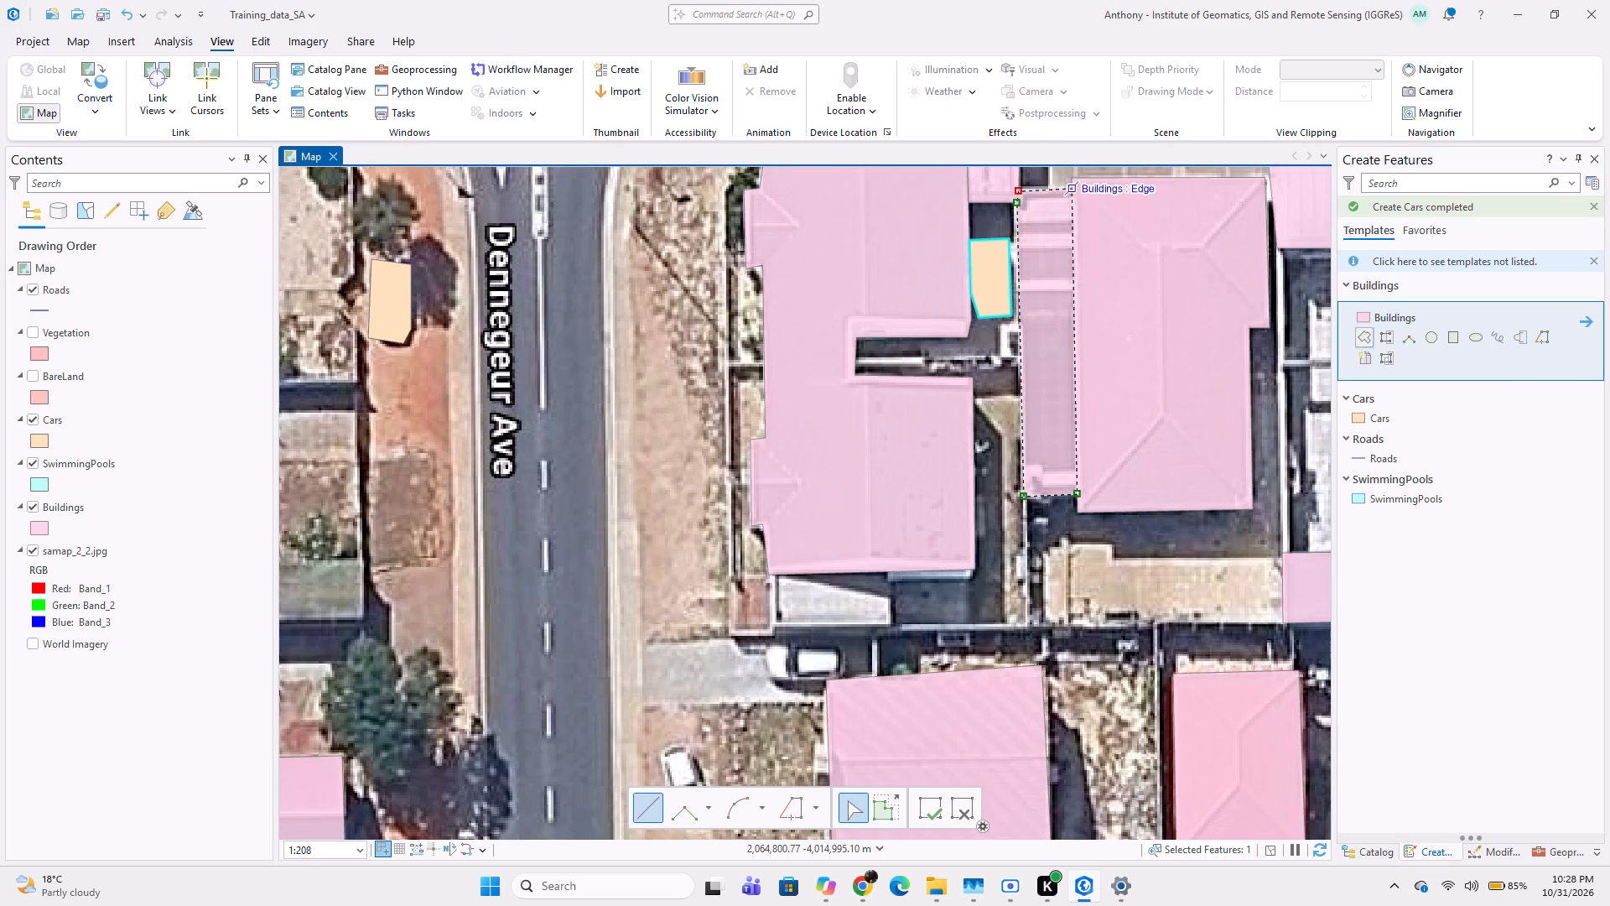
{"action": "double_click", "coordinate": [1067, 189]}
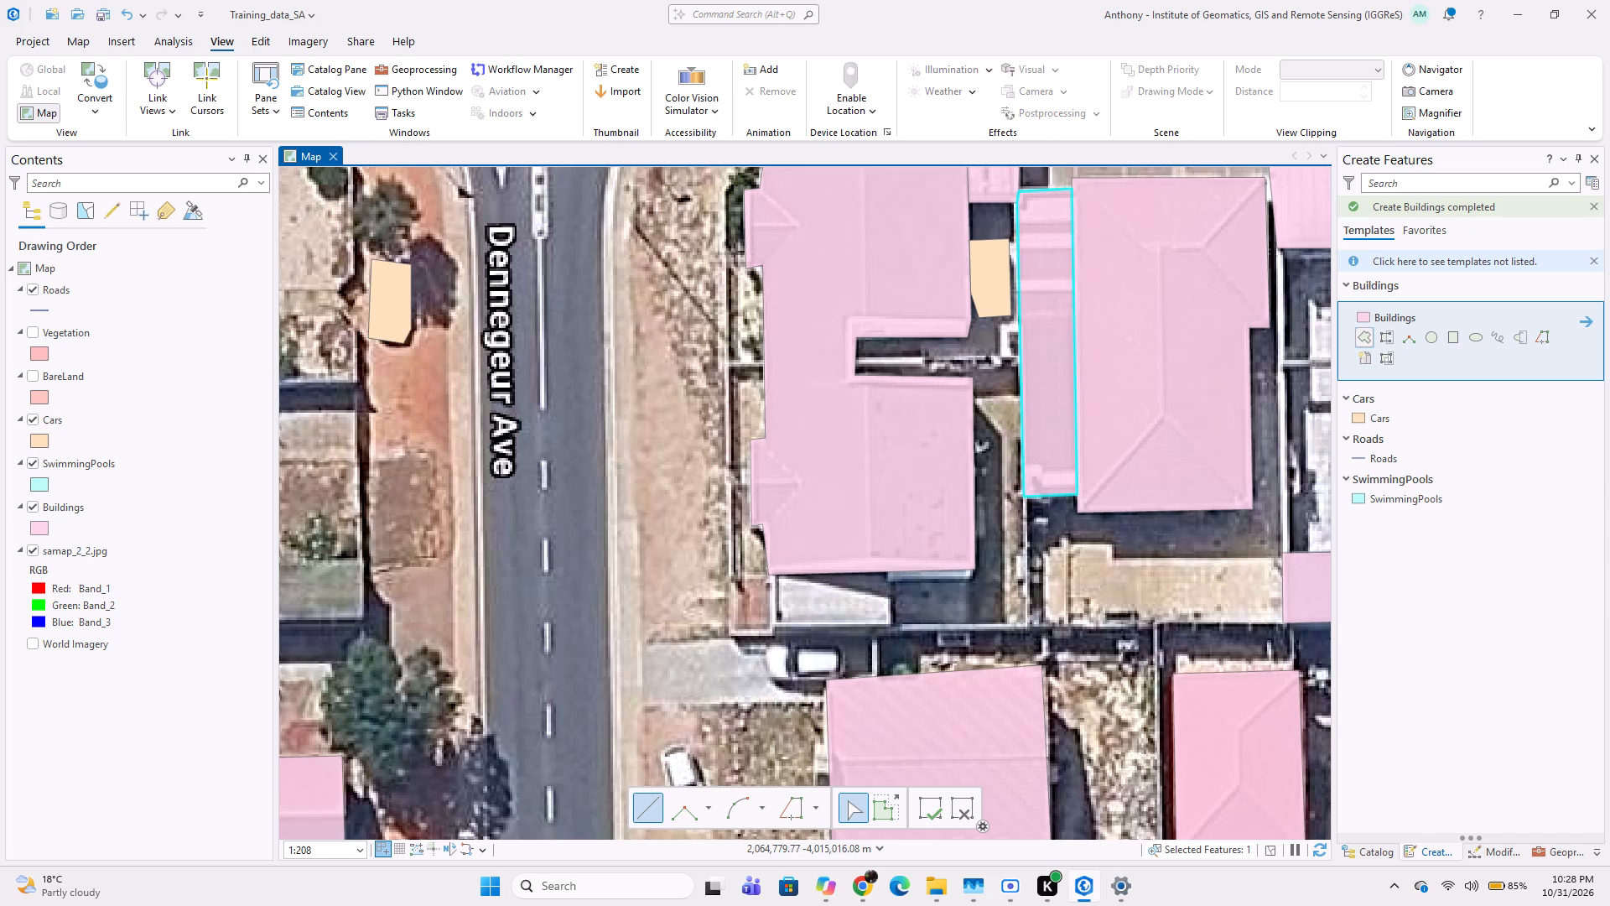
Digitize the small light roof against the south wall of the grey-roofed house by Dennegeur Ave as a four-vertex Buildings polygon.
{"action": "scroll", "coordinate": [775, 580], "scroll_direction": "up", "scroll_amount": 1}
{"action": "left_click", "coordinate": [769, 574]}
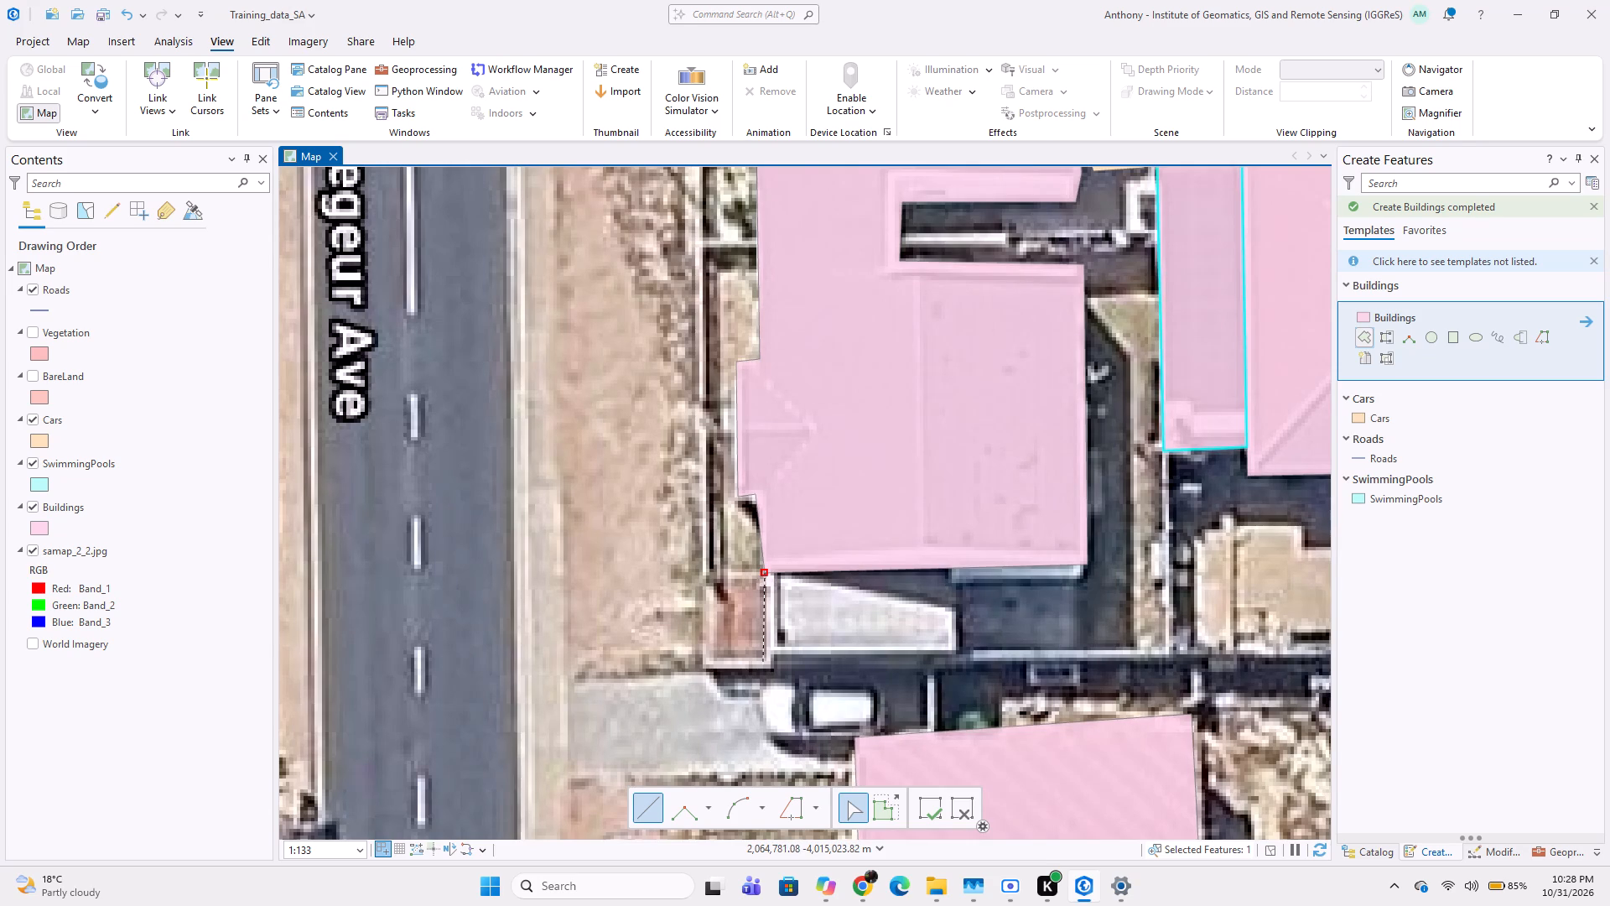
{"action": "left_click", "coordinate": [768, 655]}
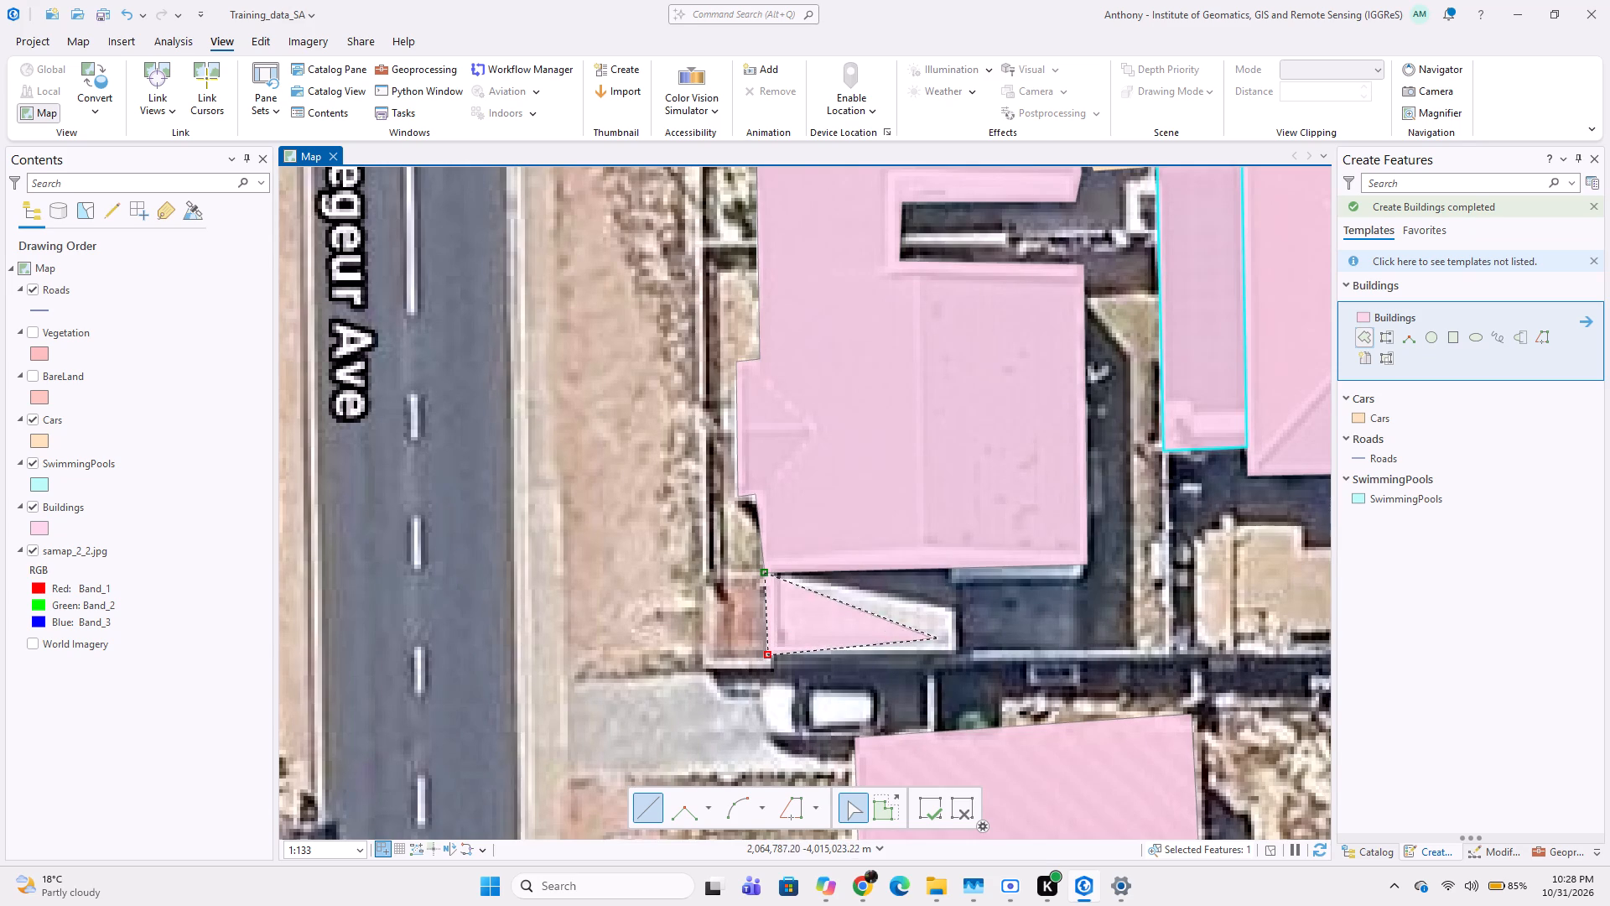
{"action": "left_click", "coordinate": [956, 653]}
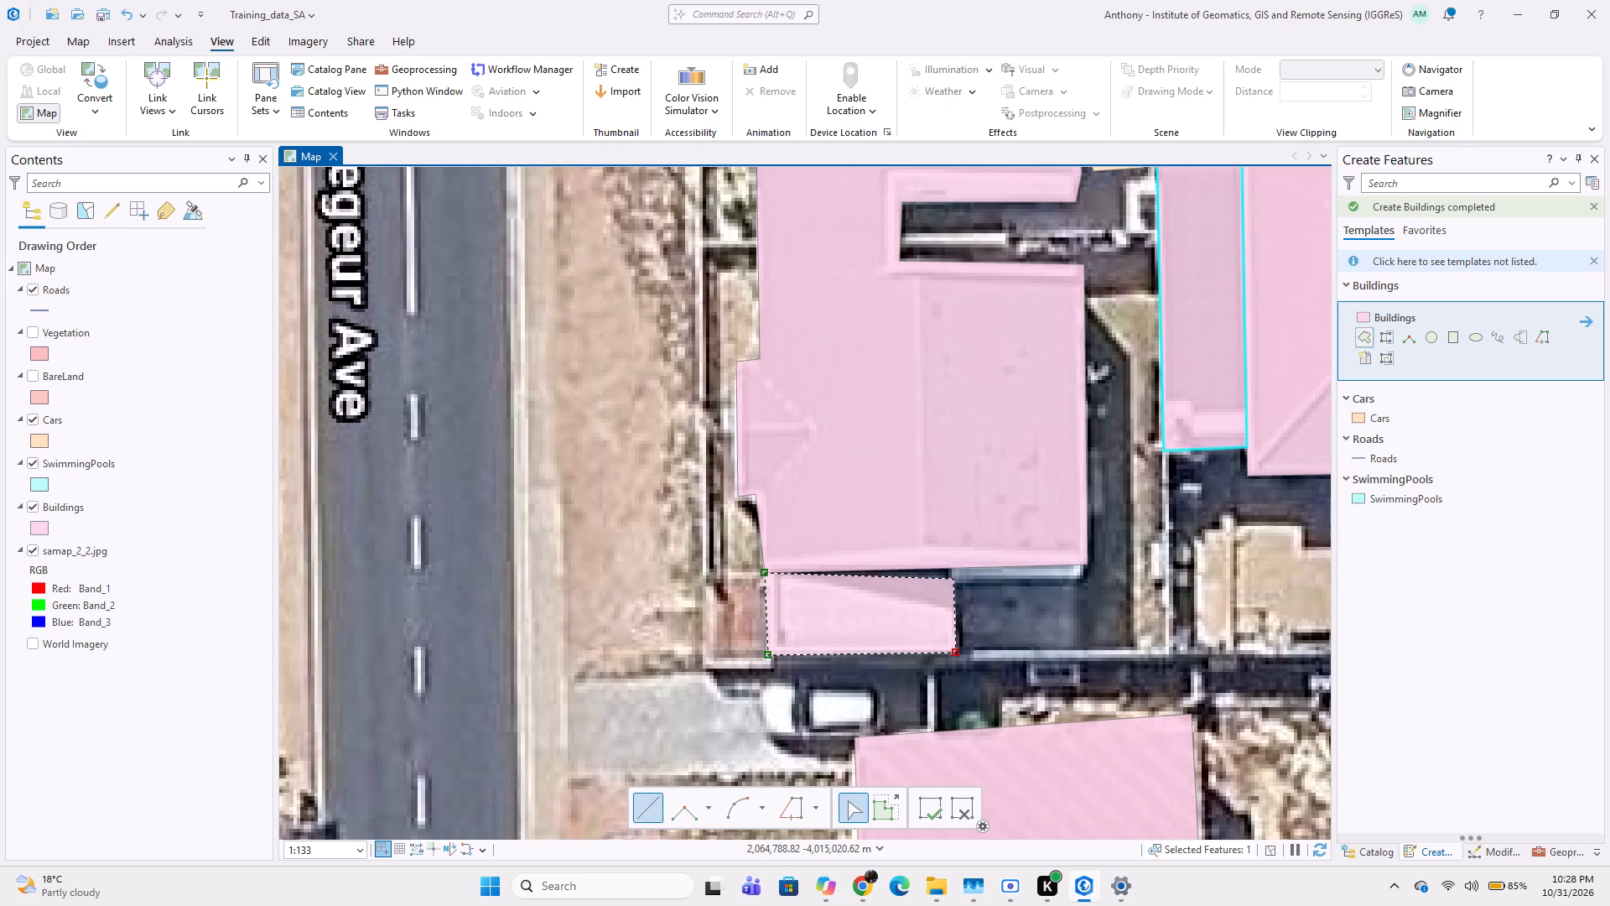
{"action": "double_click", "coordinate": [957, 570]}
{"action": "scroll", "coordinate": [787, 562], "scroll_direction": "down", "scroll_amount": 4}
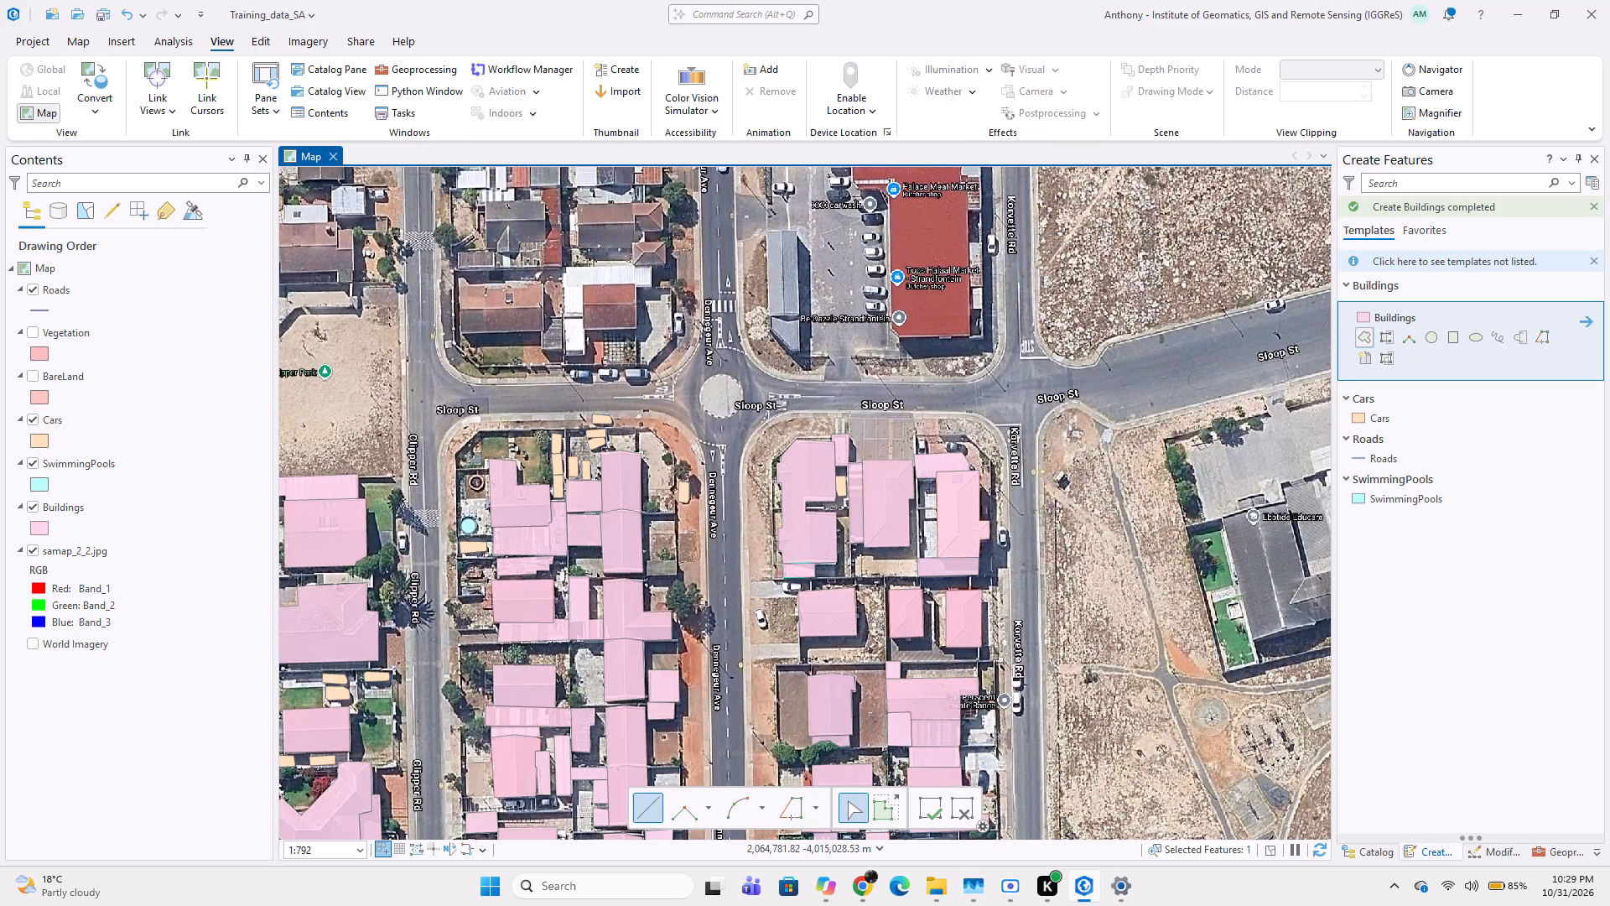
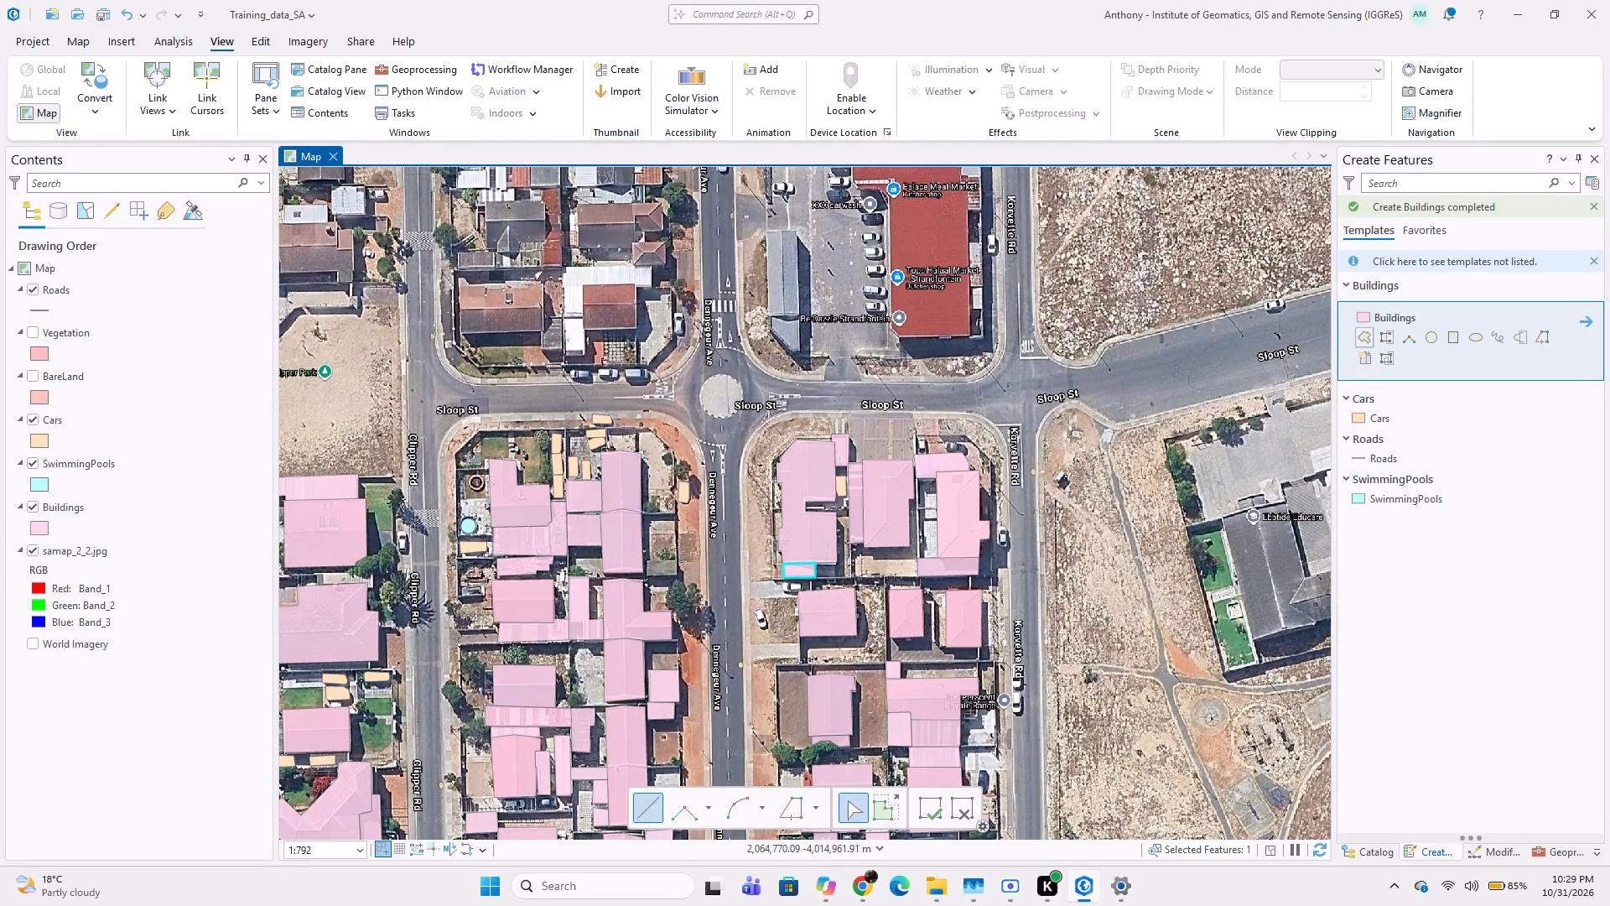
Examine the digitized blocks around Dennegeur Ave, Sloop St and Korvette Rd for cars or buildings not yet mapped.
{"action": "scroll", "coordinate": [750, 341], "scroll_direction": "down", "scroll_amount": 1}
{"action": "middle_click_drag", "start_coordinate": [754, 344], "coordinate": [754, 362]}
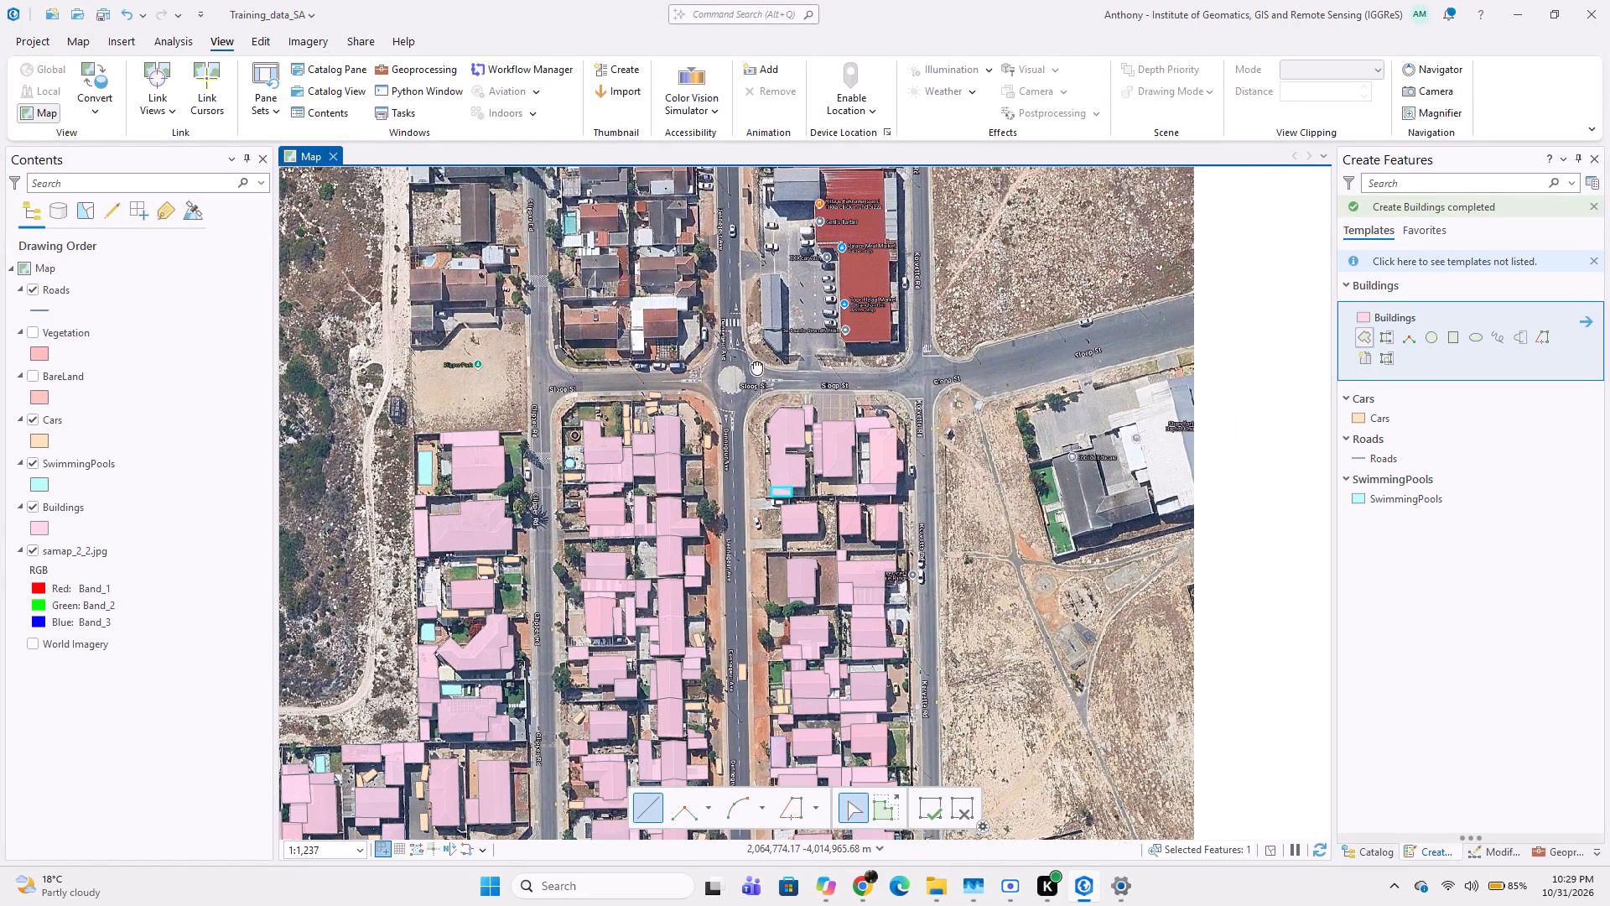
{"action": "middle_click_drag", "start_coordinate": [754, 362], "coordinate": [754, 383]}
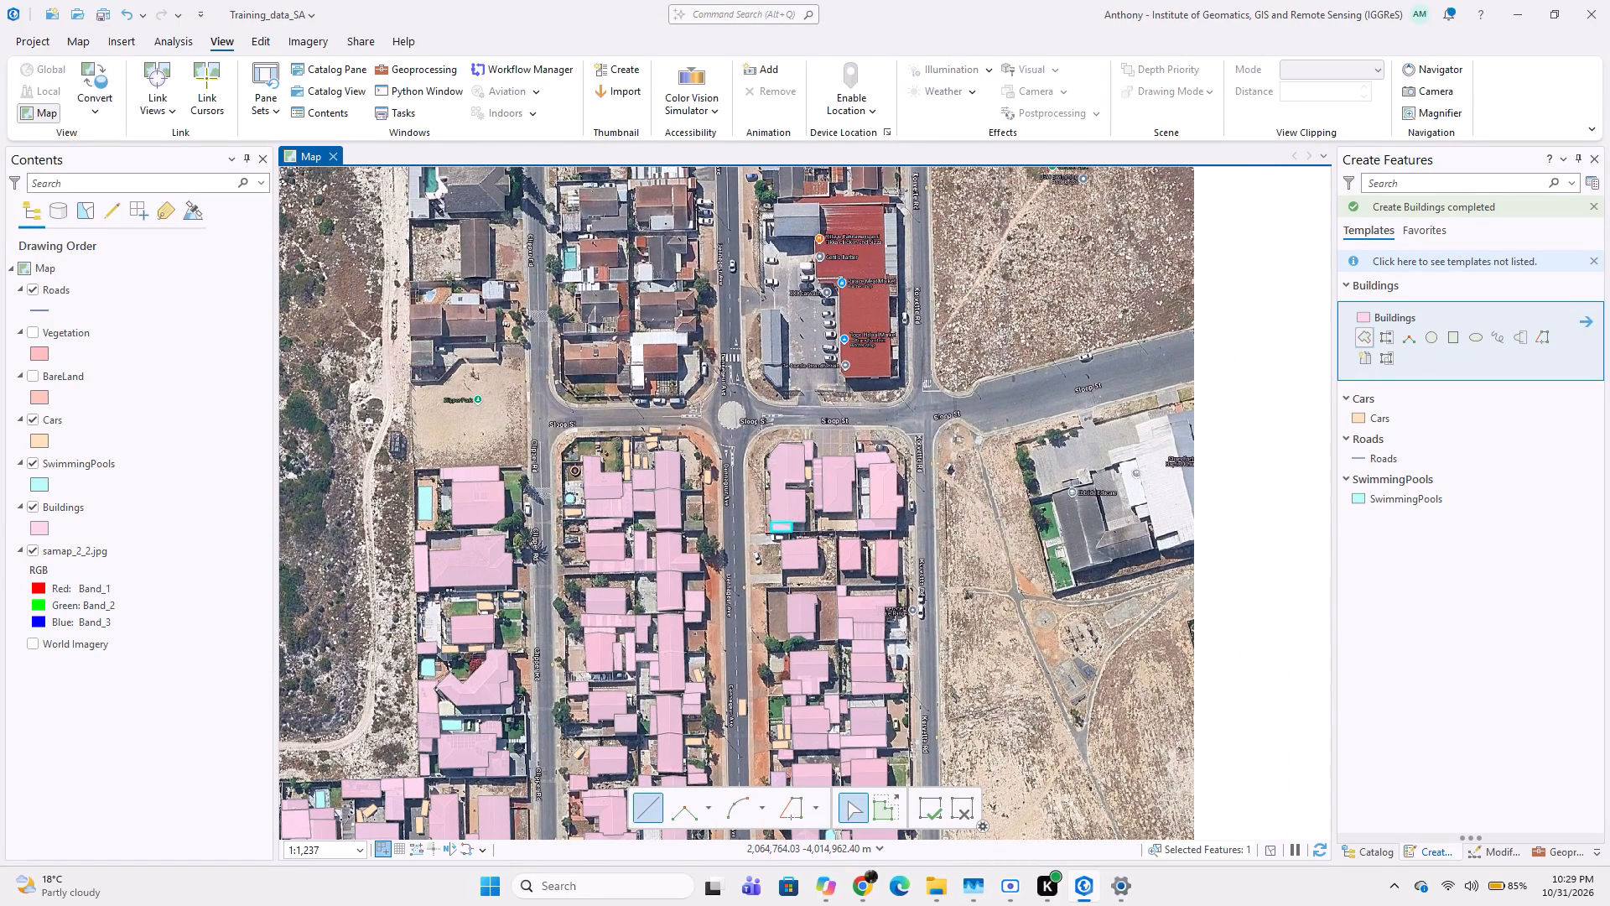
{"action": "scroll", "coordinate": [681, 447], "scroll_direction": "up", "scroll_amount": 2}
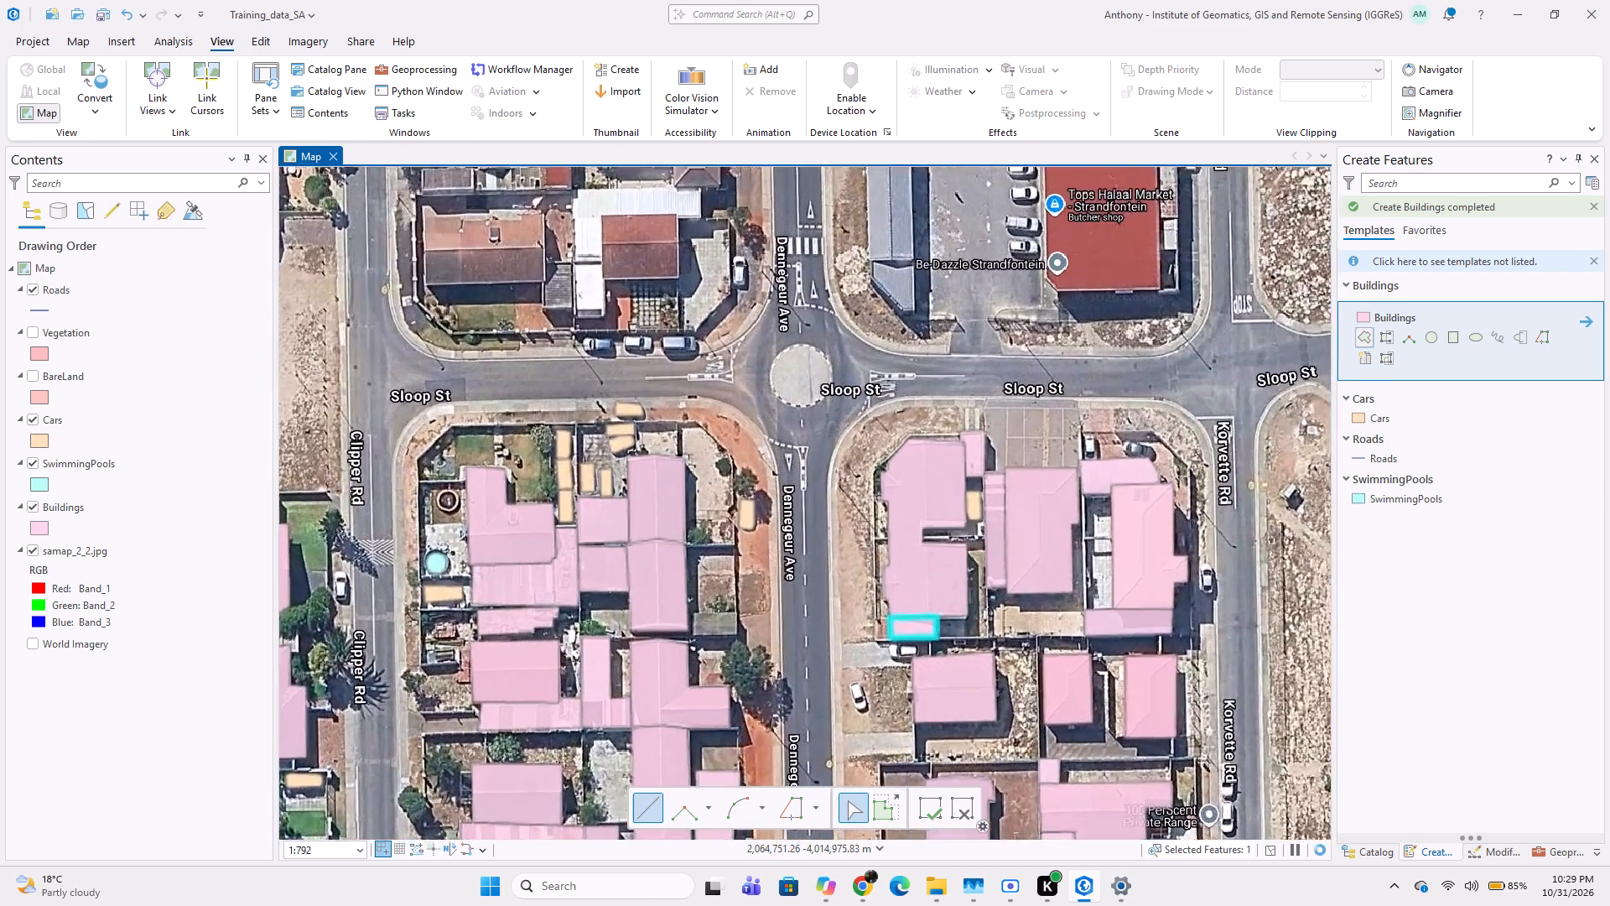
{"action": "middle_click_drag", "start_coordinate": [646, 500], "coordinate": [709, 427]}
{"action": "middle_click_drag", "start_coordinate": [750, 459], "coordinate": [683, 635]}
{"action": "scroll", "coordinate": [768, 465], "scroll_direction": "down", "scroll_amount": 4}
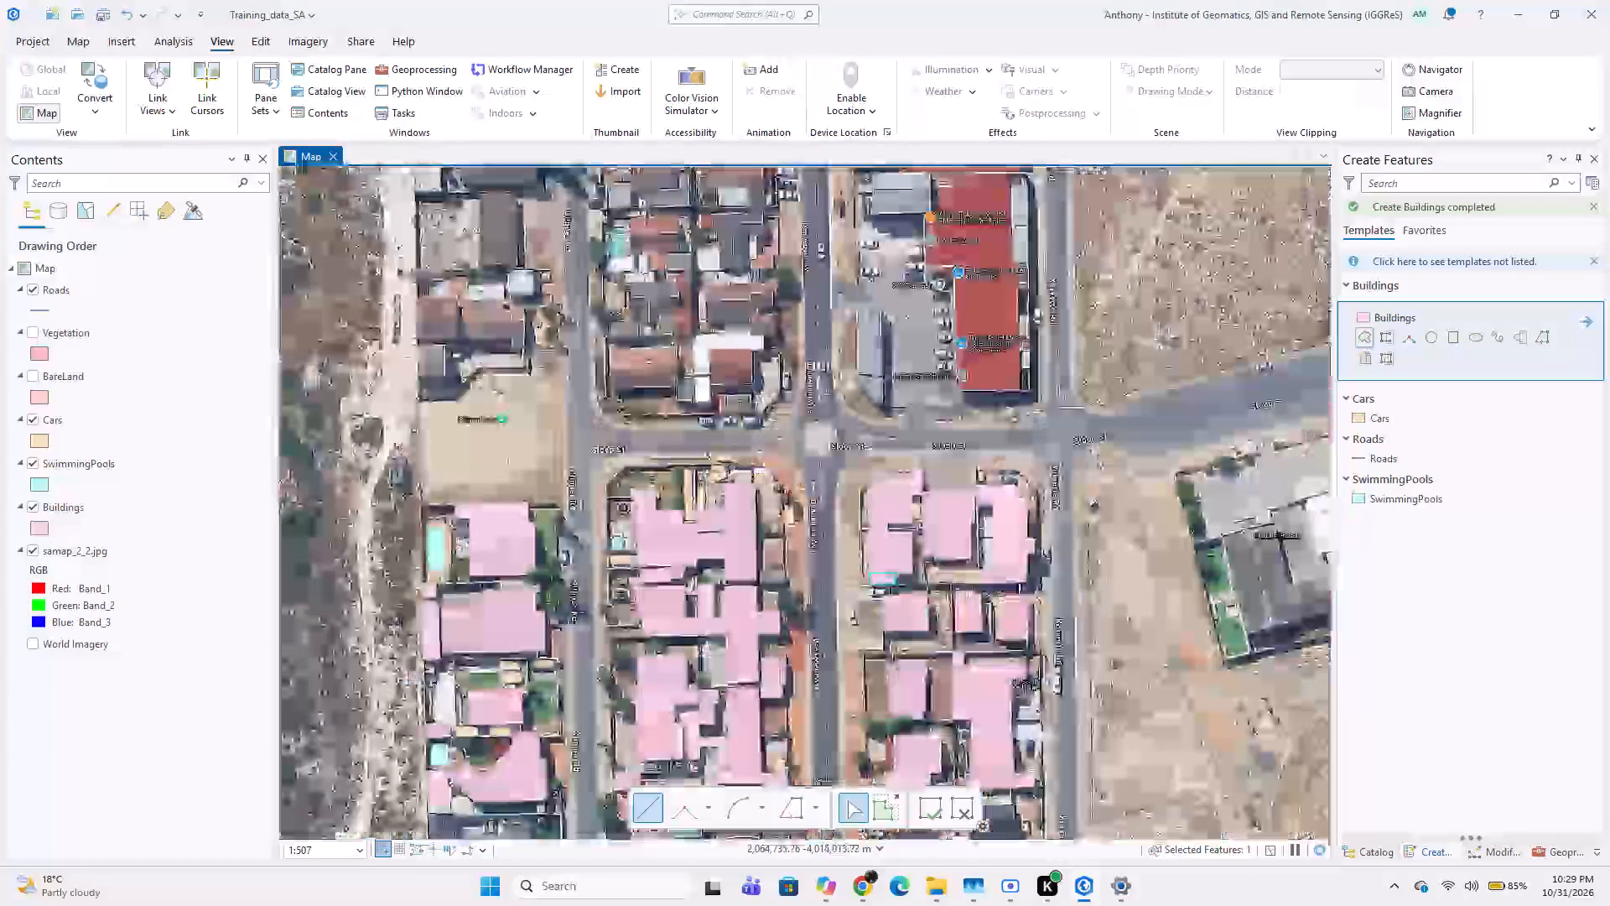
{"action": "middle_click_drag", "start_coordinate": [756, 597], "coordinate": [728, 509]}
{"action": "scroll", "coordinate": [695, 424], "scroll_direction": "up", "scroll_amount": 3}
{"action": "scroll", "coordinate": [695, 424], "scroll_direction": "down", "scroll_amount": 1}
{"action": "middle_click_drag", "start_coordinate": [745, 380], "coordinate": [719, 473]}
{"action": "middle_click_drag", "start_coordinate": [830, 459], "coordinate": [693, 439]}
{"action": "scroll", "coordinate": [733, 433], "scroll_direction": "up", "scroll_amount": 1}
{"action": "middle_click_drag", "start_coordinate": [751, 535], "coordinate": [740, 439]}
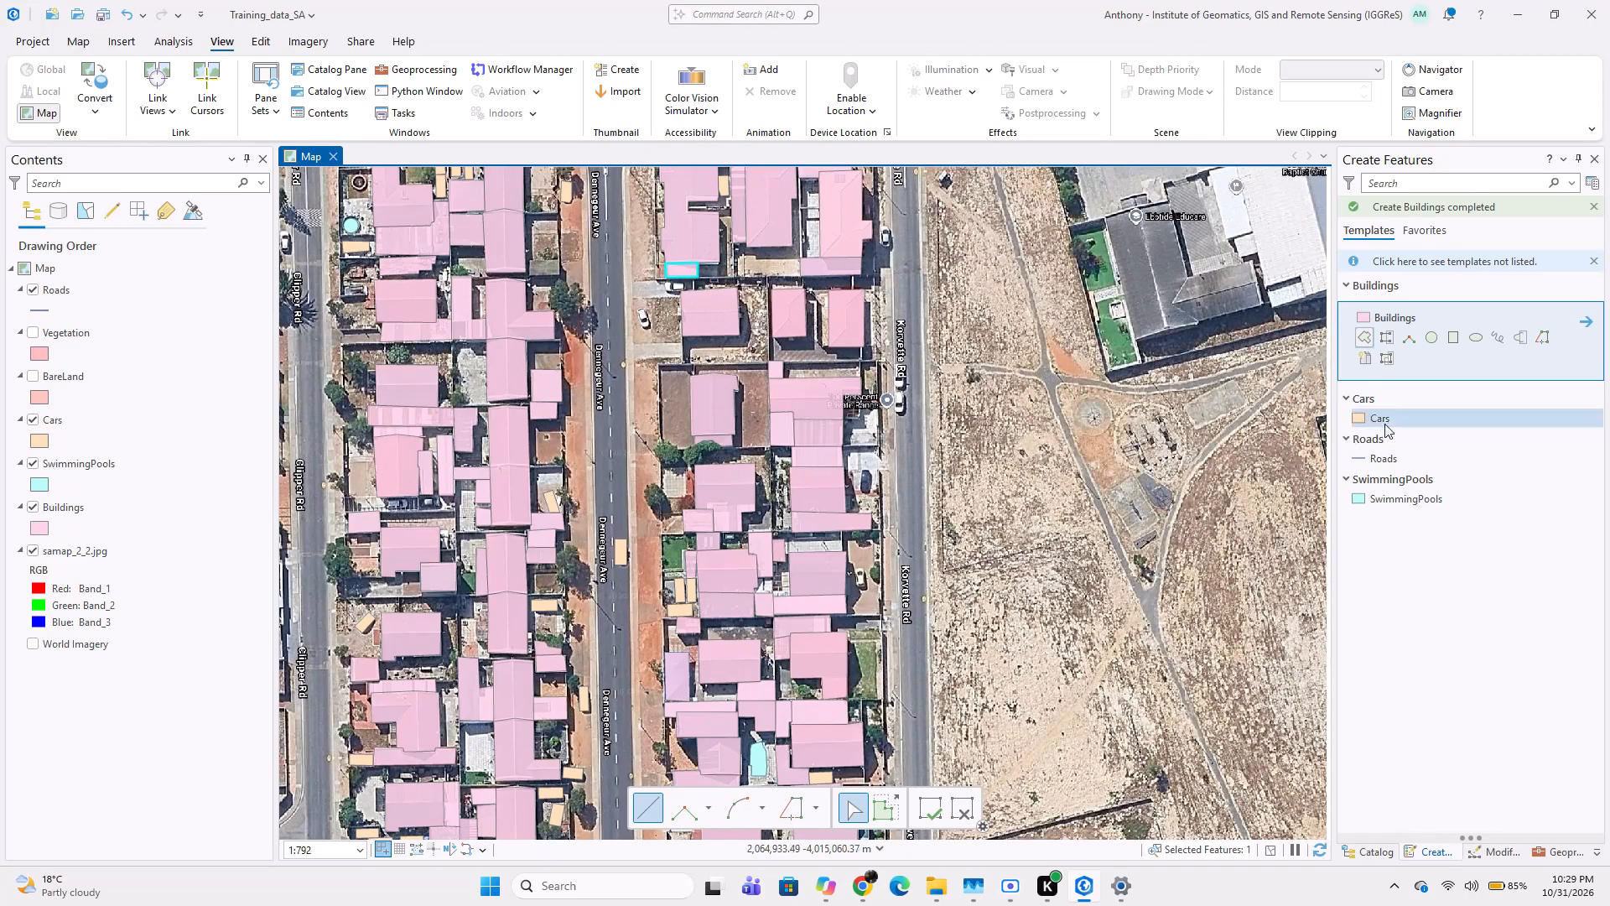
Digitize the white car parked on the open ground beside Dennegeur Ave, south of the Sloop St houses, as a rotated rectangle in Cars.
{"action": "left_click", "coordinate": [1385, 421]}
{"action": "scroll", "coordinate": [678, 544], "scroll_direction": "up", "scroll_amount": 1}
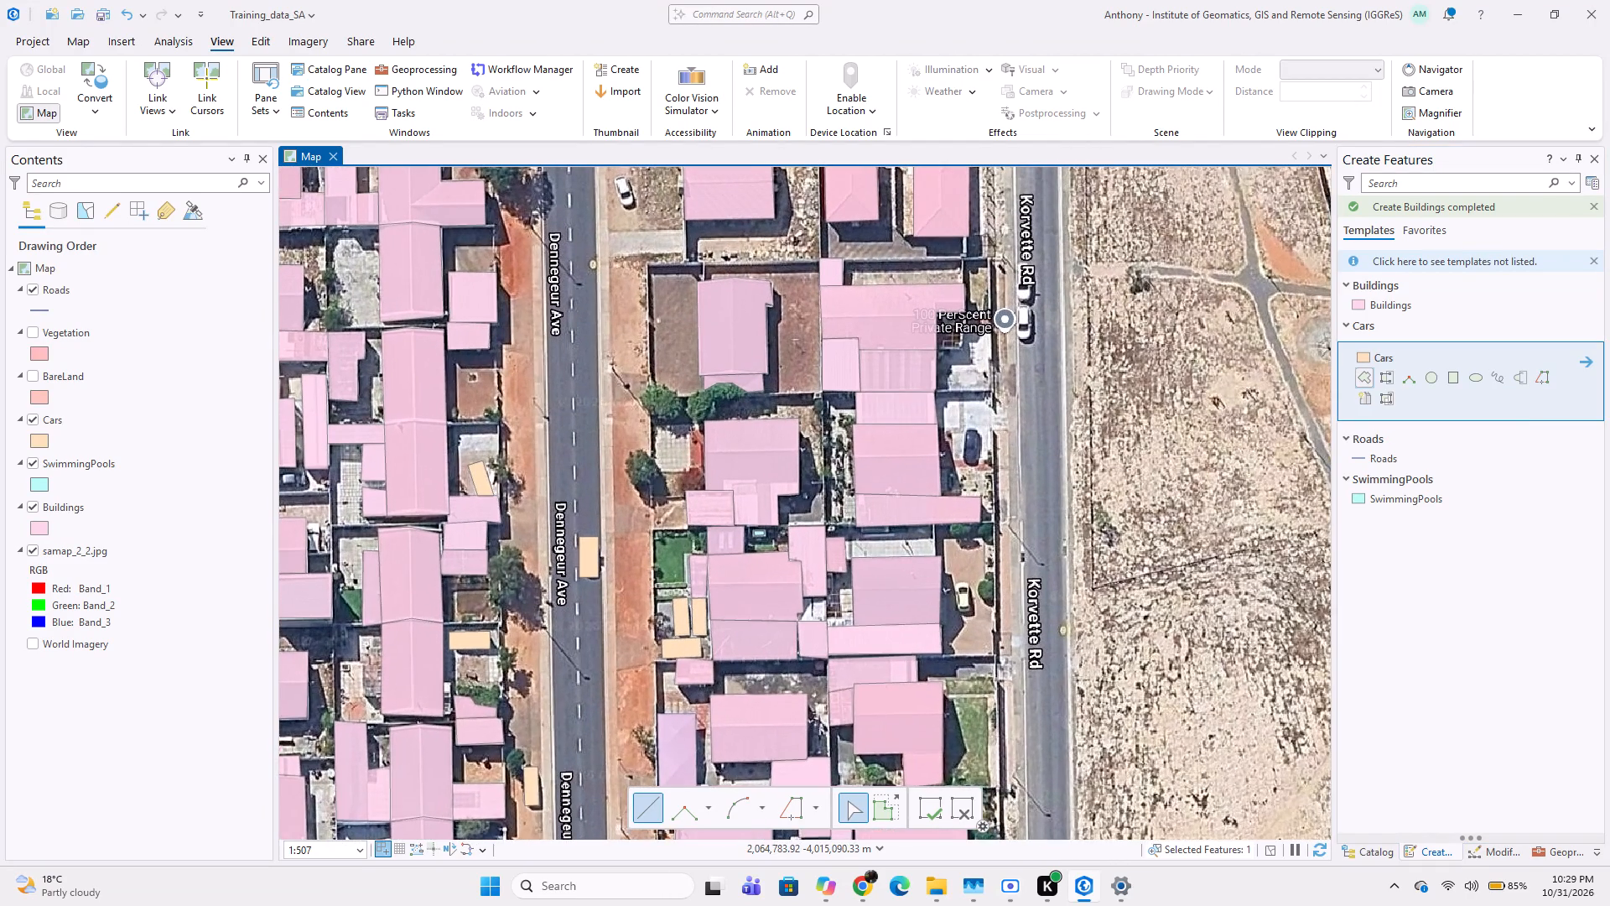
{"action": "middle_click_drag", "start_coordinate": [672, 412], "coordinate": [672, 518]}
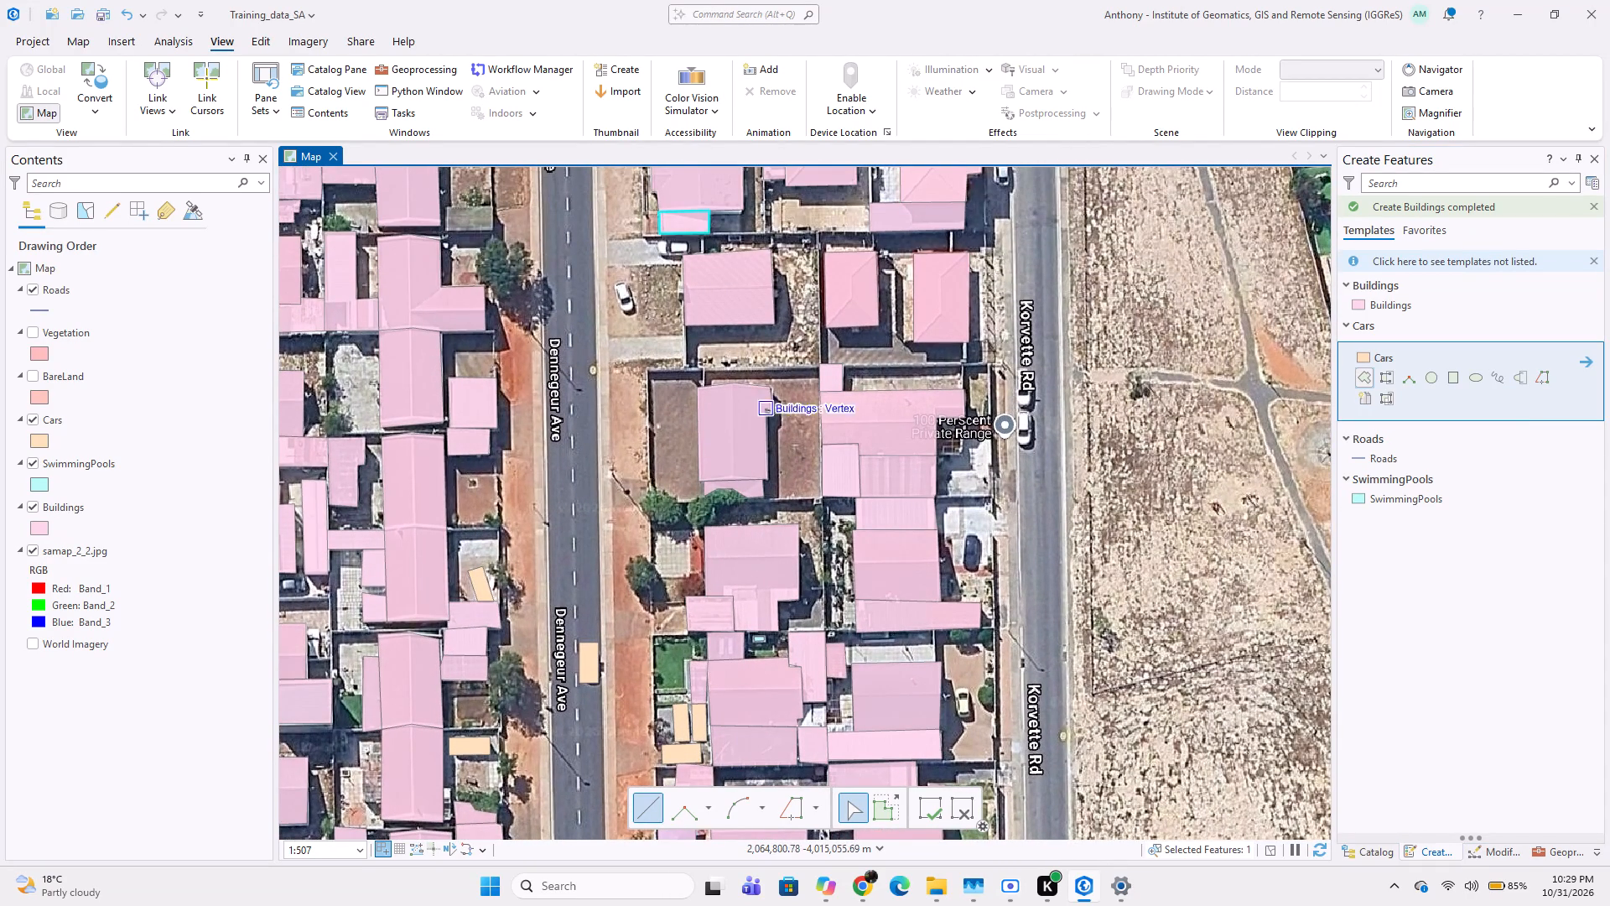
{"action": "left_click", "coordinate": [1455, 383]}
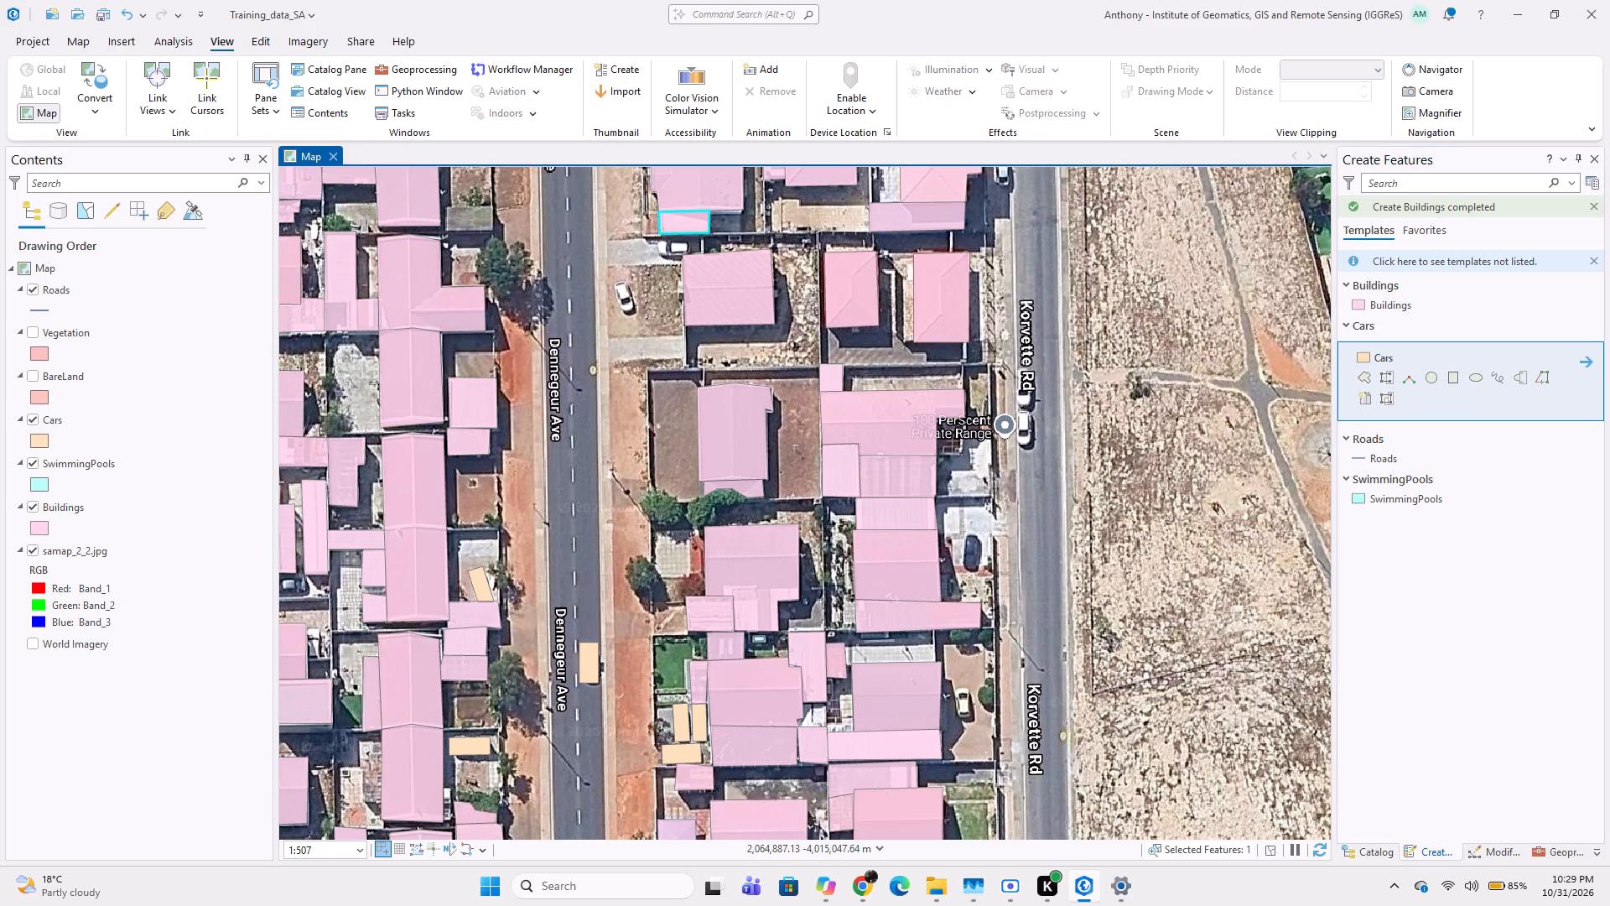
{"action": "scroll", "coordinate": [707, 324], "scroll_direction": "up", "scroll_amount": 1}
{"action": "middle_click_drag", "start_coordinate": [578, 283], "coordinate": [595, 362]}
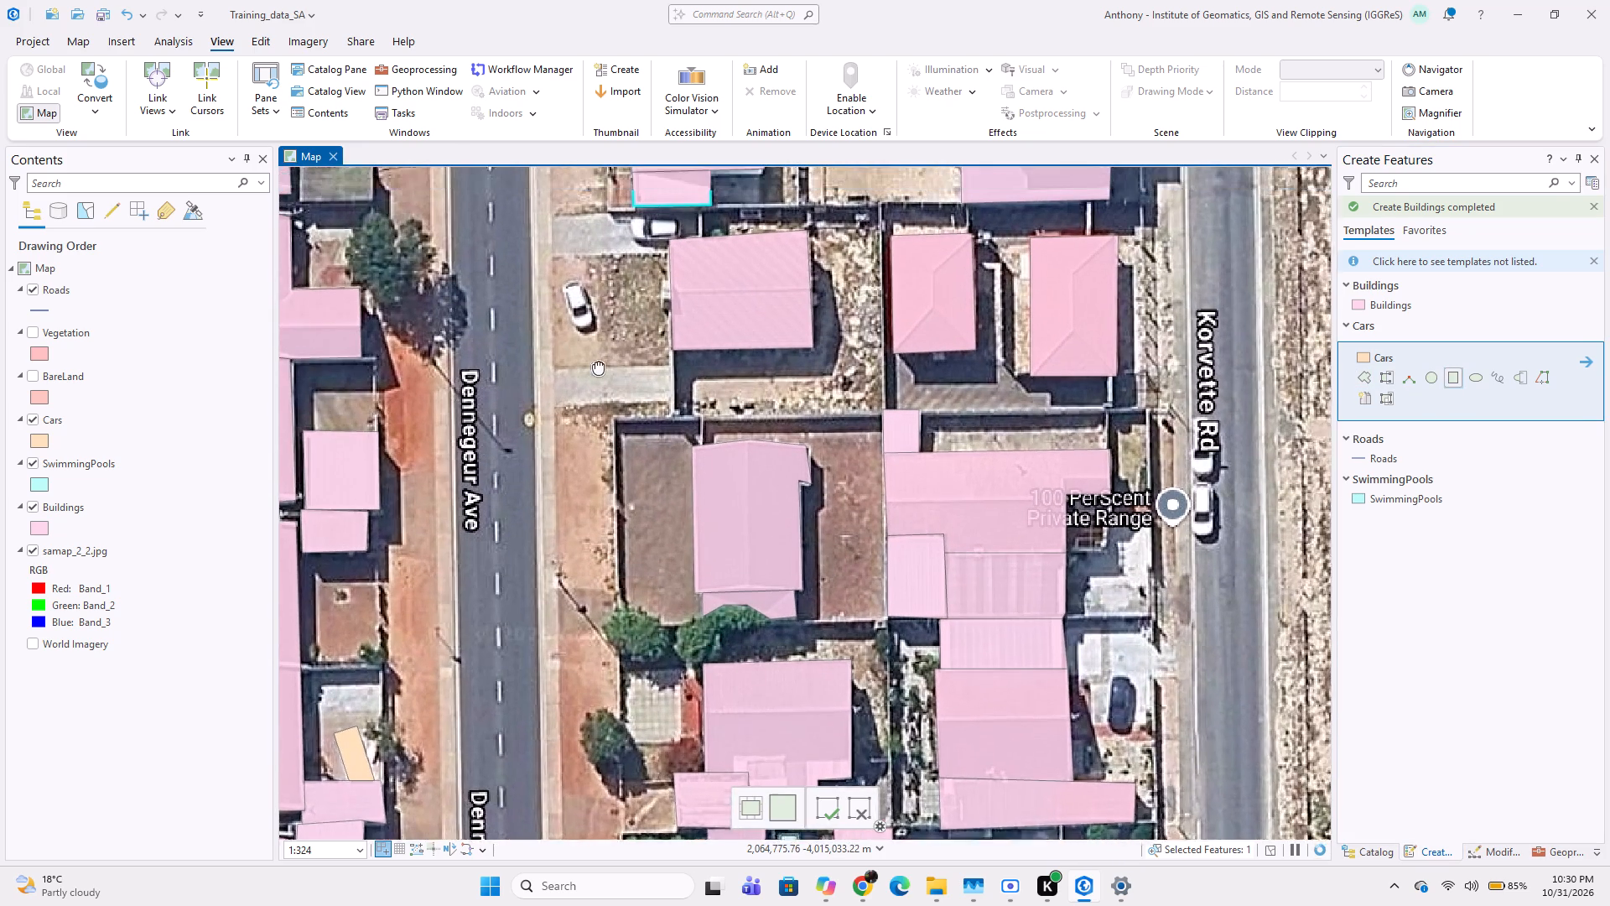
{"action": "middle_click_drag", "start_coordinate": [595, 362], "coordinate": [607, 385]}
{"action": "scroll", "coordinate": [566, 353], "scroll_direction": "up", "scroll_amount": 1}
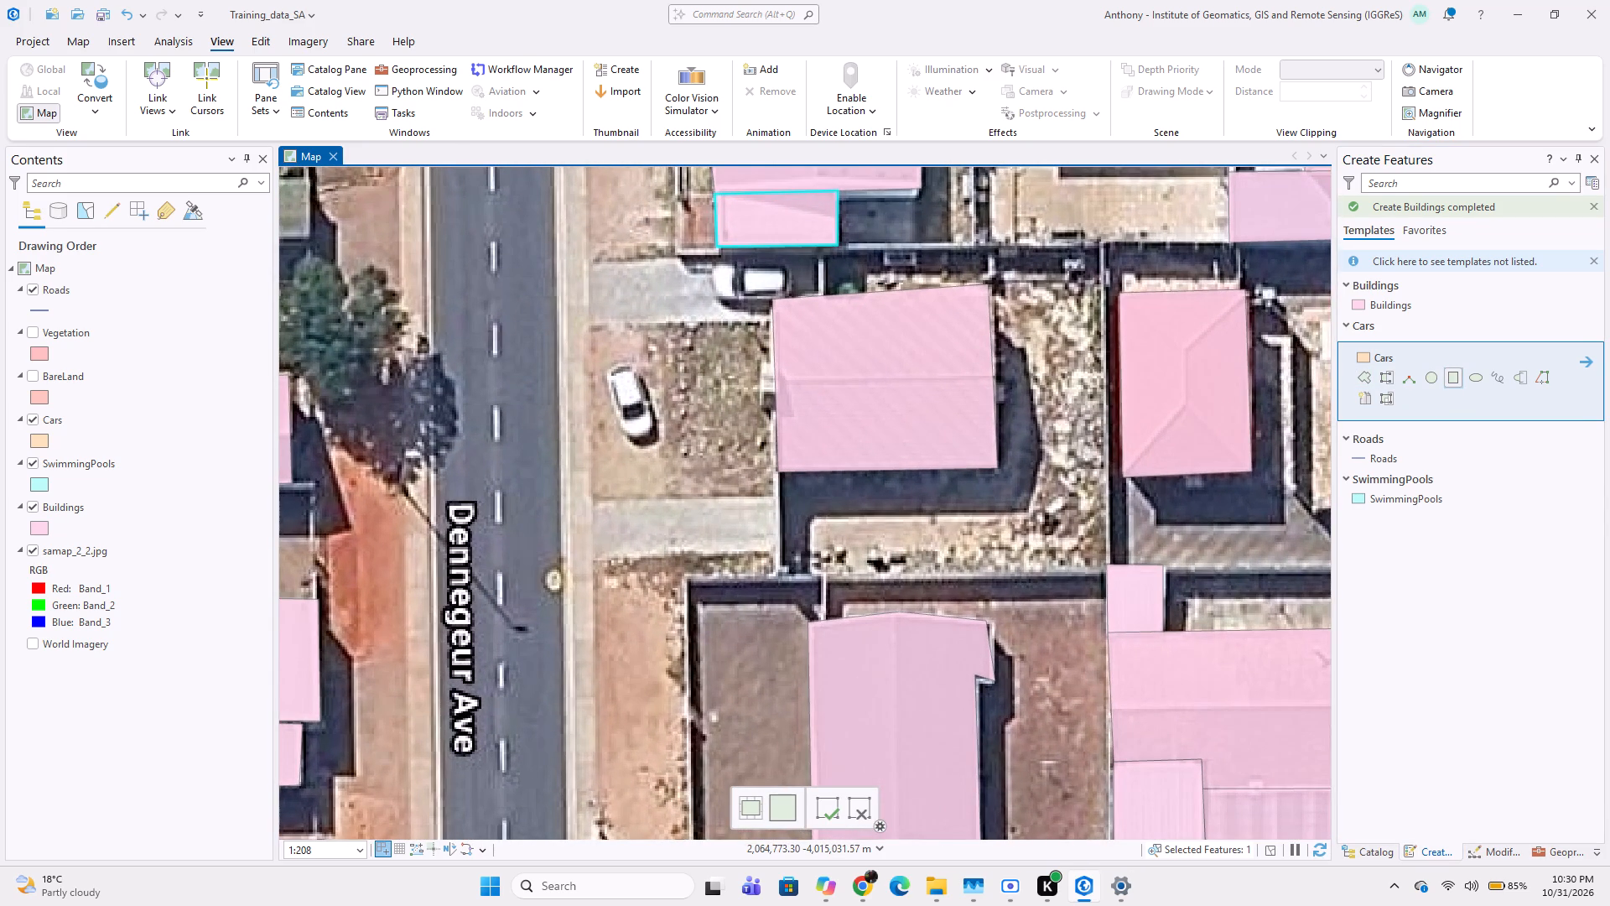
{"action": "left_click", "coordinate": [599, 367]}
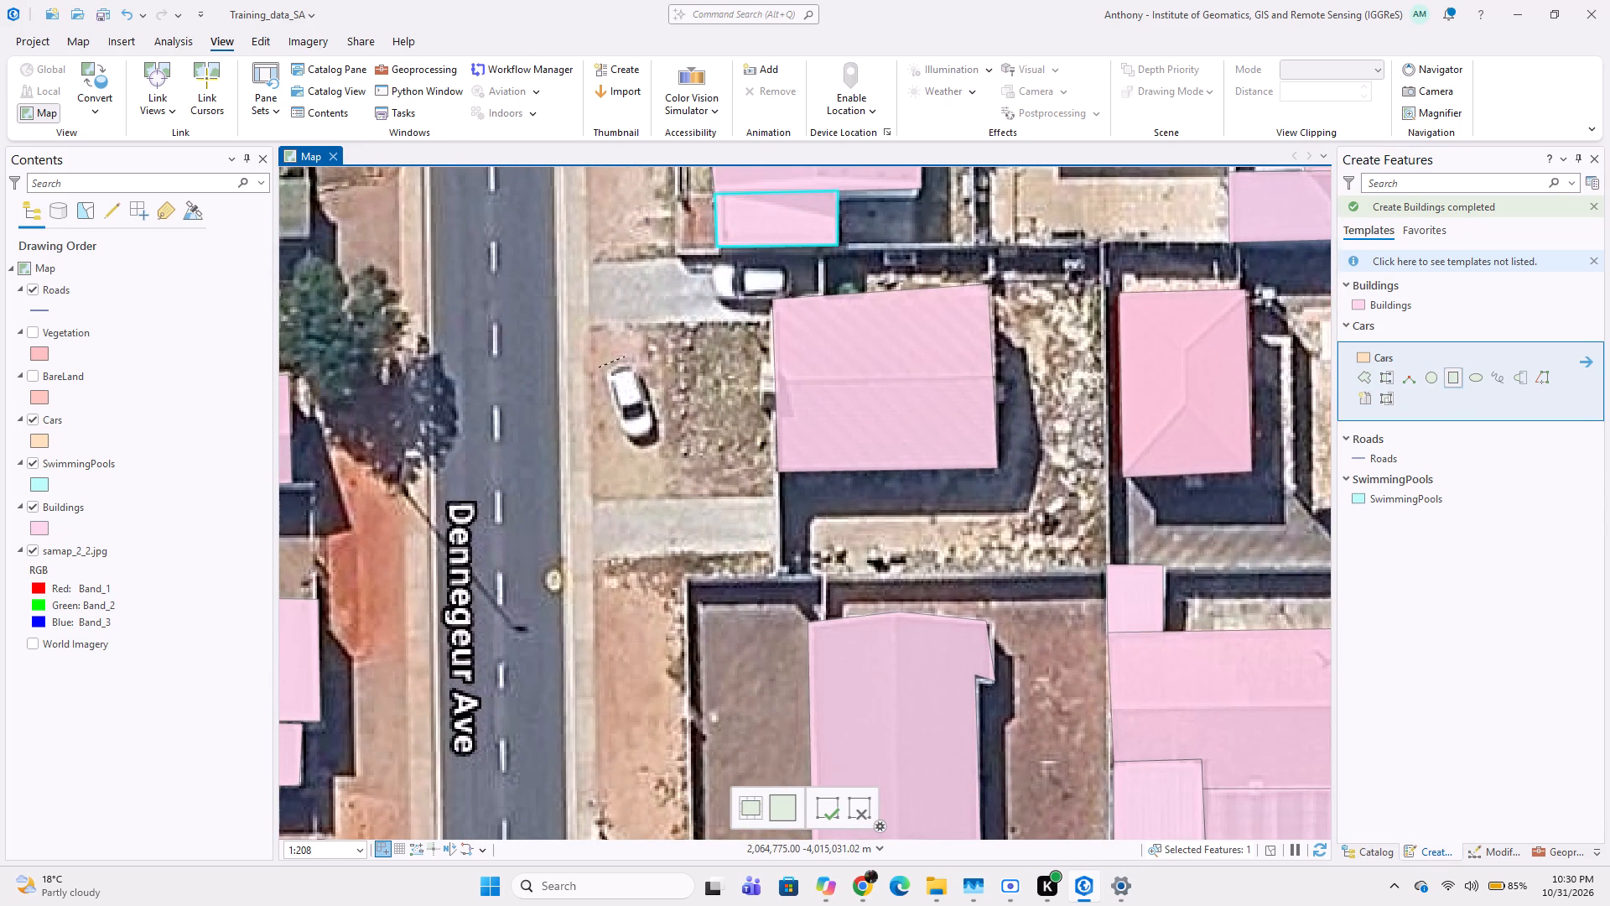
{"action": "left_click", "coordinate": [625, 357]}
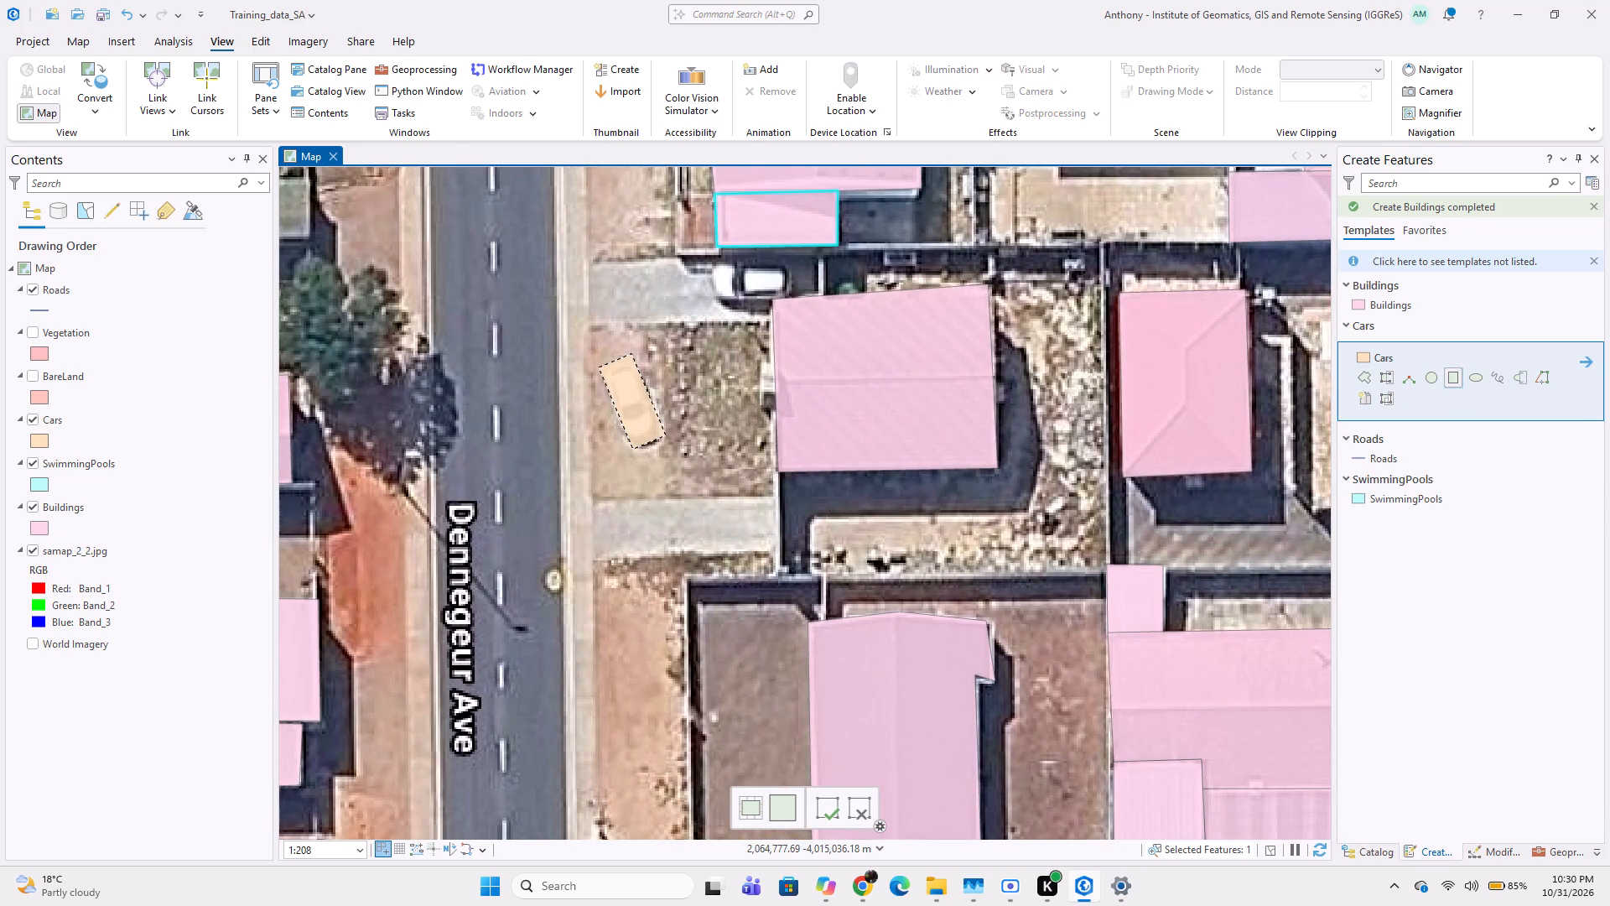
{"action": "left_click", "coordinate": [666, 435]}
{"action": "double_click", "coordinate": [666, 435]}
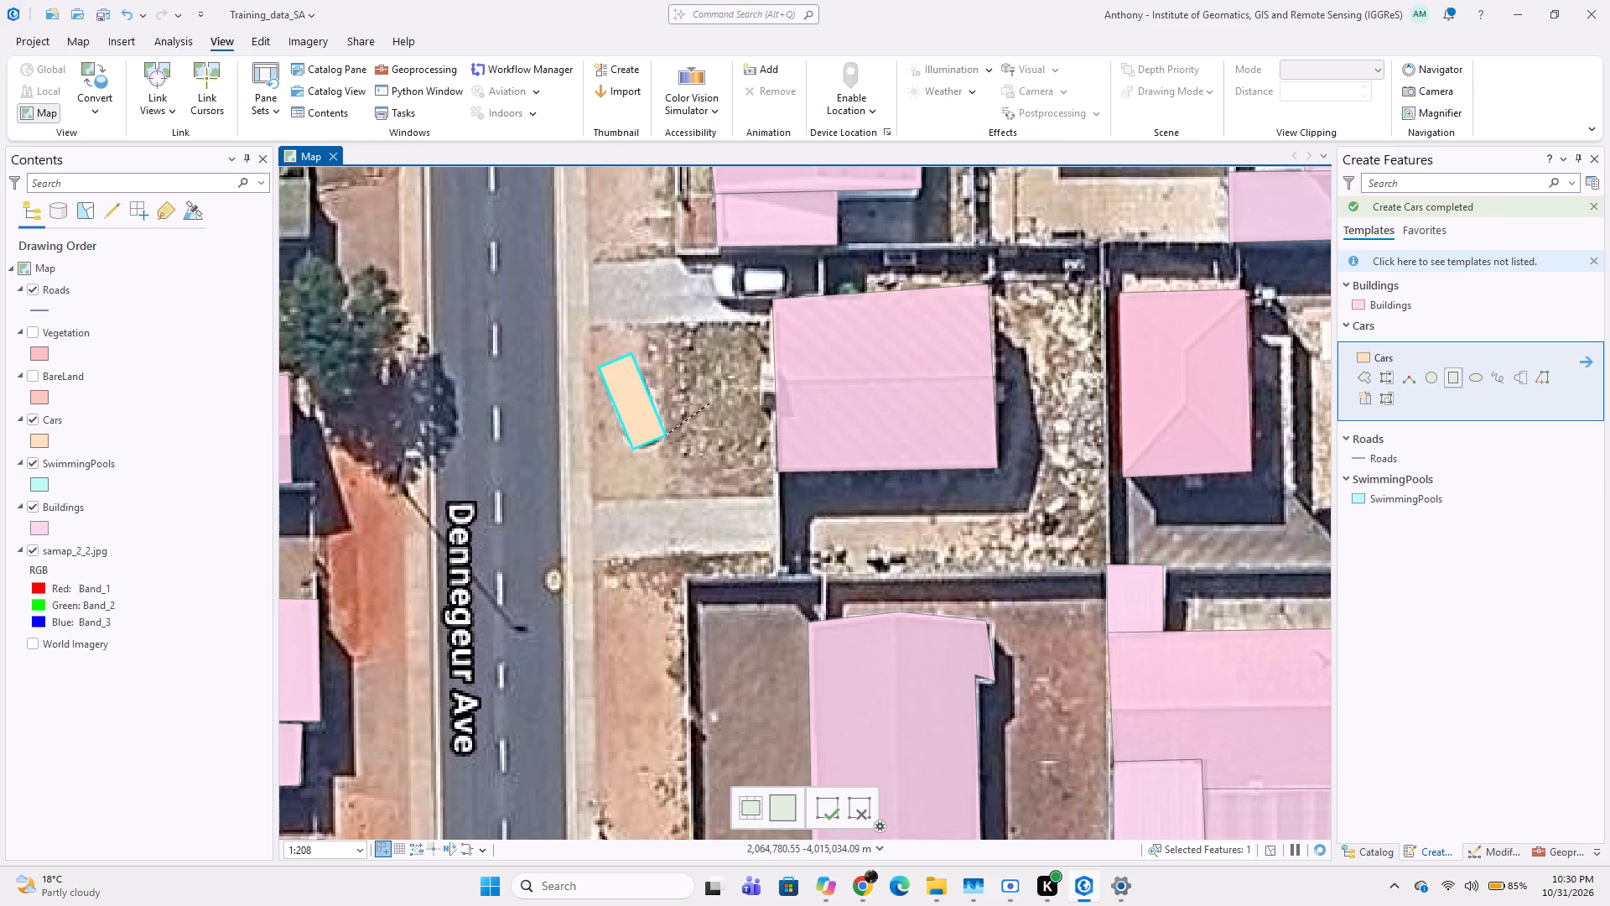
{"action": "key", "text": "Escape"}
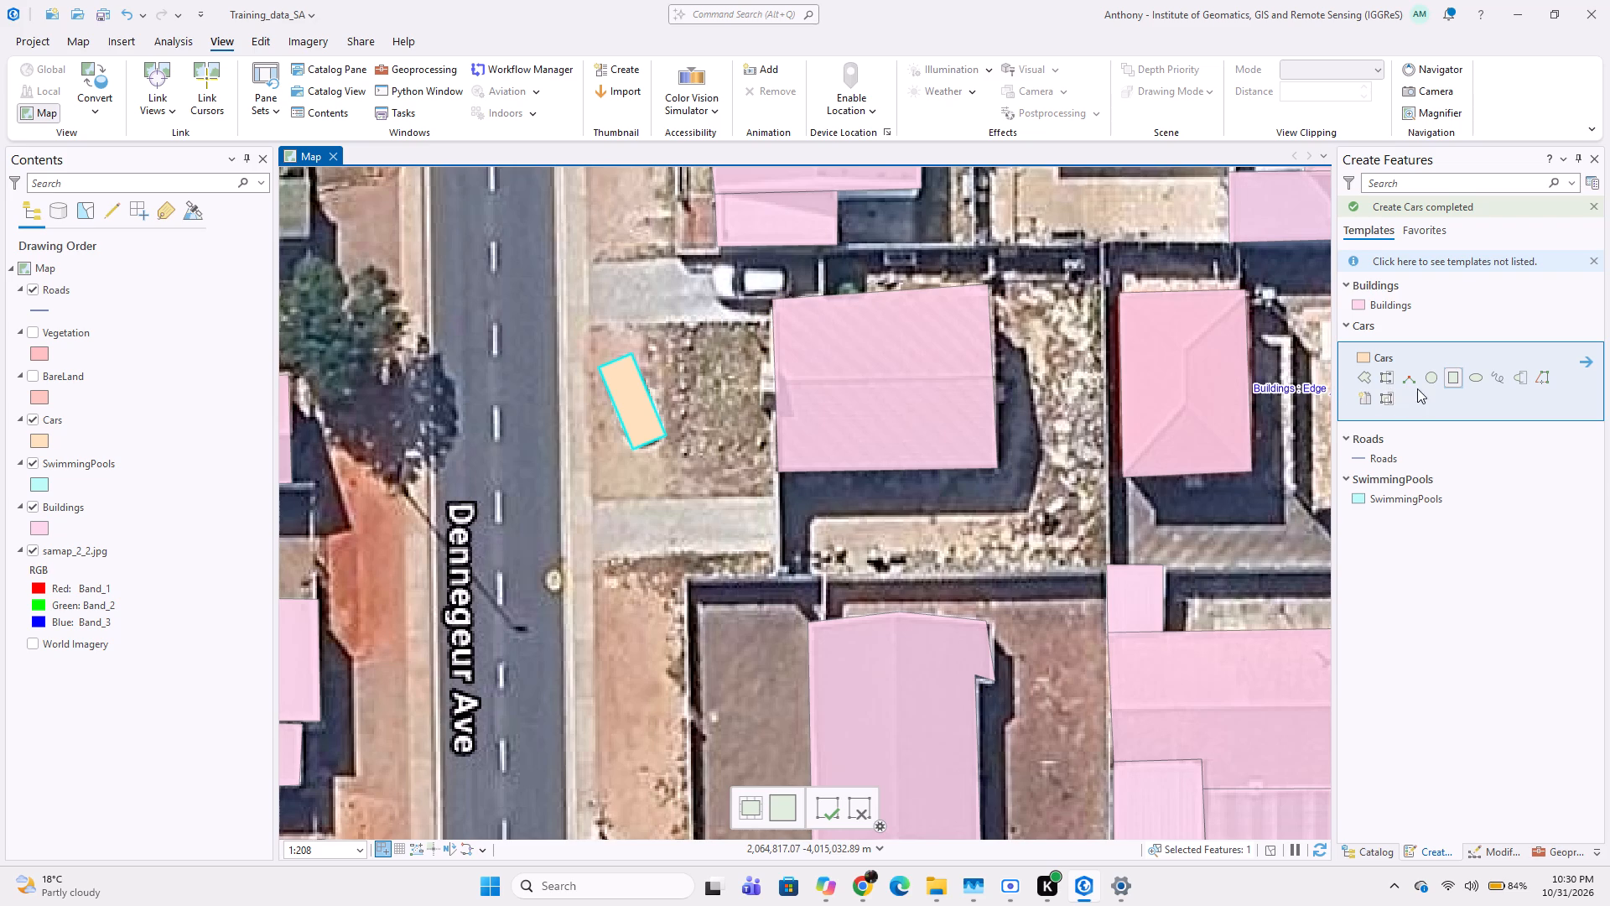
Digitize the white car in the paved driveway just south of the corner house's small light roof as a six-vertex Cars polygon.
{"action": "left_click", "coordinate": [1370, 377]}
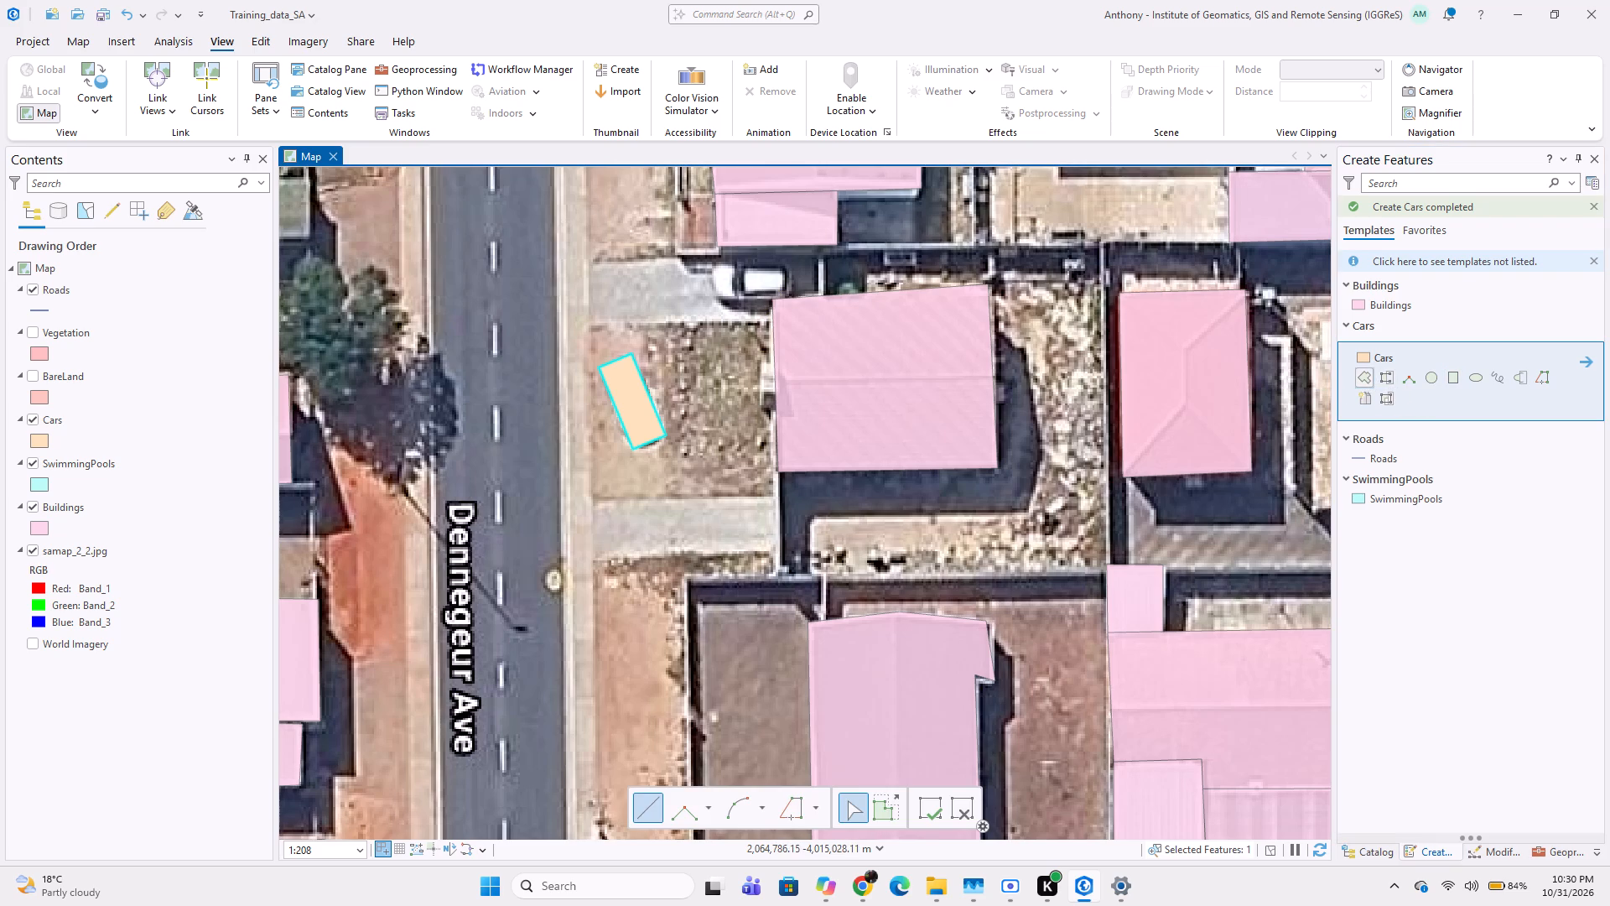
{"action": "left_click", "coordinate": [771, 304]}
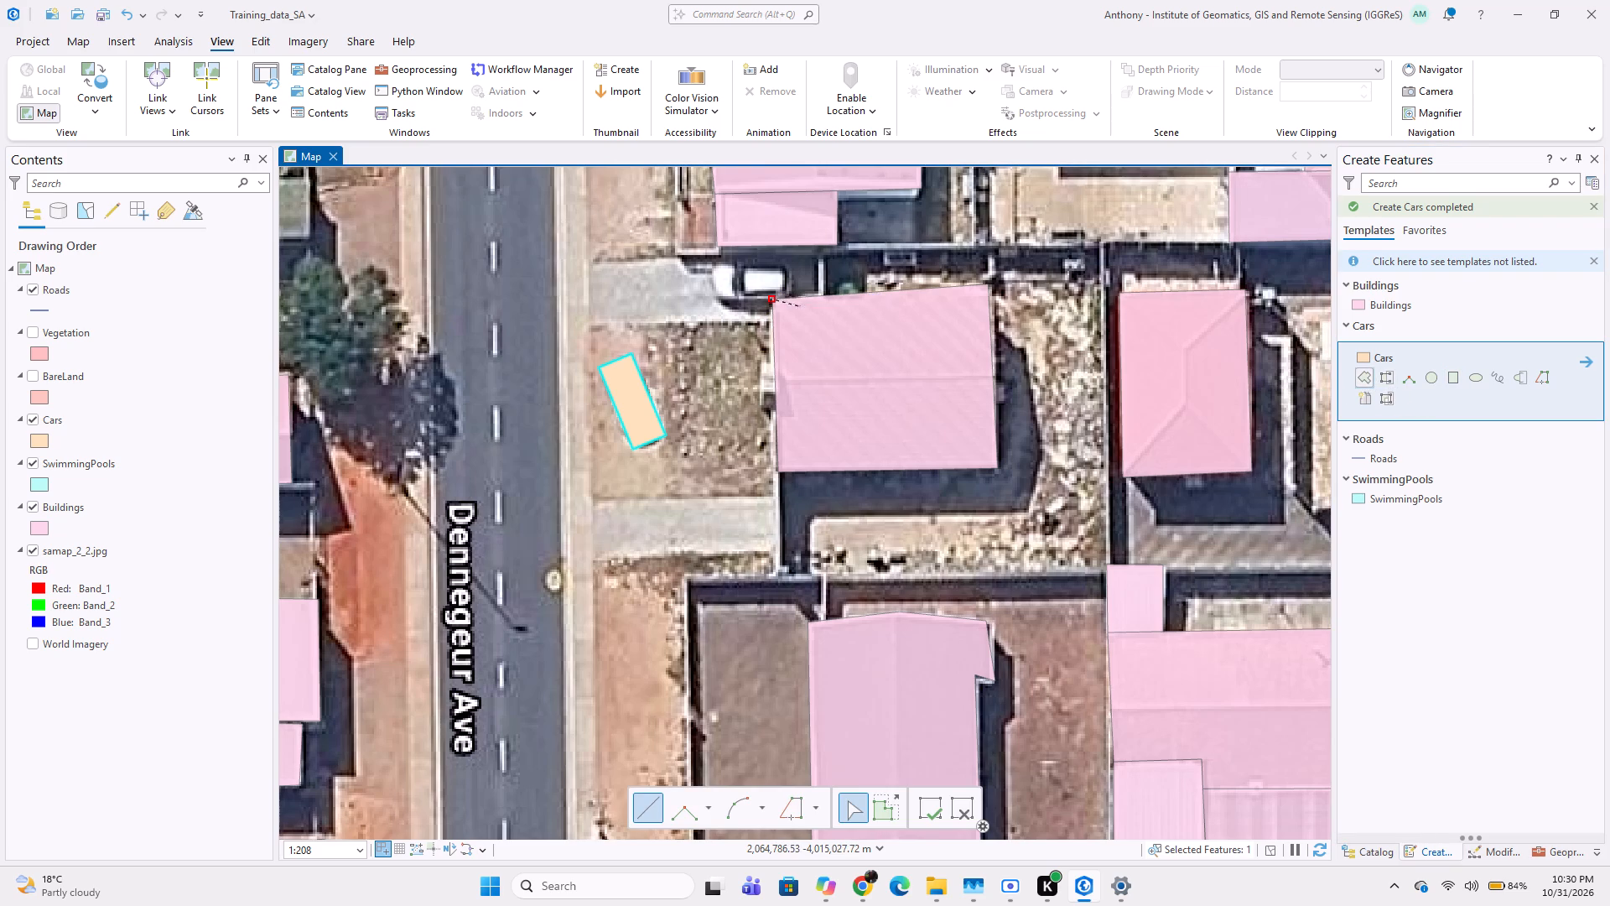
{"action": "left_click", "coordinate": [792, 304]}
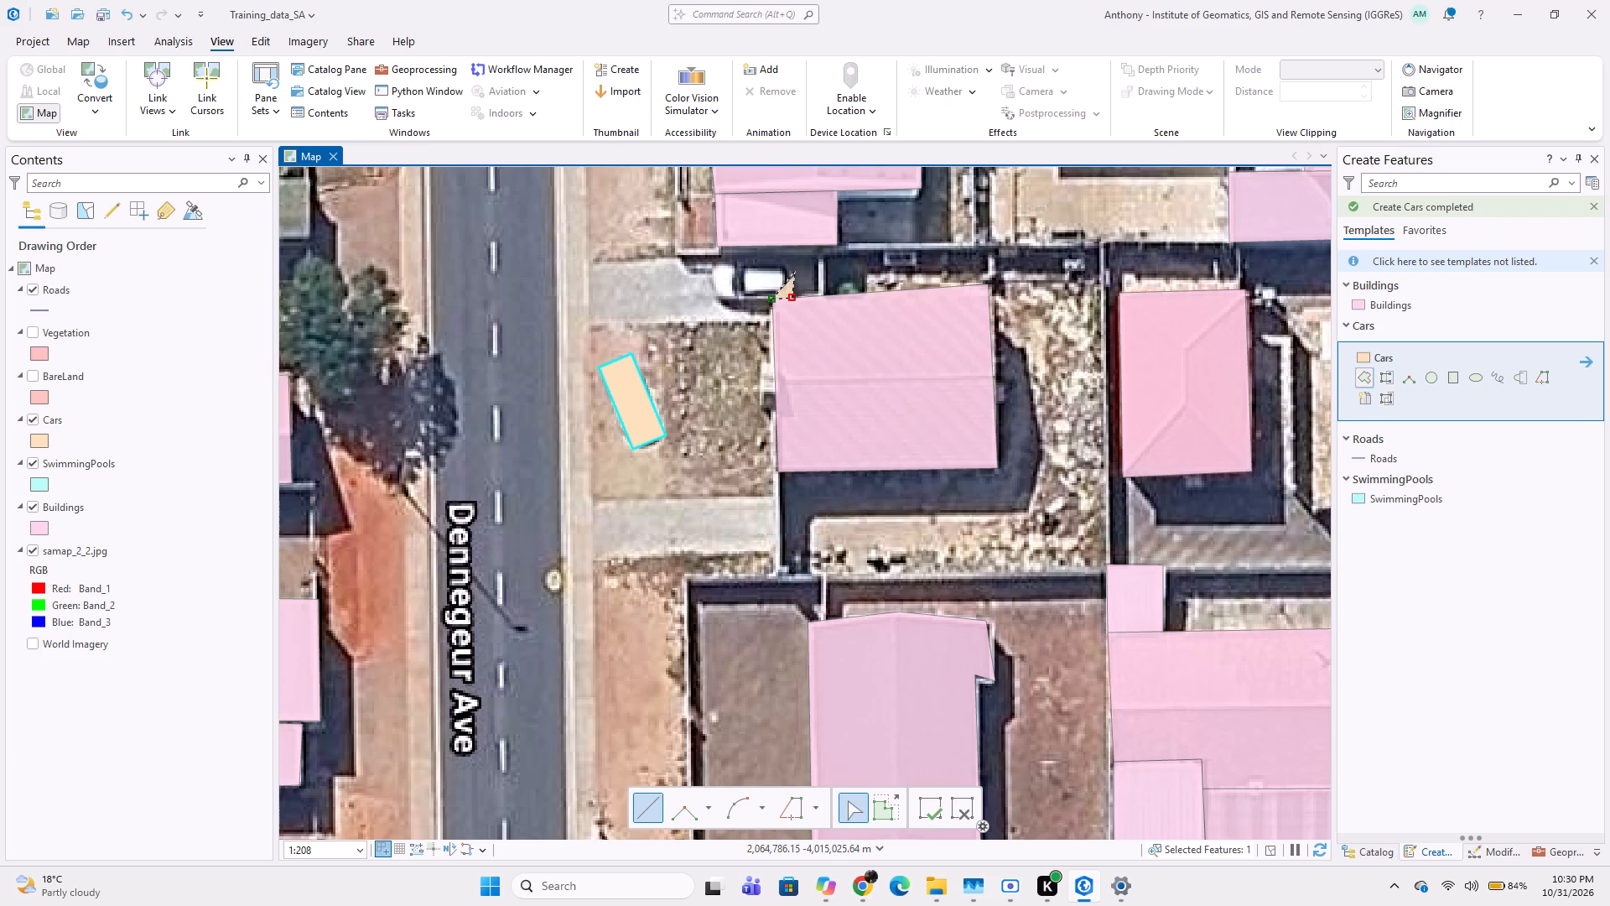
{"action": "left_click", "coordinate": [795, 271]}
{"action": "left_click", "coordinate": [781, 263]}
{"action": "left_click", "coordinate": [710, 259]}
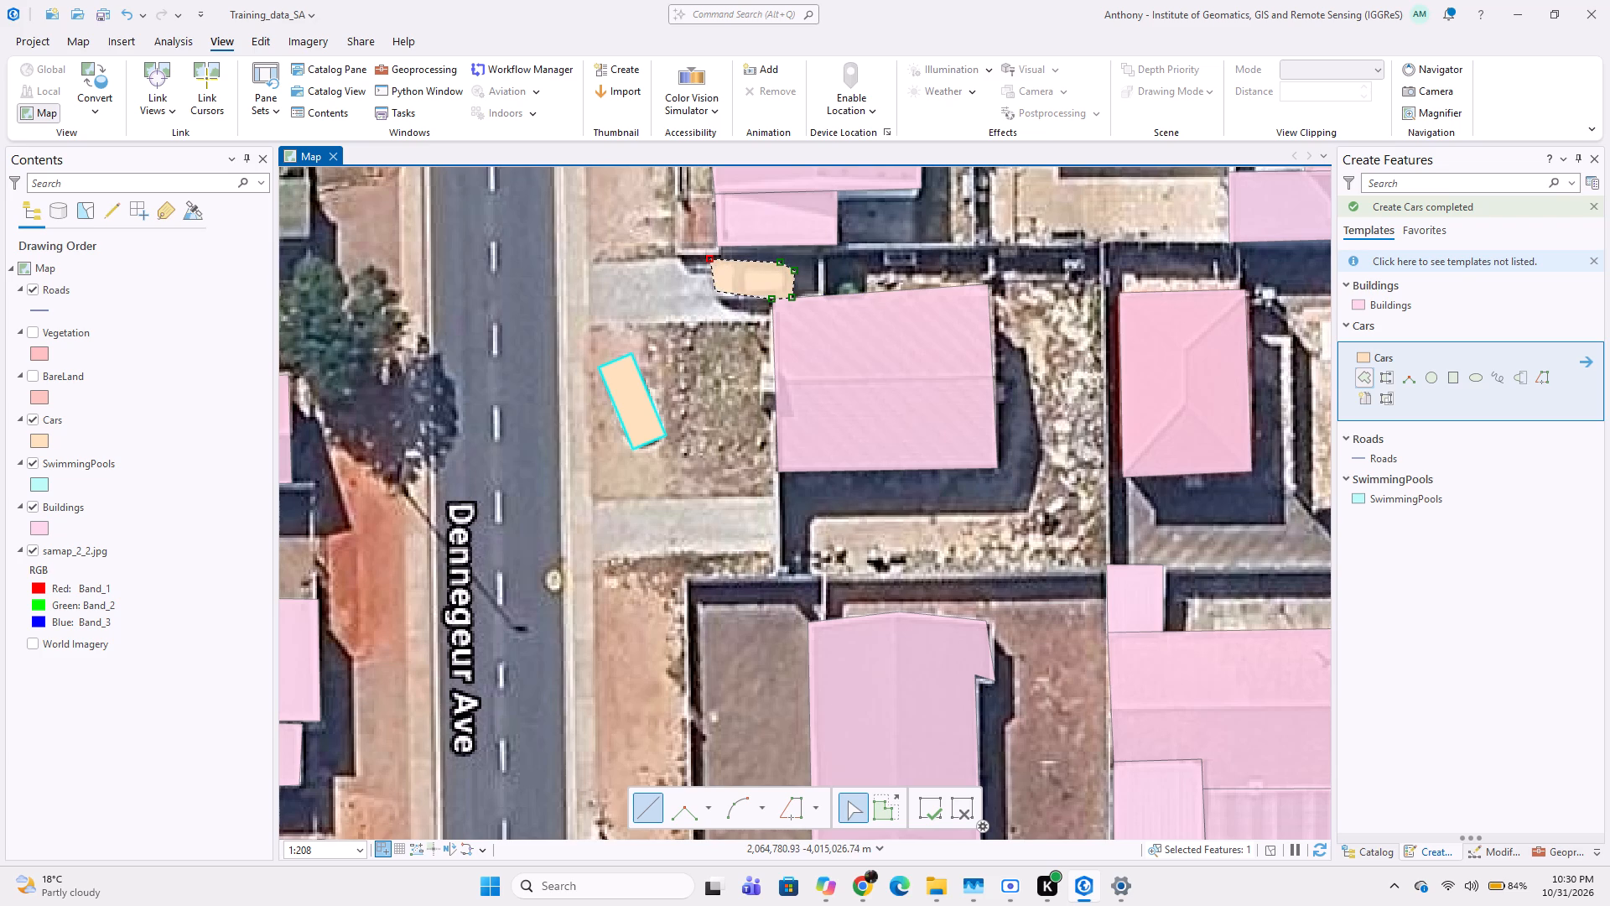
{"action": "double_click", "coordinate": [715, 303]}
Digitize the white car against the north edge of the Korvette Rd corner house's front roof as a four-vertex Cars polygon, snapped to the roof.
{"action": "middle_click_drag", "start_coordinate": [675, 385], "coordinate": [660, 494]}
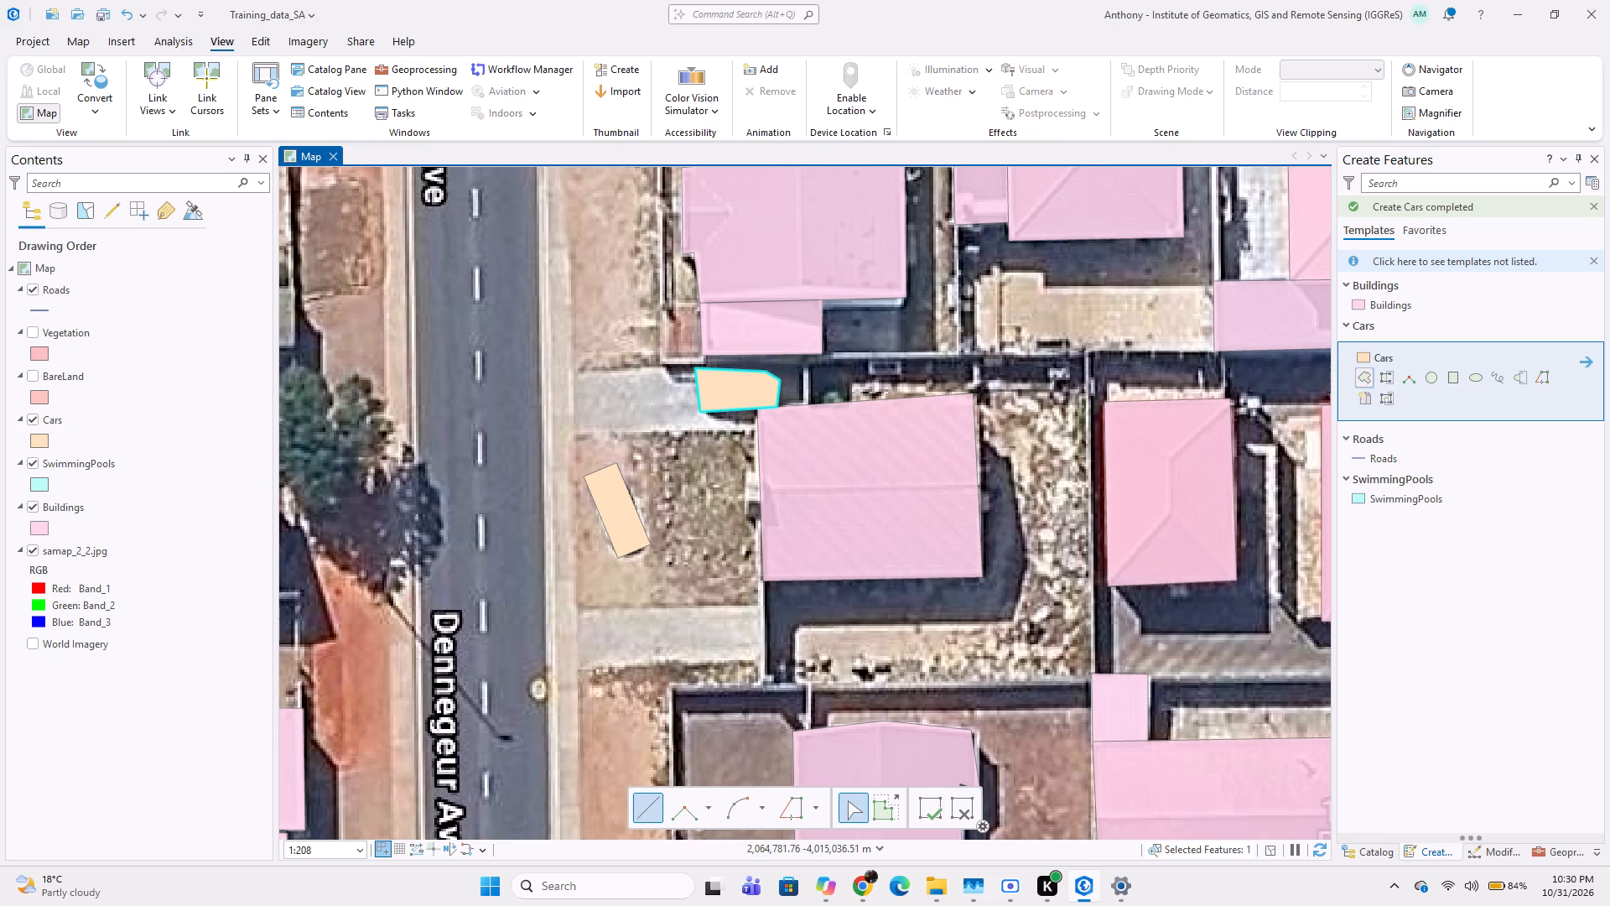
{"action": "scroll", "coordinate": [822, 447], "scroll_direction": "down", "scroll_amount": 2}
{"action": "middle_click_drag", "start_coordinate": [816, 508], "coordinate": [775, 600]}
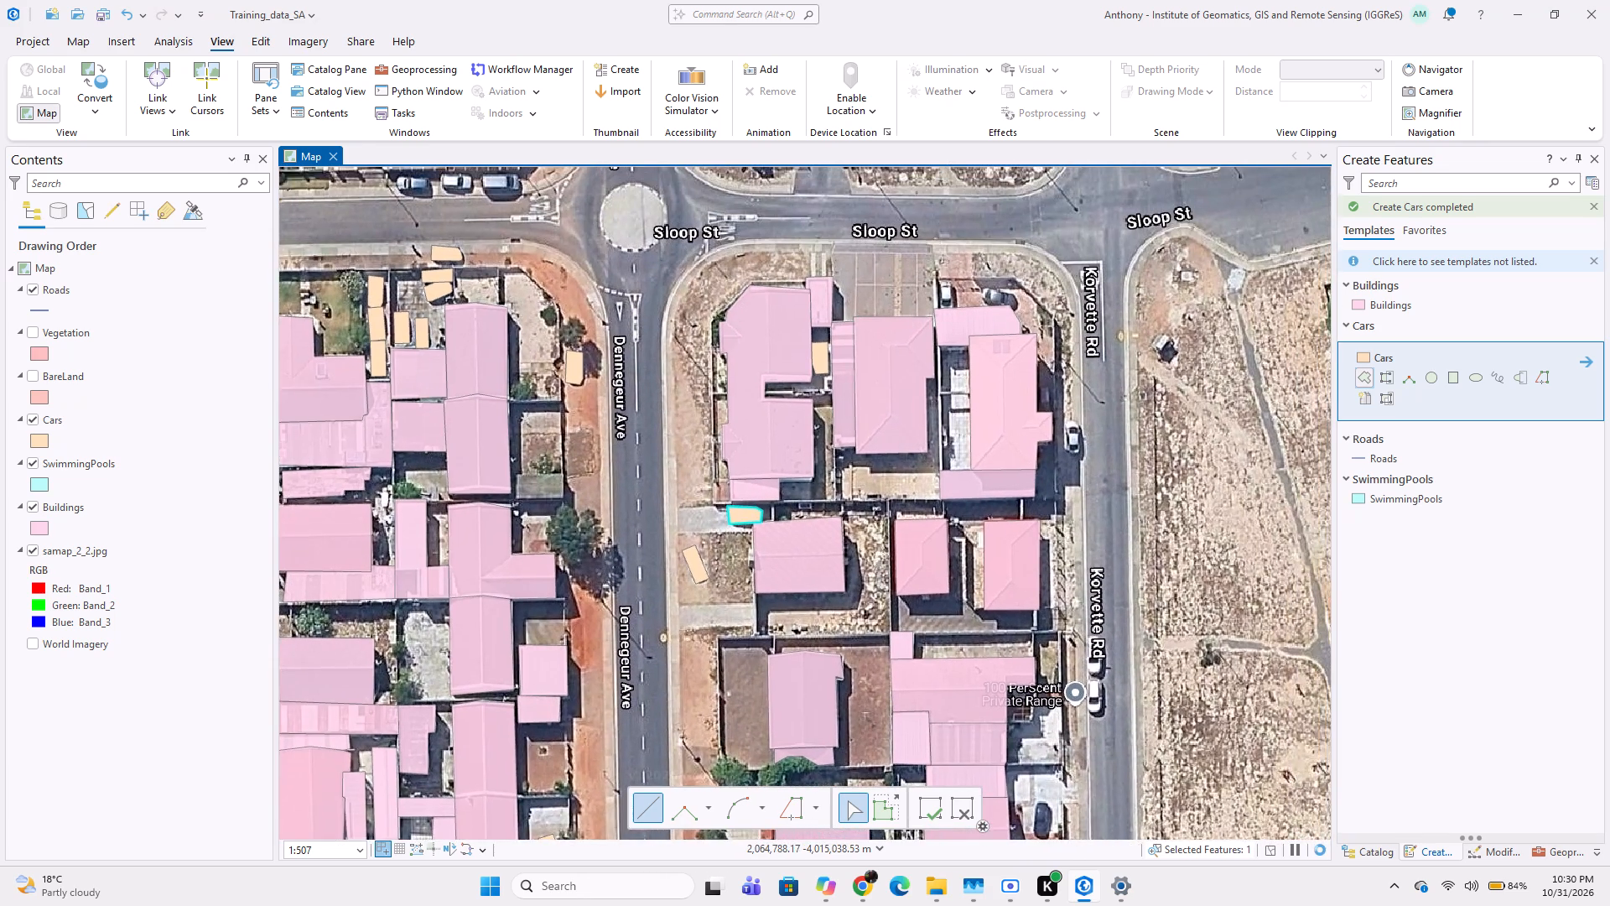
{"action": "middle_click_drag", "start_coordinate": [850, 465], "coordinate": [787, 529]}
{"action": "scroll", "coordinate": [871, 430], "scroll_direction": "up", "scroll_amount": 2}
{"action": "middle_click_drag", "start_coordinate": [906, 368], "coordinate": [854, 456]}
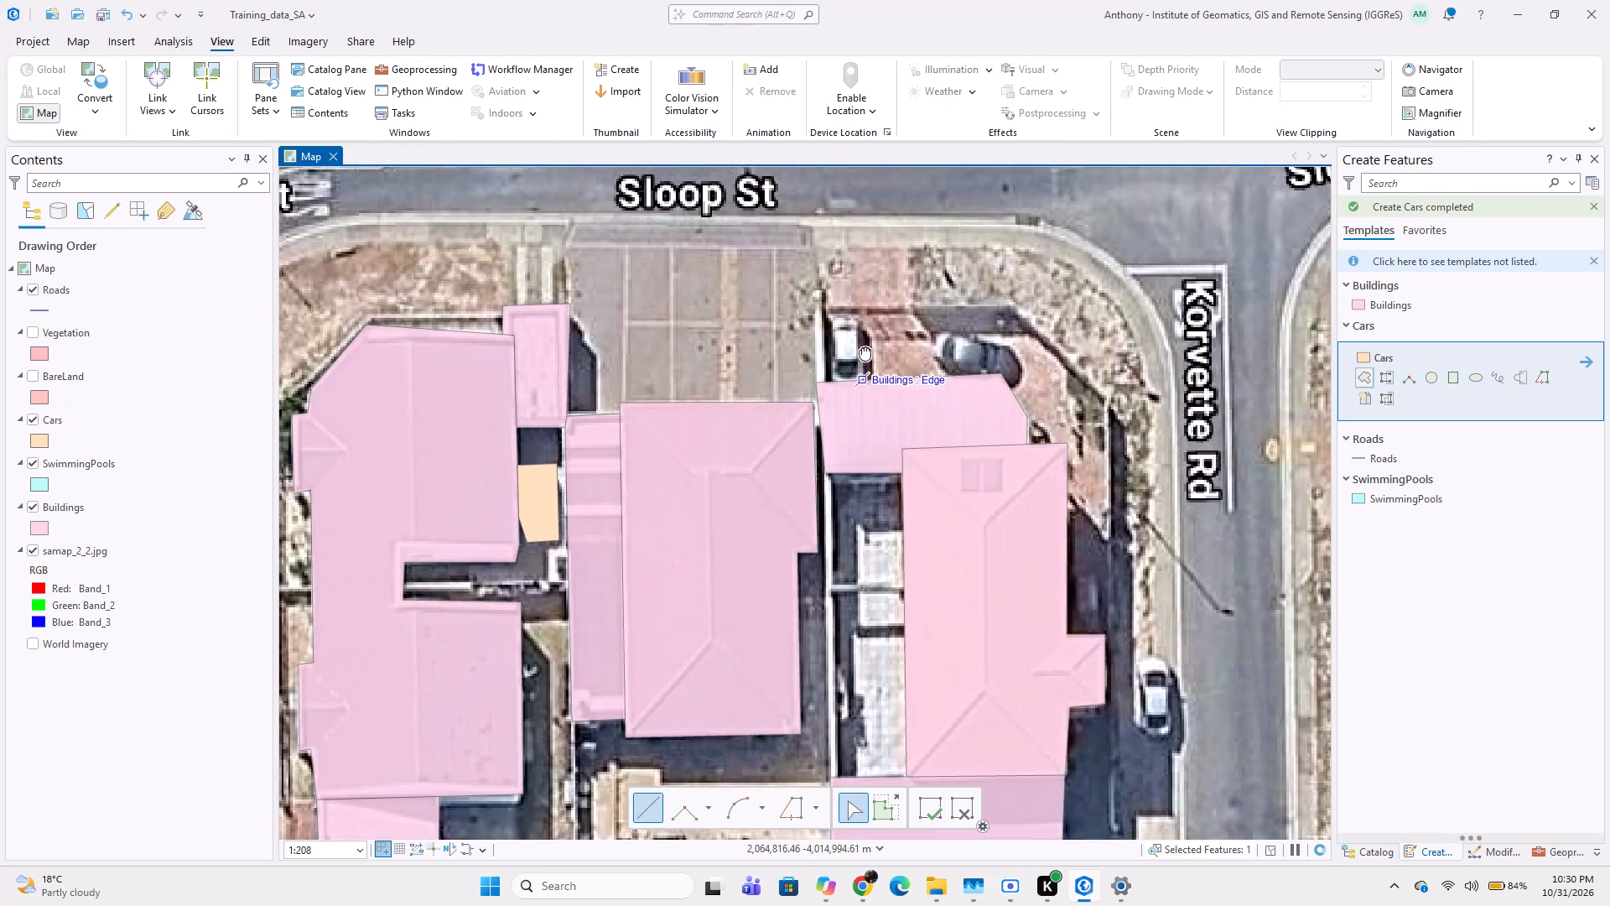
{"action": "scroll", "coordinate": [868, 304], "scroll_direction": "up", "scroll_amount": 1}
{"action": "left_click", "coordinate": [860, 320]}
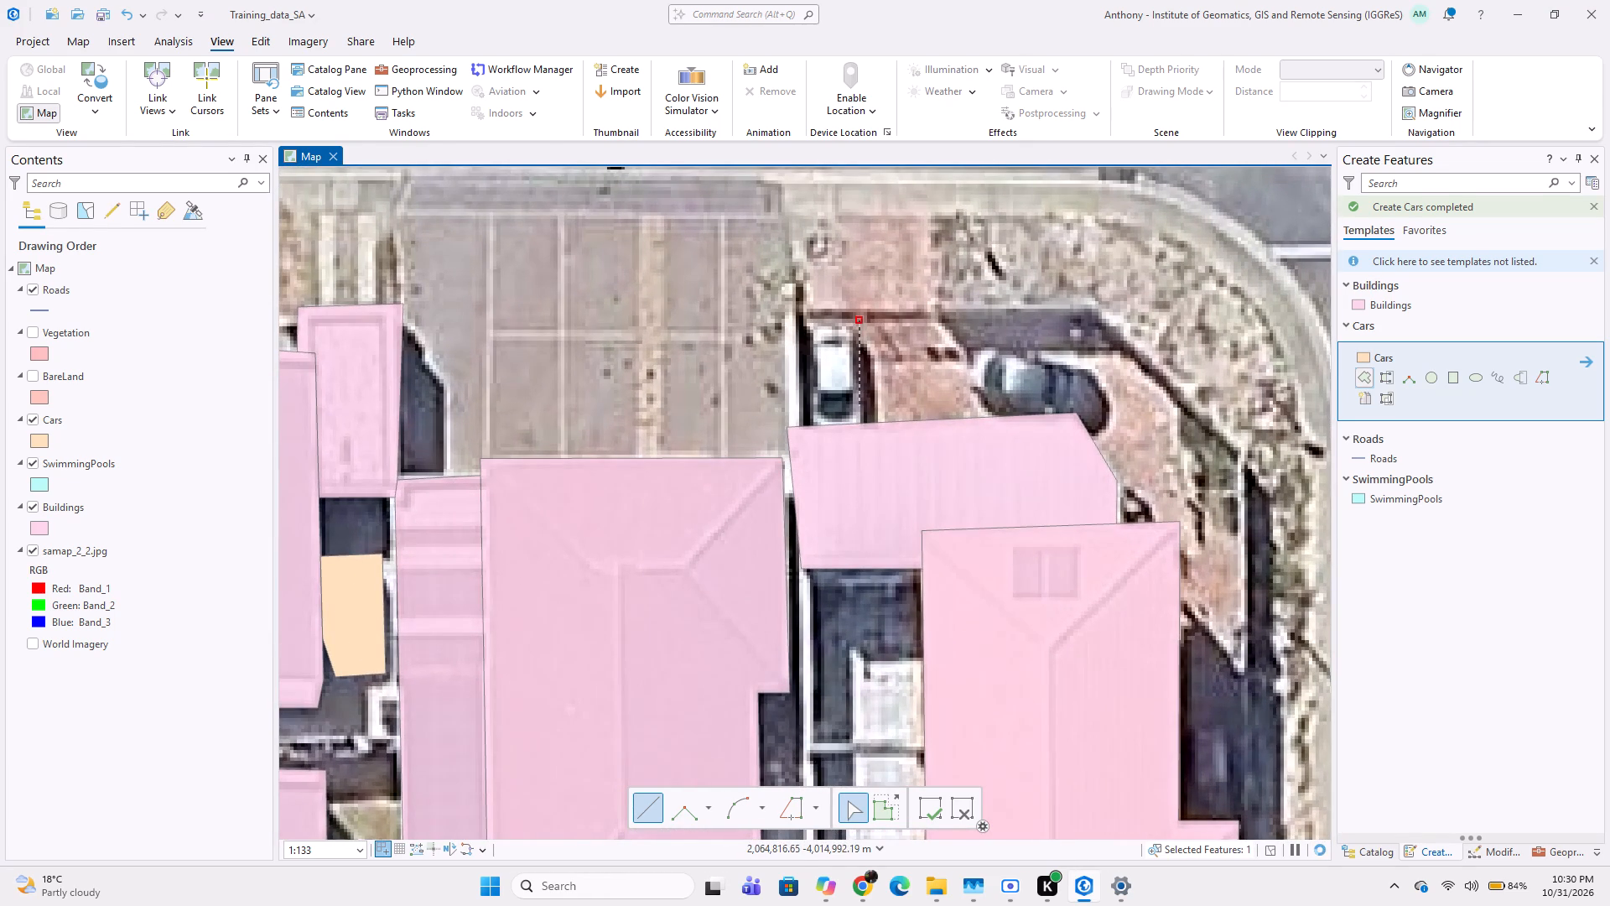
{"action": "left_click", "coordinate": [865, 420]}
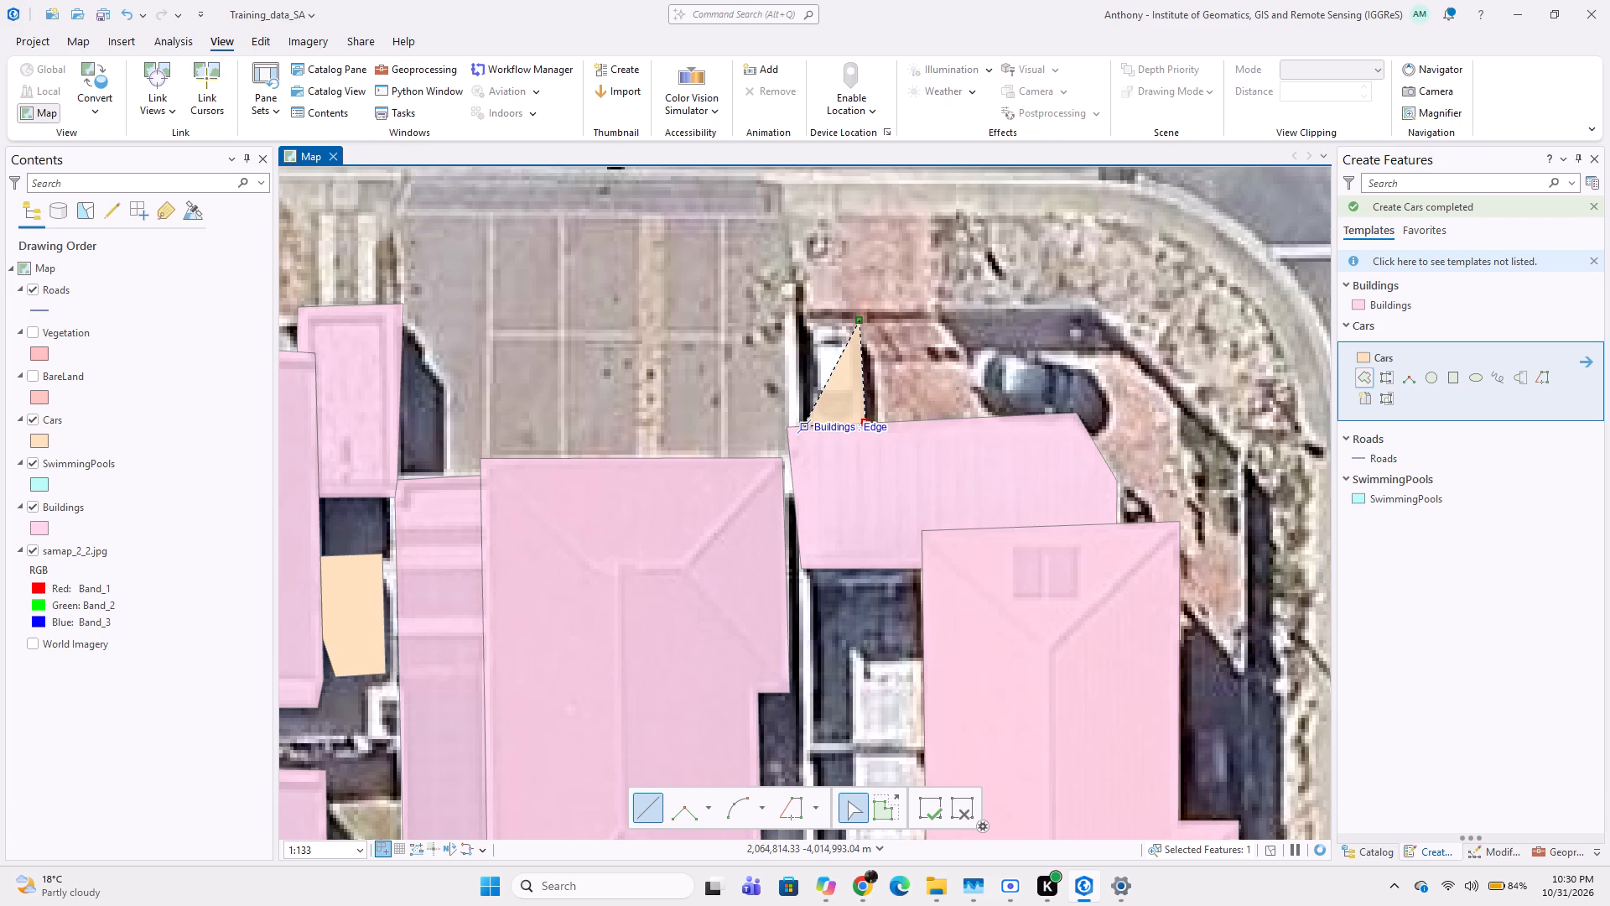
{"action": "left_click", "coordinate": [804, 432]}
{"action": "double_click", "coordinate": [801, 318]}
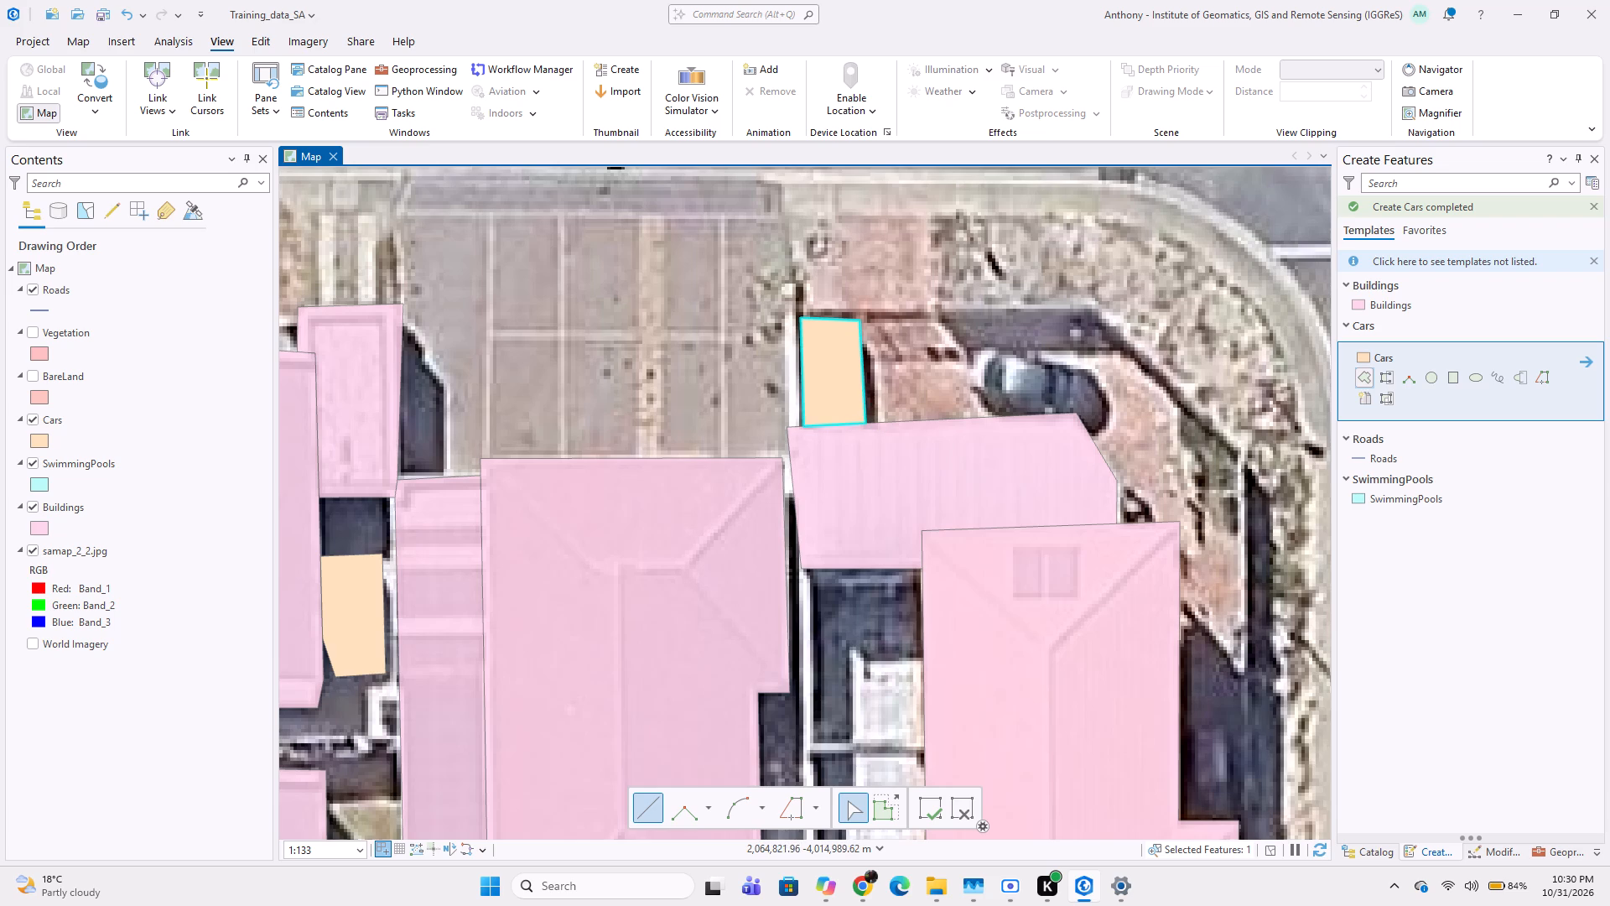
Digitize the dark car on the brick paving at the Sloop St and Korvette Rd corner as a ten-vertex Cars polygon, following the adjoining roof edge.
{"action": "left_click", "coordinate": [989, 341]}
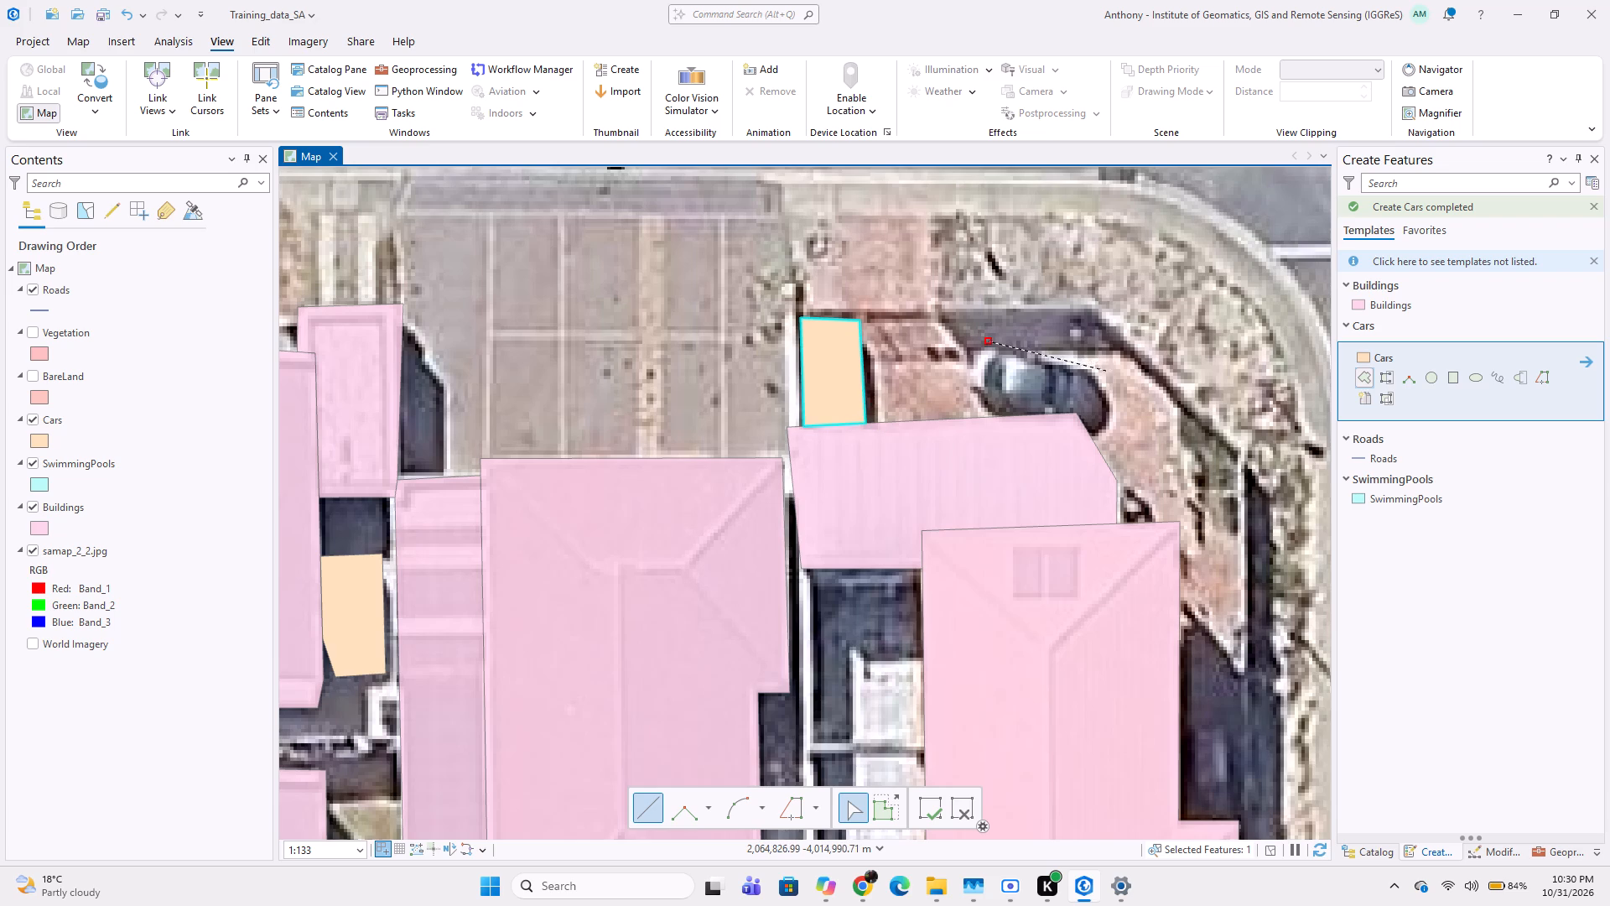
{"action": "left_click", "coordinate": [1097, 368]}
{"action": "left_click", "coordinate": [1118, 397]}
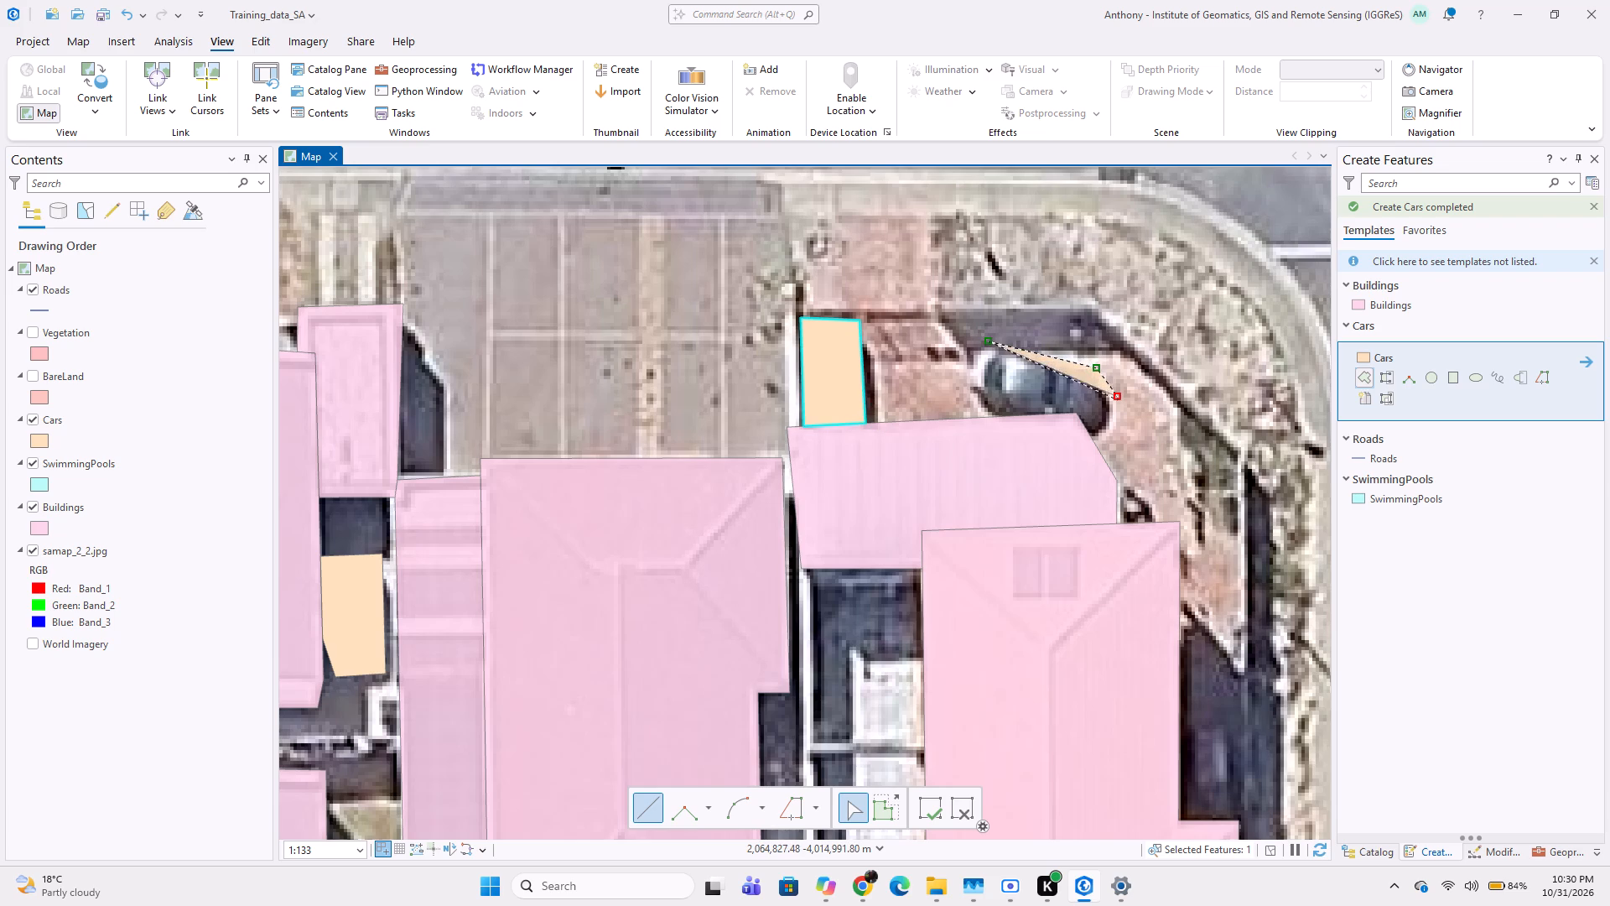
{"action": "left_click", "coordinate": [1112, 427]}
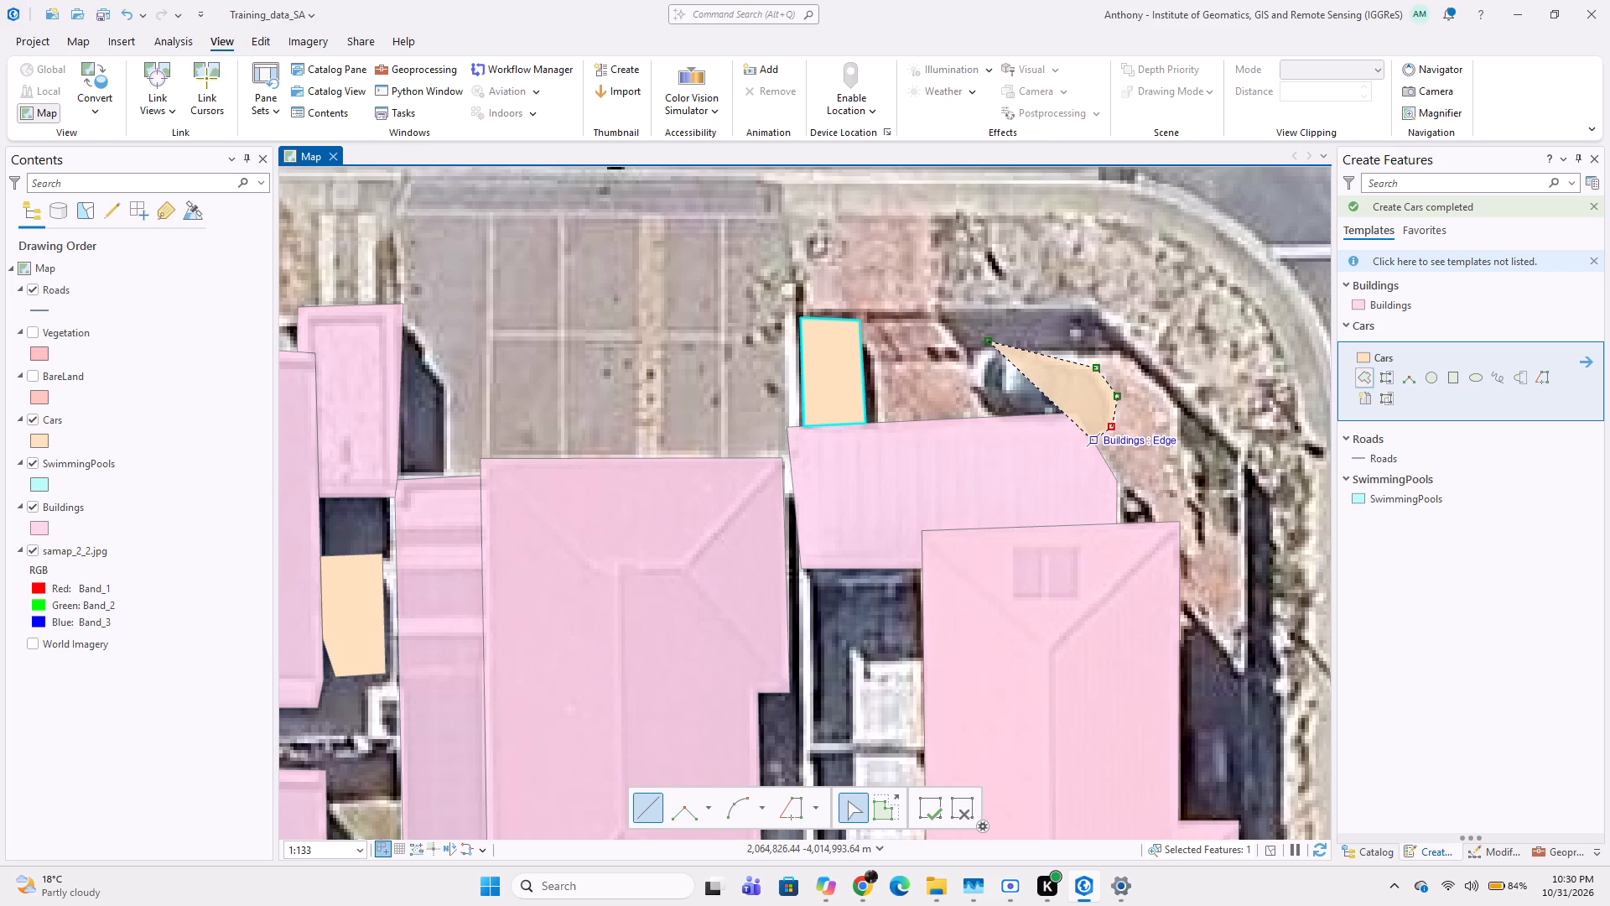
{"action": "left_click", "coordinate": [1098, 438]}
{"action": "left_click", "coordinate": [1077, 409]}
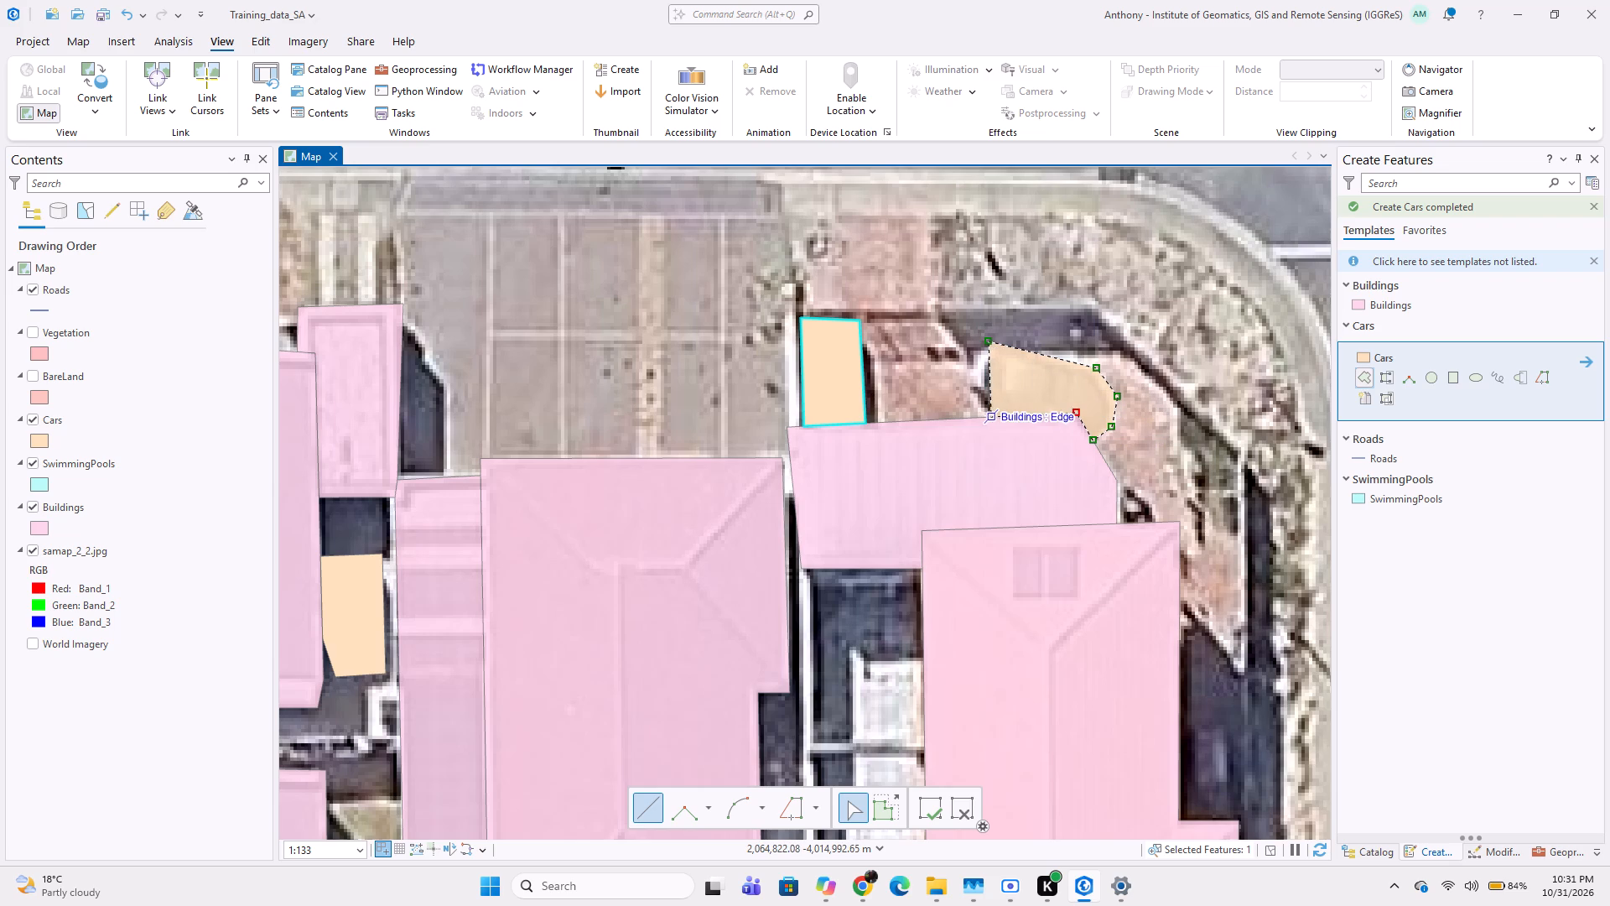
{"action": "left_click", "coordinate": [995, 414]}
{"action": "left_click", "coordinate": [977, 412]}
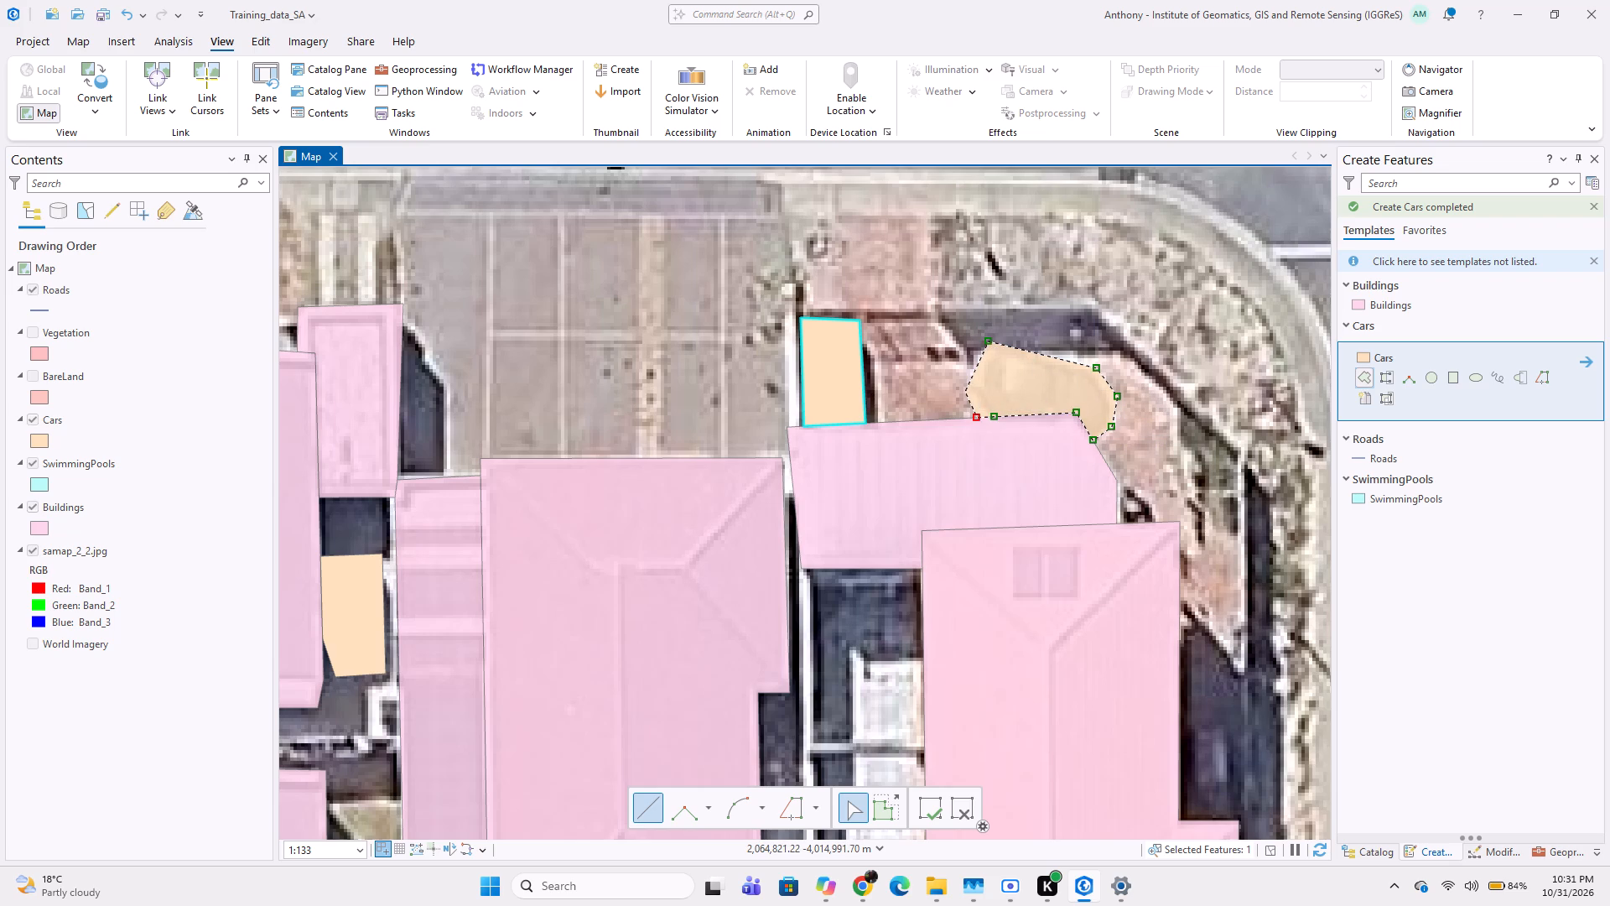
{"action": "left_click", "coordinate": [965, 392]}
{"action": "double_click", "coordinate": [965, 362]}
Digitize the white car parked on the Korvette Rd verge beside the Sloop St corner house as a rotated rectangle in Cars.
{"action": "scroll", "coordinate": [904, 453], "scroll_direction": "down", "scroll_amount": 3}
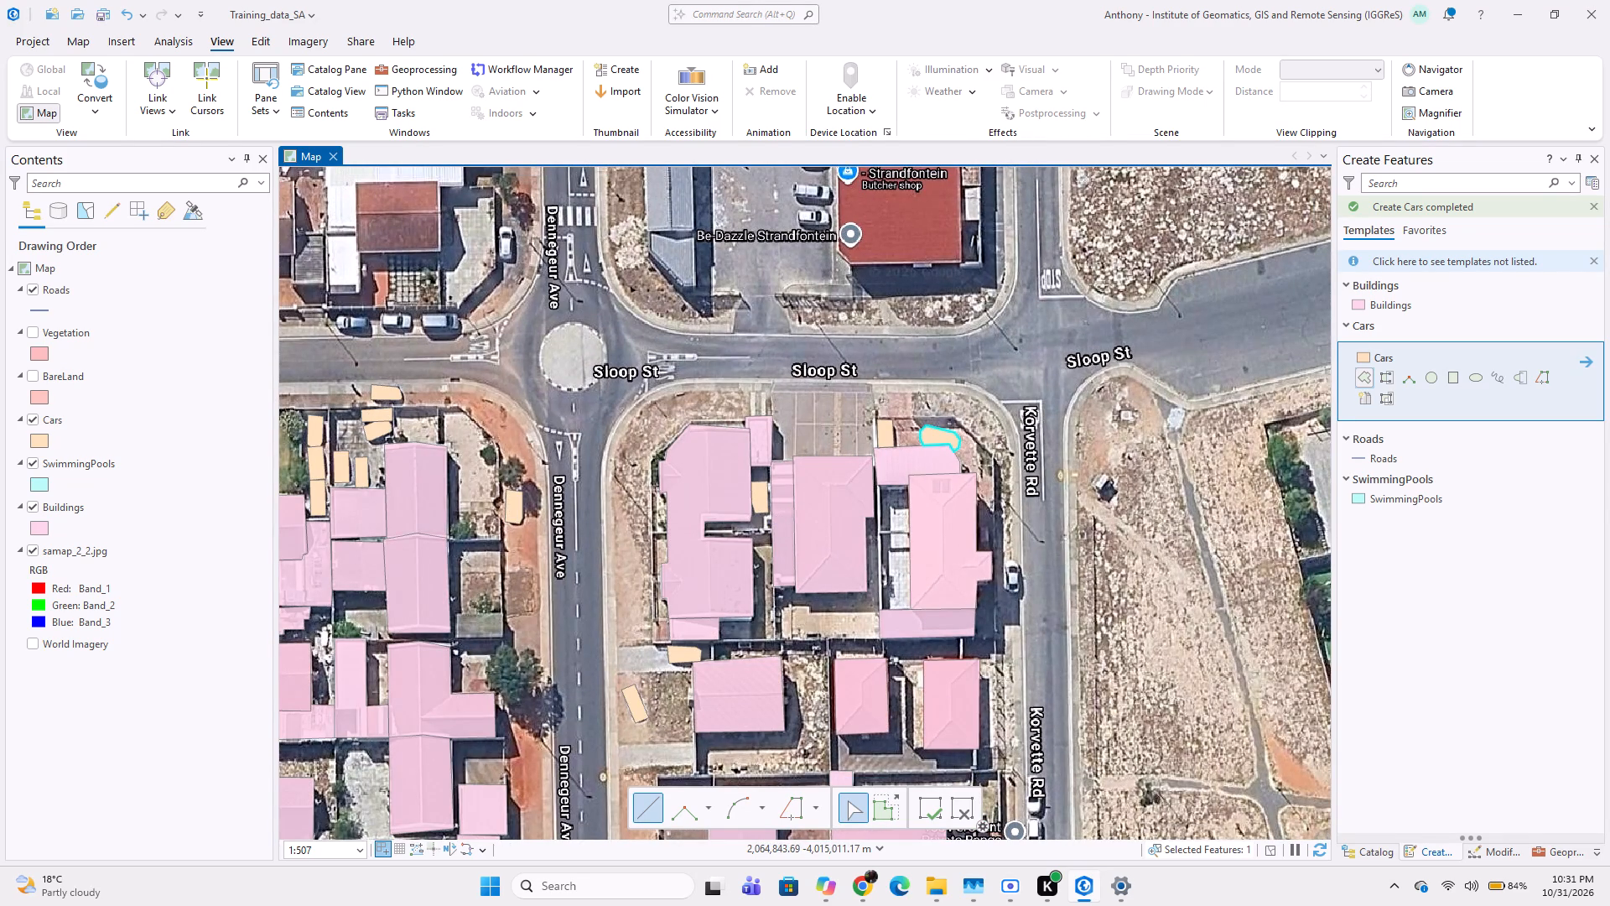
{"action": "scroll", "coordinate": [1053, 570], "scroll_direction": "up", "scroll_amount": 1}
{"action": "middle_click_drag", "start_coordinate": [1027, 596], "coordinate": [939, 523]}
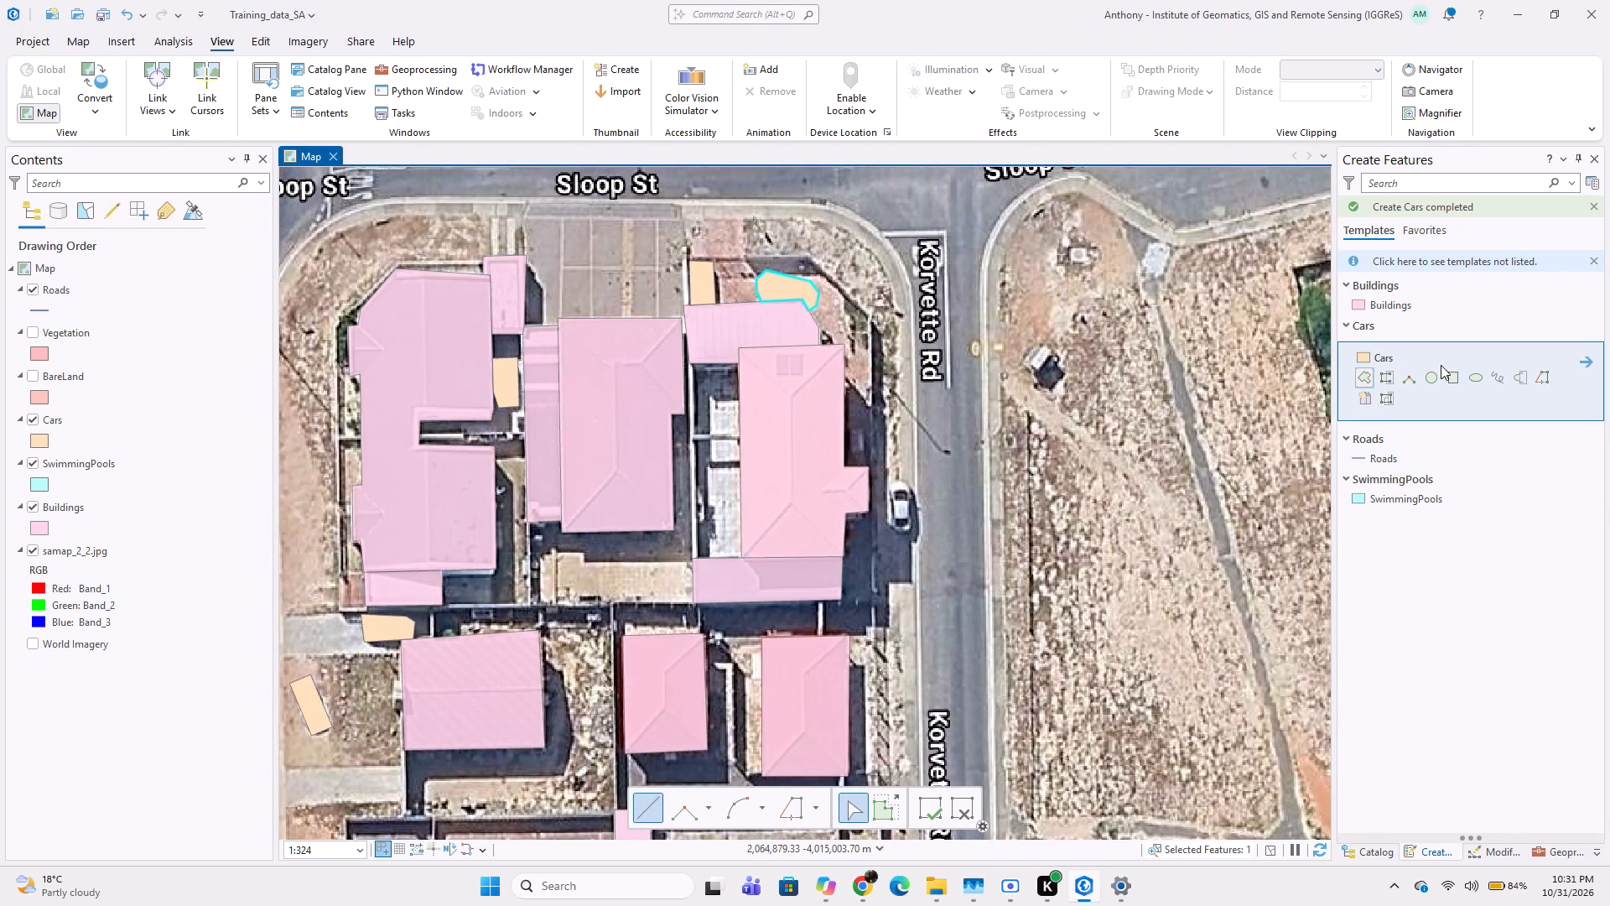
{"action": "left_click", "coordinate": [1452, 373]}
{"action": "scroll", "coordinate": [974, 485], "scroll_direction": "up", "scroll_amount": 2}
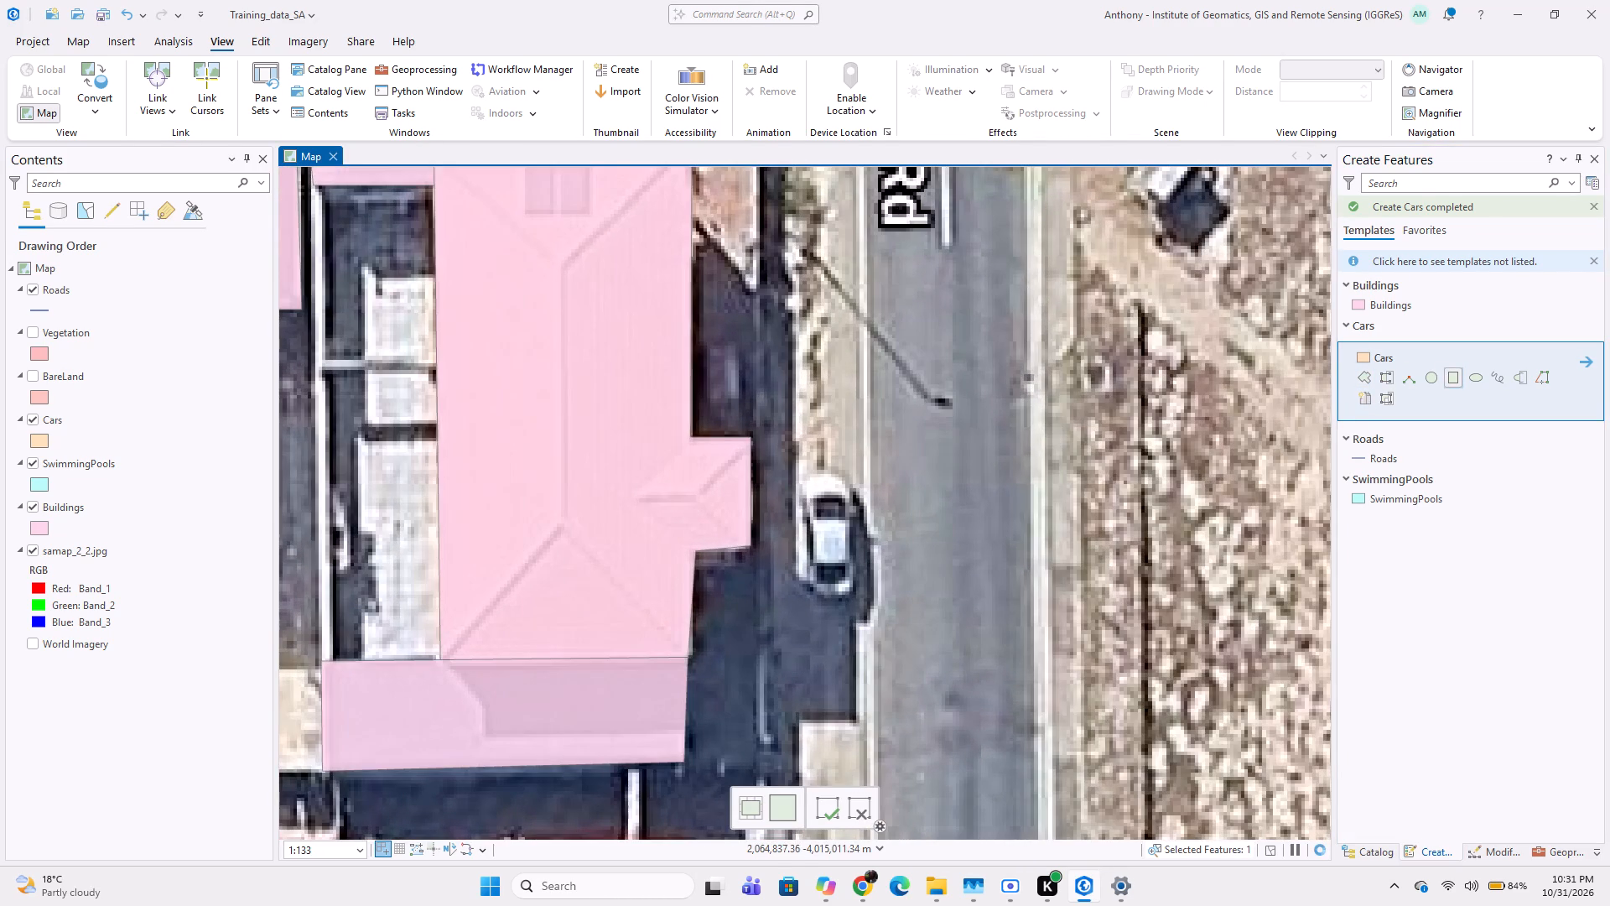
{"action": "left_click", "coordinate": [862, 459]}
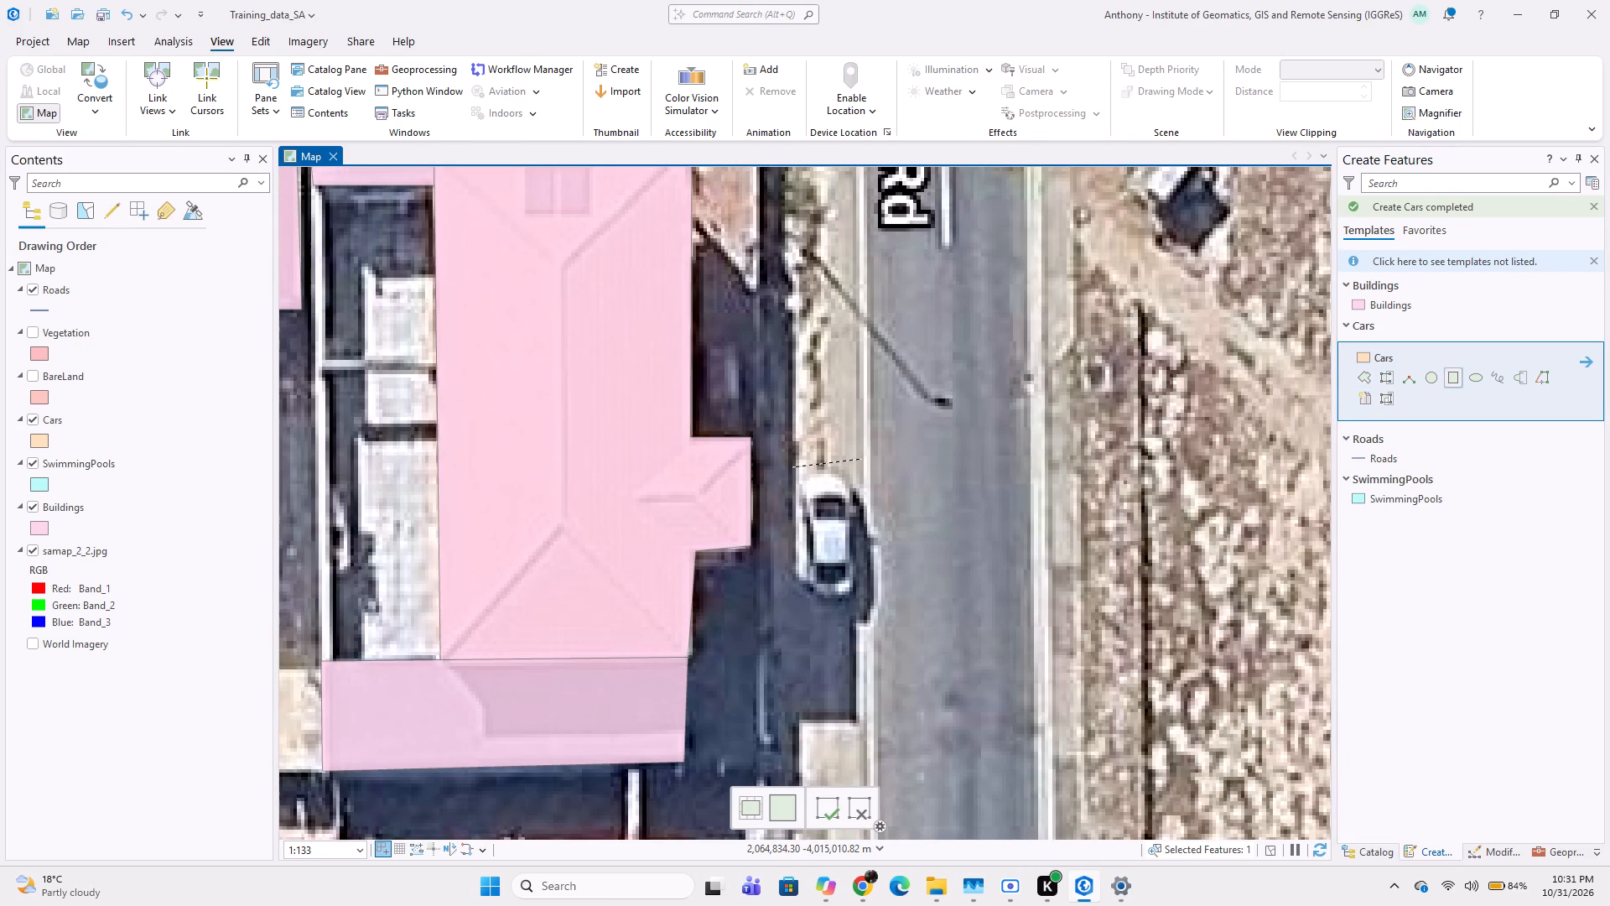
{"action": "left_click", "coordinate": [792, 467]}
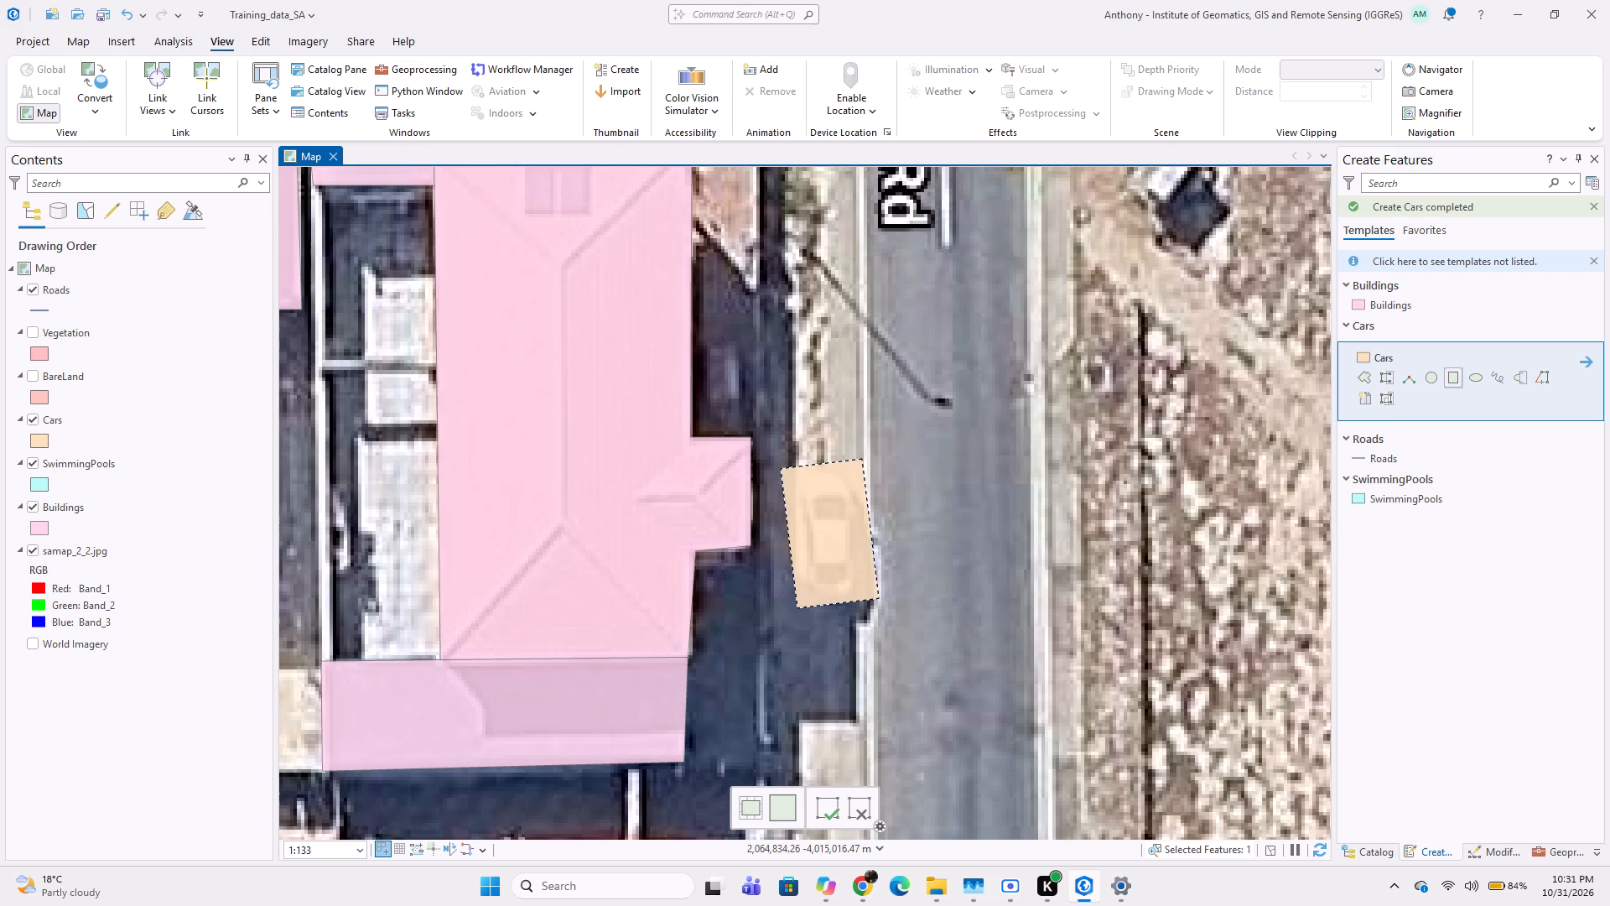
{"action": "left_click", "coordinate": [797, 608]}
Digitize the northern of the two white cars parked on Korvette Rd beside 100 PerScent Private Range as a rotated rectangle in Cars.
{"action": "scroll", "coordinate": [1030, 586], "scroll_direction": "down", "scroll_amount": 2}
{"action": "middle_click_drag", "start_coordinate": [1027, 585], "coordinate": [969, 430]}
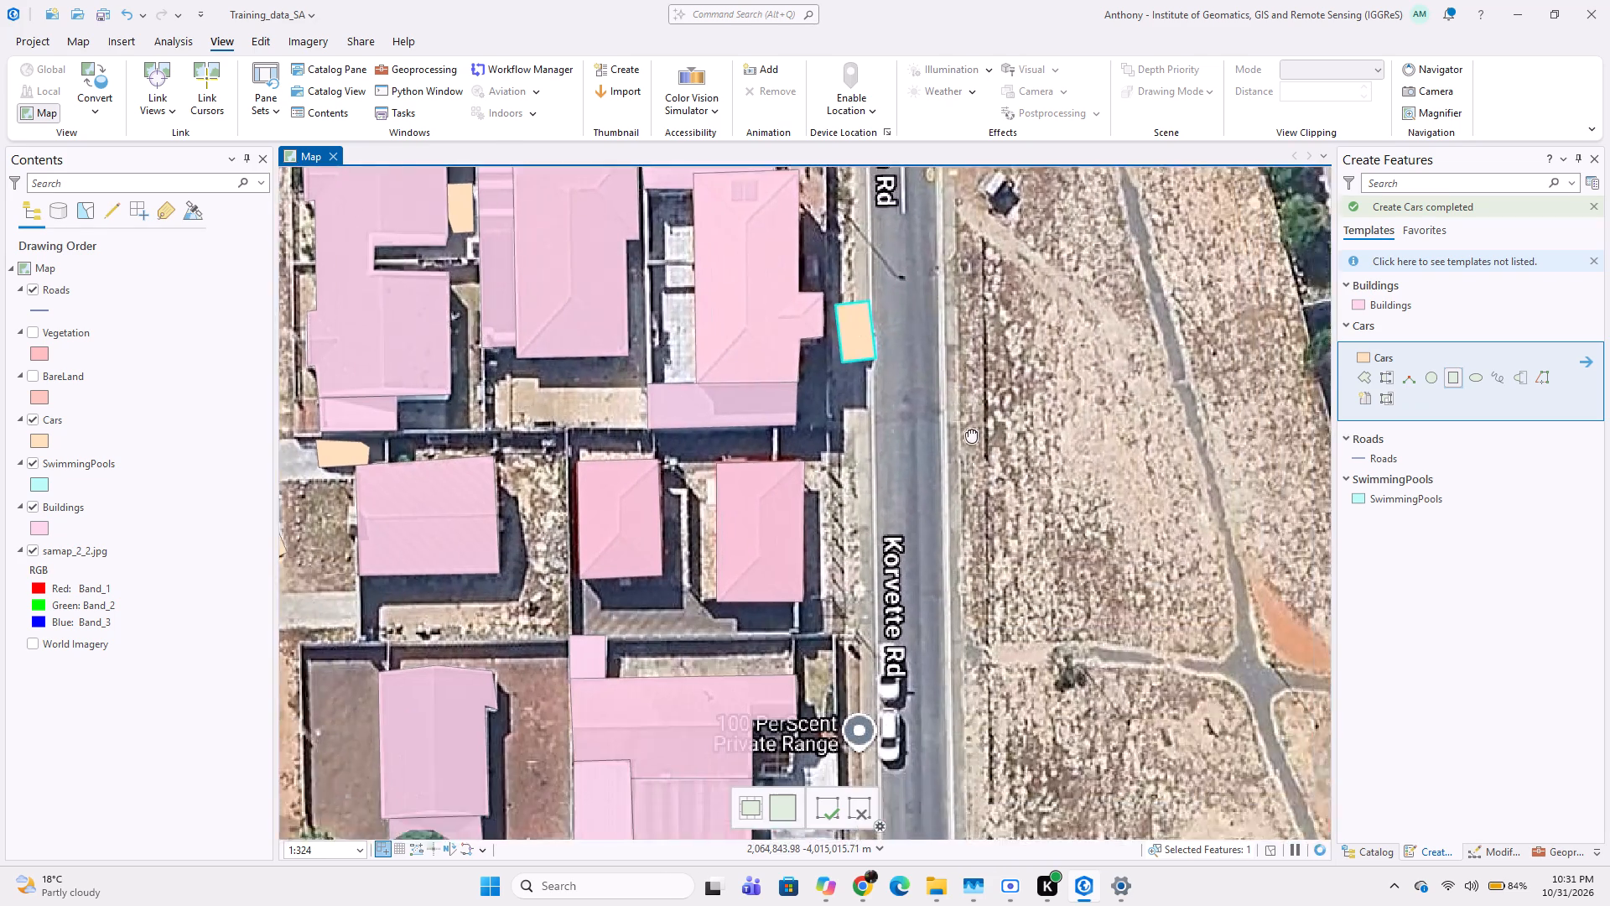
{"action": "middle_click_drag", "start_coordinate": [798, 532], "coordinate": [777, 606]}
{"action": "scroll", "coordinate": [710, 453], "scroll_direction": "up", "scroll_amount": 2}
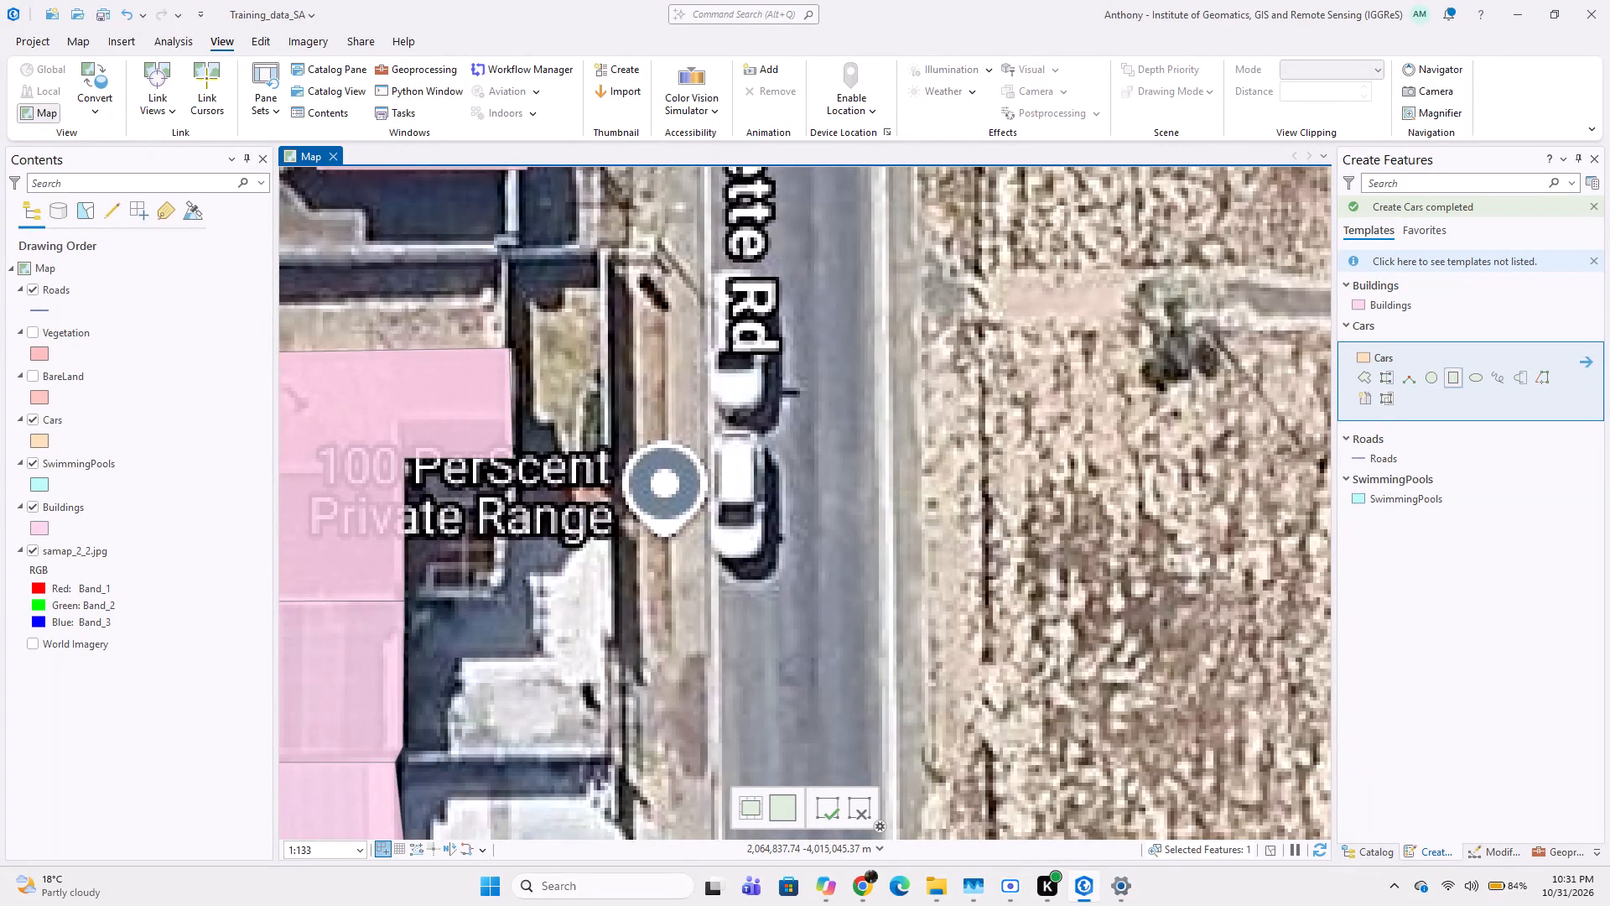
{"action": "left_click", "coordinate": [701, 268]}
{"action": "left_click", "coordinate": [754, 265]}
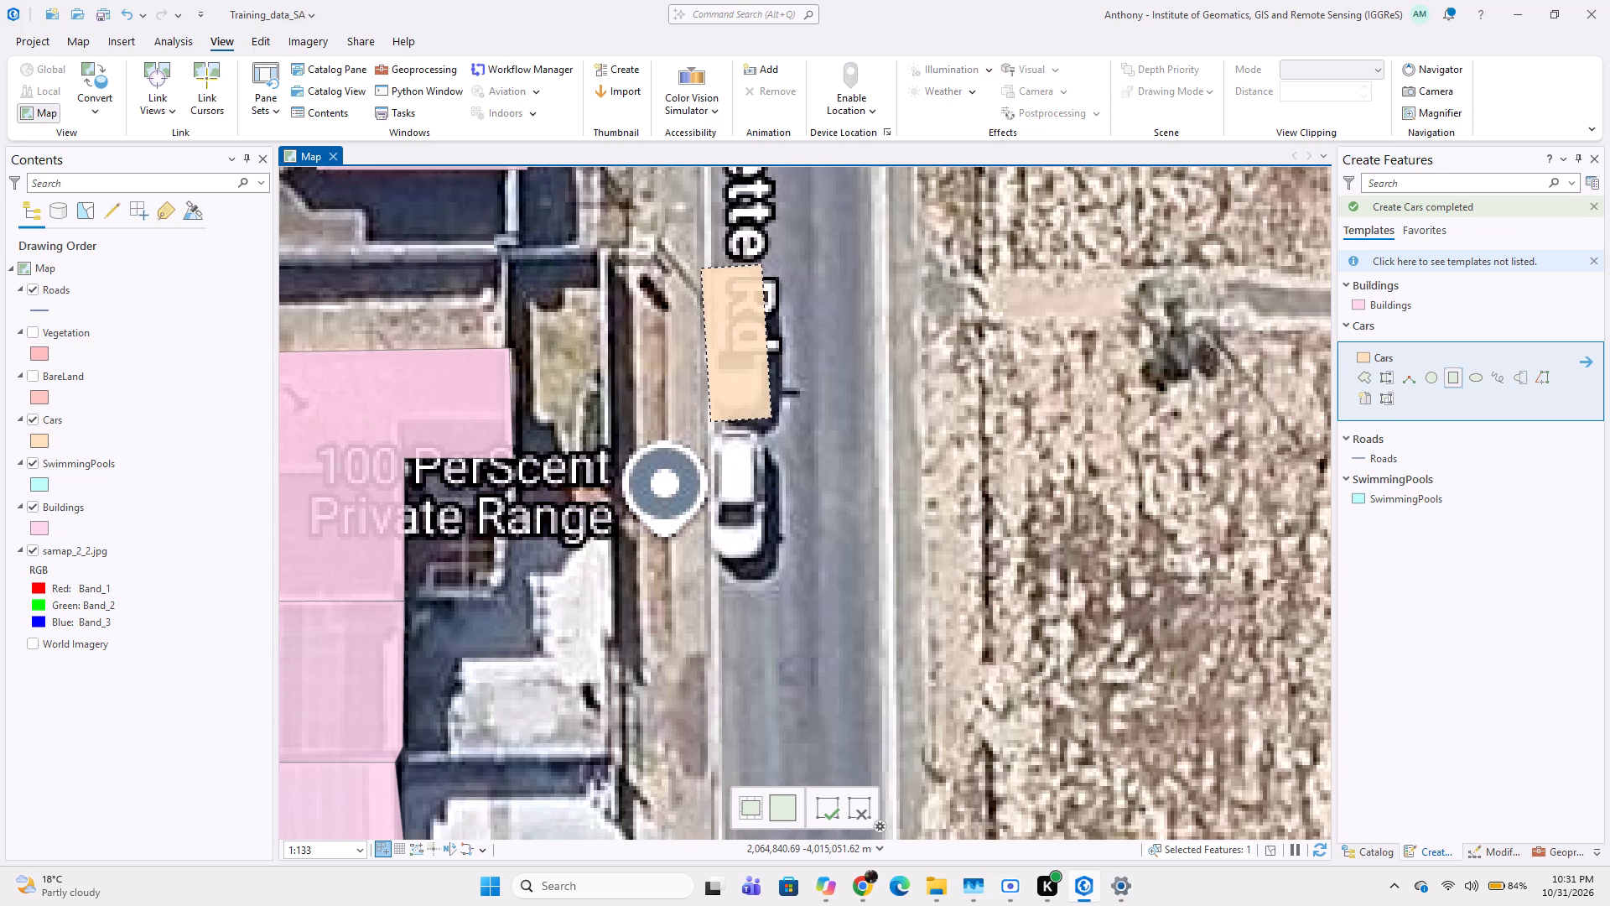
{"action": "left_click", "coordinate": [771, 418]}
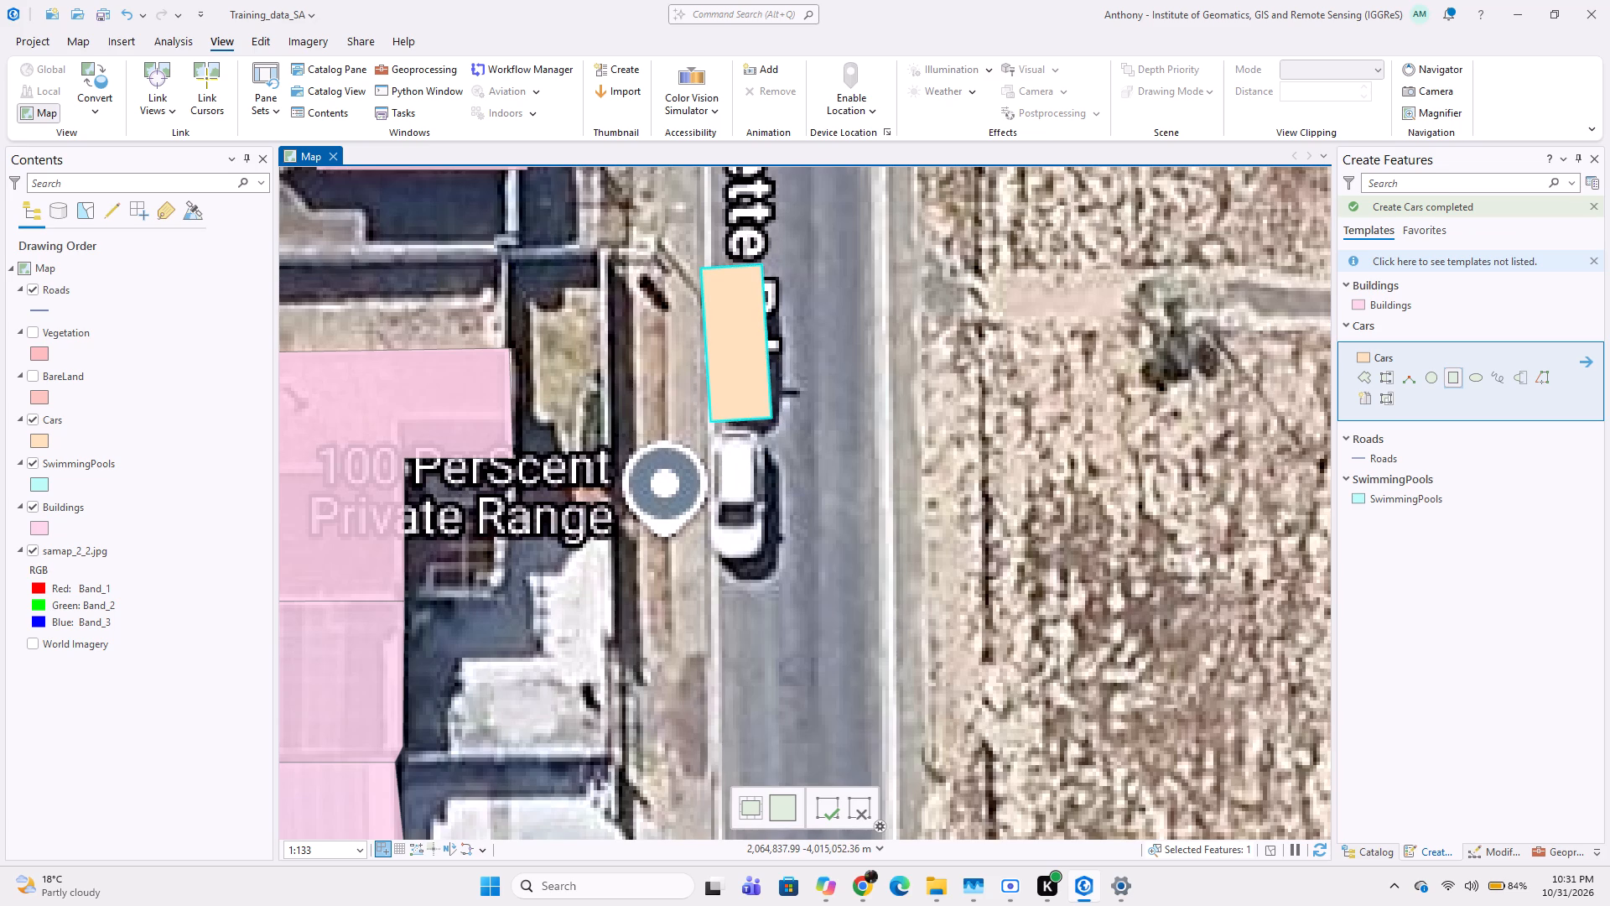
Digitize the southern of the two white cars on Korvette Rd beside 100 PerScent Private Range as a rotated rectangle in Cars.
{"action": "left_click", "coordinate": [707, 430]}
{"action": "scroll", "coordinate": [766, 427], "scroll_direction": "up", "scroll_amount": 1}
{"action": "left_click", "coordinate": [766, 424]}
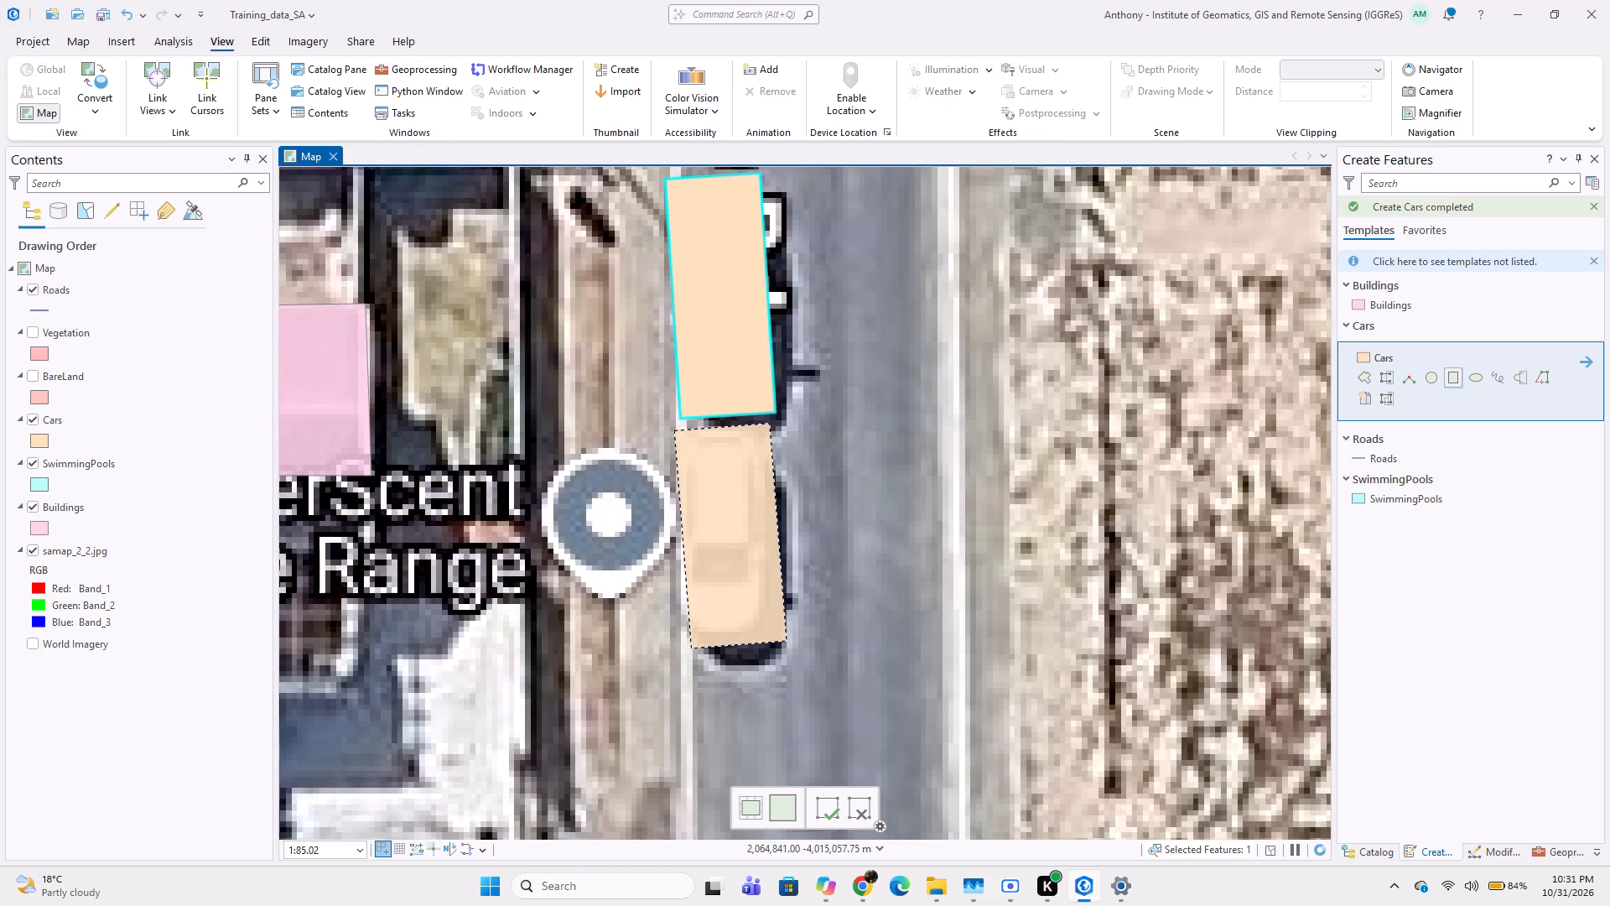
{"action": "left_click", "coordinate": [787, 641]}
Digitize the dark car in the paved front yard along Korvette Rd, south of 100 PerScent Private Range, as a rotated rectangle in Cars.
{"action": "scroll", "coordinate": [748, 623], "scroll_direction": "down", "scroll_amount": 3}
{"action": "scroll", "coordinate": [681, 617], "scroll_direction": "down", "scroll_amount": 1}
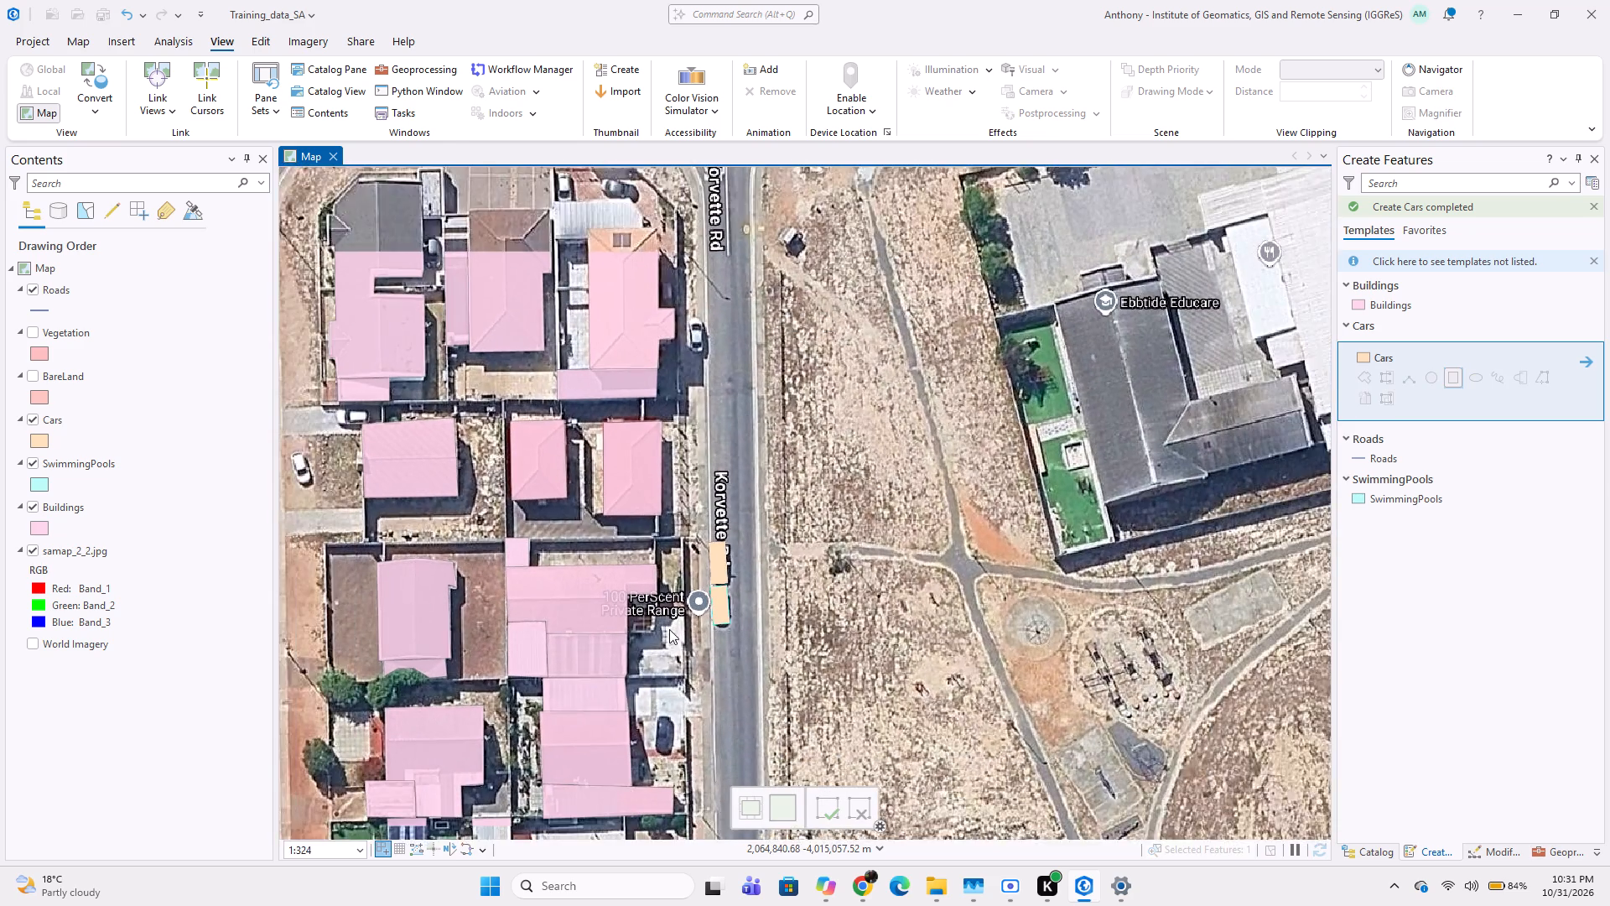
{"action": "middle_click_drag", "start_coordinate": [680, 629], "coordinate": [777, 559]}
{"action": "middle_click_drag", "start_coordinate": [654, 612], "coordinate": [762, 494]}
{"action": "scroll", "coordinate": [989, 439], "scroll_direction": "up", "scroll_amount": 2}
{"action": "scroll", "coordinate": [1050, 406], "scroll_direction": "up", "scroll_amount": 1}
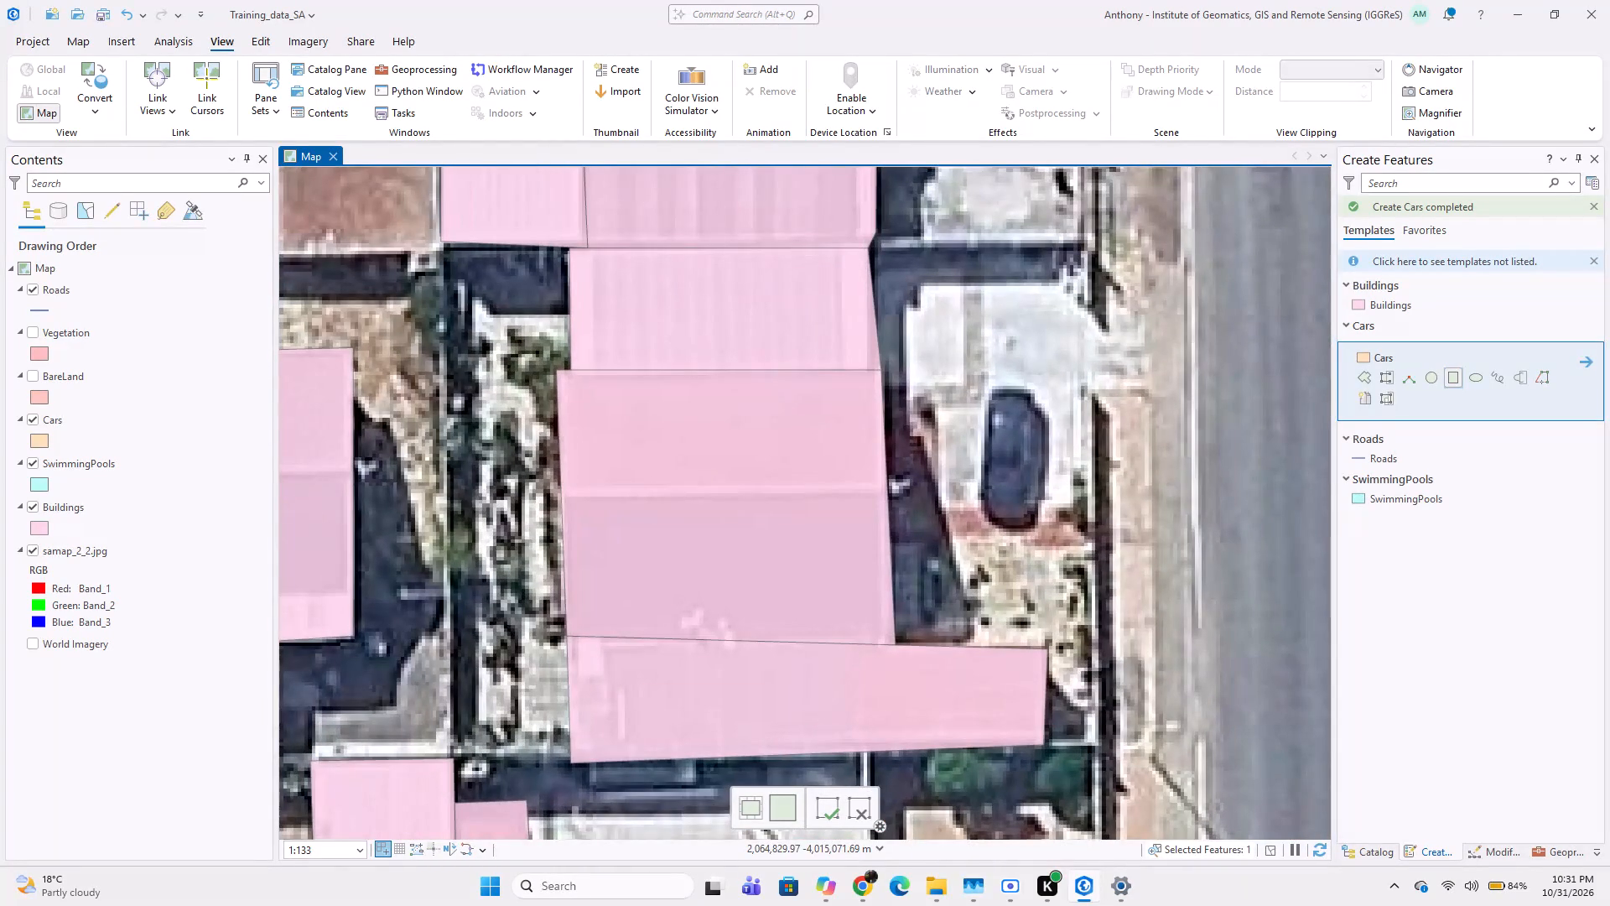
{"action": "left_click", "coordinate": [977, 377]}
{"action": "left_click", "coordinate": [1050, 380]}
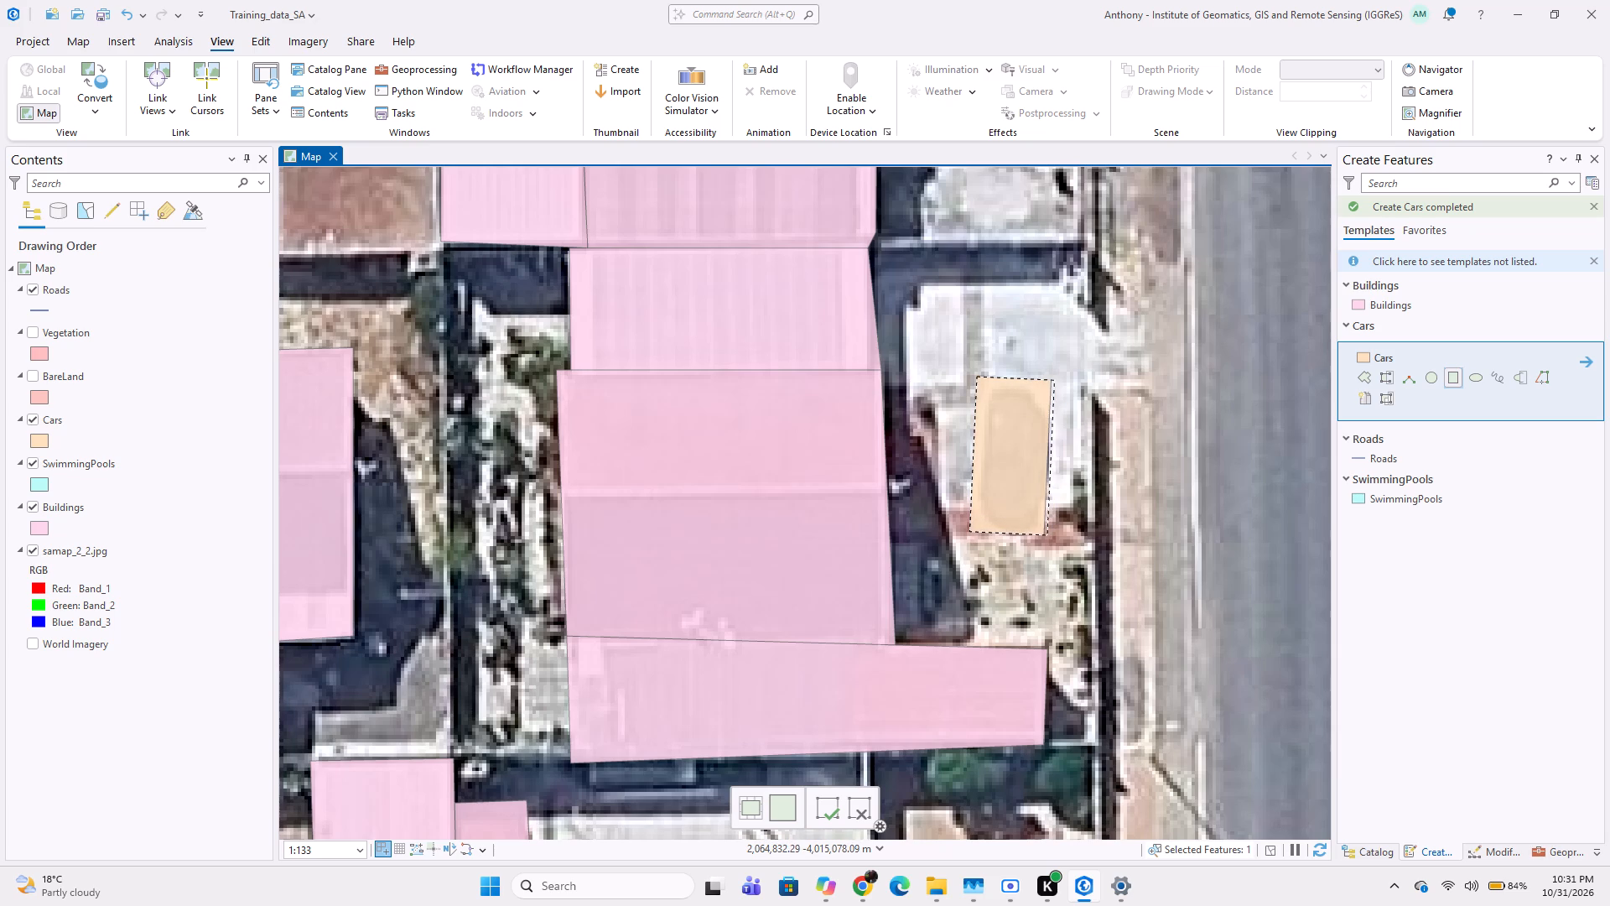
{"action": "double_click", "coordinate": [1047, 535]}
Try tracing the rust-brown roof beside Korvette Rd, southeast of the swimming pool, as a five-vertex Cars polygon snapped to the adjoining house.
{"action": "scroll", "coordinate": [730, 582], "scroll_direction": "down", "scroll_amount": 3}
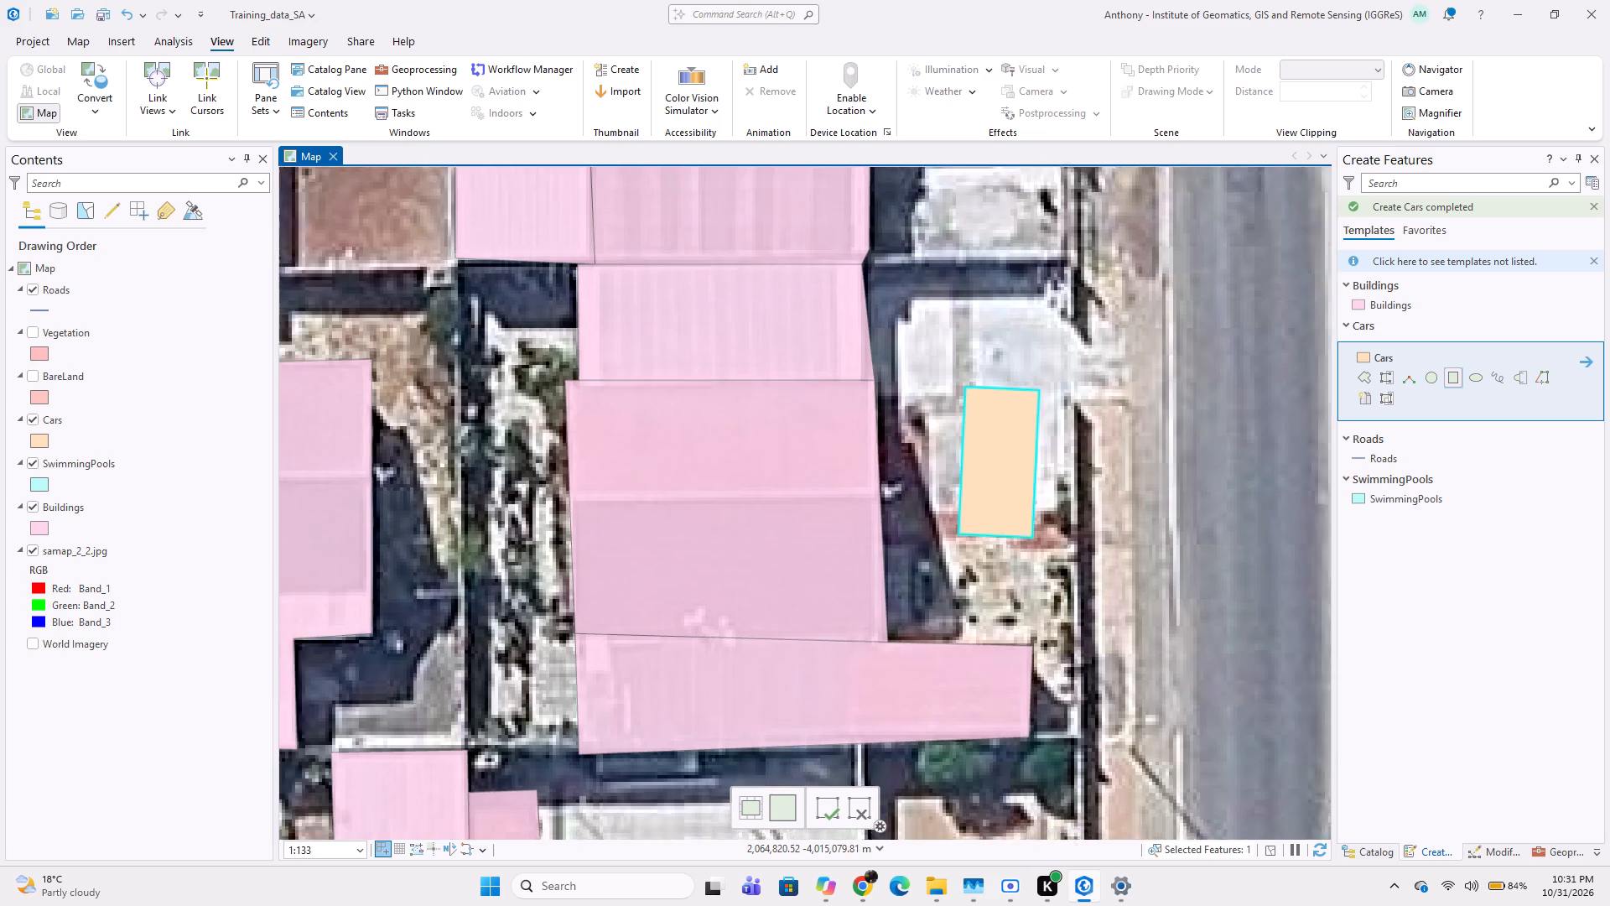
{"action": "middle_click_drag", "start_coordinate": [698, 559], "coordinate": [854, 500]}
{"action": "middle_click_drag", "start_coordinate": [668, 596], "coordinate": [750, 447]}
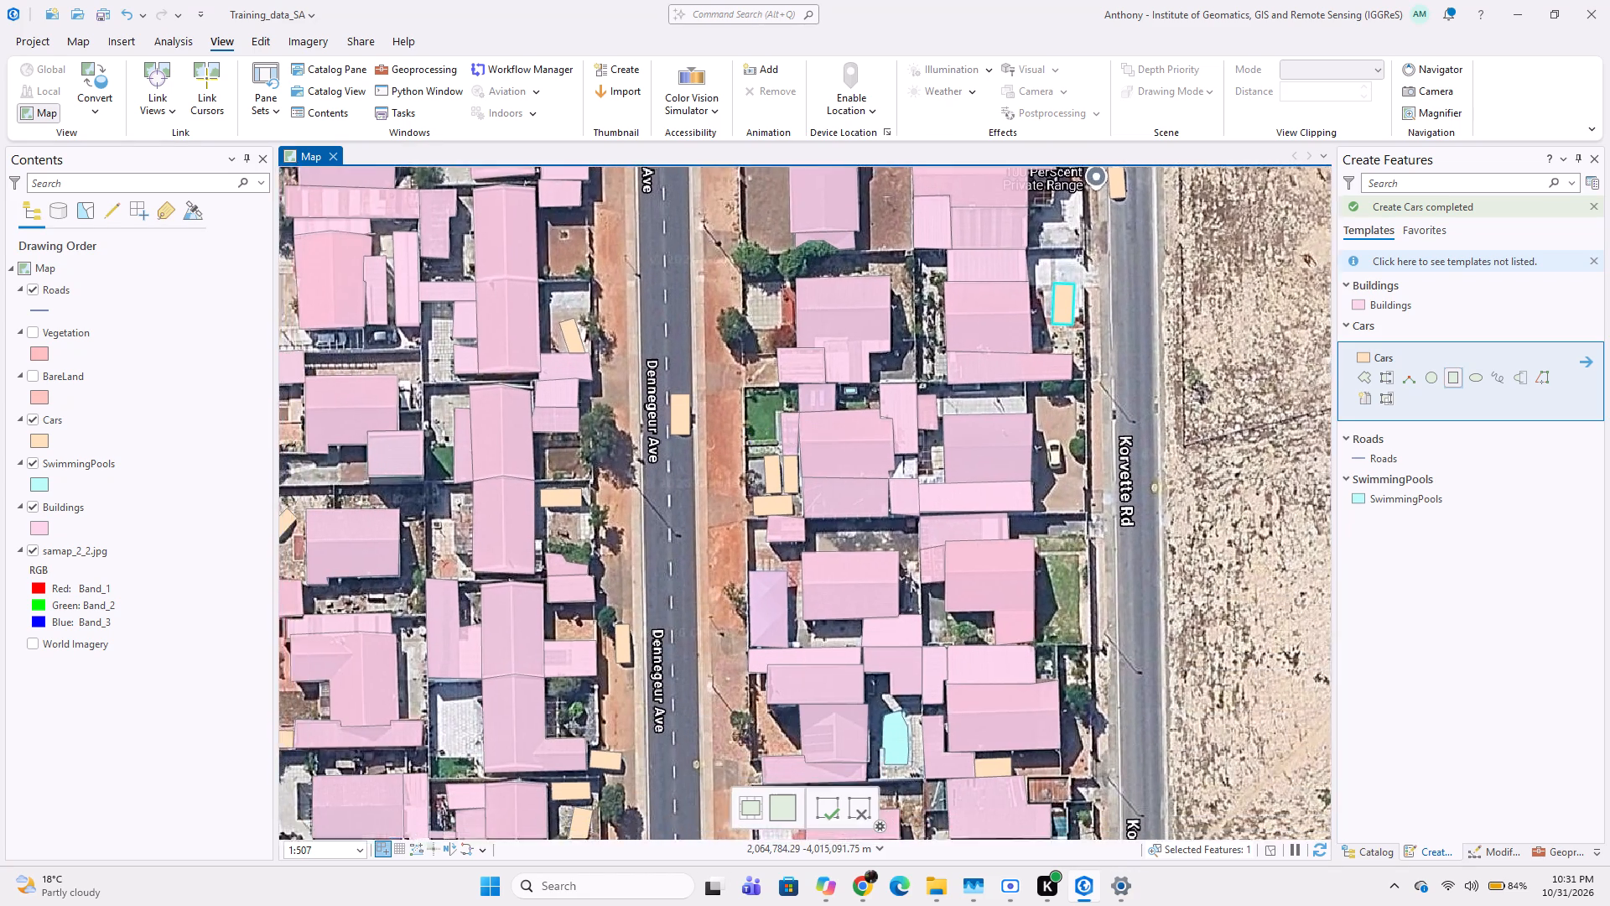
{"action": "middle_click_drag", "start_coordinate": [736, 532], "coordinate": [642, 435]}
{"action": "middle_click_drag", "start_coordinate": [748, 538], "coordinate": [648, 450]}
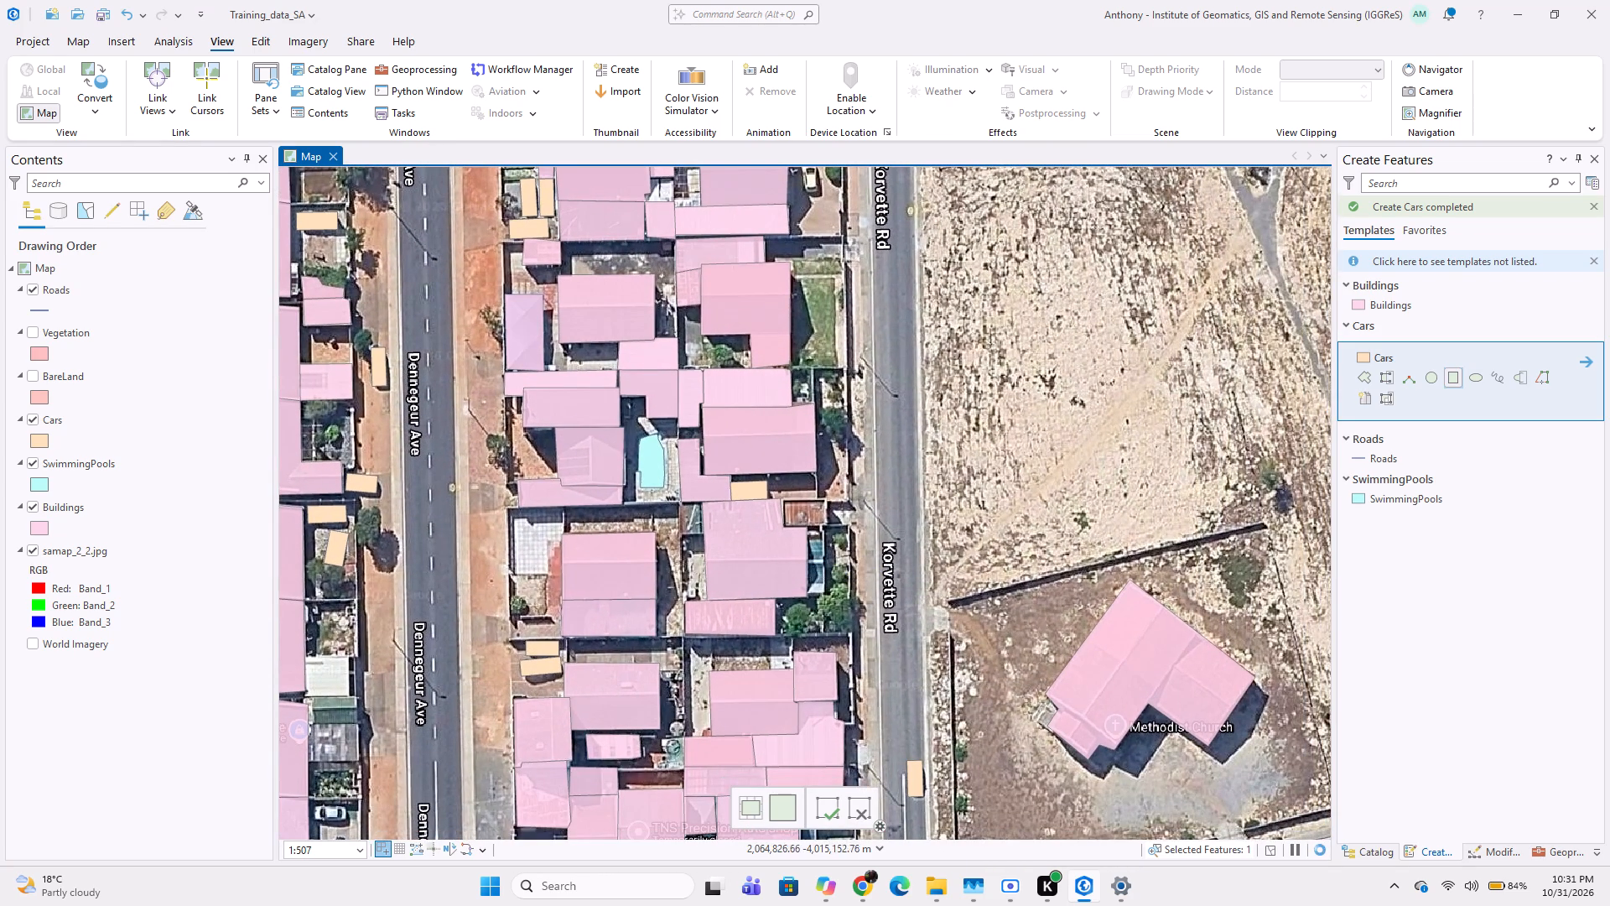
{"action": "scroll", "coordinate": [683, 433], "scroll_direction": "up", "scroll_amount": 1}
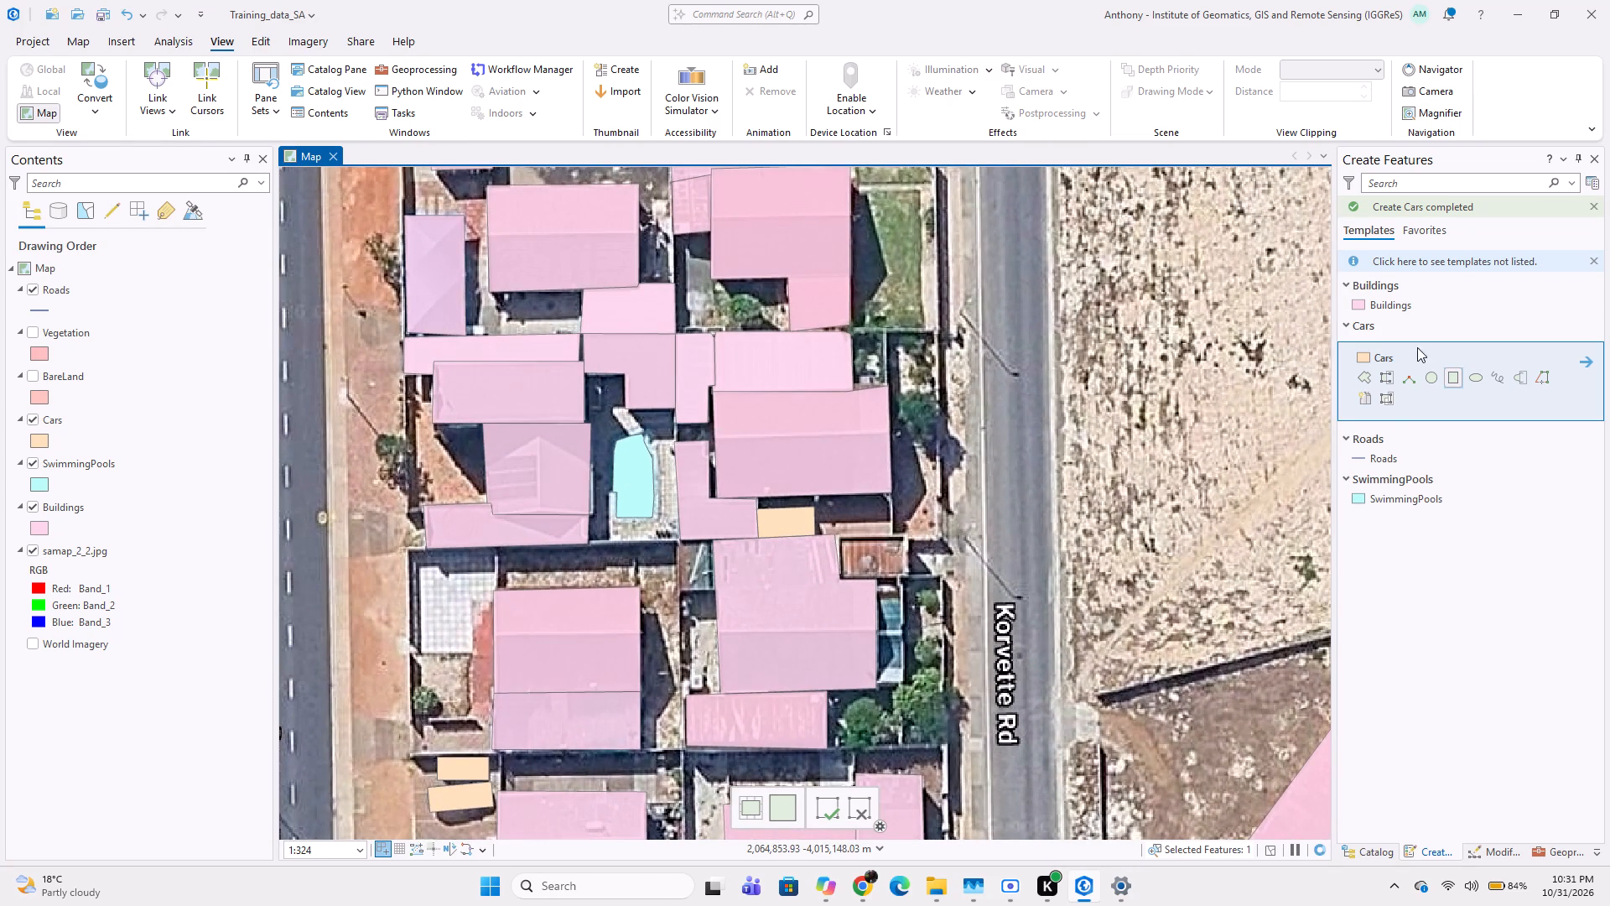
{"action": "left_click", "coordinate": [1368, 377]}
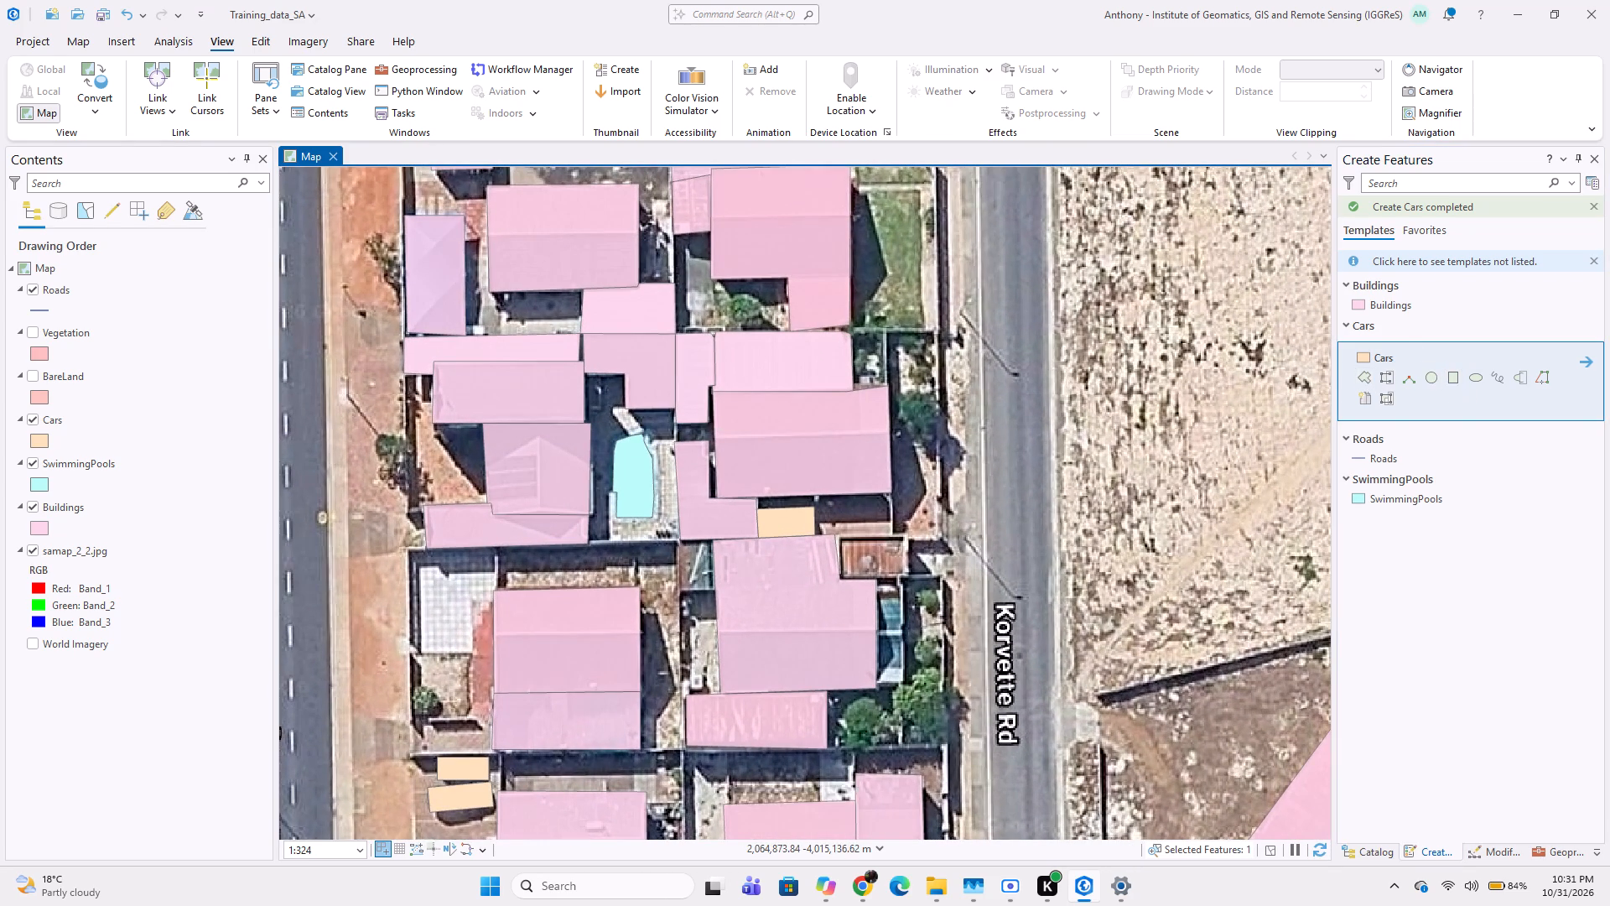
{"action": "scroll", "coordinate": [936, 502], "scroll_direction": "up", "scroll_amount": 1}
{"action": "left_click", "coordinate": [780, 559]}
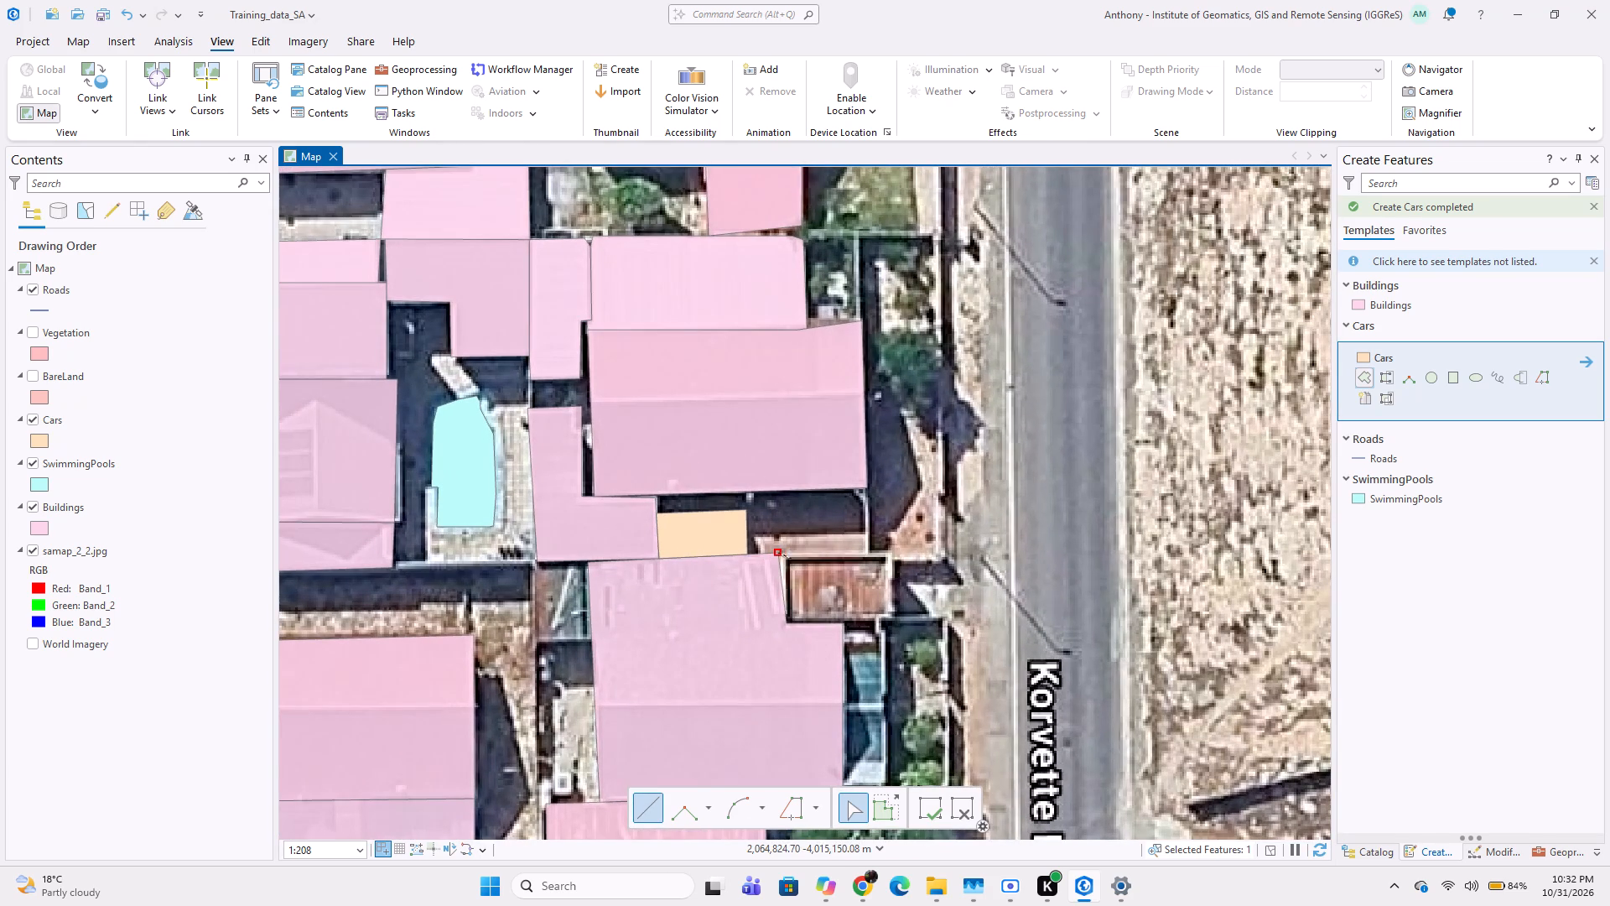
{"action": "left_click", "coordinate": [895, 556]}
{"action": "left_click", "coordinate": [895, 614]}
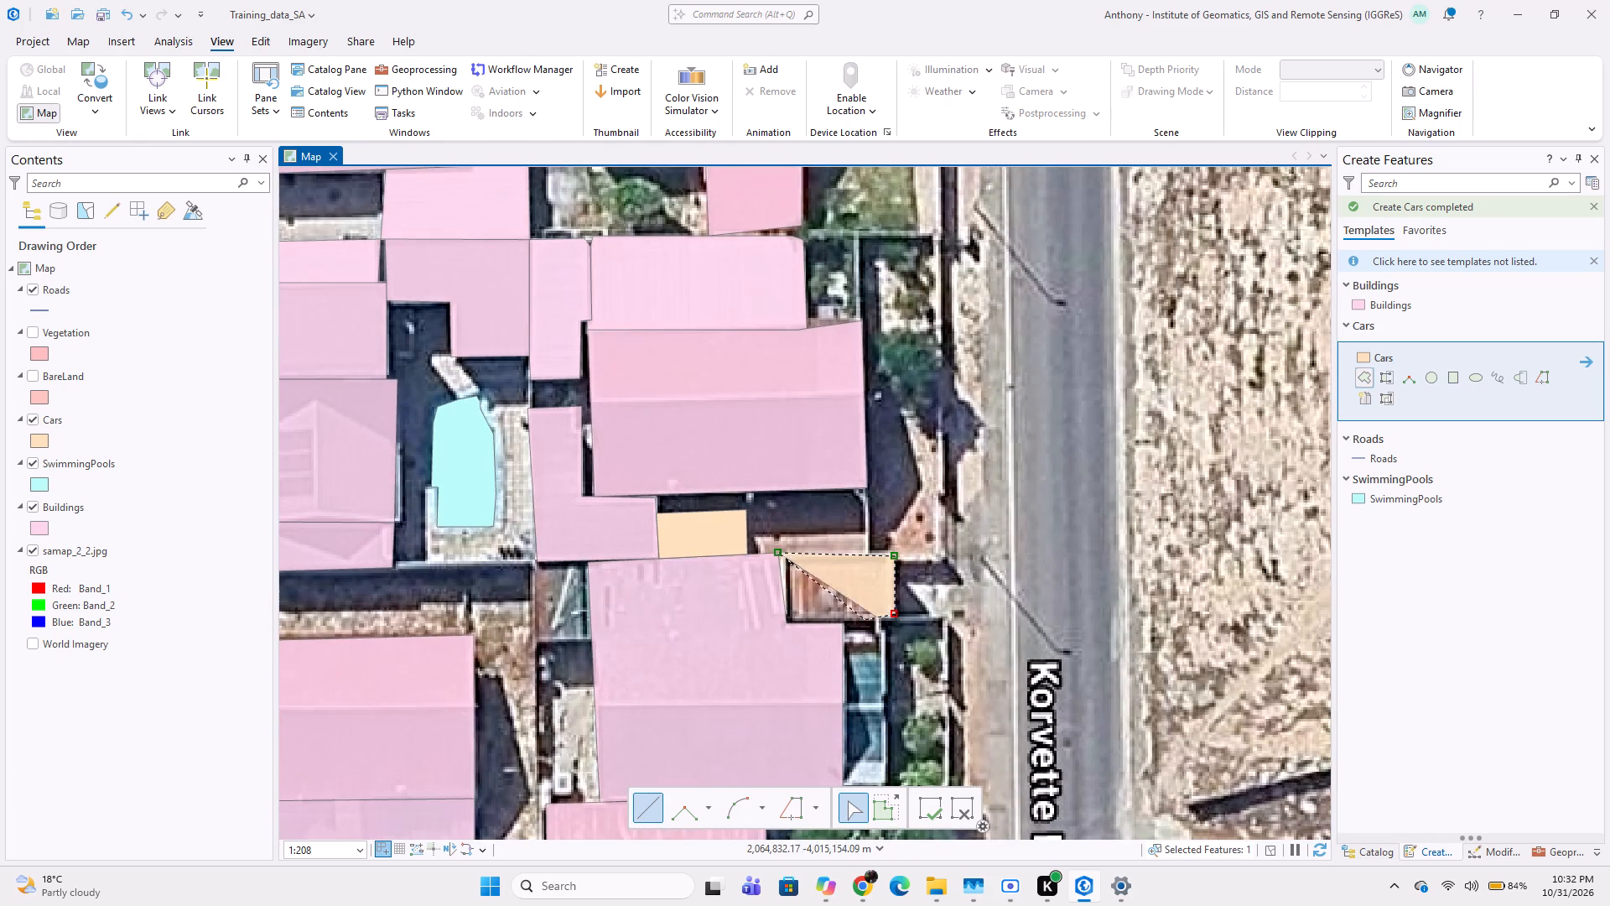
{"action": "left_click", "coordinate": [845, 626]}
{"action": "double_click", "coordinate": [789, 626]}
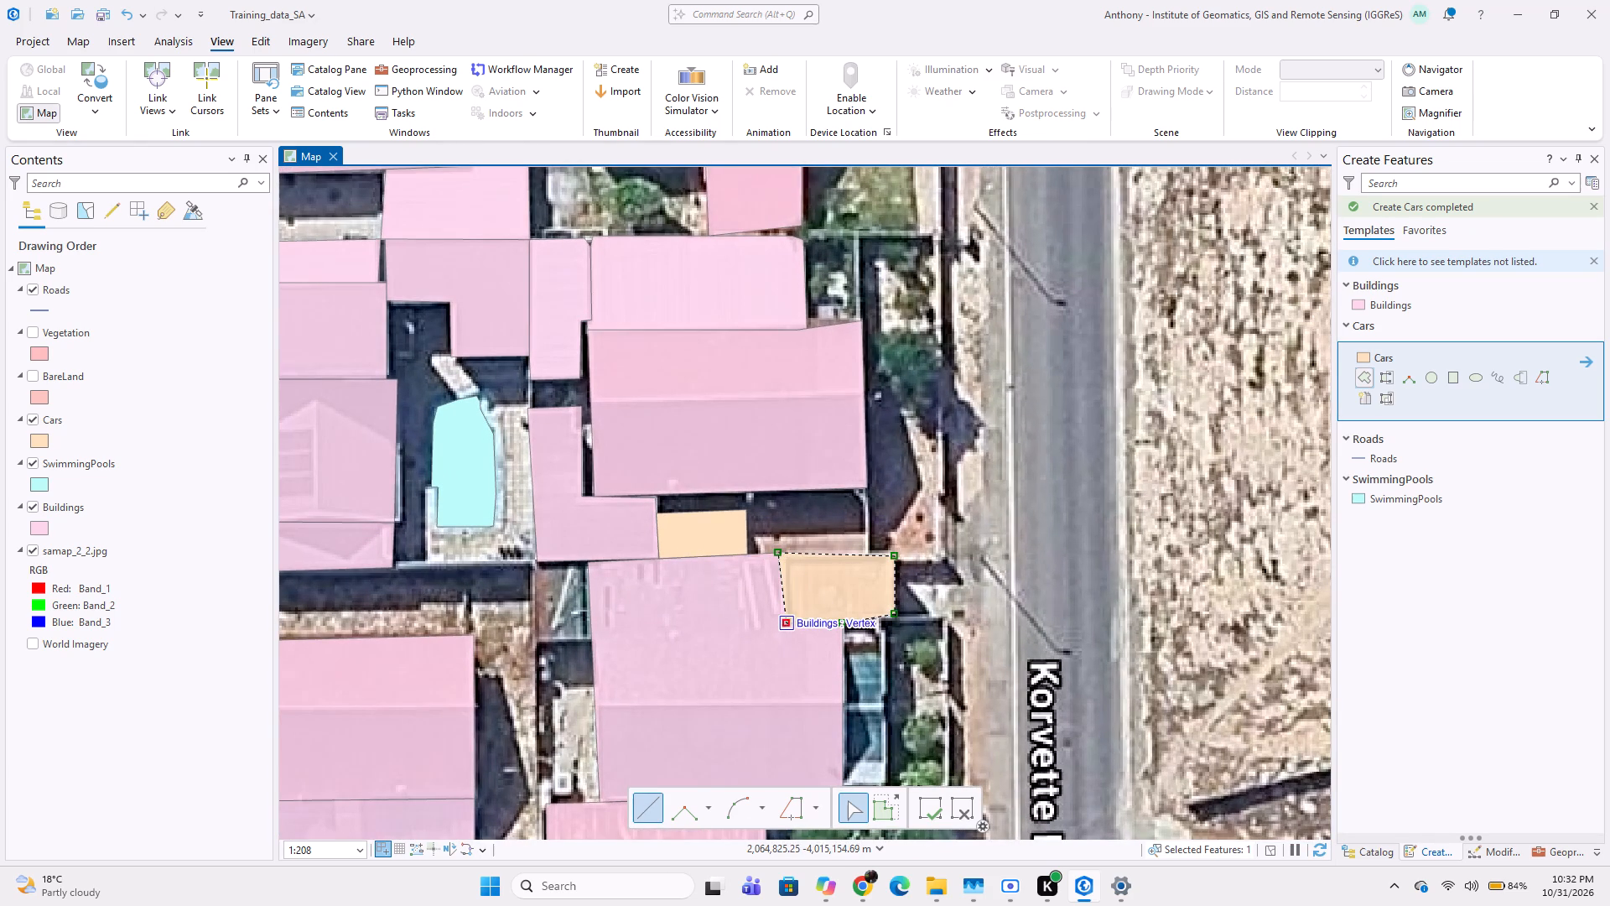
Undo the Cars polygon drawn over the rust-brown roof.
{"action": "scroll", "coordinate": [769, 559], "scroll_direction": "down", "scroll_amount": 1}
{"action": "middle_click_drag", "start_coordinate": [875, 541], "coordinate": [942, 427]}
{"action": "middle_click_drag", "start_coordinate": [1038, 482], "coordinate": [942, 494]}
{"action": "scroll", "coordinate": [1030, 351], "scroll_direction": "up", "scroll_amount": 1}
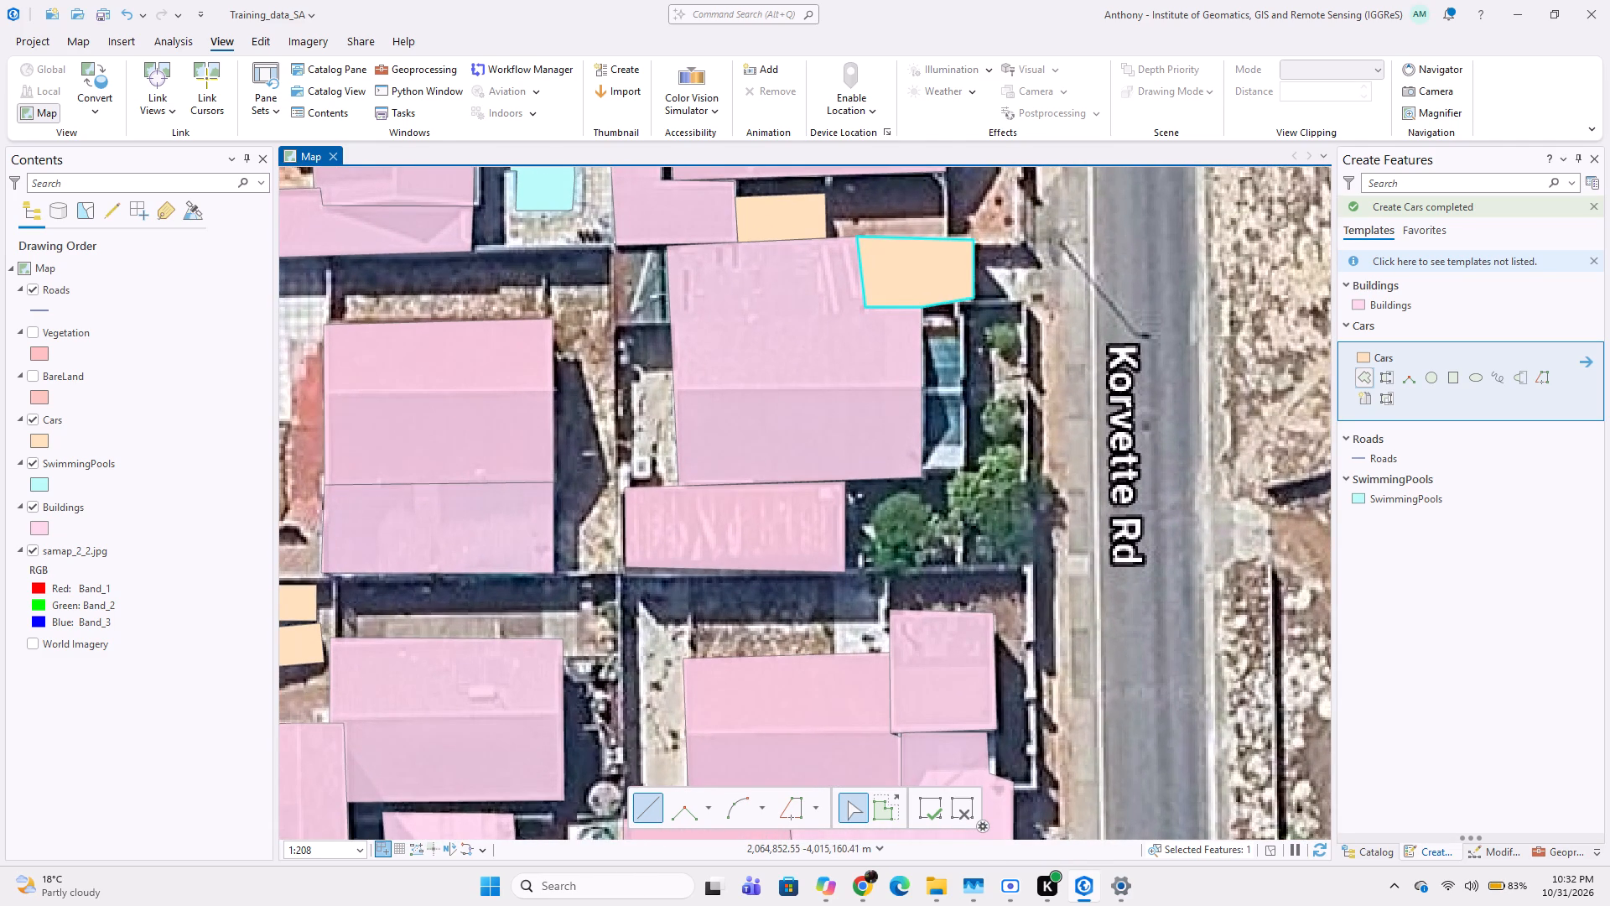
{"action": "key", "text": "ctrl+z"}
Digitize the narrow roof section along the house's east wall, just south of the rust-brown roof, as a six-vertex Buildings polygon.
{"action": "left_click", "coordinate": [1376, 294]}
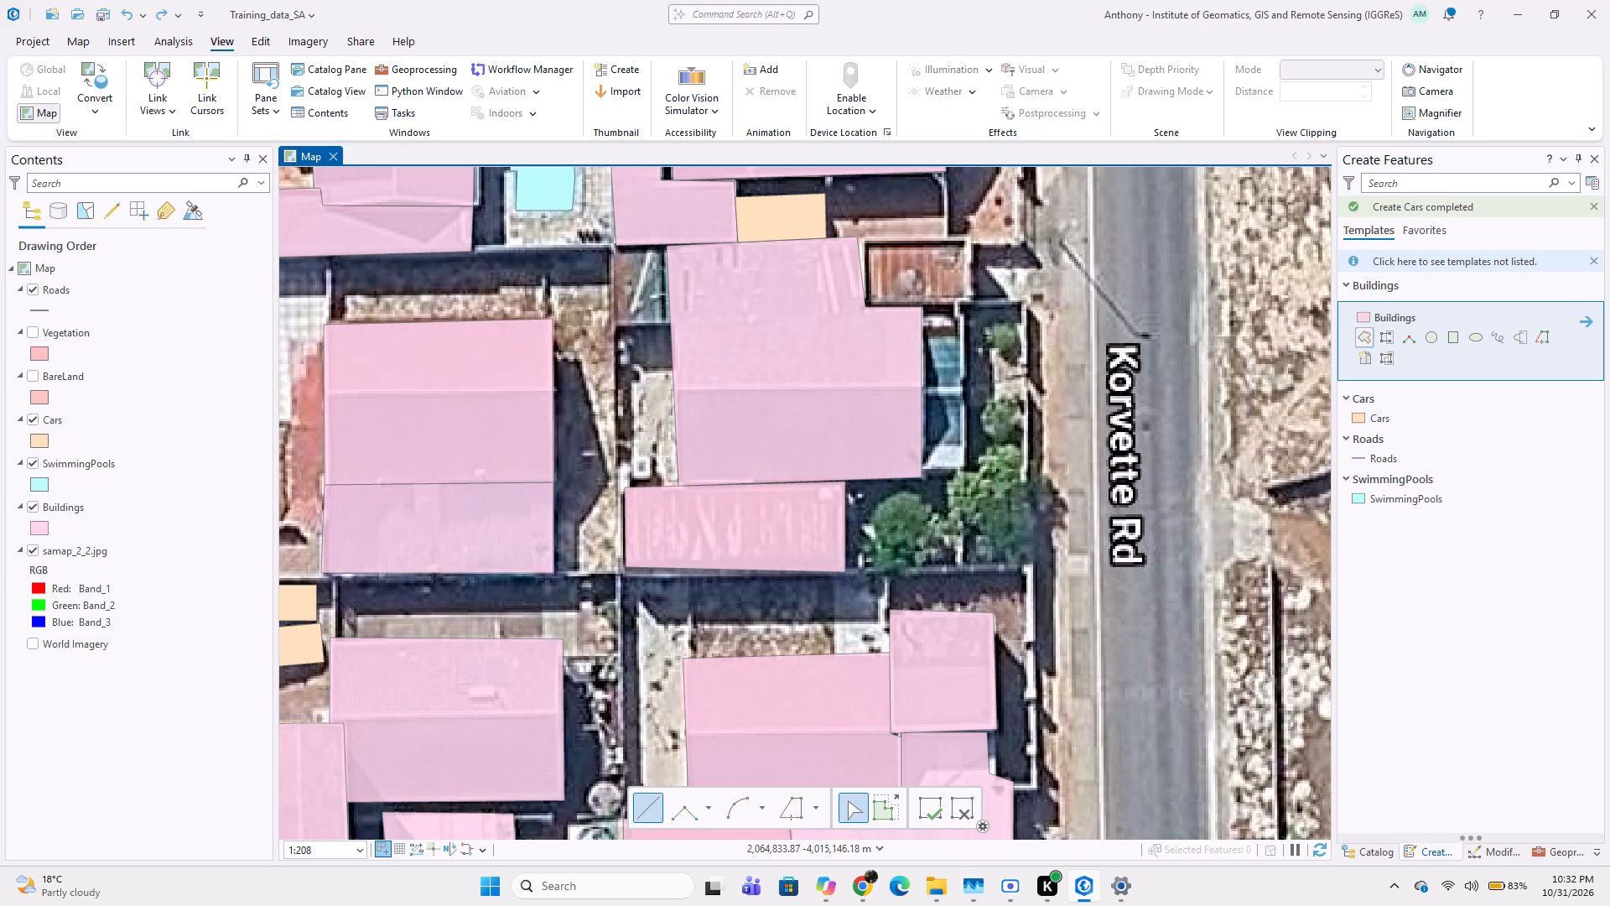
{"action": "scroll", "coordinate": [922, 297], "scroll_direction": "up", "scroll_amount": 1}
{"action": "left_click", "coordinate": [922, 312]}
{"action": "left_click", "coordinate": [974, 304]}
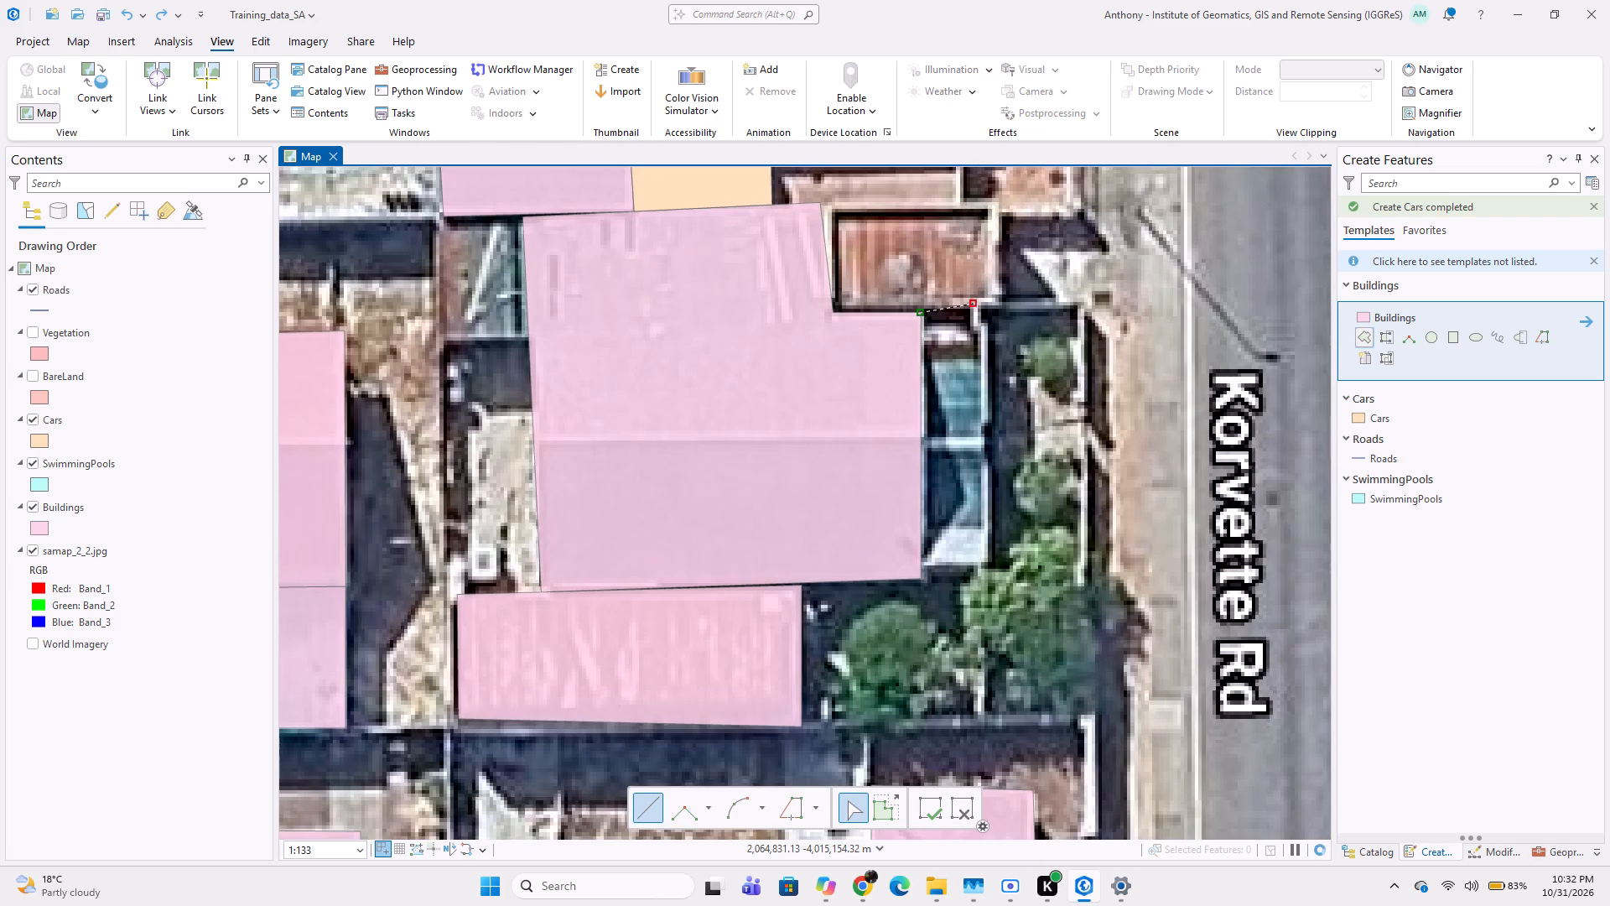
{"action": "left_click", "coordinate": [979, 318]}
{"action": "left_click", "coordinate": [991, 324]}
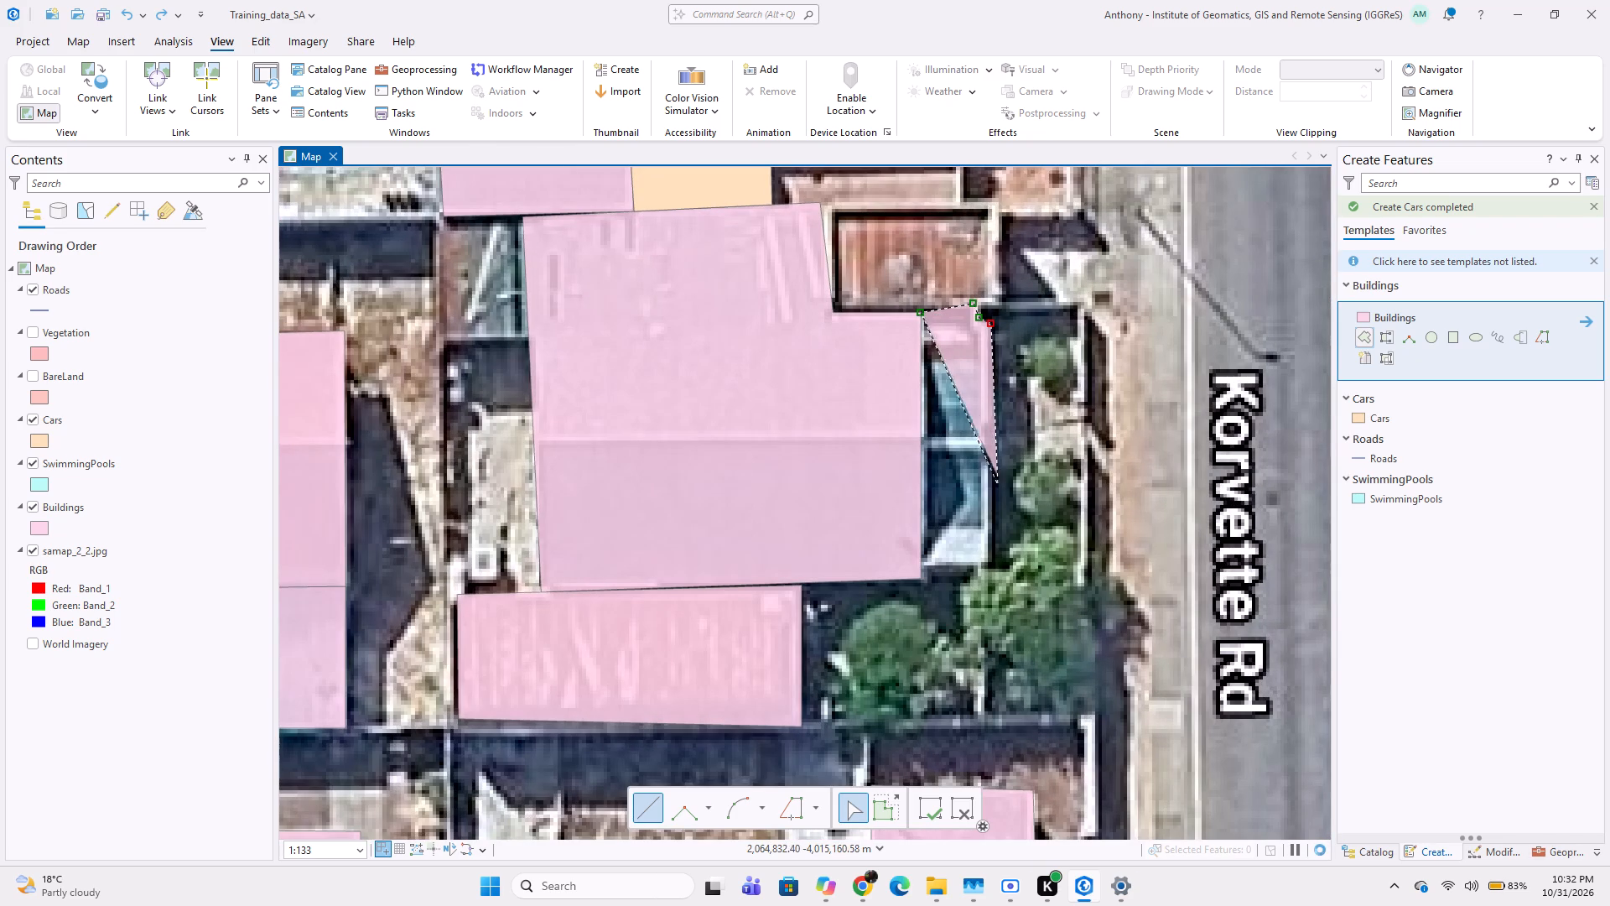
{"action": "left_click", "coordinate": [991, 447]}
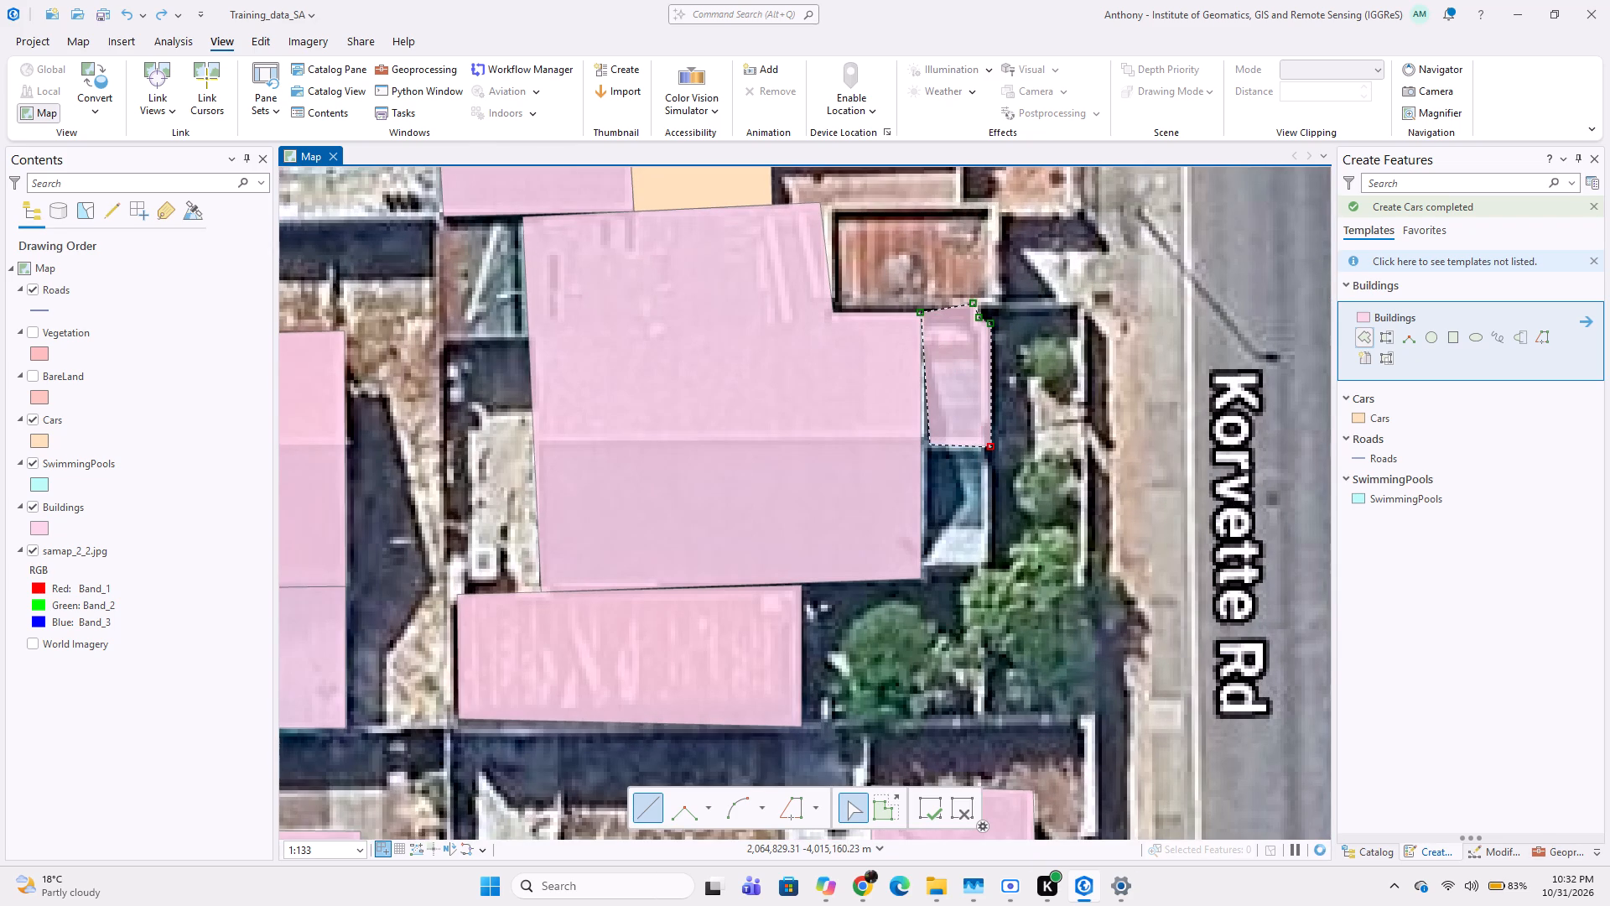
{"action": "double_click", "coordinate": [922, 445]}
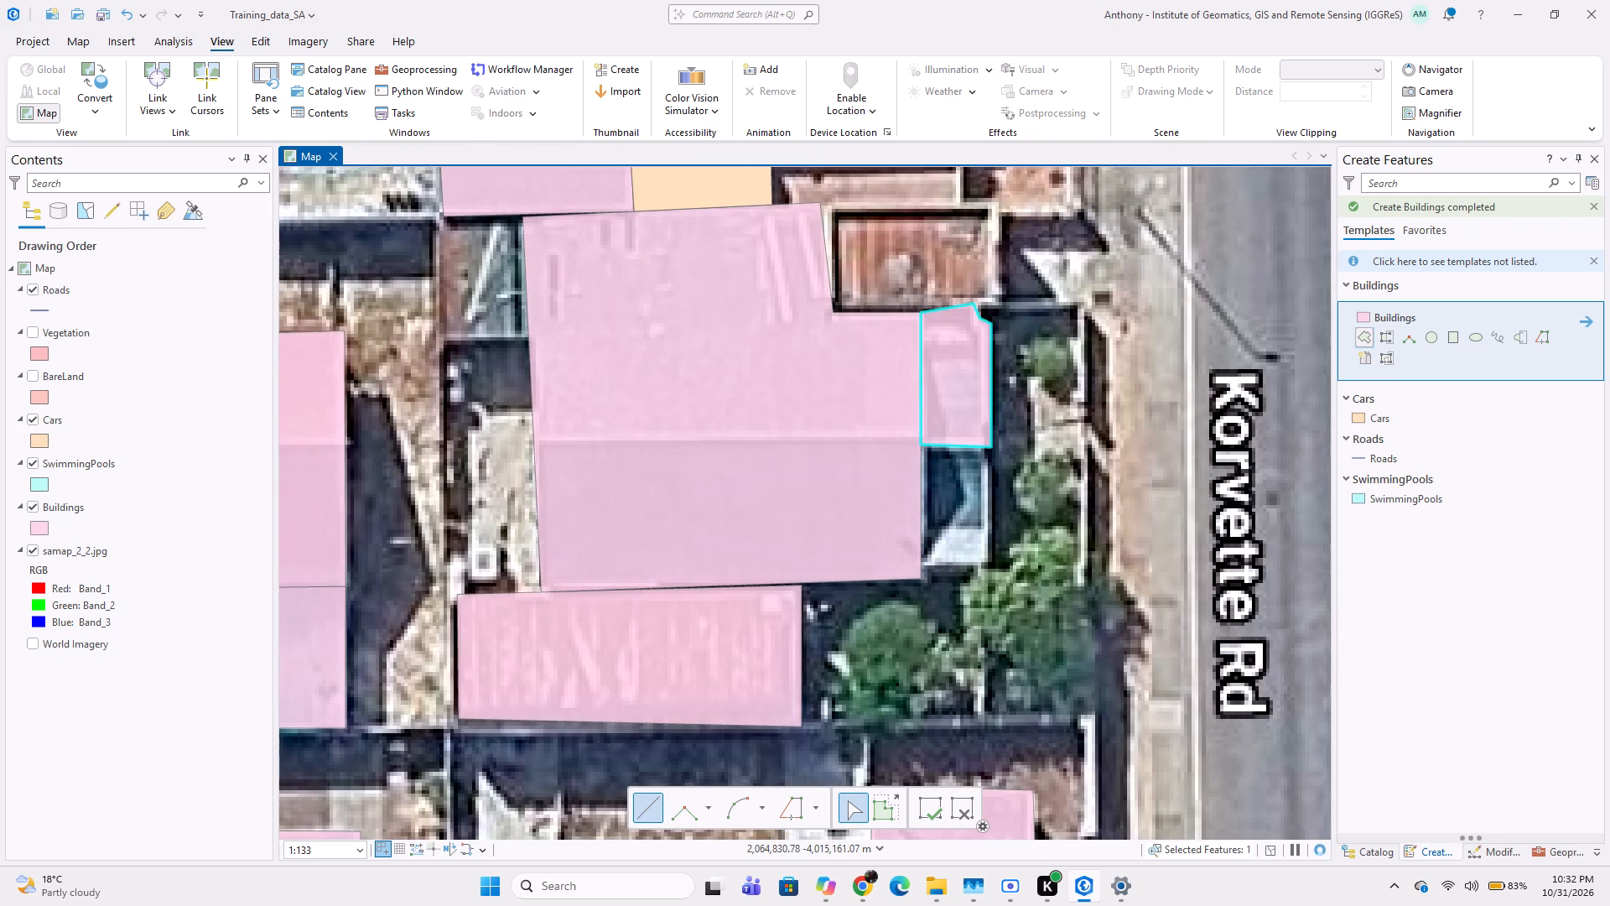
Digitize the adjoining southern roof section along the same east wall as a four-vertex Buildings polygon, snapped to the existing edges.
{"action": "left_click", "coordinate": [991, 450]}
{"action": "left_click", "coordinate": [995, 561]}
{"action": "left_click", "coordinate": [922, 565]}
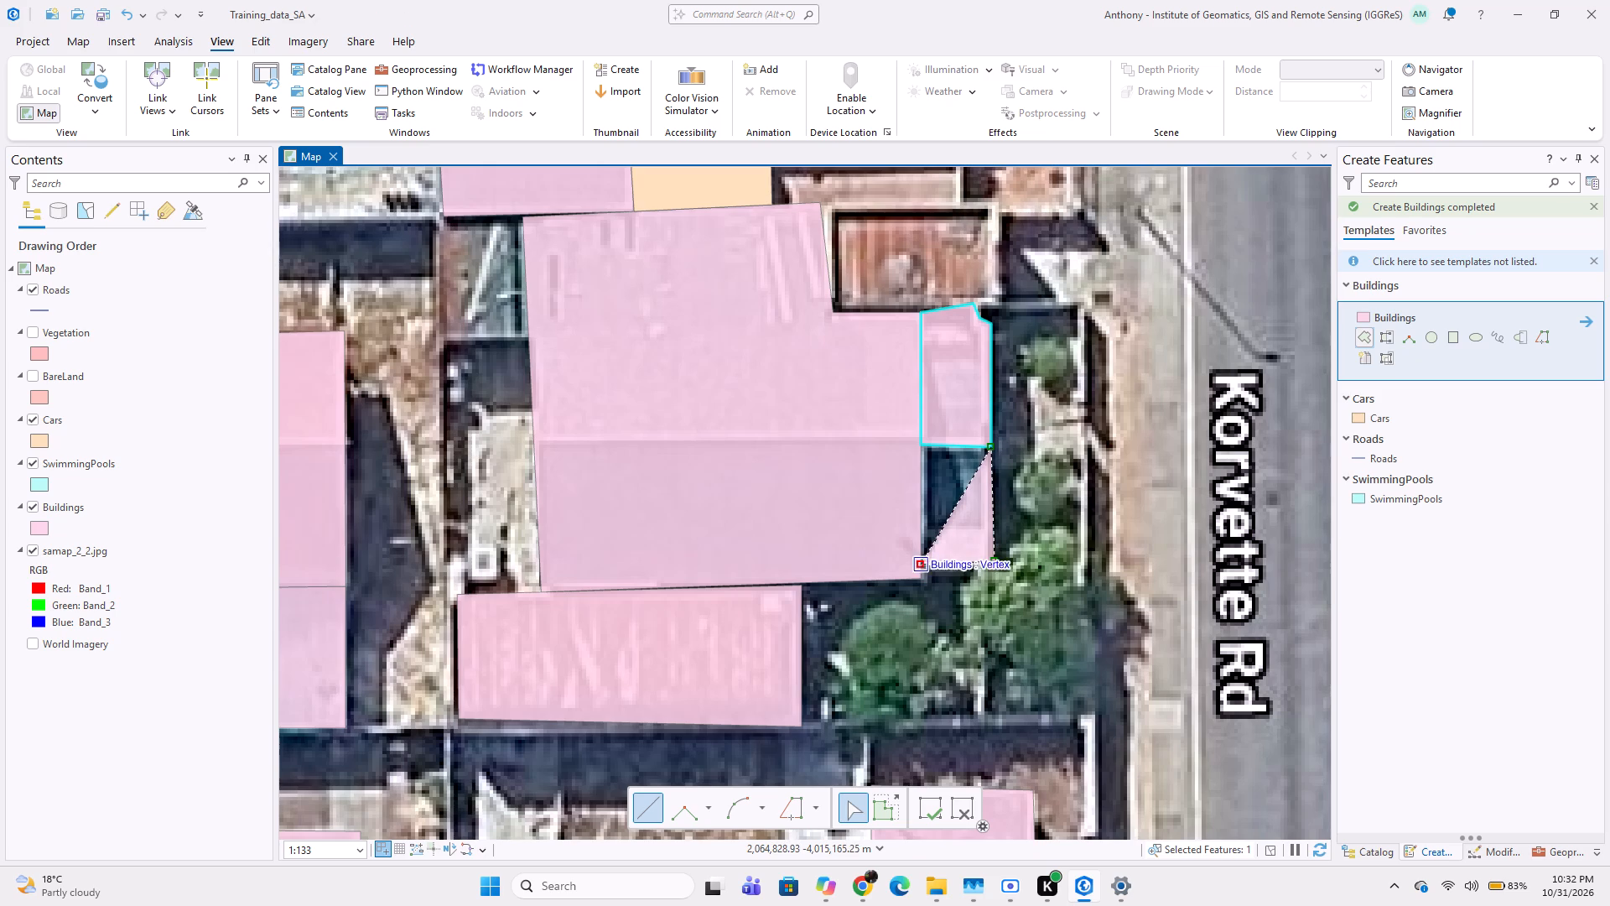
{"action": "double_click", "coordinate": [922, 450]}
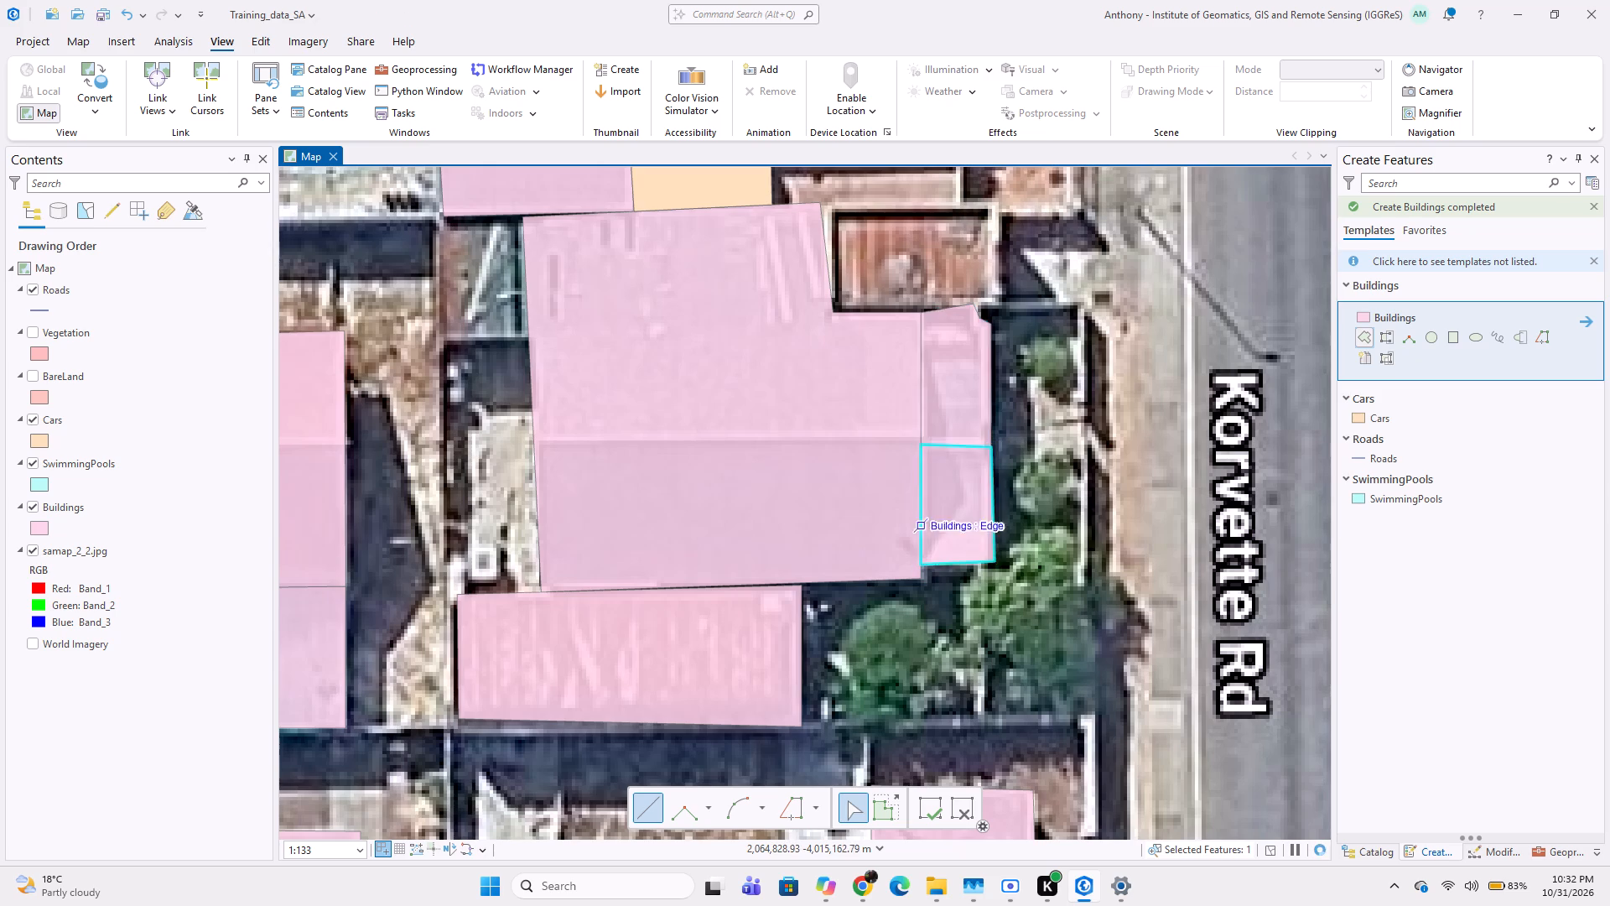
Examine the digitized block between Dennegeur Ave and Korvette Rd, northward to Sloop St, for features still missing.
{"action": "scroll", "coordinate": [860, 614], "scroll_direction": "down", "scroll_amount": 3}
{"action": "middle_click_drag", "start_coordinate": [816, 661], "coordinate": [815, 597]}
{"action": "middle_click_drag", "start_coordinate": [783, 523], "coordinate": [775, 555]}
{"action": "middle_click_drag", "start_coordinate": [666, 547], "coordinate": [646, 632]}
{"action": "middle_click_drag", "start_coordinate": [651, 547], "coordinate": [640, 649]}
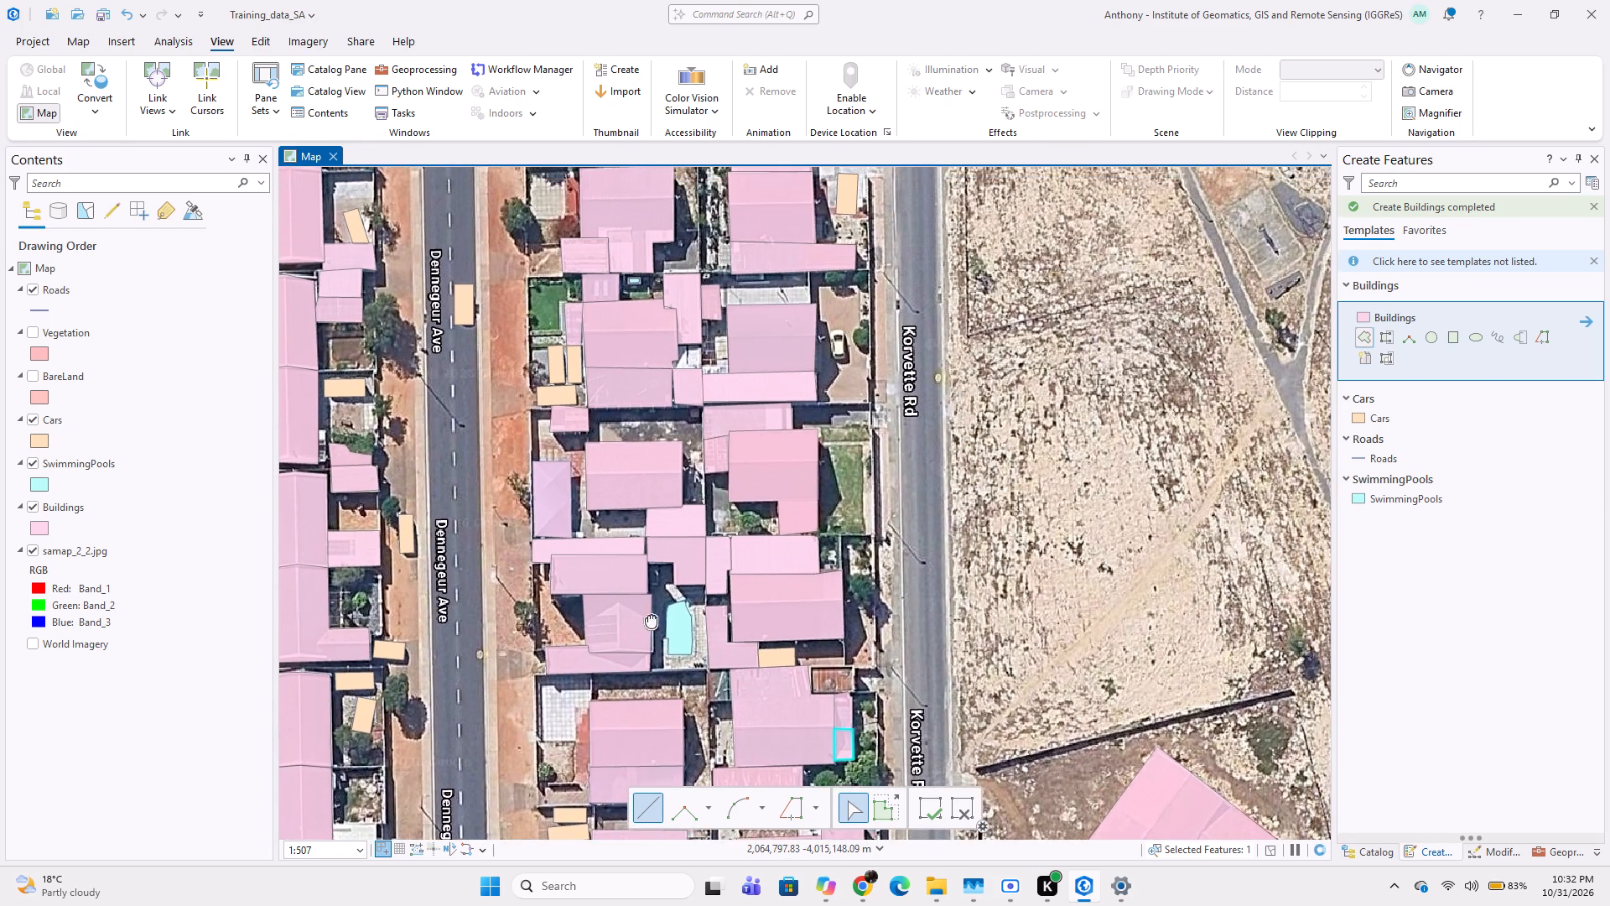
{"action": "middle_click_drag", "start_coordinate": [651, 518], "coordinate": [636, 617]}
{"action": "middle_click_drag", "start_coordinate": [654, 533], "coordinate": [625, 629]}
{"action": "scroll", "coordinate": [666, 541], "scroll_direction": "down", "scroll_amount": 1}
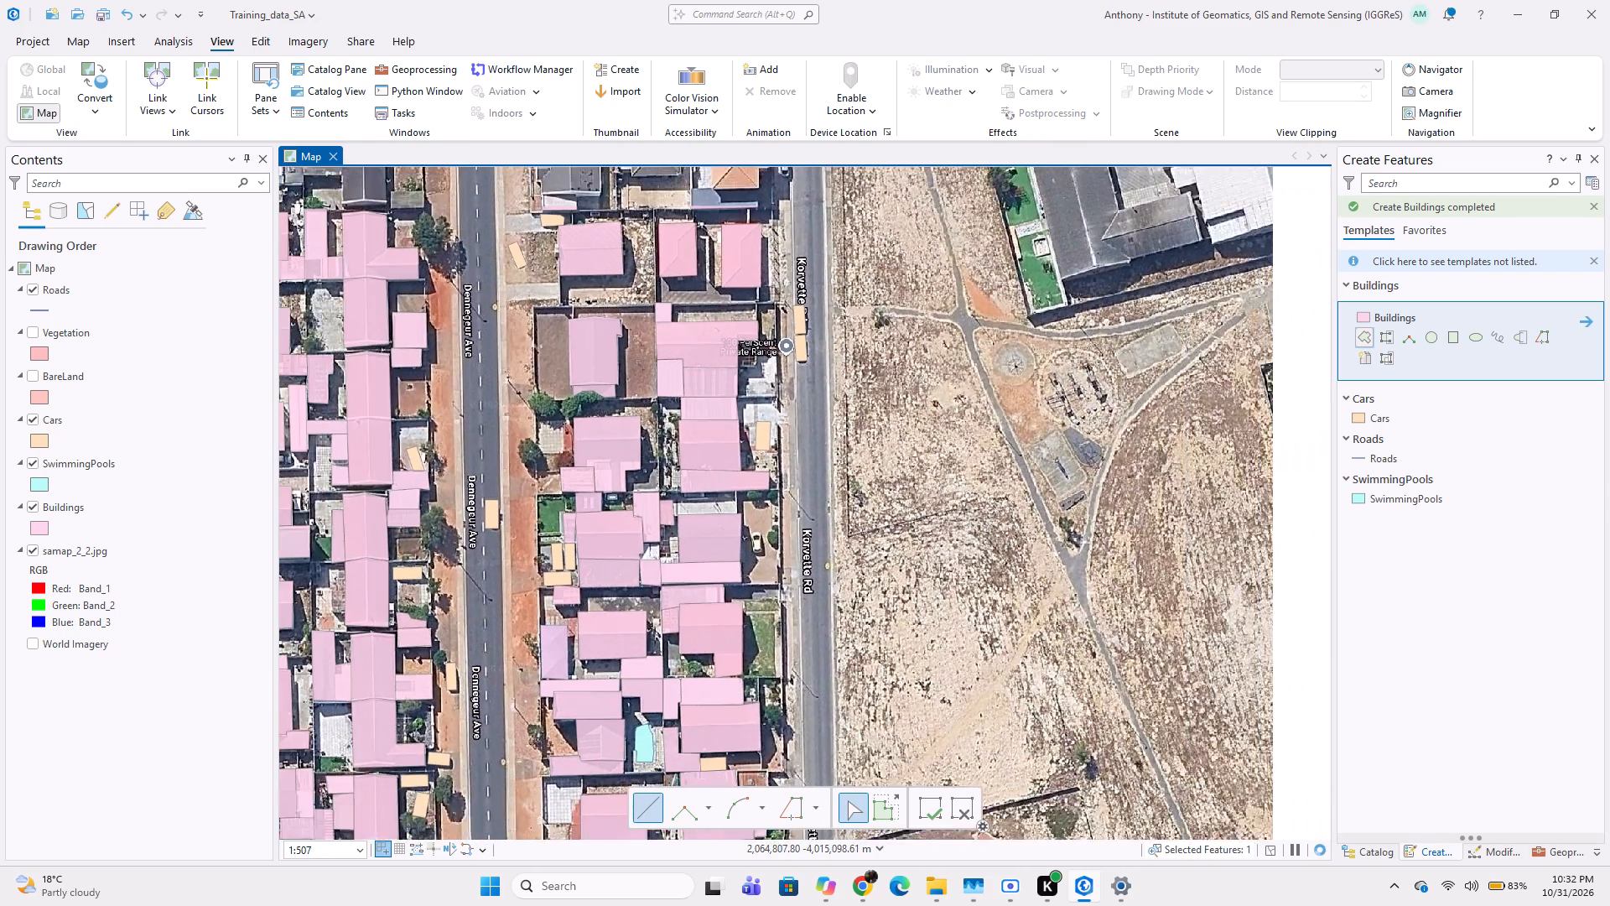
{"action": "middle_click_drag", "start_coordinate": [698, 444], "coordinate": [678, 541]}
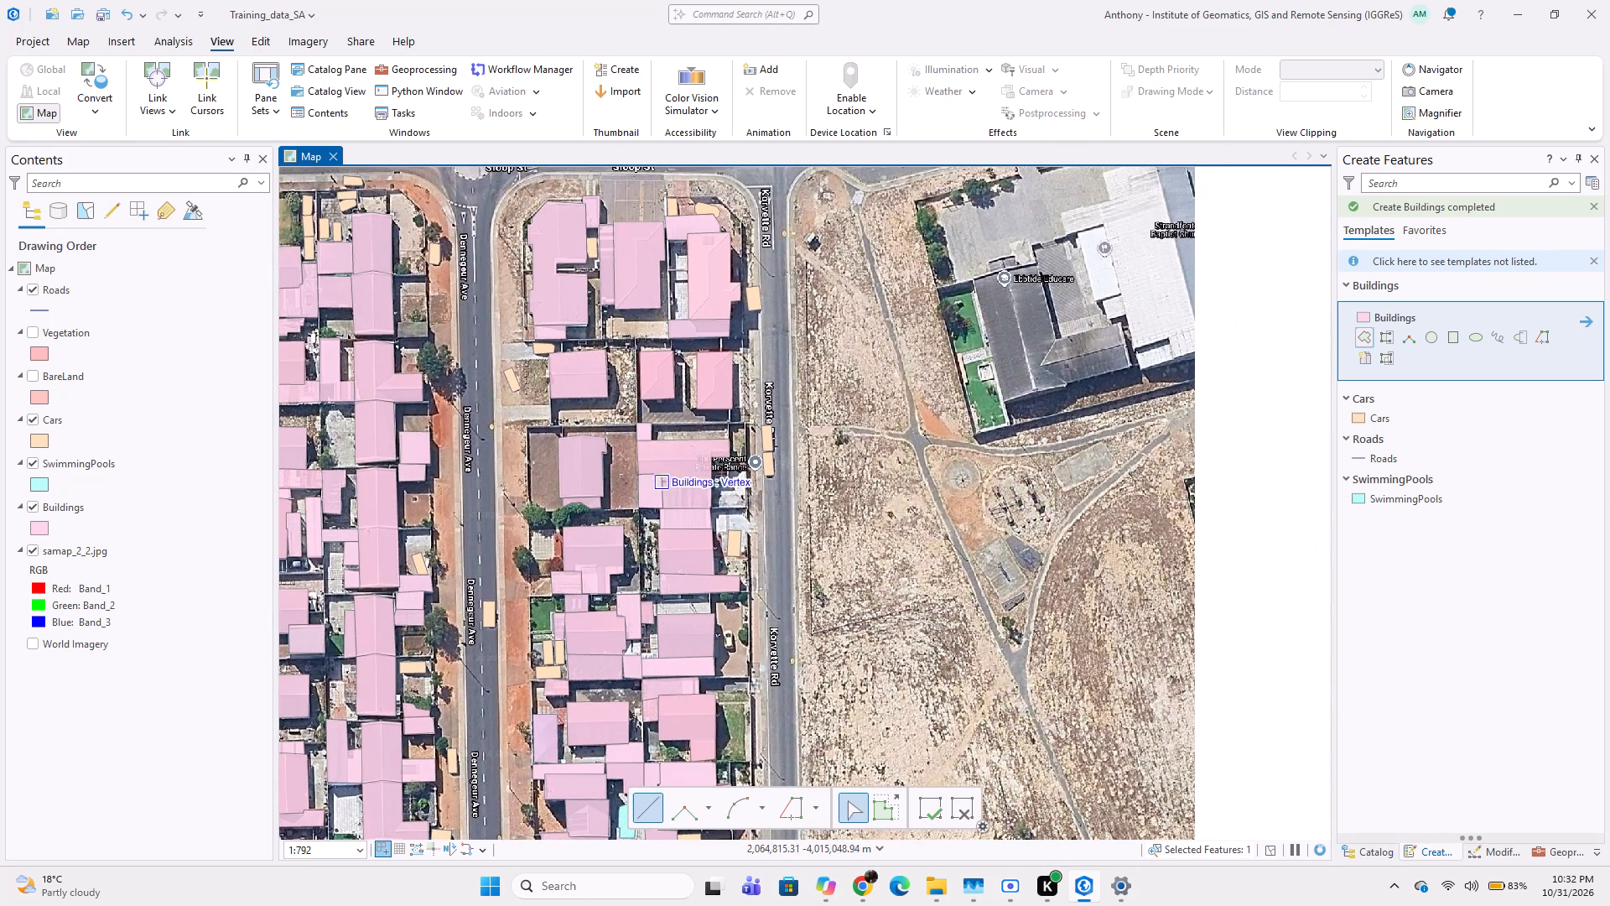
Digitize the narrow roof strip on the east wall of the house near the Korvette Rd–Frigate Rd corner as a four-vertex Buildings polygon.
{"action": "middle_click_drag", "start_coordinate": [657, 553], "coordinate": [709, 459]}
{"action": "middle_click_drag", "start_coordinate": [660, 533], "coordinate": [715, 445]}
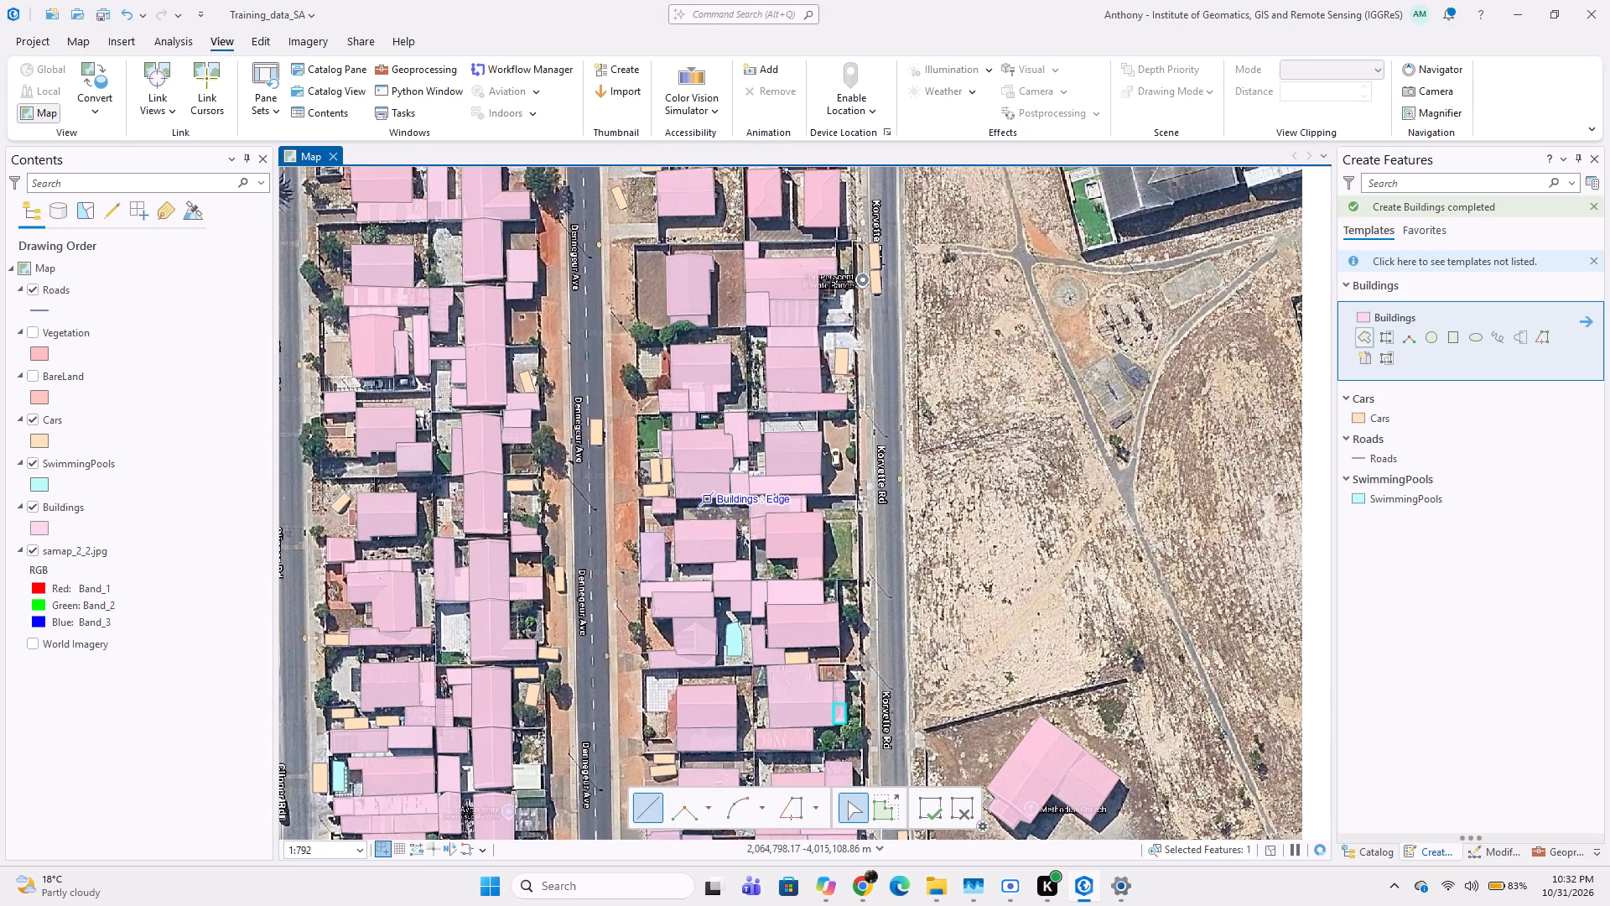
{"action": "middle_click_drag", "start_coordinate": [724, 565], "coordinate": [821, 471]}
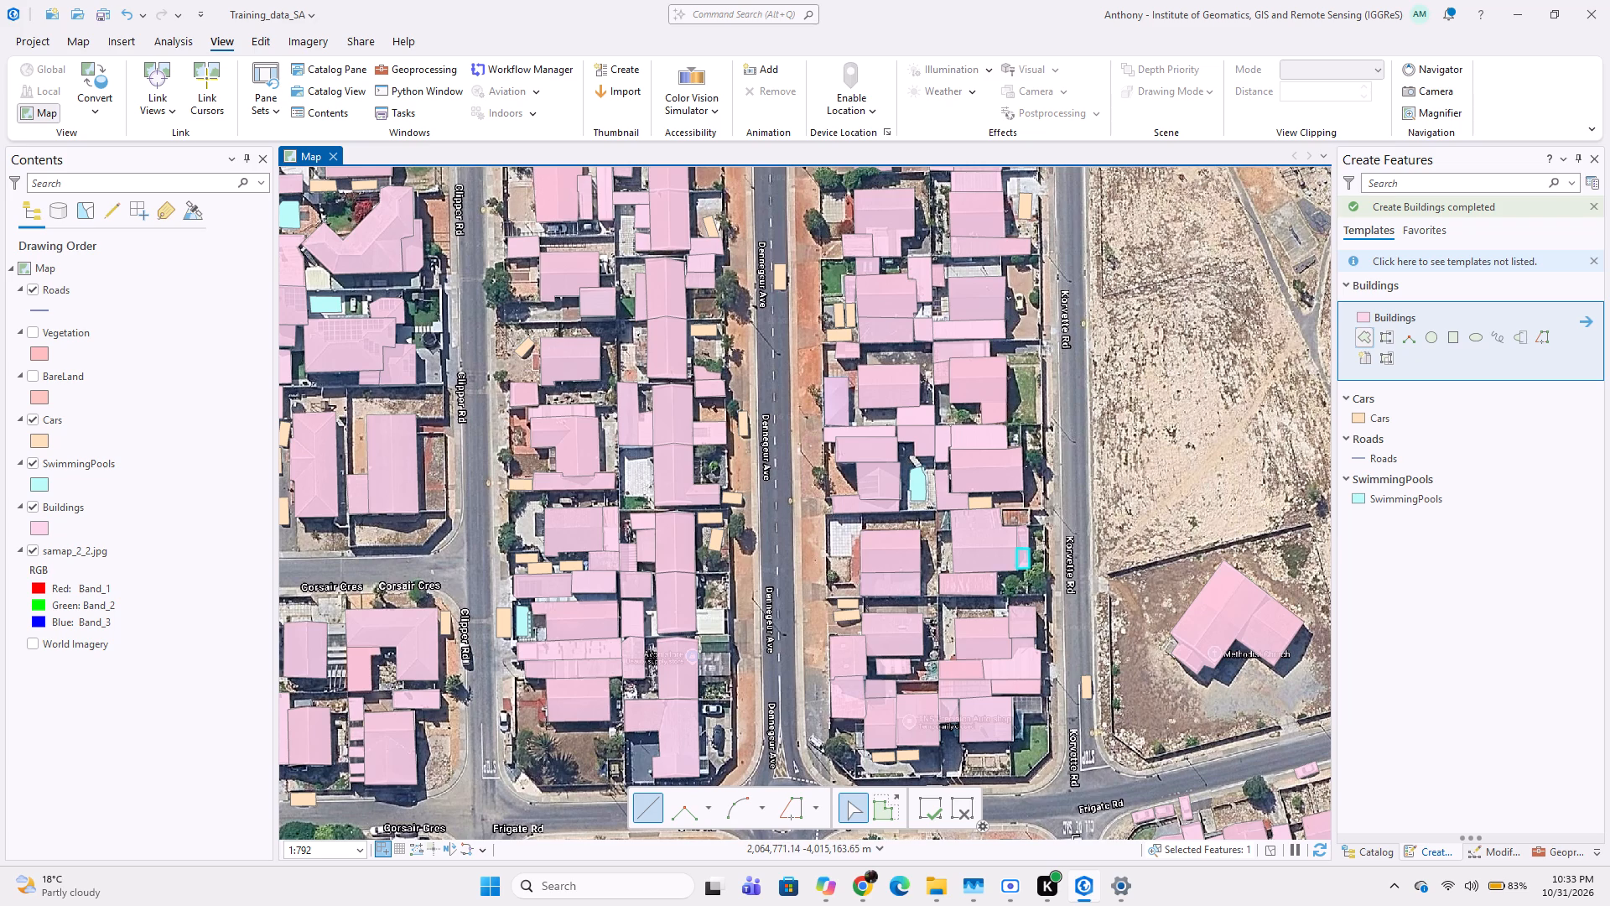
{"action": "middle_click_drag", "start_coordinate": [739, 506], "coordinate": [628, 518]}
{"action": "middle_click_drag", "start_coordinate": [780, 549], "coordinate": [707, 497]}
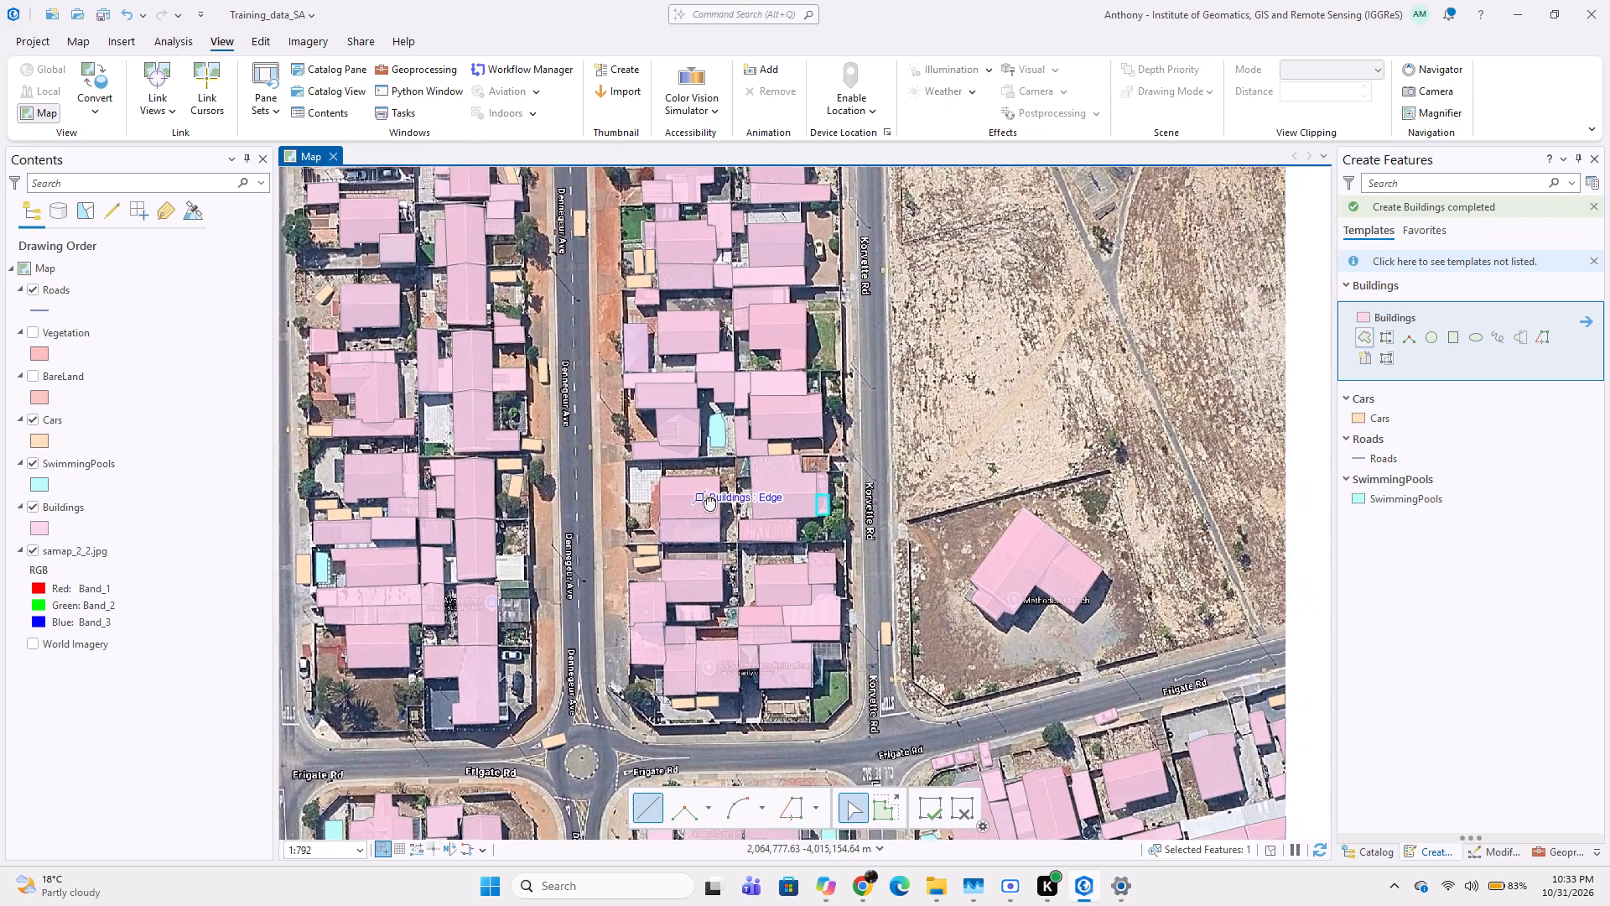
{"action": "scroll", "coordinate": [739, 579], "scroll_direction": "up", "scroll_amount": 3}
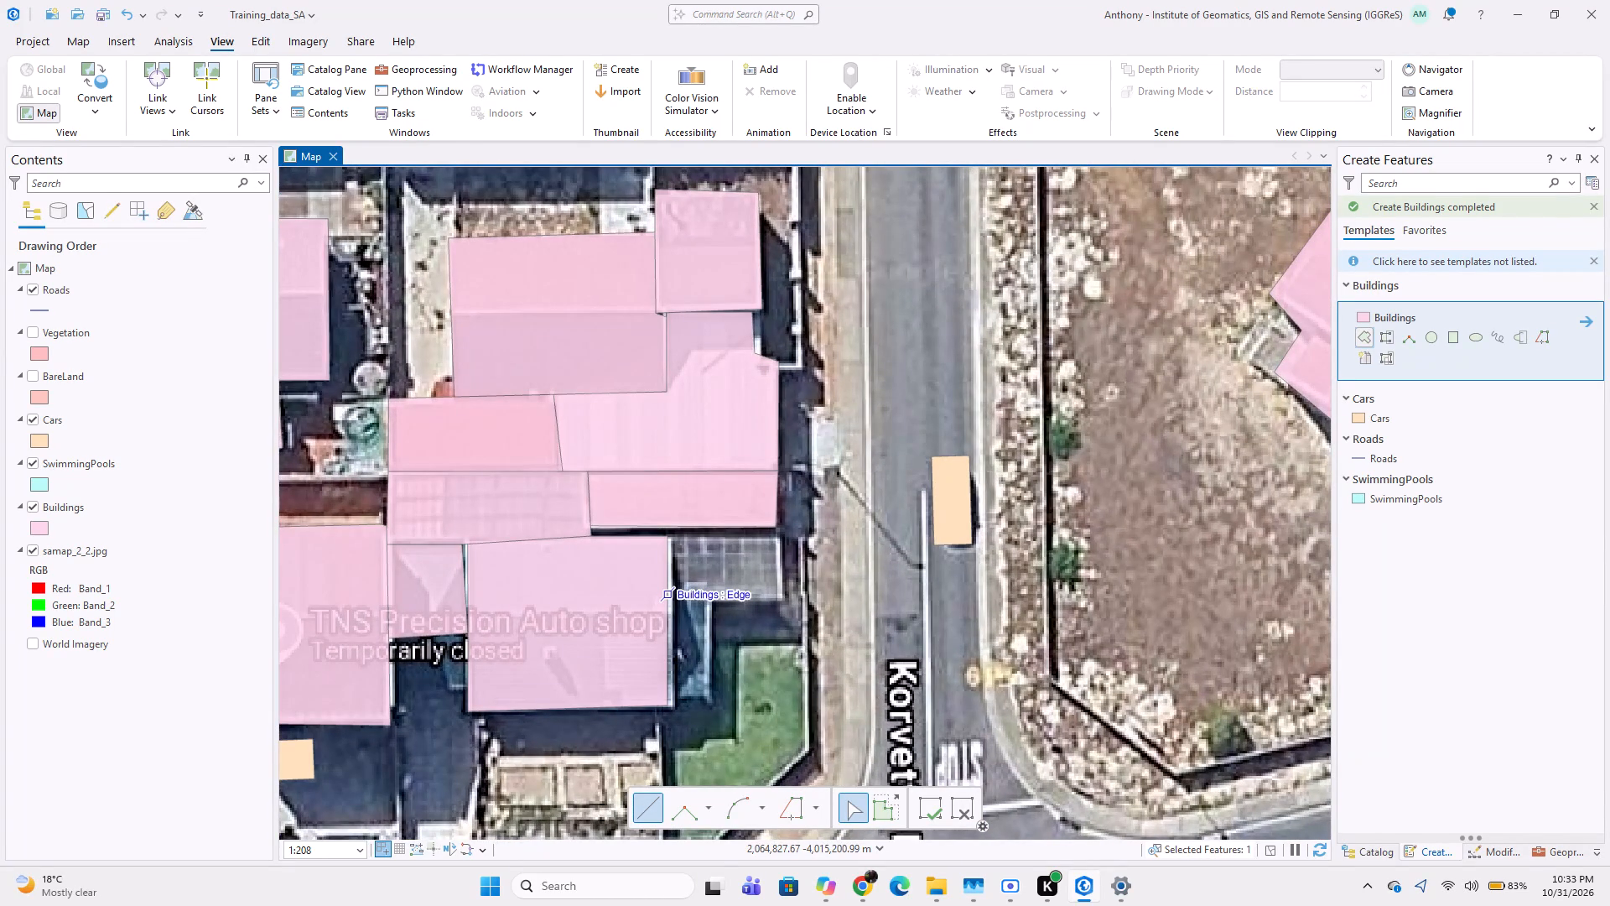
{"action": "left_click", "coordinate": [669, 594]}
{"action": "left_click", "coordinate": [716, 594]}
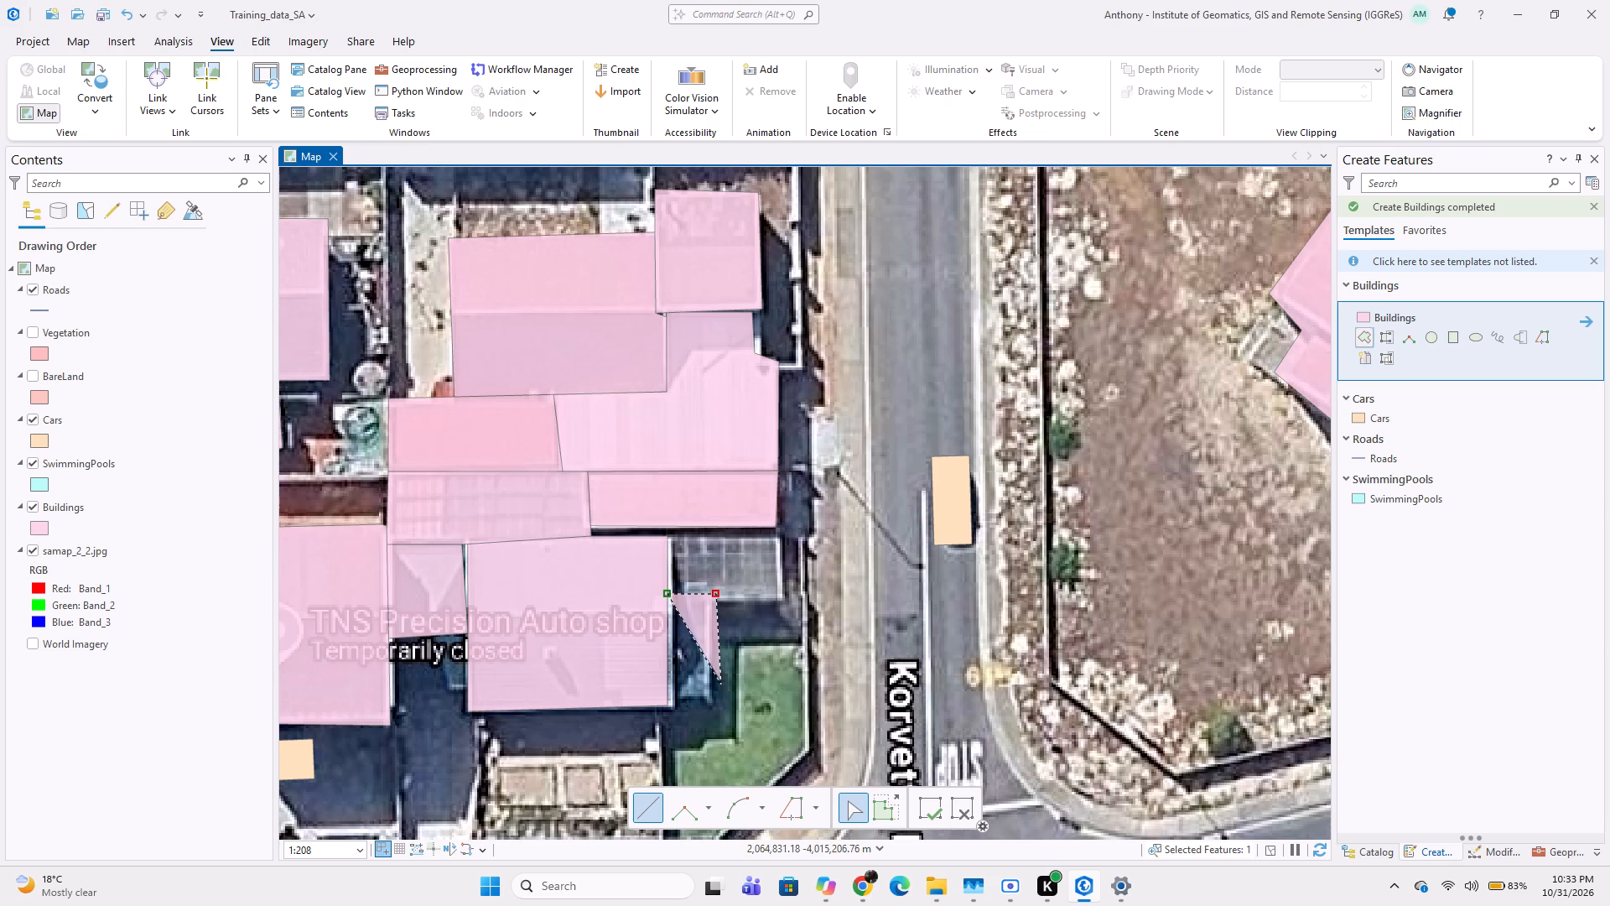
{"action": "left_click", "coordinate": [713, 700]}
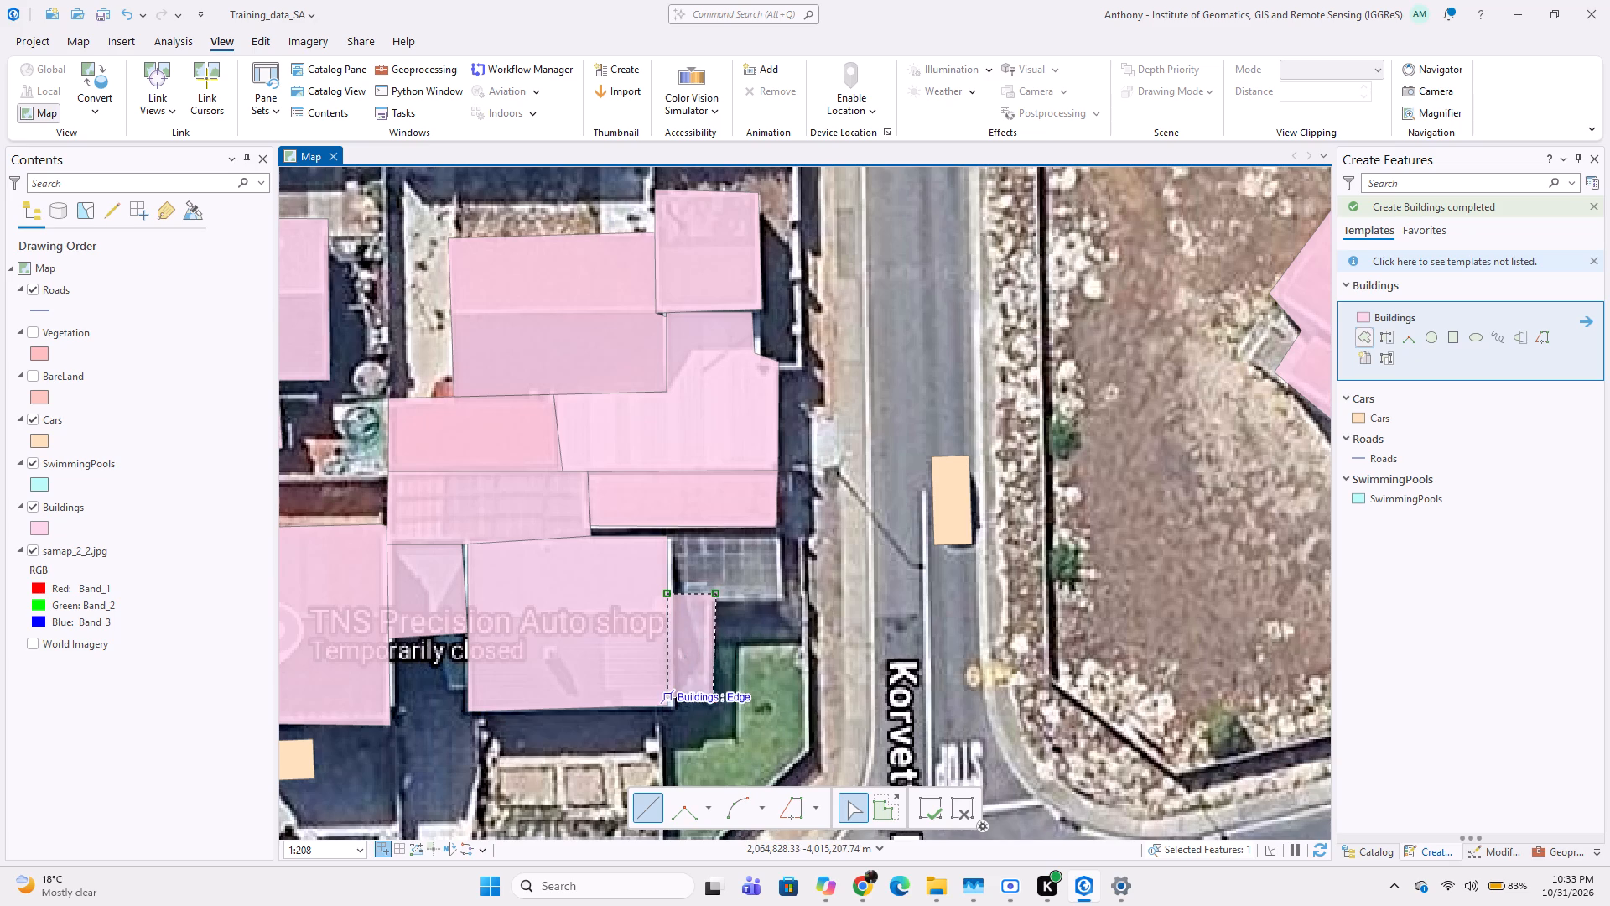
{"action": "double_click", "coordinate": [672, 697]}
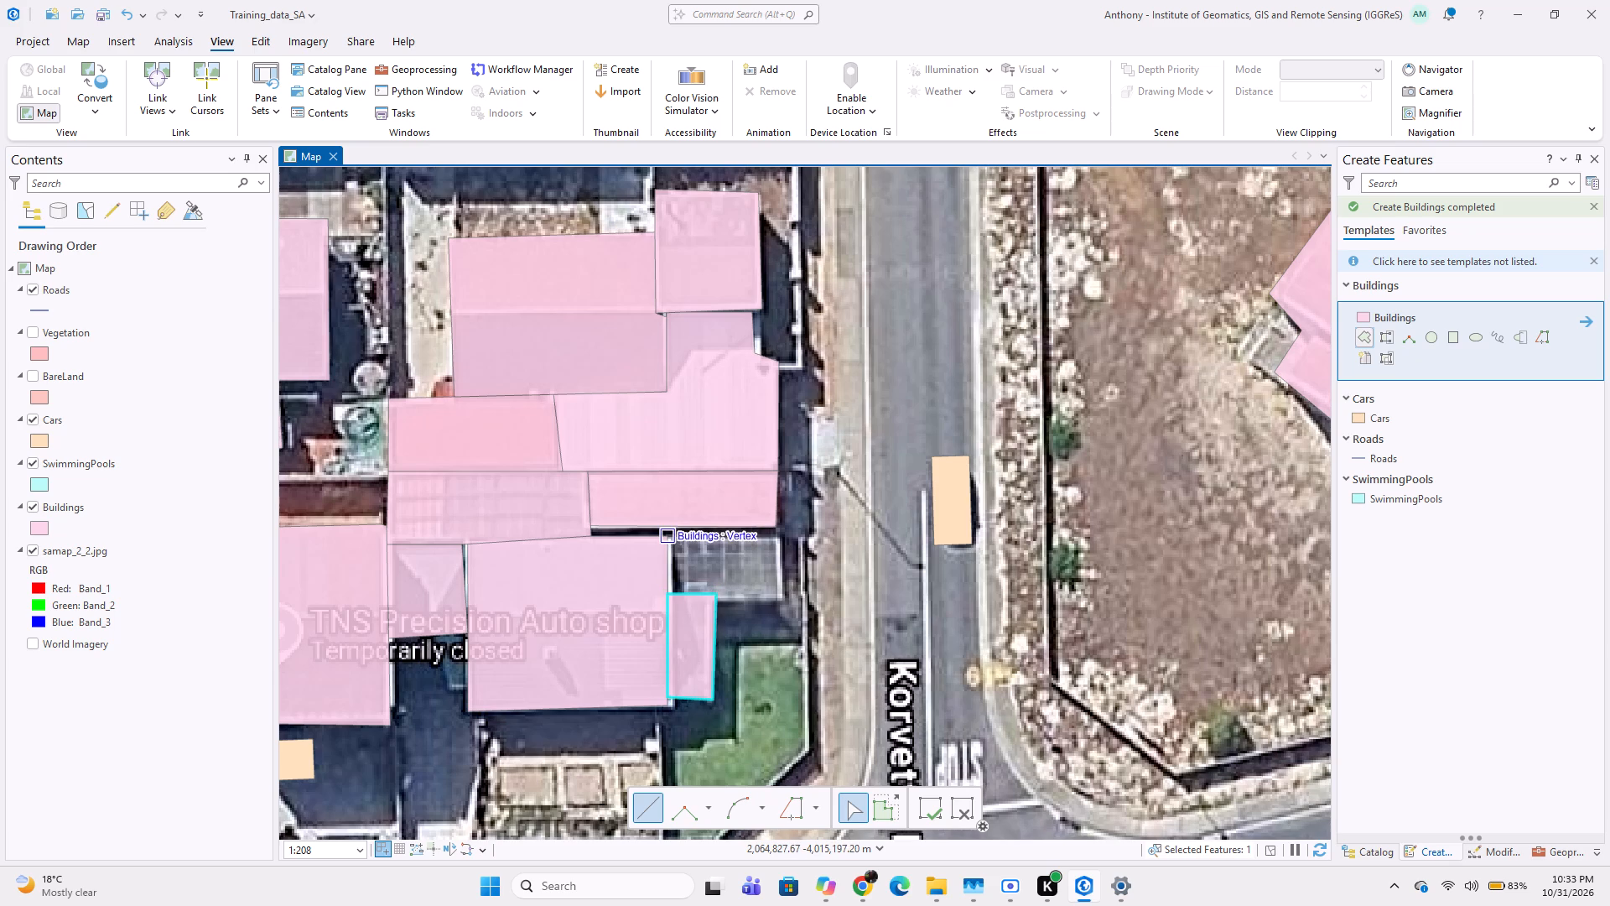
Digitize the grey roof section adjoining that strip to the north as a five-vertex Buildings polygon, snapped to the neighbouring building edges.
{"action": "left_click", "coordinate": [669, 544]}
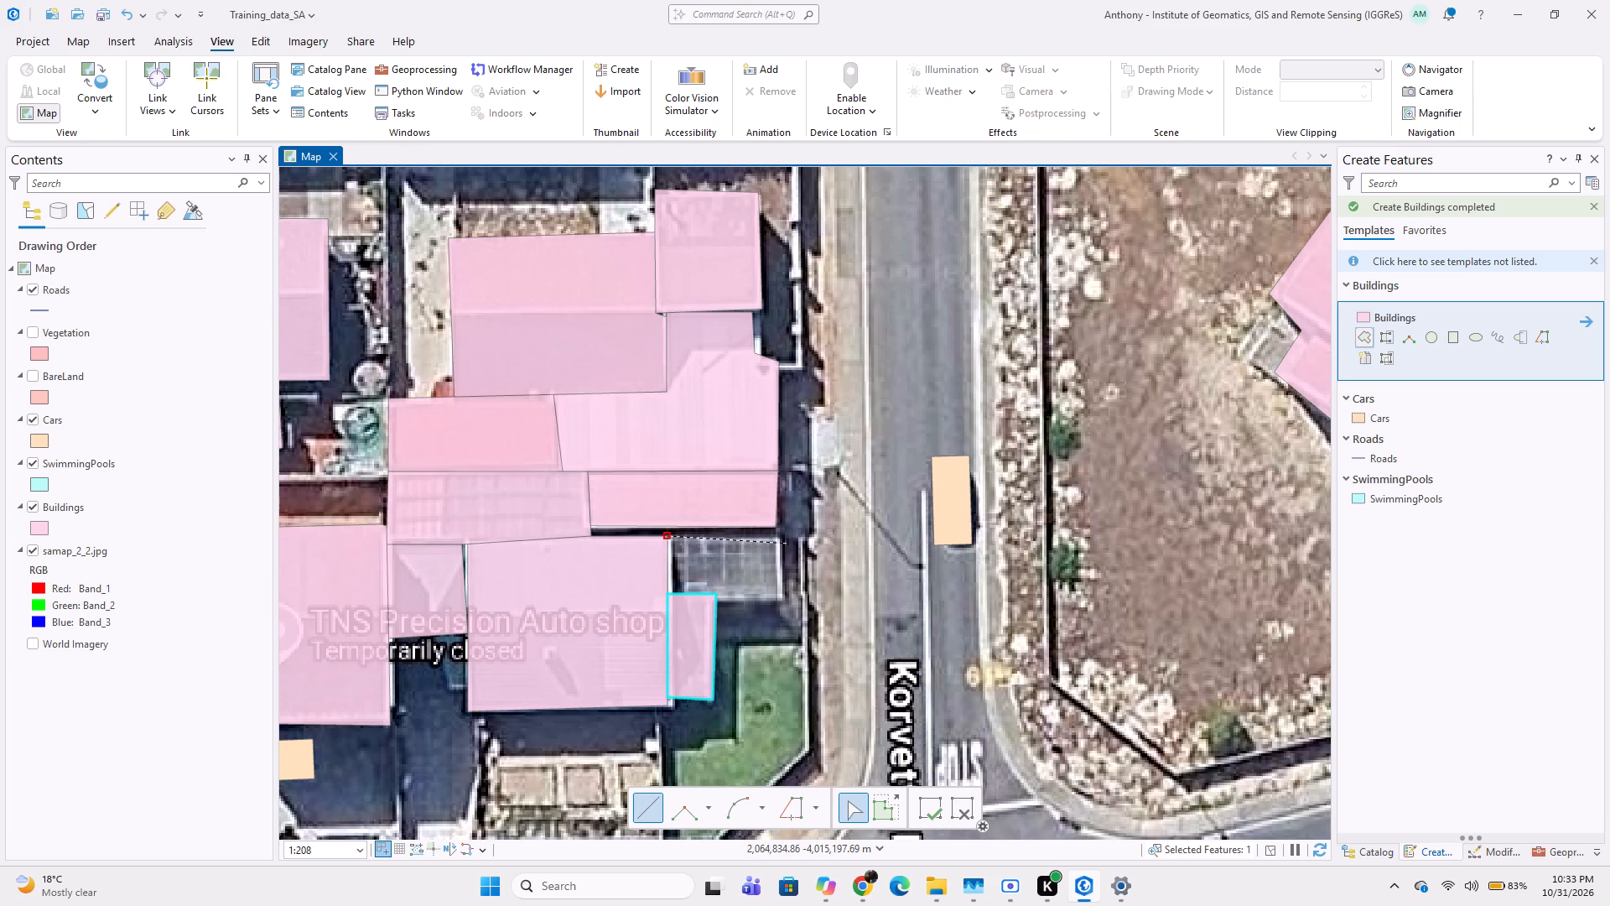
{"action": "left_click", "coordinate": [777, 539]}
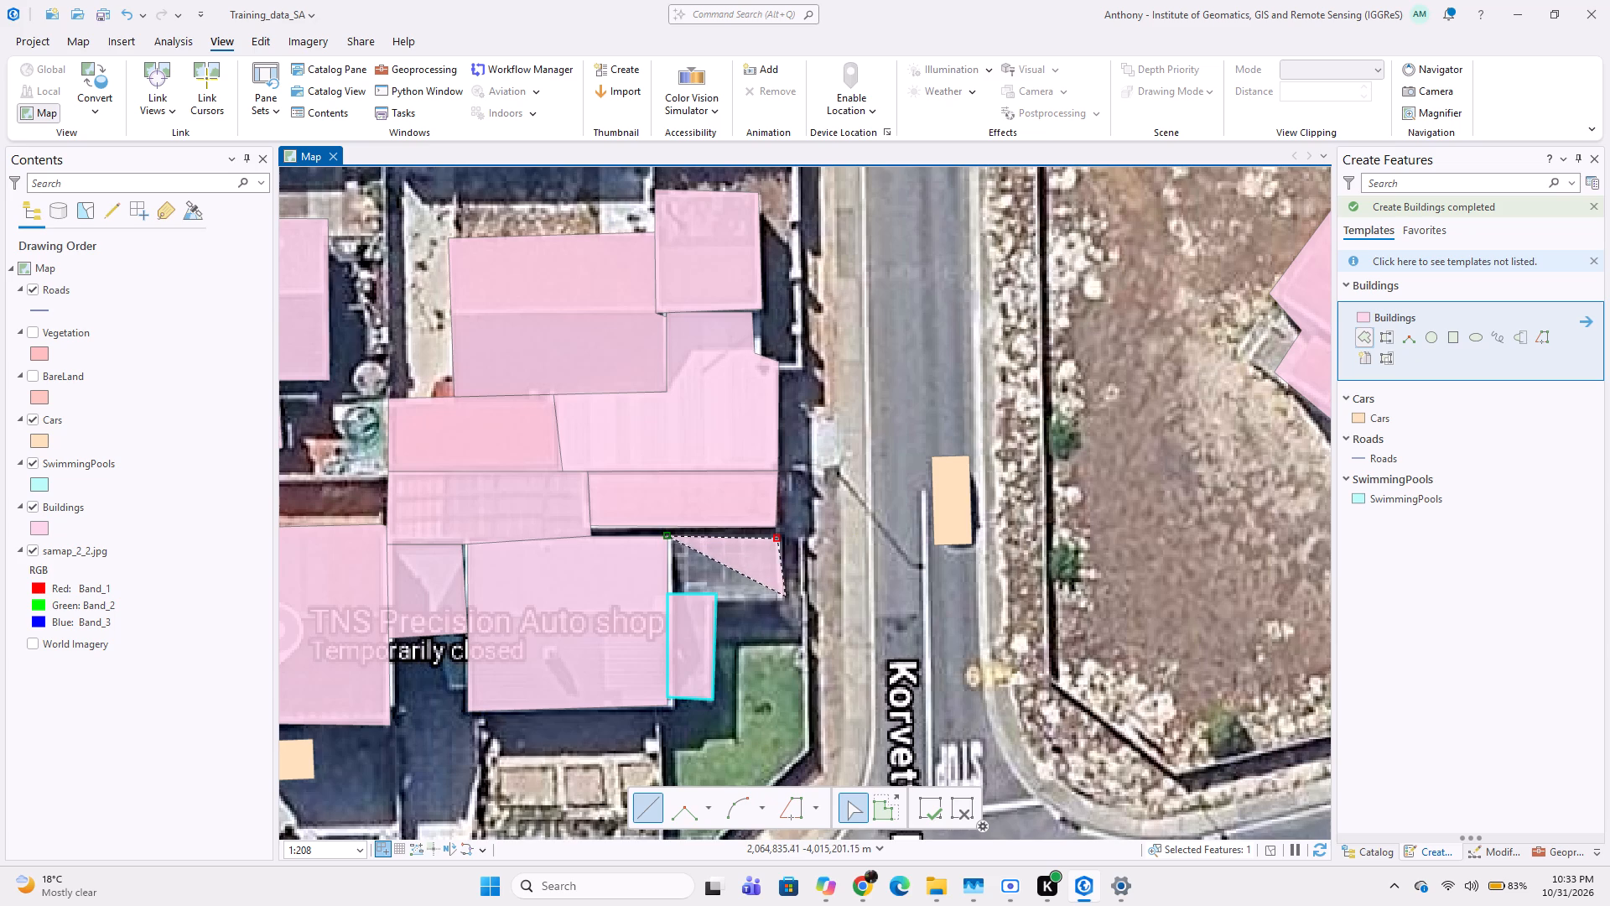
{"action": "left_click", "coordinate": [786, 600]}
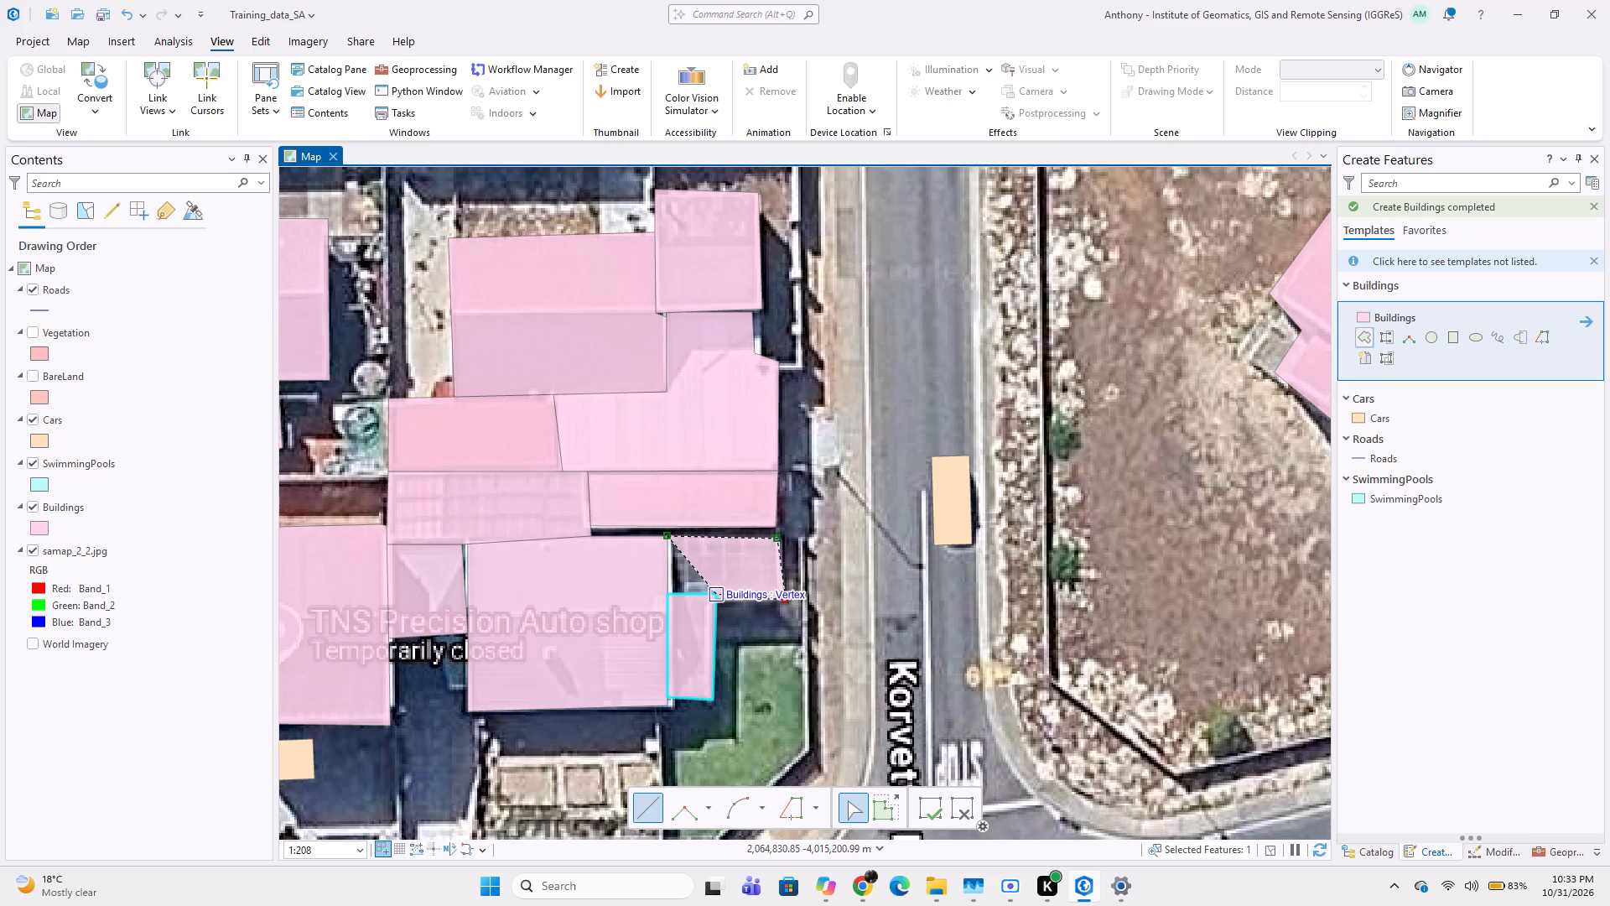
{"action": "left_click", "coordinate": [719, 597]}
{"action": "double_click", "coordinate": [672, 591]}
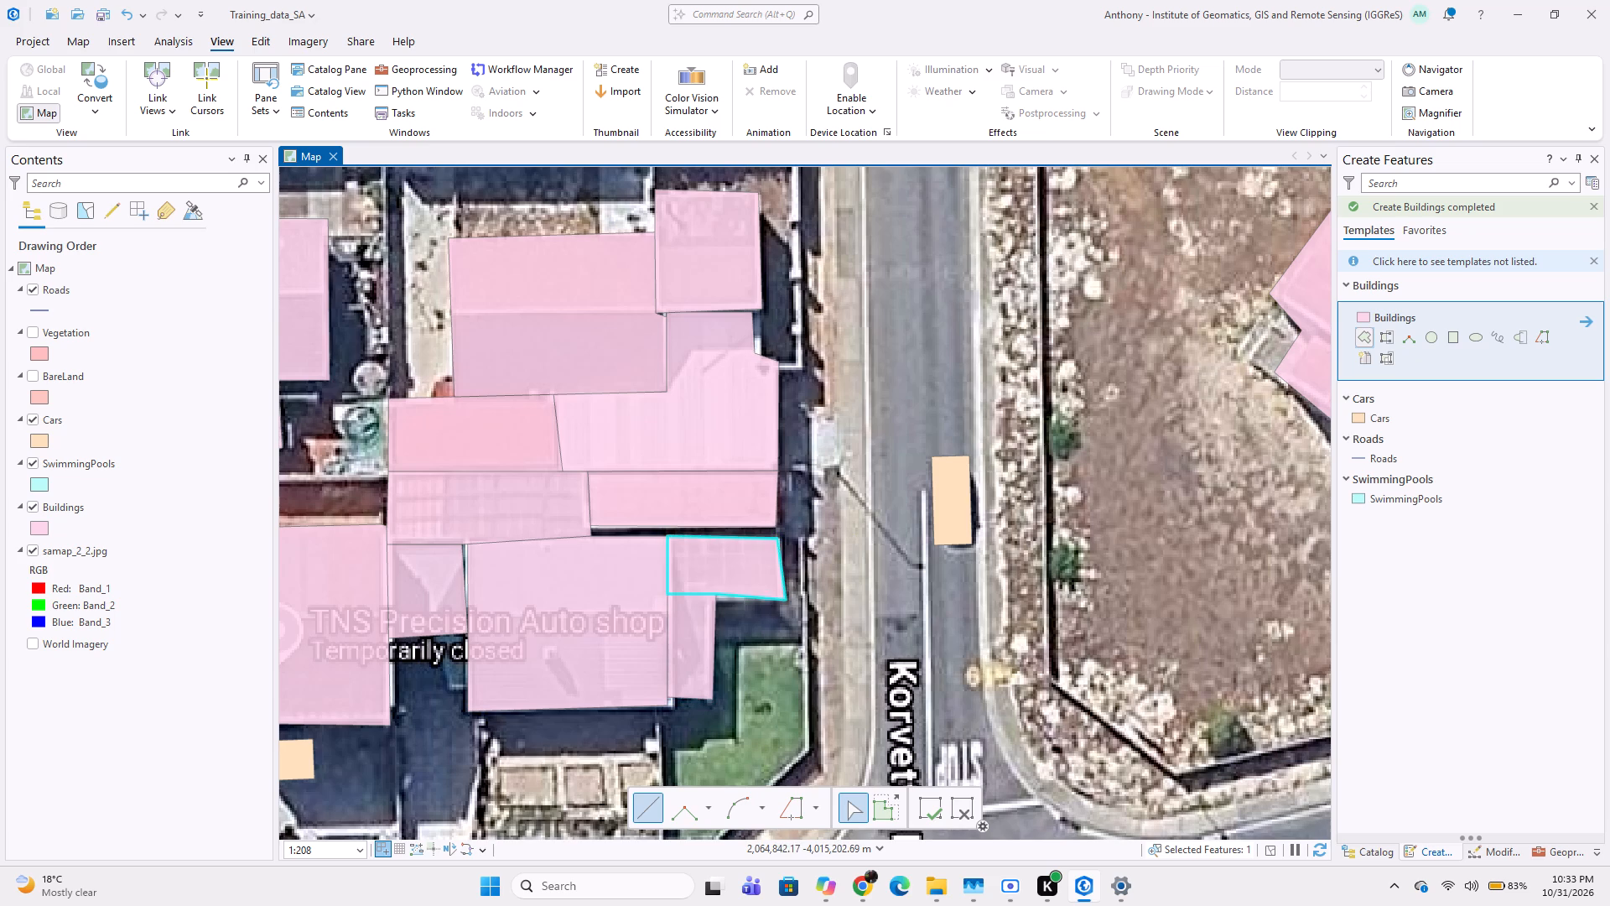
Examine the digitized blocks between Frigate Rd and Sloop St for features still missing.
{"action": "scroll", "coordinate": [689, 515], "scroll_direction": "down", "scroll_amount": 3}
{"action": "middle_click_drag", "start_coordinate": [724, 474], "coordinate": [777, 570]}
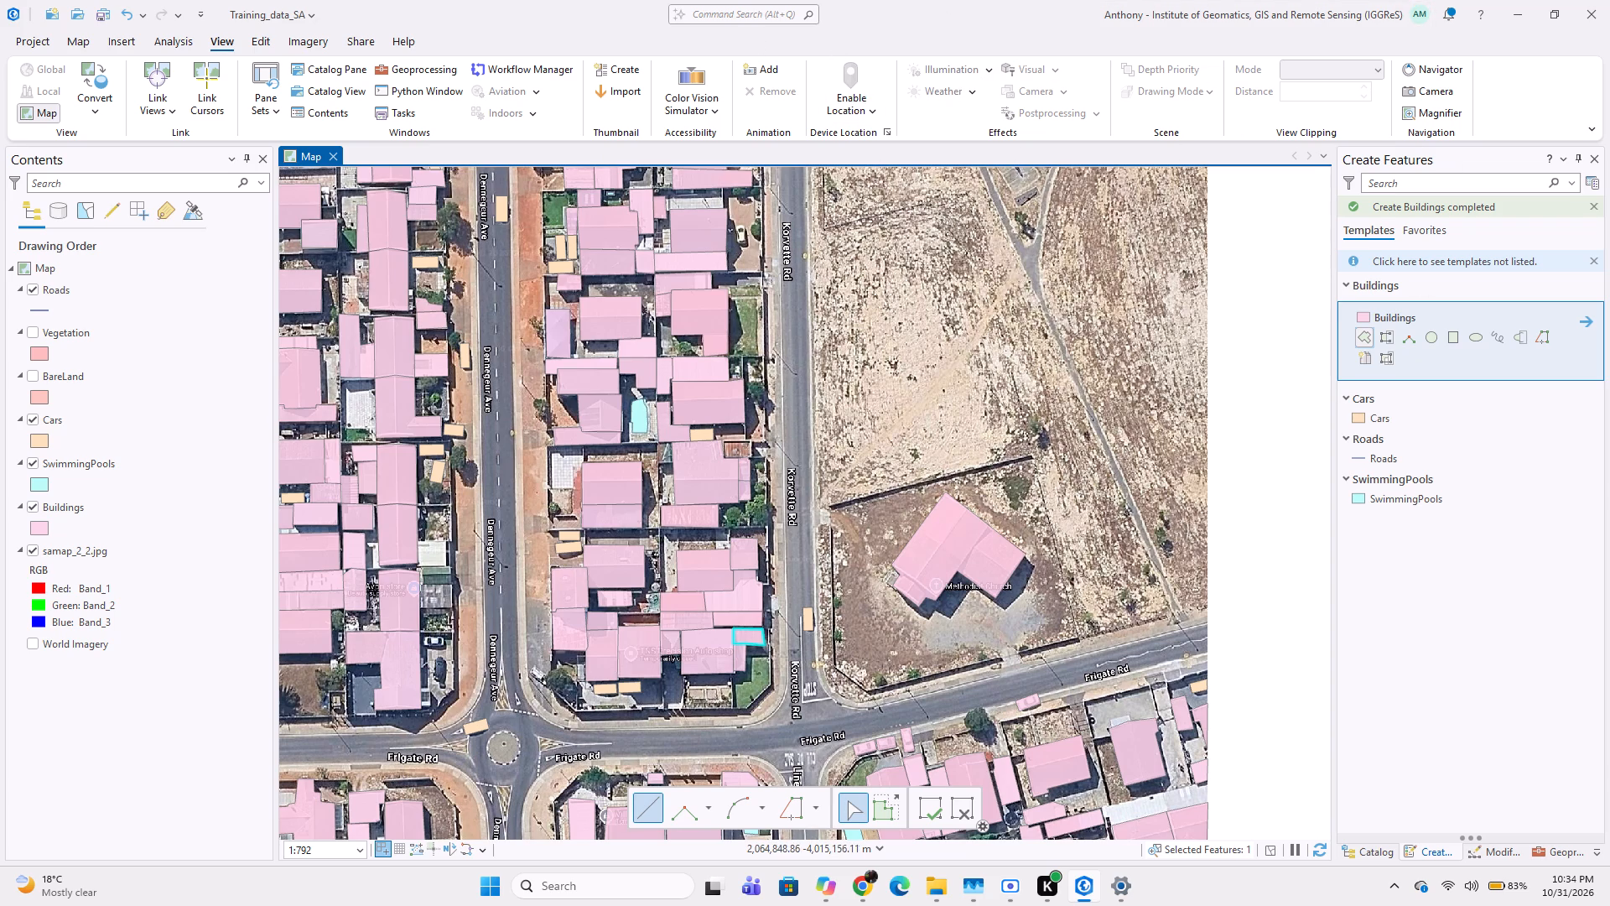
{"action": "scroll", "coordinate": [730, 456], "scroll_direction": "down", "scroll_amount": 2}
{"action": "middle_click_drag", "start_coordinate": [695, 525], "coordinate": [666, 626]}
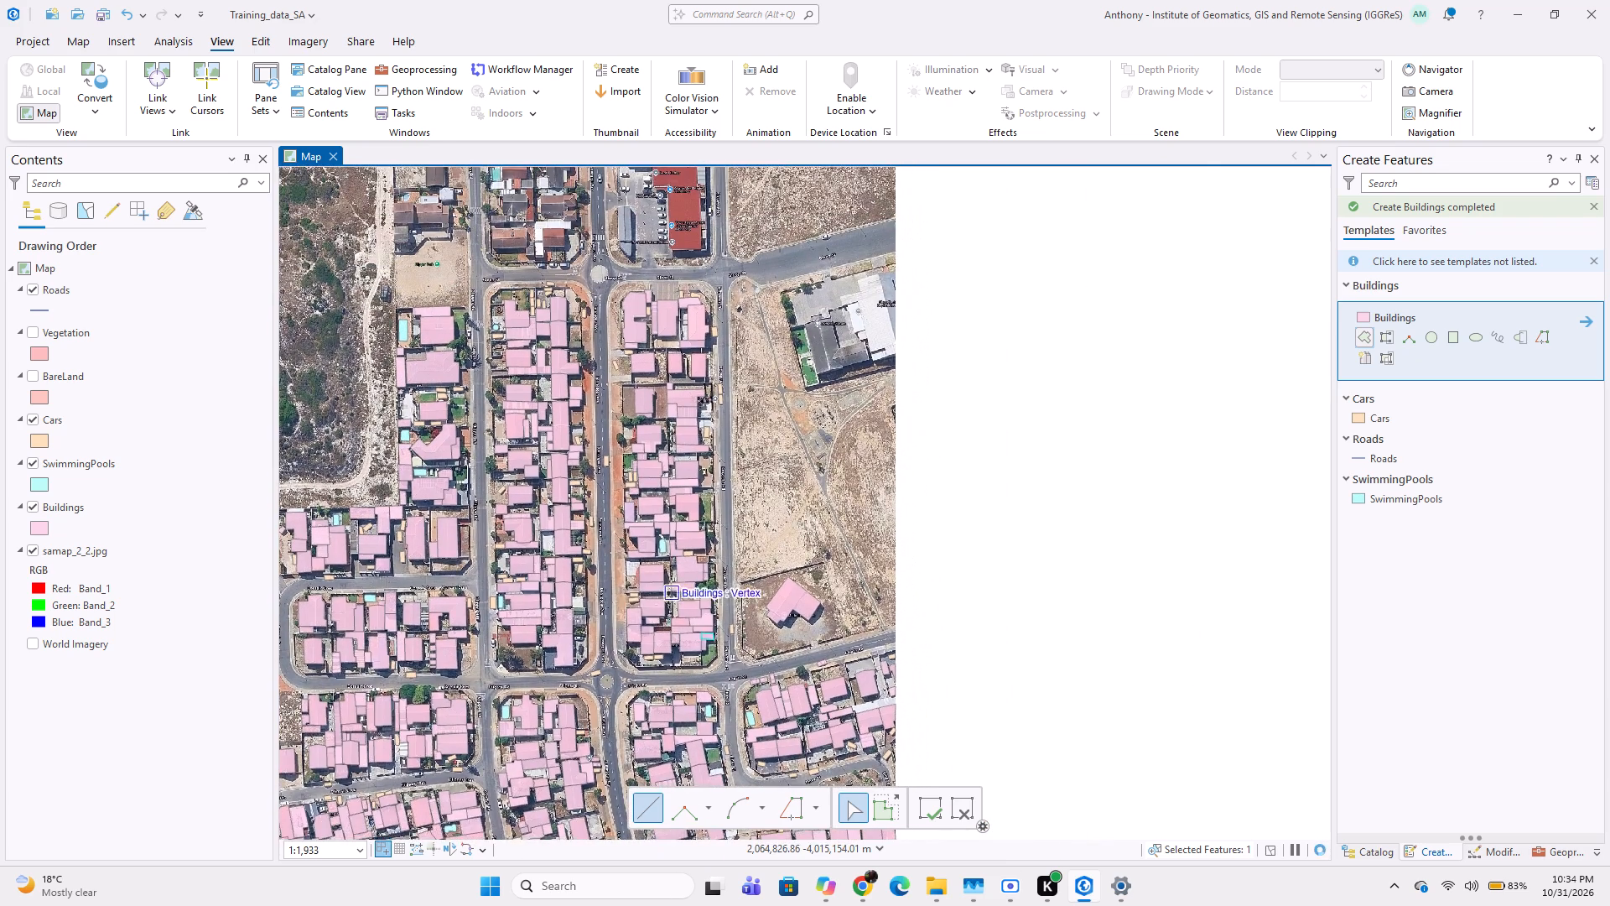
{"action": "middle_click_drag", "start_coordinate": [719, 464], "coordinate": [739, 617]}
{"action": "middle_click_drag", "start_coordinate": [660, 446], "coordinate": [672, 534]}
{"action": "middle_click_drag", "start_coordinate": [634, 517], "coordinate": [730, 446]}
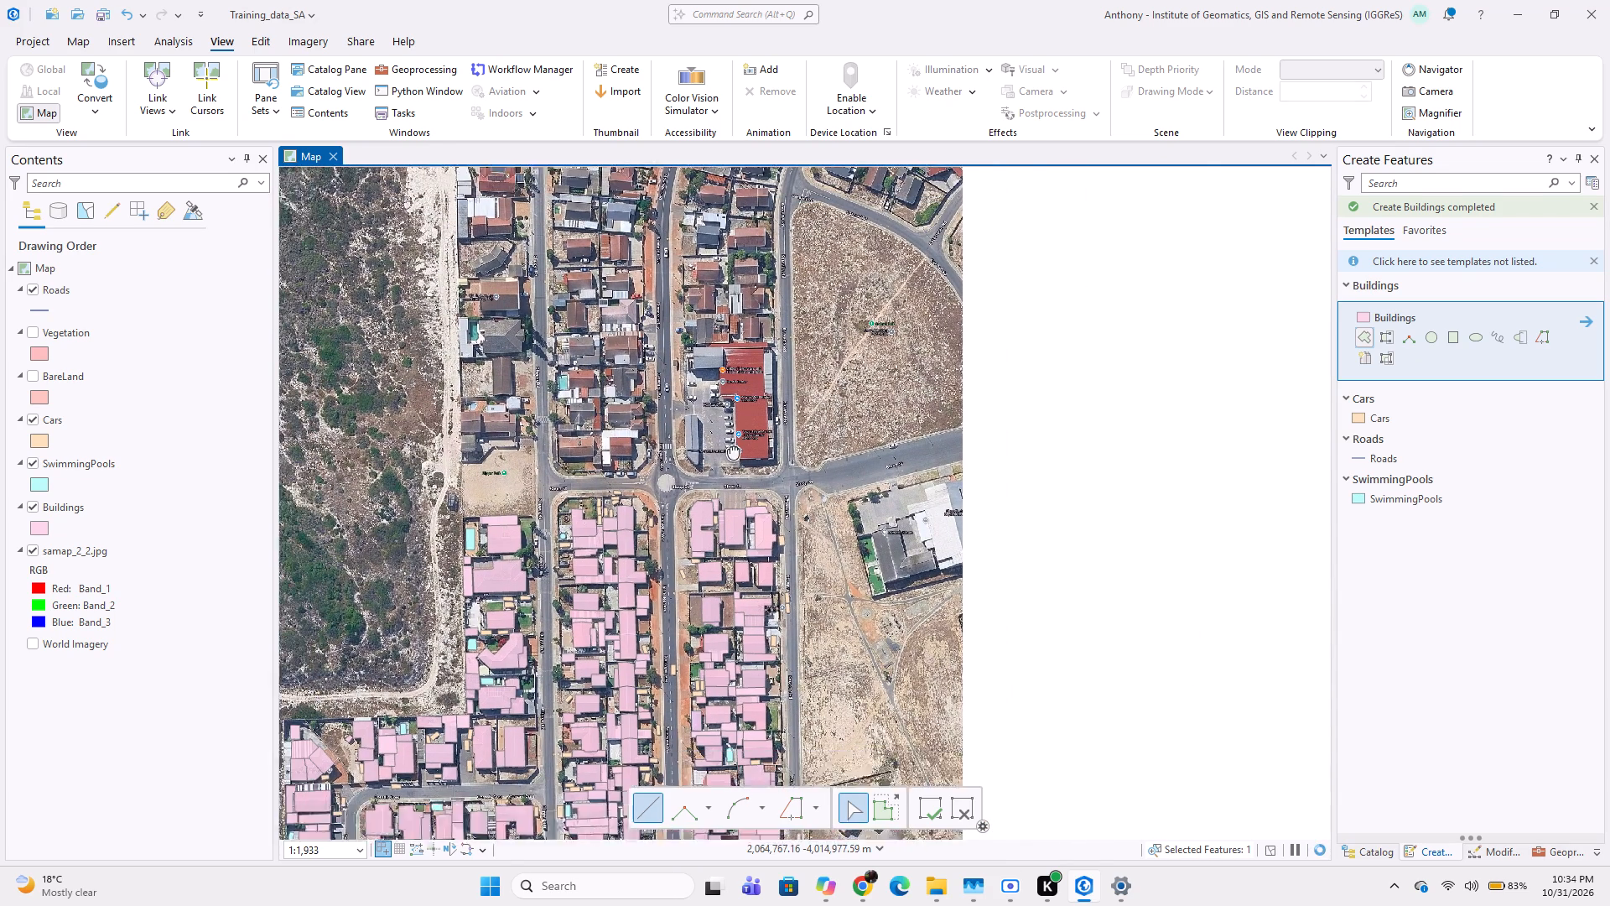
{"action": "middle_click_drag", "start_coordinate": [730, 446], "coordinate": [736, 444]}
{"action": "scroll", "coordinate": [695, 496], "scroll_direction": "up", "scroll_amount": 2}
{"action": "middle_click_drag", "start_coordinate": [754, 555], "coordinate": [695, 479]}
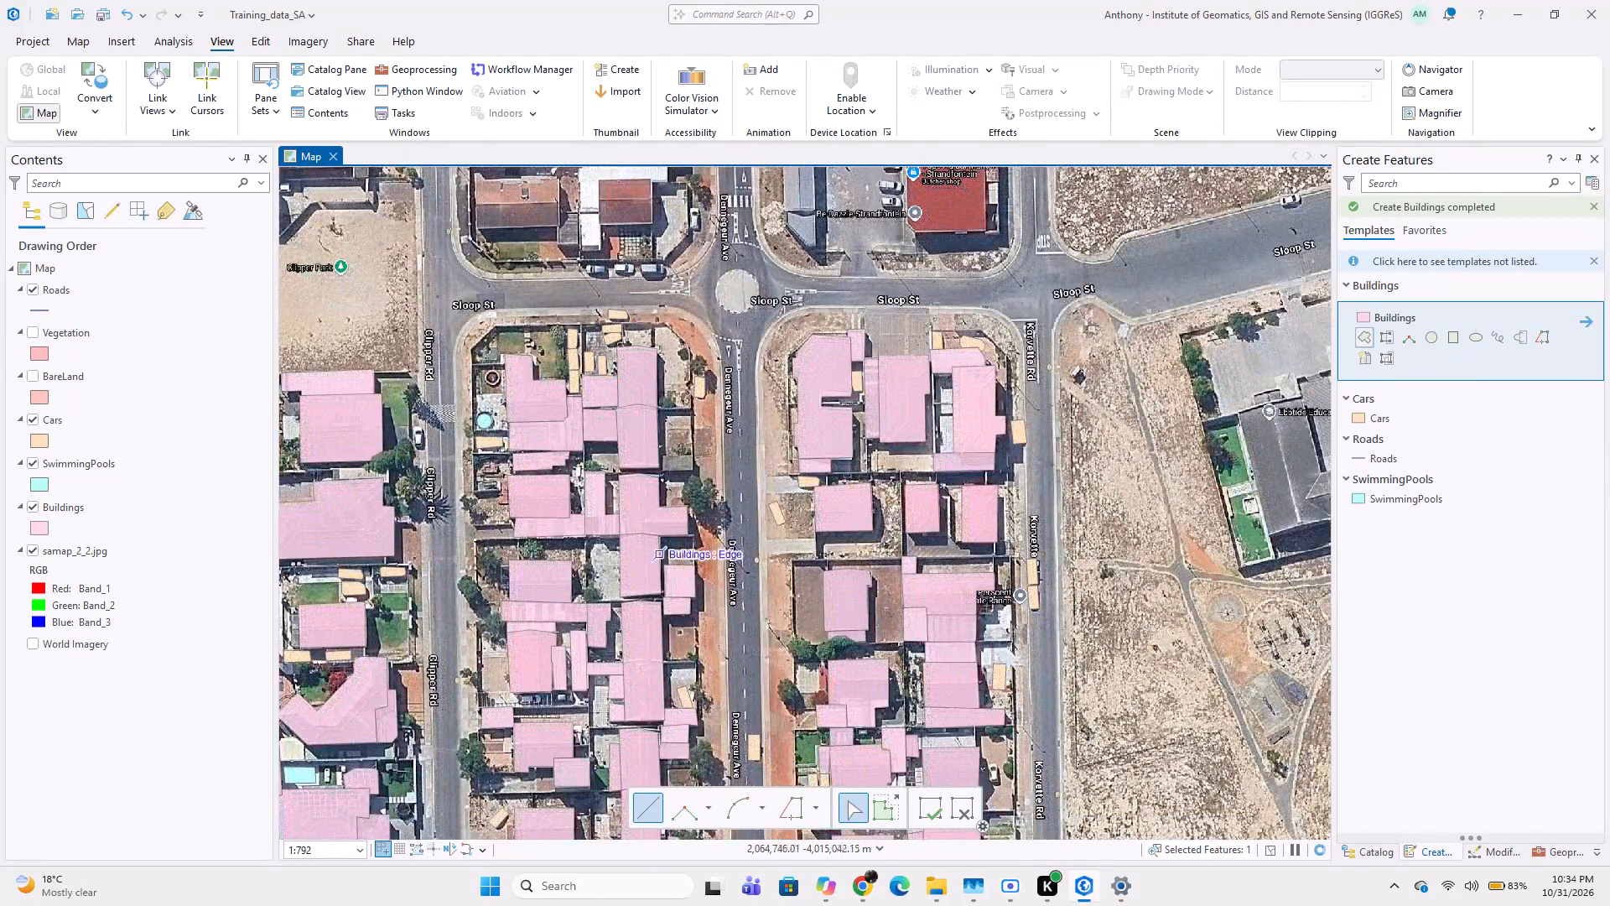
{"action": "middle_click_drag", "start_coordinate": [657, 558], "coordinate": [575, 467]}
{"action": "middle_click_drag", "start_coordinate": [750, 484], "coordinate": [701, 490]}
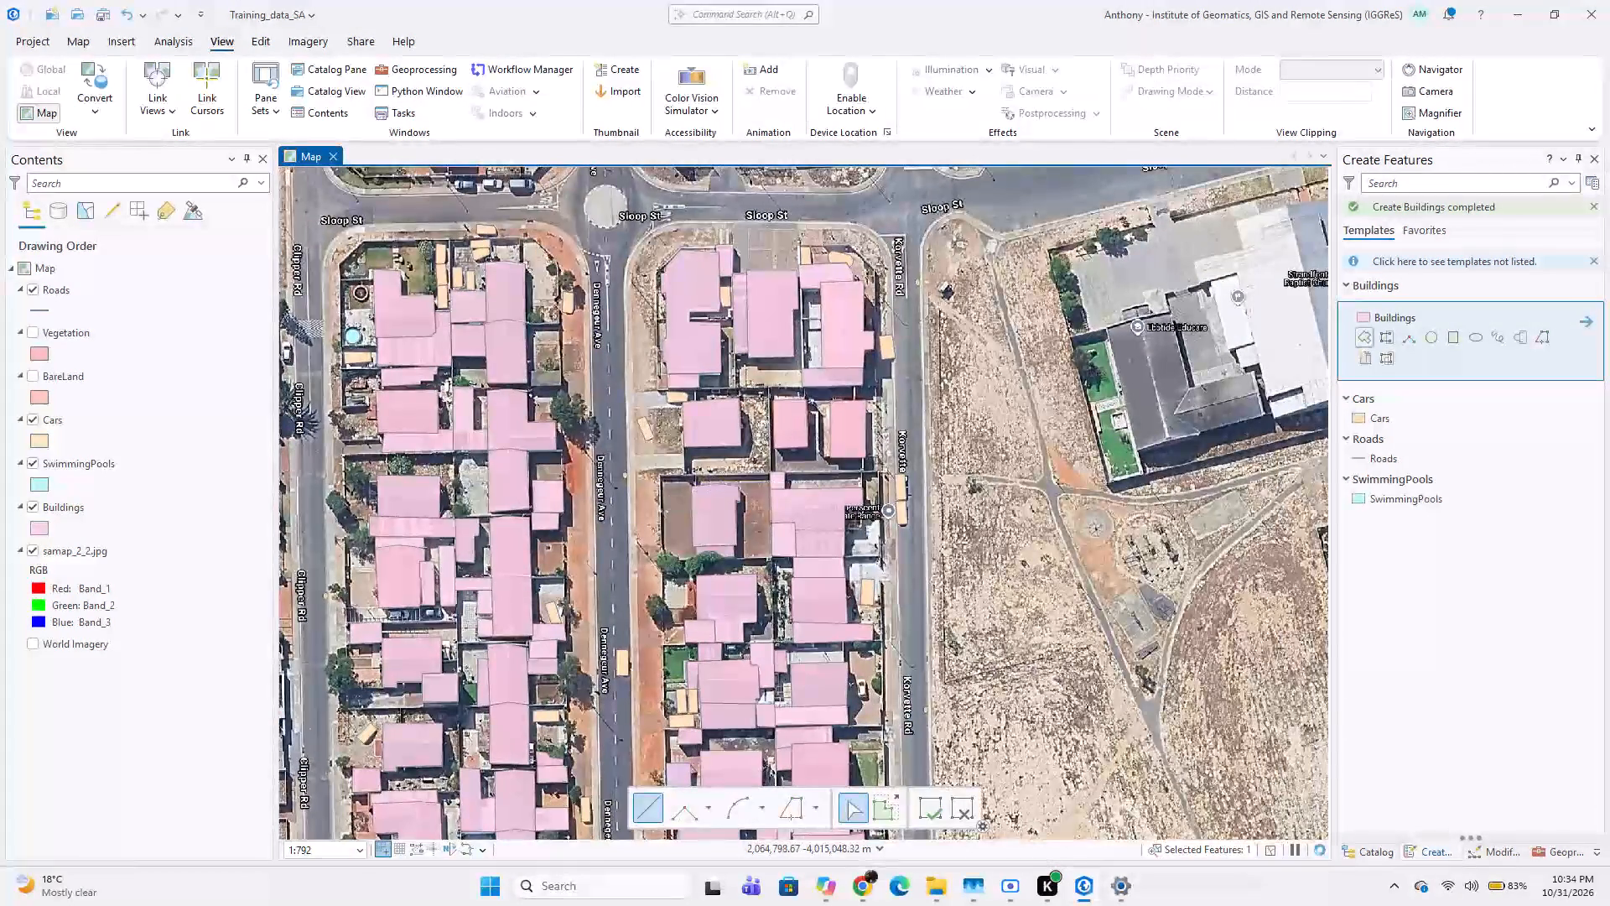
Start a Buildings polygon around the large red-roofed commercial building north of Sloop St, tracing its western edge beside the grey roof.
{"action": "middle_click_drag", "start_coordinate": [786, 362], "coordinate": [734, 464]}
{"action": "middle_click_drag", "start_coordinate": [748, 388], "coordinate": [719, 476]}
{"action": "middle_click_drag", "start_coordinate": [724, 423], "coordinate": [730, 493]}
{"action": "middle_click_drag", "start_coordinate": [652, 423], "coordinate": [660, 505]}
{"action": "middle_click_drag", "start_coordinate": [633, 435], "coordinate": [821, 446]}
{"action": "middle_click_drag", "start_coordinate": [818, 411], "coordinate": [795, 493]}
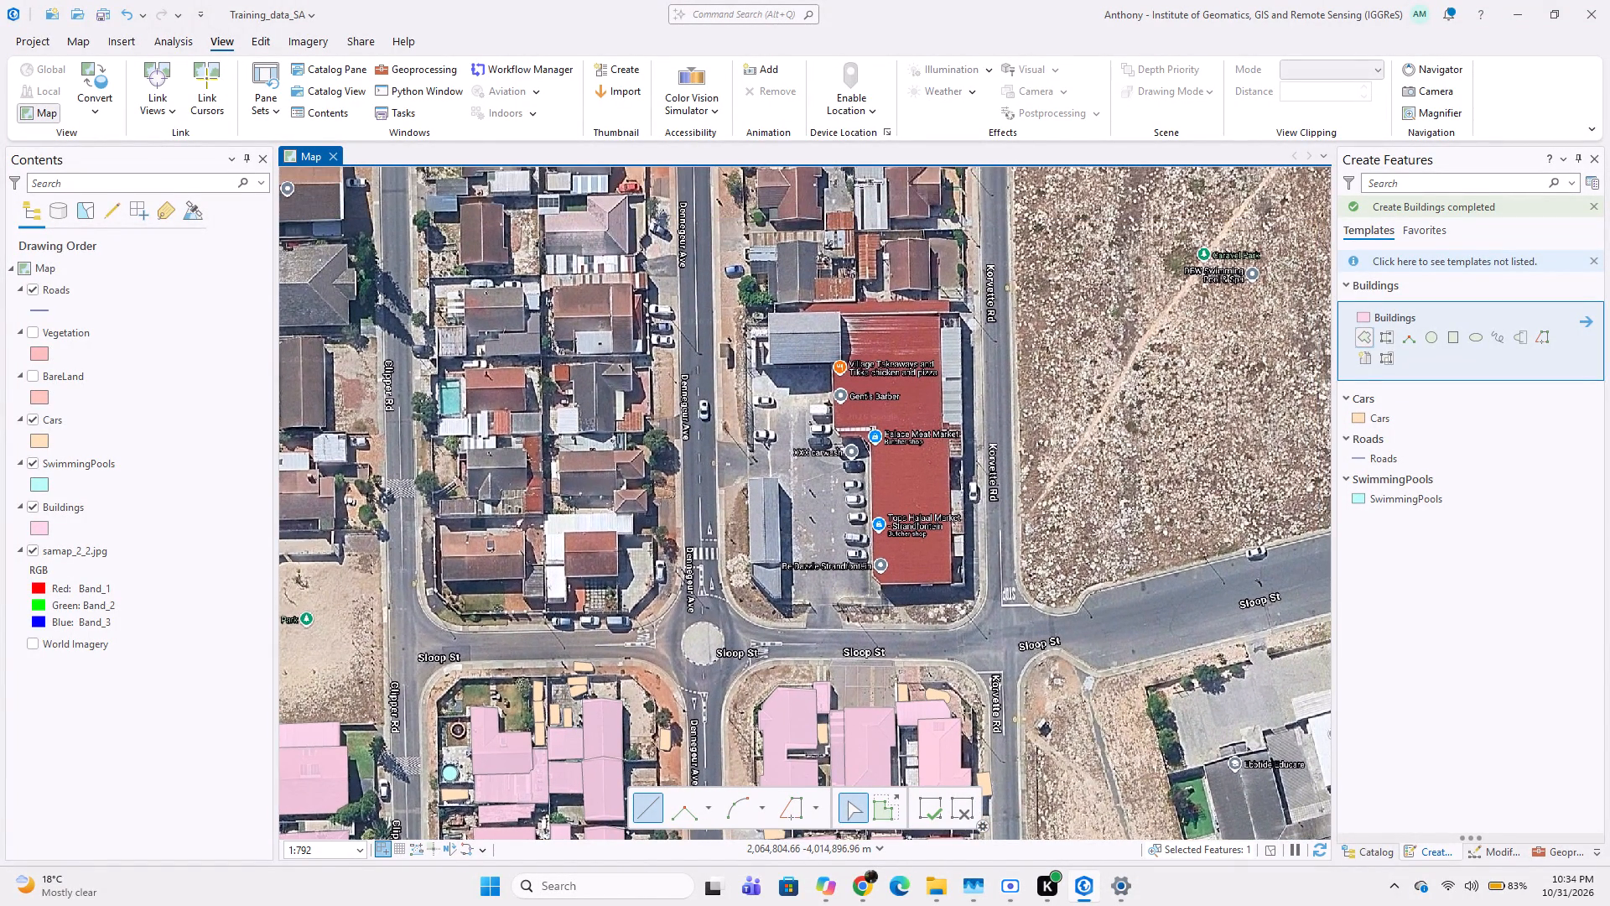
{"action": "scroll", "coordinate": [860, 317], "scroll_direction": "up", "scroll_amount": 1}
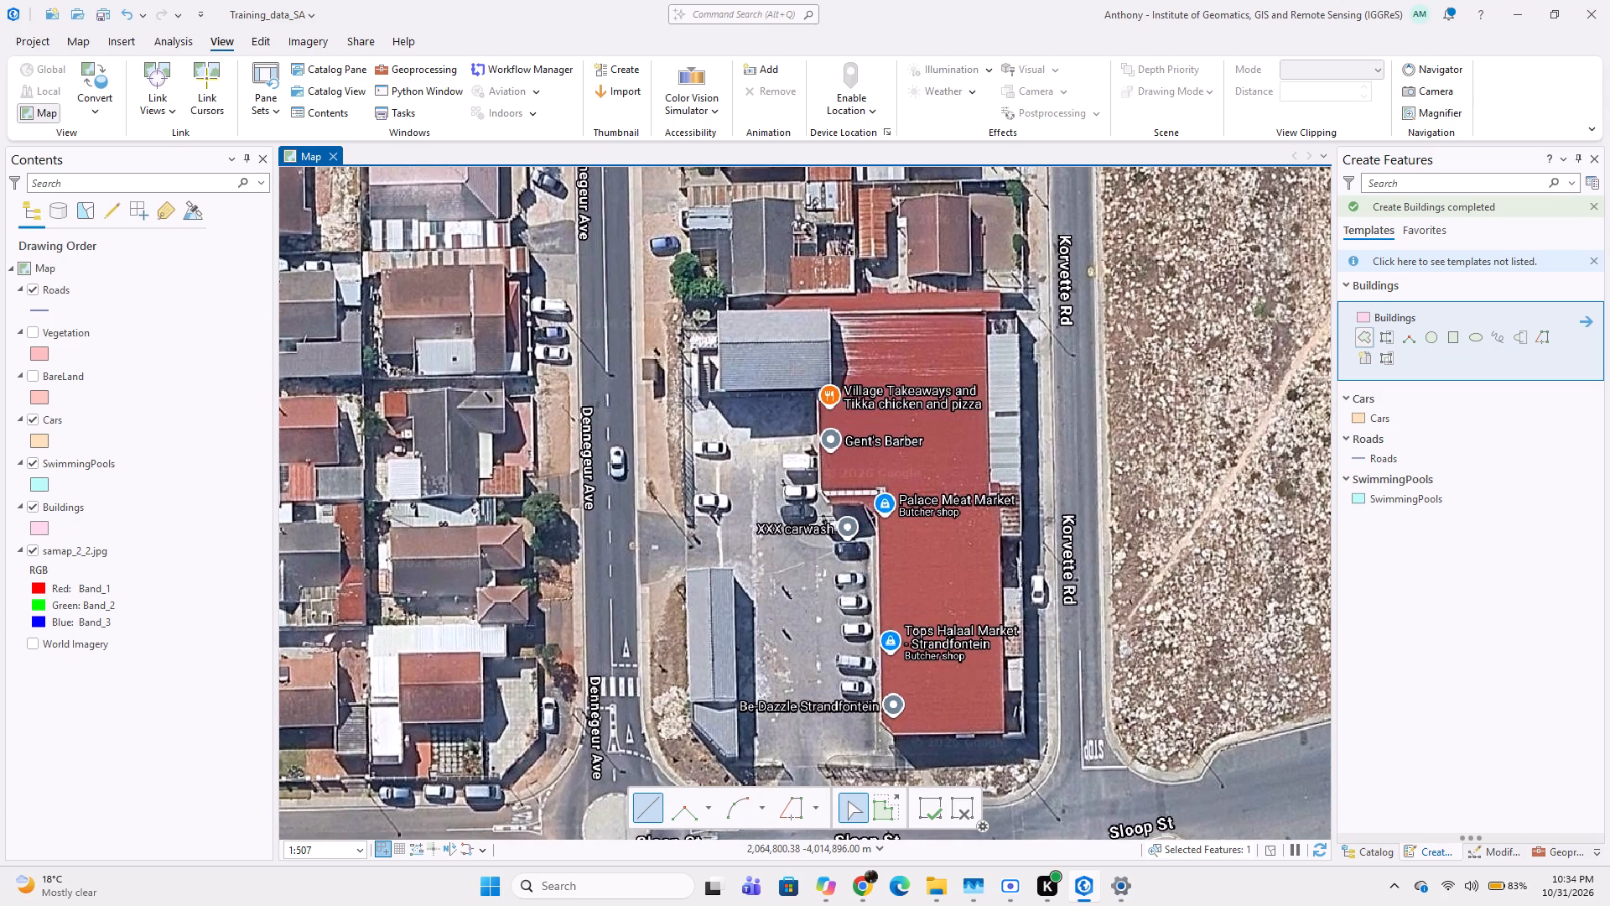
{"action": "scroll", "coordinate": [836, 311], "scroll_direction": "up", "scroll_amount": 1}
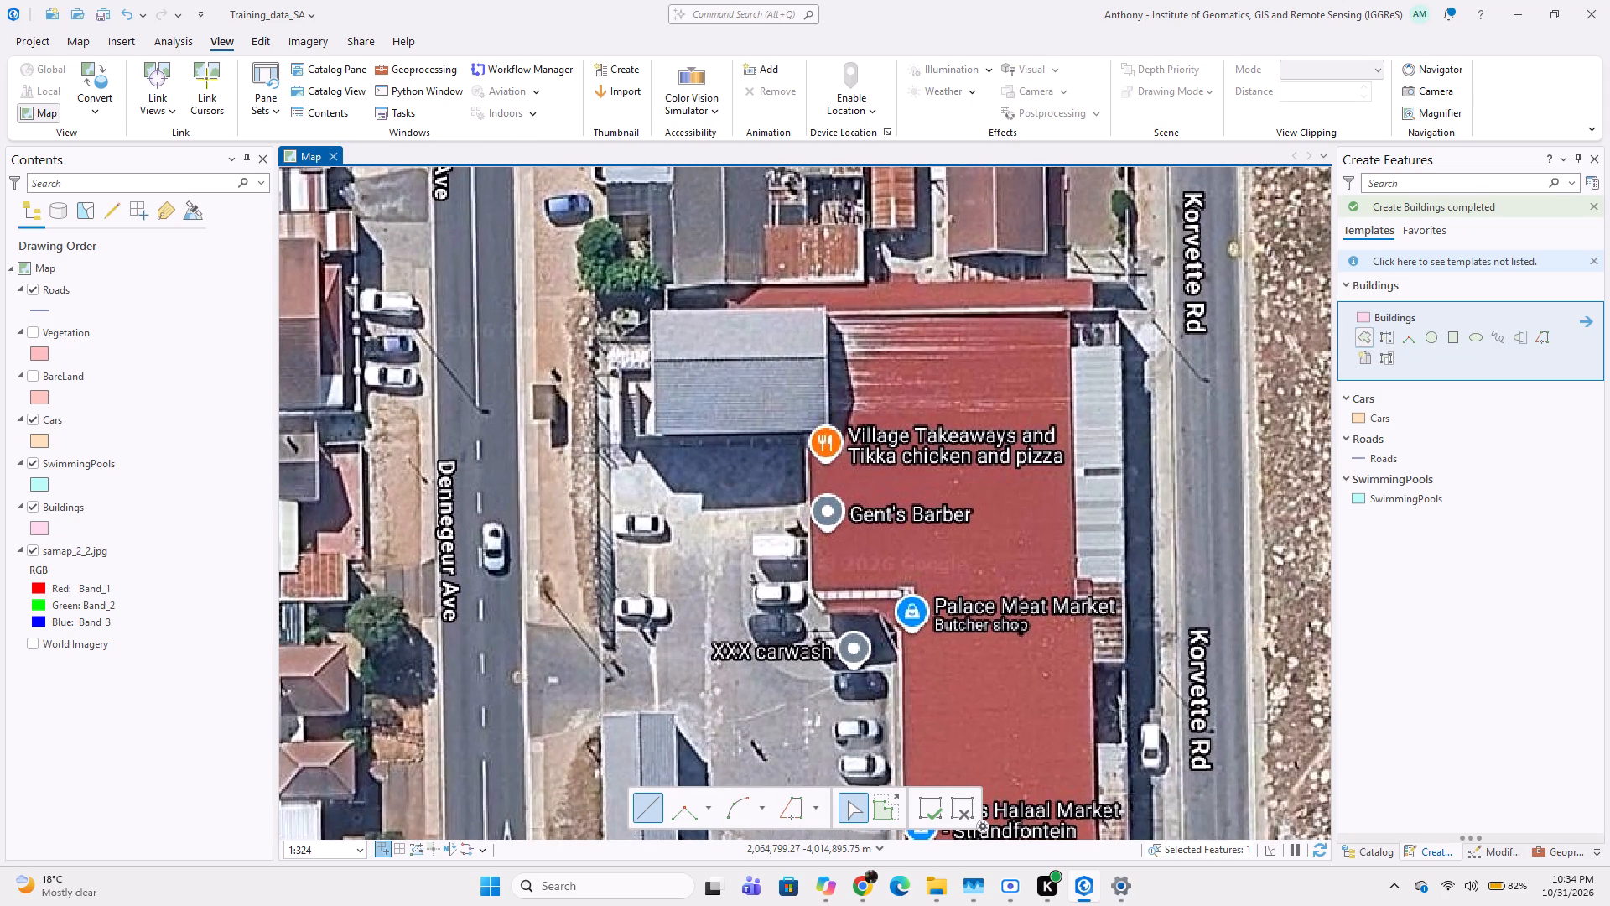
{"action": "left_click", "coordinate": [824, 305]}
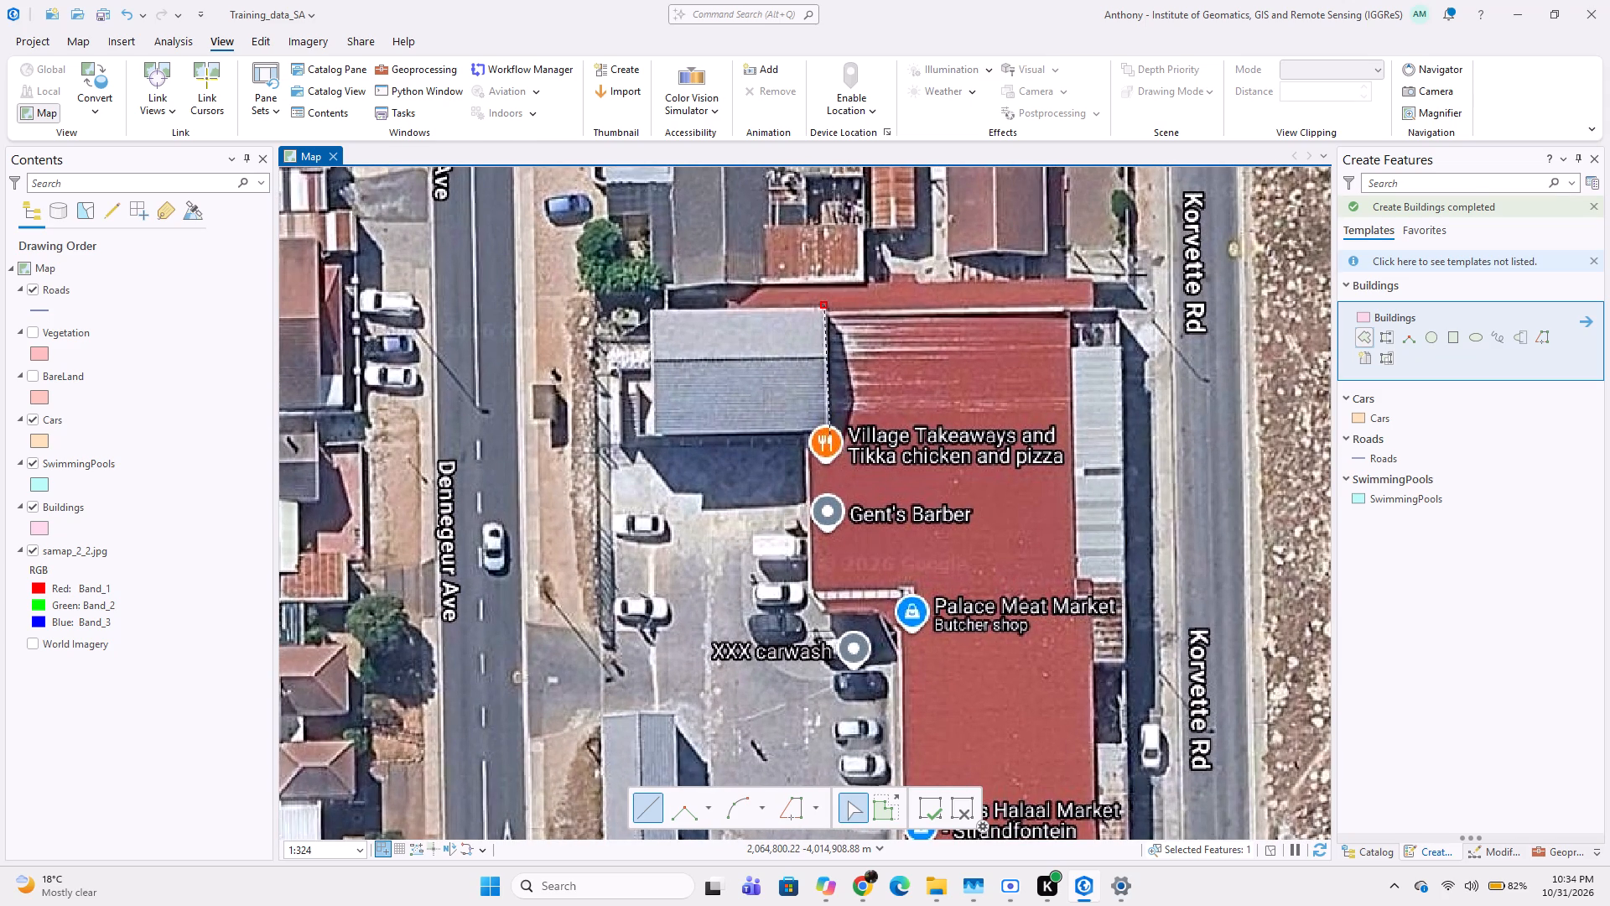
{"action": "left_click", "coordinate": [830, 432]}
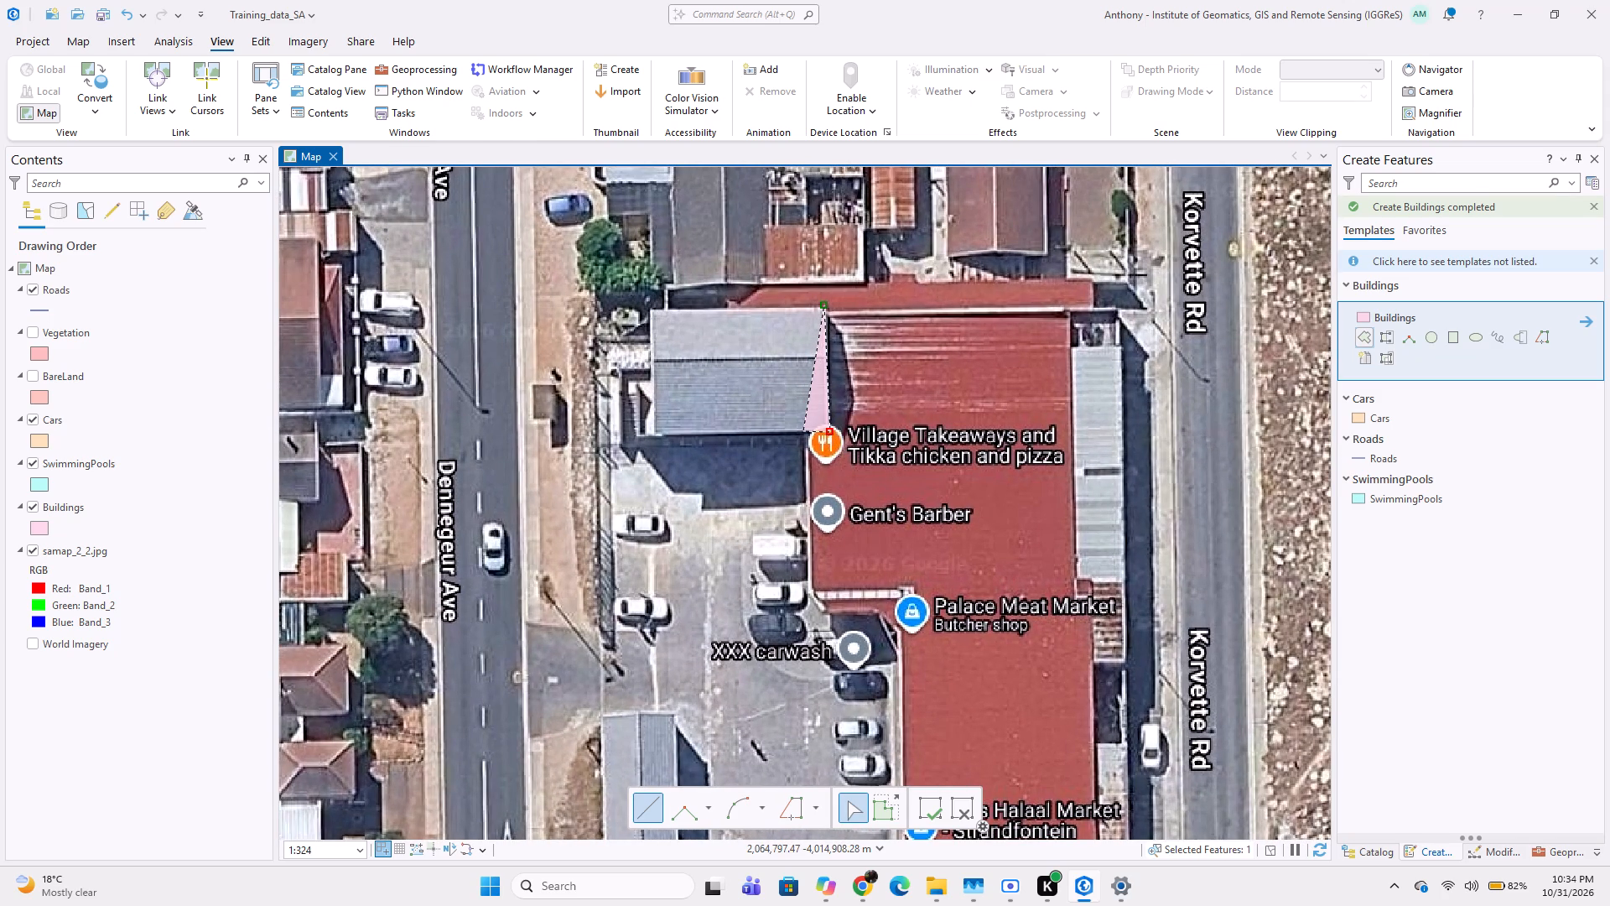
{"action": "left_click", "coordinate": [803, 431]}
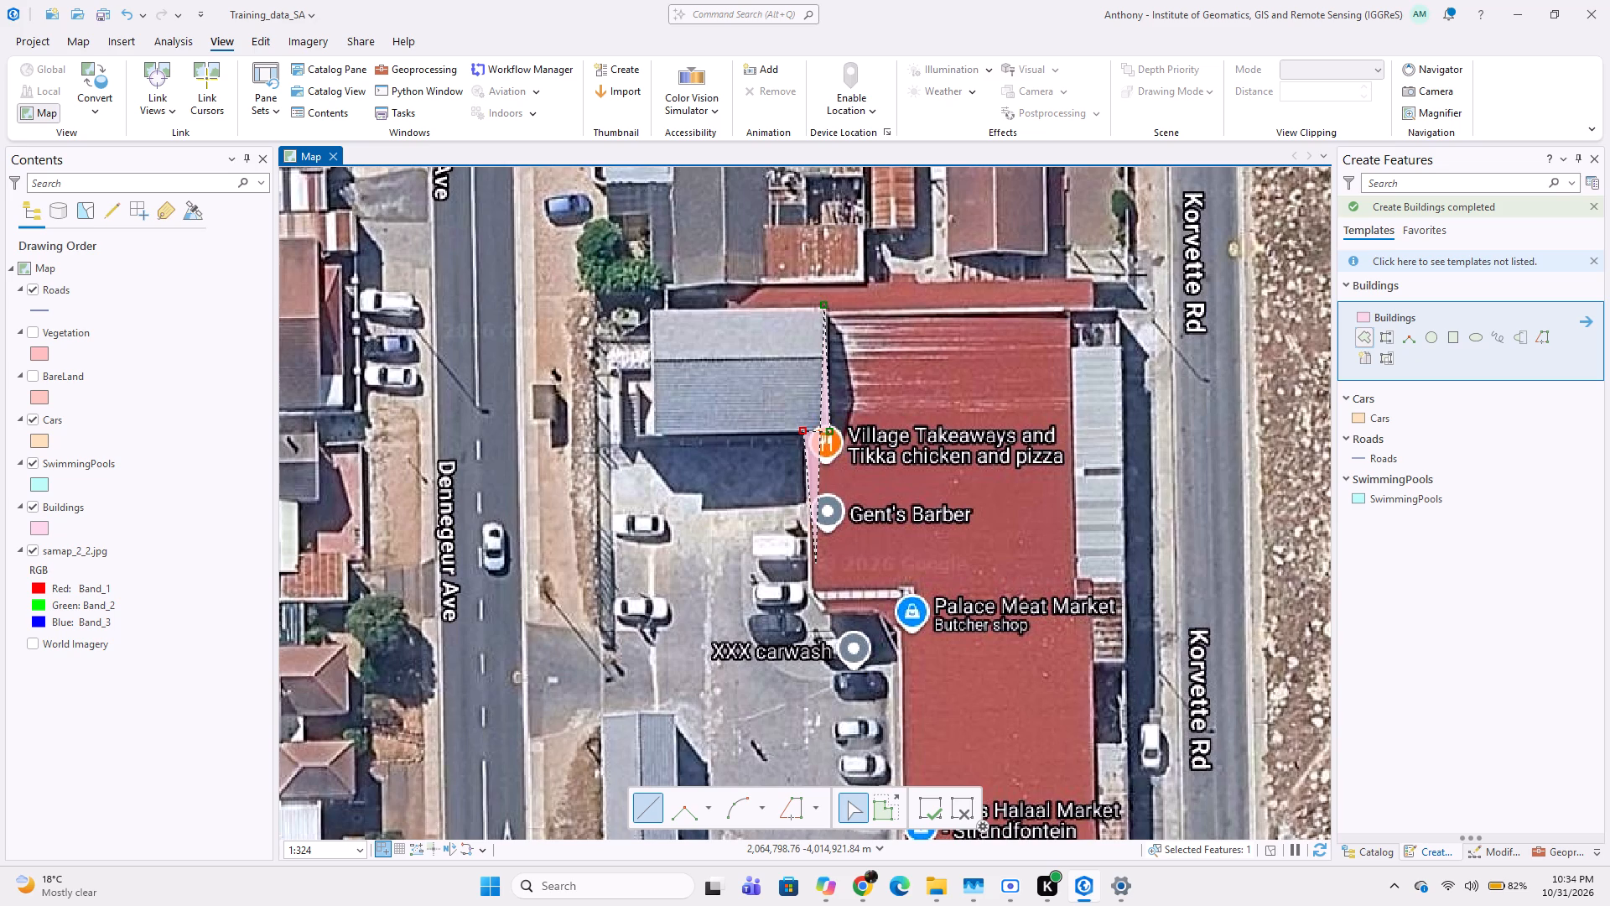
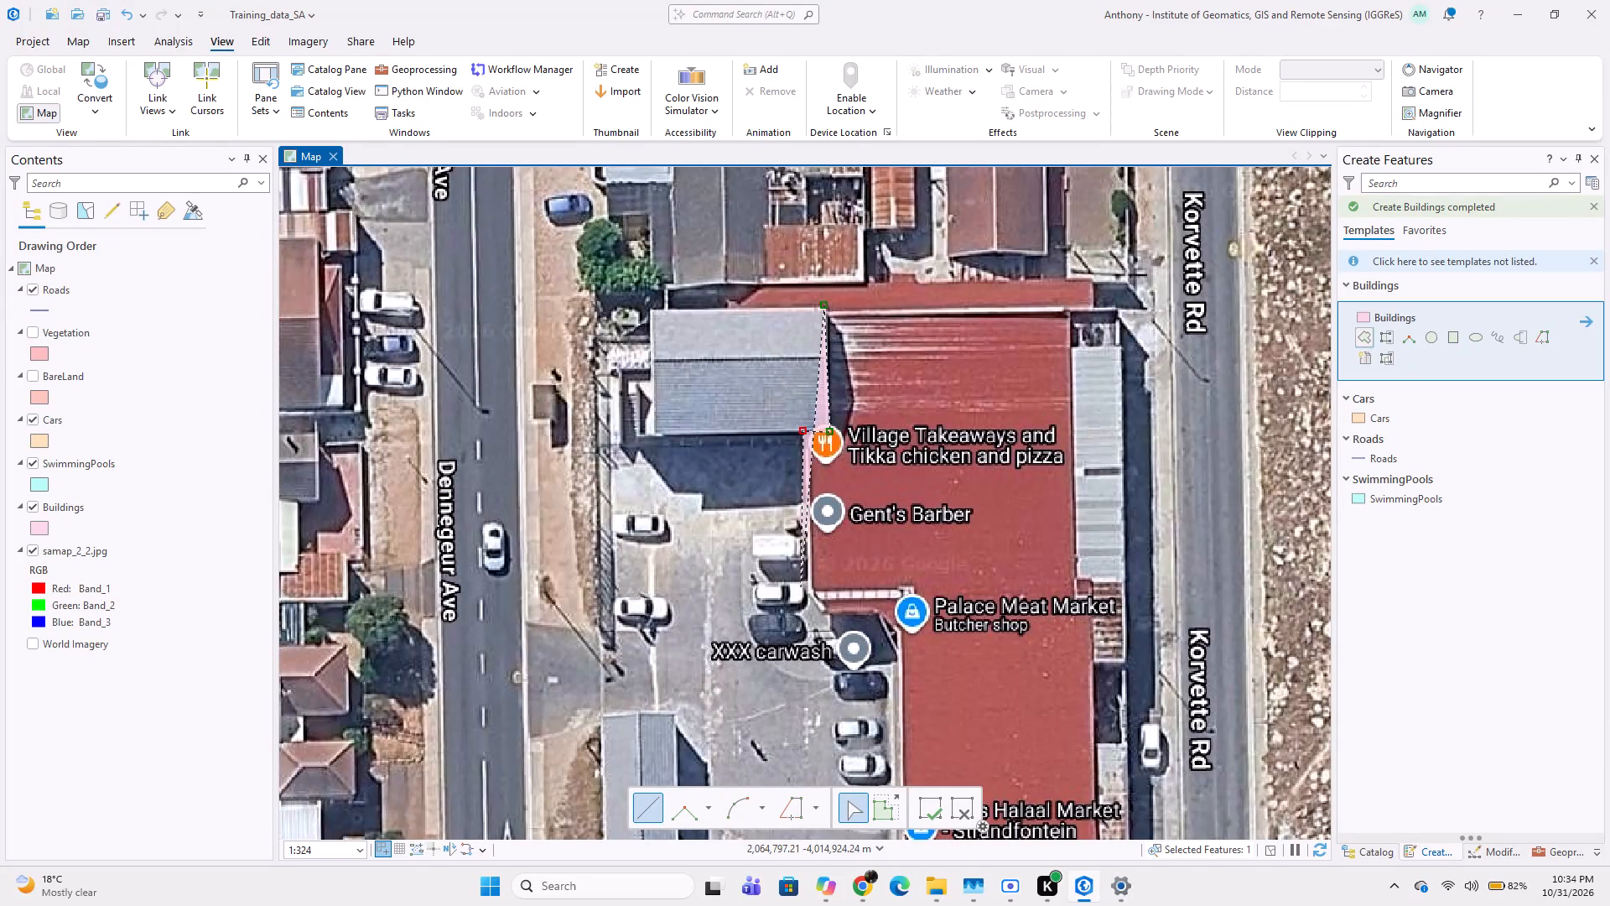
Continue the commercial building's Buildings outline around the notch by XXX carwash, down the west wall and along the south edge facing Sloop St.
{"action": "left_click", "coordinate": [809, 593]}
{"action": "left_click", "coordinate": [827, 611]}
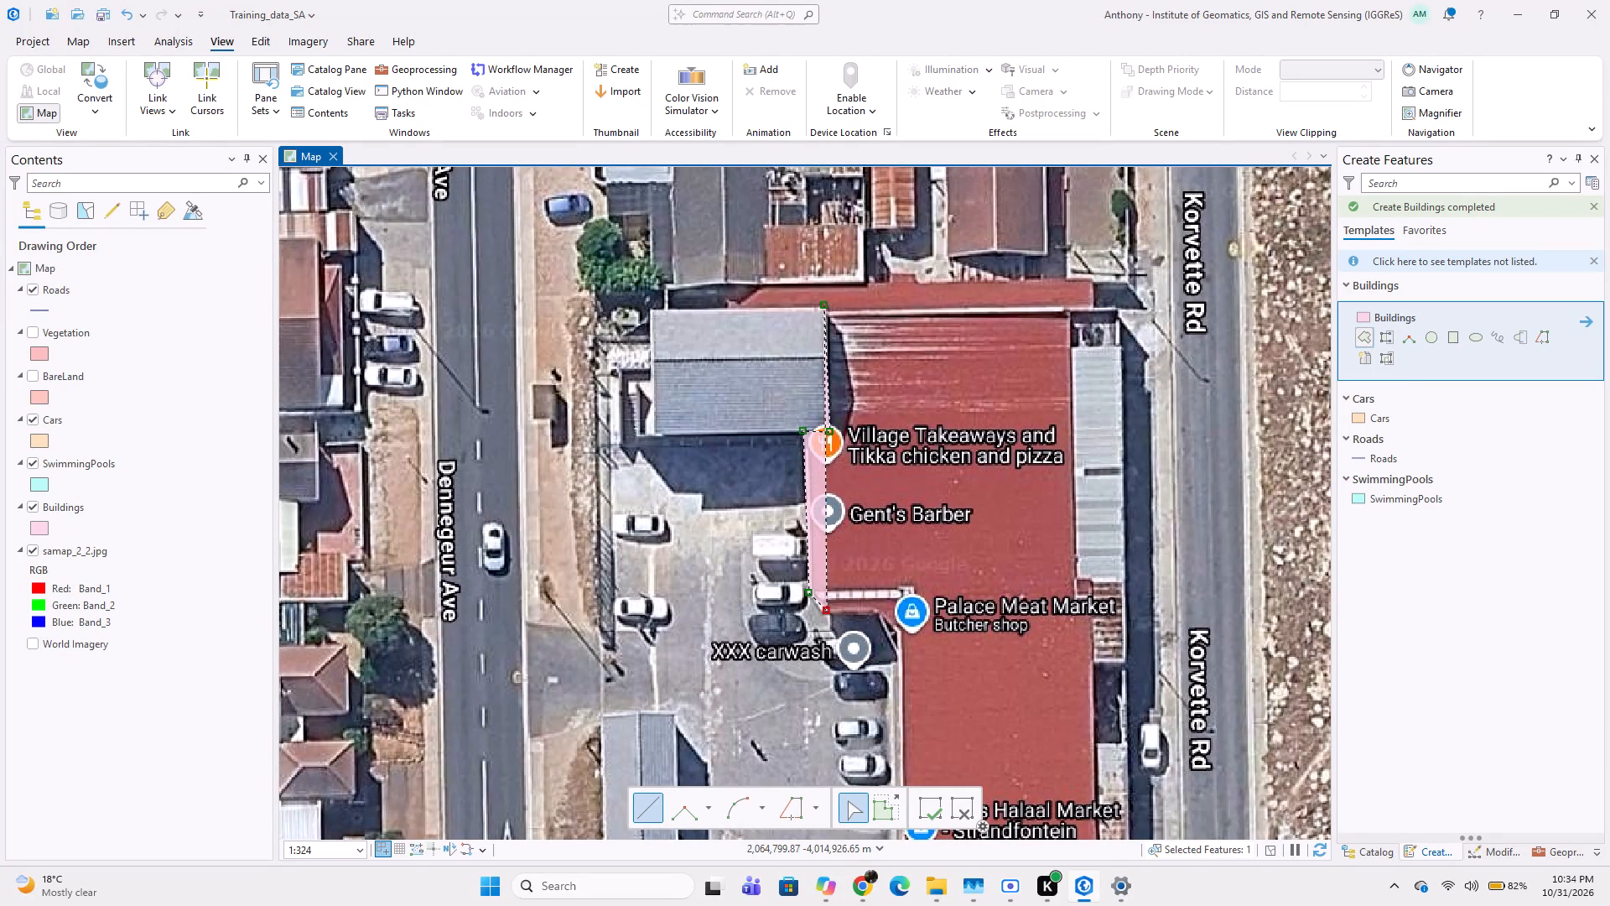
{"action": "left_click", "coordinate": [877, 611]}
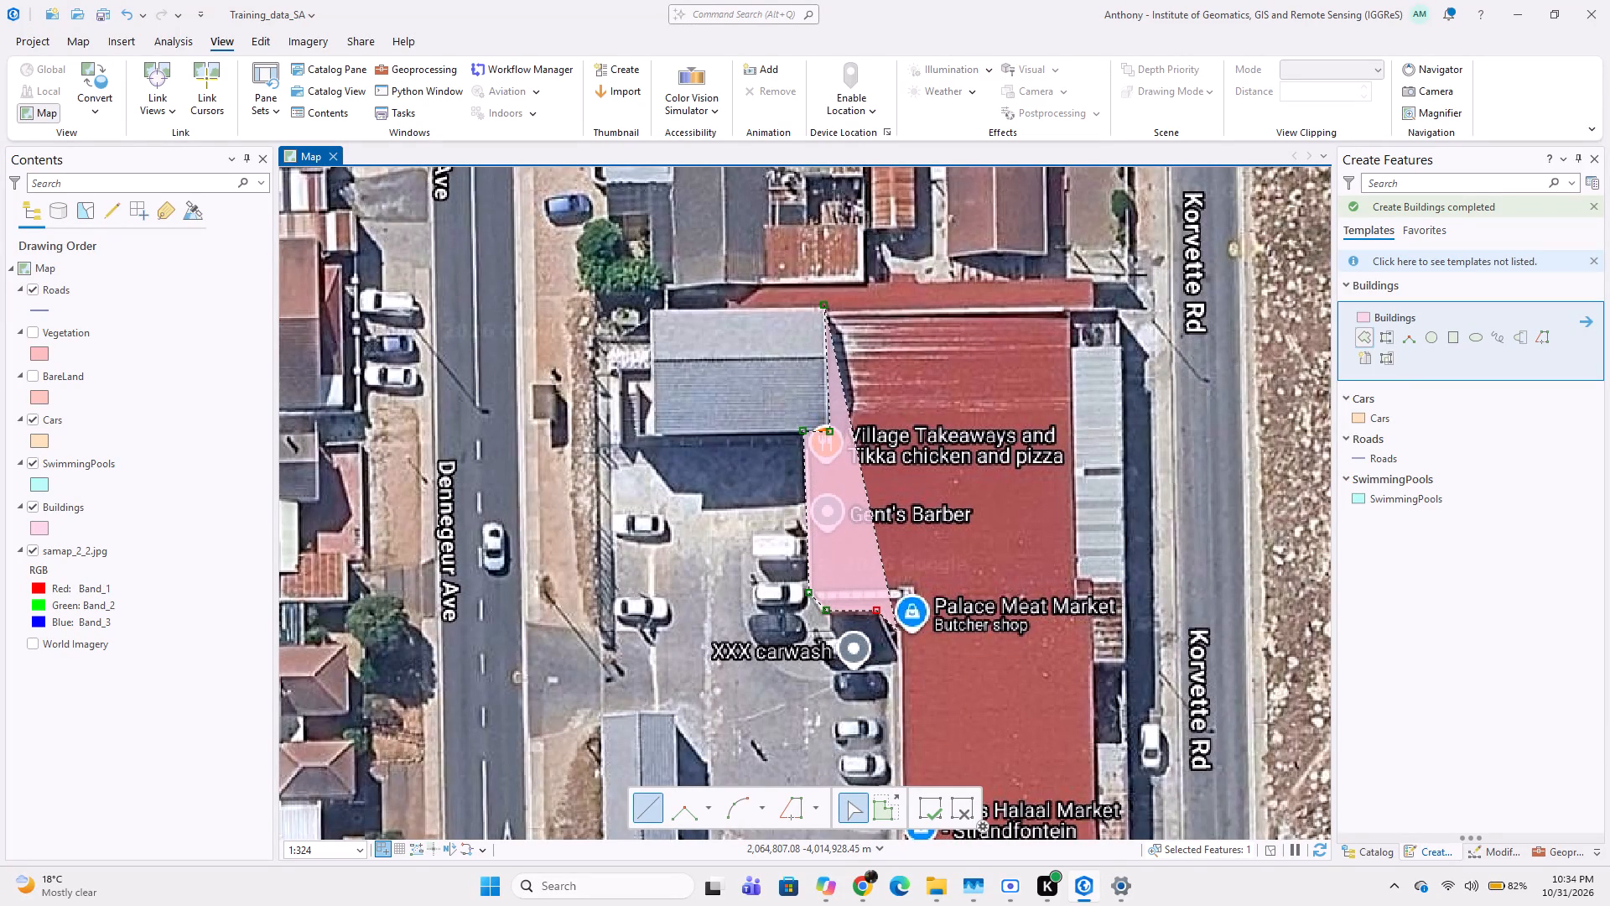
{"action": "left_click", "coordinate": [897, 631]}
{"action": "middle_click_drag", "start_coordinate": [886, 669], "coordinate": [863, 528]}
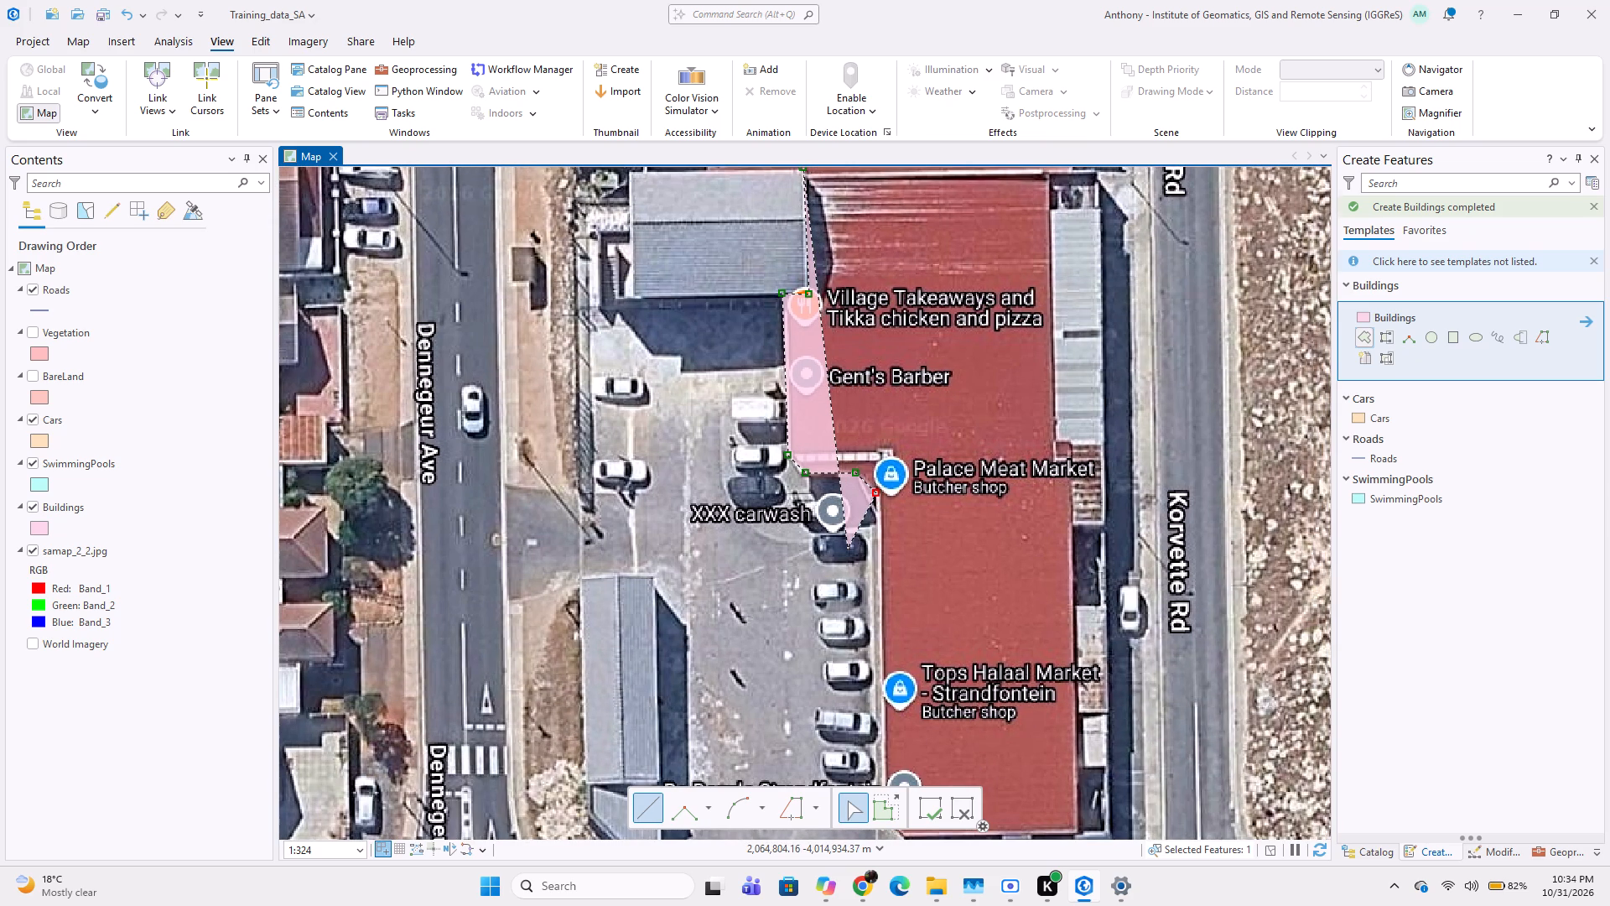
{"action": "middle_click_drag", "start_coordinate": [810, 508], "coordinate": [771, 403]}
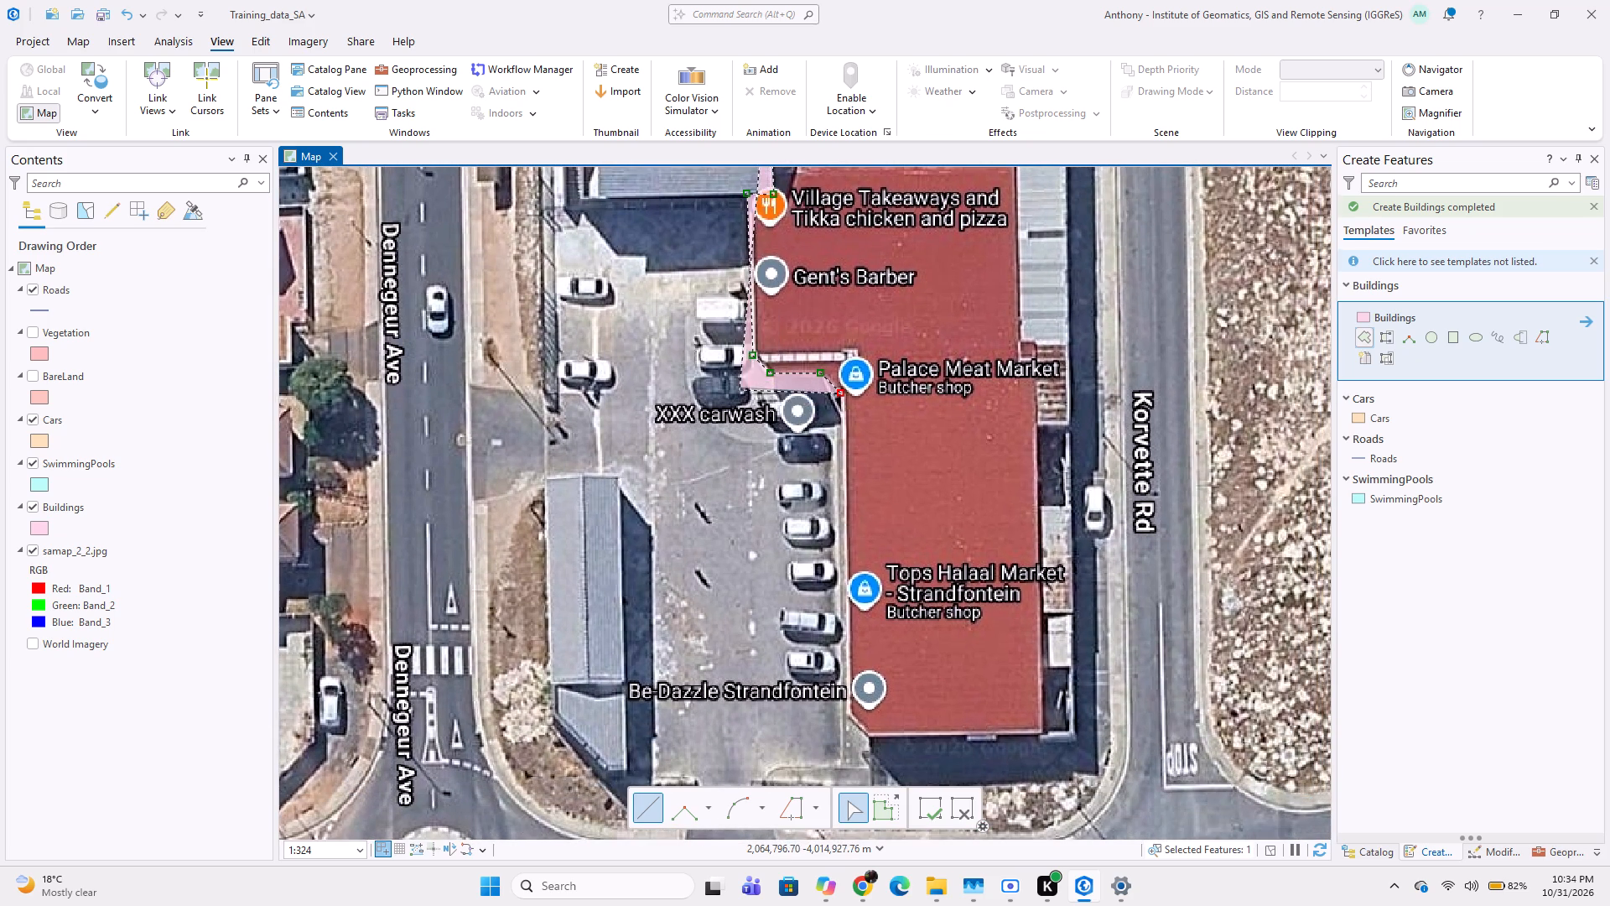
{"action": "middle_click_drag", "start_coordinate": [766, 466], "coordinate": [742, 409]}
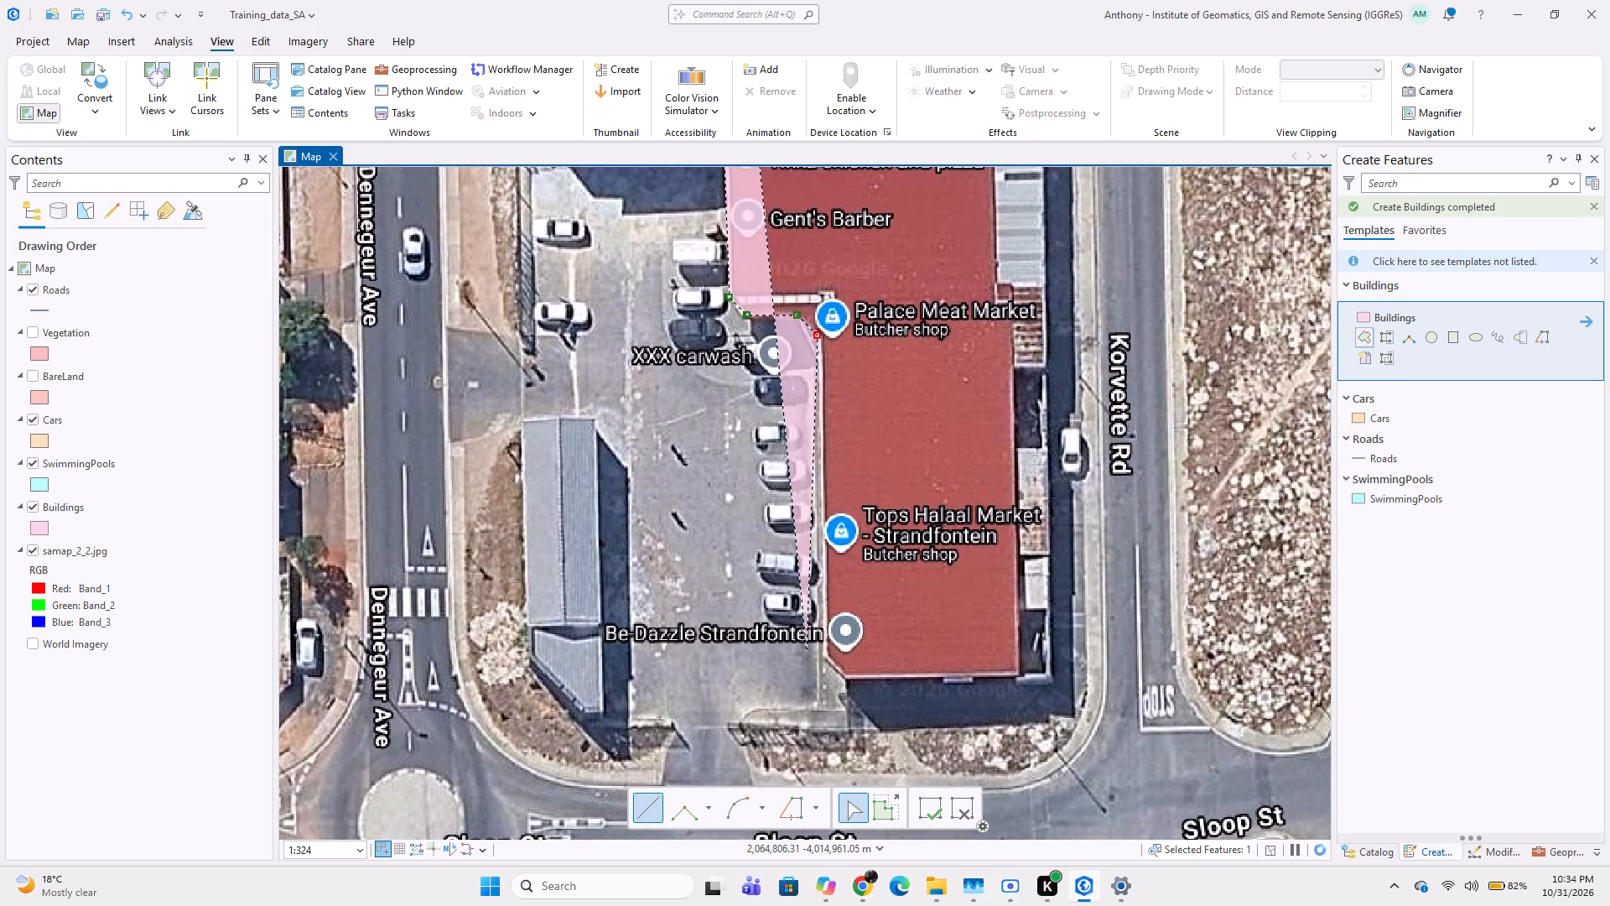
{"action": "middle_click_drag", "start_coordinate": [807, 649], "coordinate": [760, 555]}
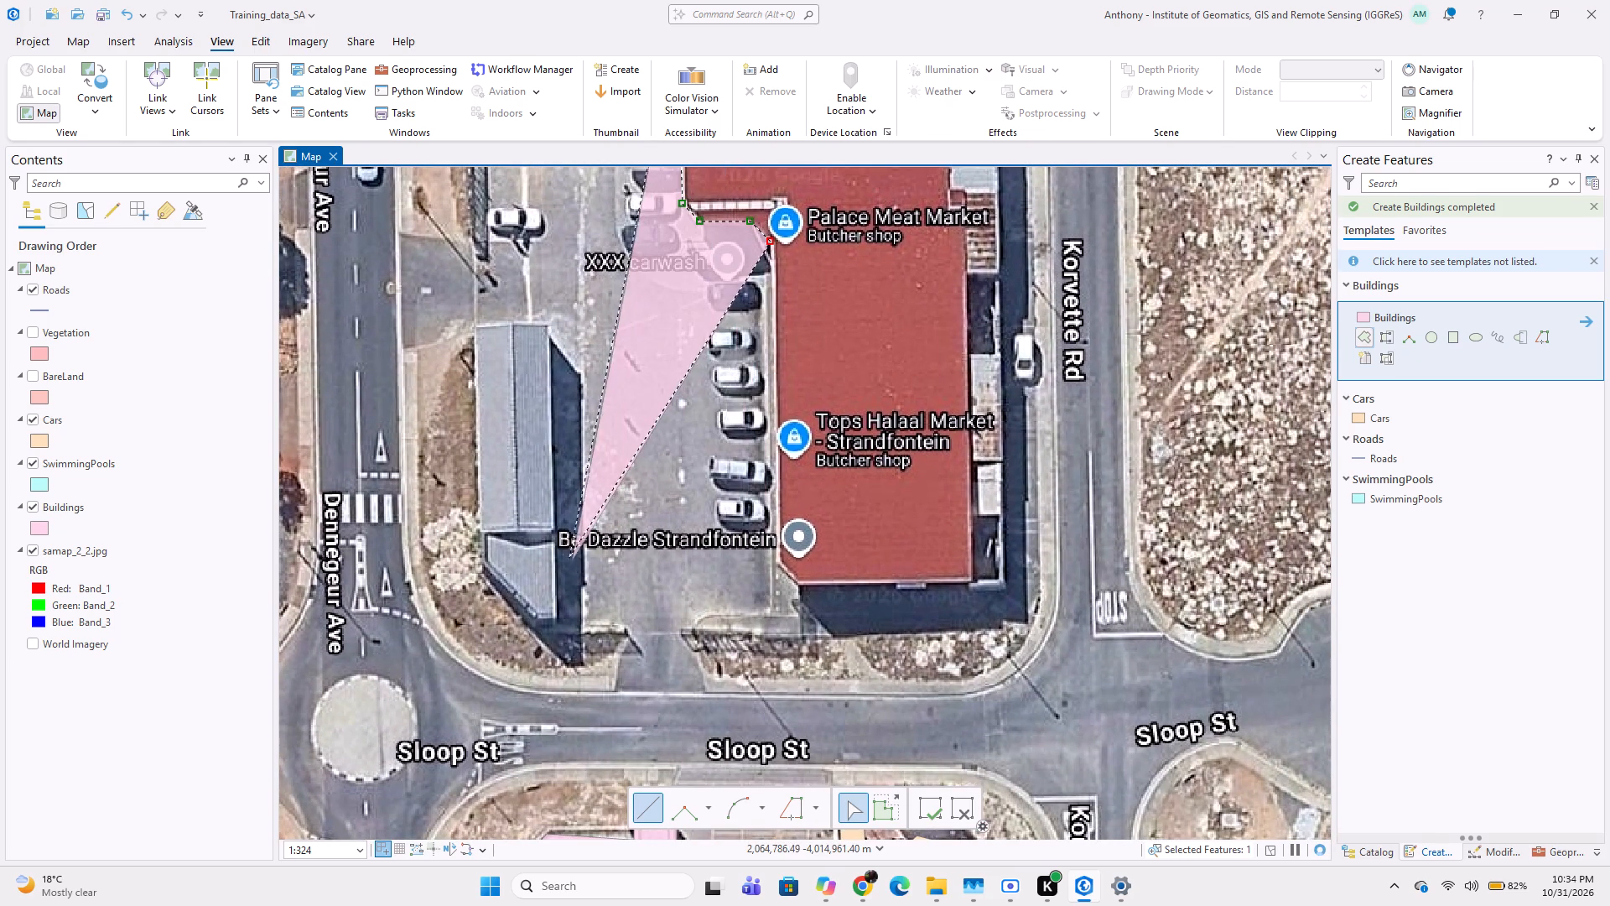
{"action": "left_click", "coordinate": [777, 561]}
{"action": "left_click", "coordinate": [797, 587]}
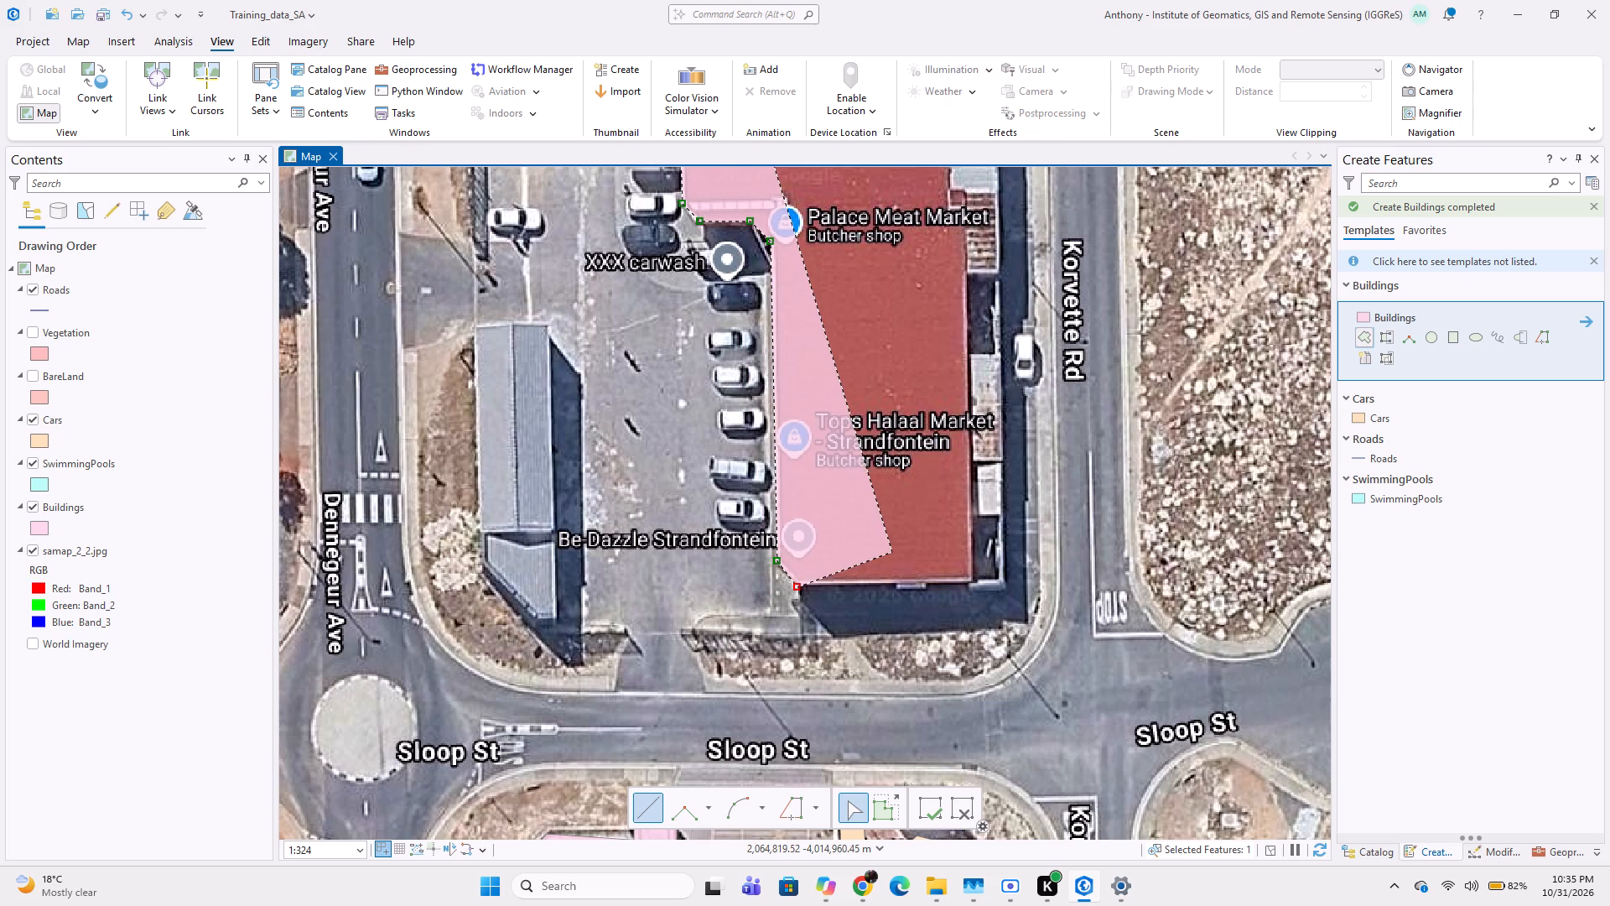
{"action": "left_click", "coordinate": [977, 585]}
Complete the commercial building polygon up its Korvette Rd side and around the red roof strip along the north edge.
{"action": "middle_click_drag", "start_coordinate": [945, 611], "coordinate": [945, 705]}
{"action": "middle_click_drag", "start_coordinate": [910, 437], "coordinate": [903, 687]}
{"action": "left_click", "coordinate": [959, 534]}
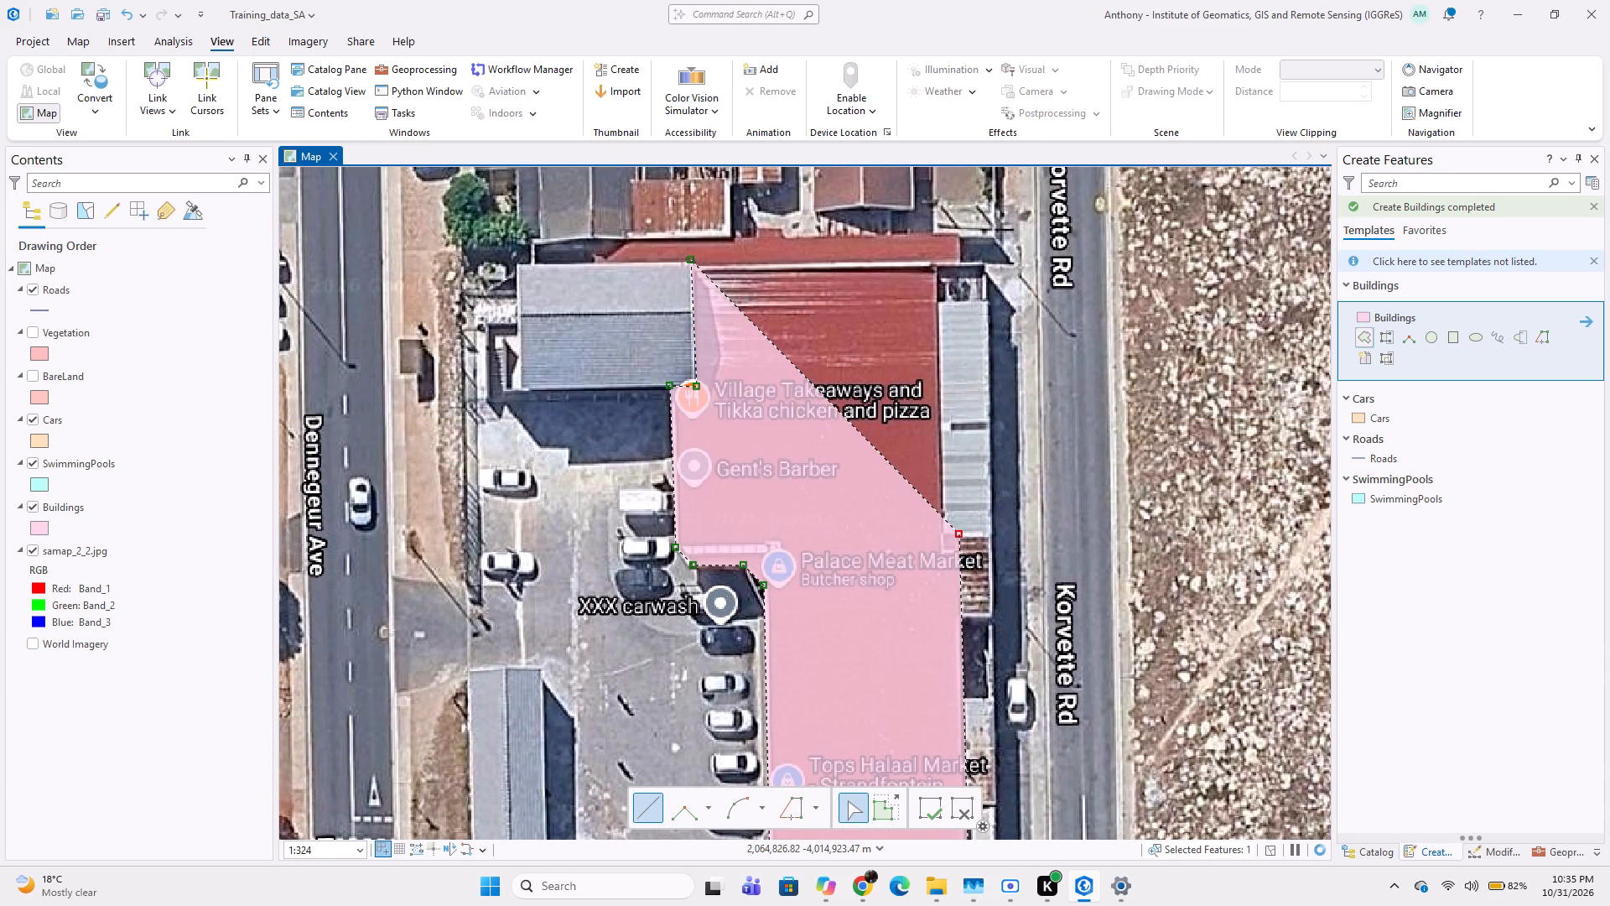
{"action": "left_click", "coordinate": [944, 532]}
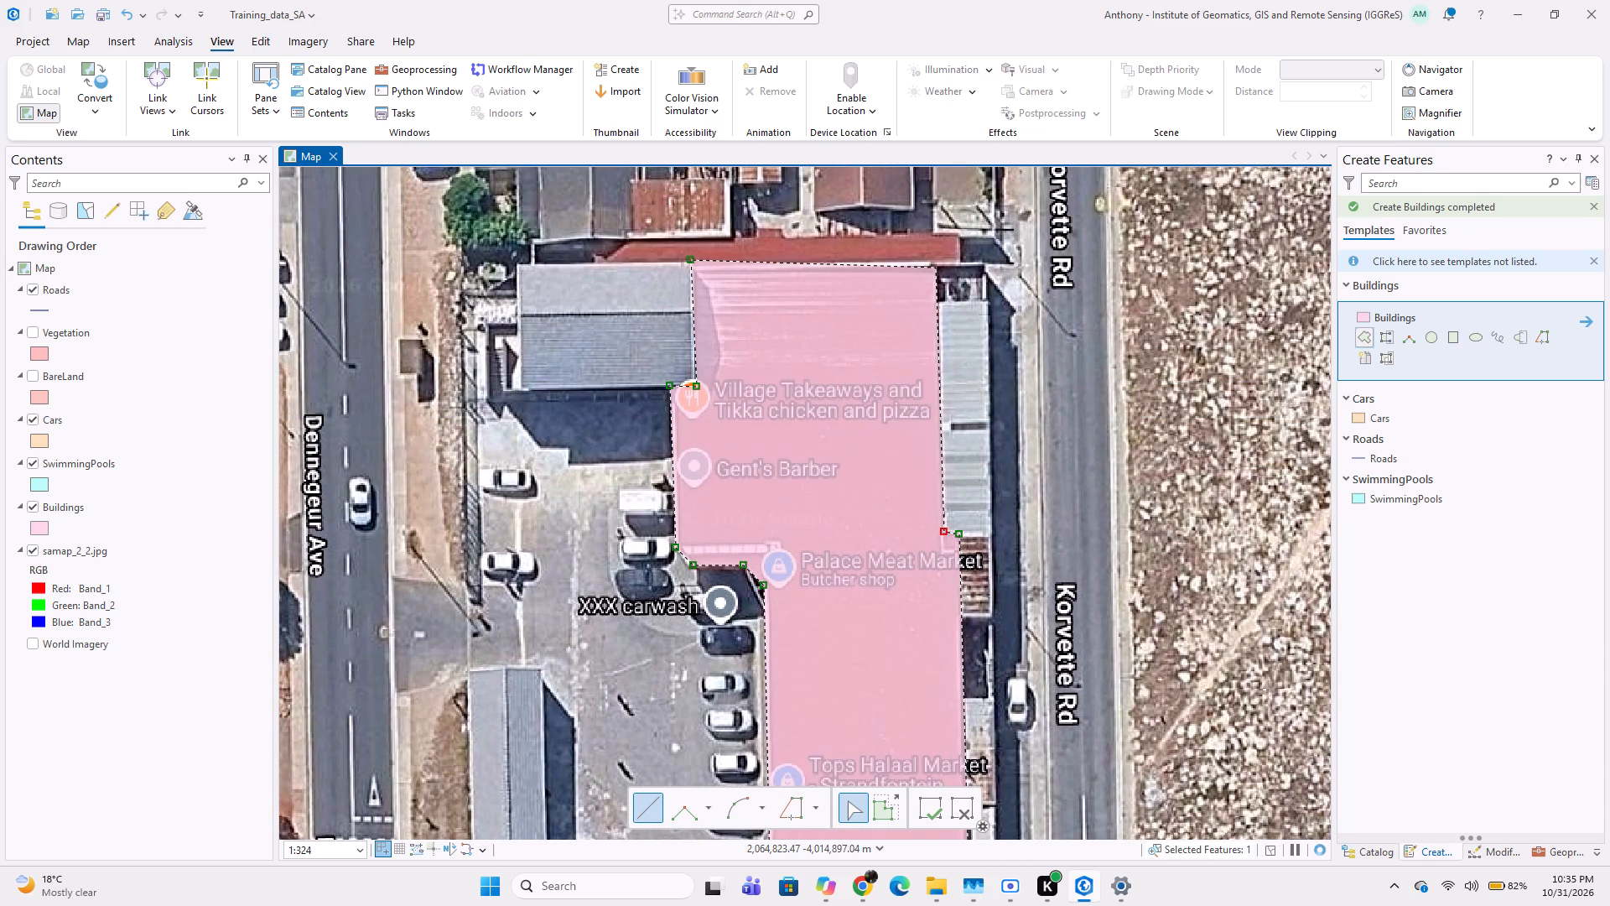
{"action": "left_click", "coordinate": [938, 264]}
{"action": "left_click", "coordinate": [959, 262]}
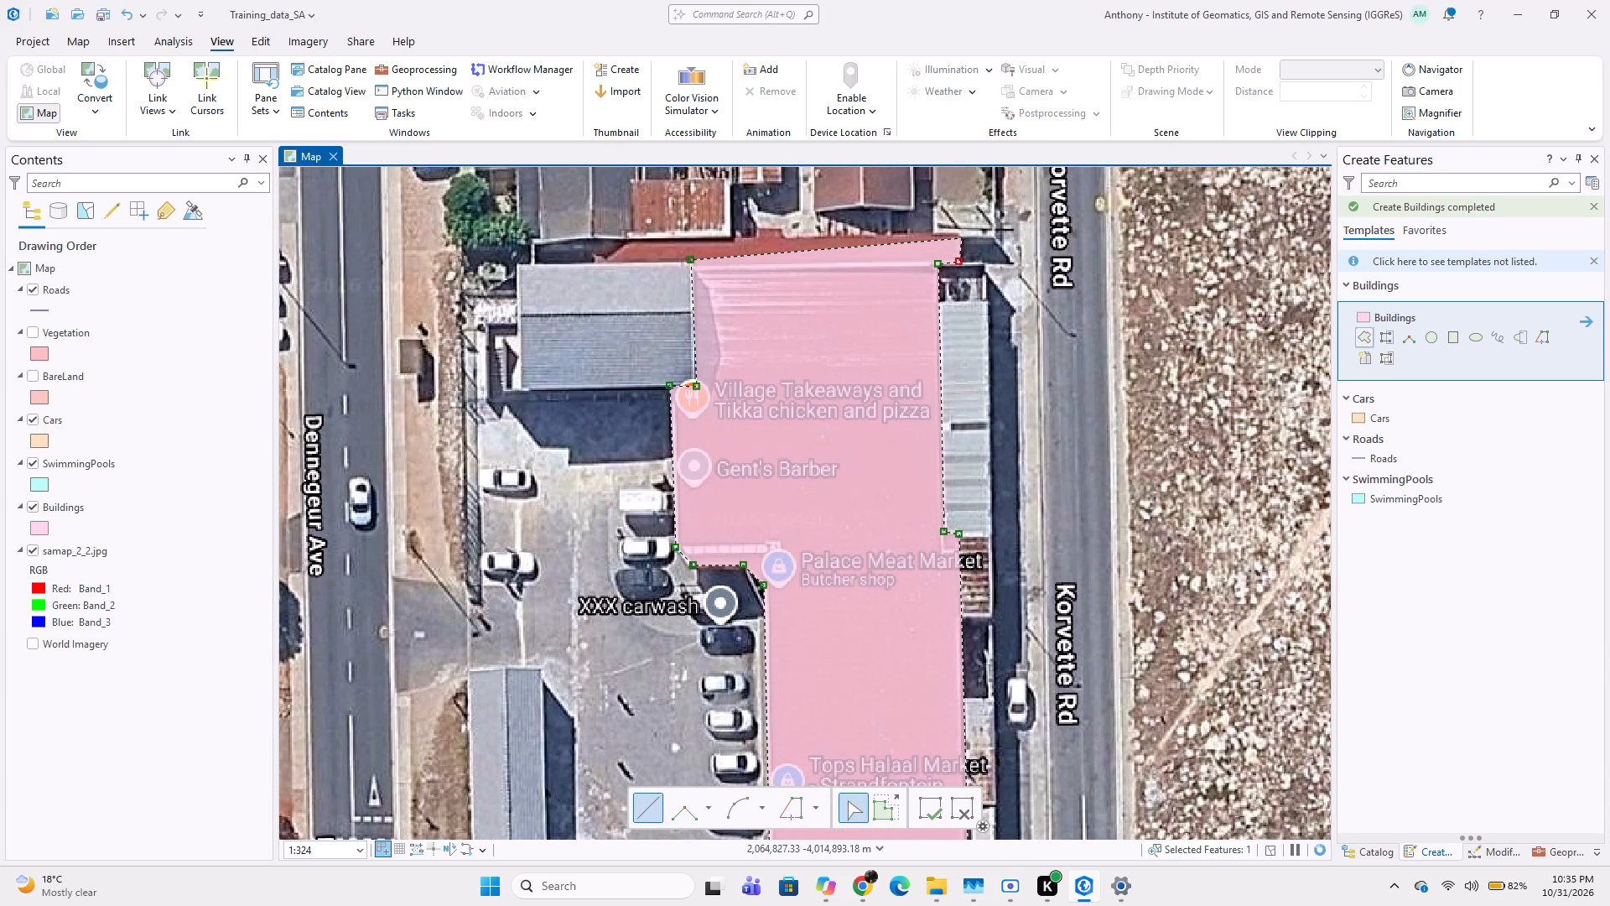
{"action": "left_click", "coordinate": [959, 235]}
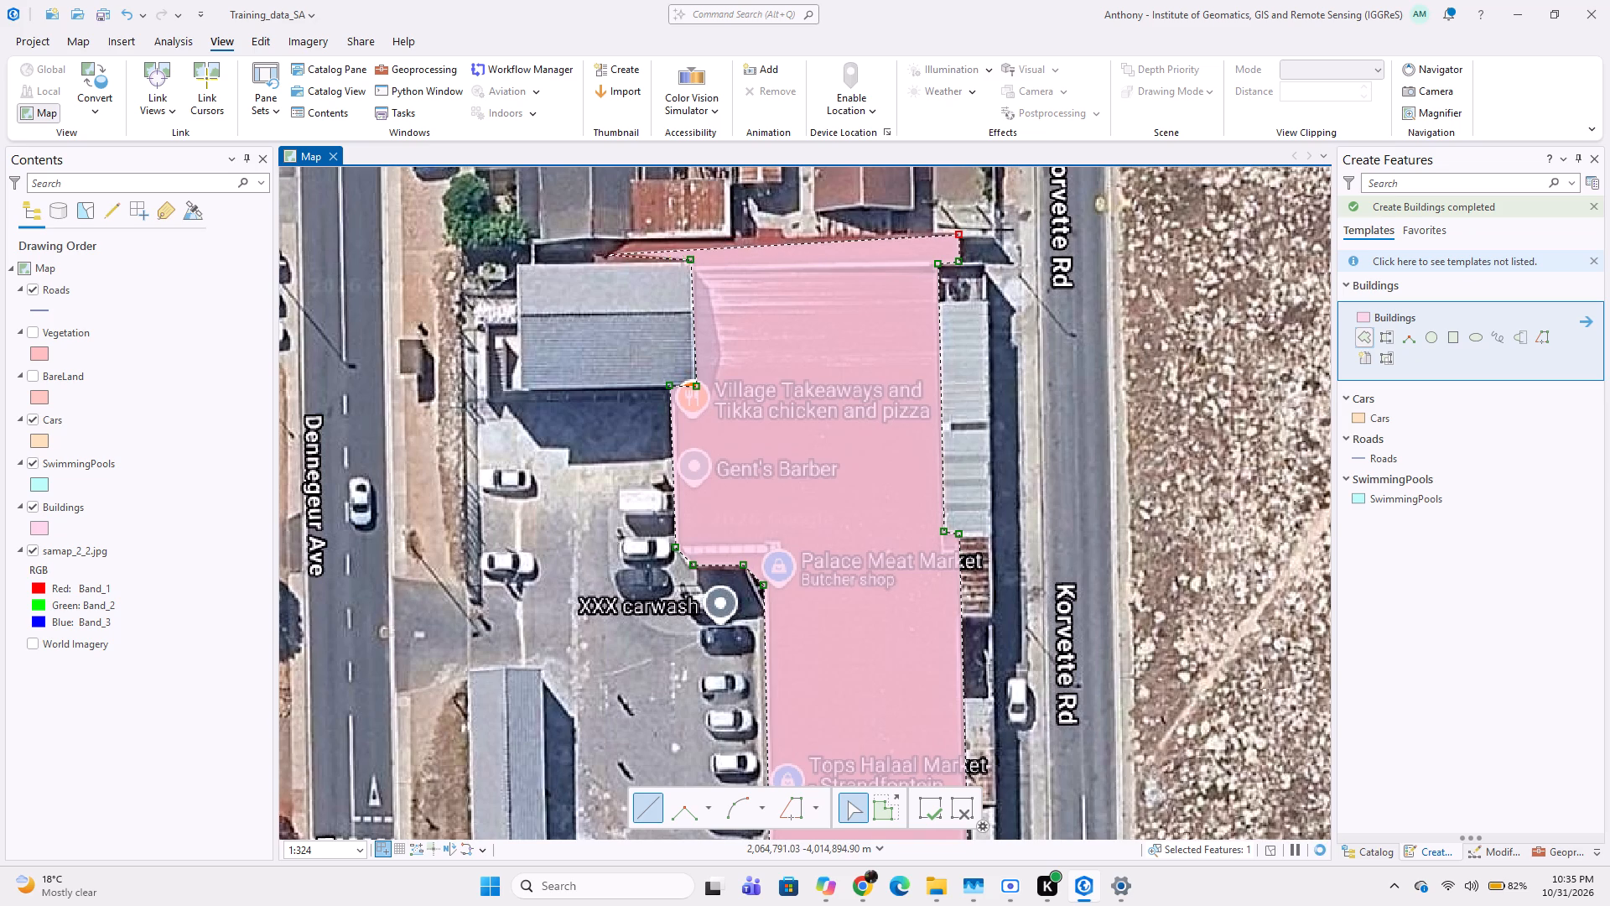
{"action": "left_click", "coordinate": [631, 241]}
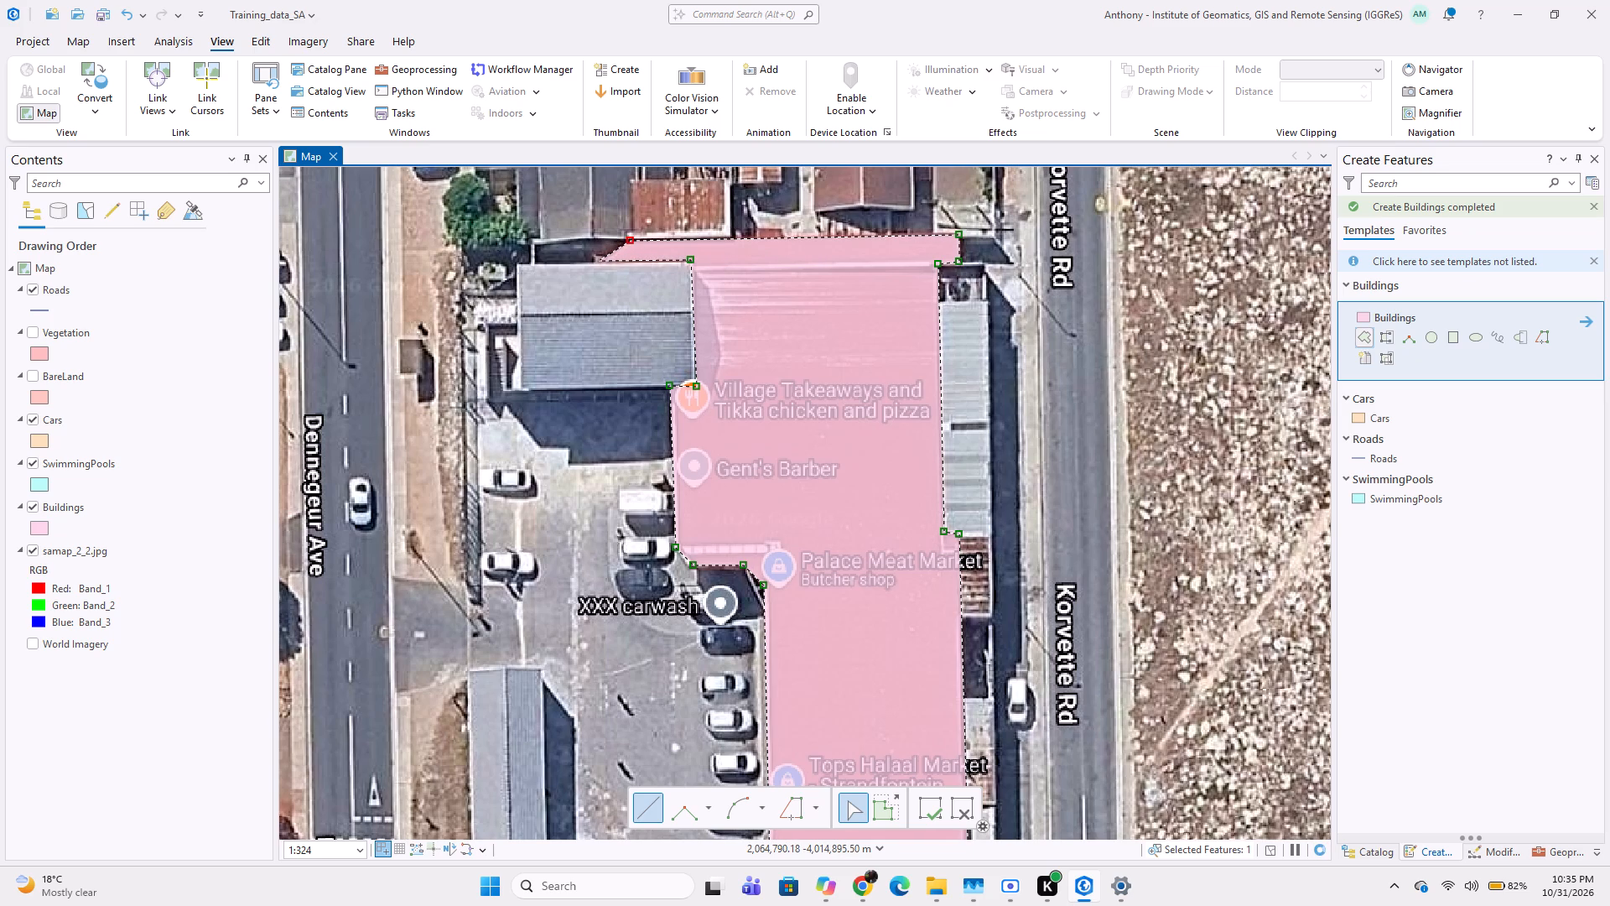
{"action": "double_click", "coordinate": [599, 264]}
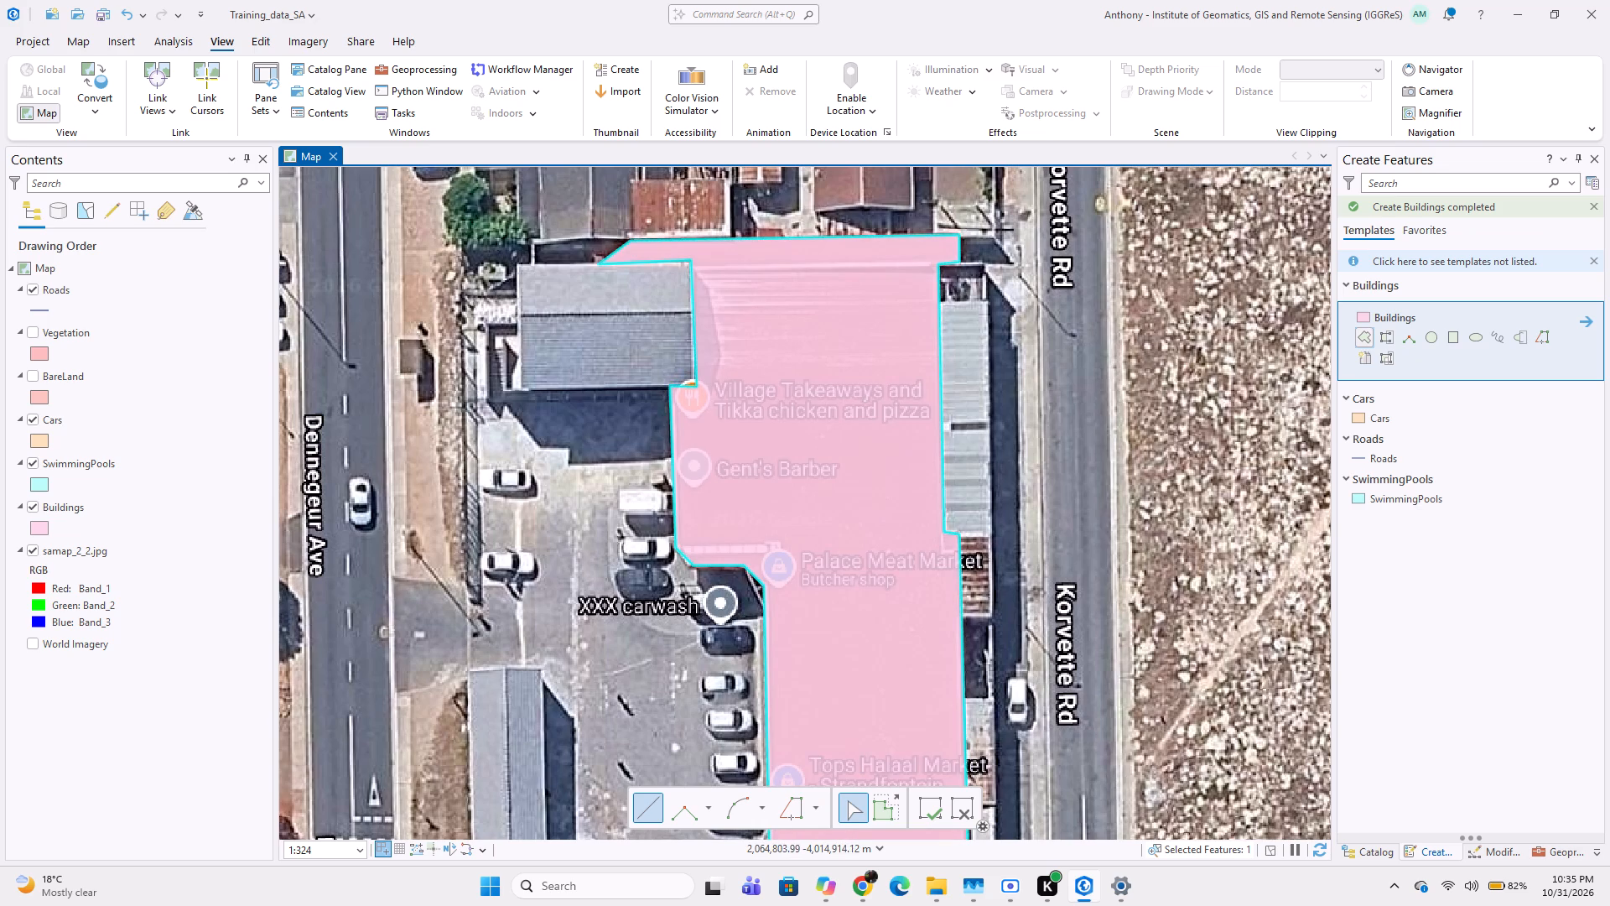
Digitize the grey roof at the commercial building's northwest corner as a six-vertex Buildings polygon, snapped to the red-roof polygon's edges.
{"action": "left_click", "coordinate": [1358, 341]}
{"action": "left_click", "coordinate": [1364, 341]}
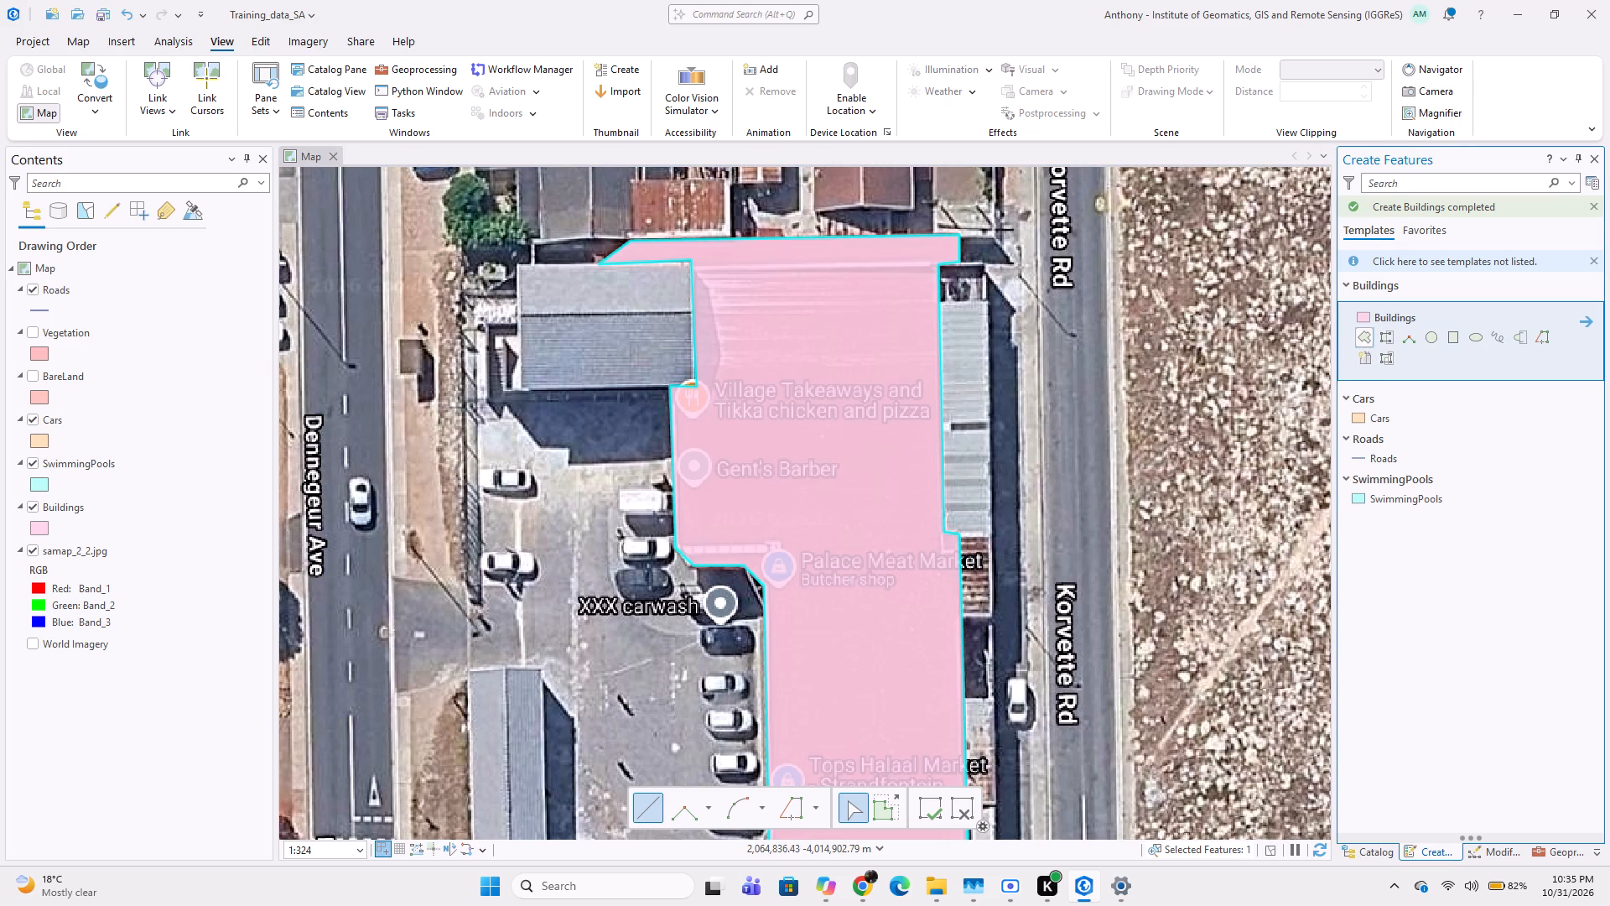
{"action": "left_click", "coordinate": [599, 262]}
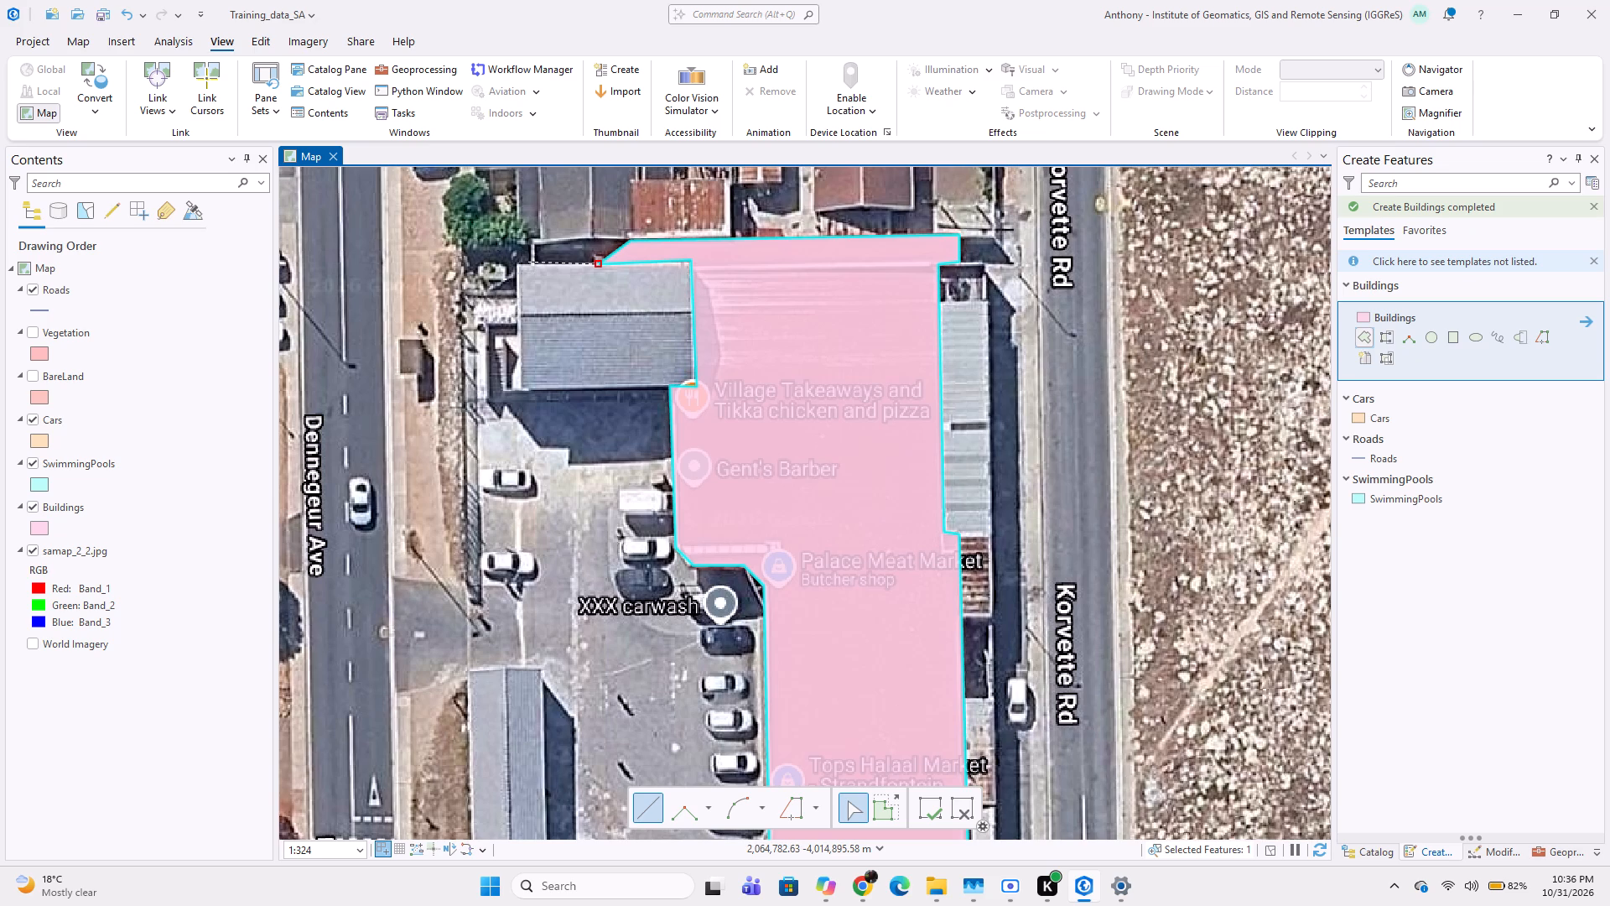
{"action": "scroll", "coordinate": [527, 249], "scroll_direction": "up", "scroll_amount": 1}
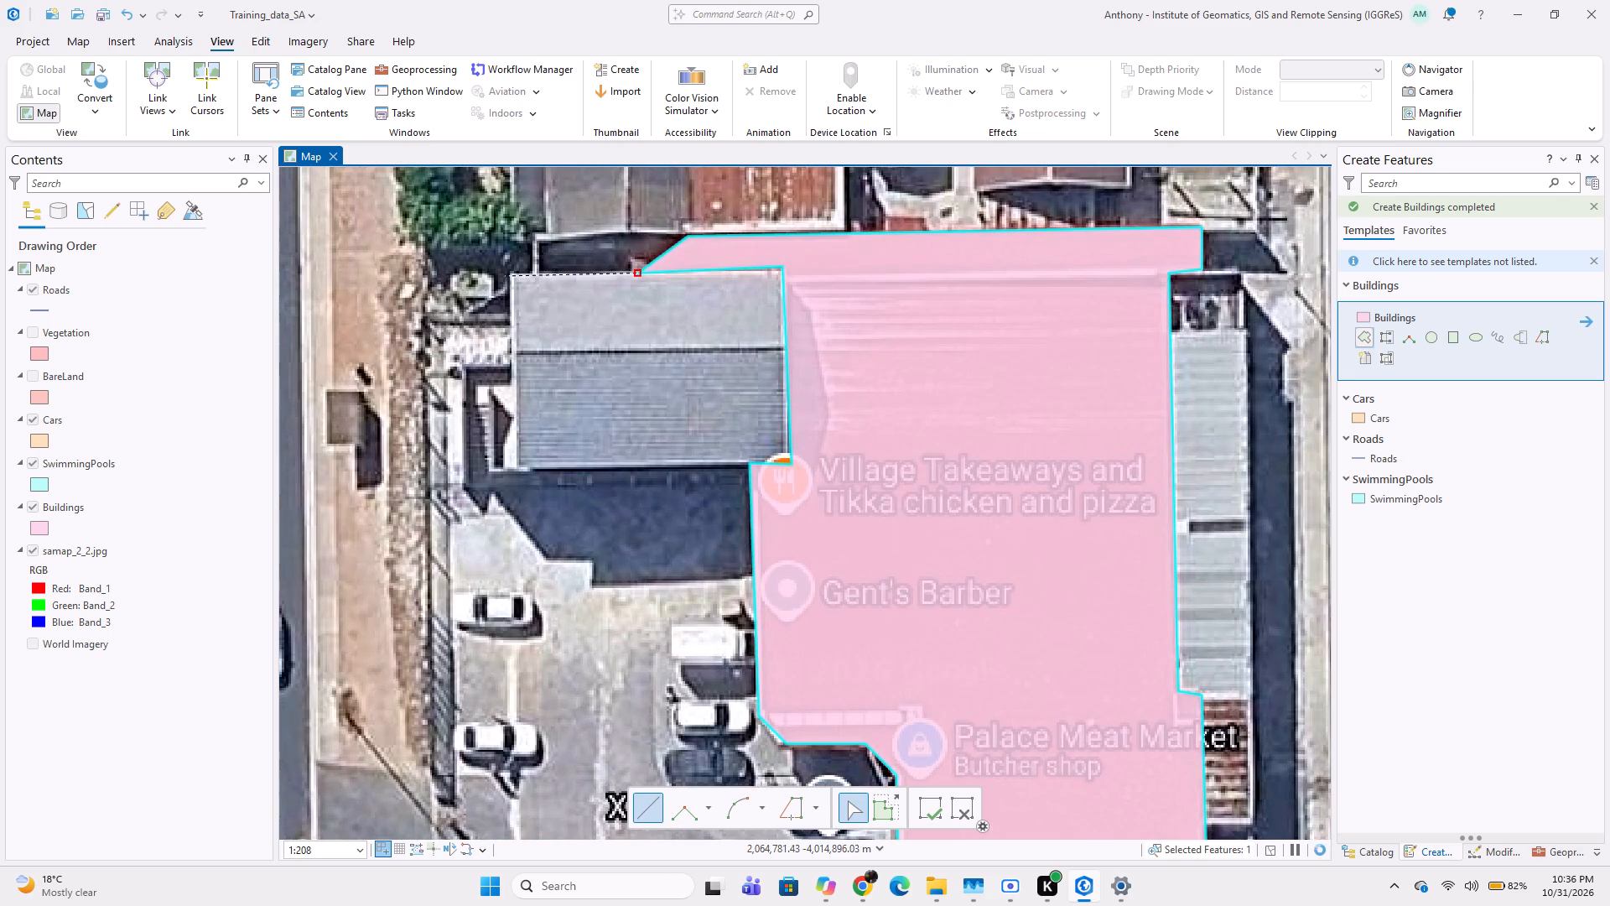
{"action": "left_click", "coordinate": [510, 273]}
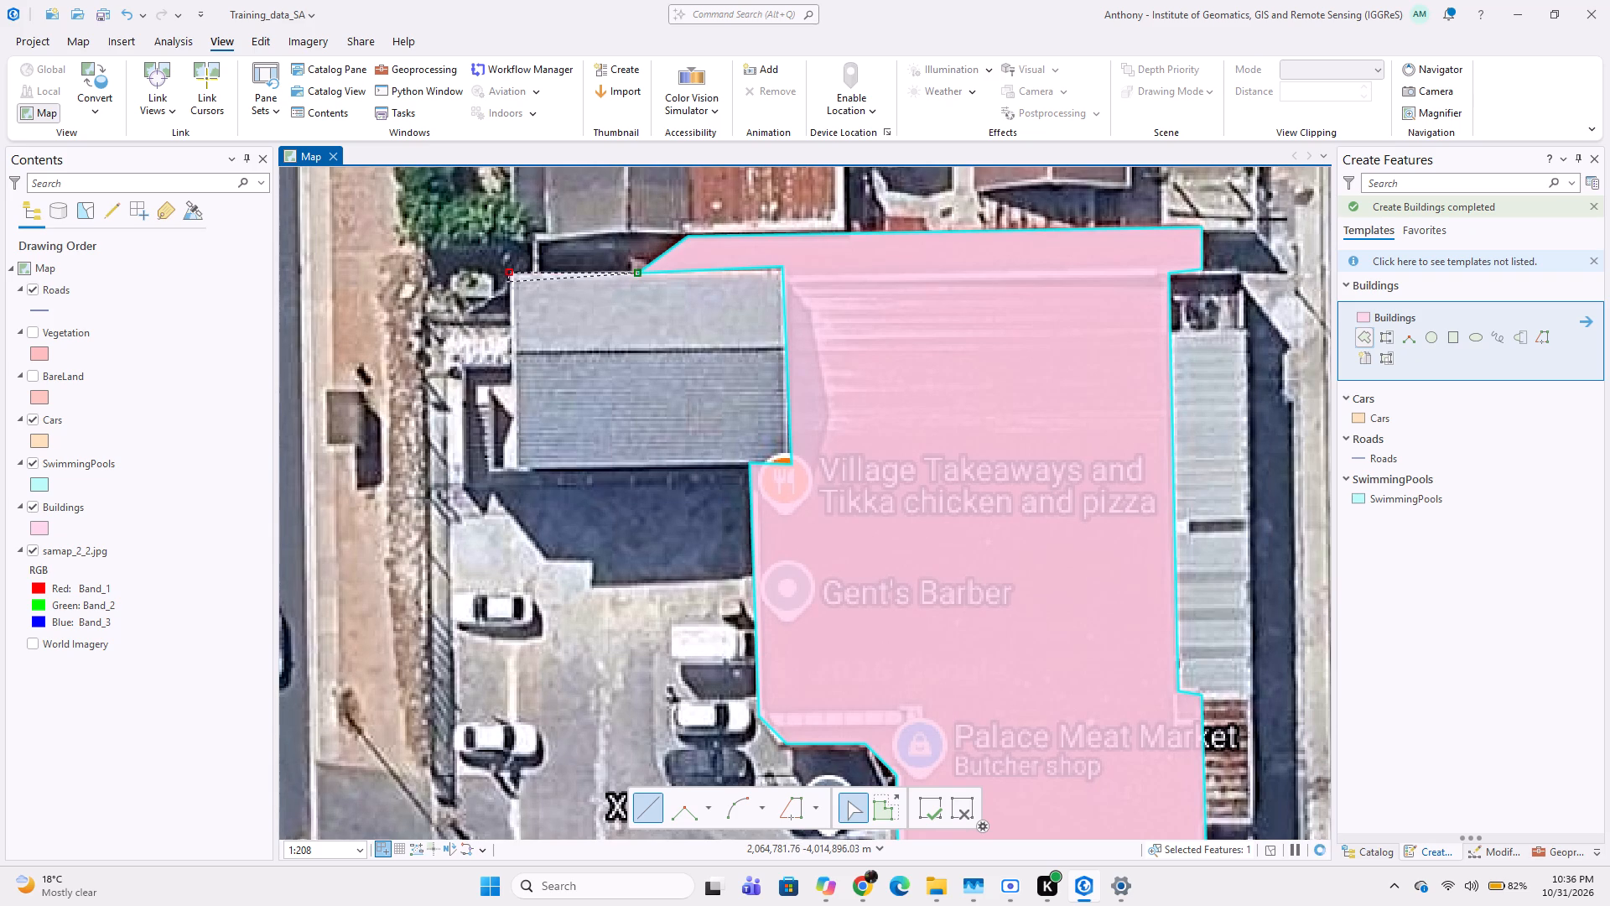
{"action": "left_click", "coordinate": [517, 470]}
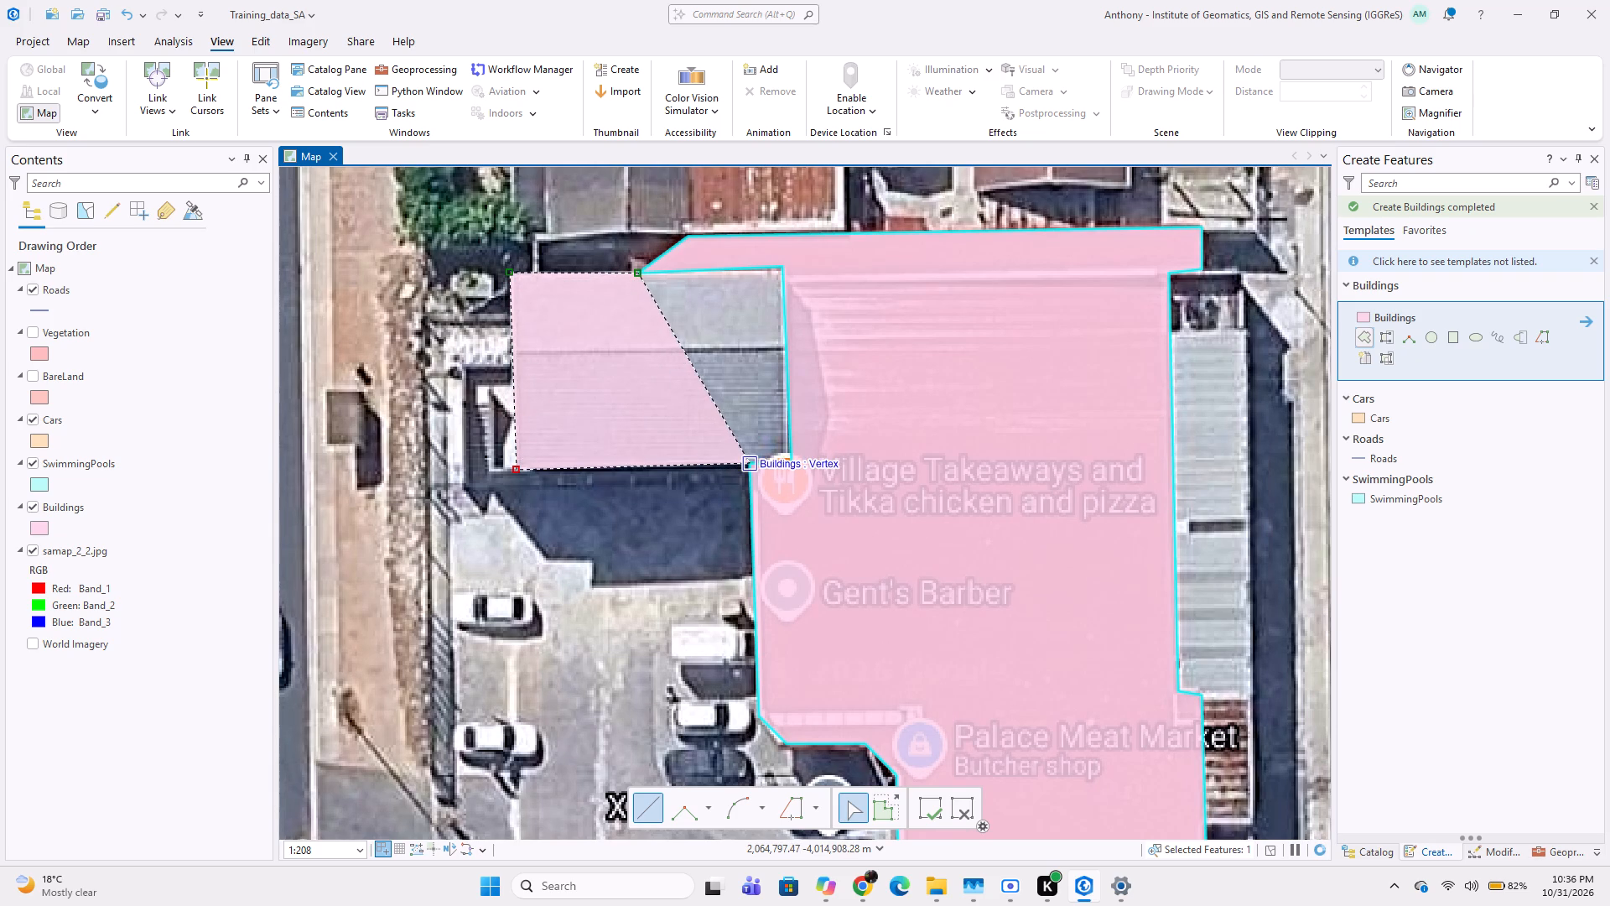
{"action": "left_click", "coordinate": [750, 464]}
{"action": "left_click", "coordinate": [792, 470]}
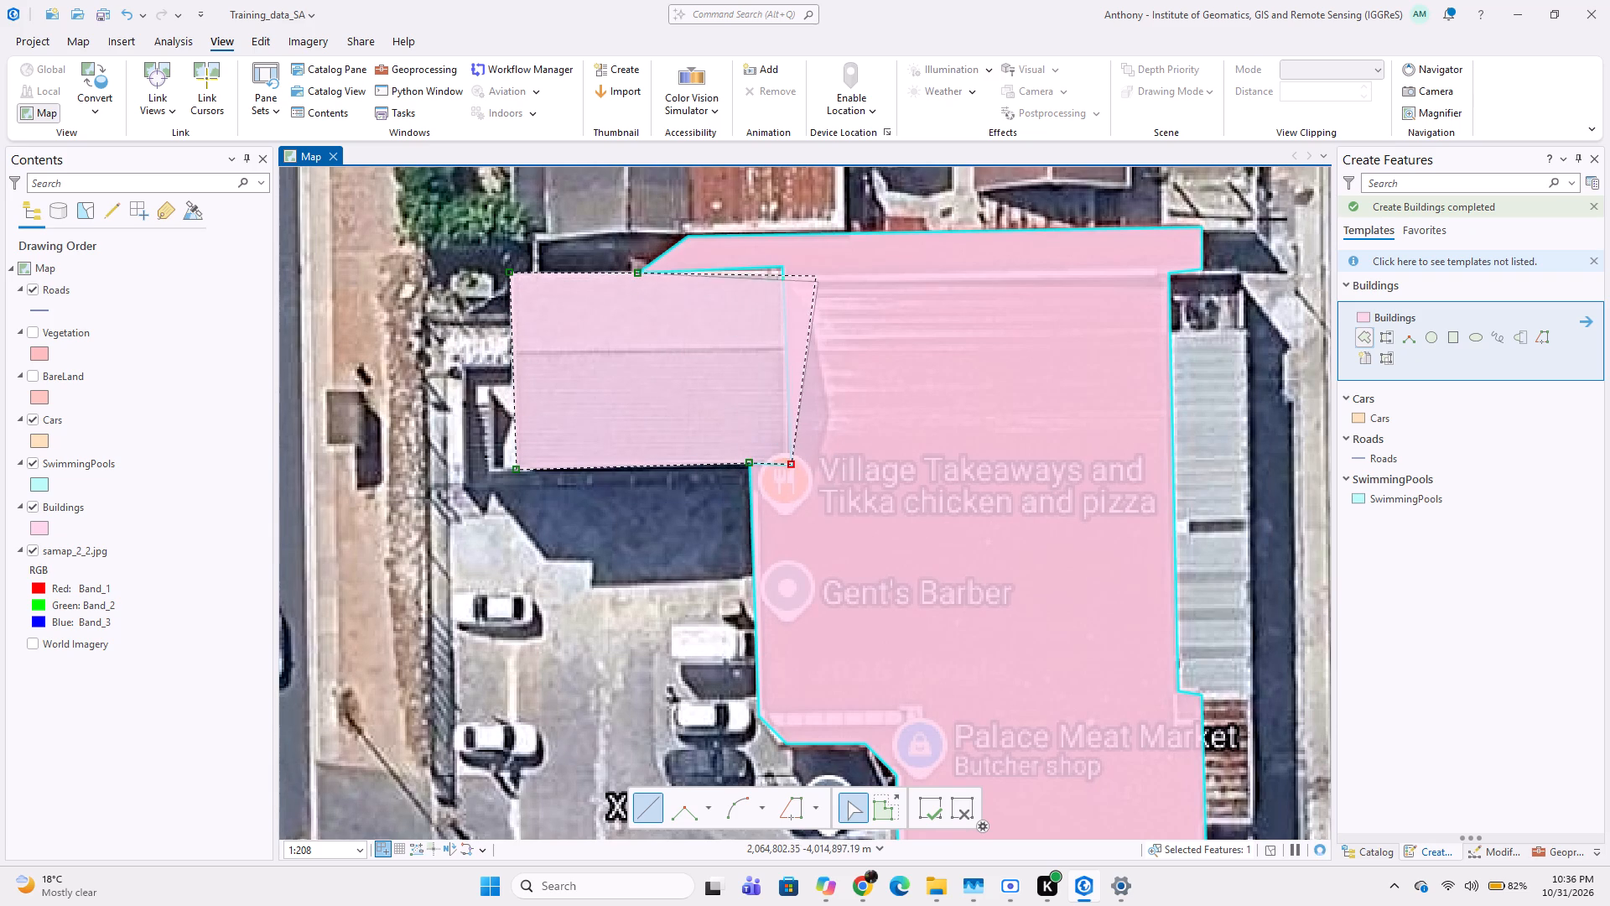
{"action": "double_click", "coordinate": [781, 268]}
Digitize the L-shaped roof on the Dennegeur Ave side of the dark grey house north of the commercial building as a seven-vertex Buildings polygon.
{"action": "scroll", "coordinate": [666, 329], "scroll_direction": "down", "scroll_amount": 4}
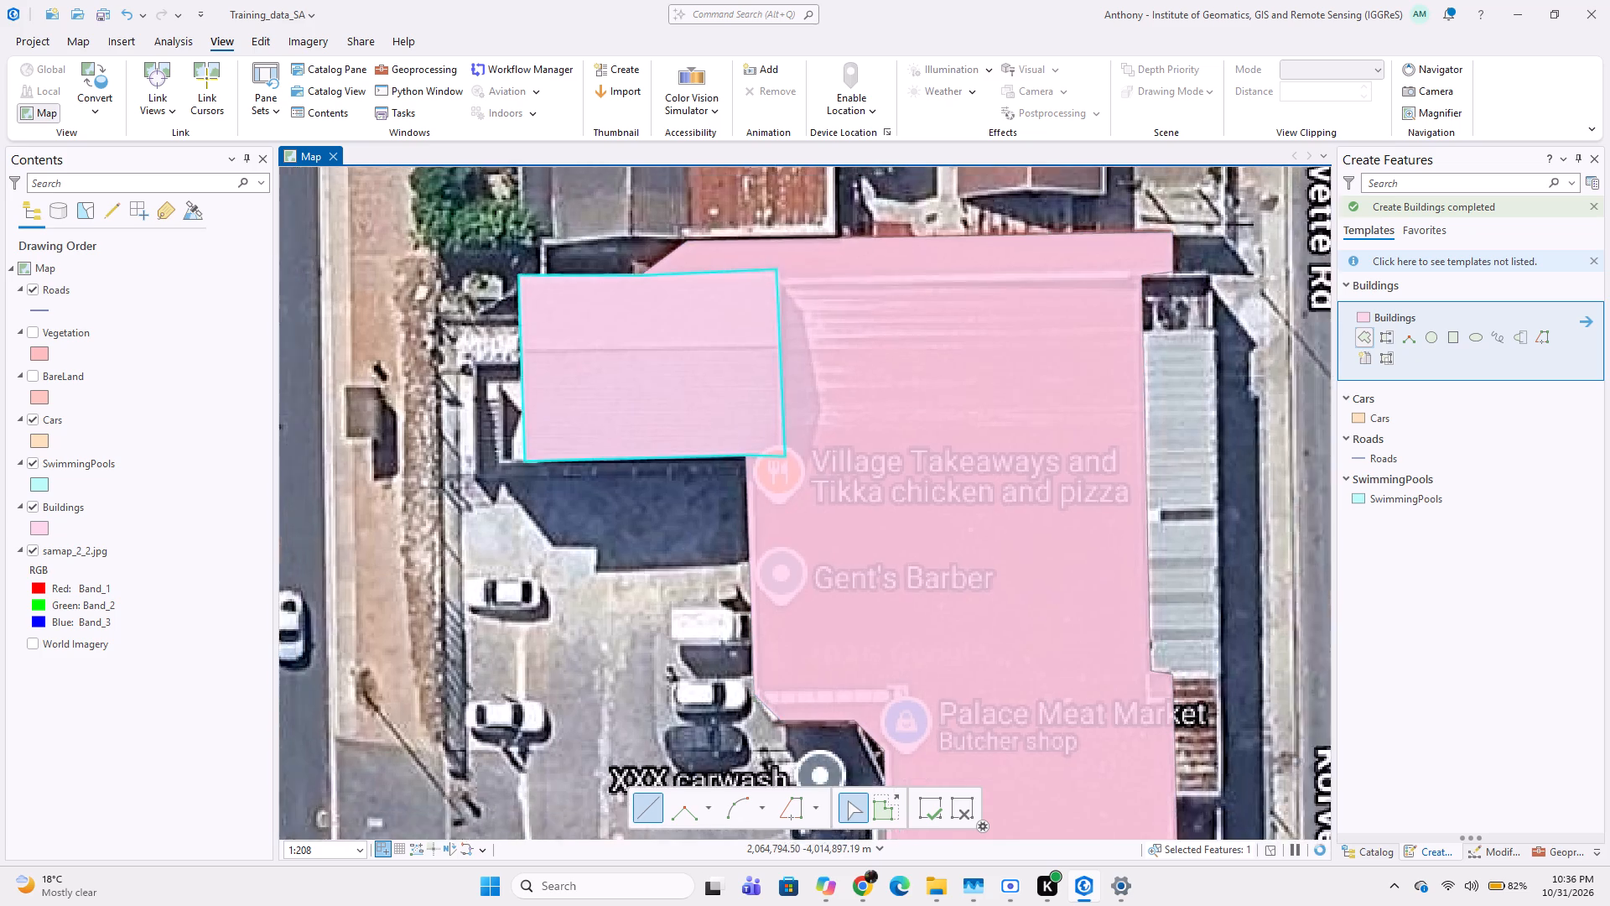
{"action": "middle_click_drag", "start_coordinate": [648, 358], "coordinate": [625, 431]}
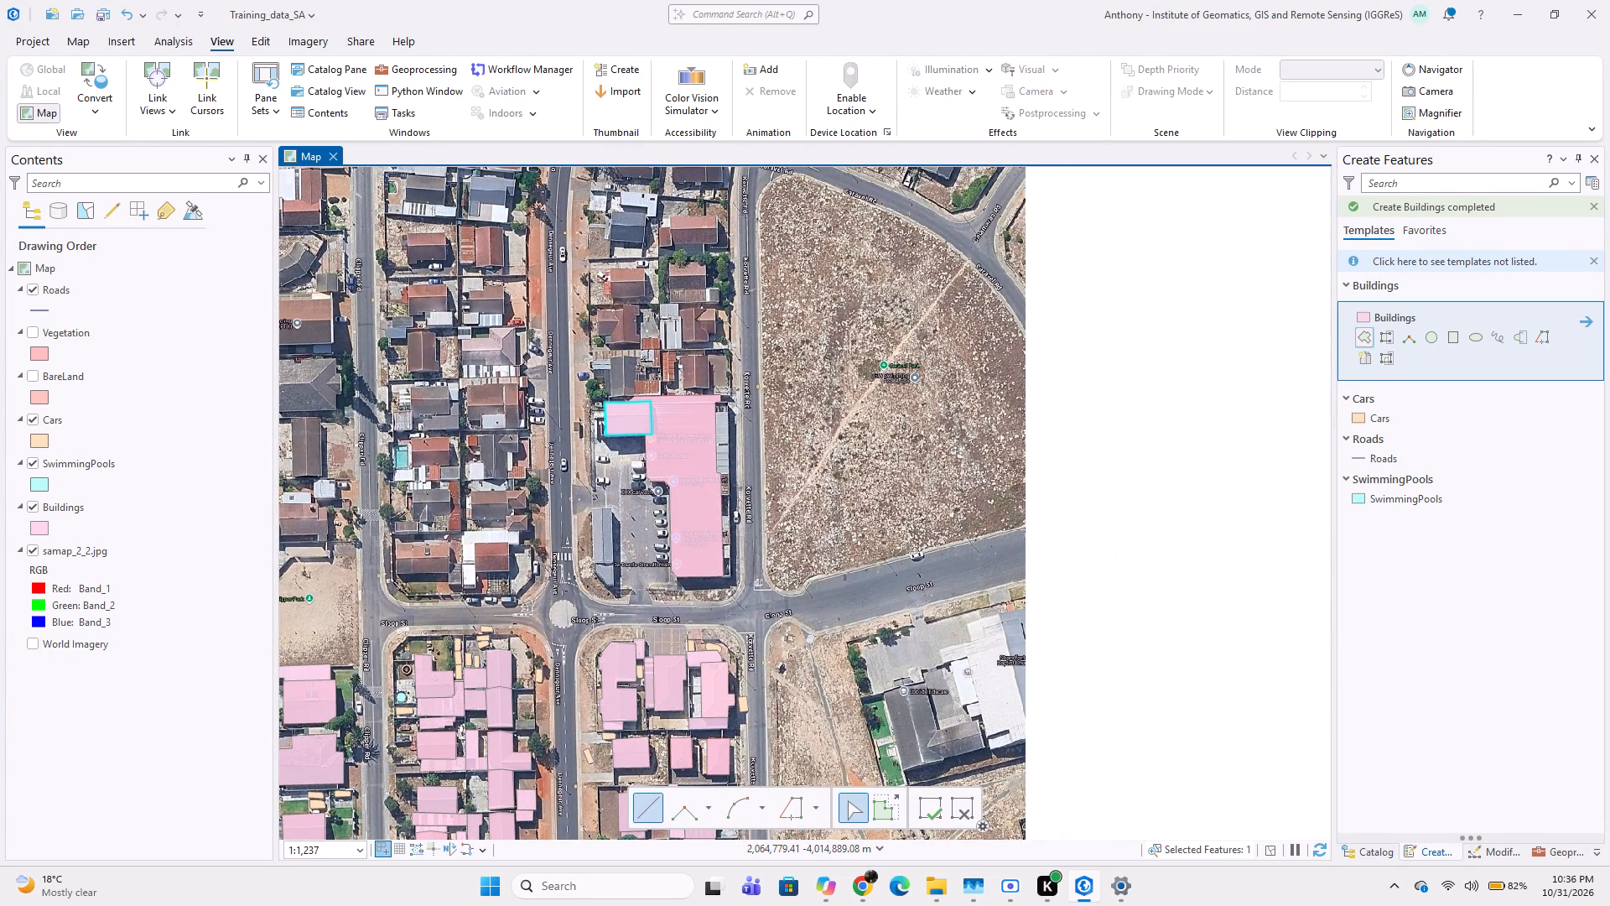
{"action": "scroll", "coordinate": [595, 408], "scroll_direction": "up", "scroll_amount": 1}
{"action": "middle_click_drag", "start_coordinate": [613, 396], "coordinate": [558, 478]}
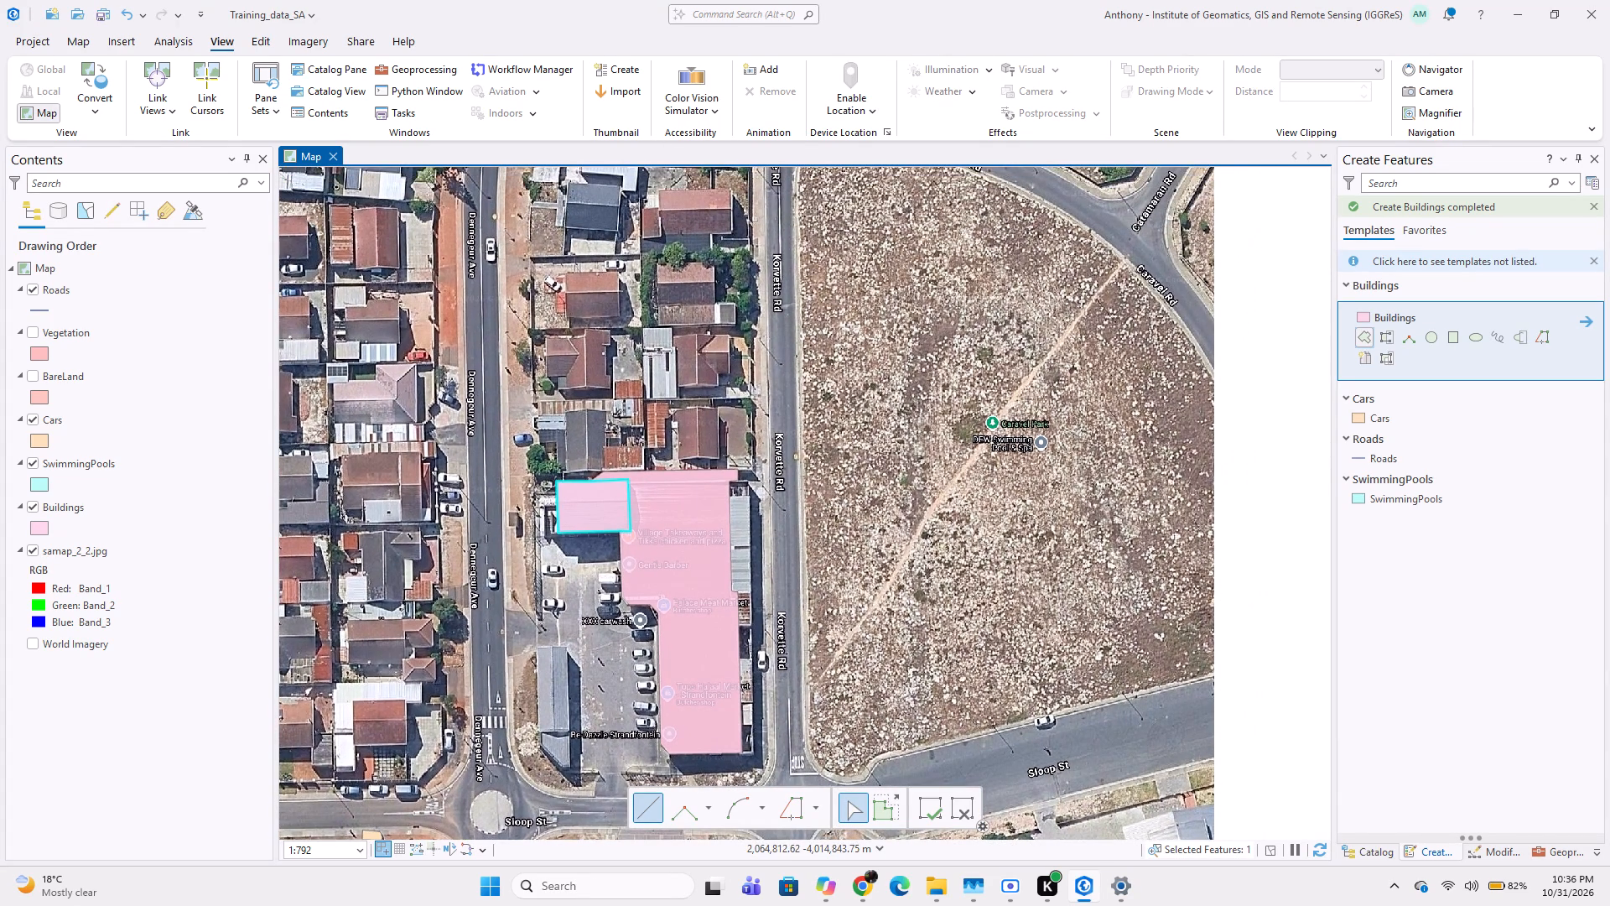
{"action": "scroll", "coordinate": [584, 419], "scroll_direction": "up", "scroll_amount": 3}
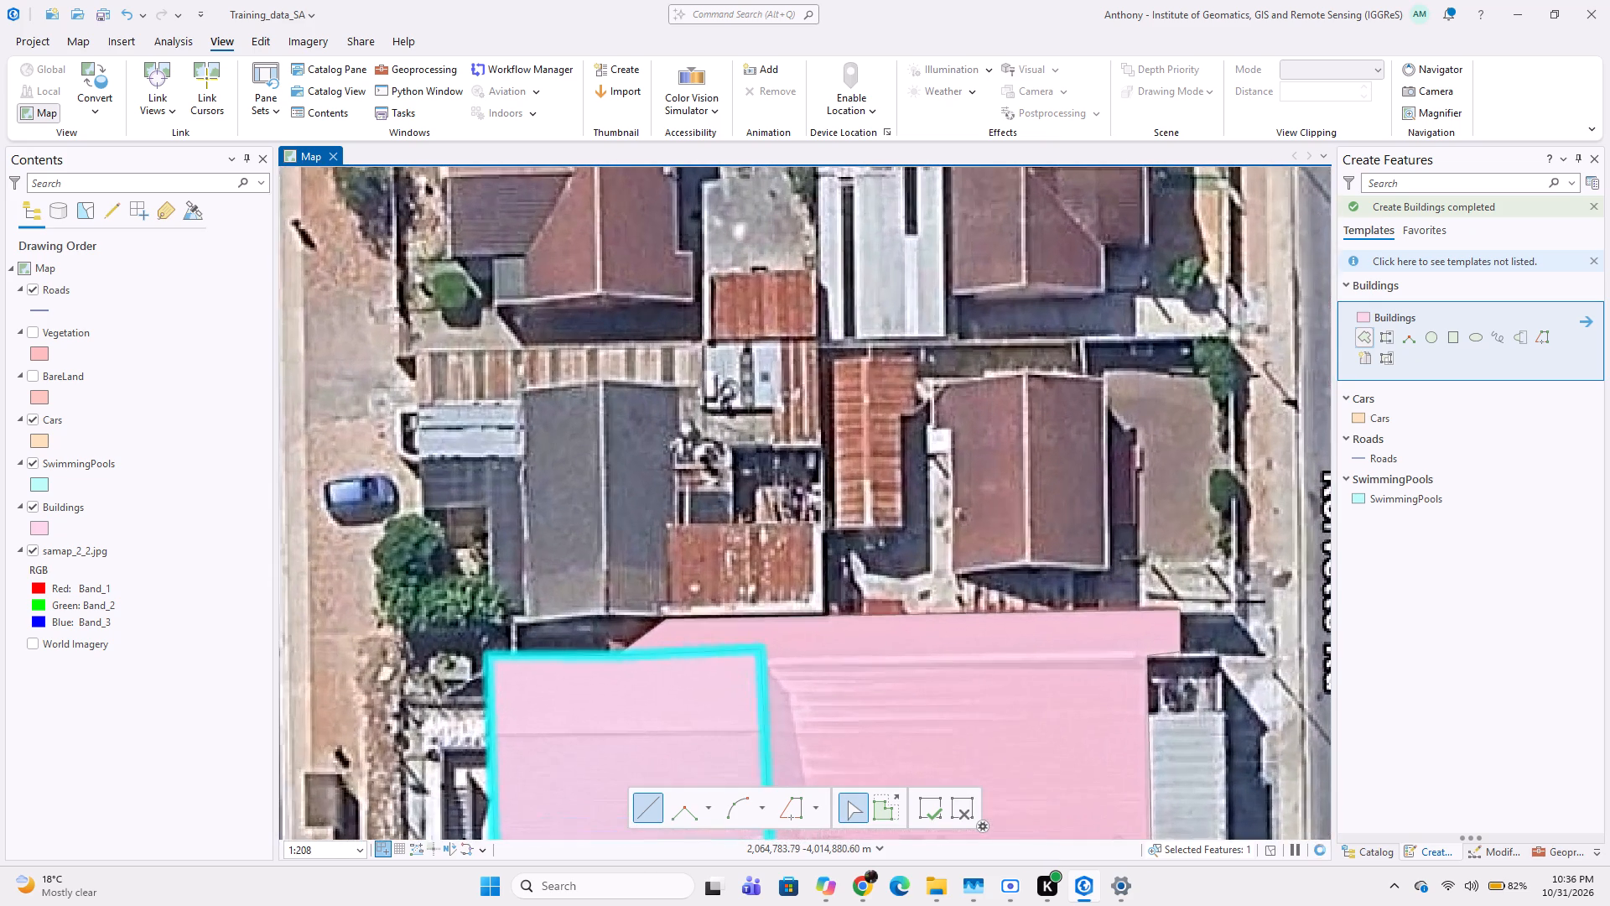
{"action": "left_click", "coordinate": [416, 402]}
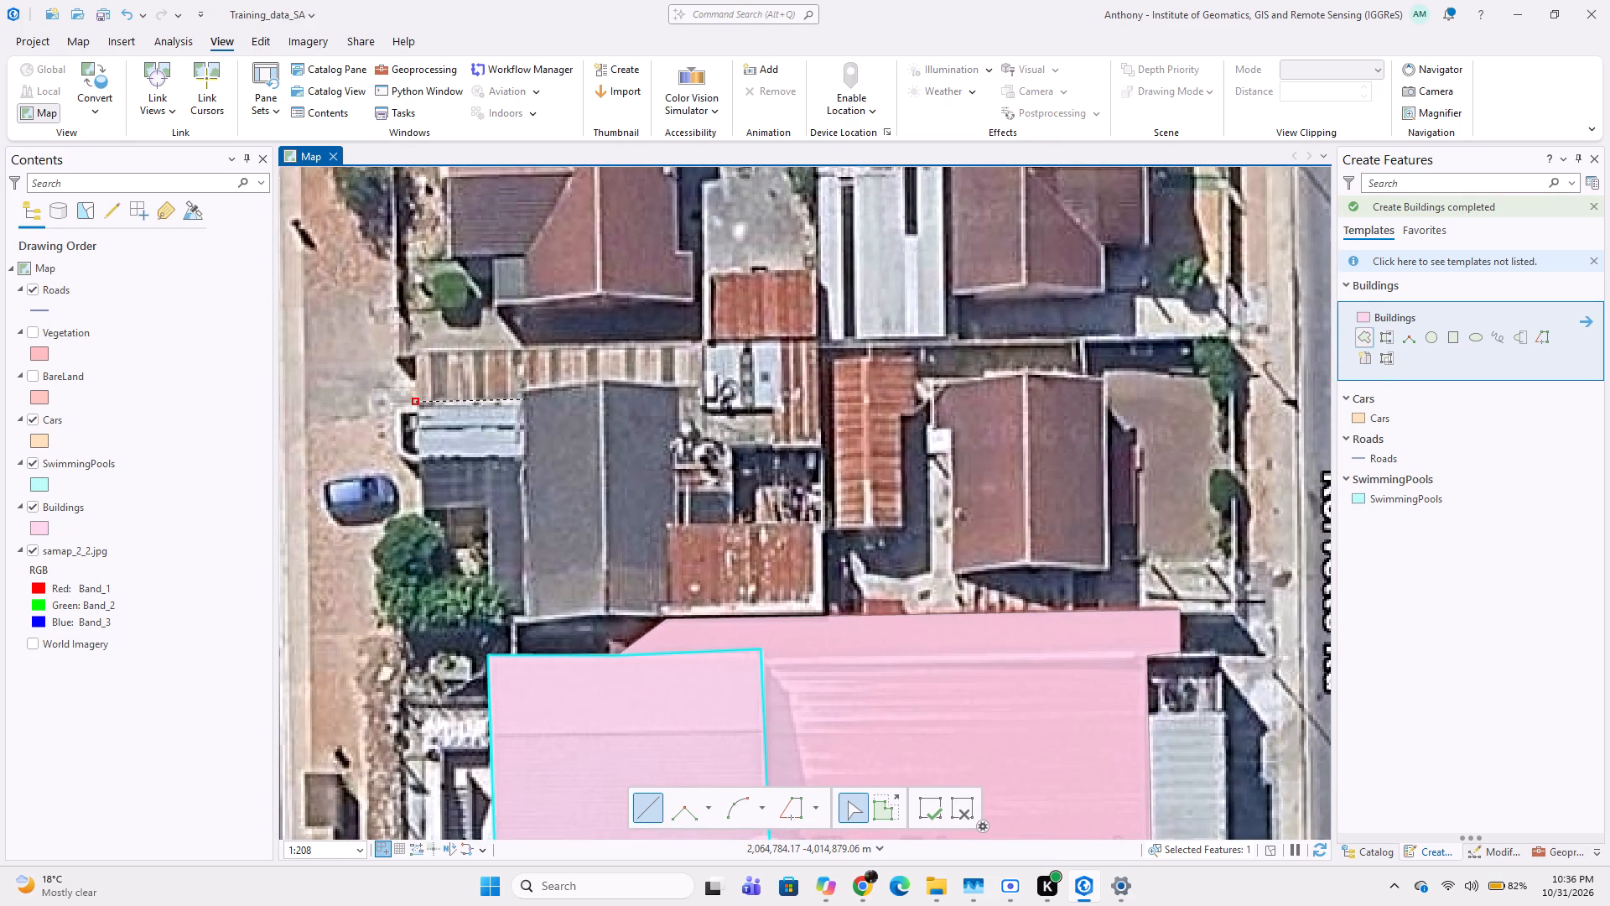
{"action": "left_click", "coordinate": [525, 397]}
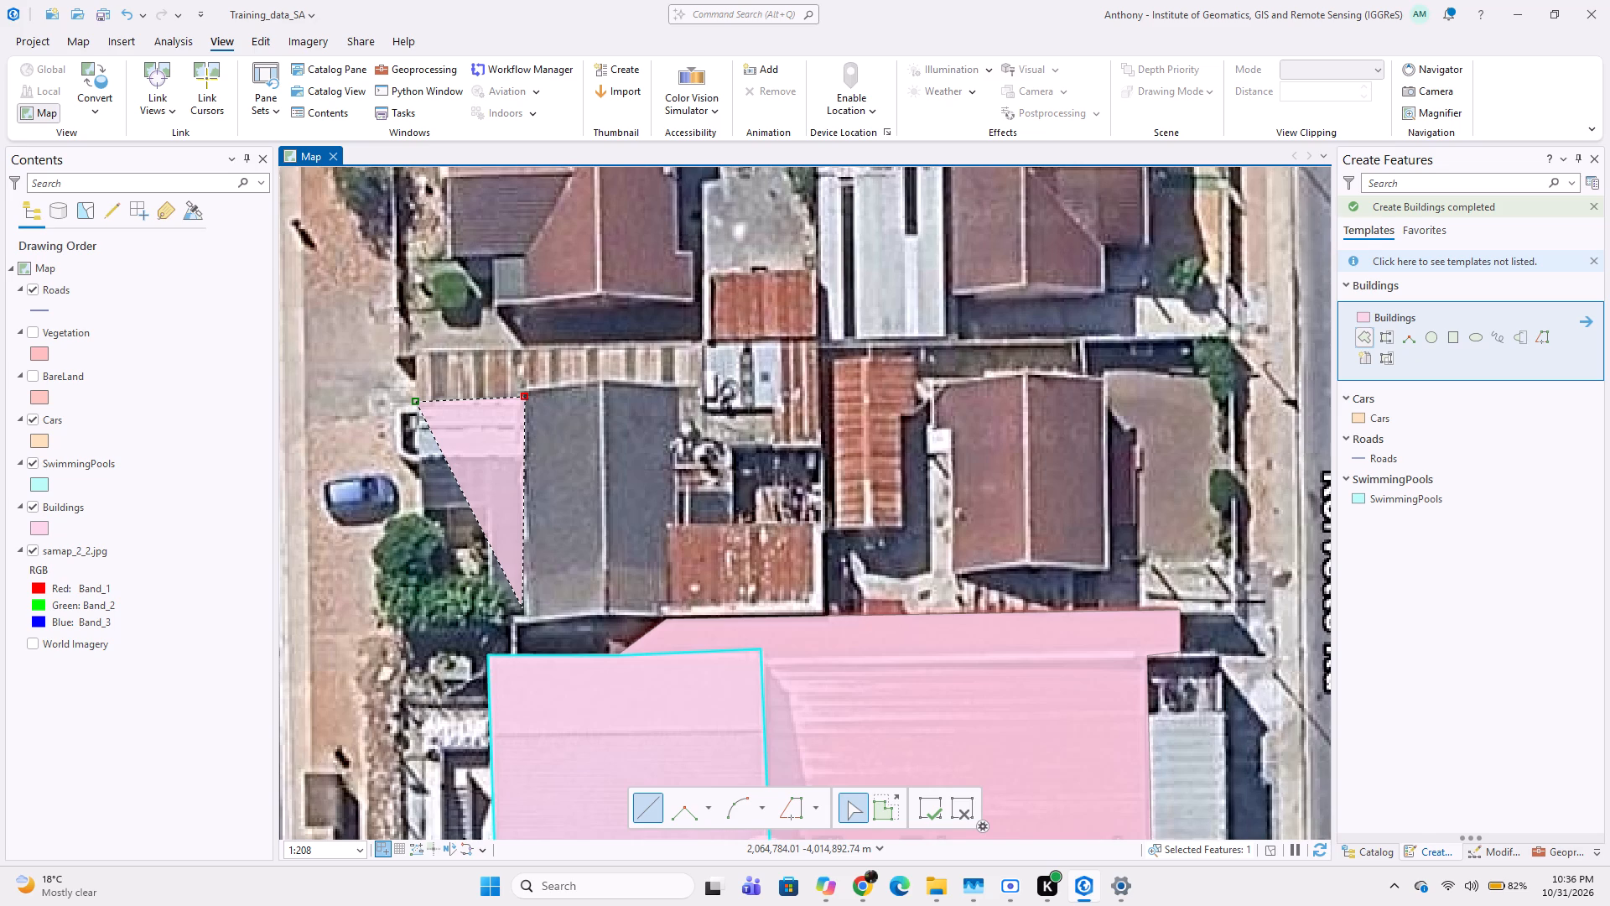
{"action": "left_click", "coordinate": [522, 608]}
{"action": "left_click", "coordinate": [505, 601]}
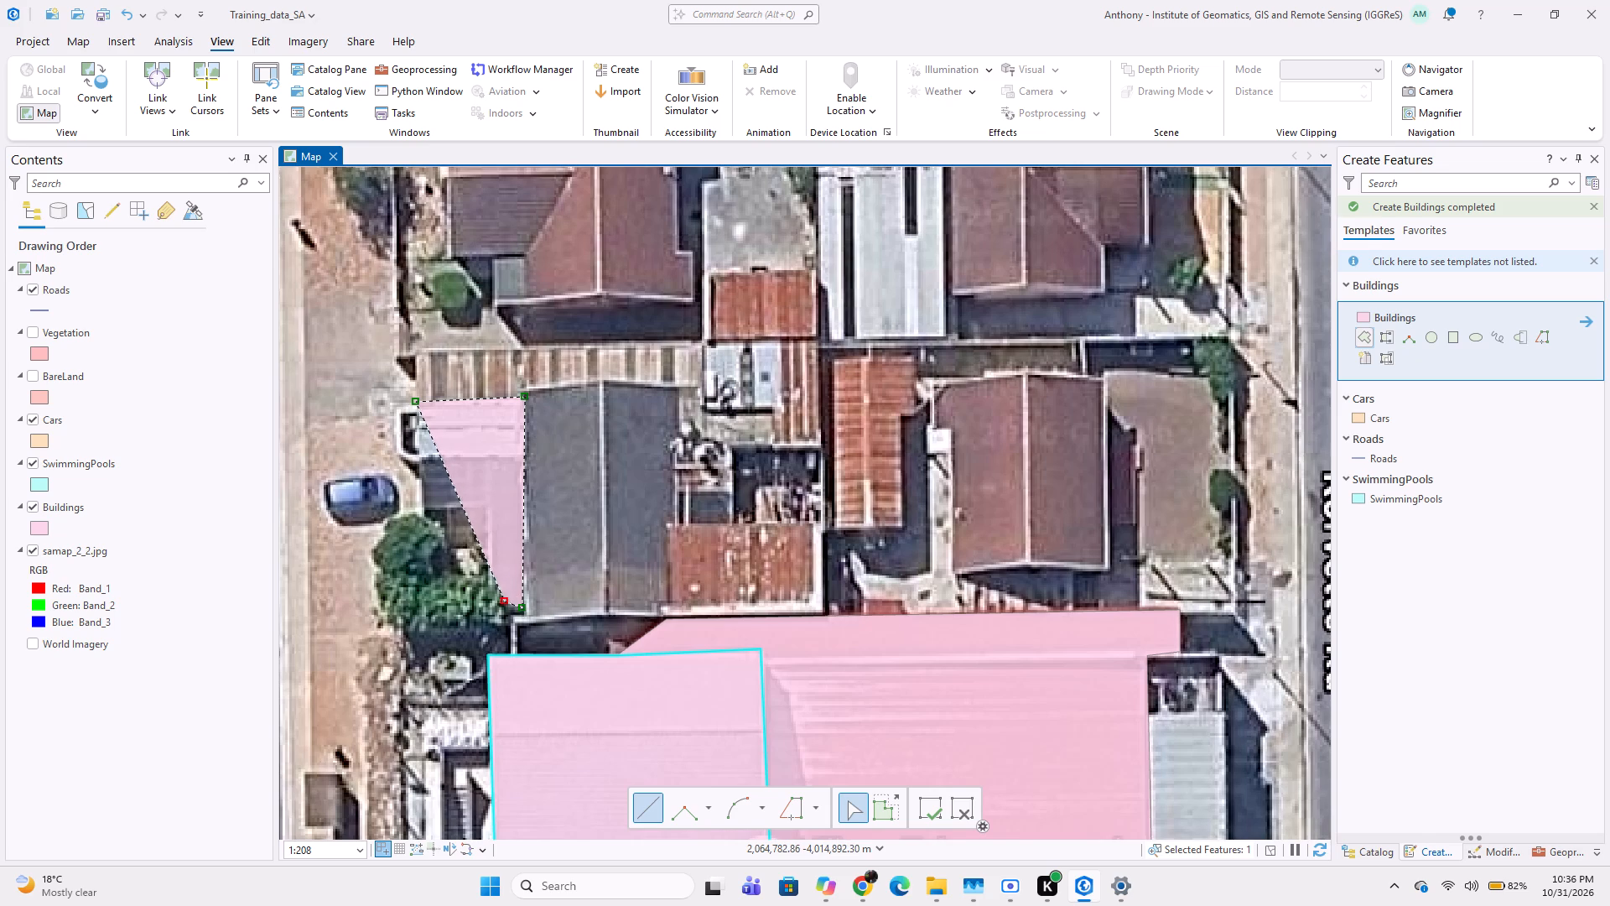
{"action": "left_click", "coordinate": [487, 591]}
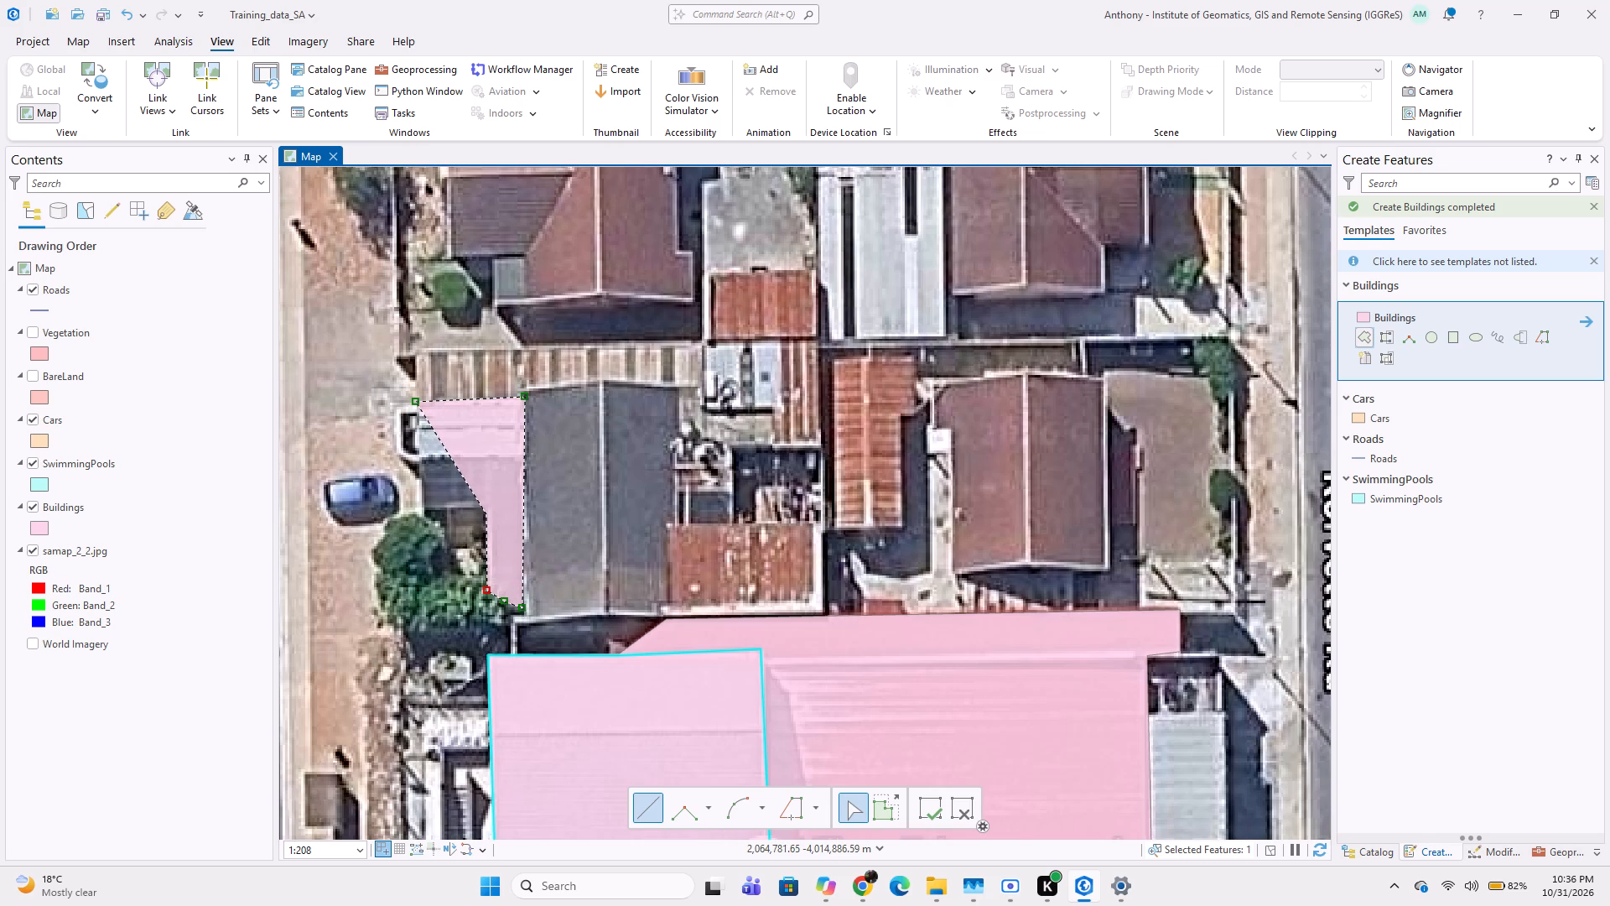
{"action": "left_click", "coordinate": [484, 514]}
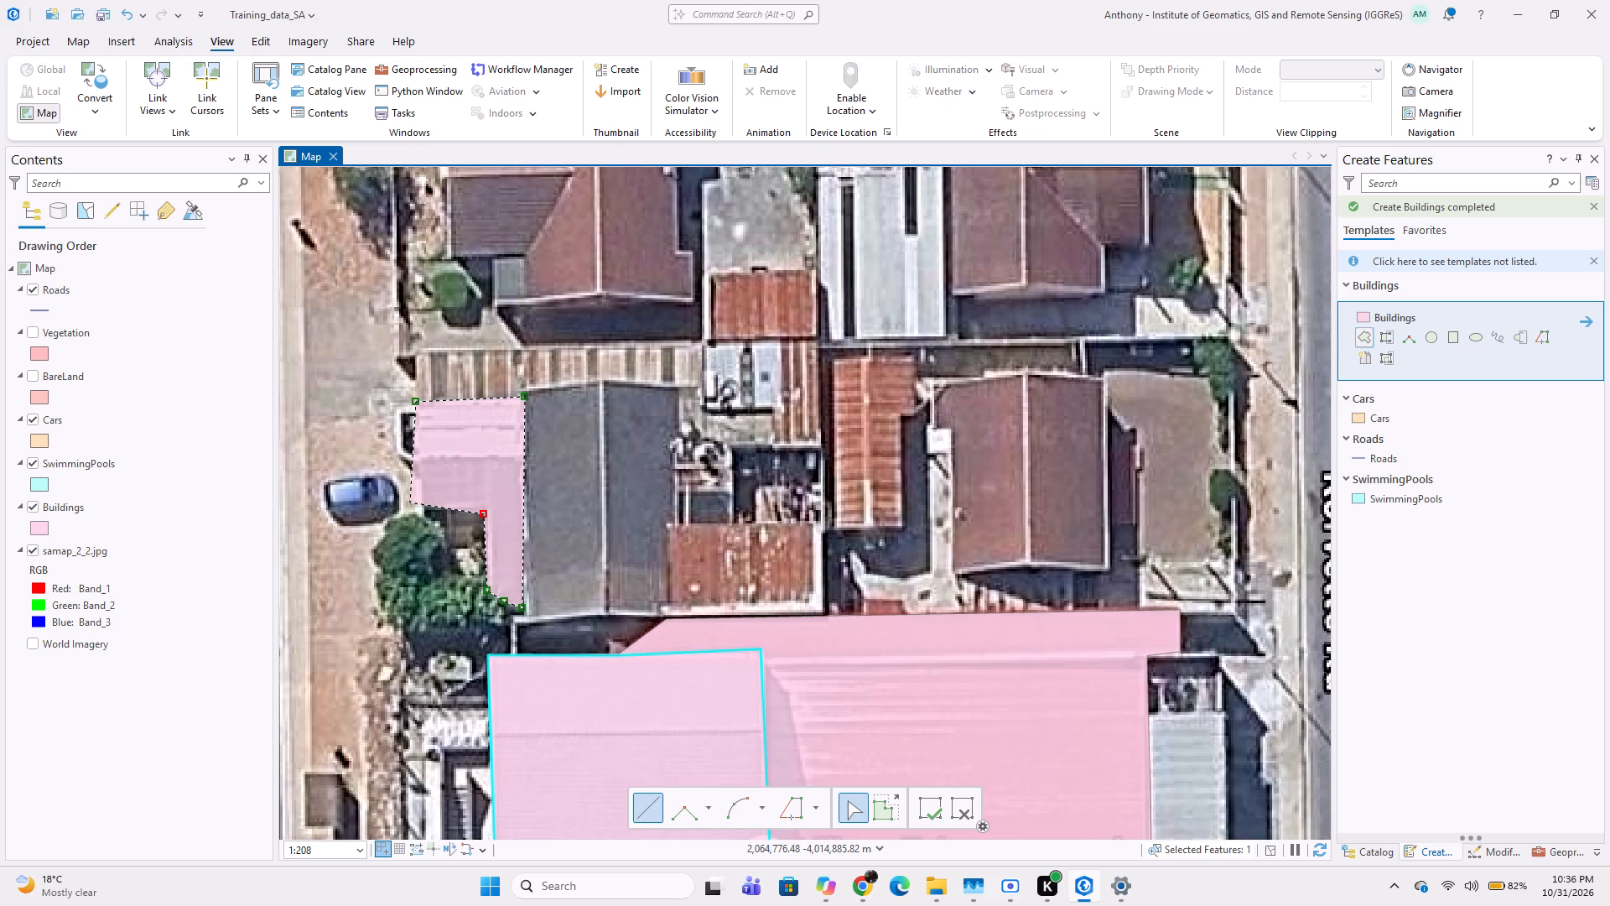
{"action": "double_click", "coordinate": [419, 511]}
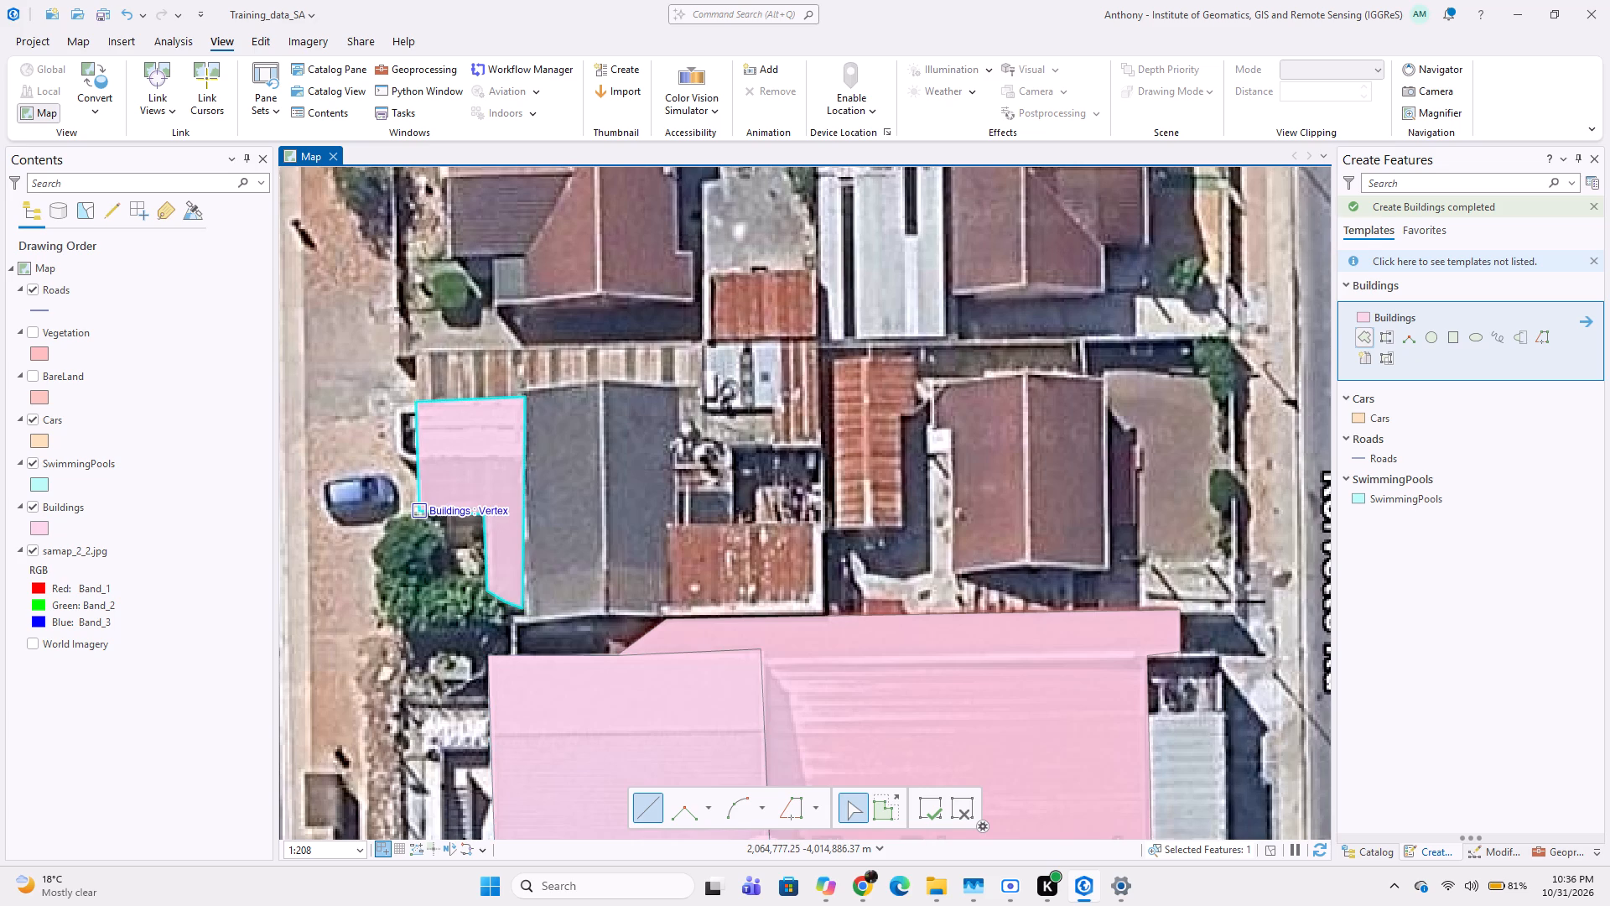
Digitize the dark grey gabled main roof beside the L-shaped roof as a six-vertex Buildings polygon, snapped along their shared edge.
{"action": "scroll", "coordinate": [498, 511], "scroll_direction": "down", "scroll_amount": 1}
{"action": "scroll", "coordinate": [539, 435], "scroll_direction": "up", "scroll_amount": 2}
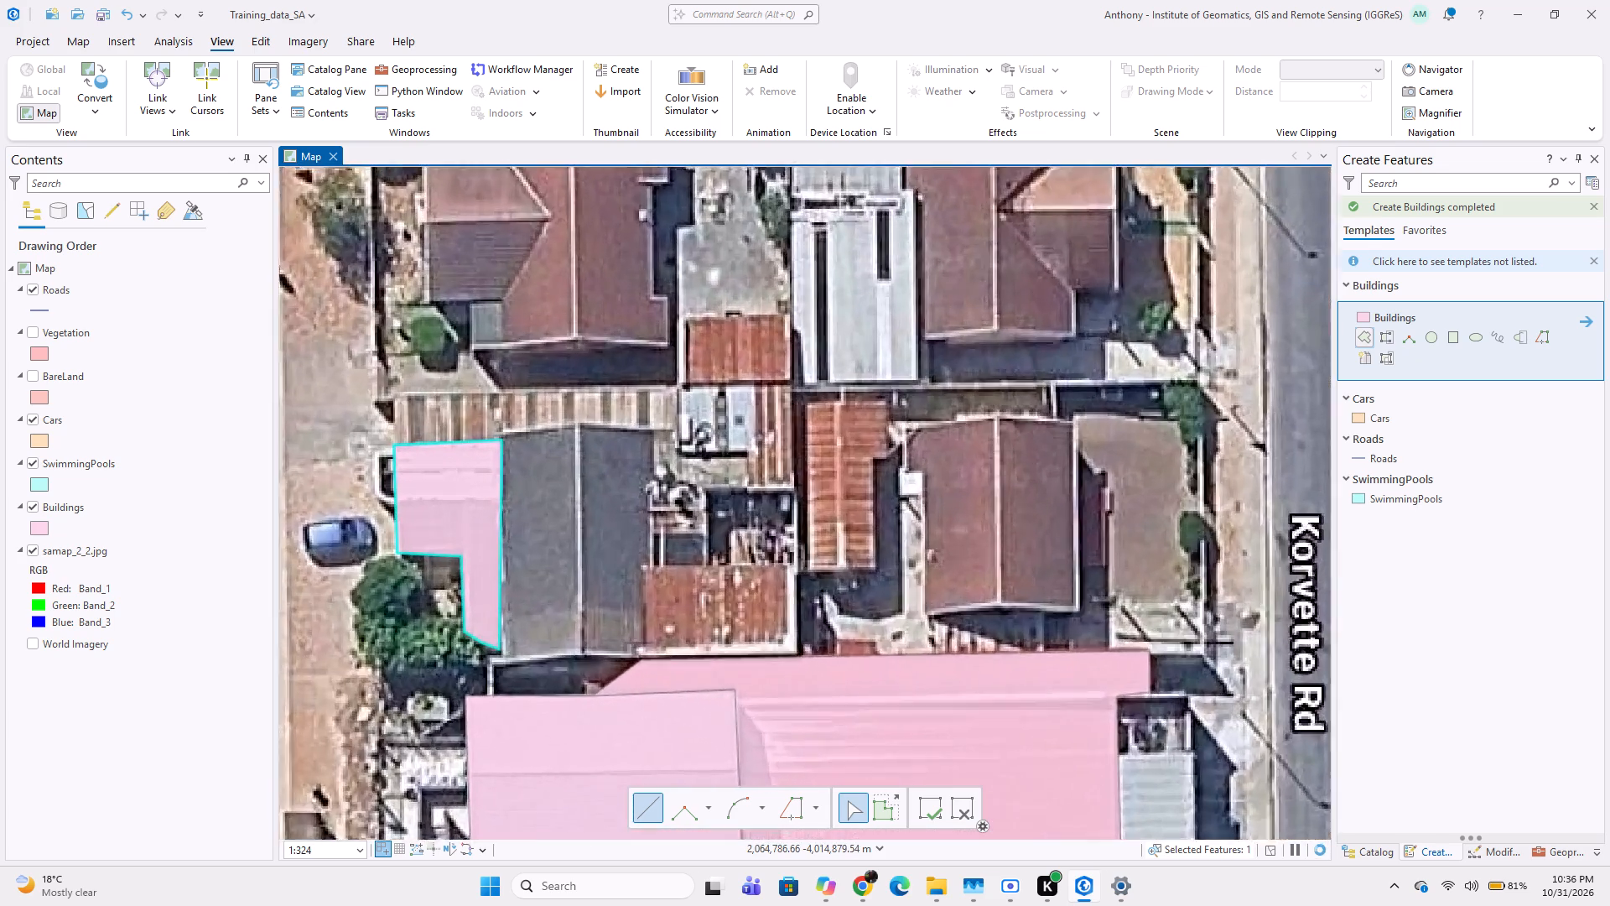
{"action": "left_click", "coordinate": [484, 438]}
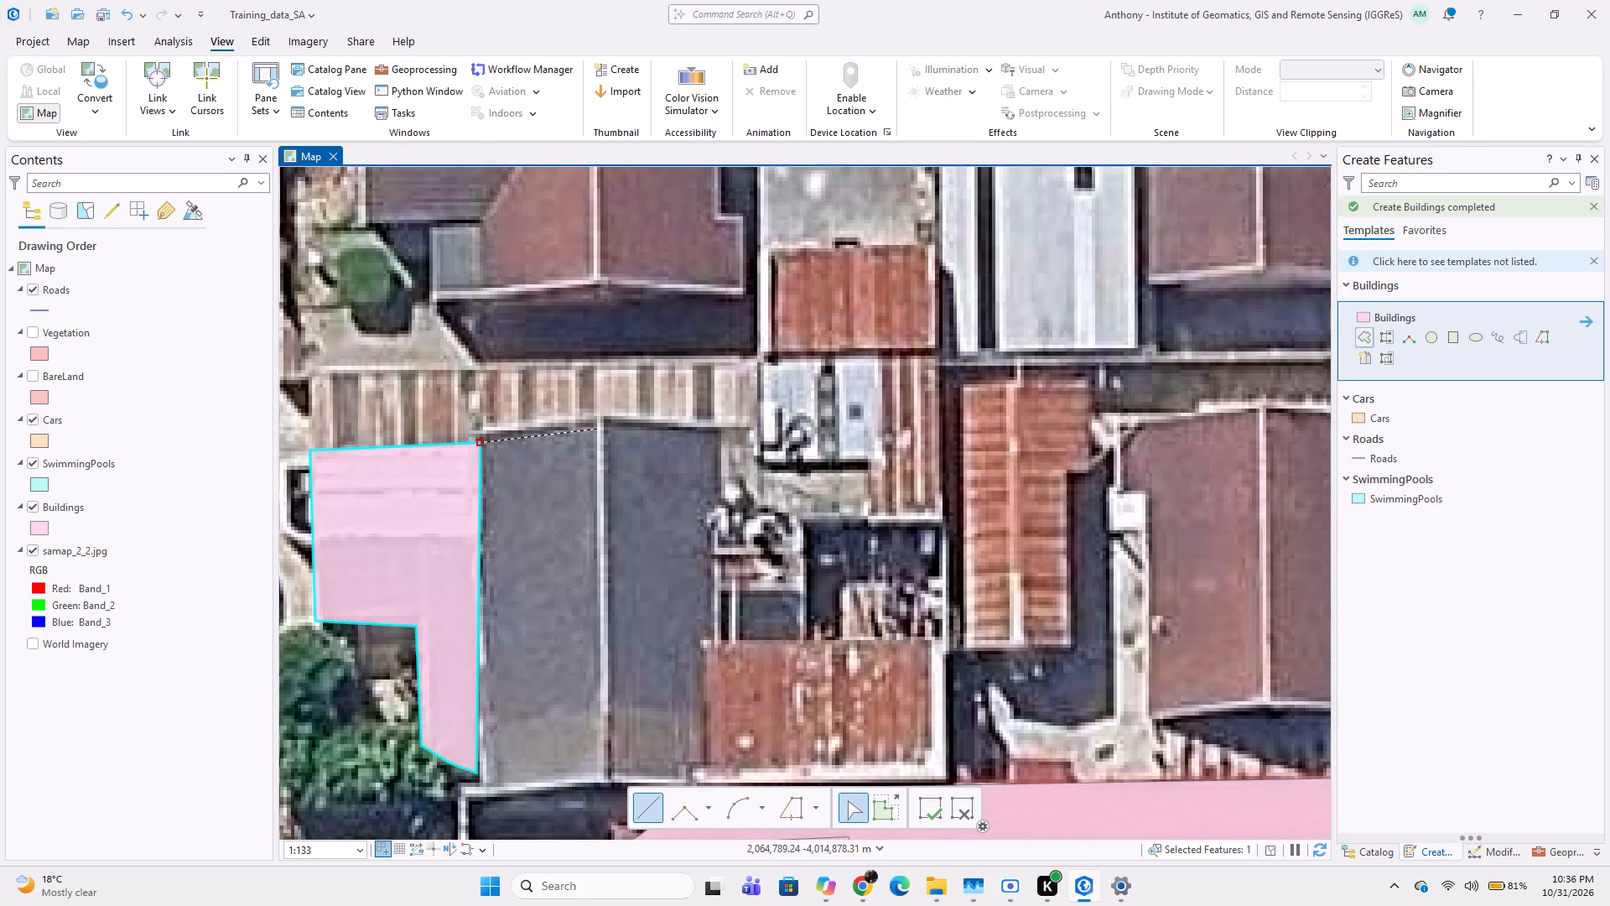
{"action": "left_click", "coordinate": [599, 423]}
{"action": "left_click", "coordinate": [719, 432]}
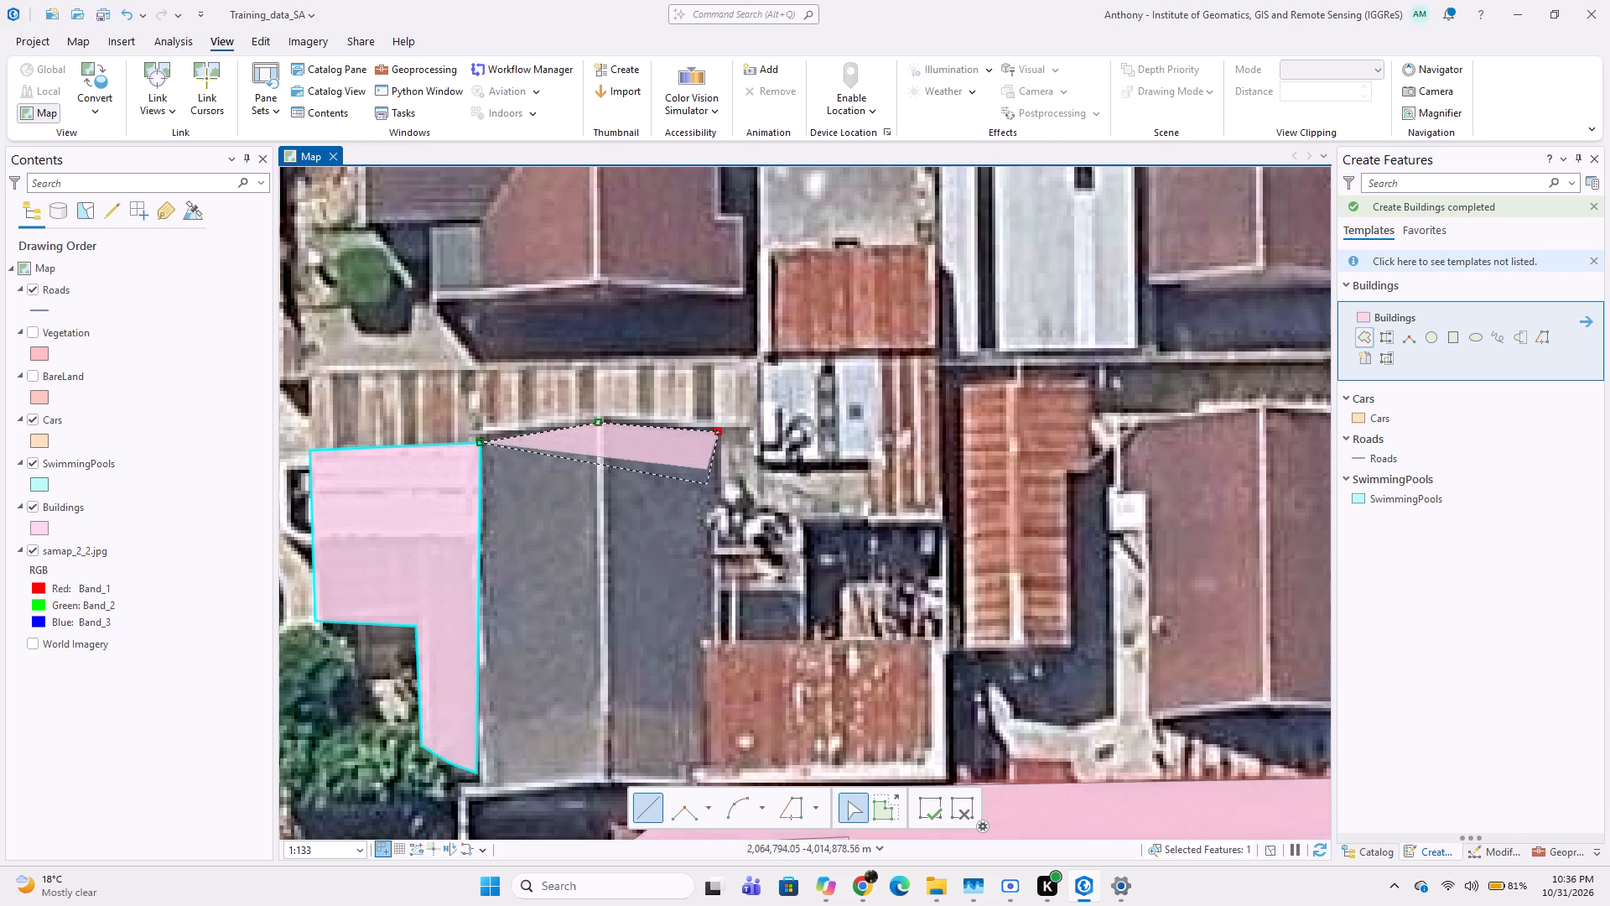
{"action": "middle_click_drag", "start_coordinate": [678, 628], "coordinate": [692, 487]}
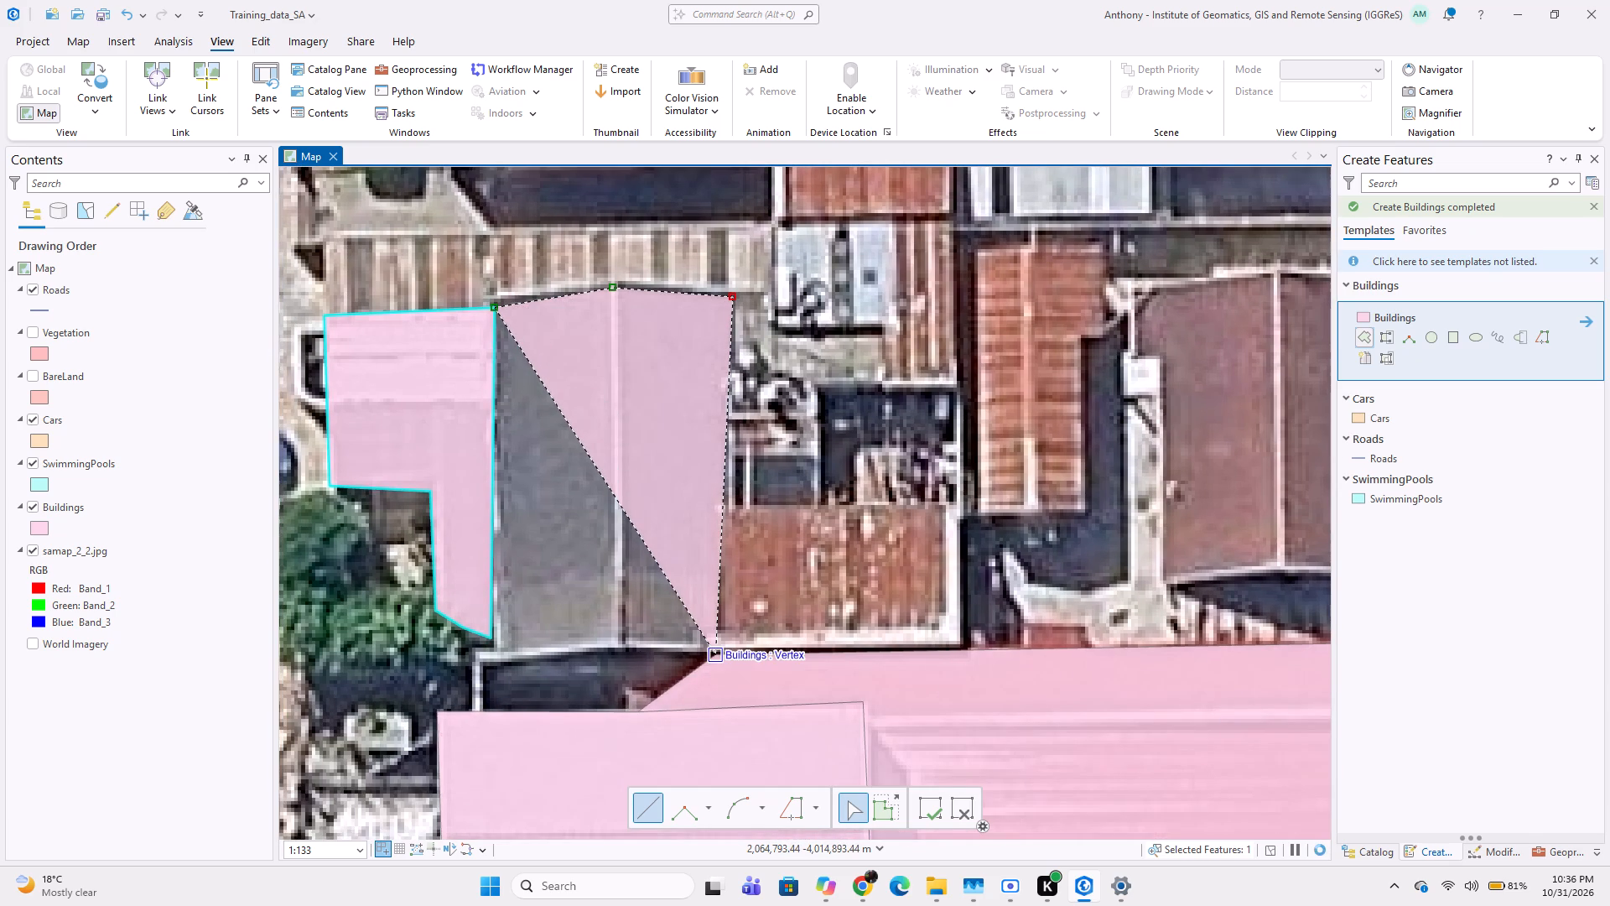
{"action": "left_click", "coordinate": [721, 652]}
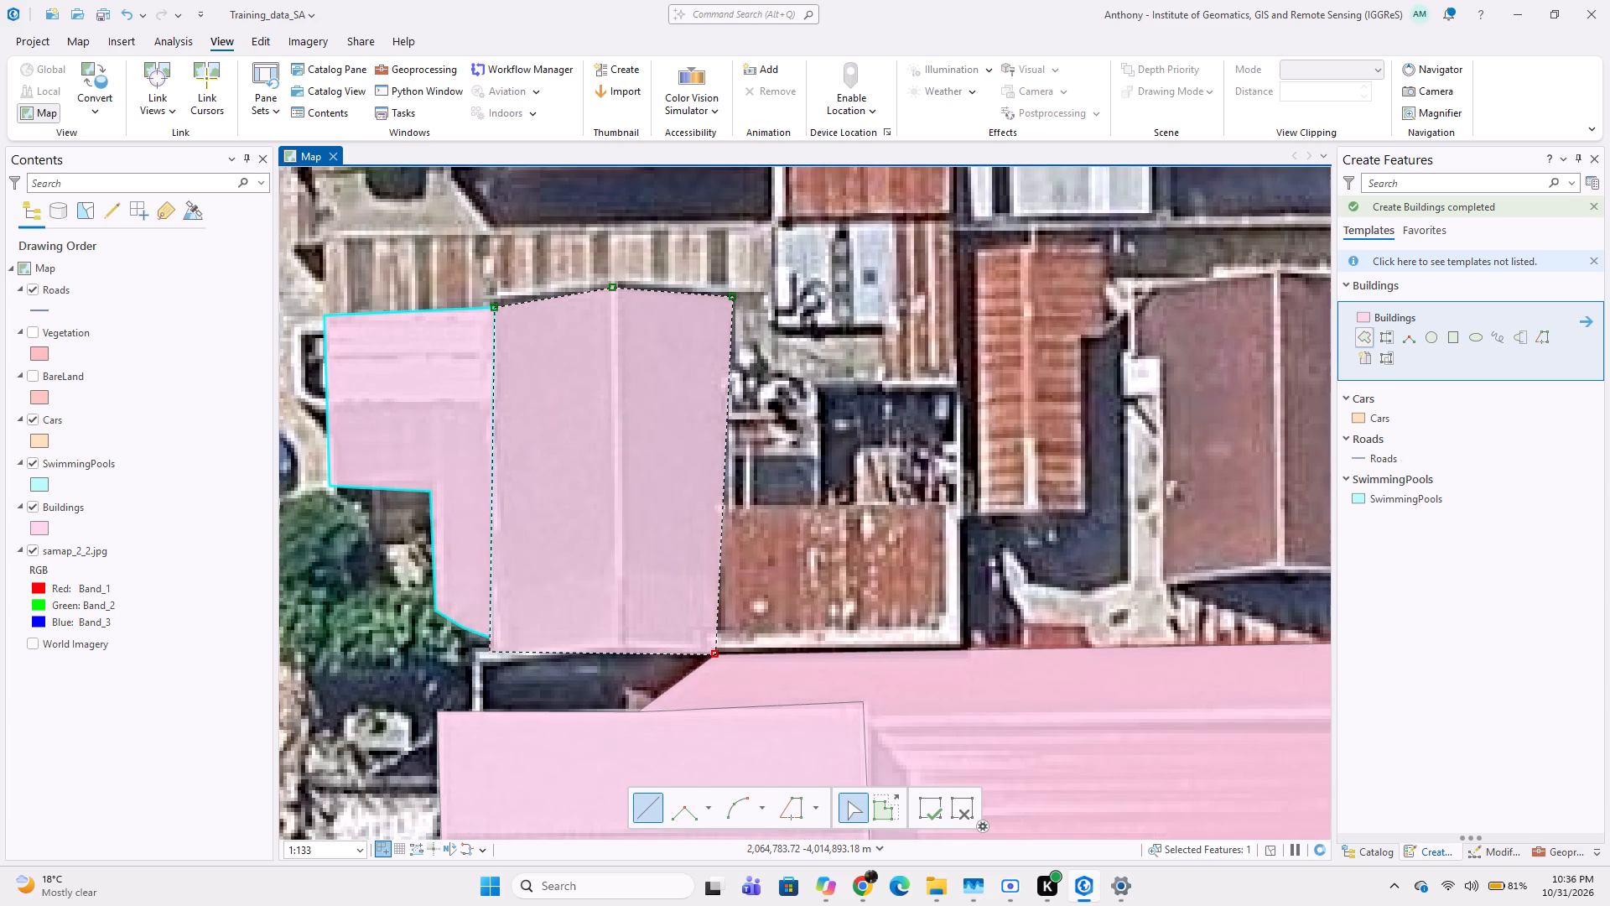
{"action": "left_click", "coordinate": [498, 654]}
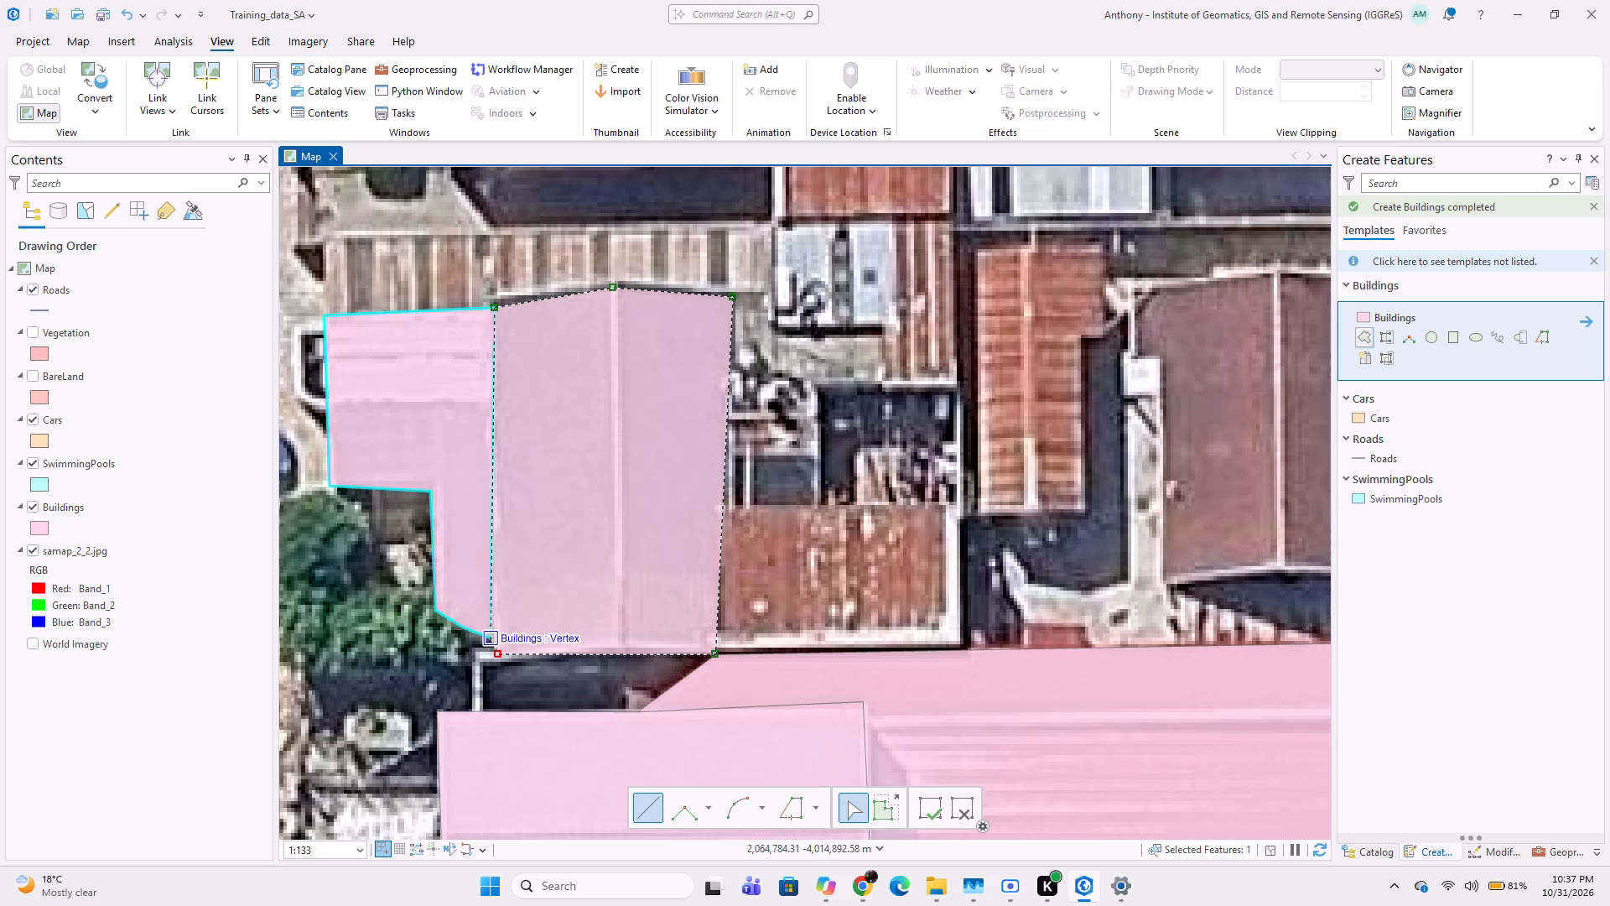
{"action": "double_click", "coordinate": [492, 634]}
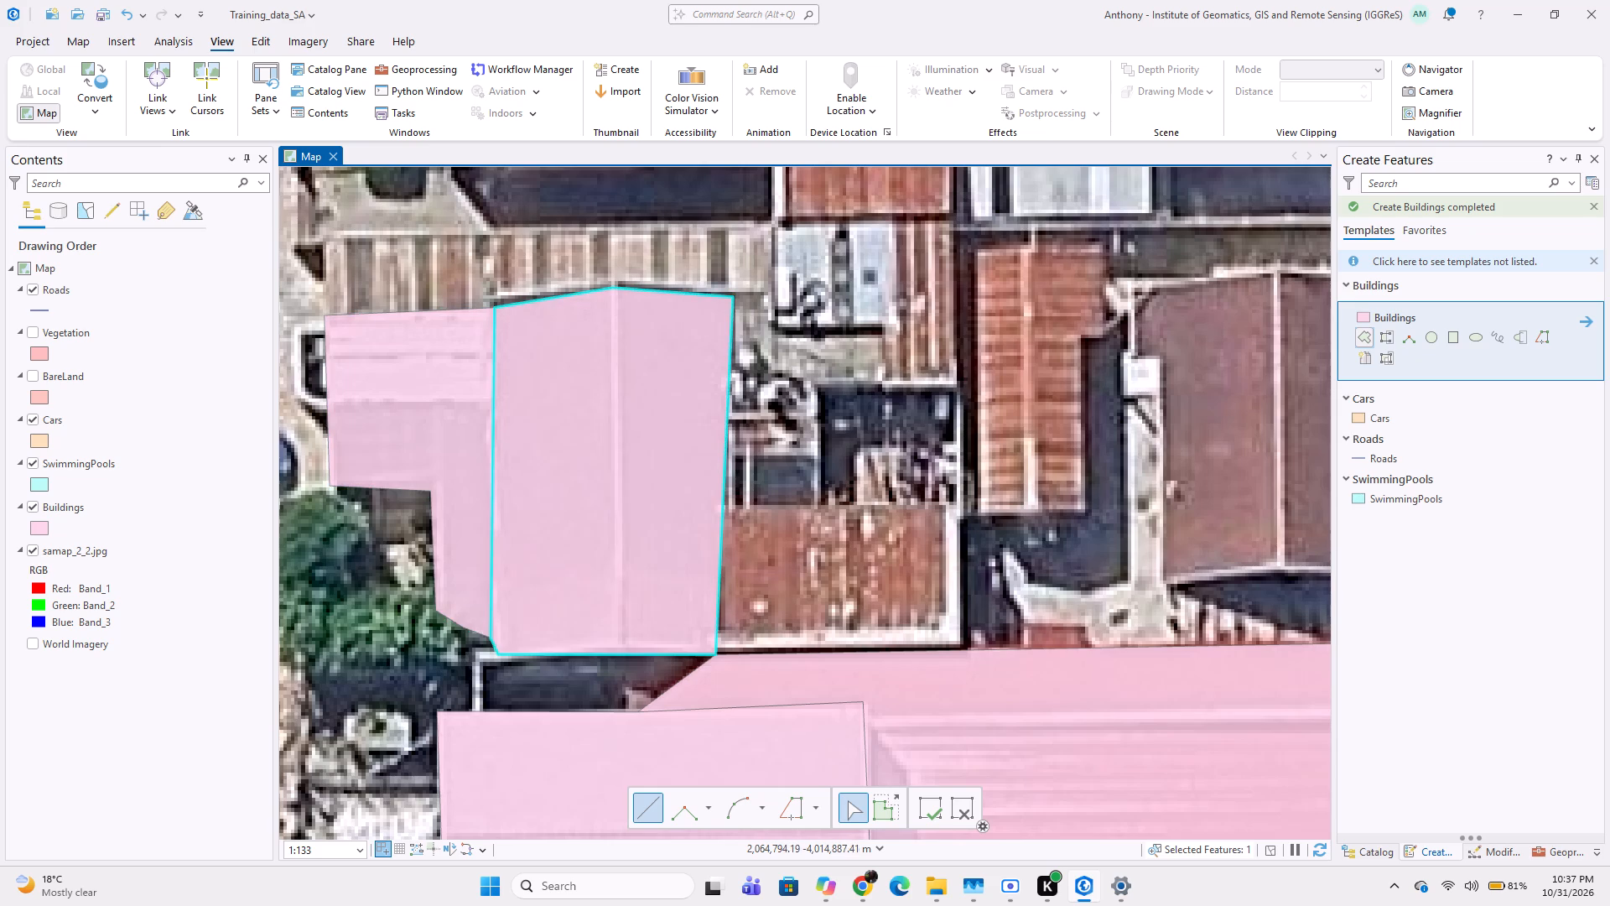
Digitize the rusty red roof adjoining the dark grey house's southeast side as a four-vertex Buildings polygon.
{"action": "left_click", "coordinate": [724, 499]}
{"action": "left_click", "coordinate": [959, 505]}
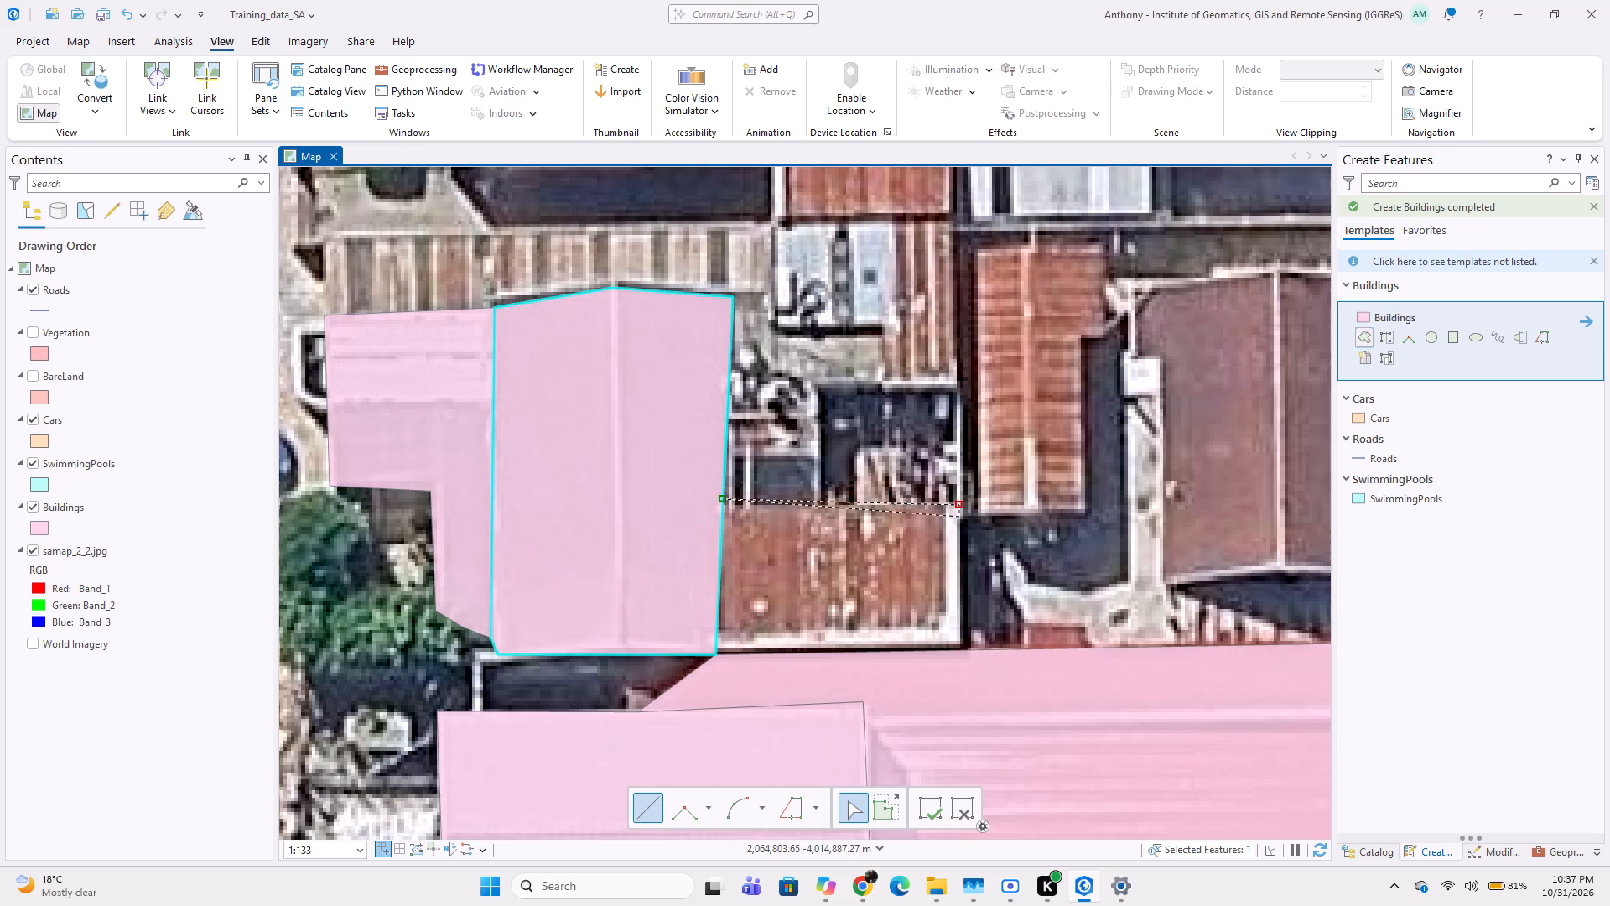
{"action": "left_click", "coordinate": [959, 643]}
{"action": "double_click", "coordinate": [713, 646]}
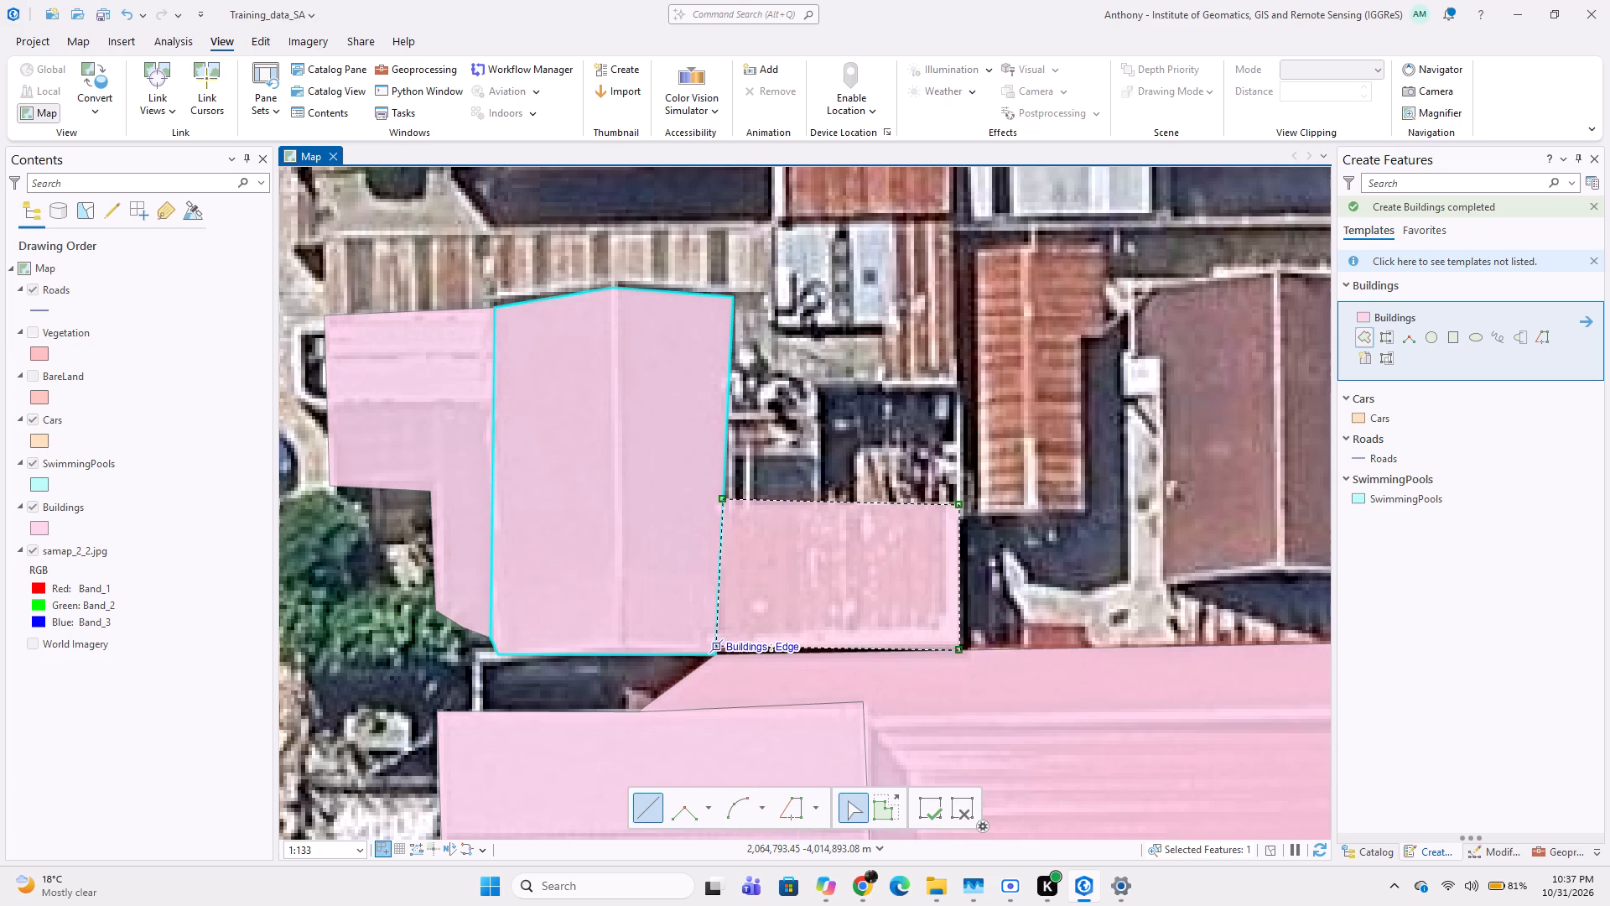
Digitize the striped roof strip along the dark grey house's north edge, including its extension around the northeast corner, as an eleven-vertex Buildings polygon.
{"action": "middle_click_drag", "start_coordinate": [989, 517], "coordinate": [927, 625]}
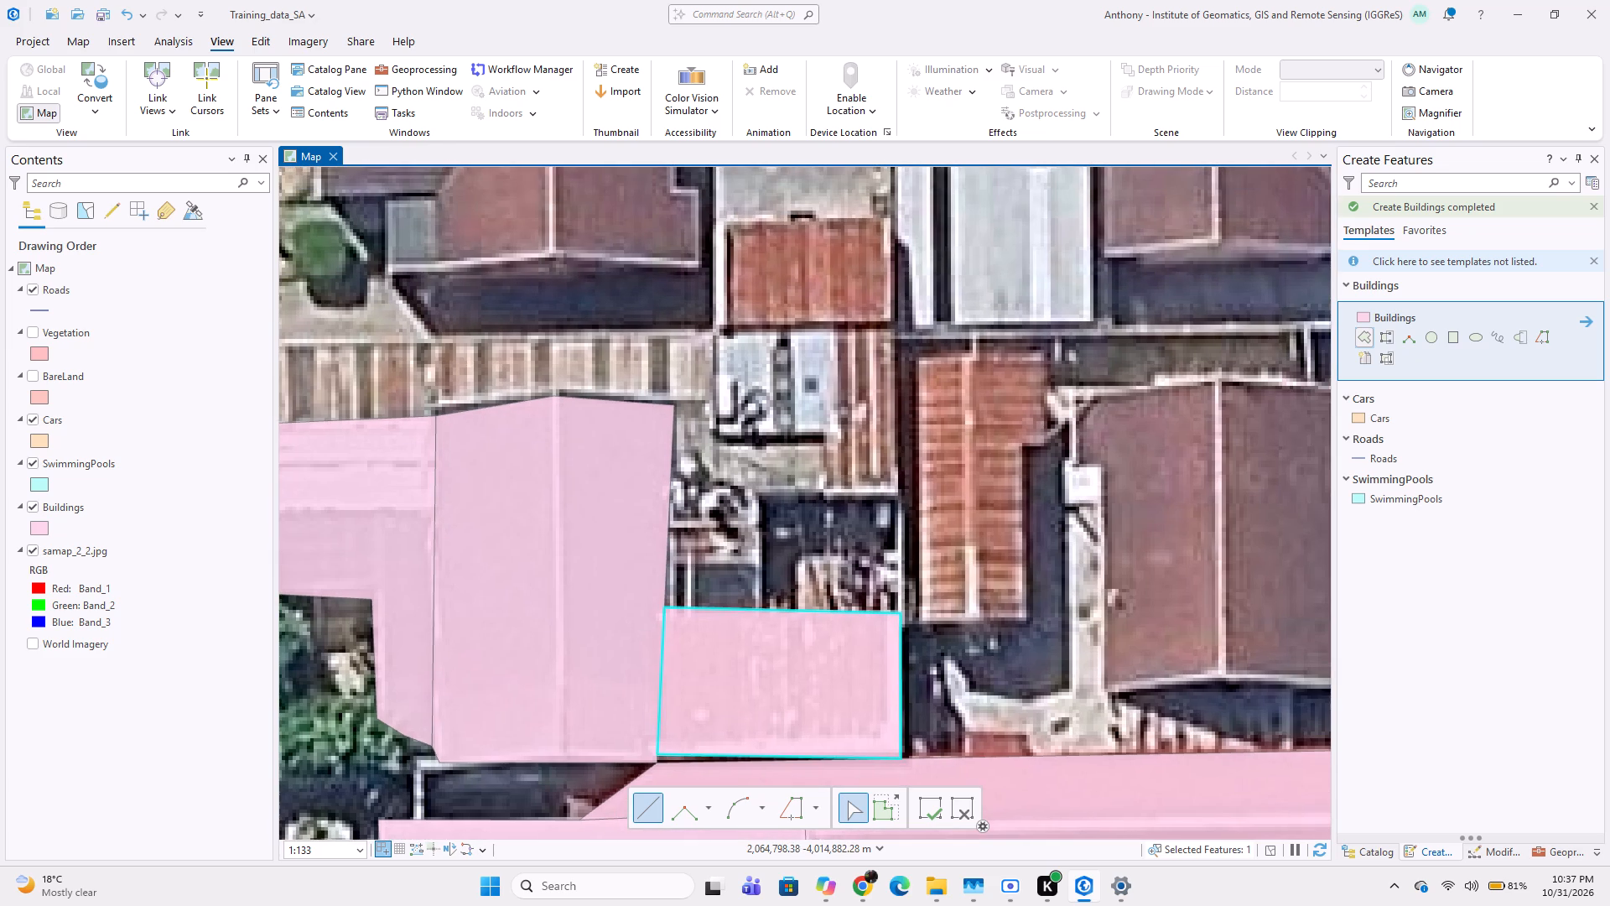
{"action": "middle_click_drag", "start_coordinate": [766, 531], "coordinate": [760, 578]}
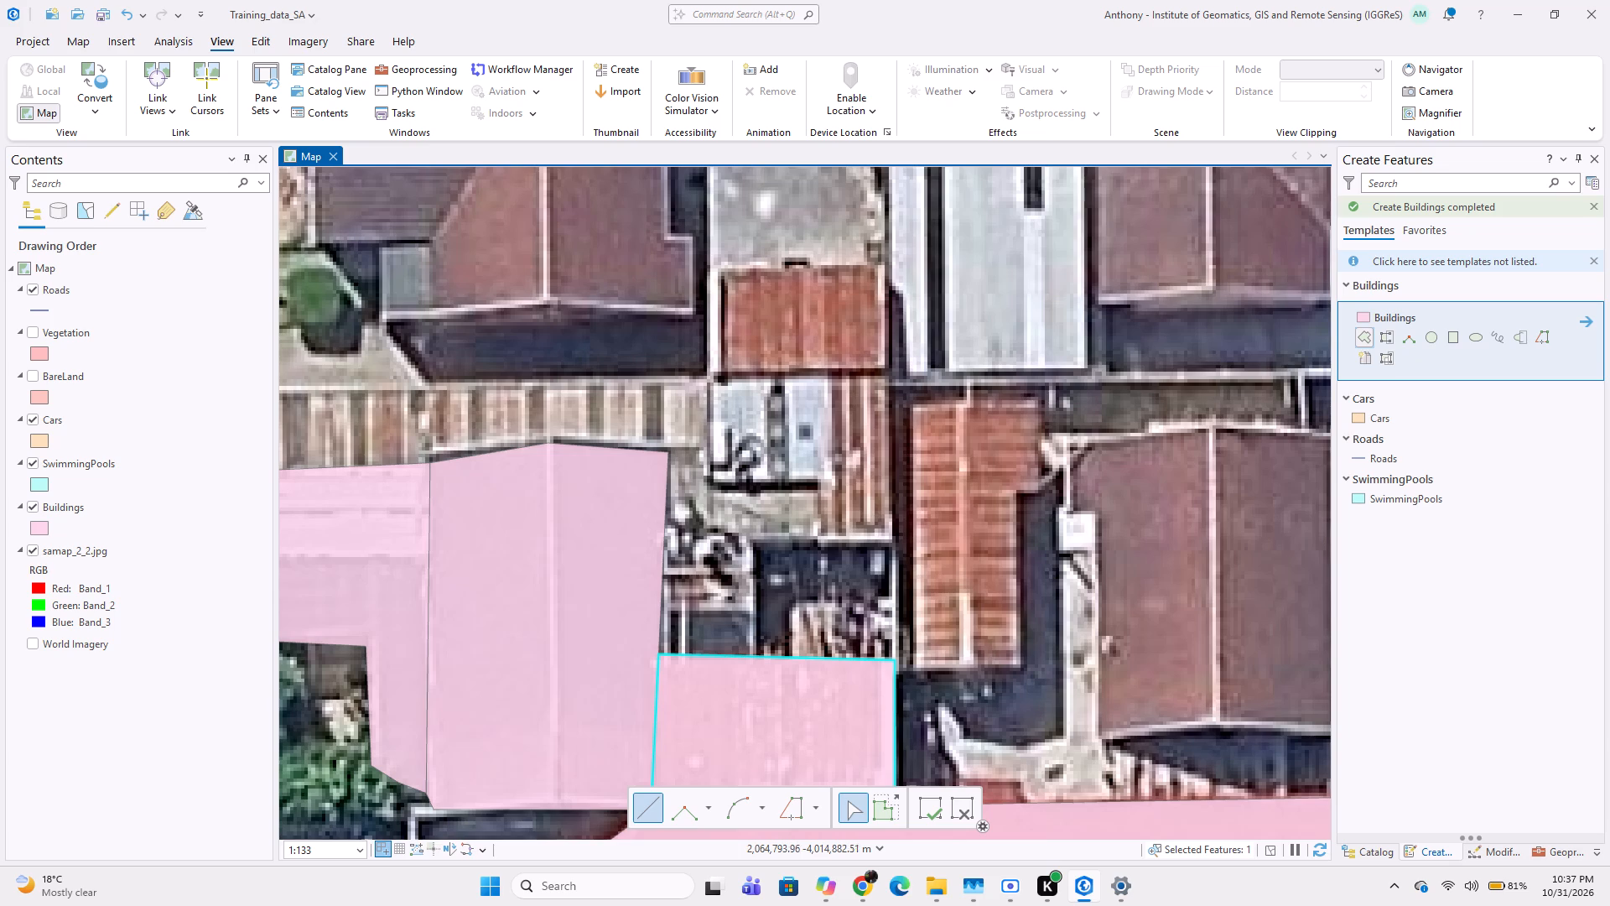
{"action": "middle_click_drag", "start_coordinate": [683, 417], "coordinate": [877, 417]}
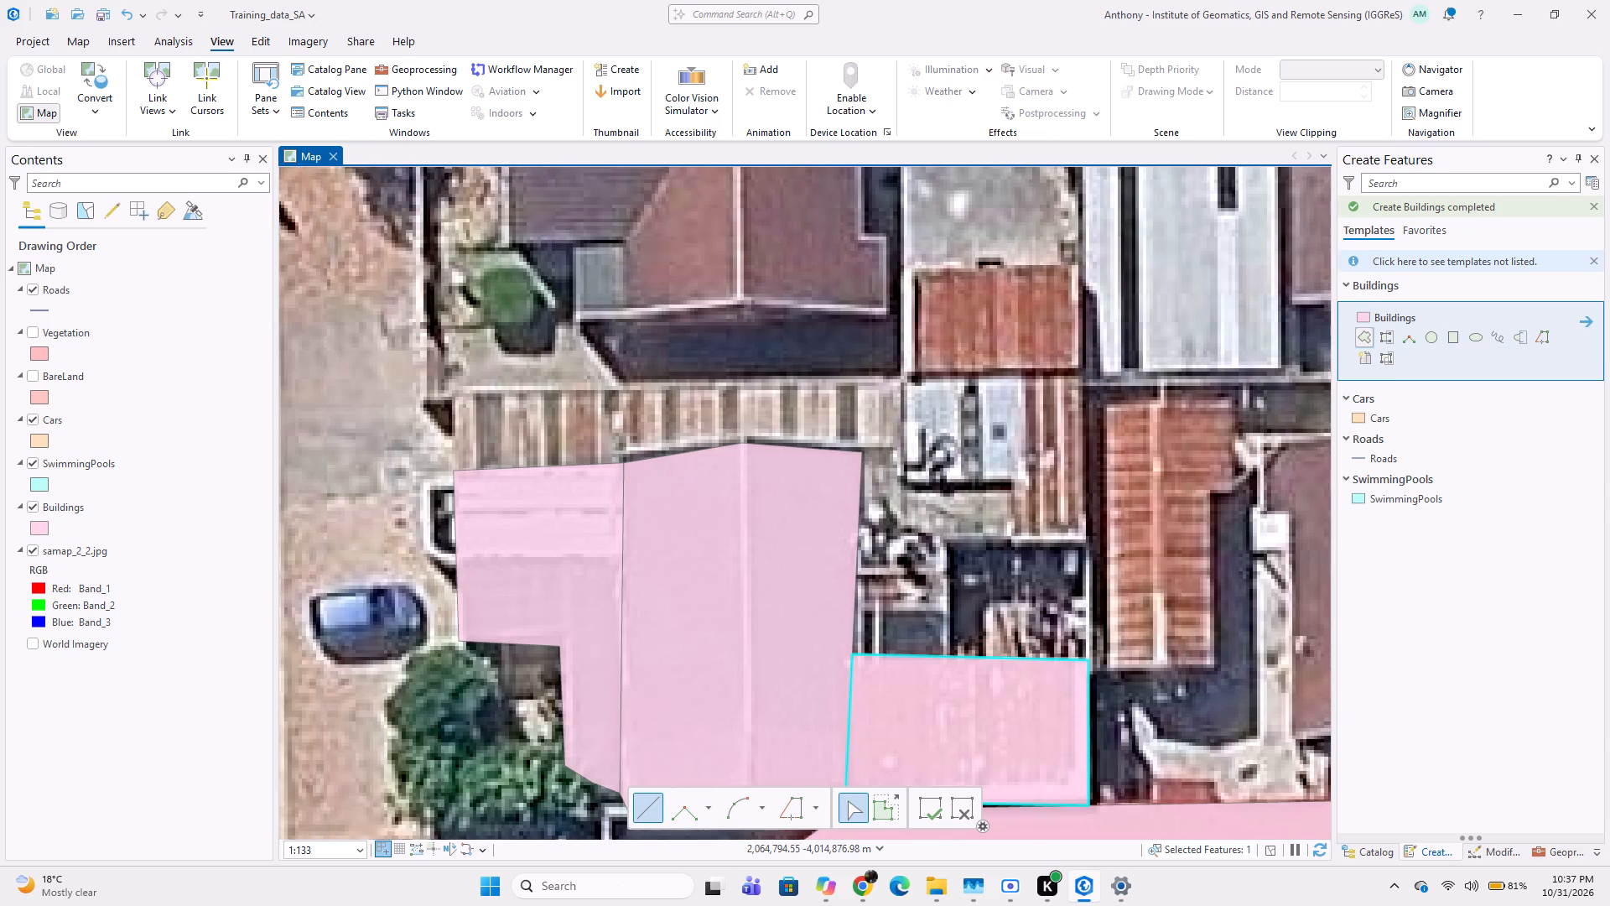
{"action": "left_click", "coordinate": [449, 385]}
{"action": "left_click", "coordinate": [901, 376]}
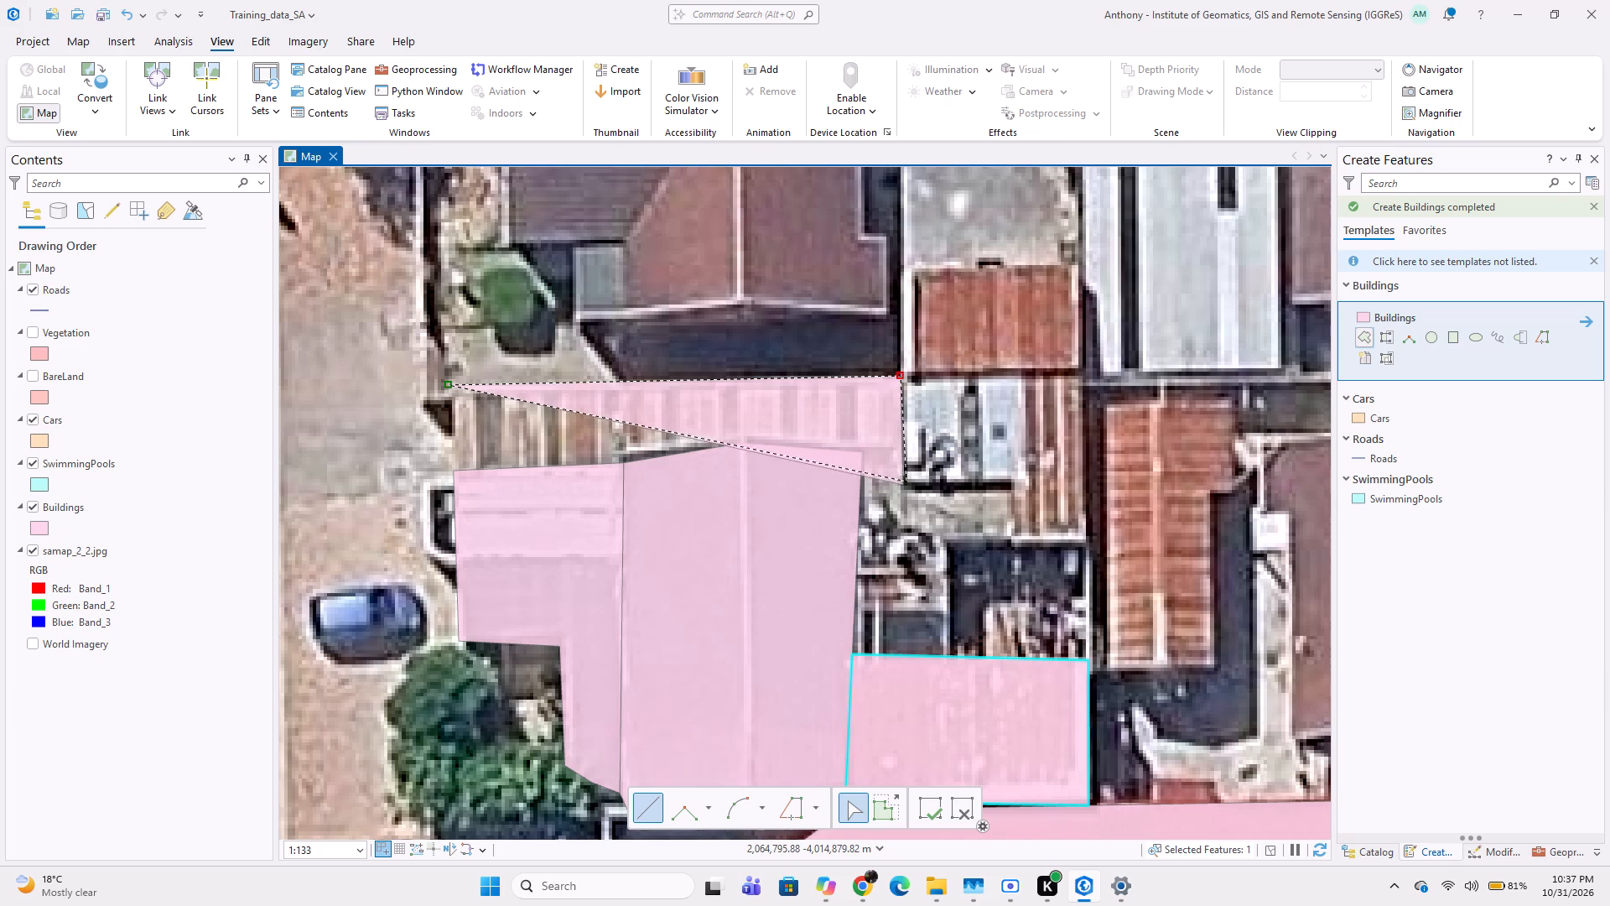
{"action": "left_click", "coordinate": [901, 479]}
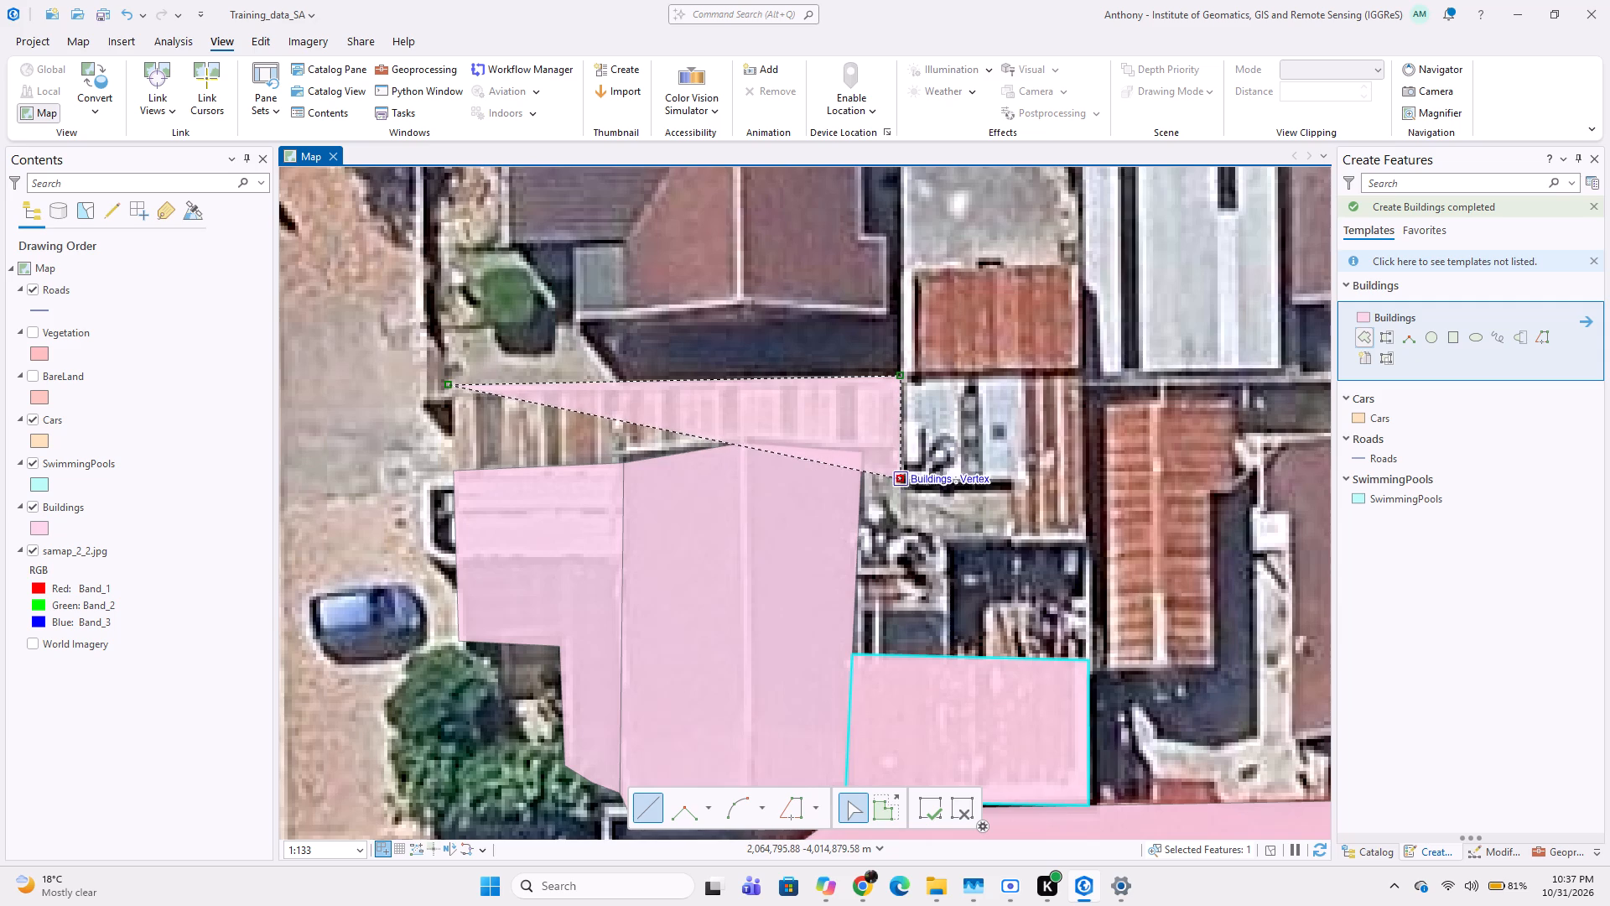
{"action": "left_click", "coordinate": [910, 490]}
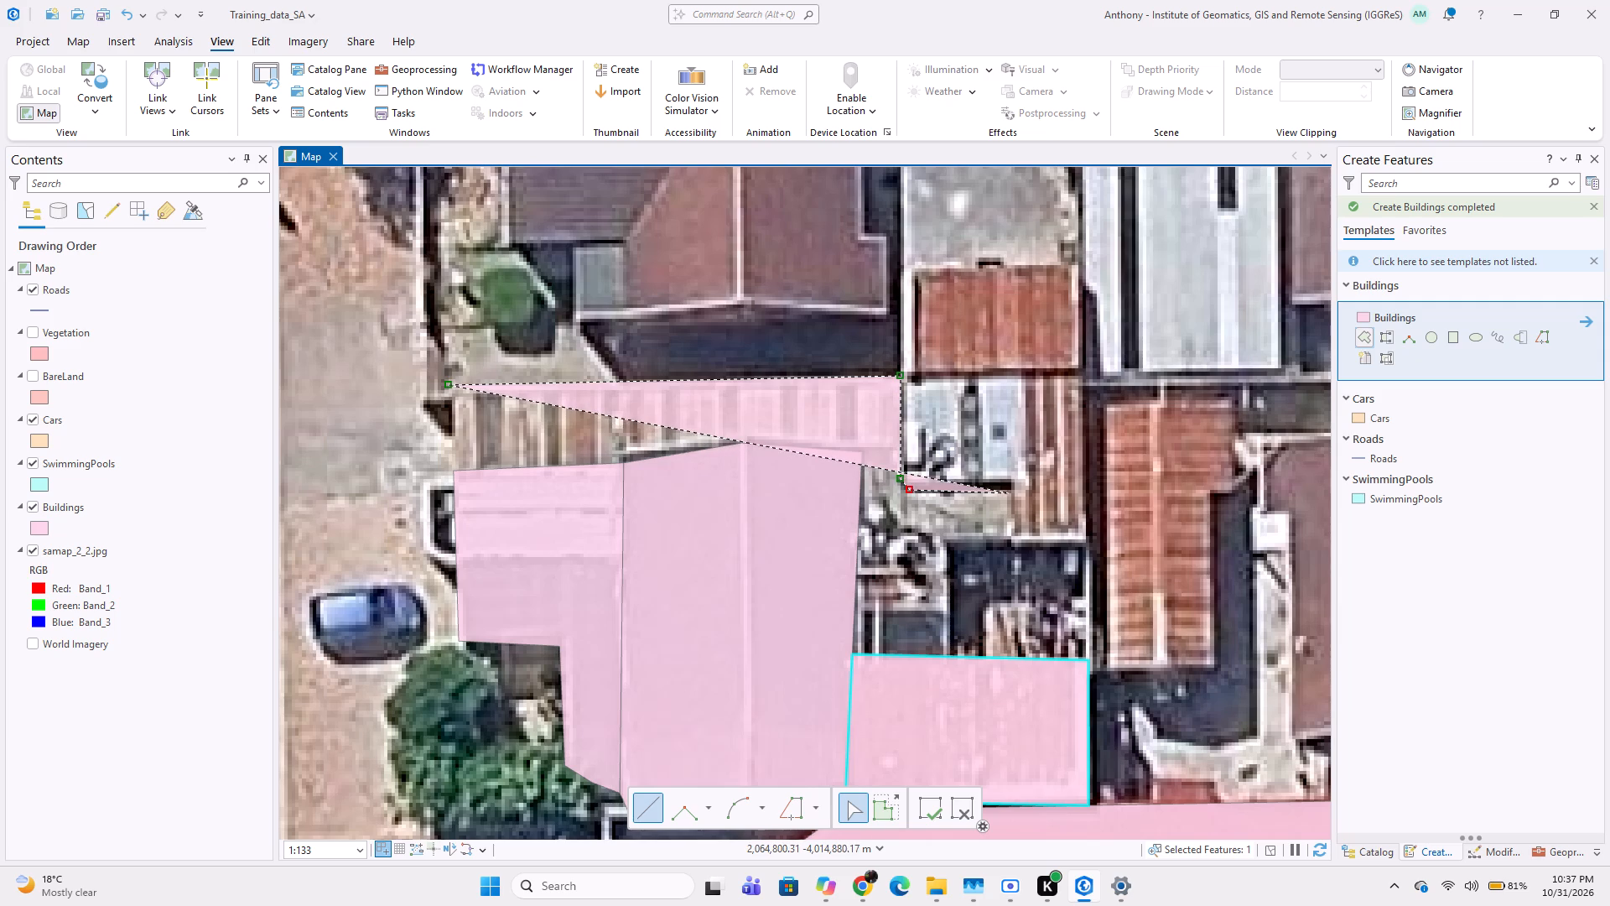
{"action": "left_click", "coordinate": [1012, 490]}
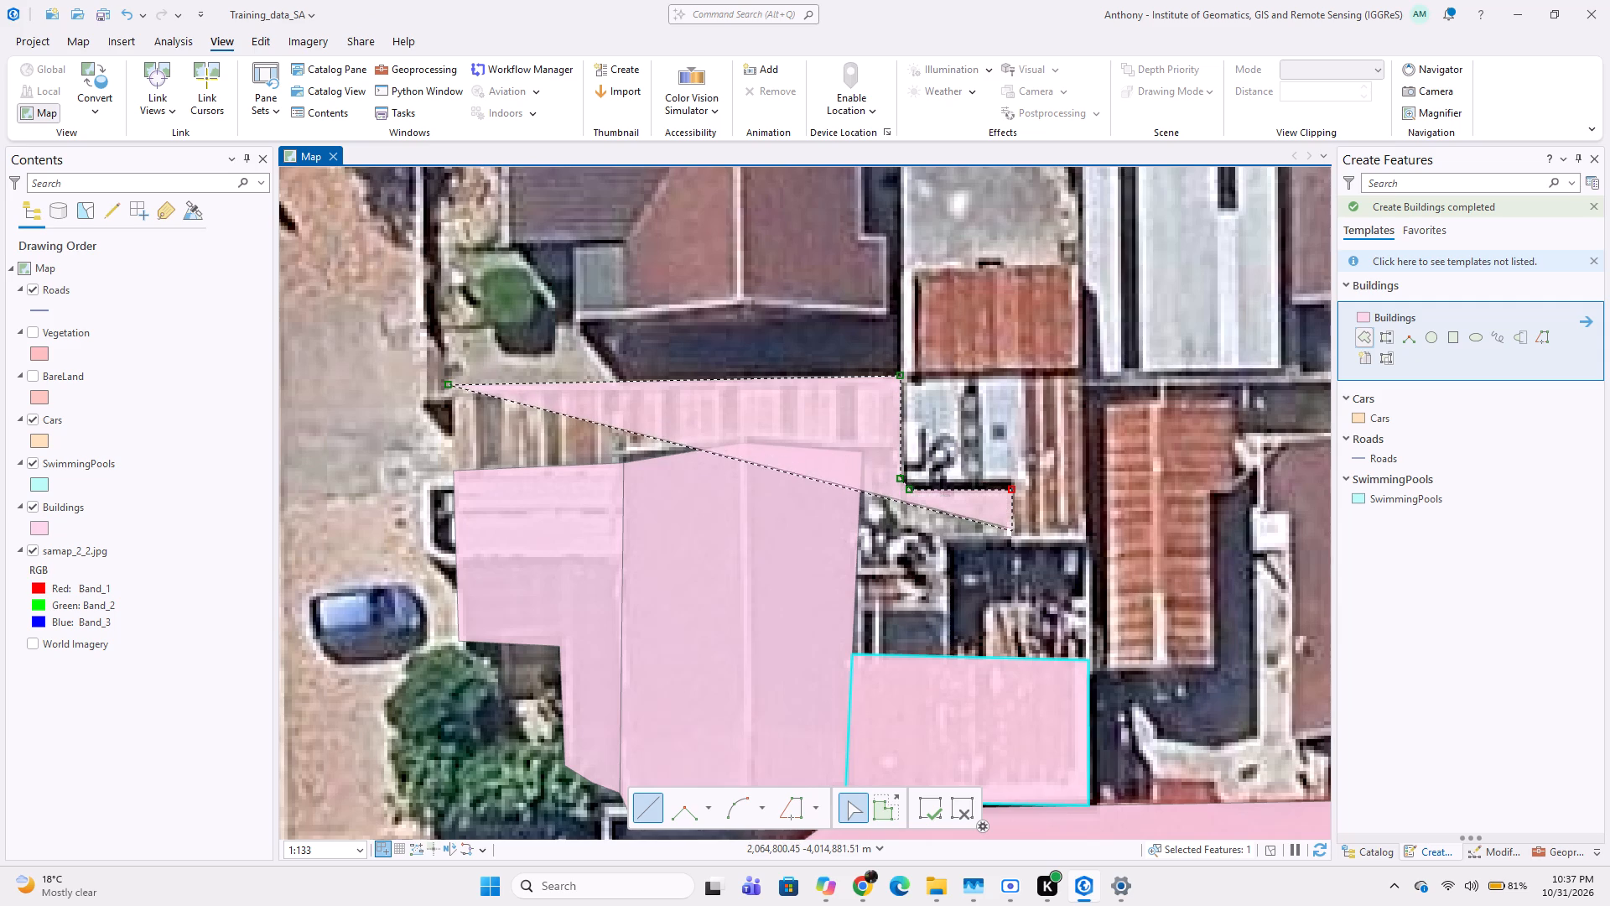
{"action": "left_click", "coordinate": [1015, 543]}
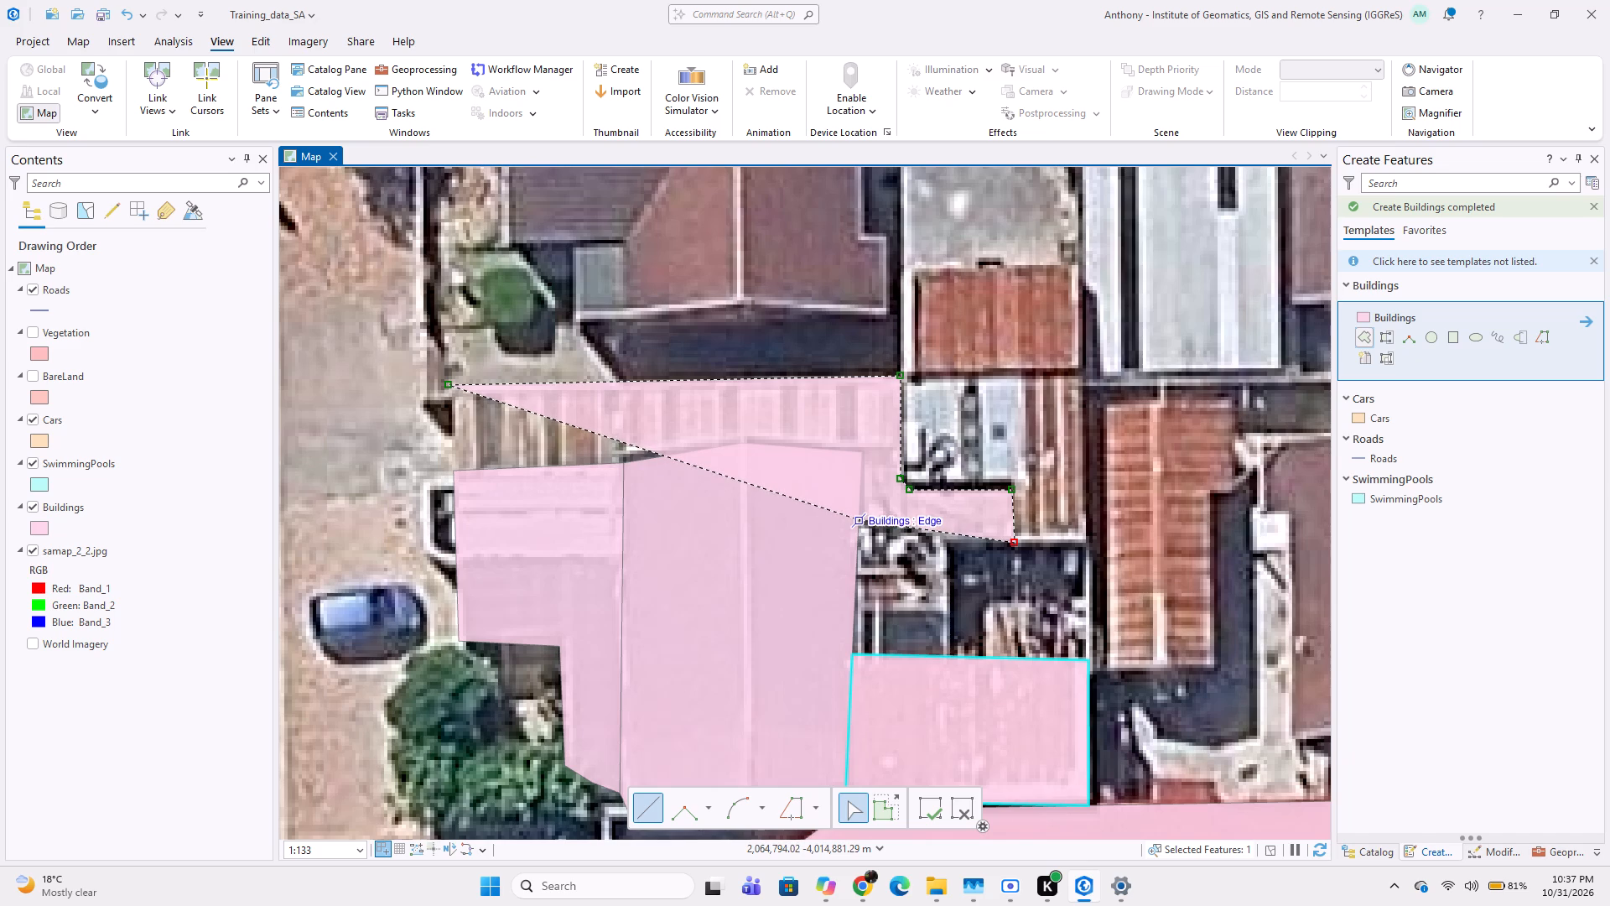
{"action": "left_click", "coordinate": [865, 520]}
{"action": "left_click", "coordinate": [868, 458]}
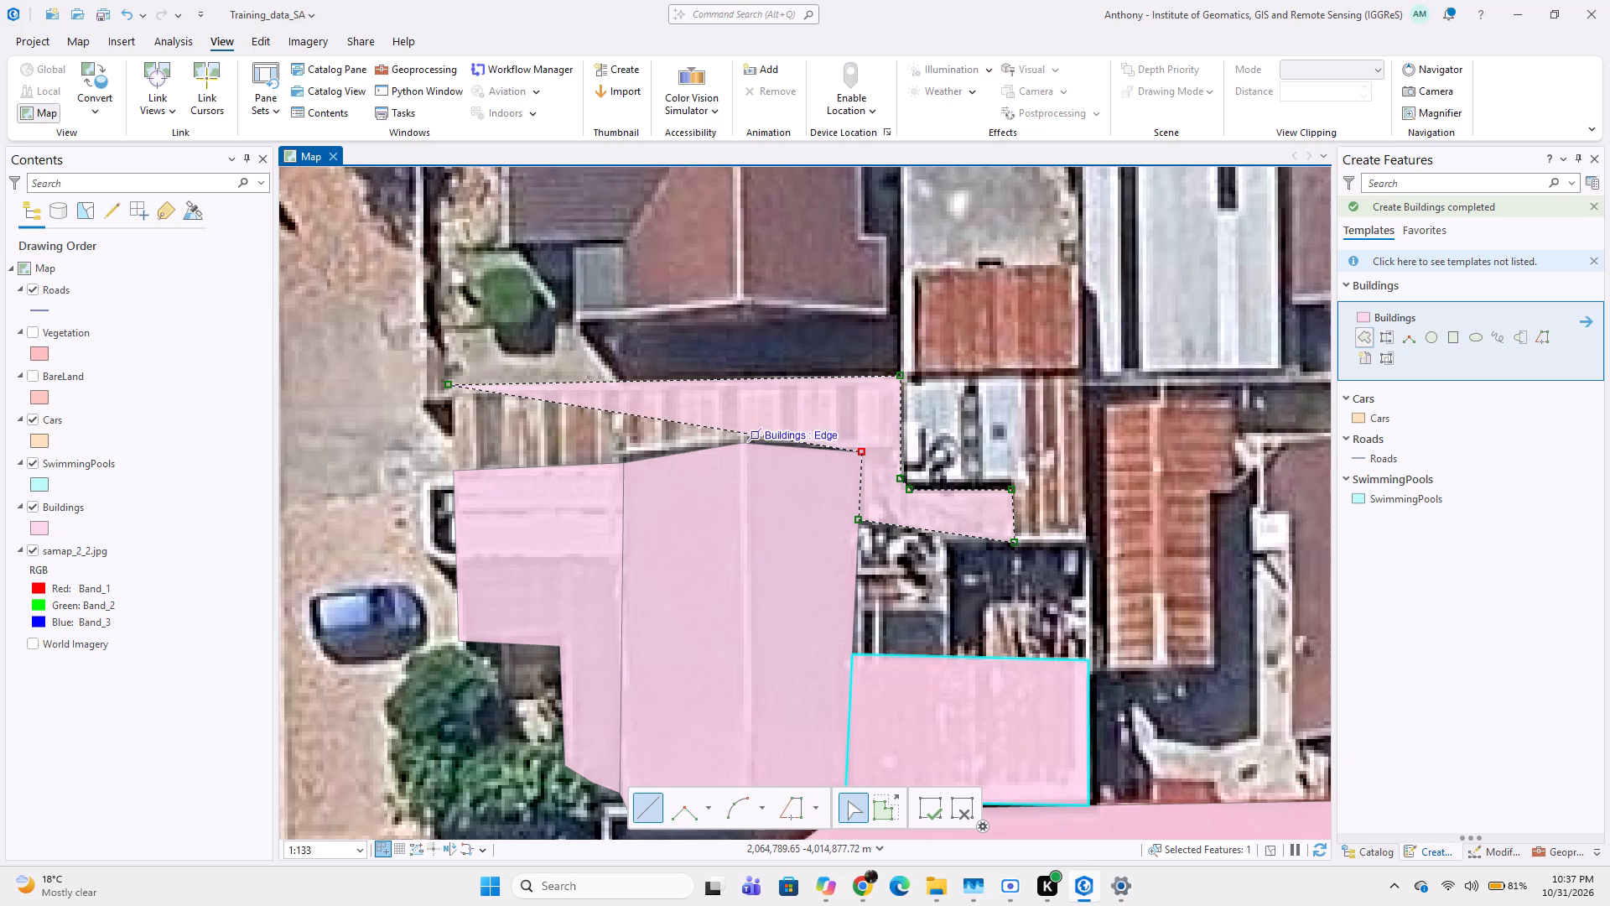
{"action": "left_click", "coordinate": [740, 440]}
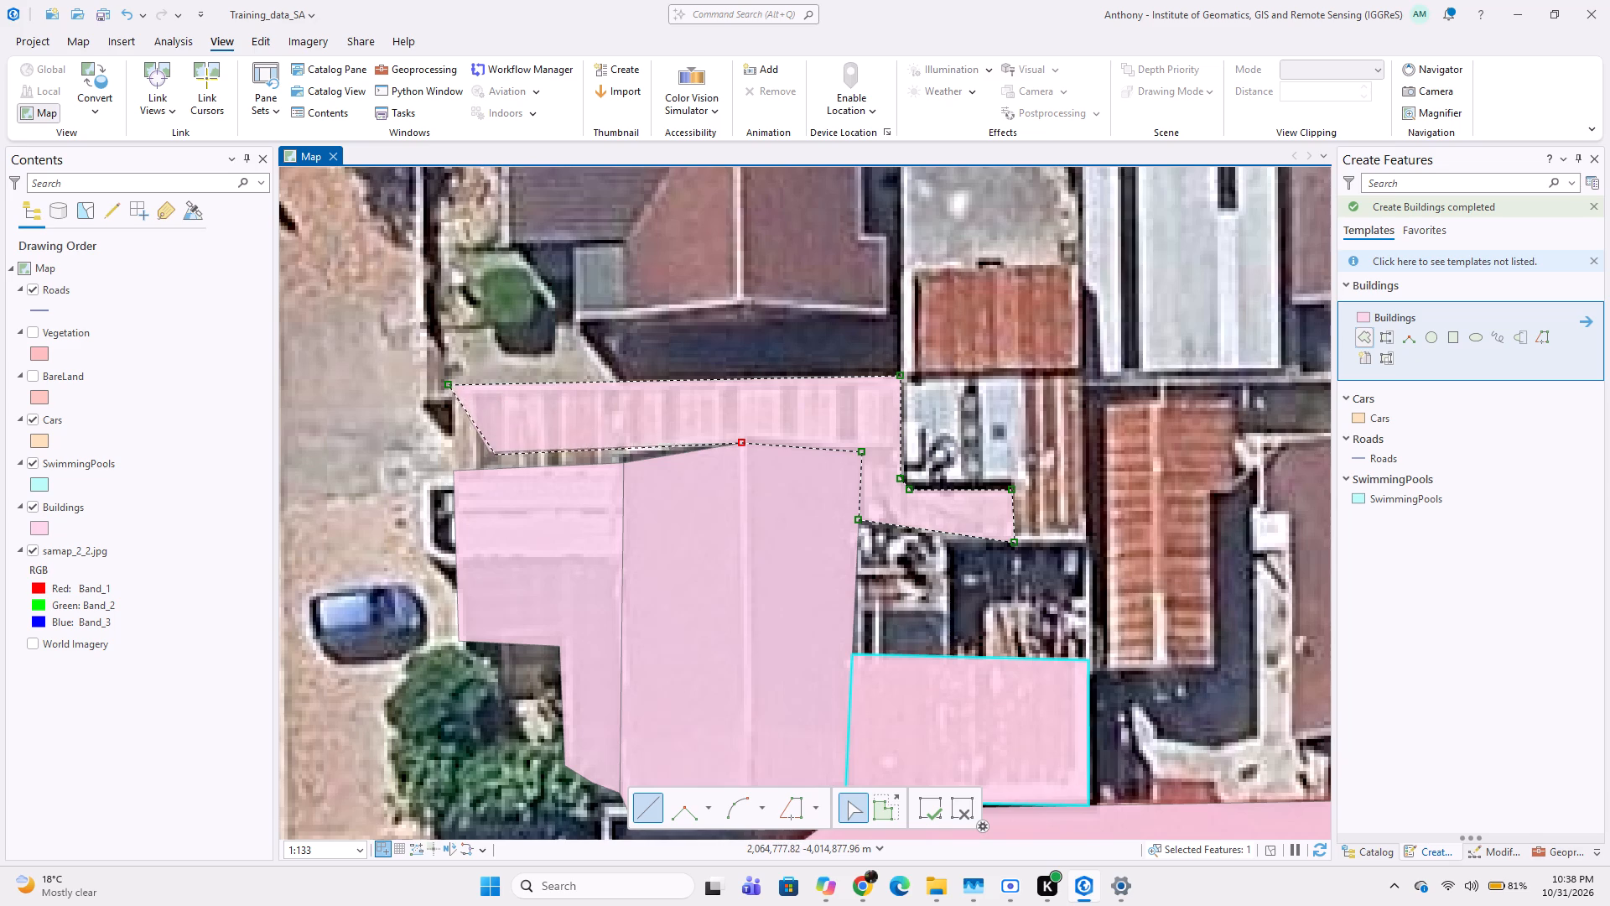
{"action": "left_click", "coordinate": [627, 466]}
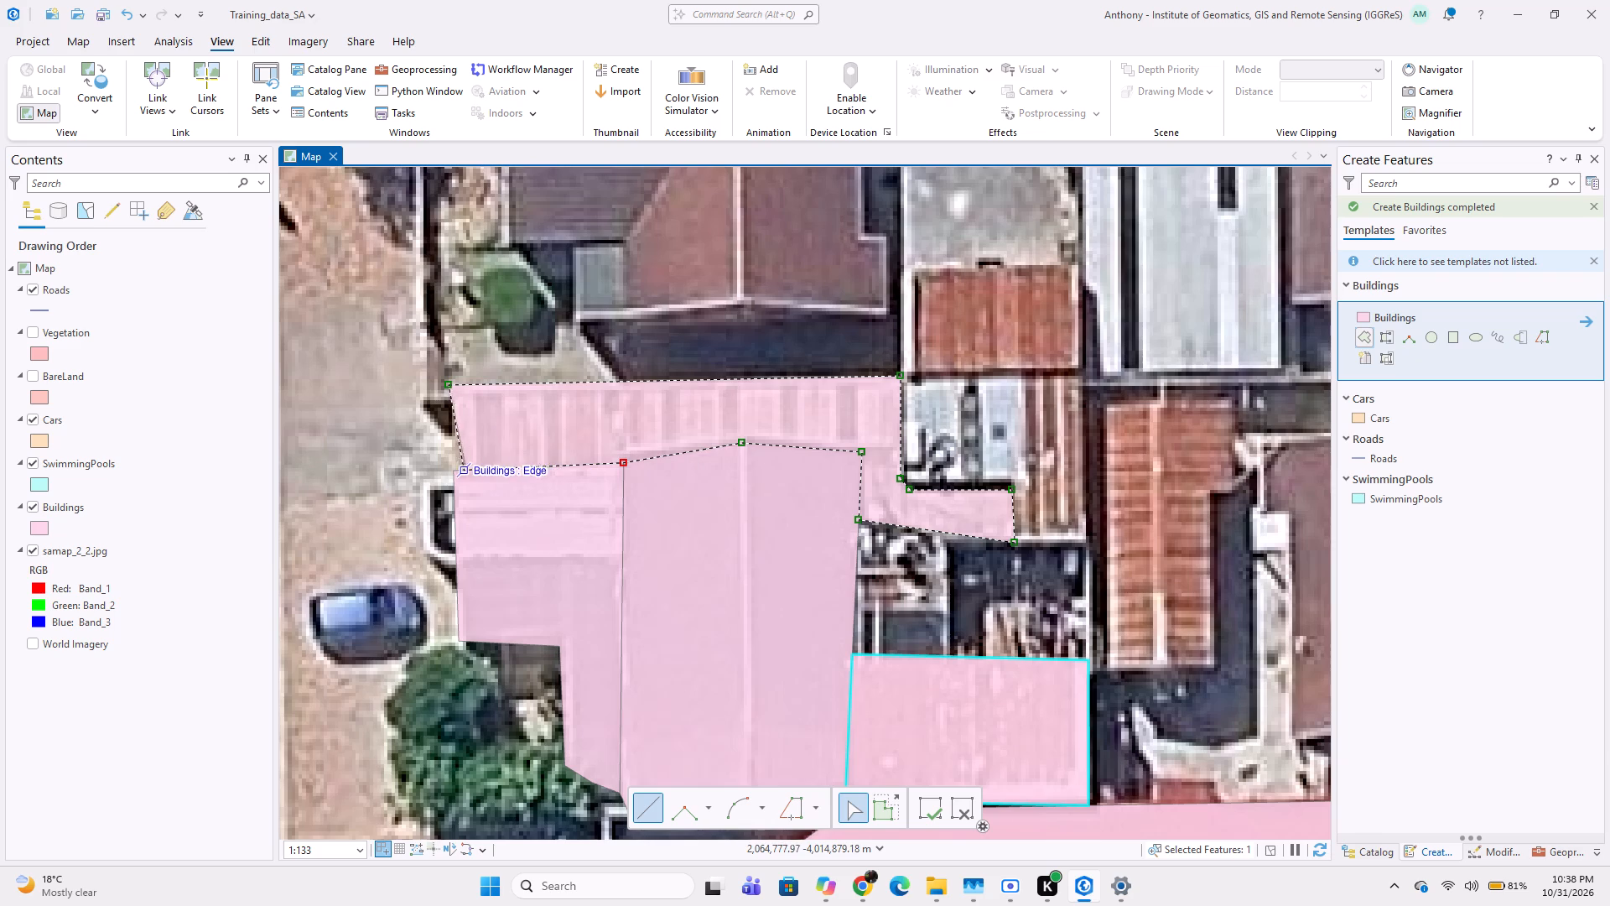
{"action": "double_click", "coordinate": [452, 466]}
Digitize the small white-grey roof at the east end of the striped strip as a seven-vertex Buildings polygon, snapped to the strip's inner corner.
{"action": "scroll", "coordinate": [527, 476], "scroll_direction": "down", "scroll_amount": 2}
{"action": "middle_click_drag", "start_coordinate": [689, 528], "coordinate": [560, 566]}
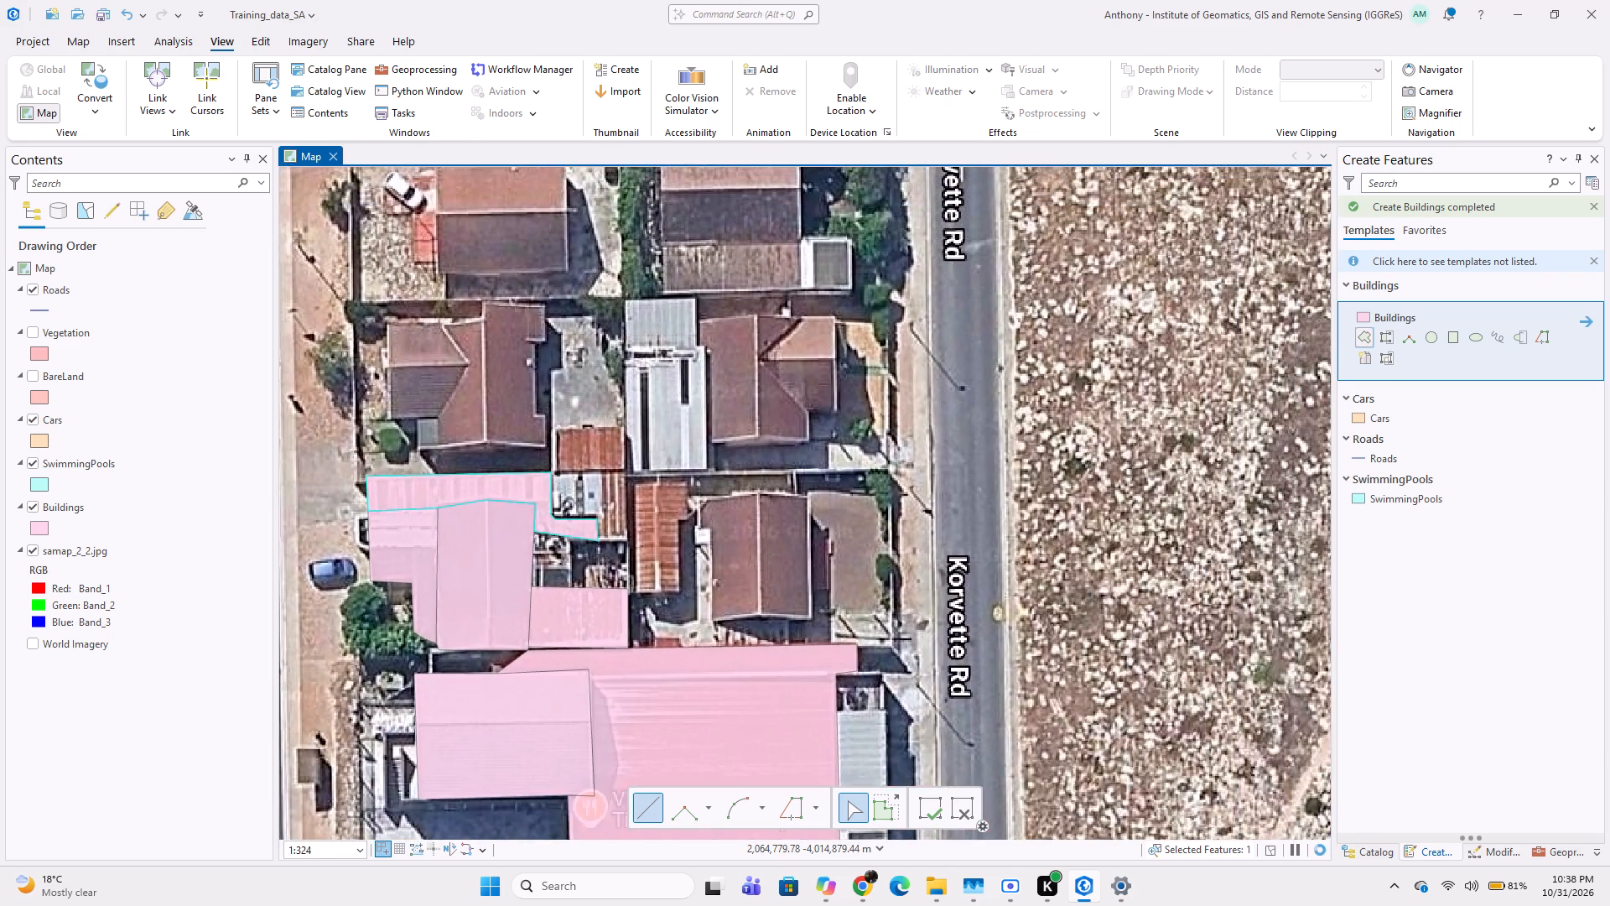
{"action": "scroll", "coordinate": [604, 523], "scroll_direction": "up", "scroll_amount": 1}
{"action": "middle_click_drag", "start_coordinate": [613, 496], "coordinate": [601, 537]}
{"action": "scroll", "coordinate": [558, 491], "scroll_direction": "up", "scroll_amount": 1}
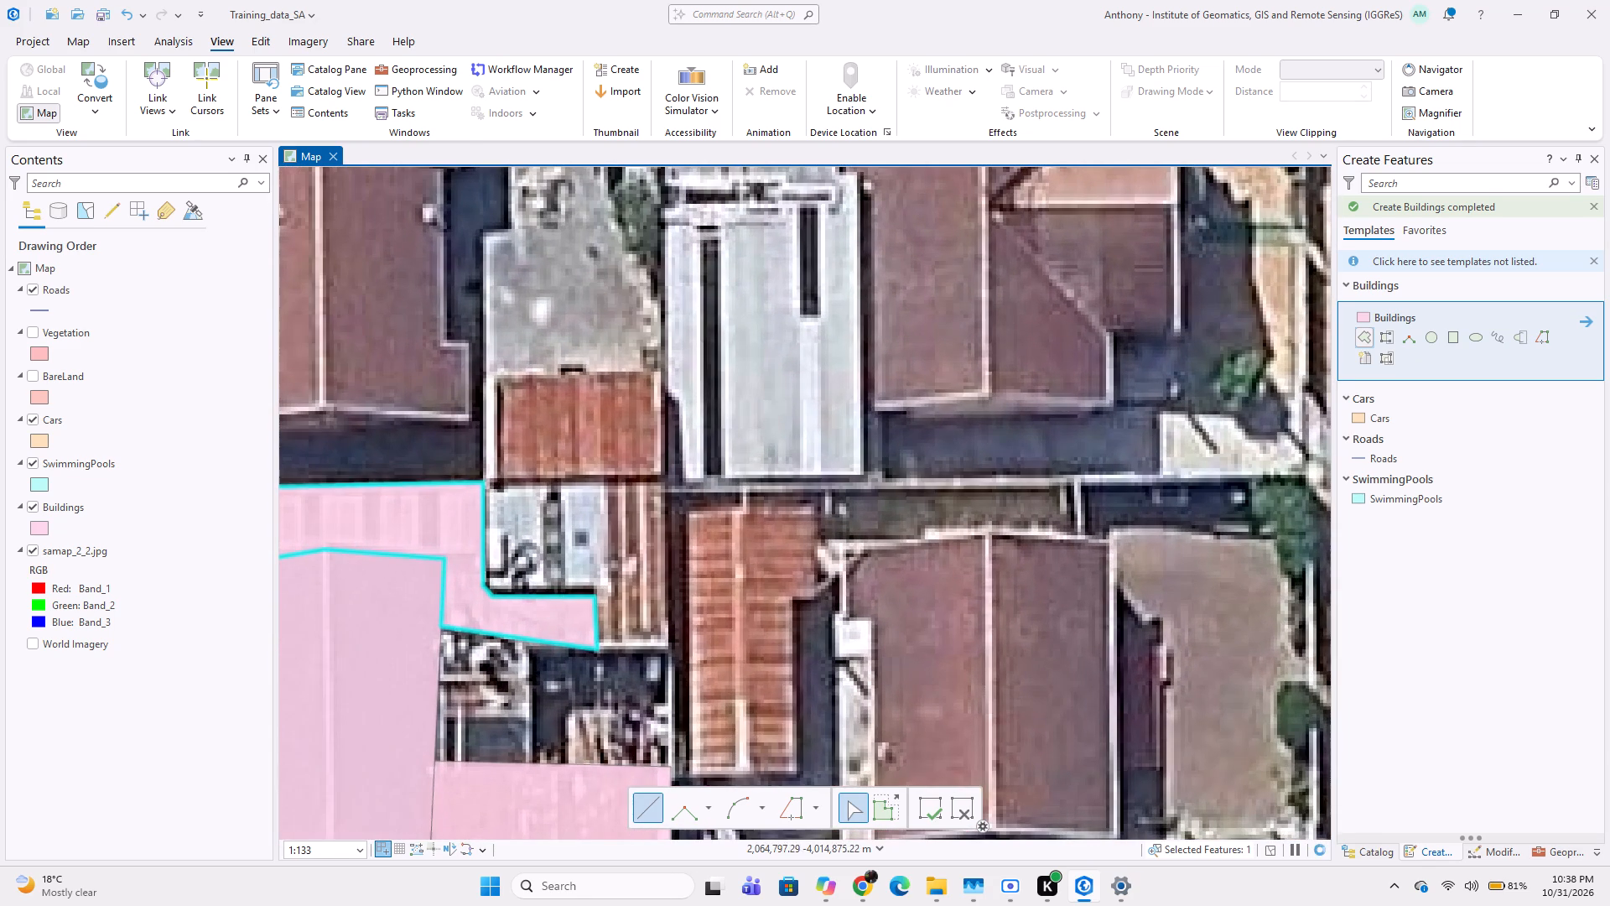
{"action": "left_click", "coordinate": [484, 476]}
{"action": "left_click", "coordinate": [601, 478]}
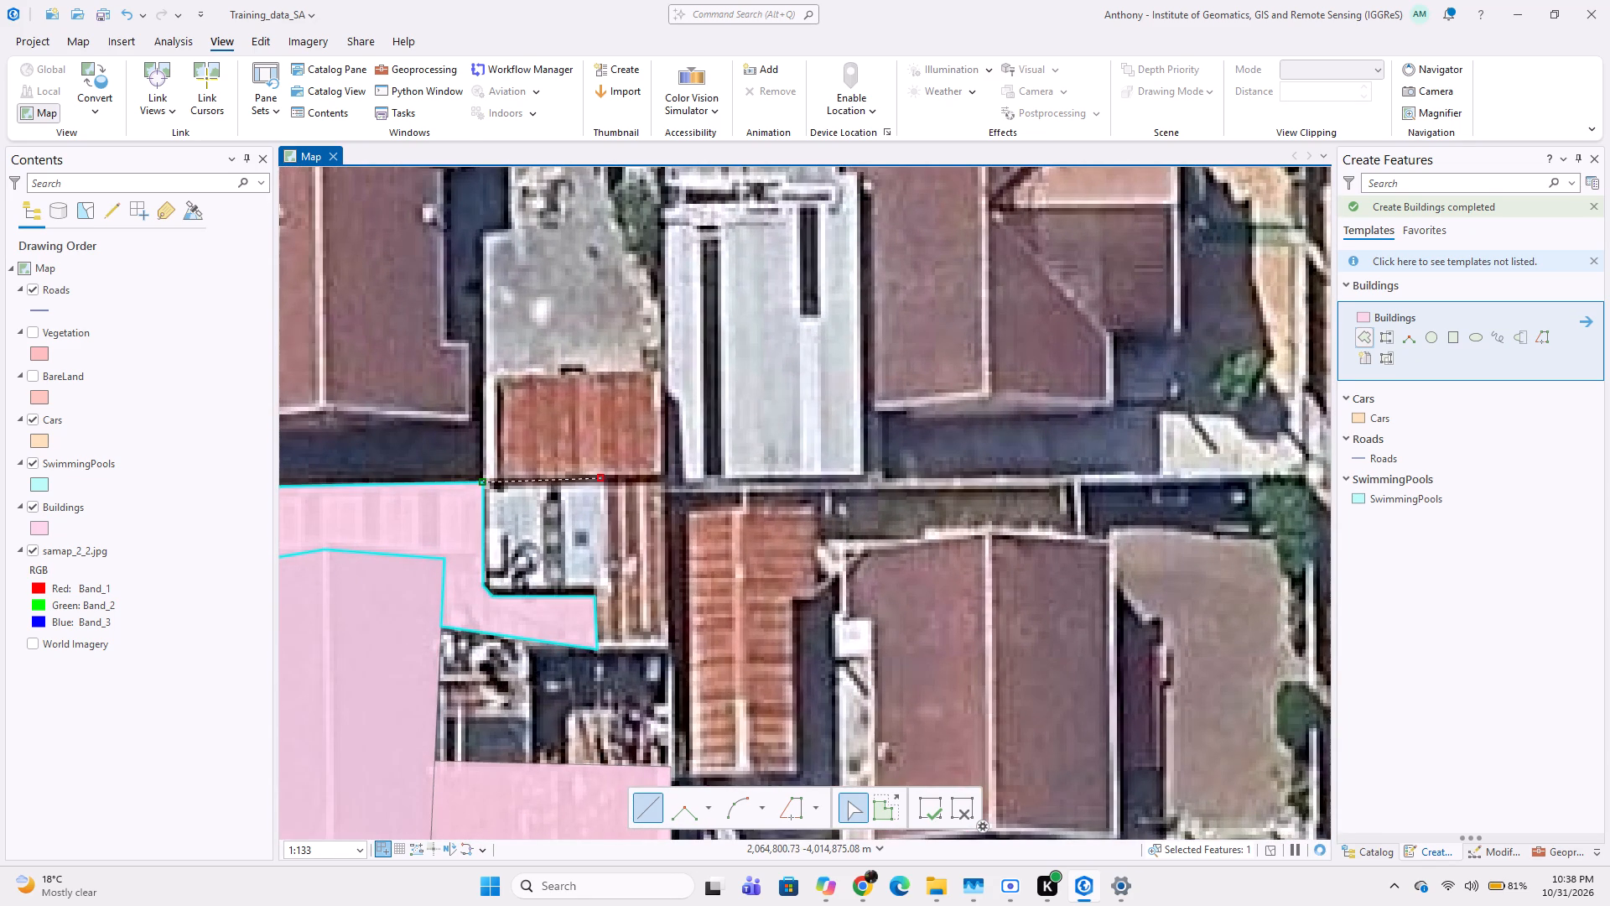
{"action": "left_click", "coordinate": [613, 587]}
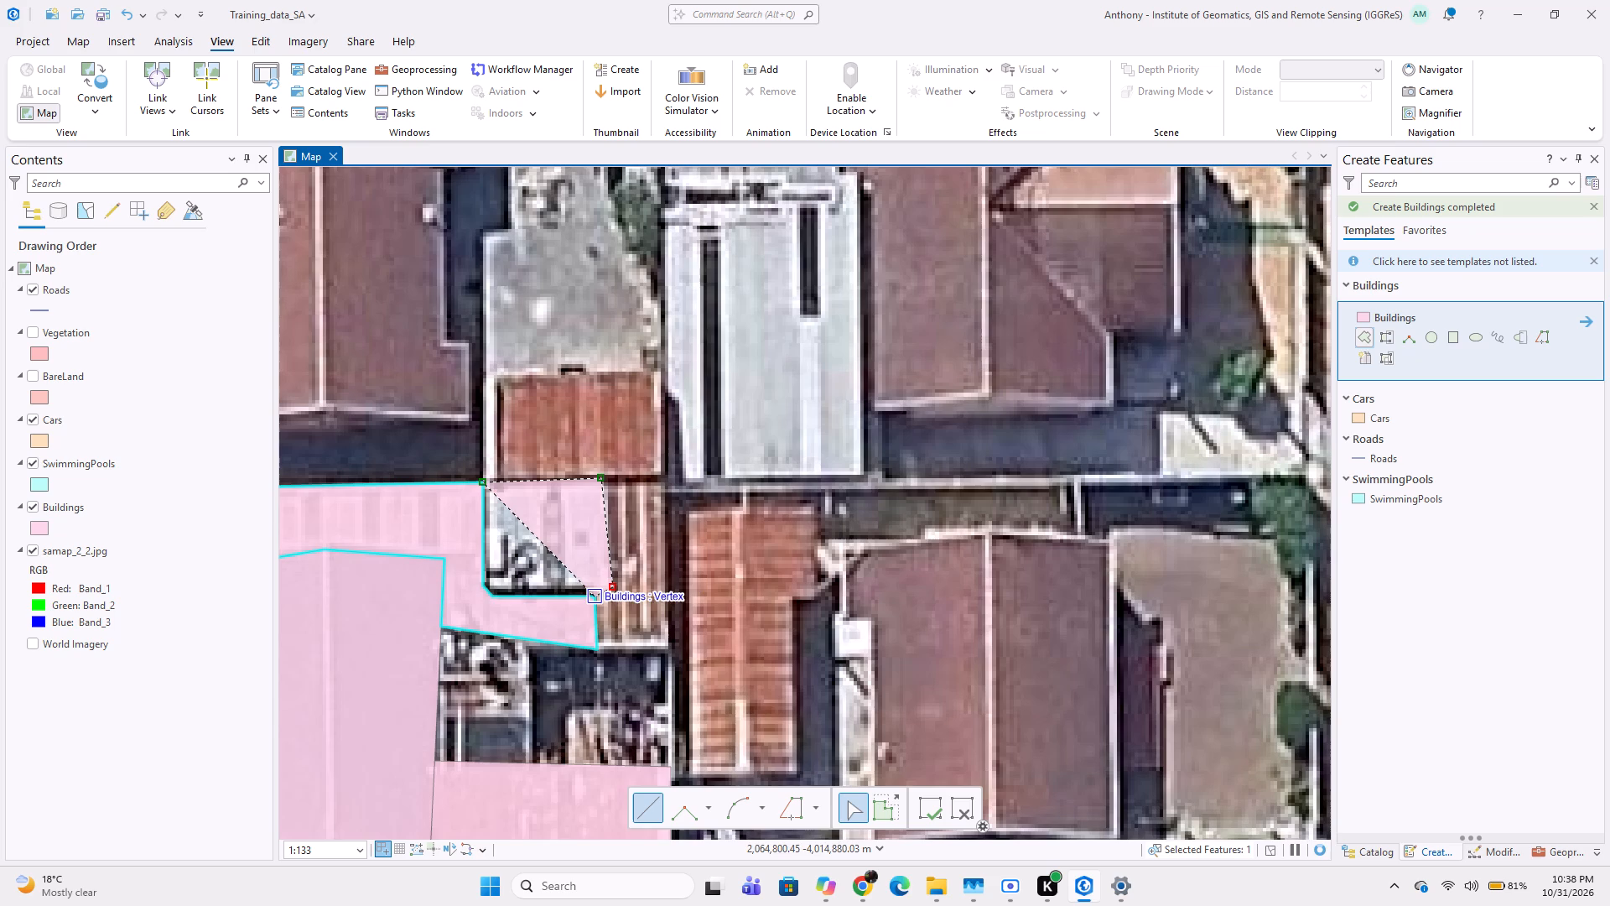
{"action": "left_click", "coordinate": [599, 596]}
{"action": "left_click", "coordinate": [501, 596]}
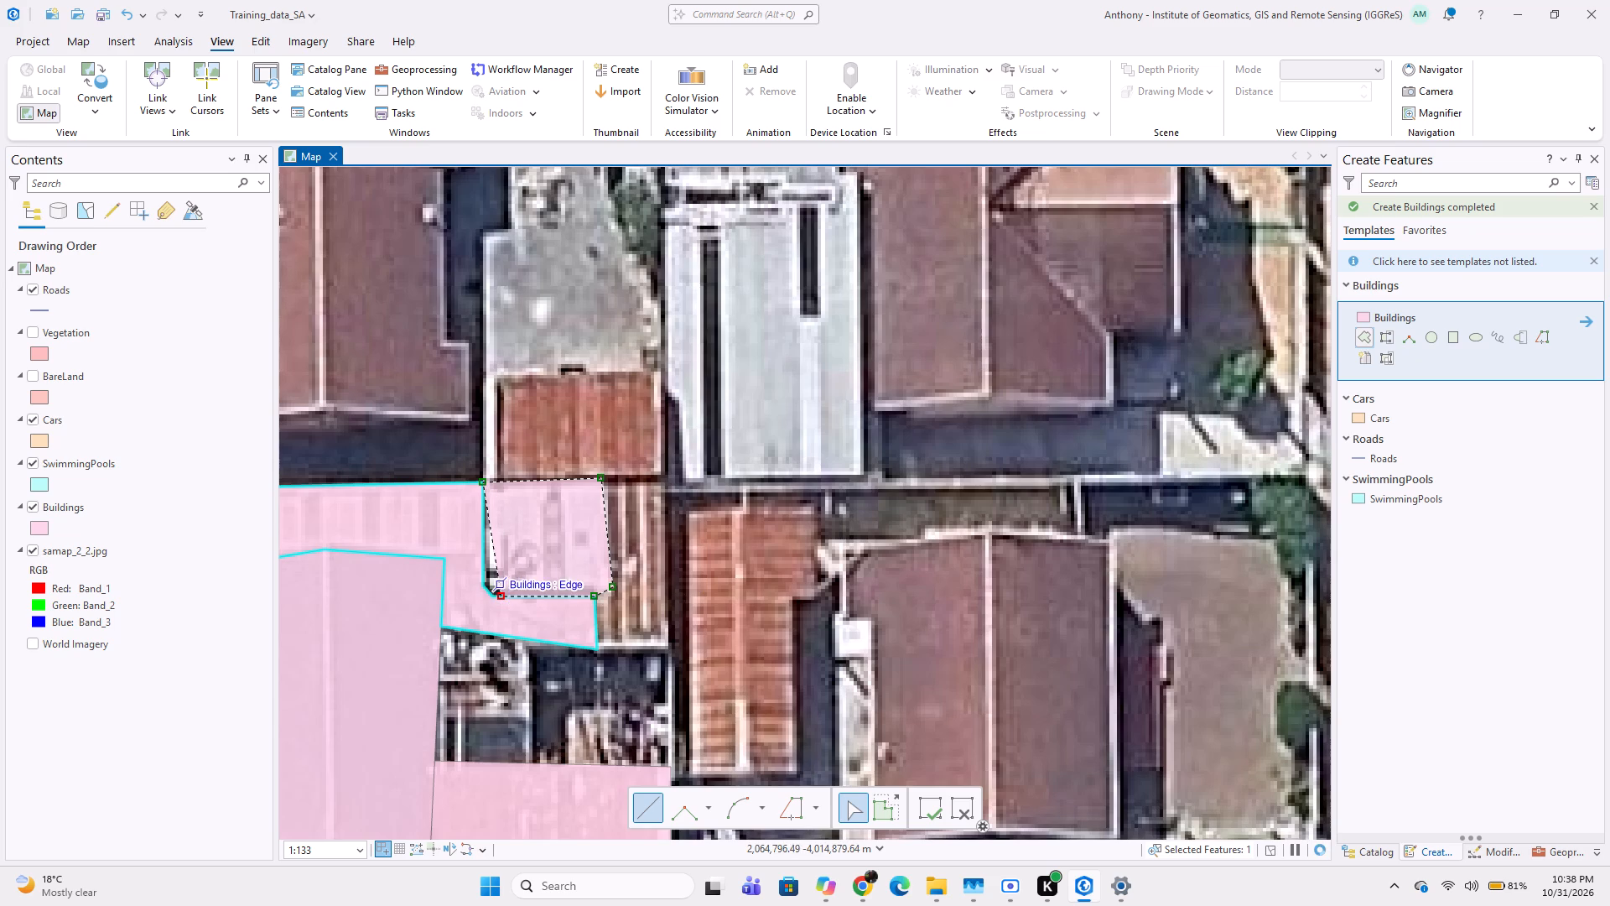
{"action": "scroll", "coordinate": [513, 573], "scroll_direction": "up", "scroll_amount": 1}
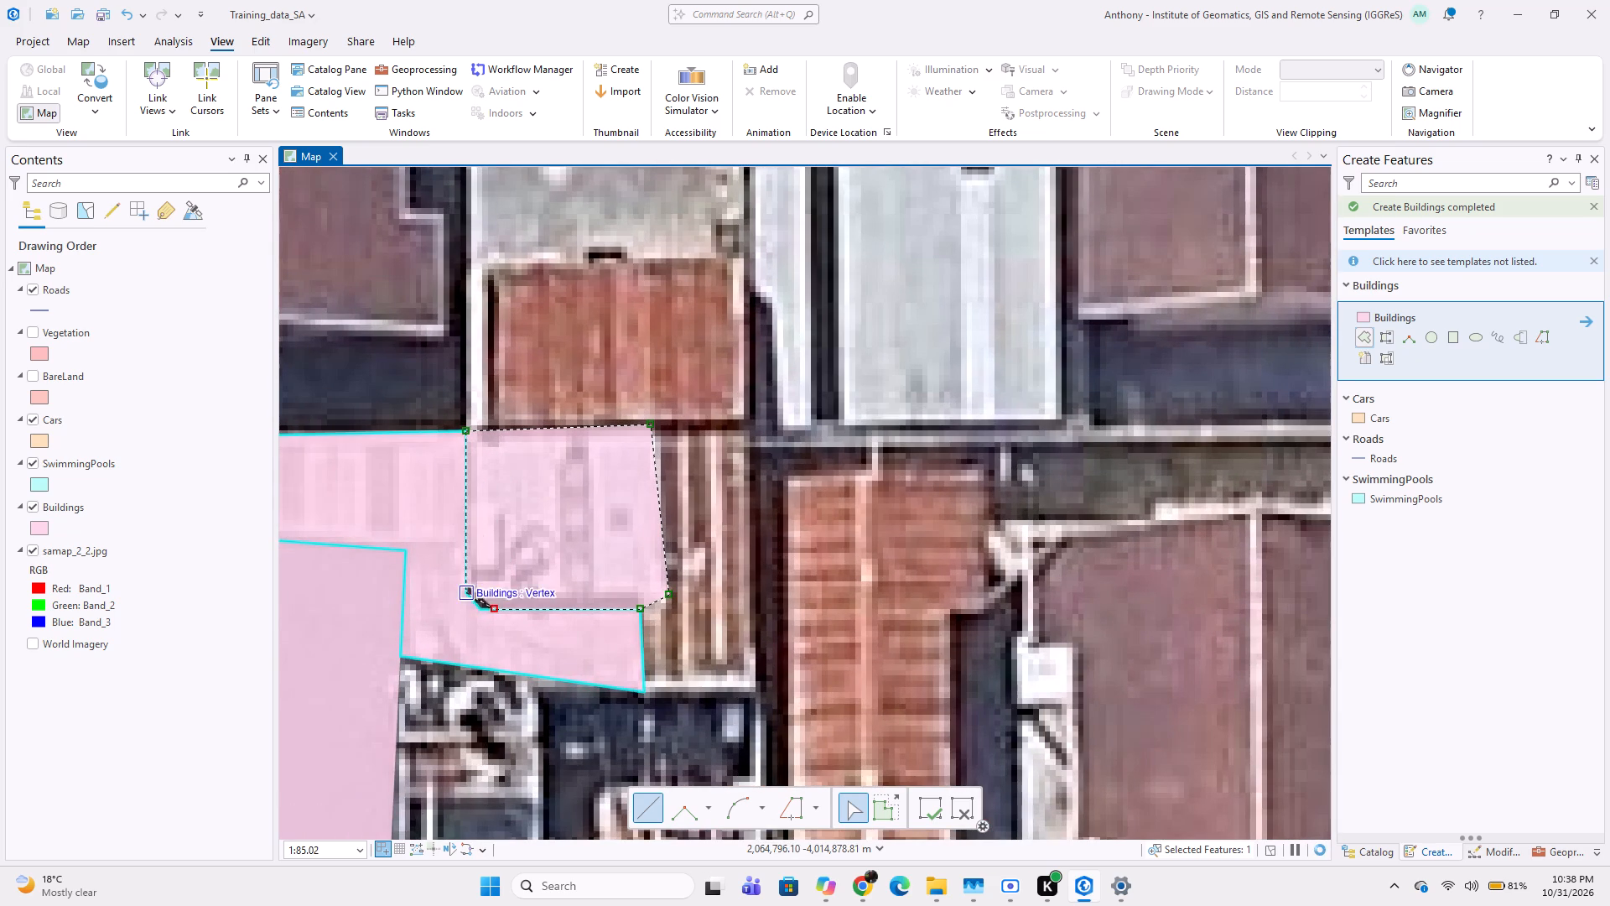
{"action": "left_click", "coordinate": [480, 608]}
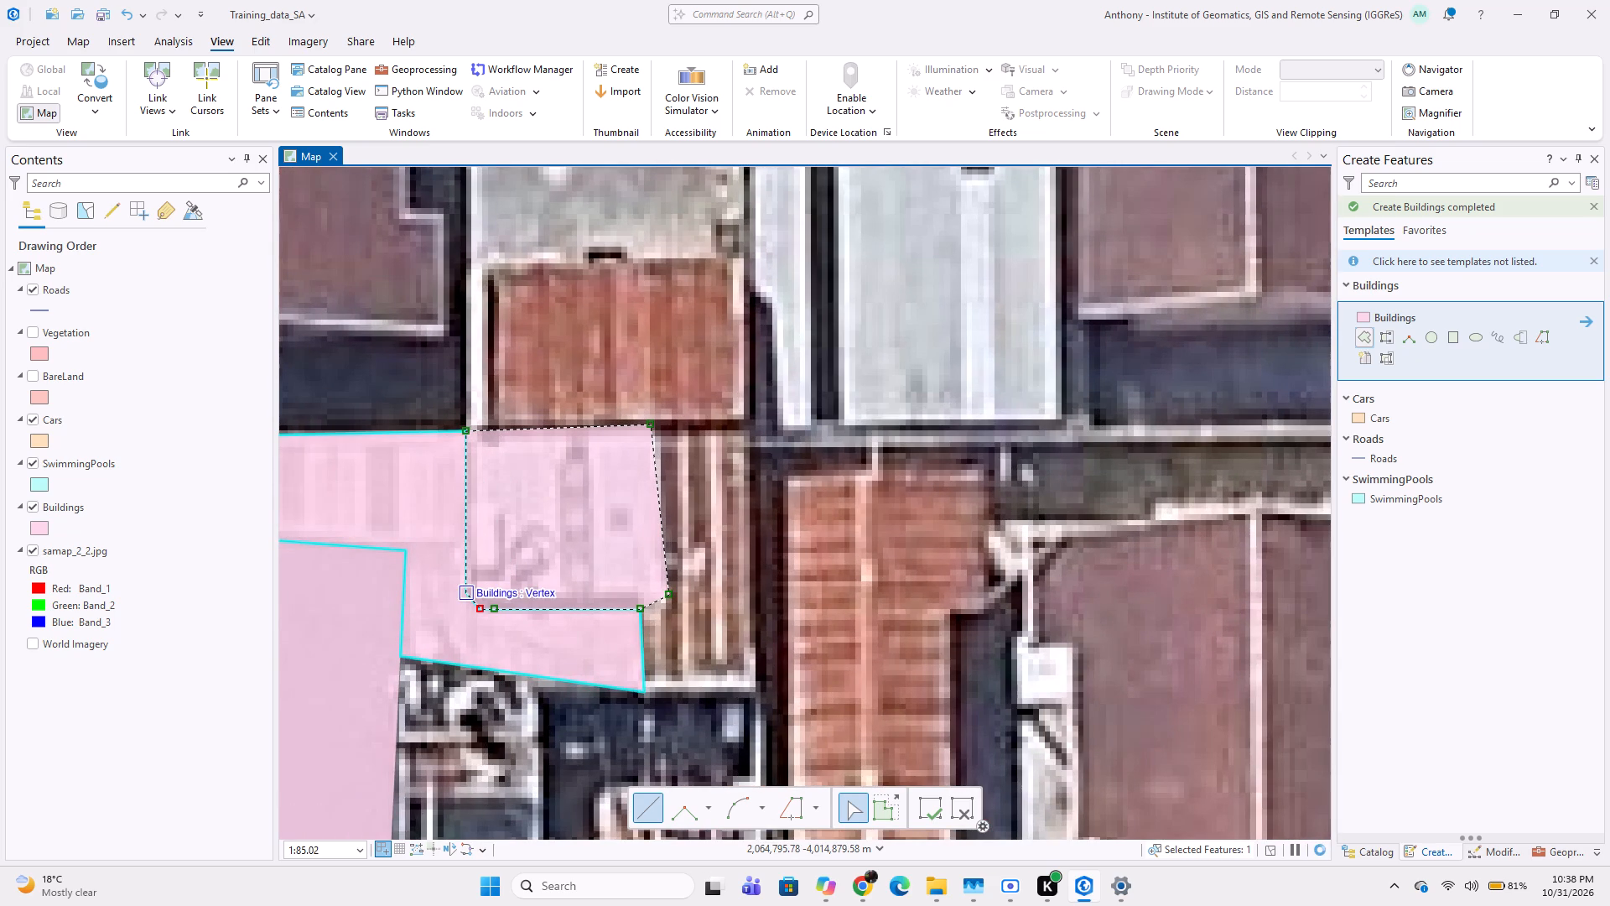
{"action": "double_click", "coordinate": [463, 593]}
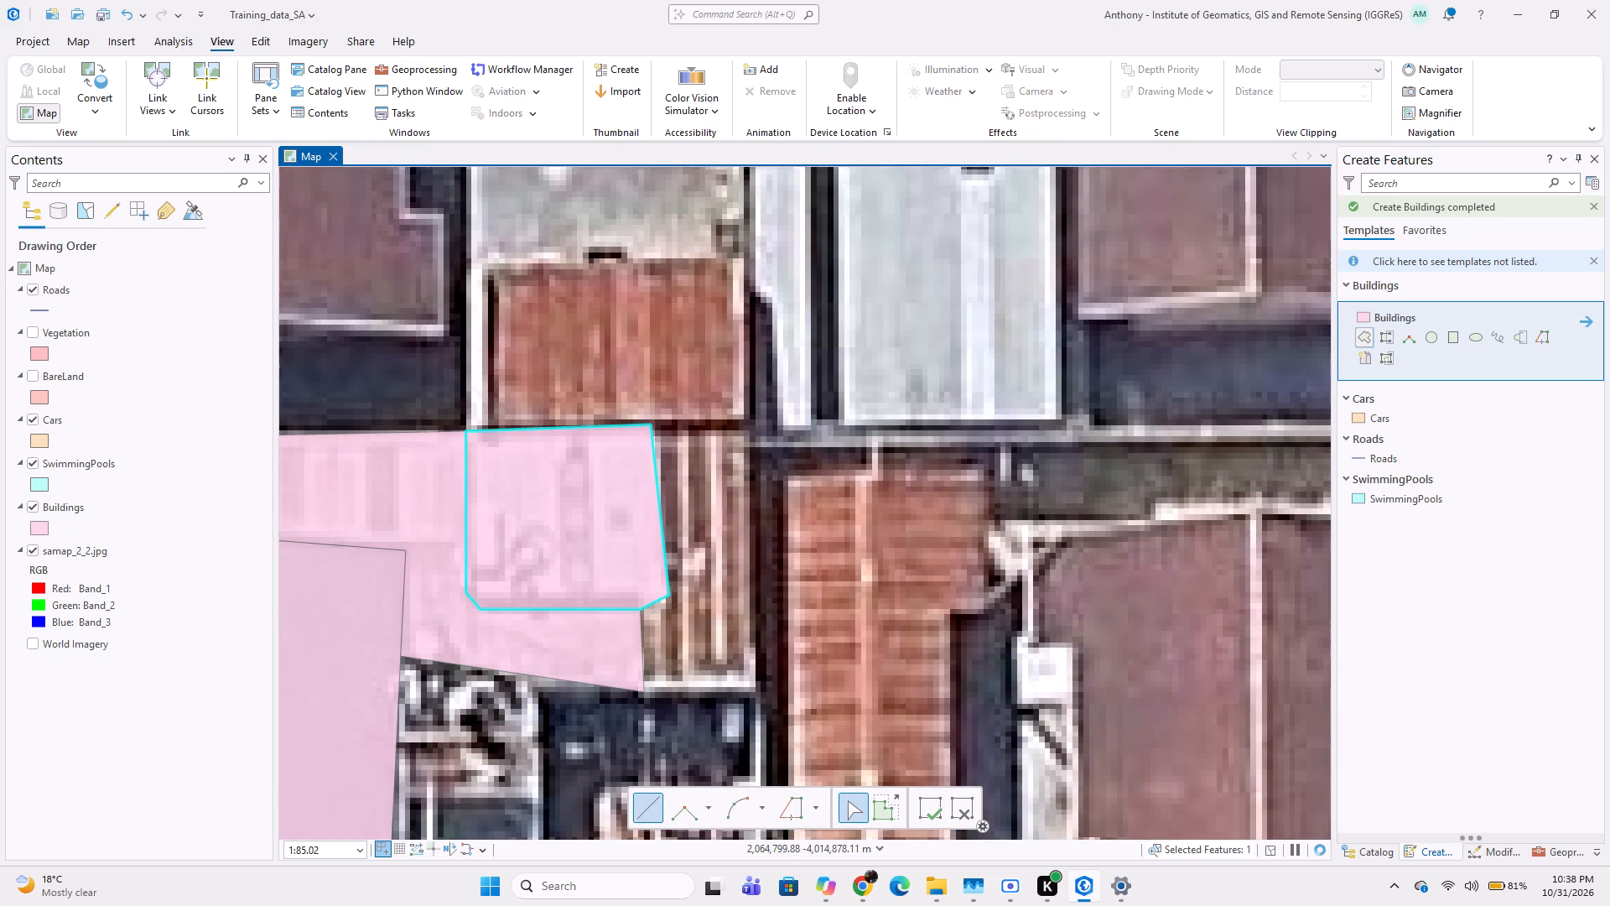
Digitize the narrow brown striped roof east of the small white-grey roof as a six-vertex Buildings polygon, snapped to the neighbouring polygons.
{"action": "left_click", "coordinate": [648, 435]}
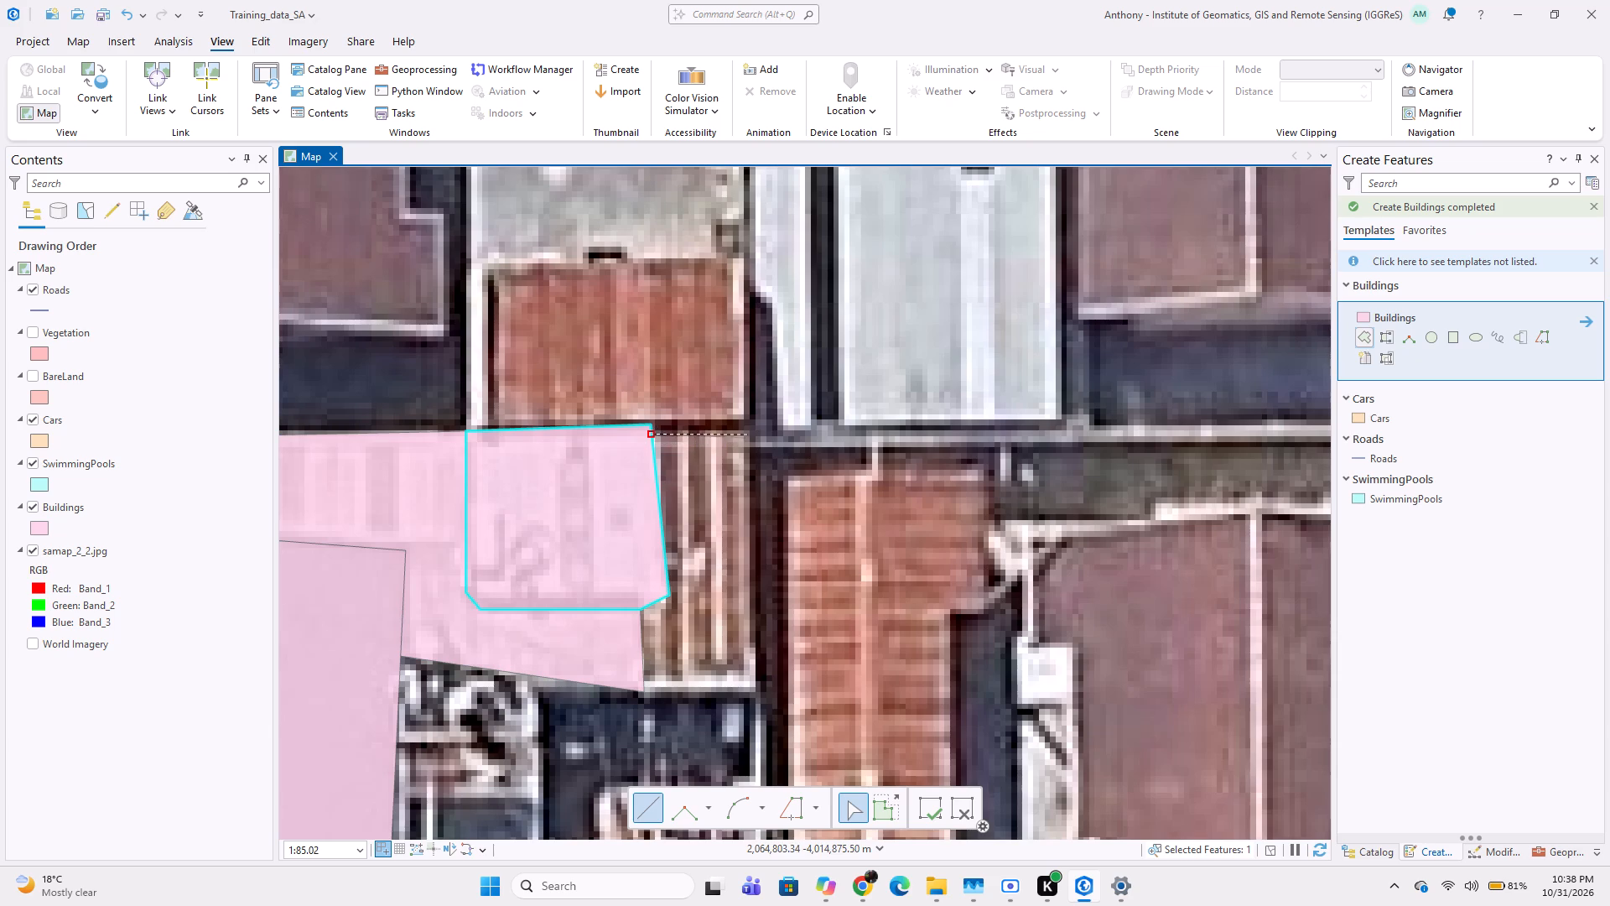
{"action": "left_click", "coordinate": [750, 432]}
{"action": "left_click", "coordinate": [756, 695]}
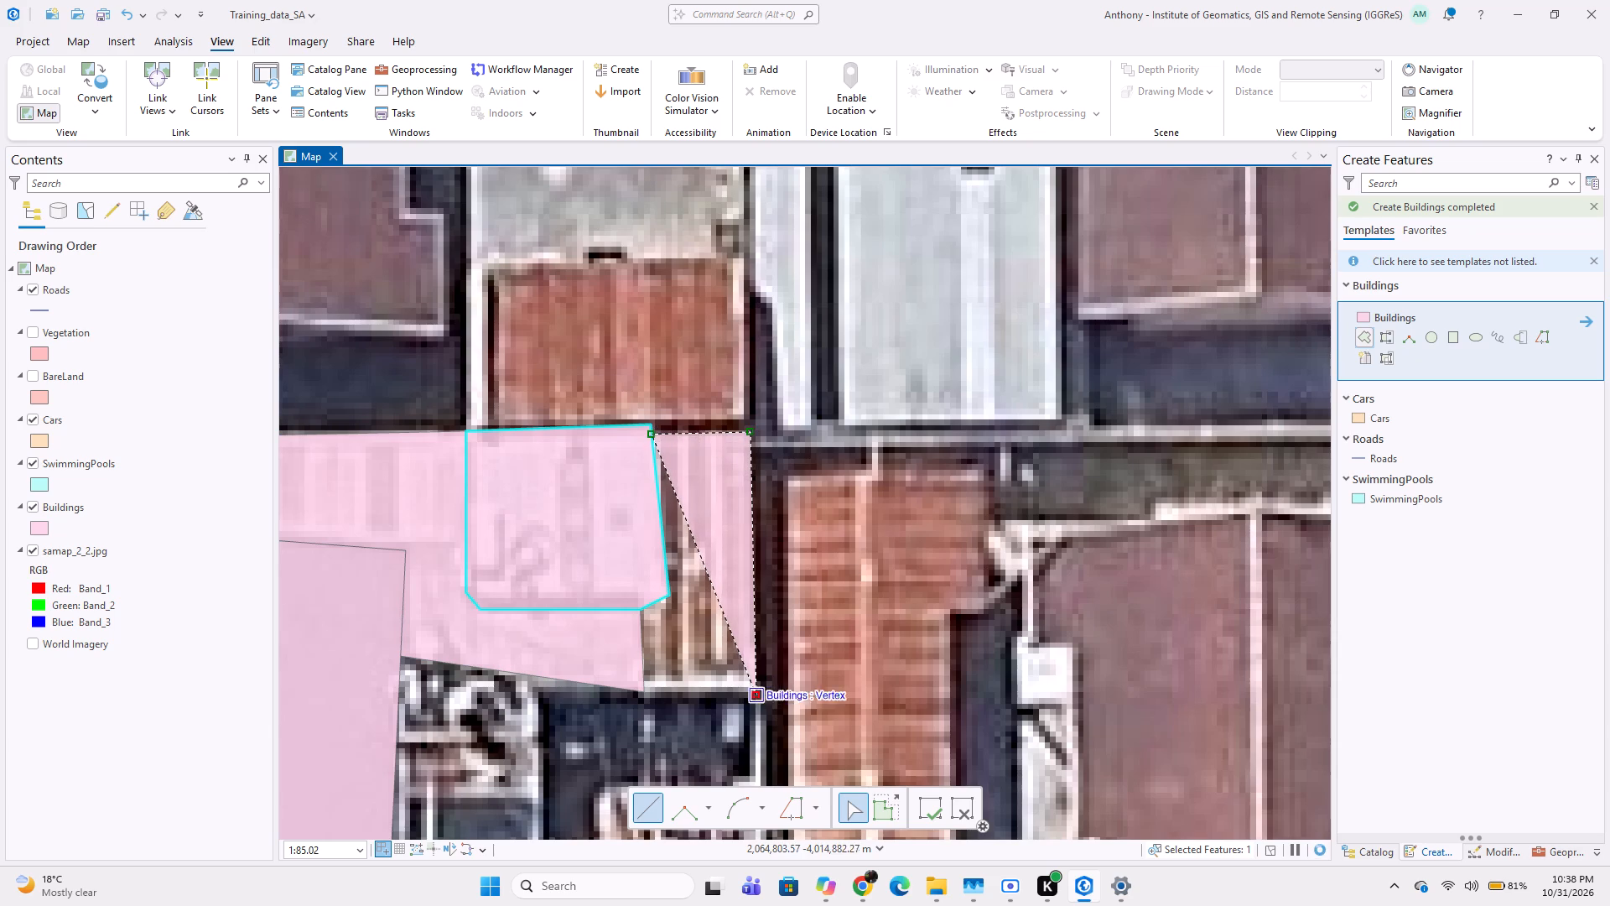
{"action": "left_click", "coordinate": [646, 699]}
{"action": "left_click", "coordinate": [636, 608]}
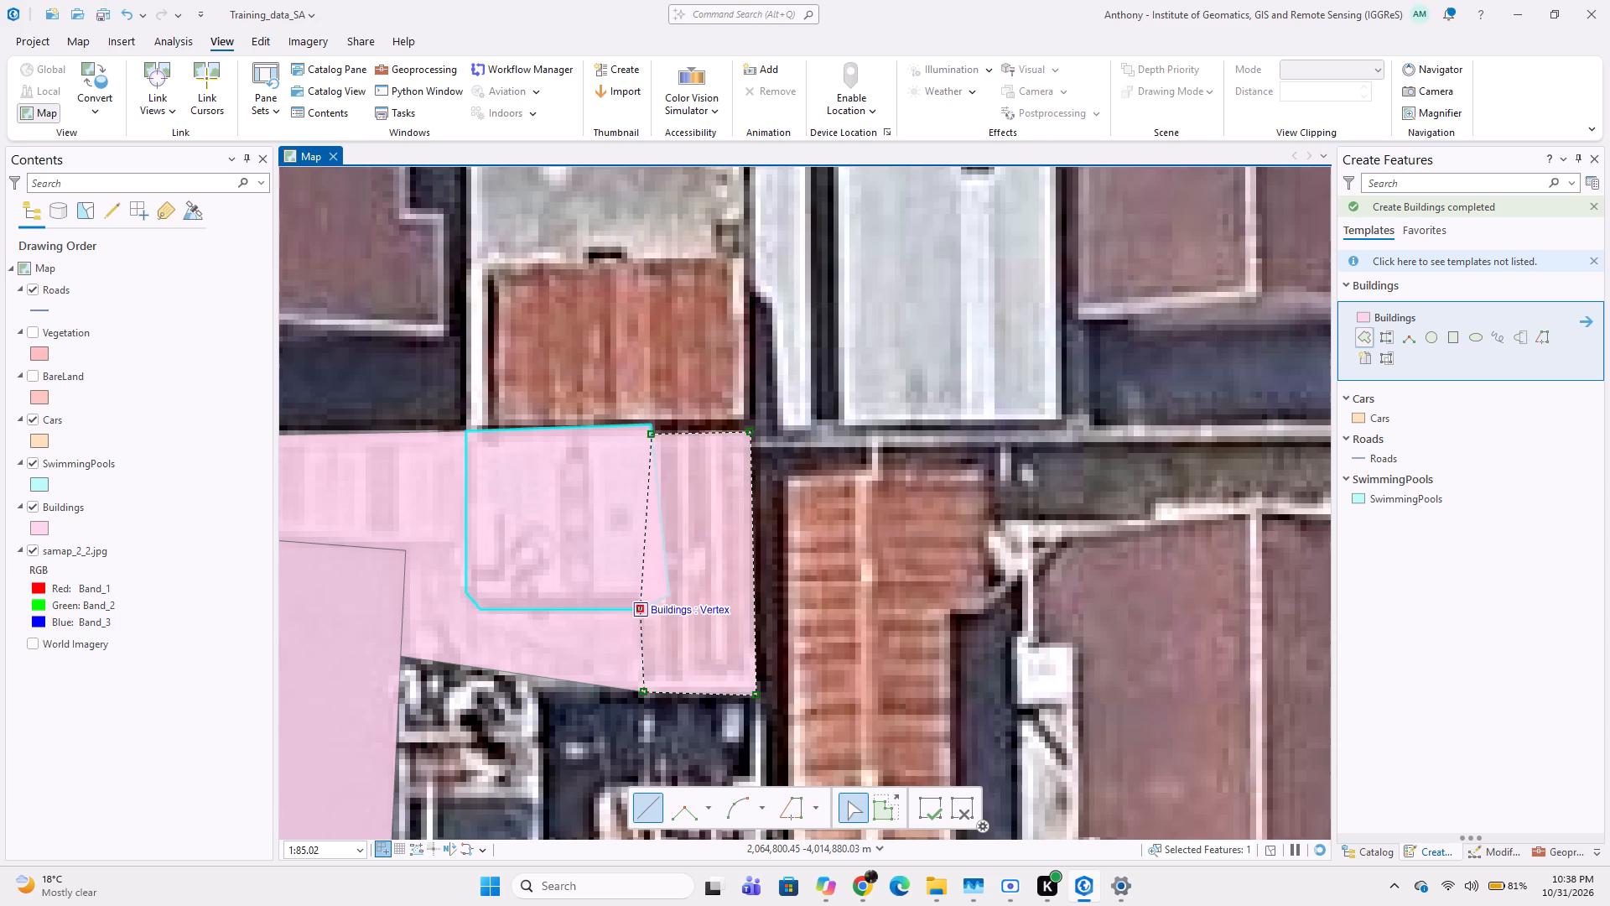
{"action": "double_click", "coordinate": [668, 593]}
Examine the block between Dennegeur Ave and Korvette Rd down to Sloop St for features still to digitize.
{"action": "scroll", "coordinate": [631, 599], "scroll_direction": "down", "scroll_amount": 2}
{"action": "middle_click_drag", "start_coordinate": [616, 570], "coordinate": [619, 625]}
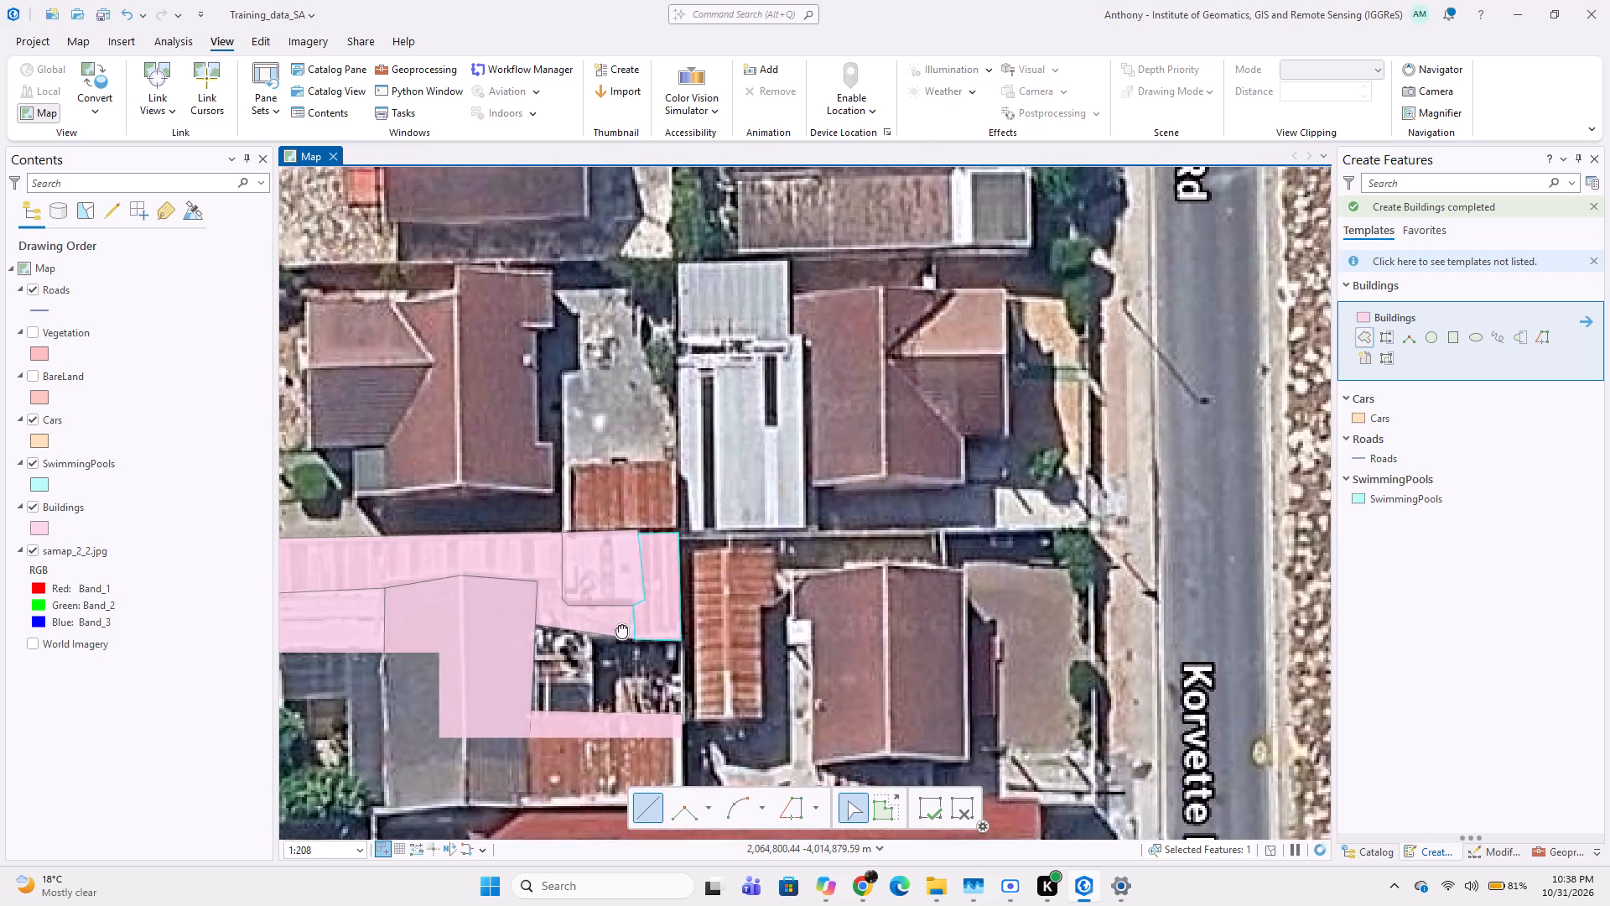
{"action": "middle_click_drag", "start_coordinate": [619, 625], "coordinate": [621, 643]}
{"action": "scroll", "coordinate": [615, 587], "scroll_direction": "down", "scroll_amount": 2}
{"action": "middle_click_drag", "start_coordinate": [639, 628], "coordinate": [689, 523]}
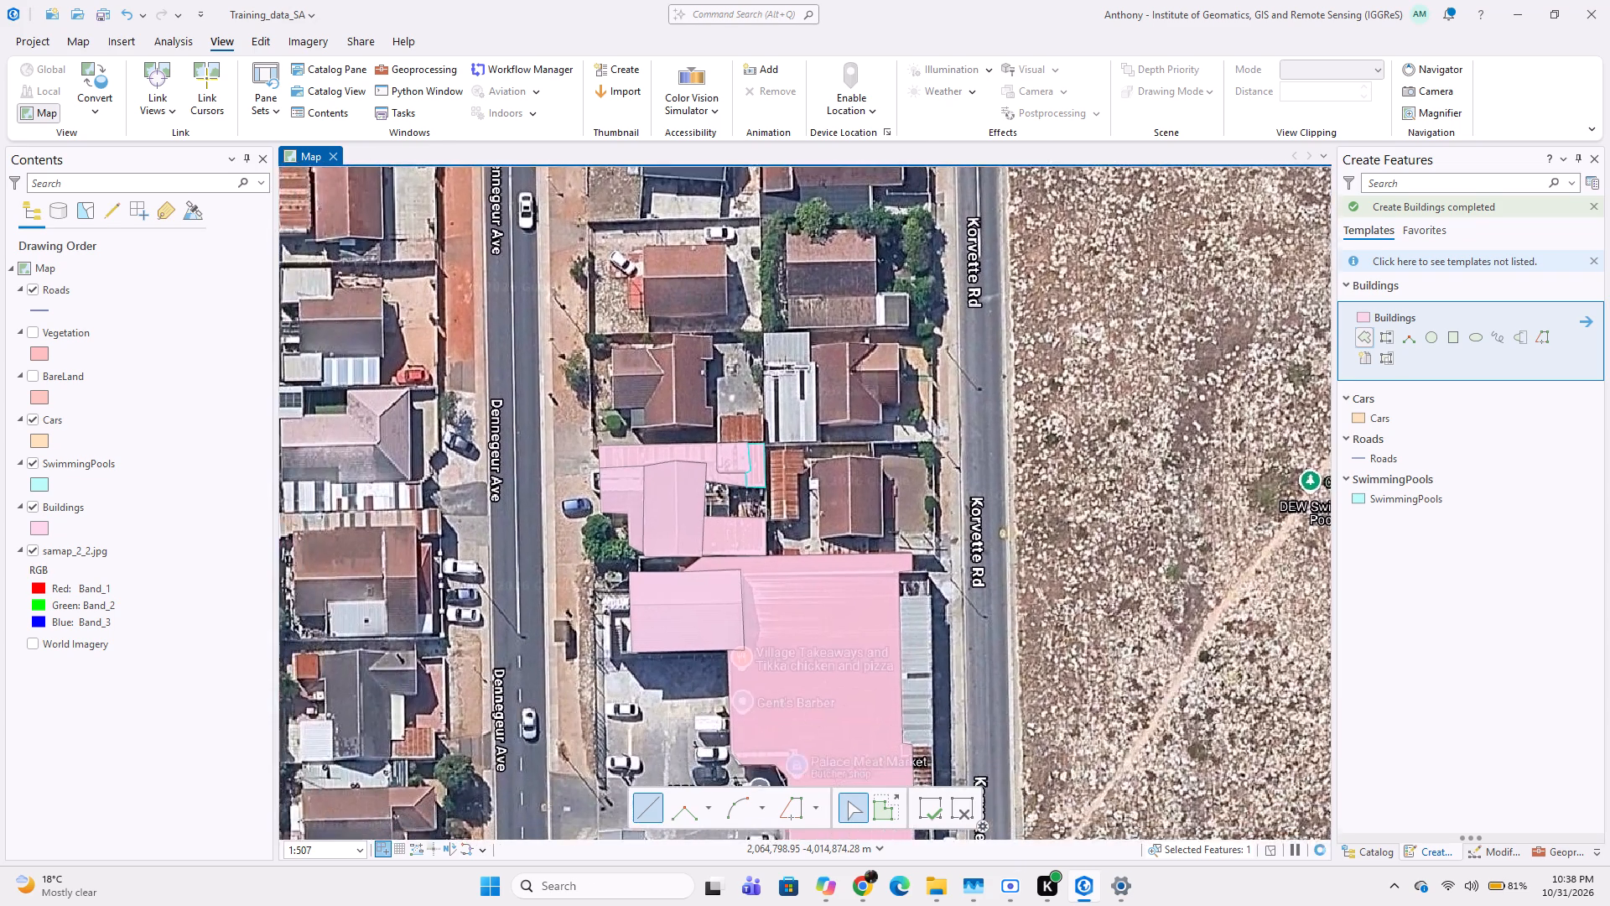
{"action": "middle_click_drag", "start_coordinate": [569, 526], "coordinate": [633, 393]}
{"action": "middle_click_drag", "start_coordinate": [698, 490], "coordinate": [569, 531]}
{"action": "middle_click_drag", "start_coordinate": [642, 599], "coordinate": [672, 440]}
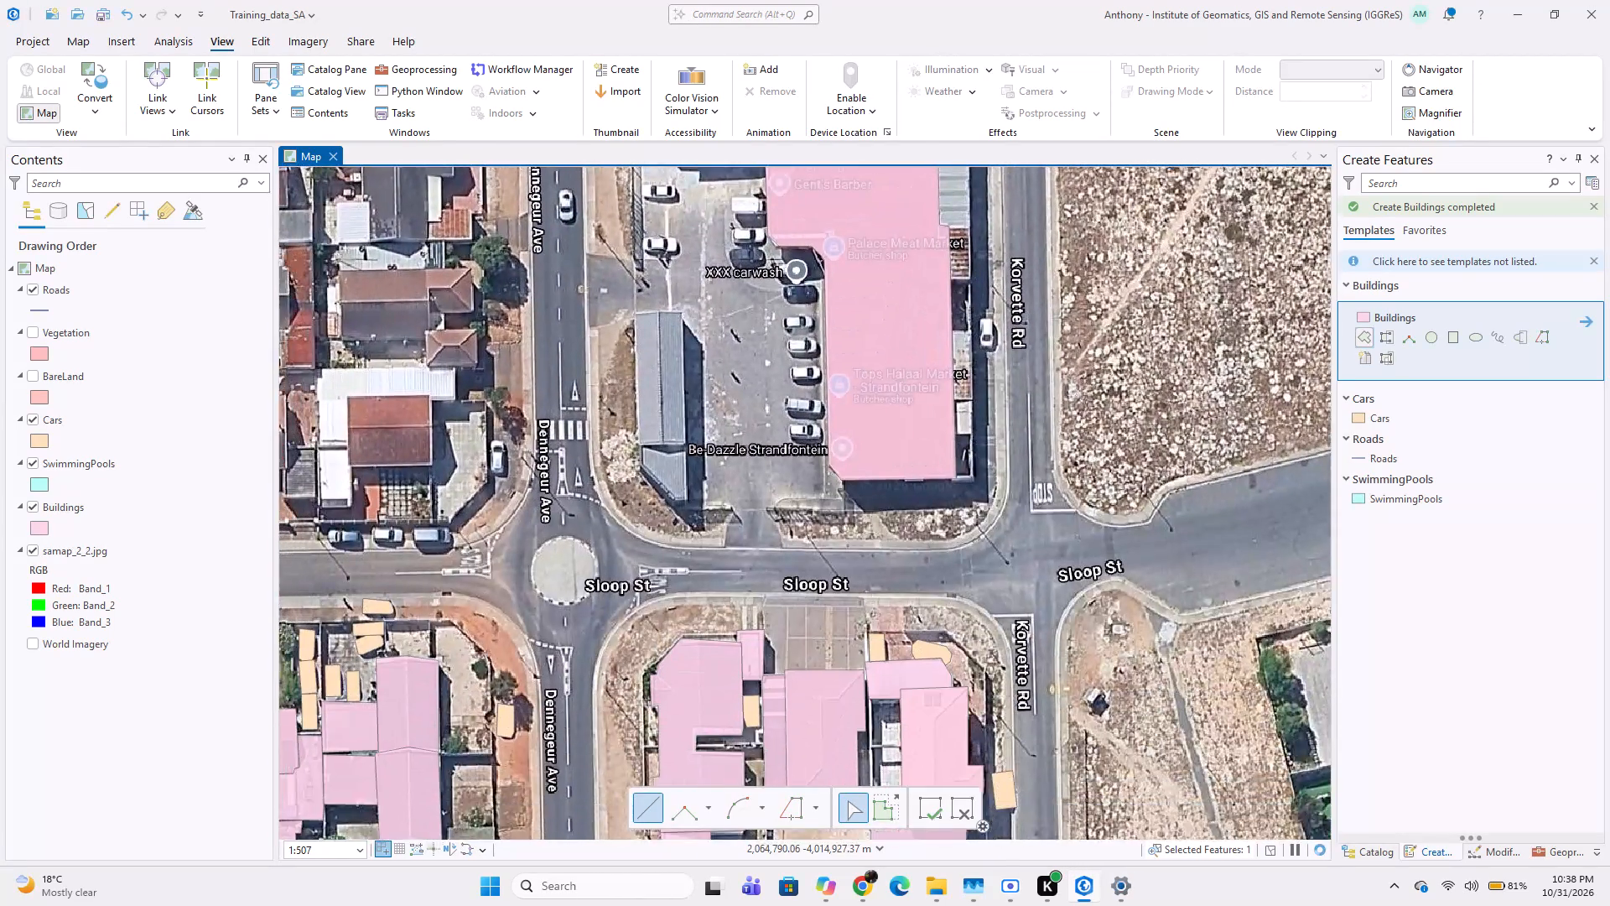
Digitize the long grey roof between Dennegeur Ave and the car park, north of the roundabout, as a five-vertex Buildings polygon.
{"action": "scroll", "coordinate": [605, 455], "scroll_direction": "up", "scroll_amount": 1}
{"action": "middle_click_drag", "start_coordinate": [631, 449], "coordinate": [610, 499]}
{"action": "middle_click_drag", "start_coordinate": [660, 355], "coordinate": [607, 440]}
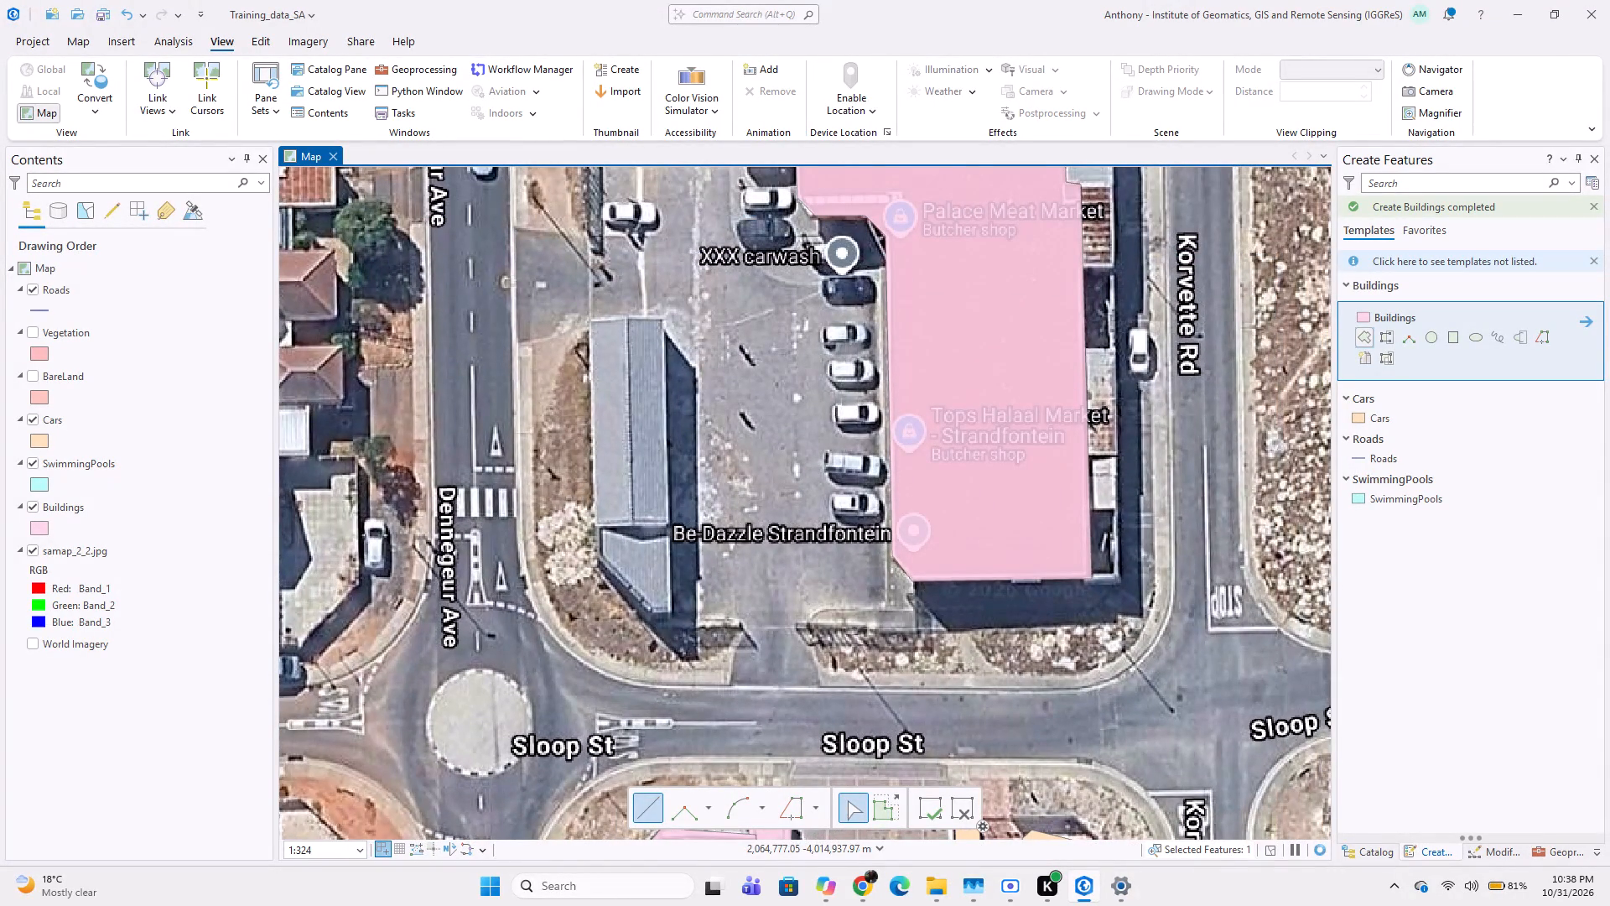
{"action": "left_click", "coordinate": [592, 320]}
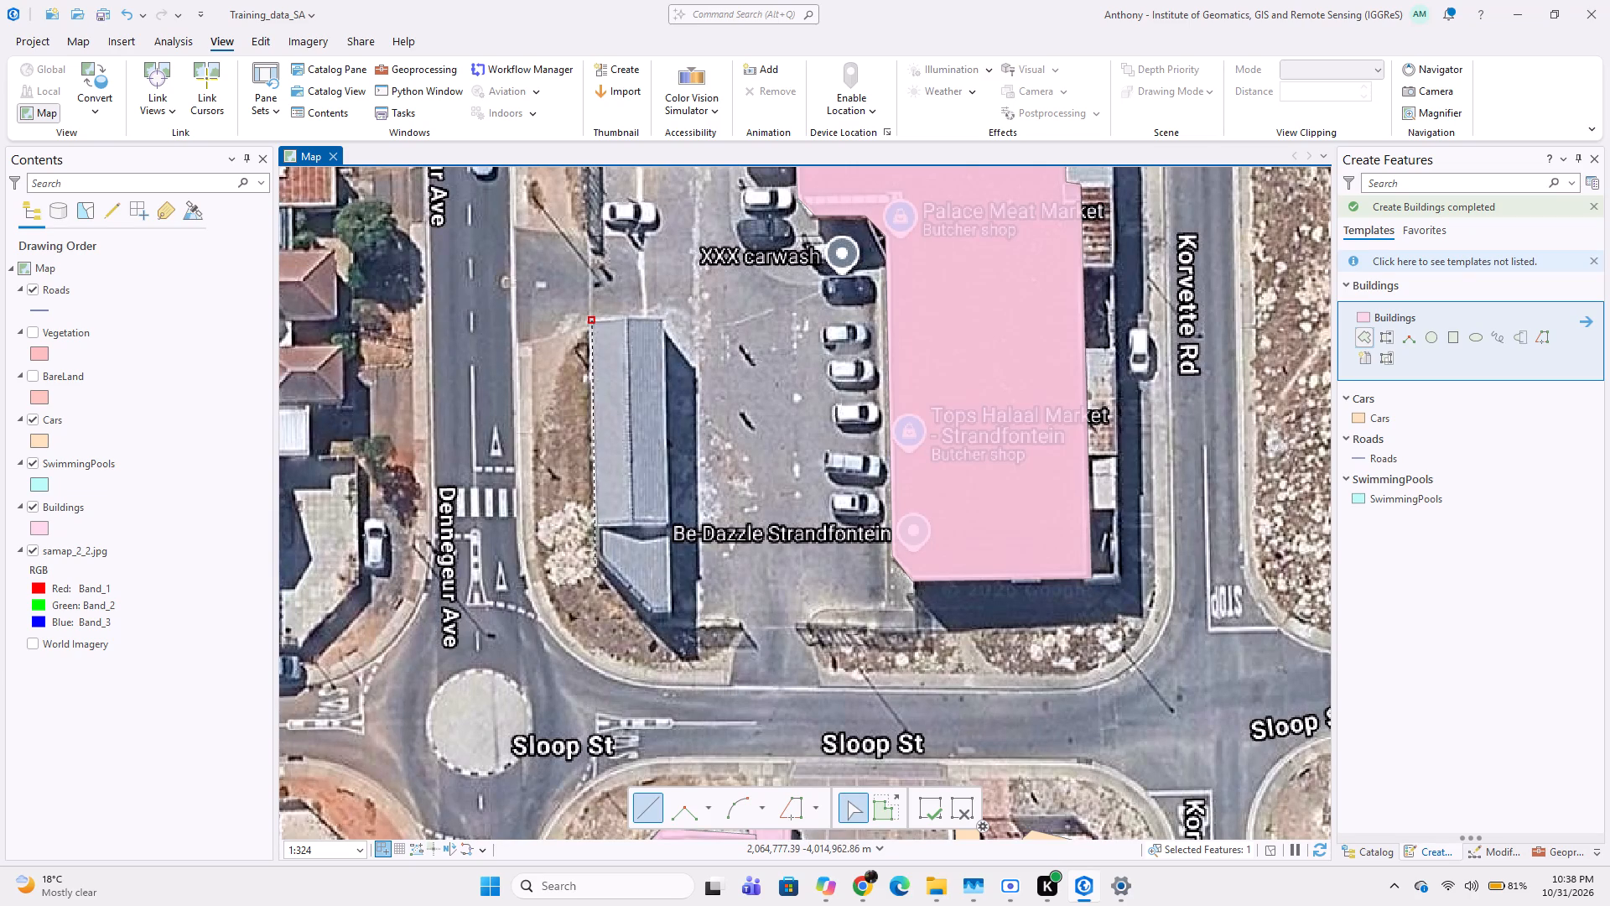
{"action": "left_click", "coordinate": [598, 558]}
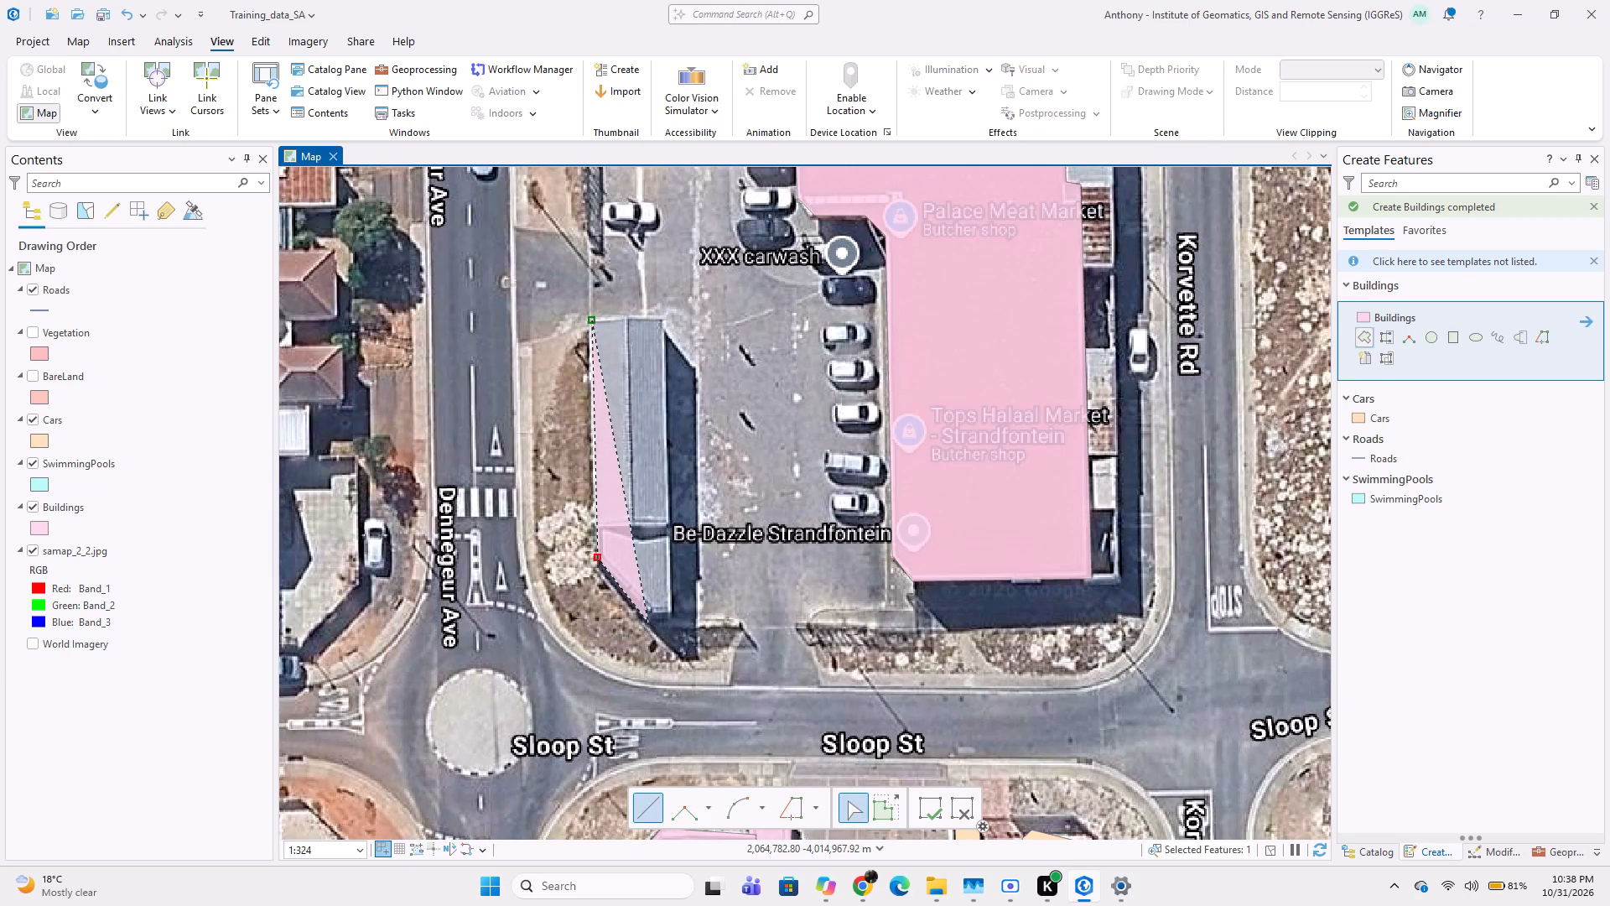
{"action": "left_click", "coordinate": [648, 622]}
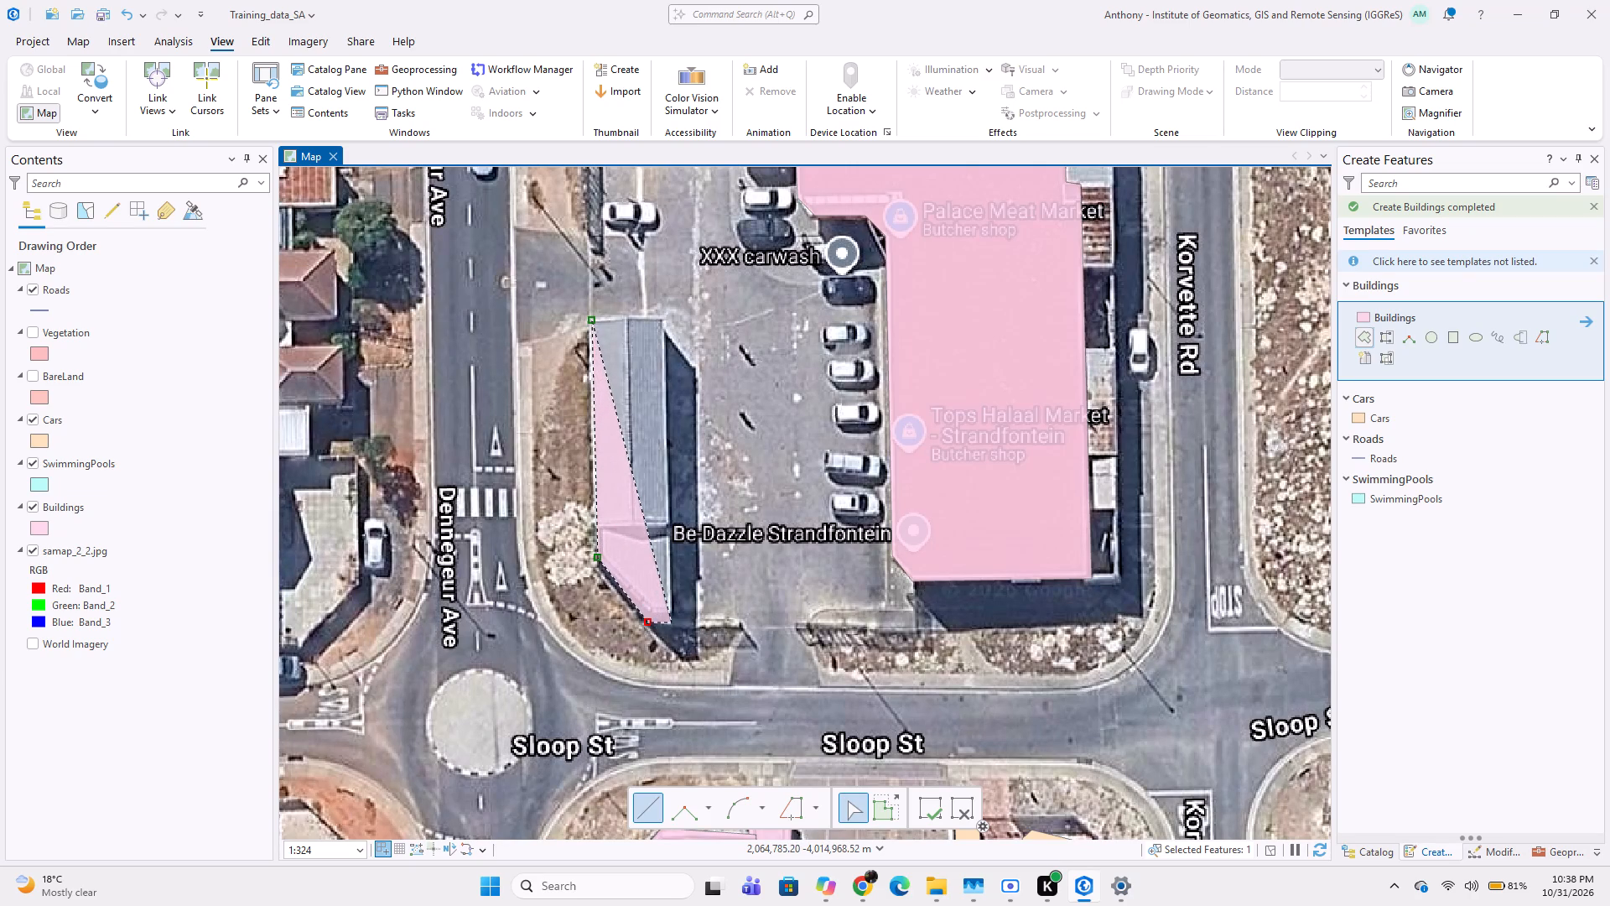
{"action": "left_click", "coordinate": [672, 622]}
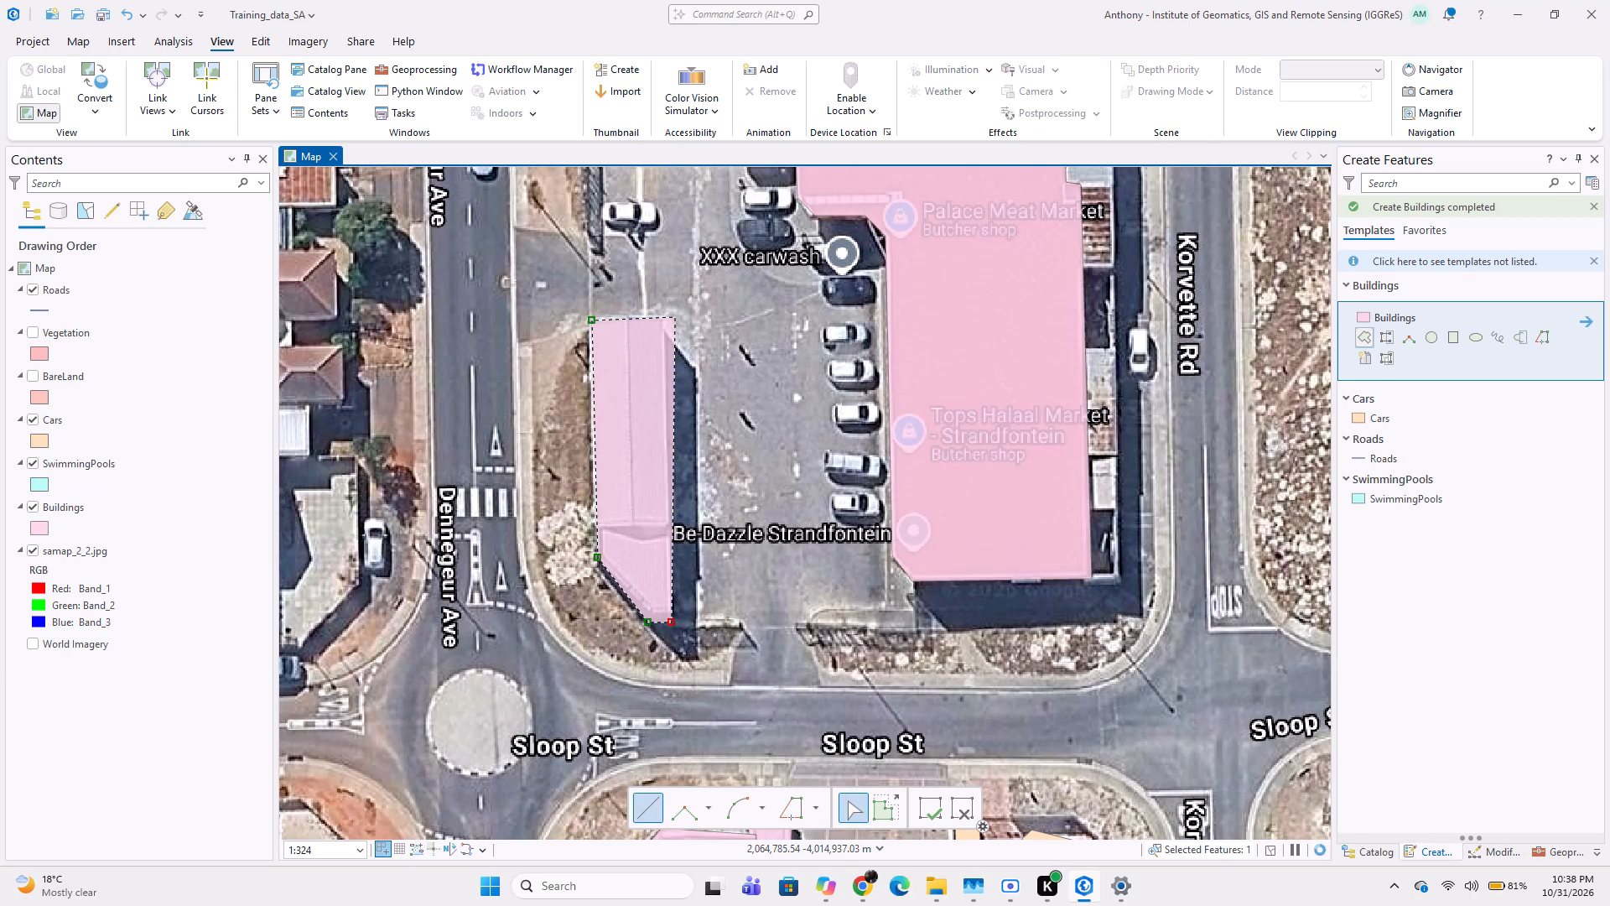
{"action": "left_click", "coordinate": [660, 317]}
{"action": "double_click", "coordinate": [660, 317]}
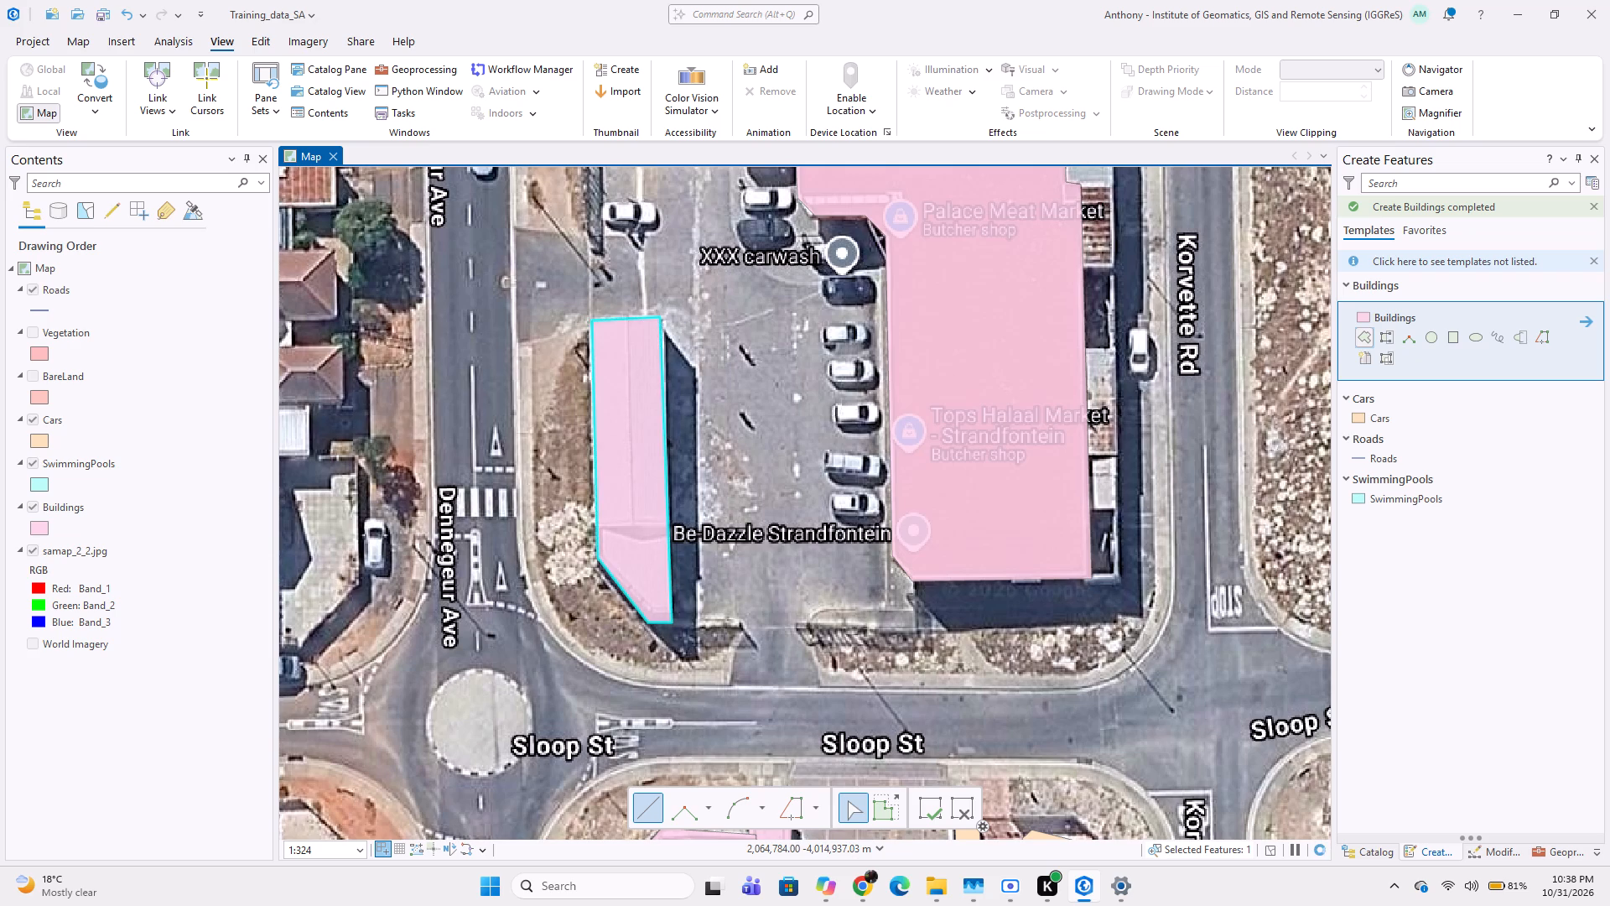
Digitize the rust-striped roof north of the large market building, west of the brown gabled house, as a six-vertex Buildings polygon.
{"action": "middle_click_drag", "start_coordinate": [554, 543], "coordinate": [525, 720]}
{"action": "middle_click_drag", "start_coordinate": [581, 455], "coordinate": [546, 605]}
{"action": "middle_click_drag", "start_coordinate": [534, 402], "coordinate": [507, 537]}
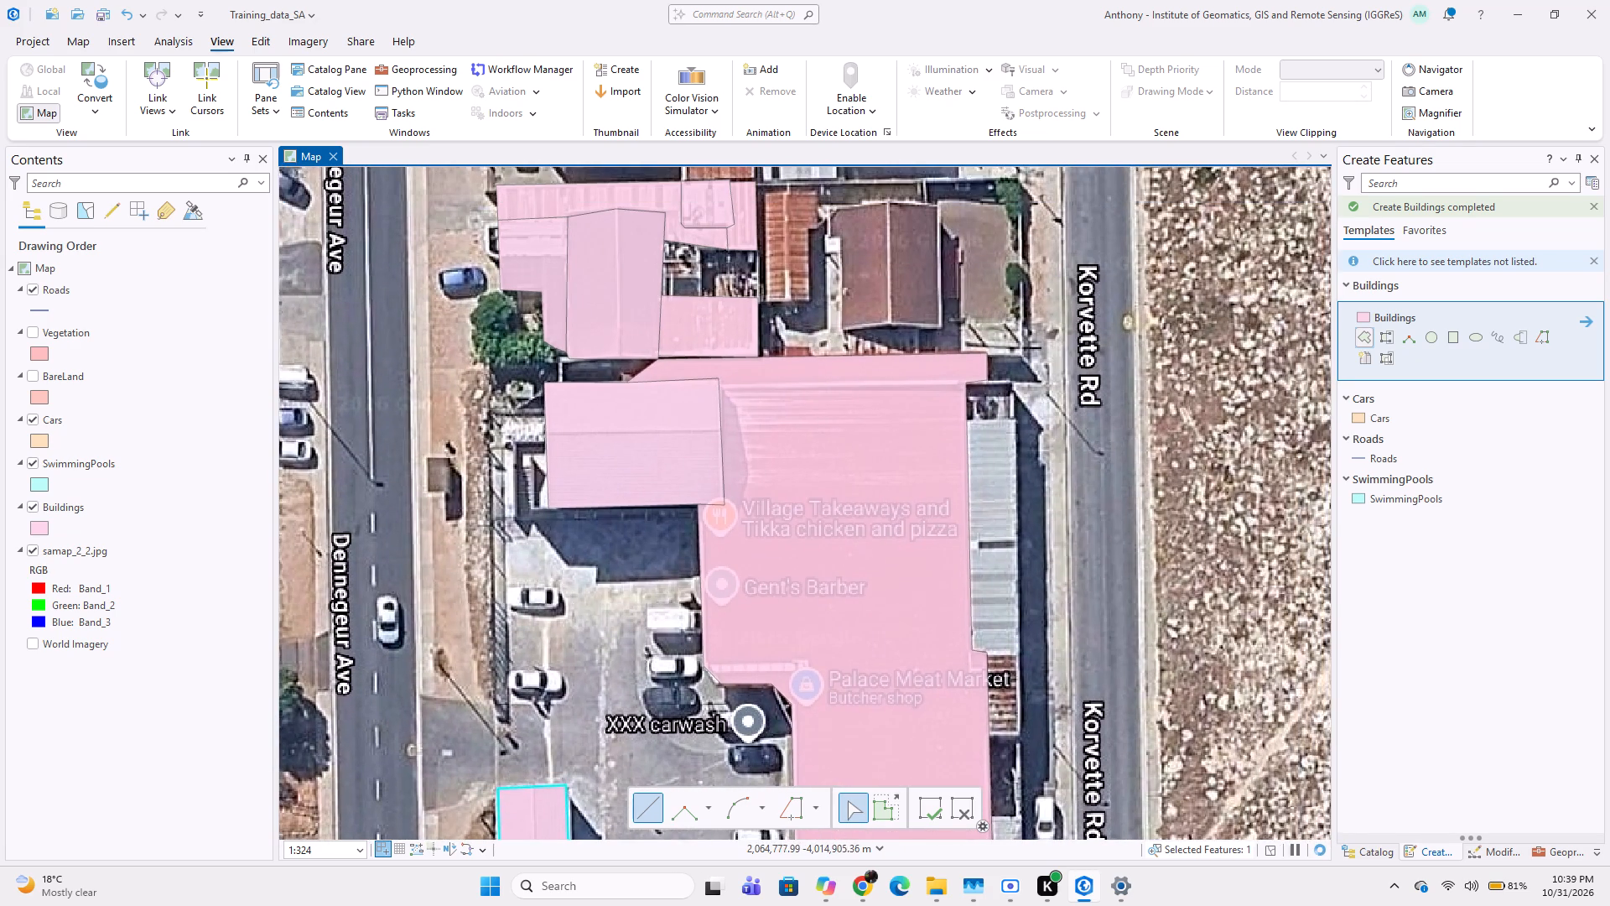
{"action": "middle_click_drag", "start_coordinate": [527, 388], "coordinate": [519, 478]}
{"action": "scroll", "coordinate": [854, 320], "scroll_direction": "up", "scroll_amount": 1}
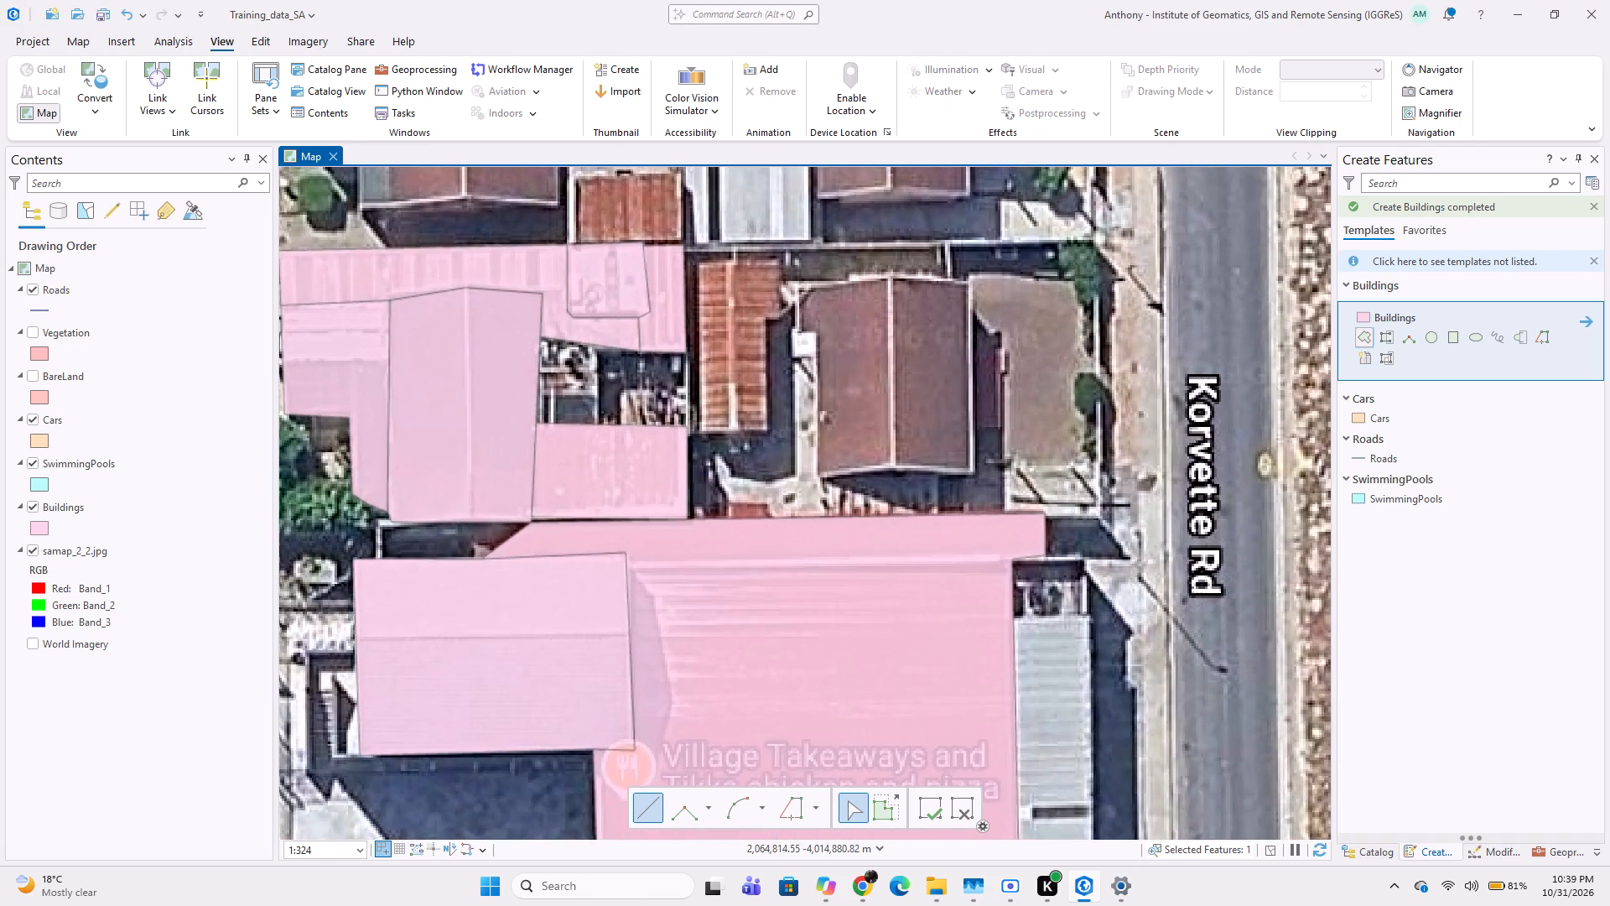
{"action": "middle_click_drag", "start_coordinate": [757, 297], "coordinate": [754, 372]}
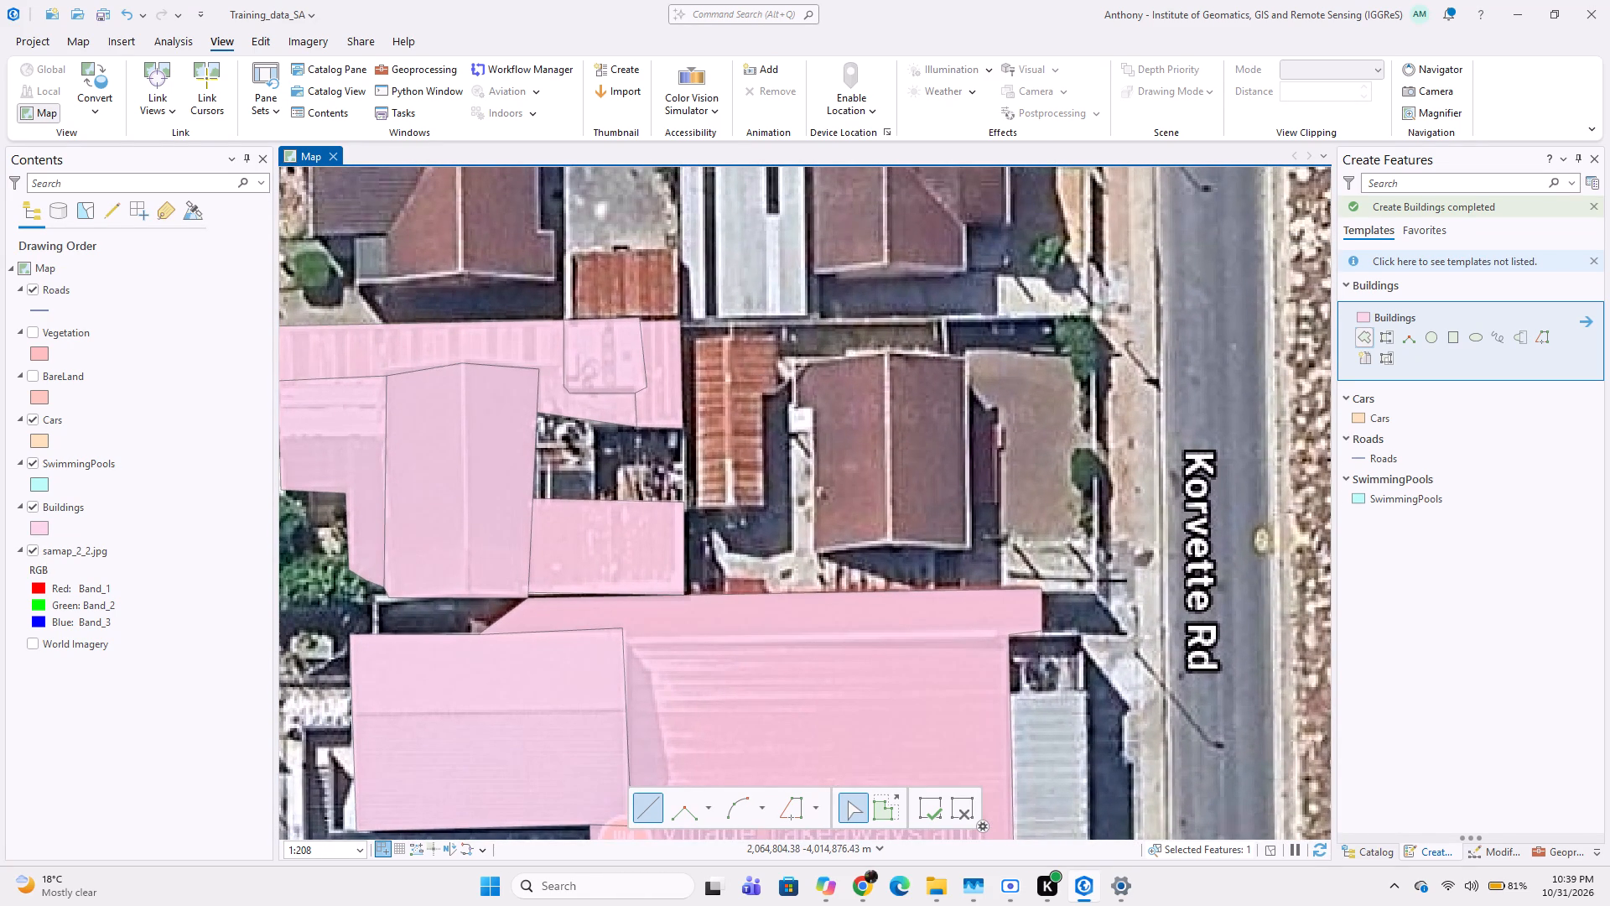
{"action": "left_click", "coordinate": [687, 335]}
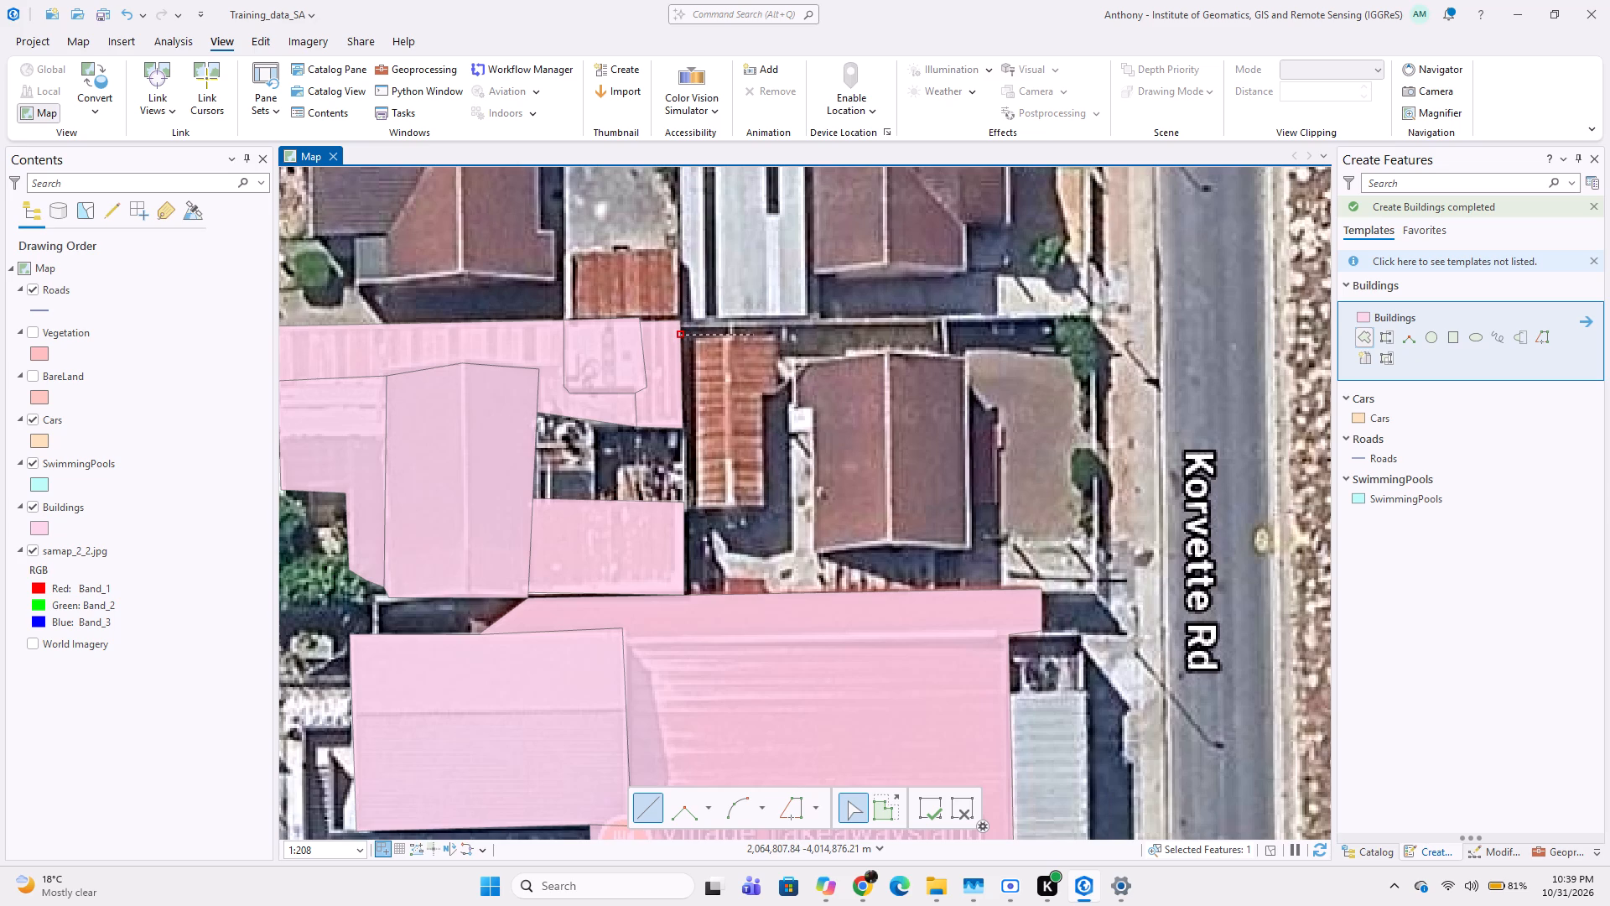
{"action": "left_click", "coordinate": [774, 332]}
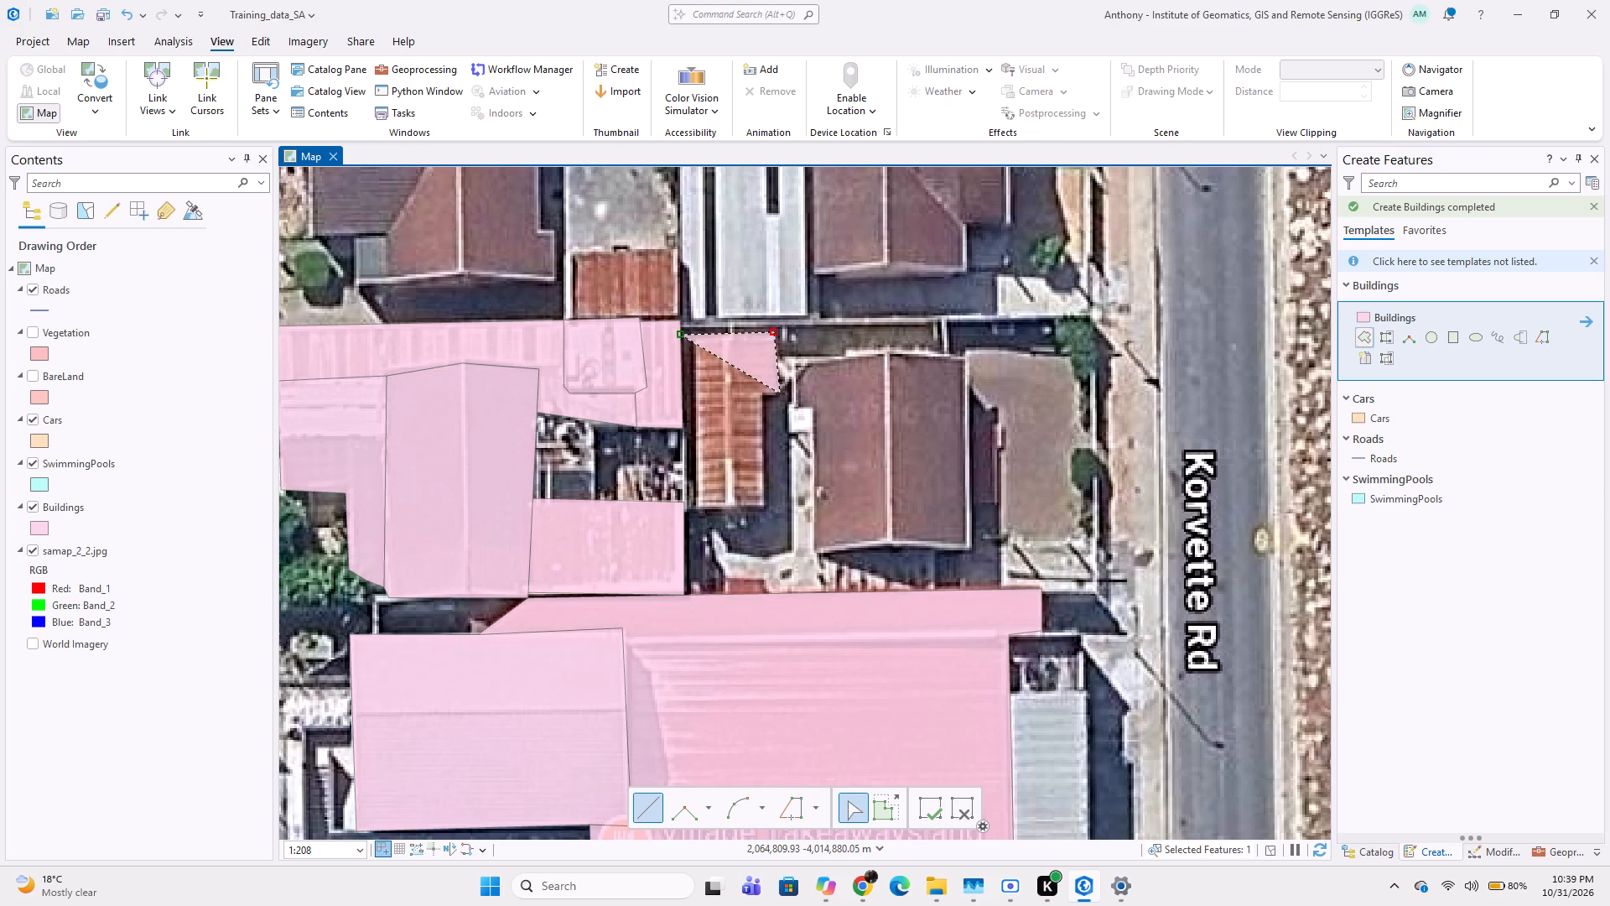
{"action": "left_click", "coordinate": [777, 396]}
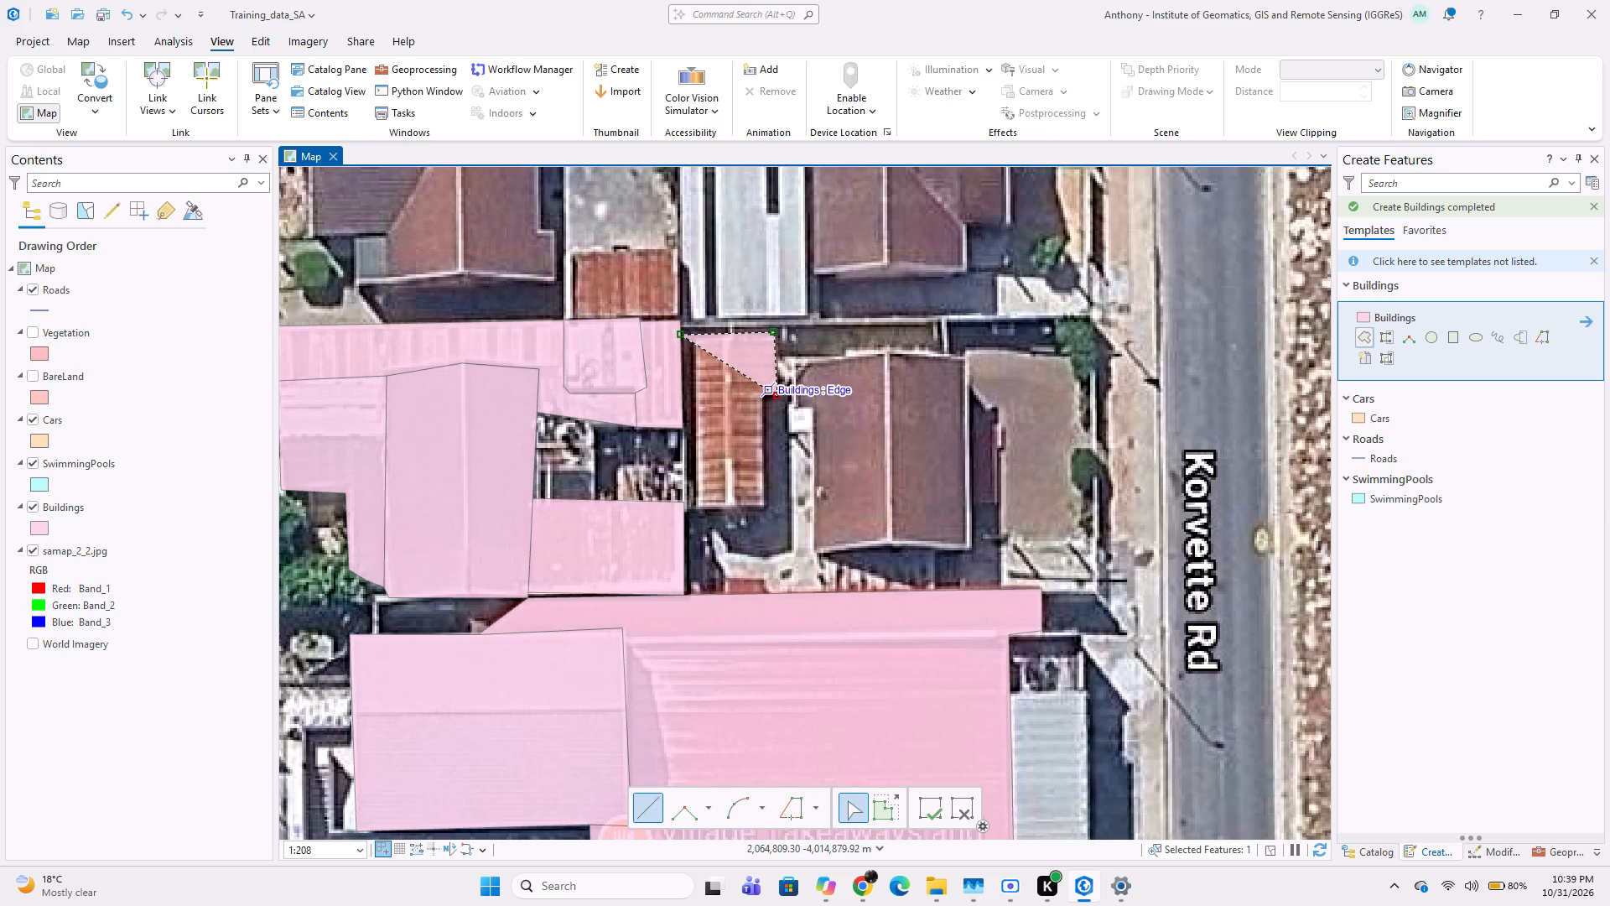
{"action": "left_click", "coordinate": [766, 393]}
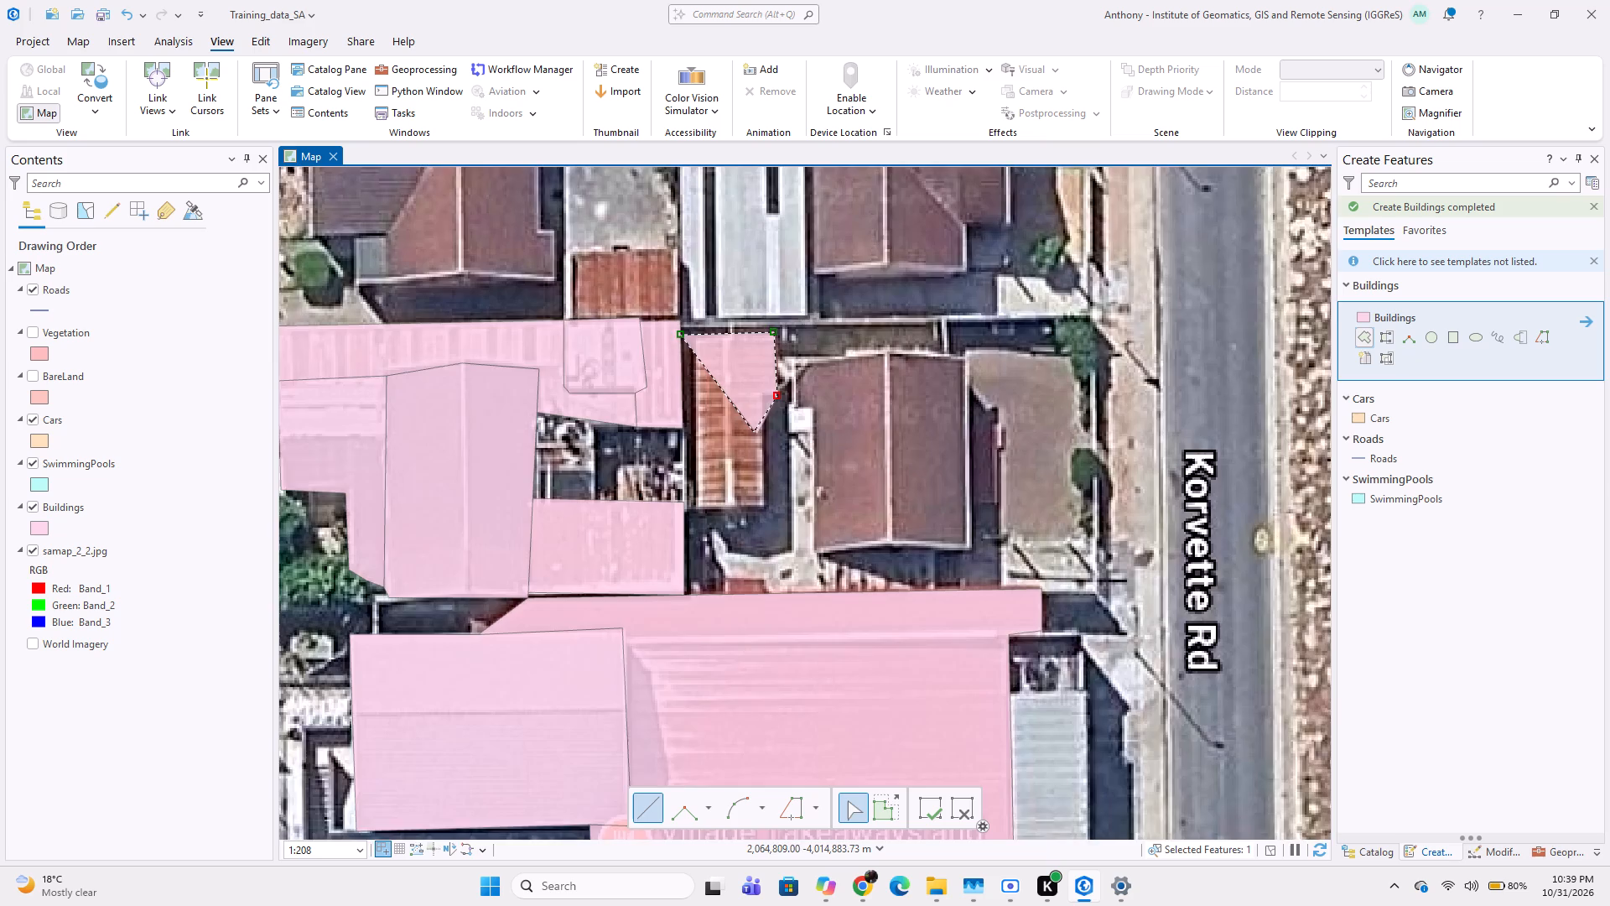
{"action": "scroll", "coordinate": [748, 426], "scroll_direction": "up", "scroll_amount": 1}
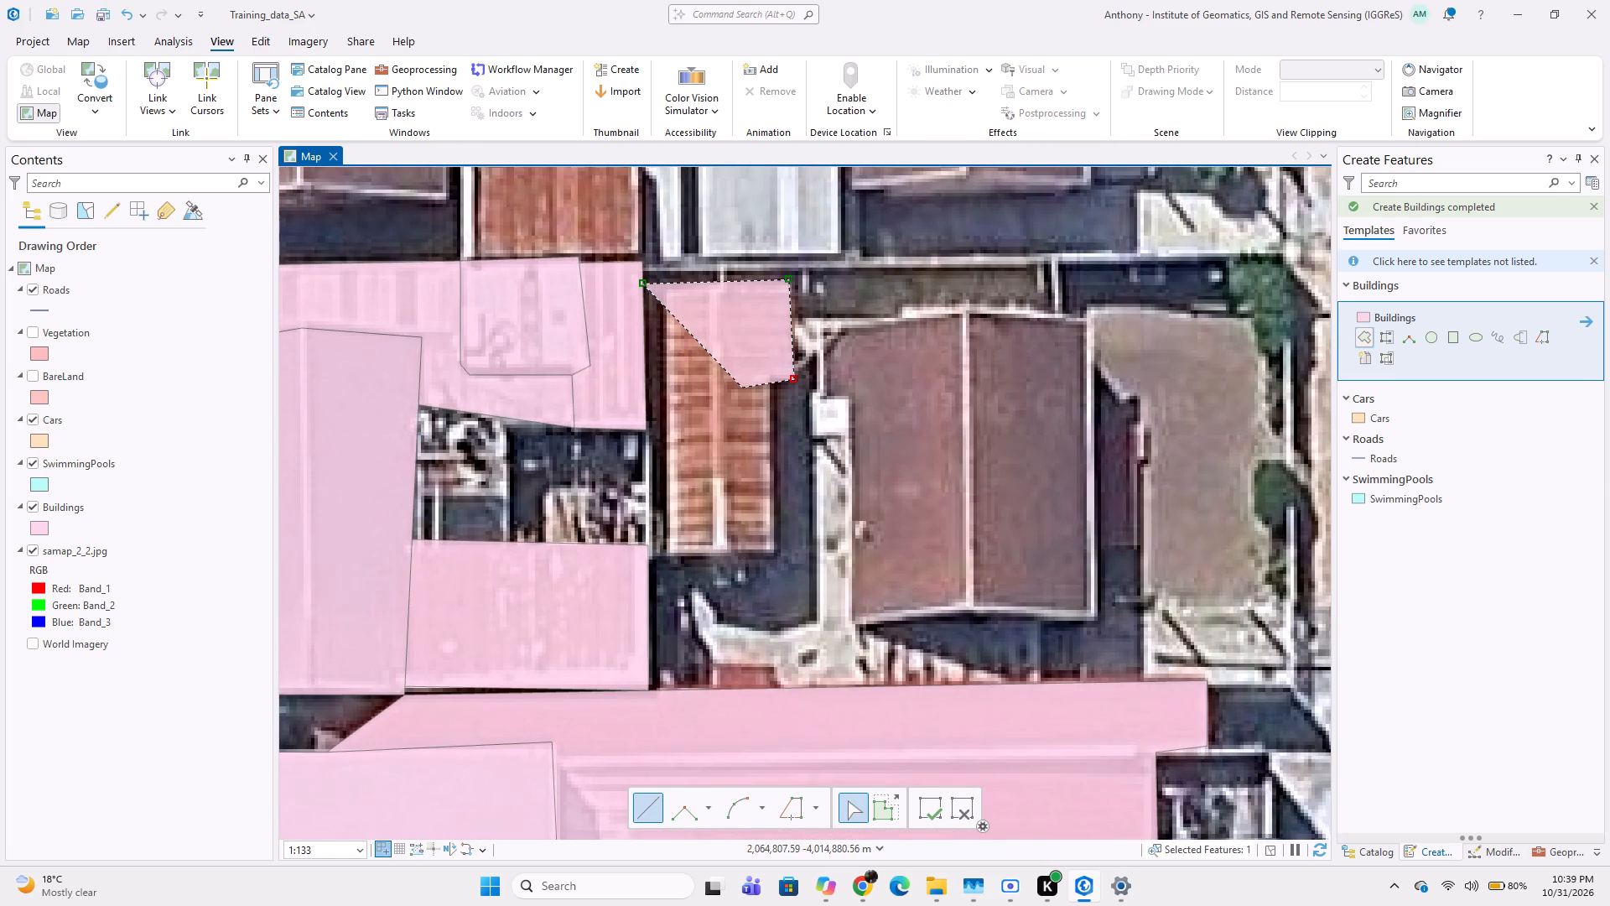
{"action": "left_click", "coordinate": [771, 378]}
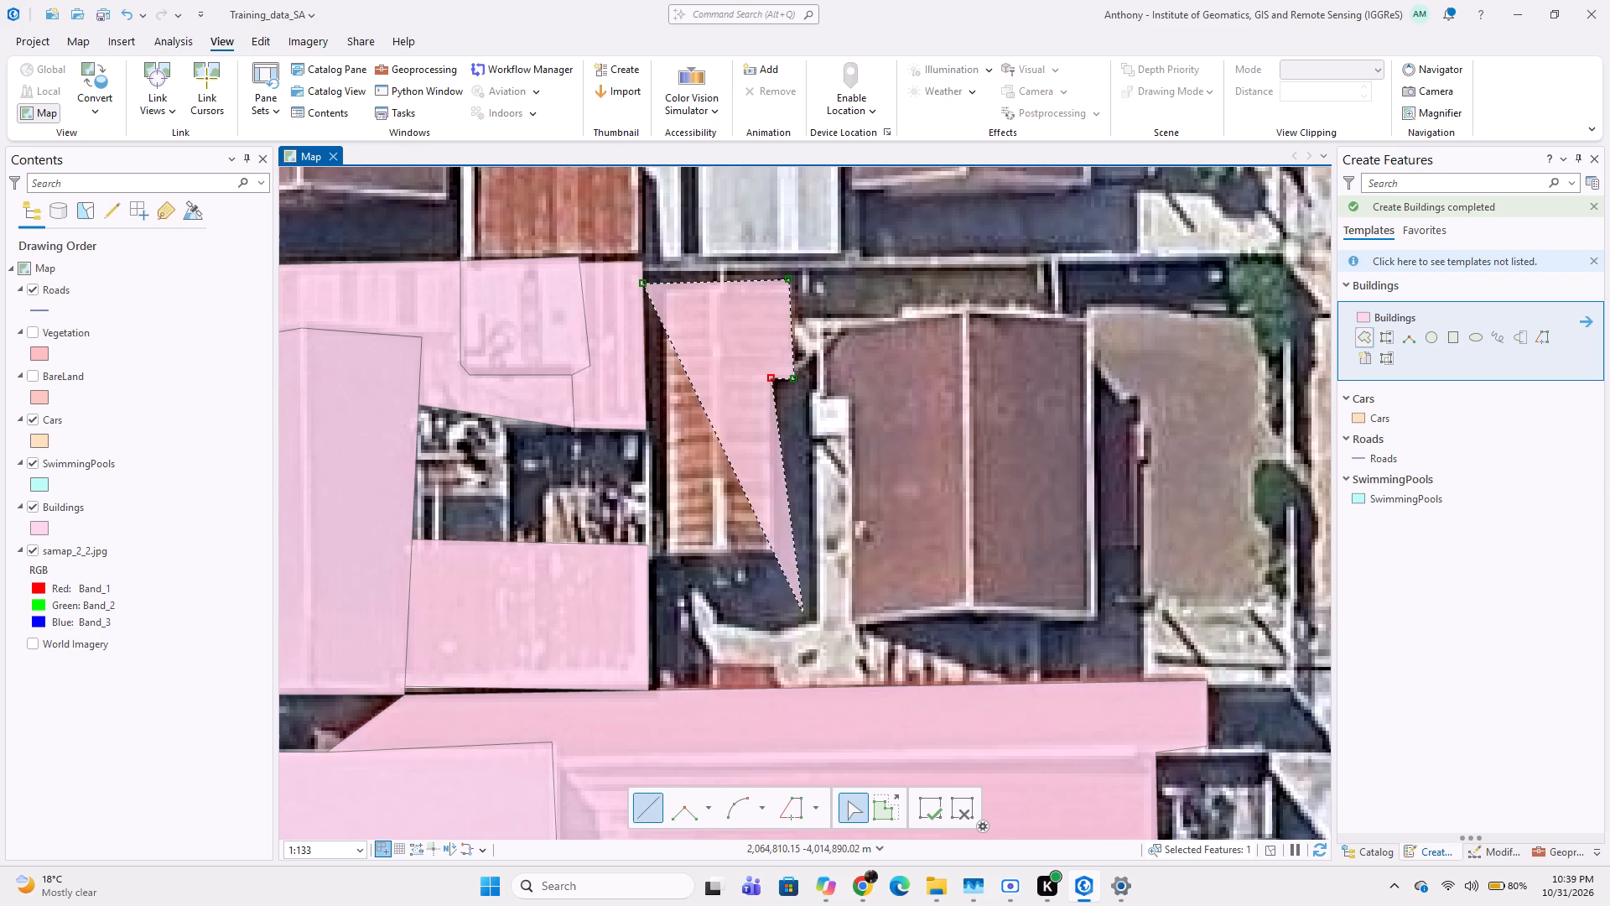
{"action": "left_click", "coordinate": [777, 561]}
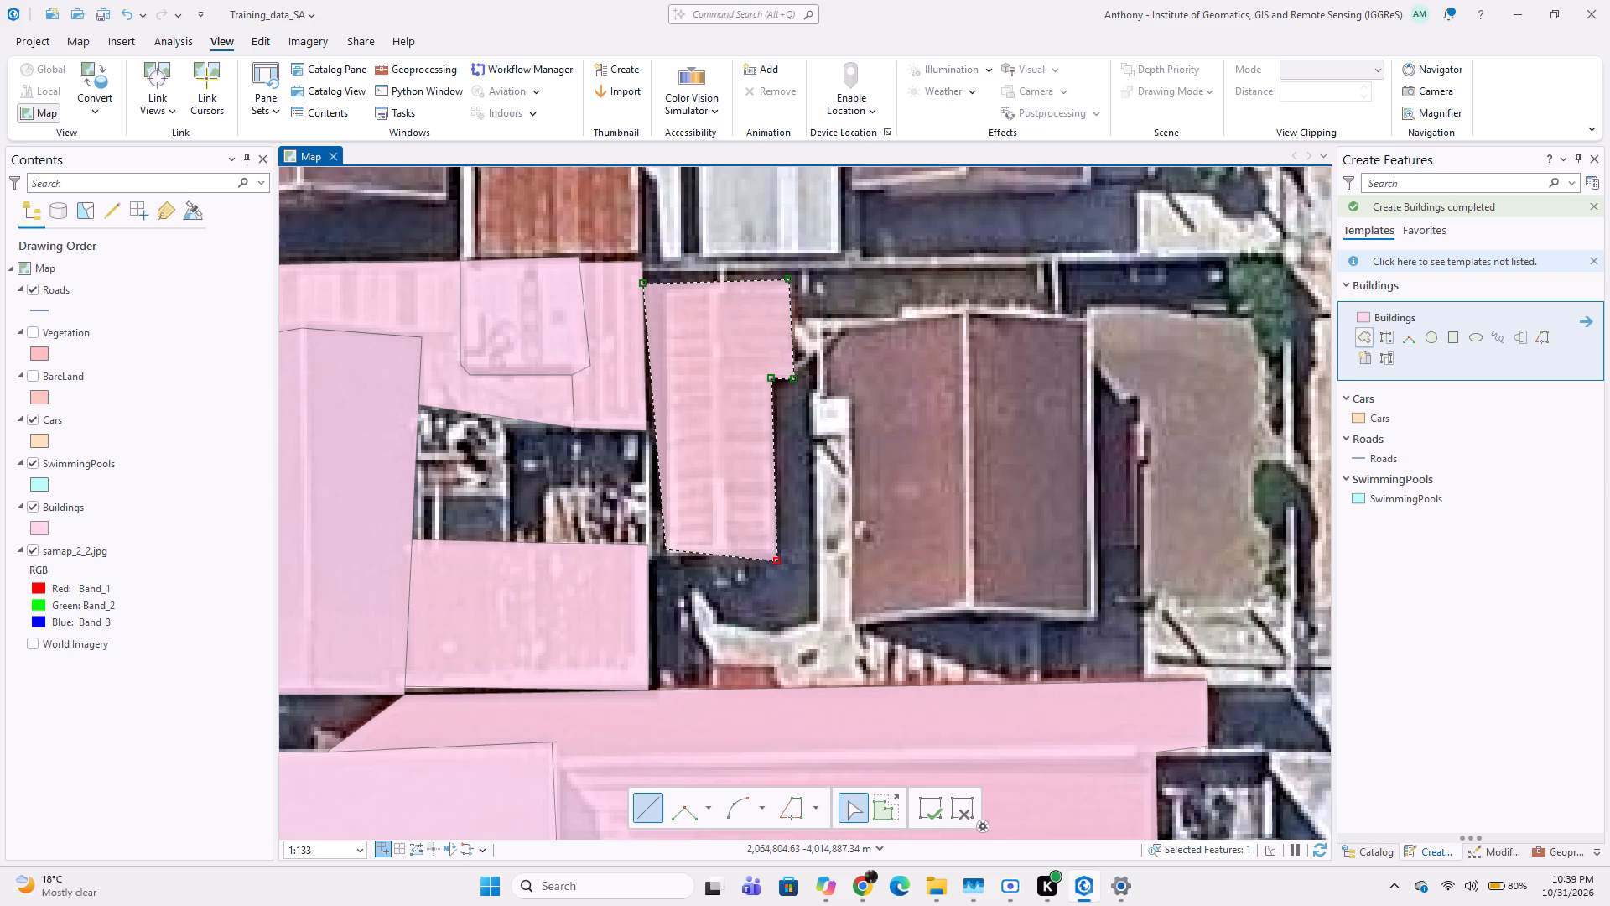
{"action": "double_click", "coordinate": [663, 555]}
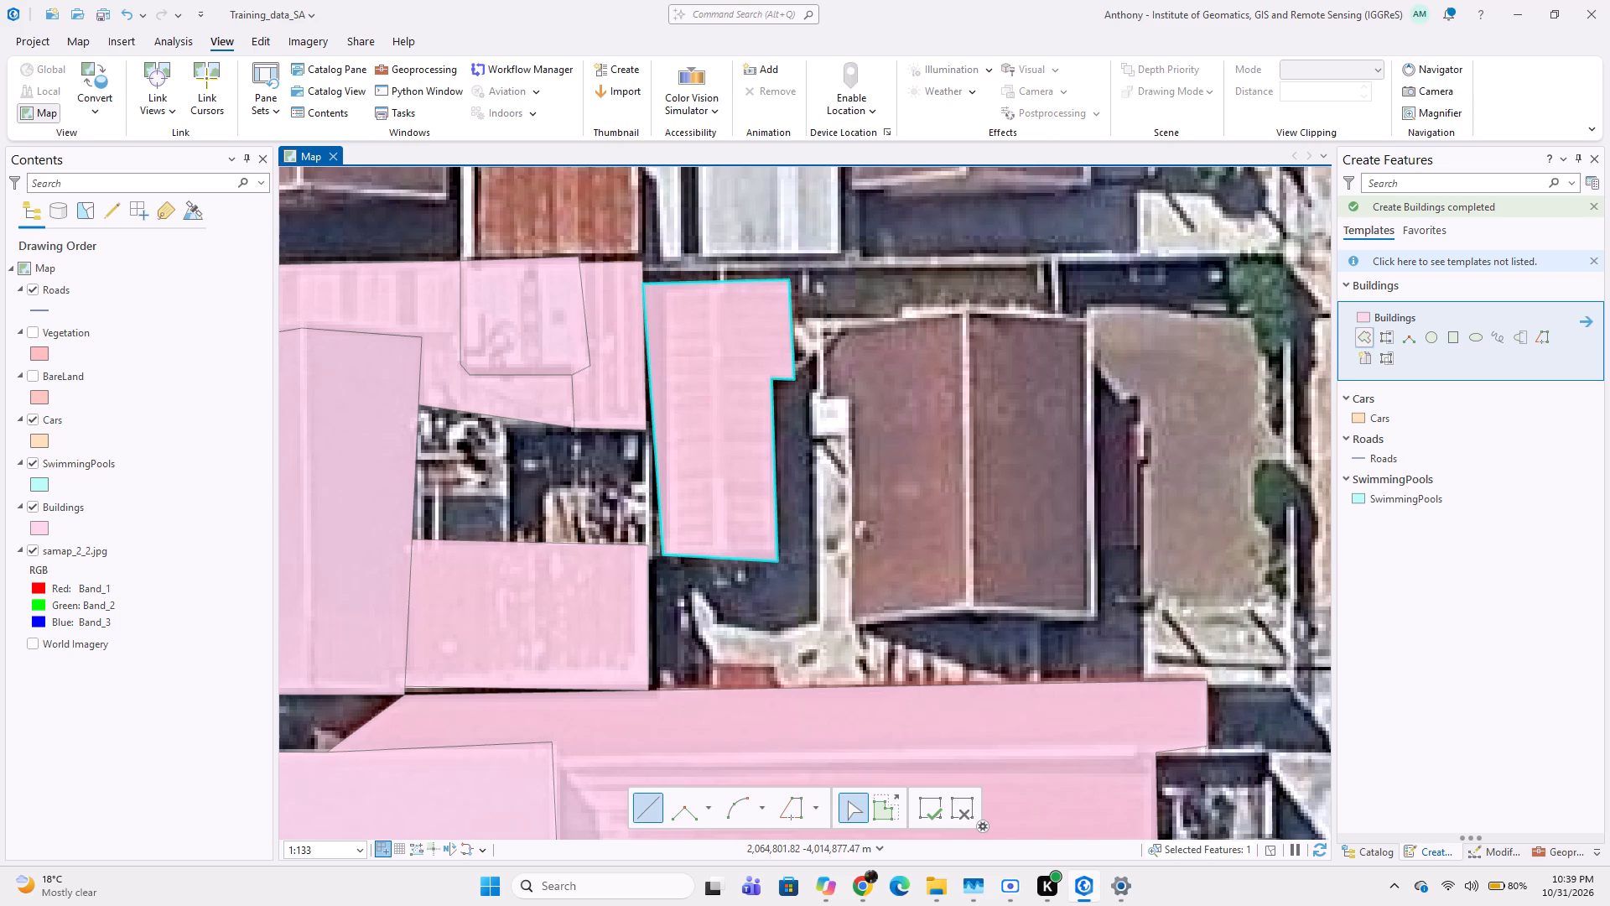
Digitize the brown gabled house north of the market building, beside Korvette Rd, as a seven-vertex Buildings polygon including its roof ridge peak.
{"action": "middle_click_drag", "start_coordinate": [601, 325], "coordinate": [572, 458]}
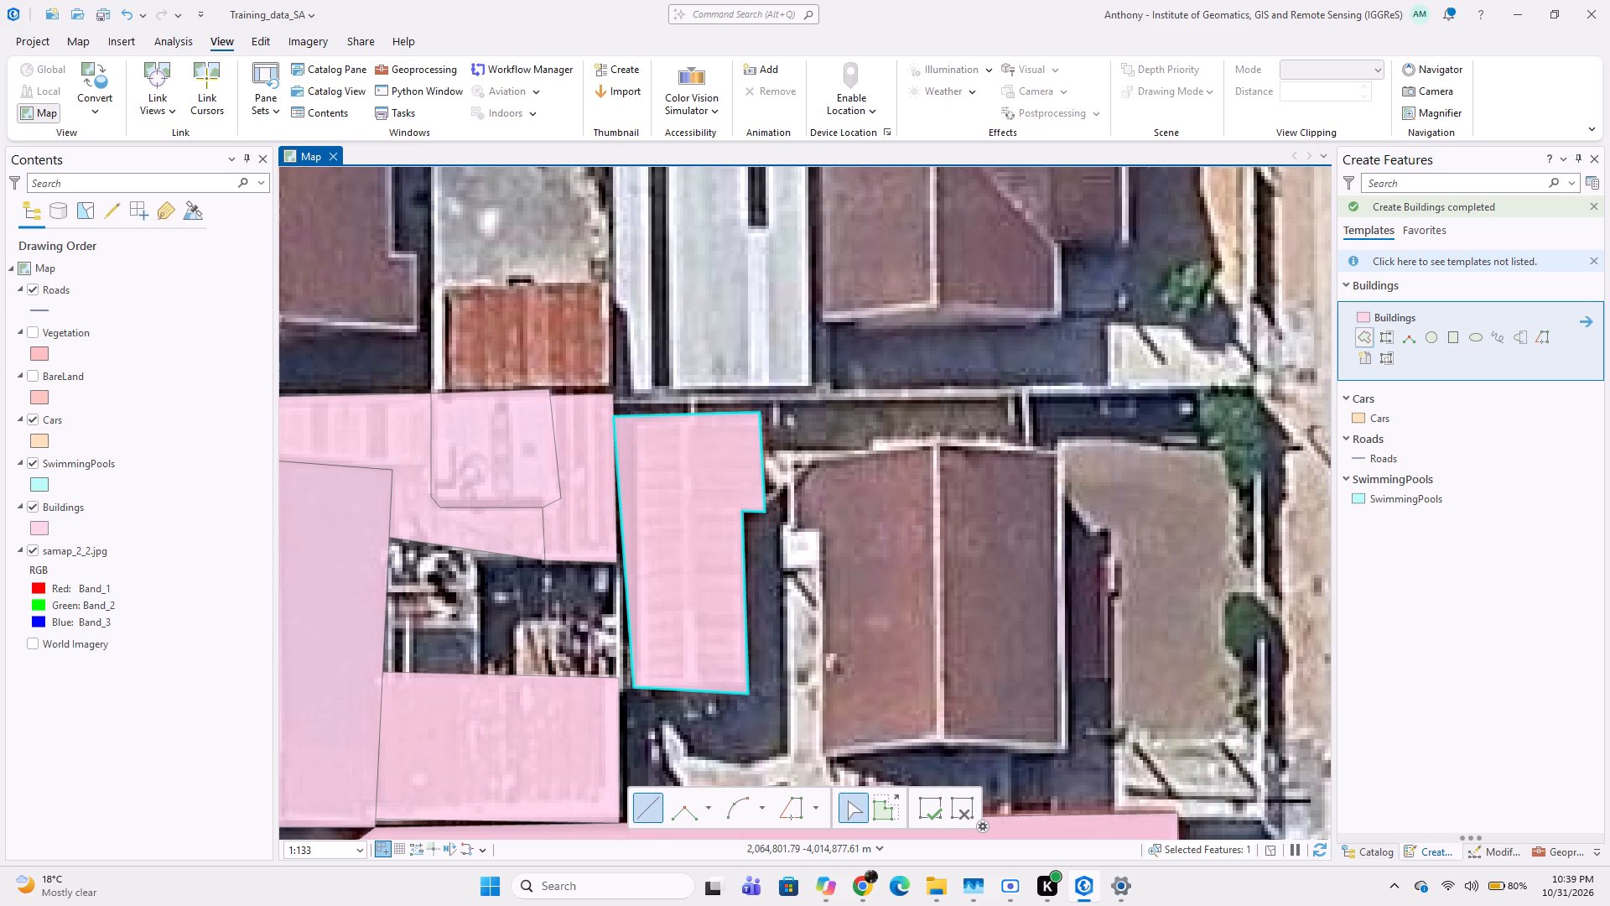
{"action": "middle_click_drag", "start_coordinate": [595, 372], "coordinate": [589, 458]}
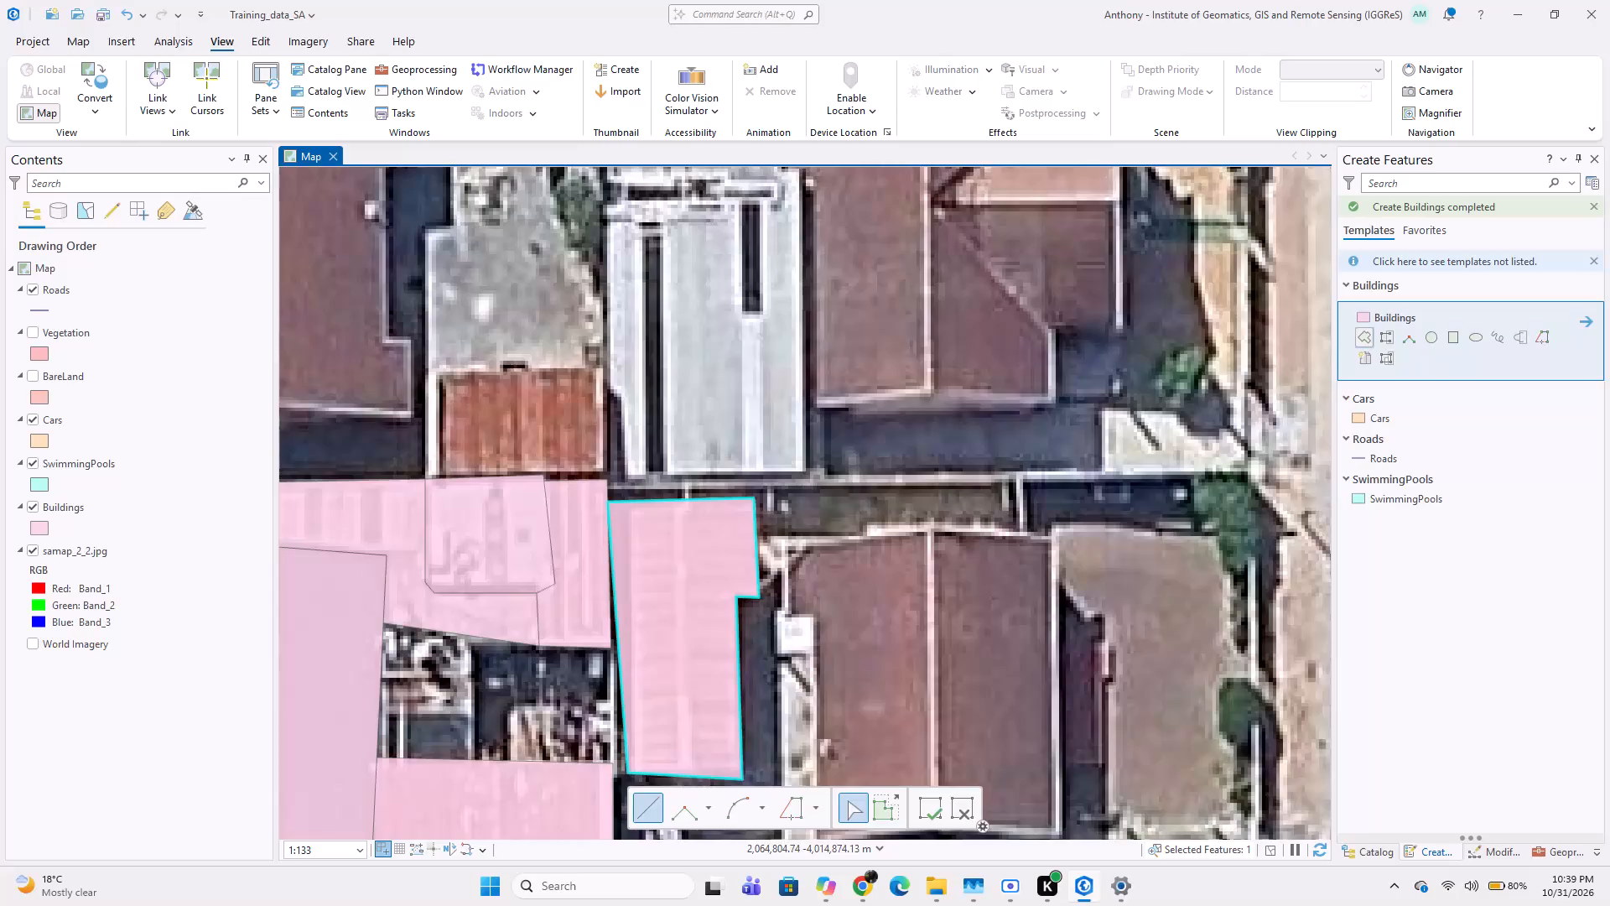
{"action": "middle_click_drag", "start_coordinate": [663, 455], "coordinate": [648, 502]}
{"action": "middle_click_drag", "start_coordinate": [721, 534], "coordinate": [669, 444]}
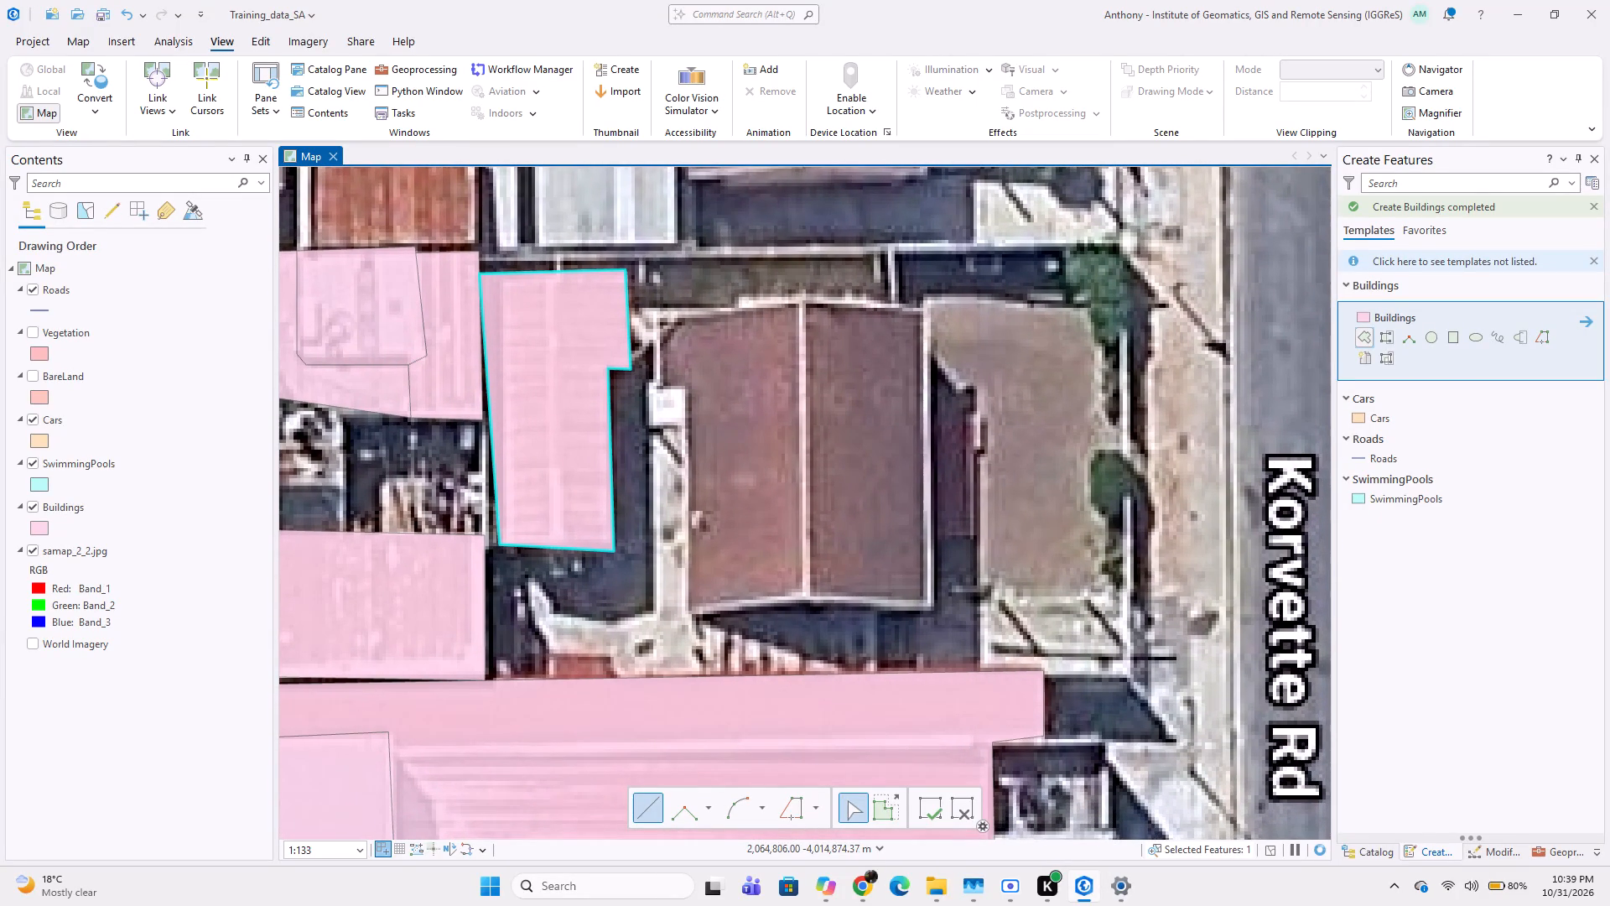
{"action": "left_click_drag", "start_coordinate": [657, 311], "coordinate": [657, 320]}
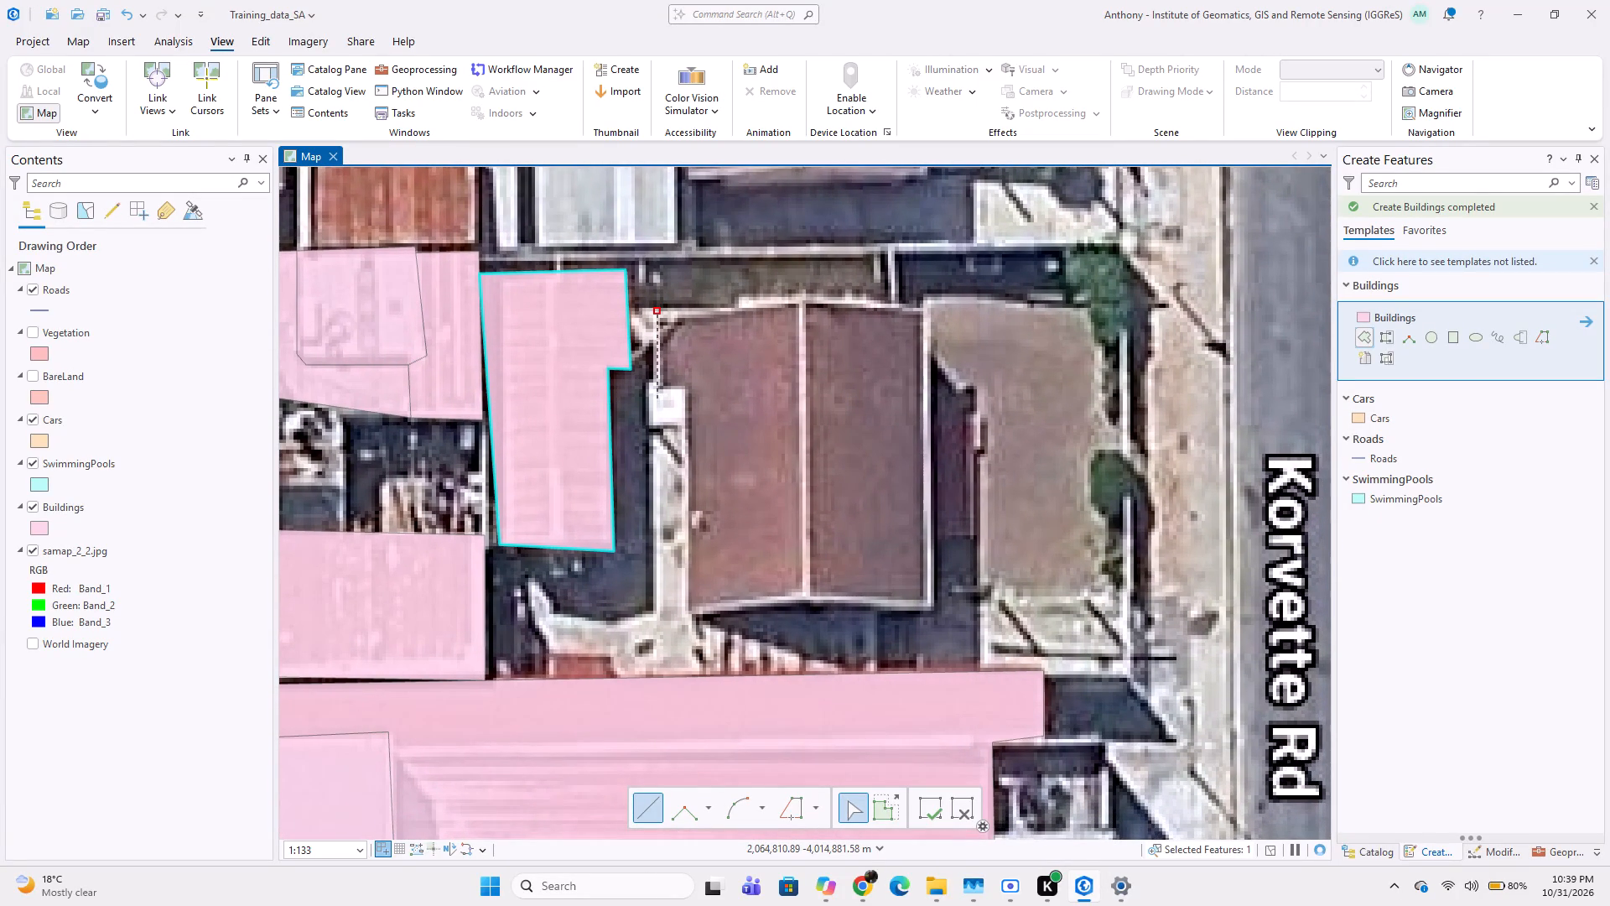
{"action": "left_click", "coordinate": [657, 388]}
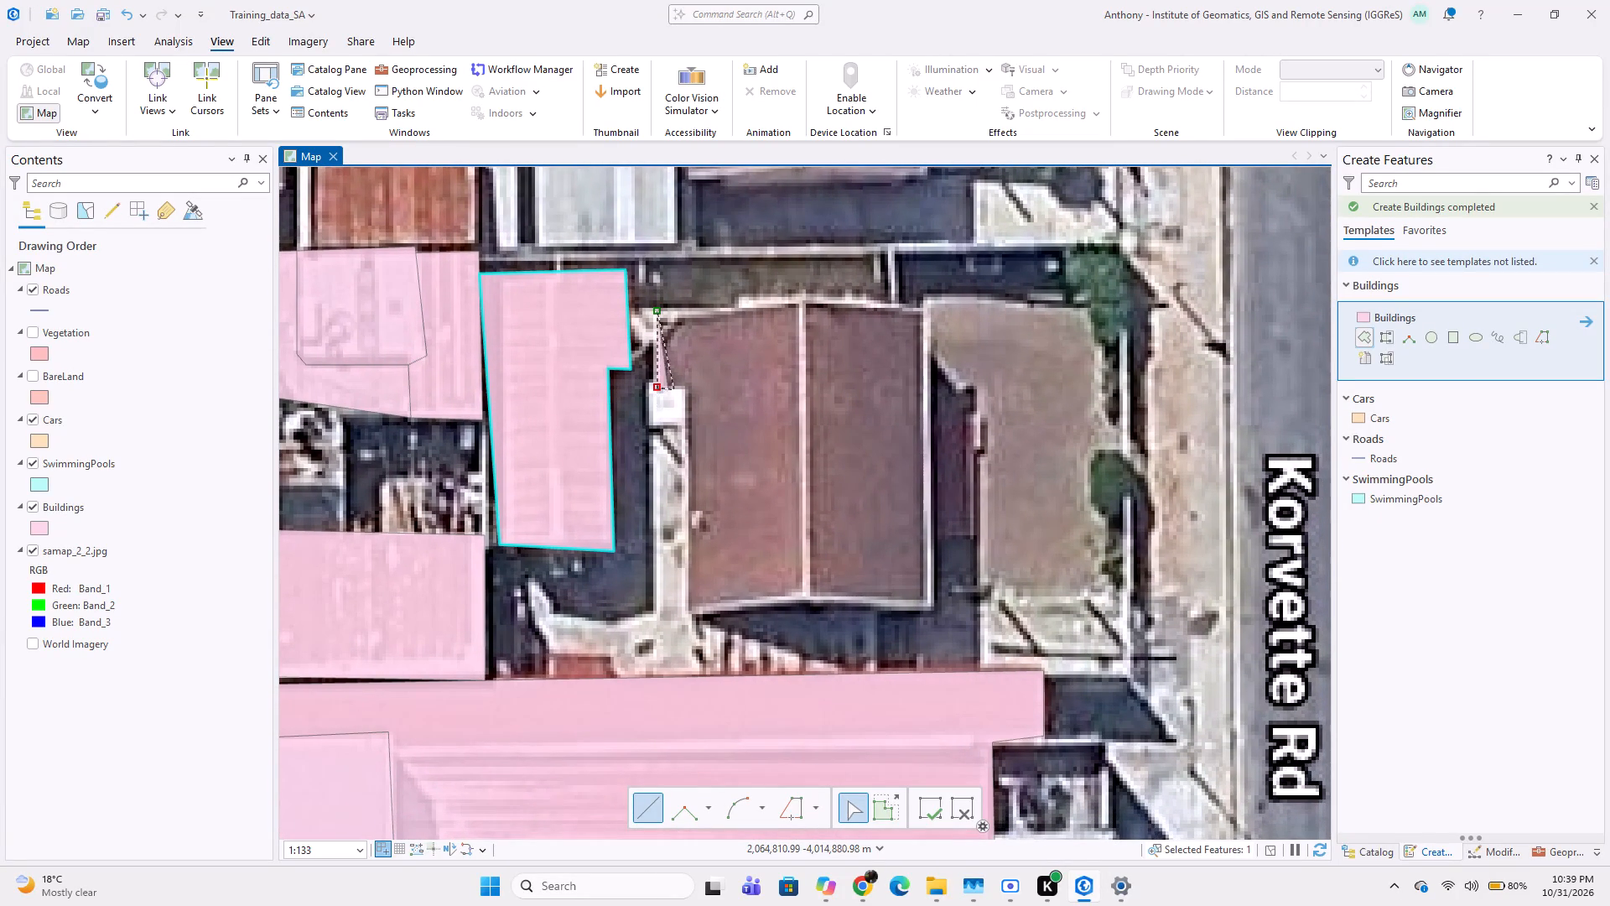
{"action": "left_click", "coordinate": [683, 390]}
{"action": "left_click", "coordinate": [689, 611]}
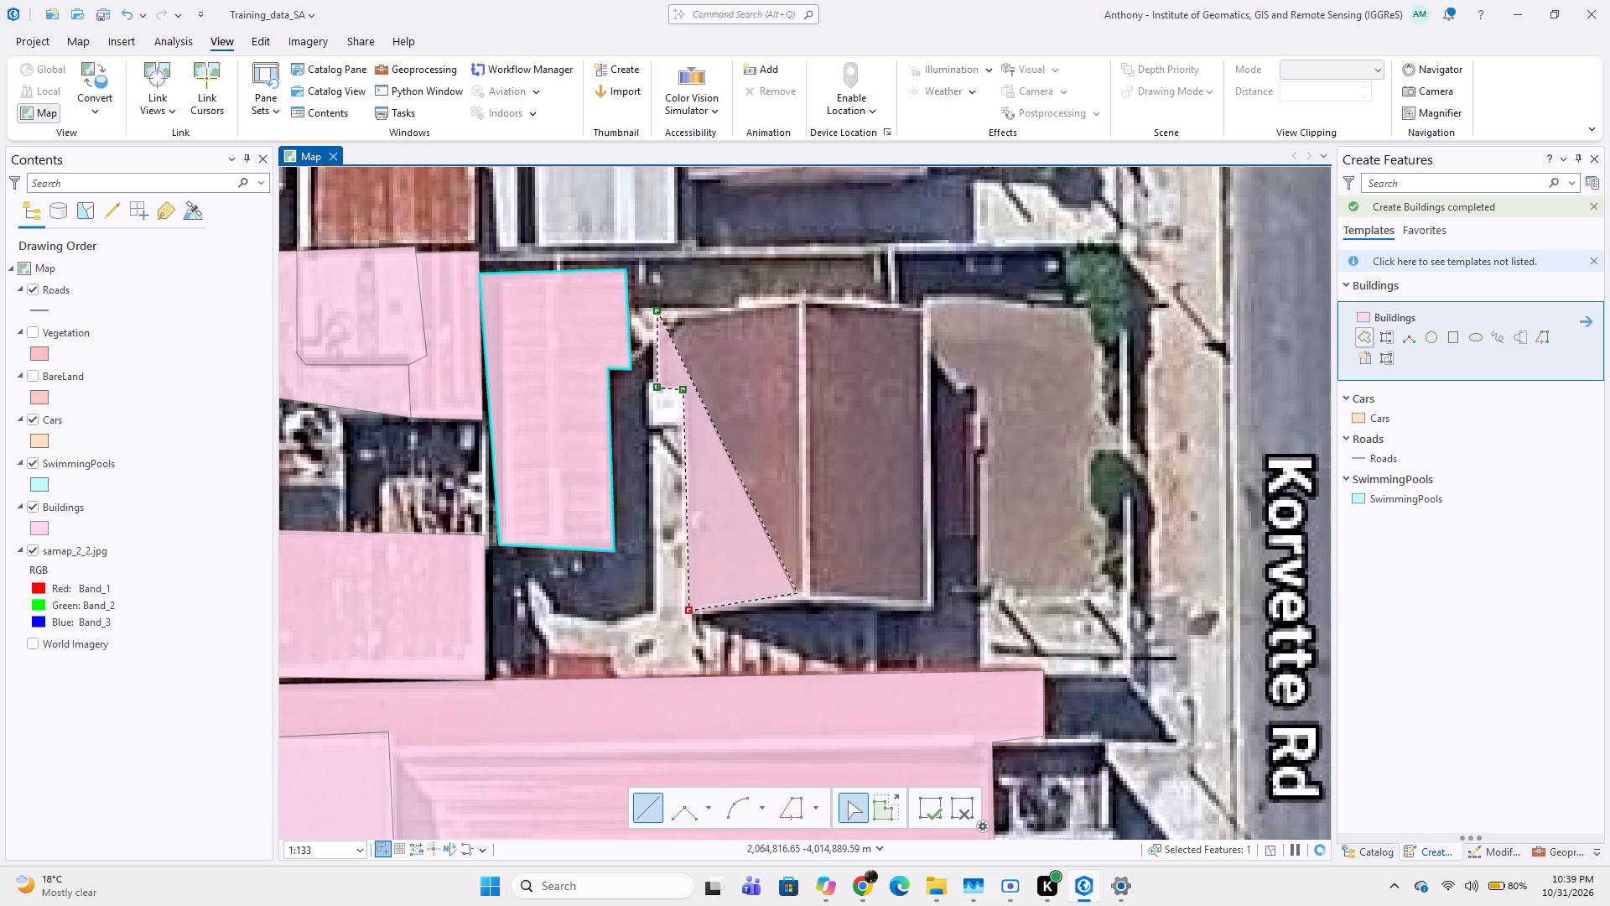
{"action": "left_click", "coordinate": [932, 614]}
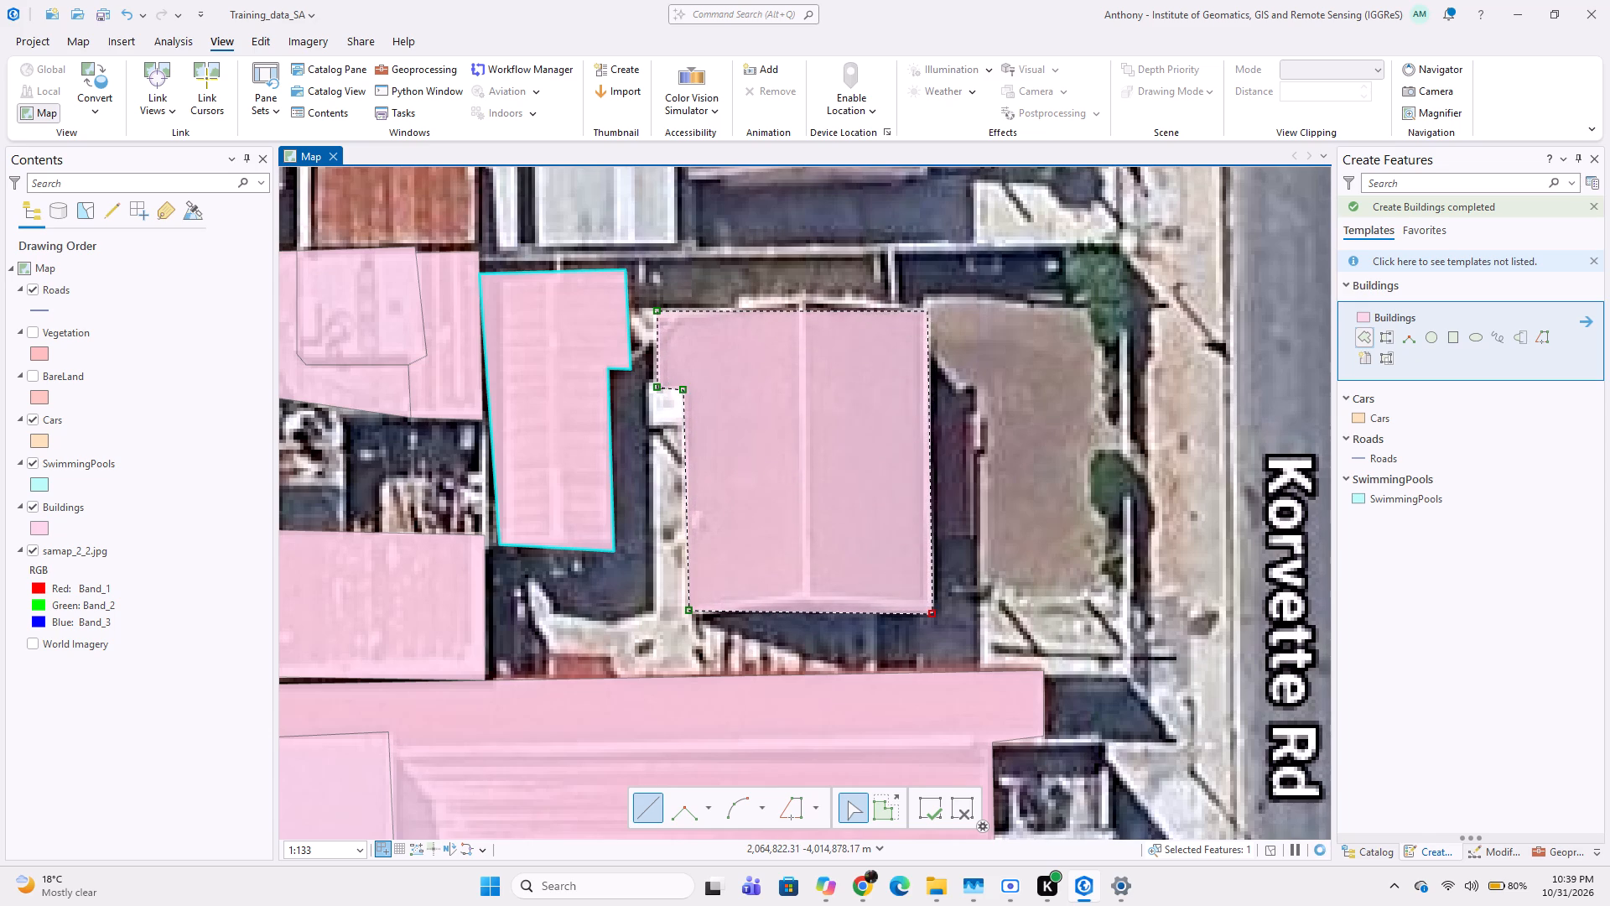
{"action": "left_click", "coordinate": [927, 311]}
{"action": "double_click", "coordinate": [807, 296]}
Digitize the small rust-red roof at the south end of the grey concrete yard as a four-vertex Buildings polygon, snapped to the roof below.
{"action": "scroll", "coordinate": [675, 414], "scroll_direction": "down", "scroll_amount": 3}
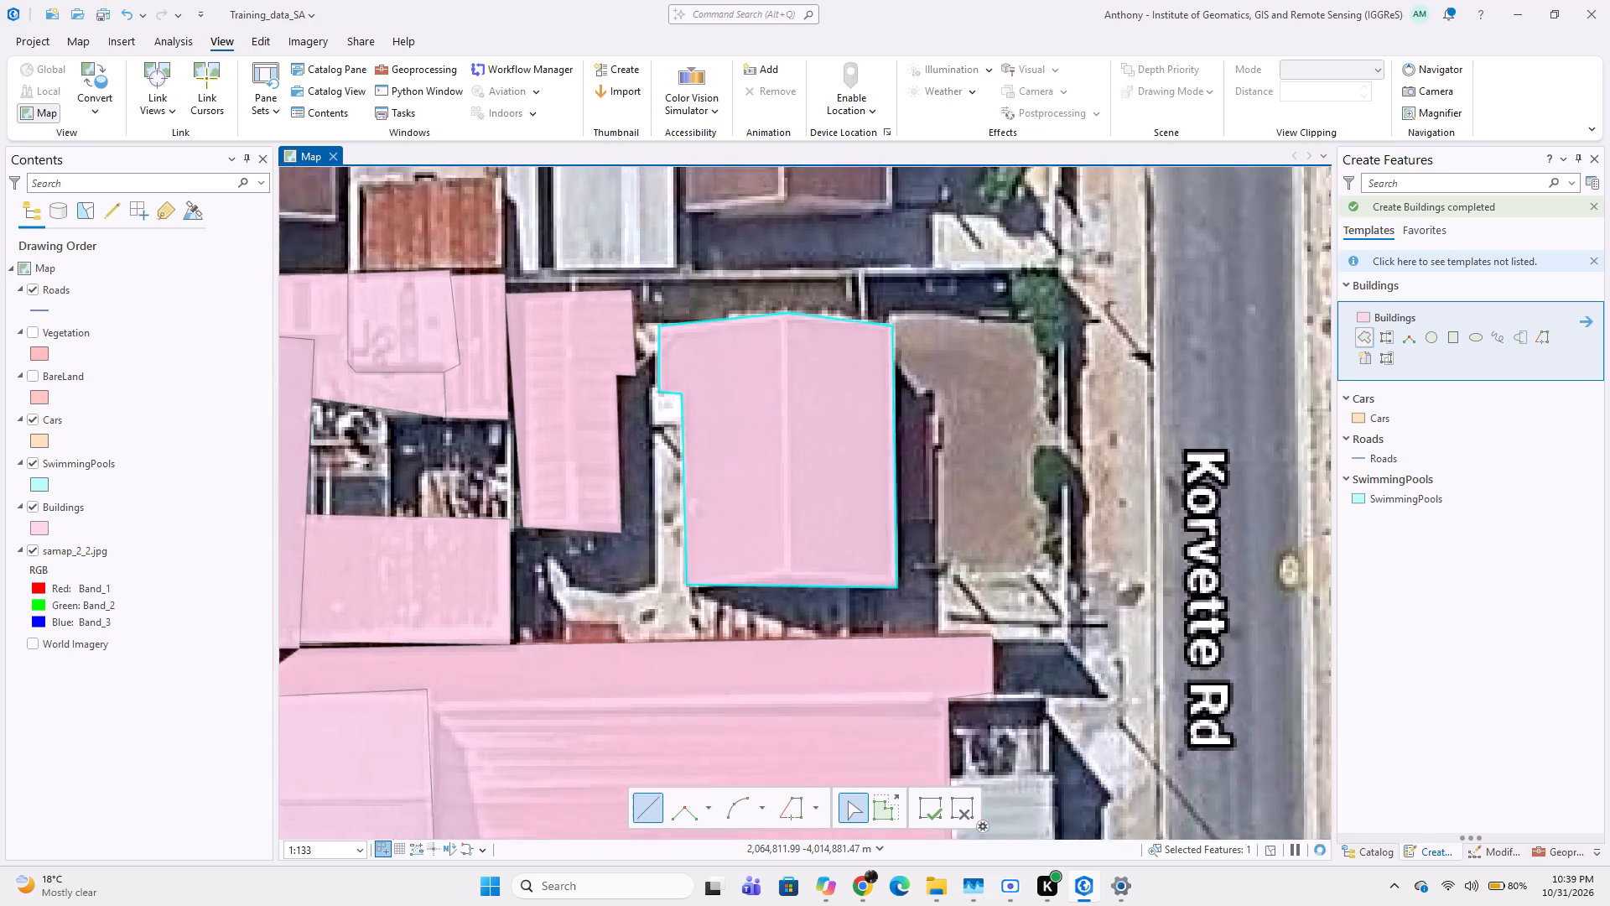
{"action": "middle_click_drag", "start_coordinate": [640, 455], "coordinate": [736, 458]}
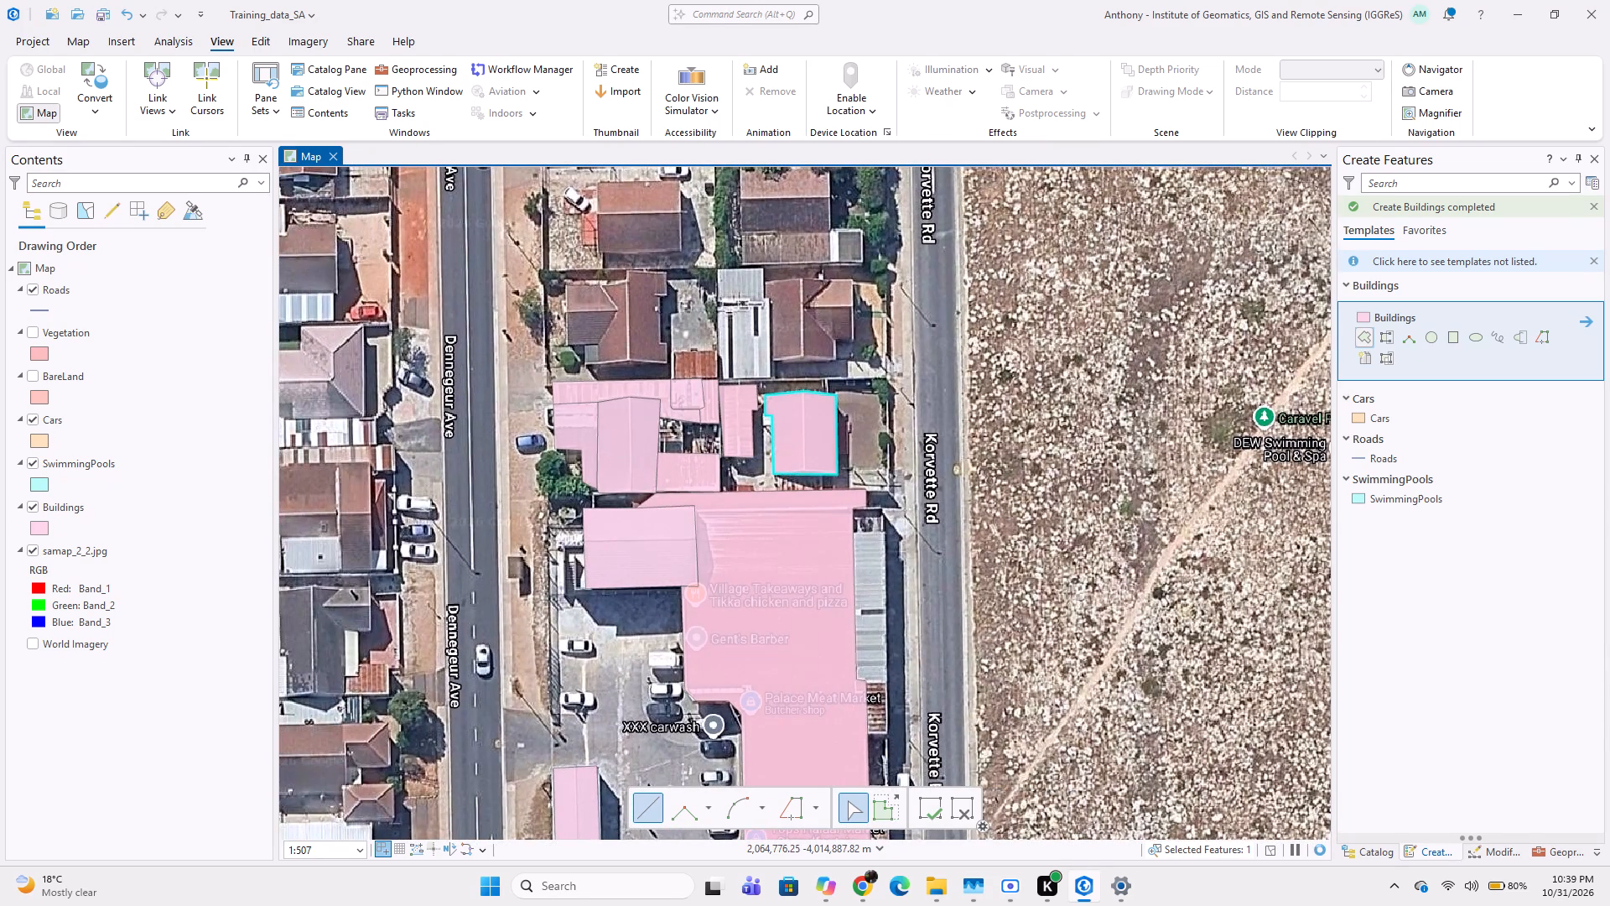
{"action": "middle_click_drag", "start_coordinate": [533, 440], "coordinate": [615, 391]}
{"action": "middle_click_drag", "start_coordinate": [642, 332], "coordinate": [616, 402]}
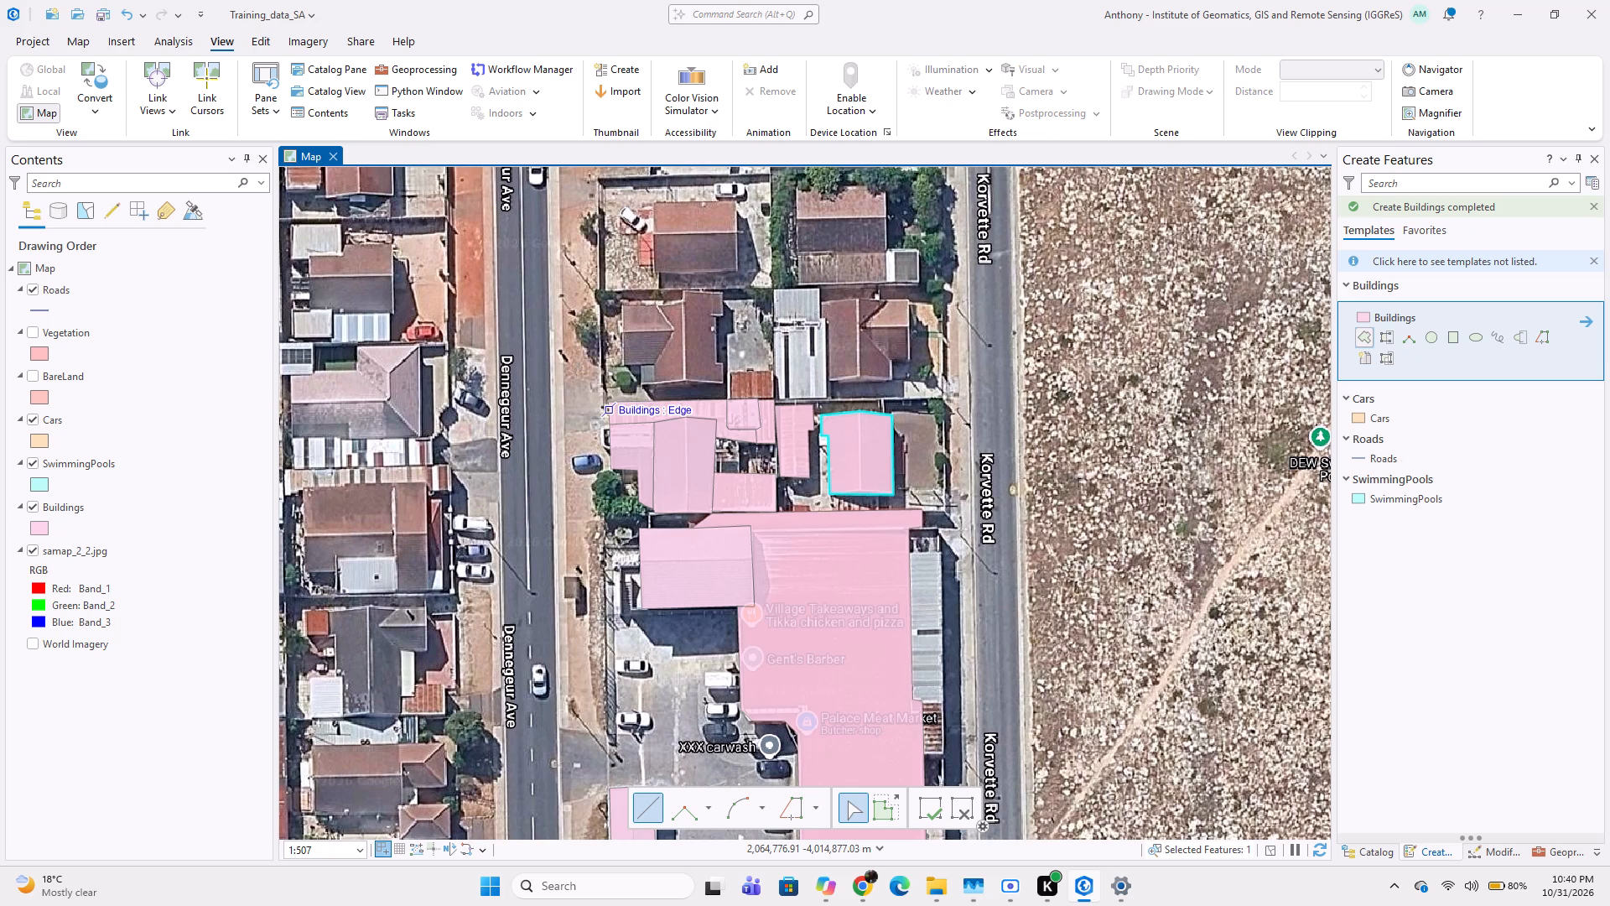
{"action": "middle_click_drag", "start_coordinate": [754, 429], "coordinate": [734, 490]}
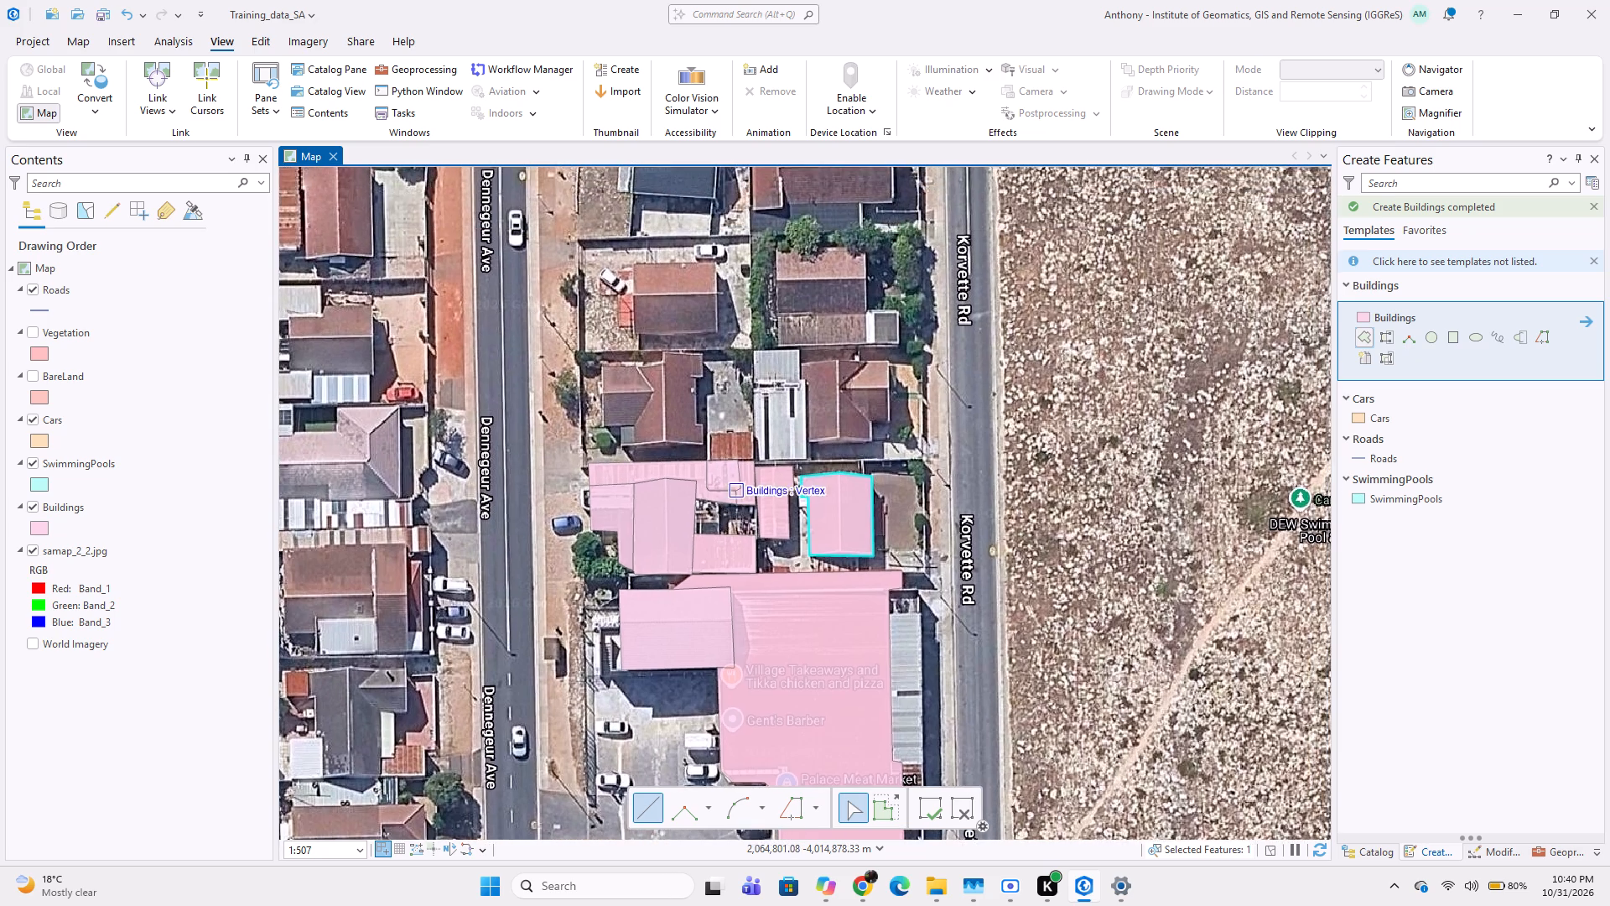
{"action": "scroll", "coordinate": [789, 482], "scroll_direction": "up", "scroll_amount": 2}
{"action": "middle_click_drag", "start_coordinate": [695, 409], "coordinate": [709, 440]}
{"action": "scroll", "coordinate": [654, 414], "scroll_direction": "up", "scroll_amount": 1}
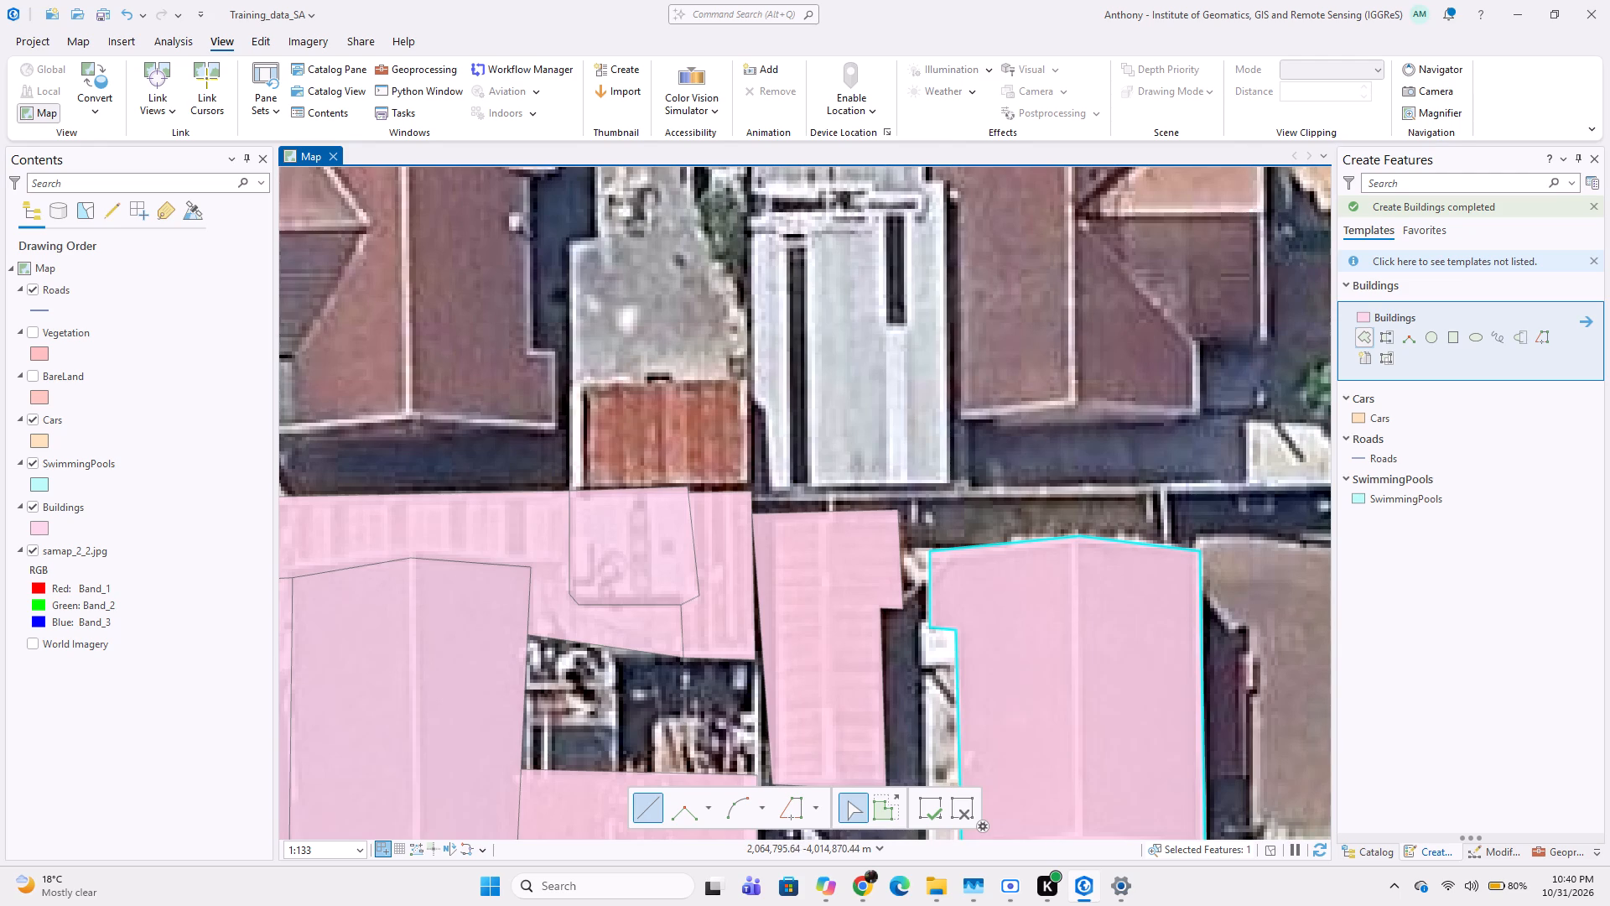
{"action": "left_click", "coordinate": [578, 378]}
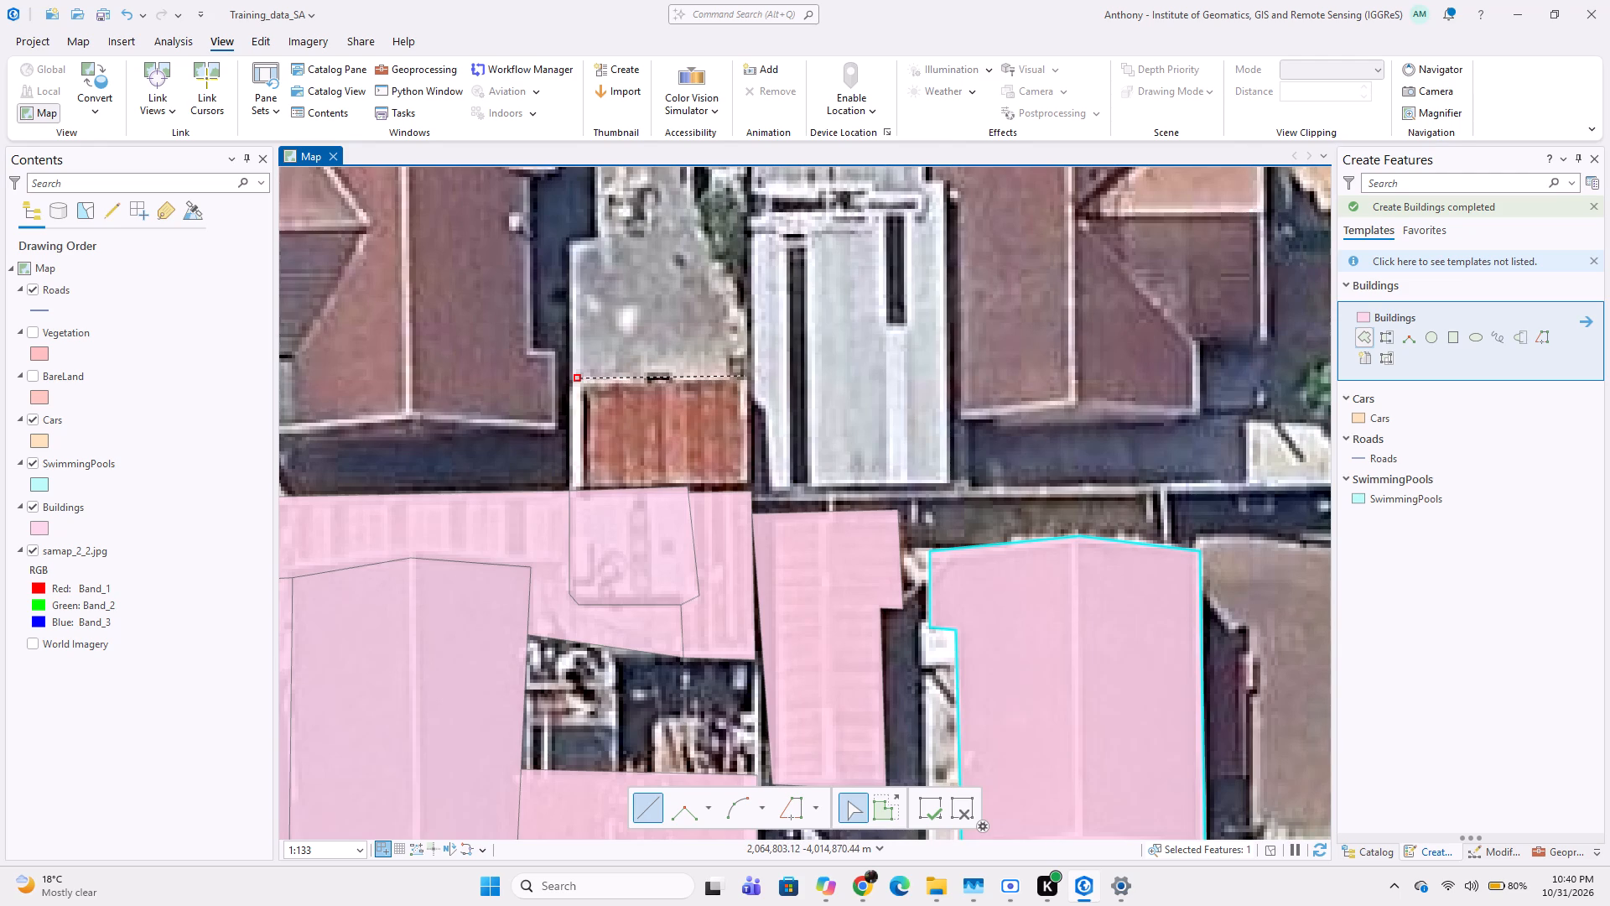
{"action": "left_click", "coordinate": [745, 376]}
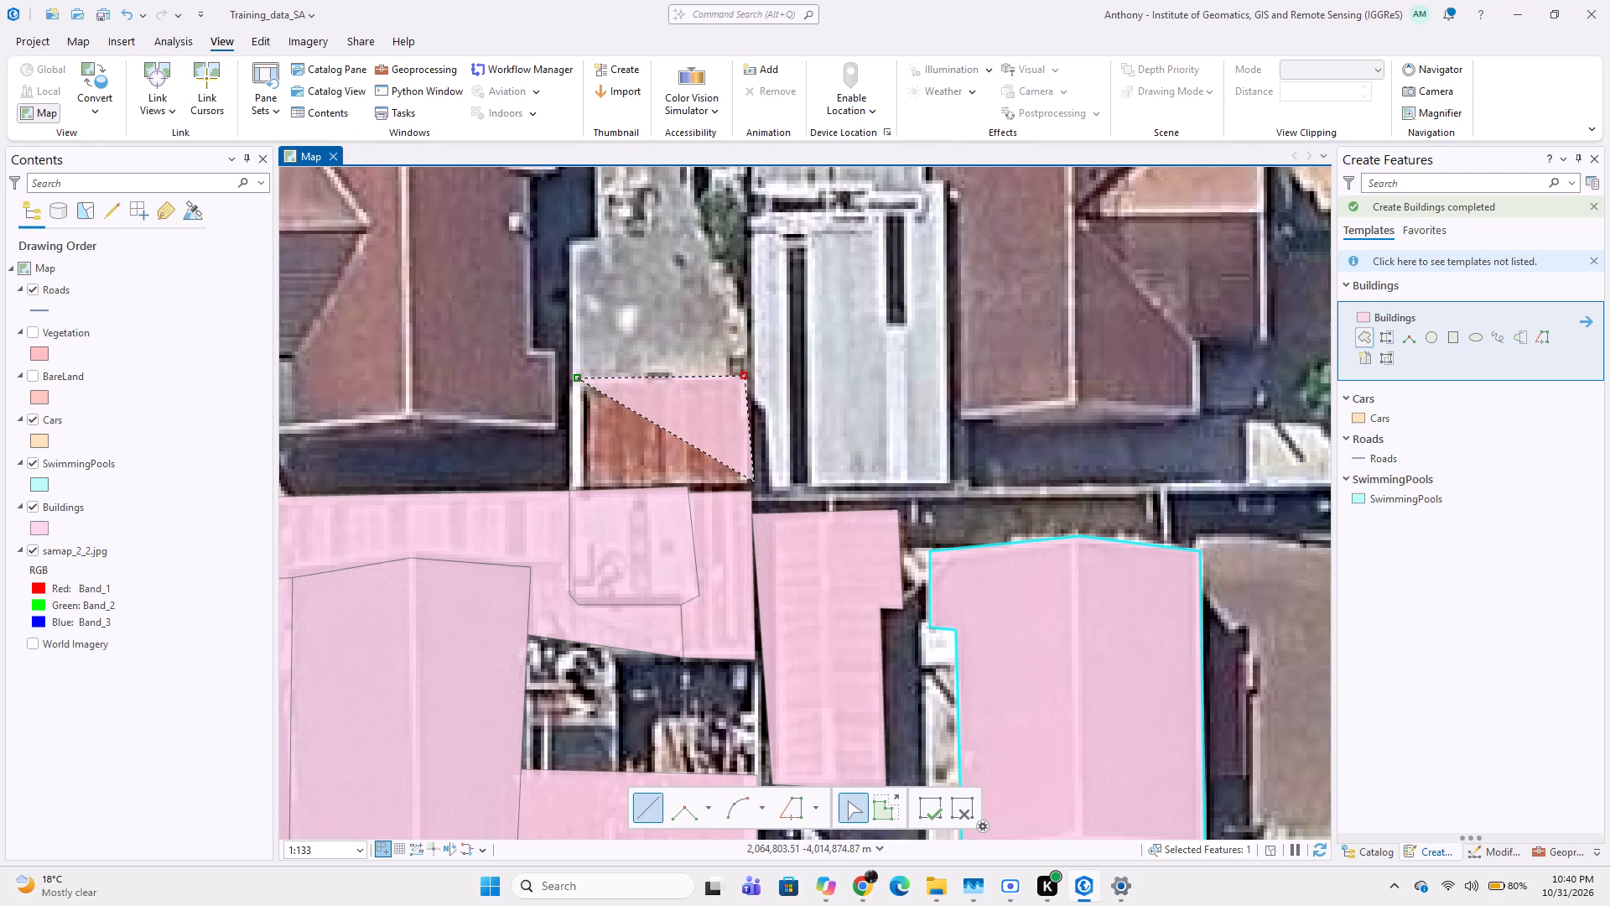
{"action": "left_click", "coordinate": [751, 482]}
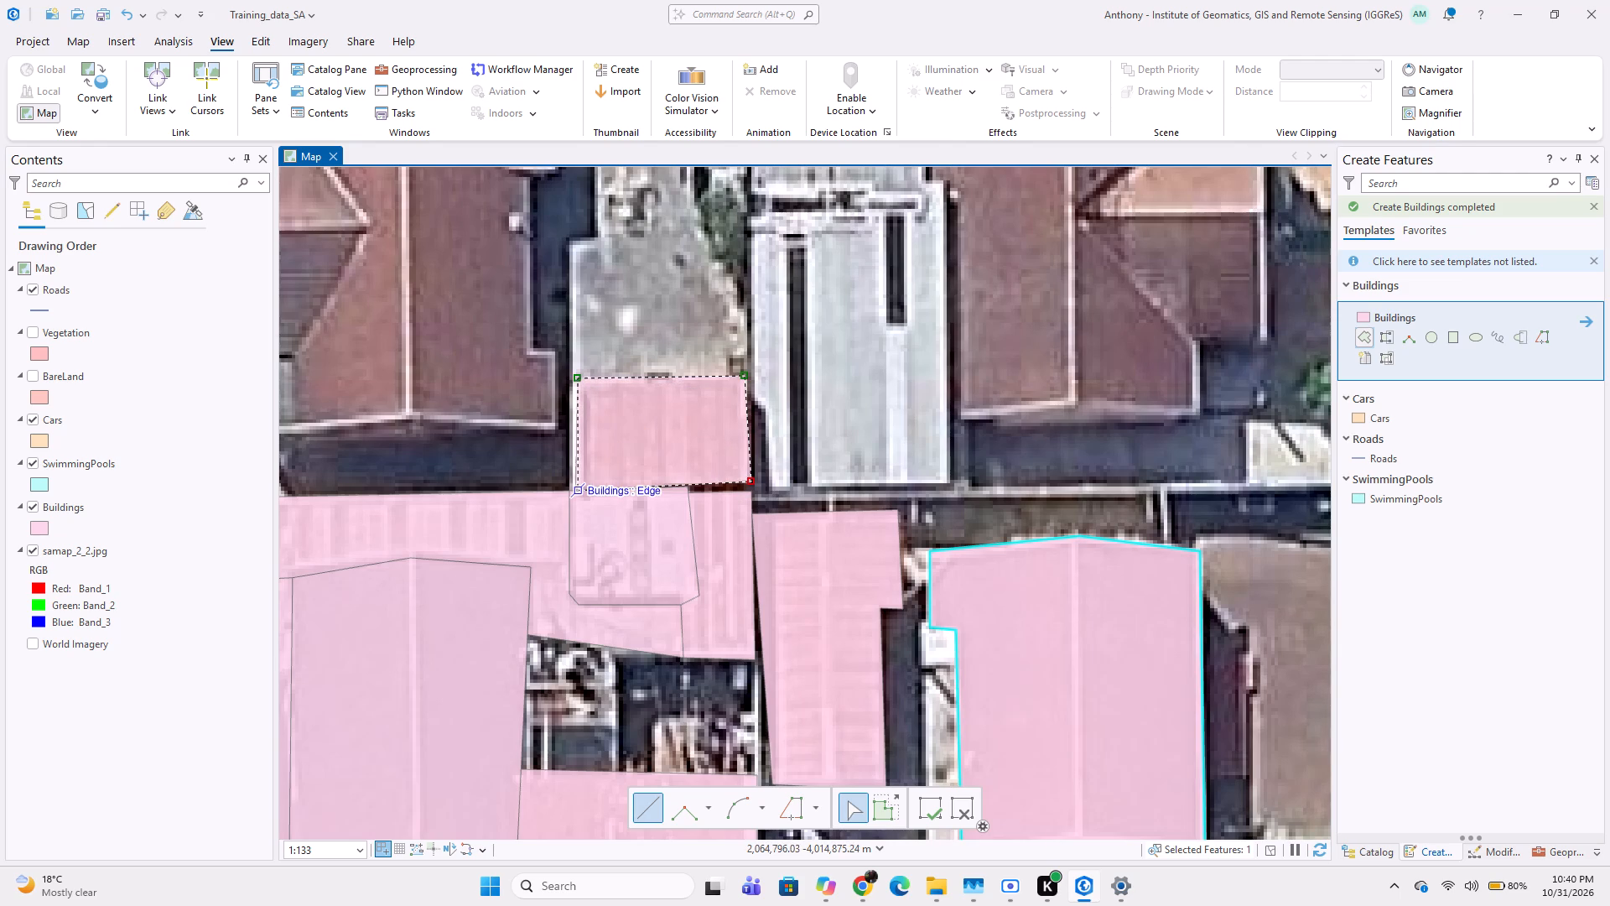
{"action": "double_click", "coordinate": [578, 487]}
Digitize the brown-roofed house west of the grey concrete yard as a twelve-vertex Buildings polygon, leaving out the small grey lean-to at its southwest corner.
{"action": "middle_click_drag", "start_coordinate": [484, 482], "coordinate": [621, 517]}
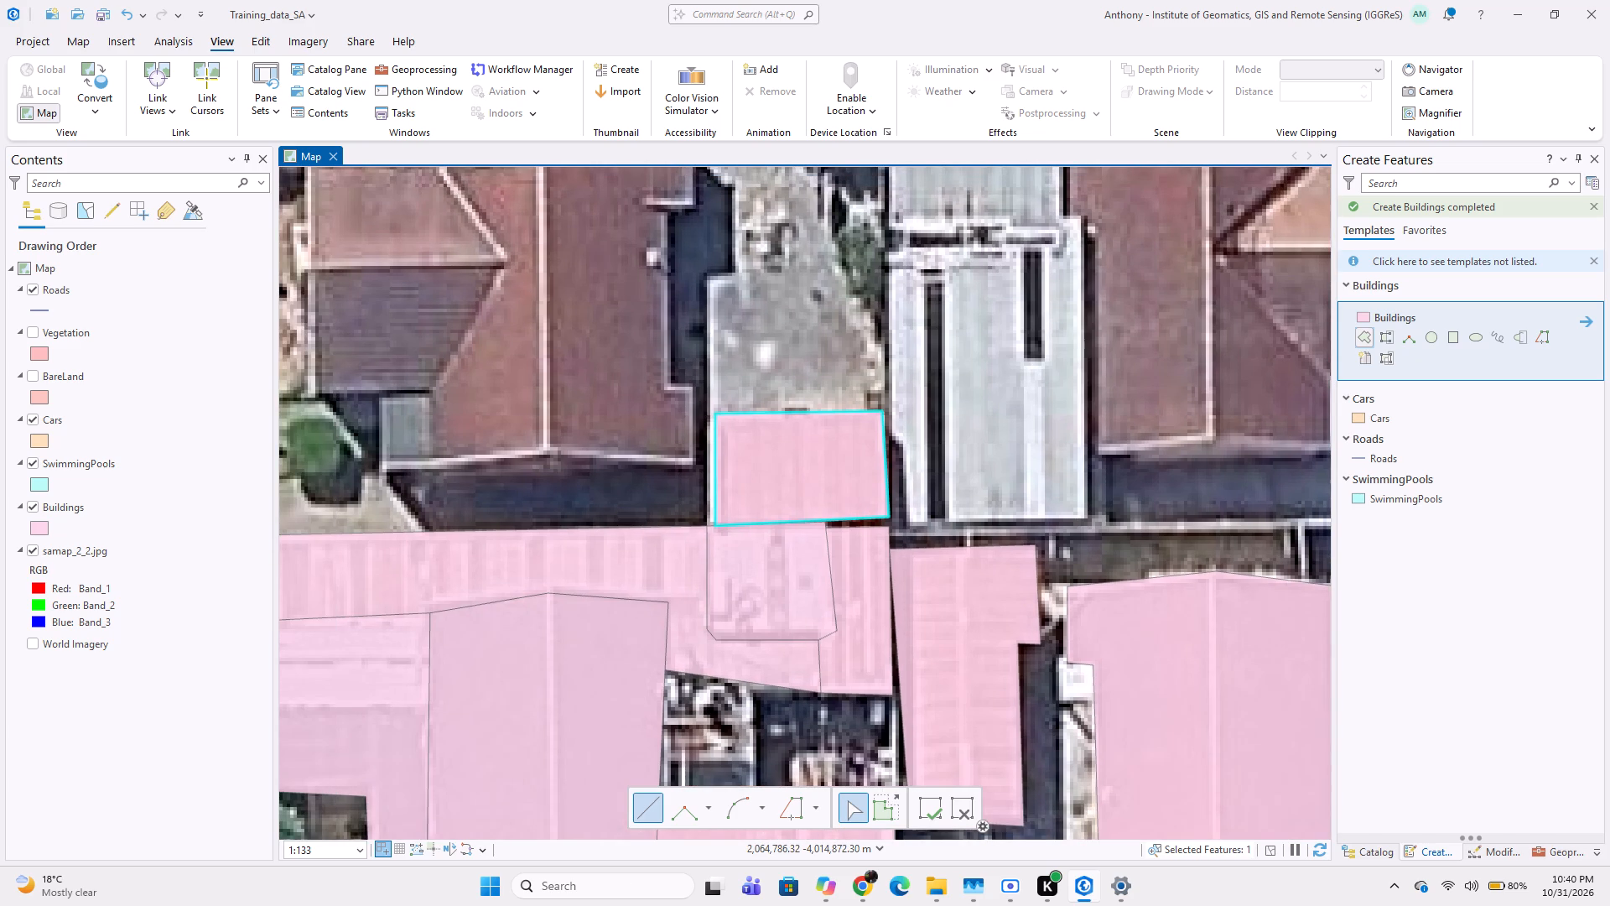
{"action": "middle_click_drag", "start_coordinate": [434, 391], "coordinate": [501, 440]}
{"action": "middle_click_drag", "start_coordinate": [475, 402], "coordinate": [472, 458]}
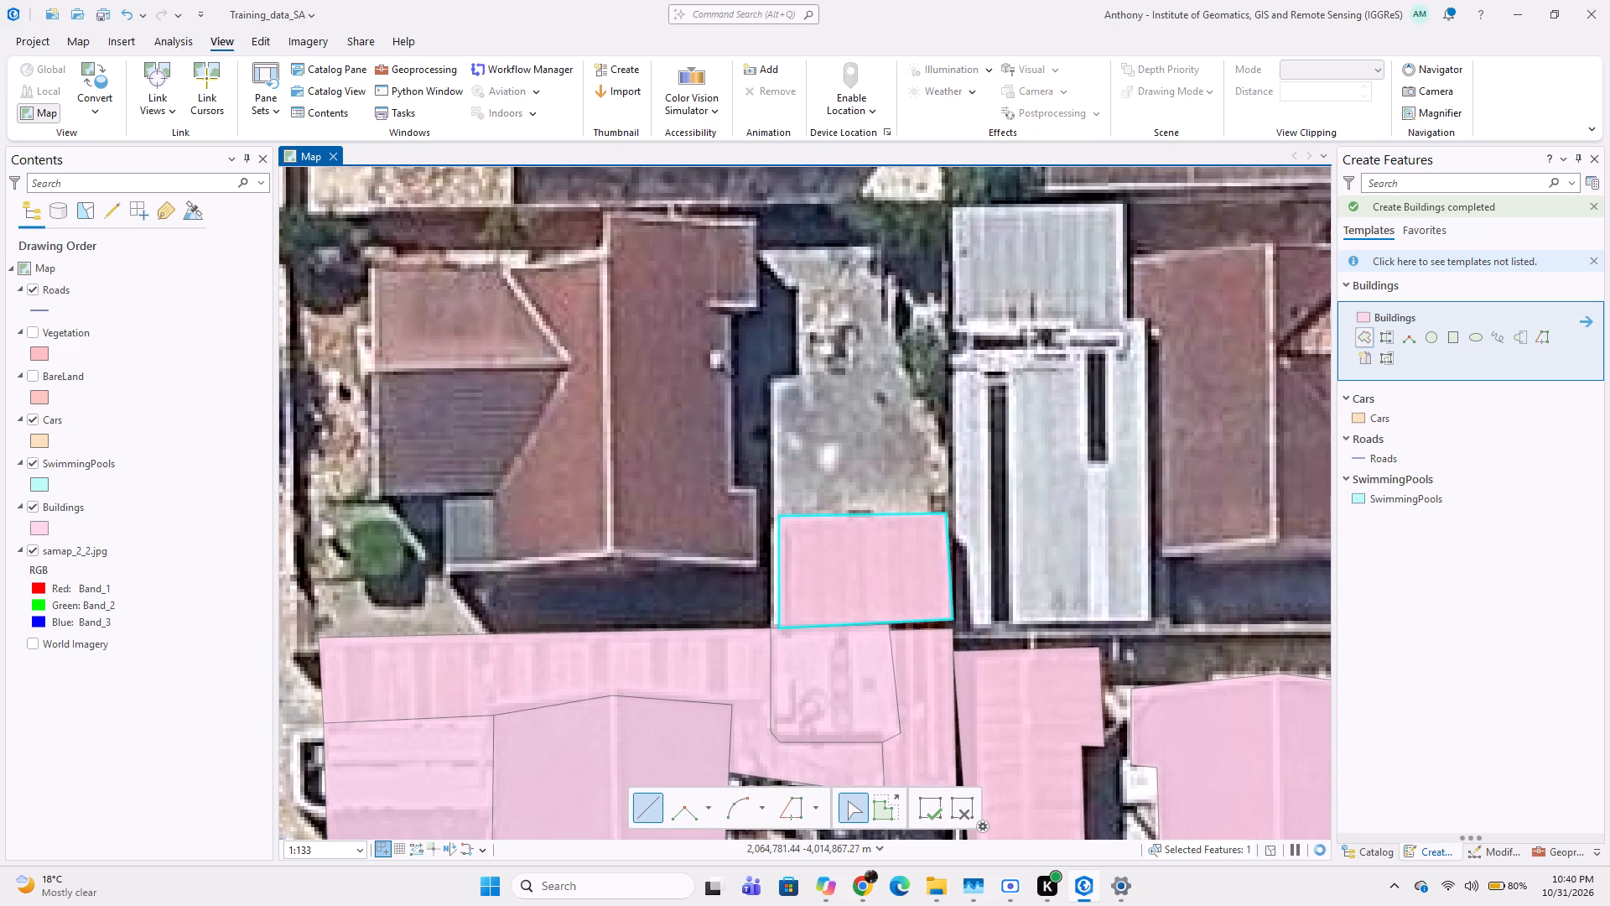
{"action": "middle_click_drag", "start_coordinate": [396, 403], "coordinate": [398, 437]}
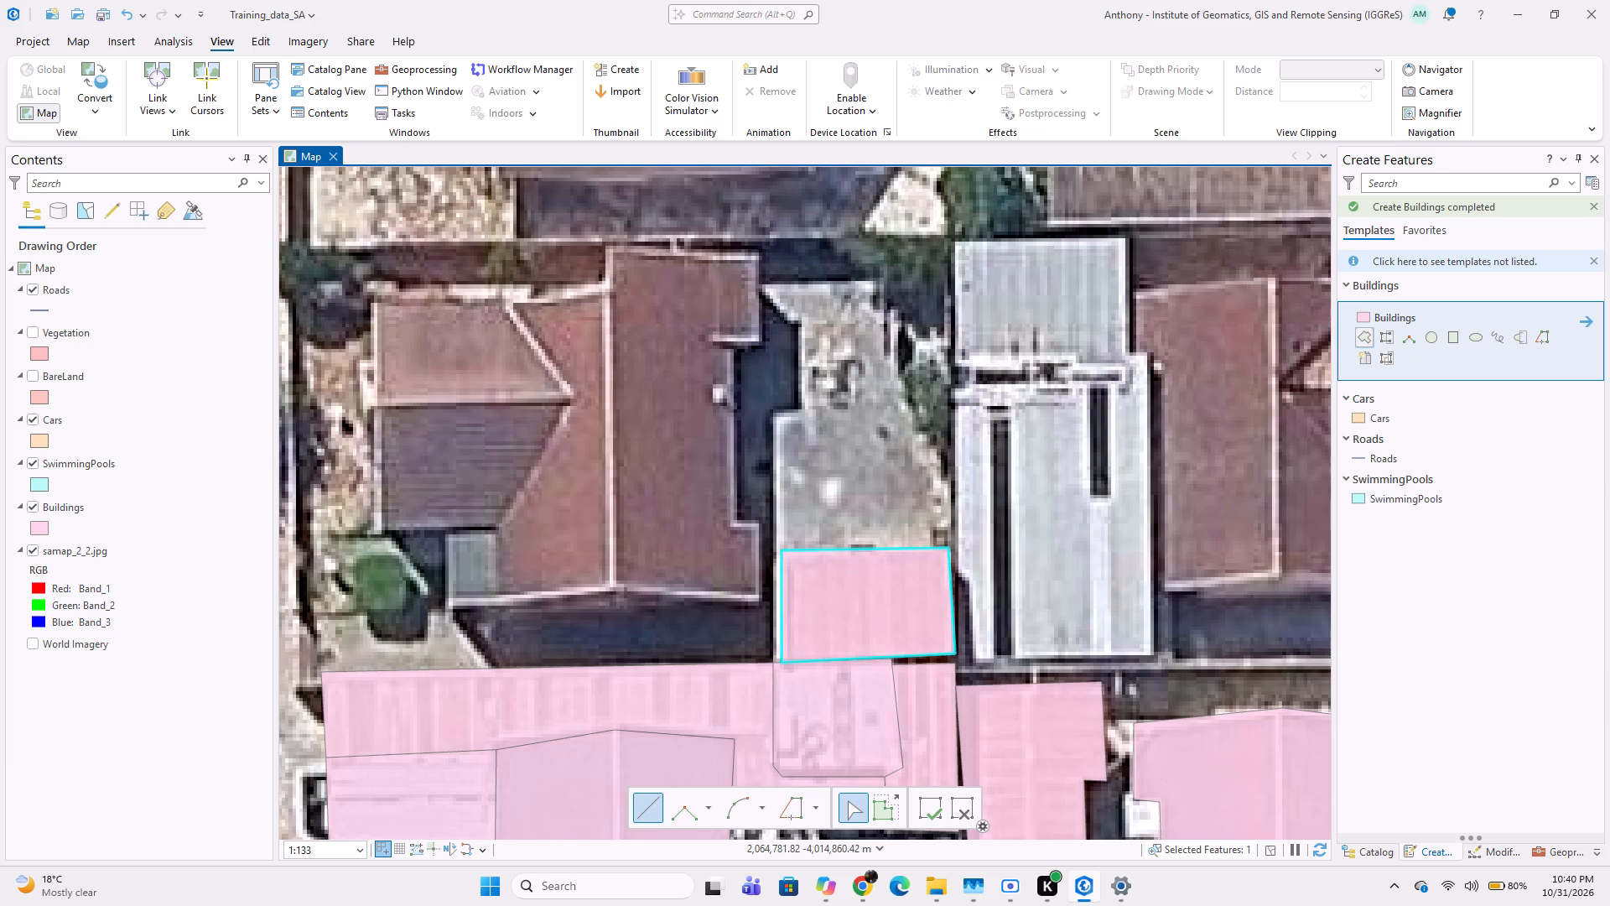
{"action": "left_click", "coordinate": [370, 302]}
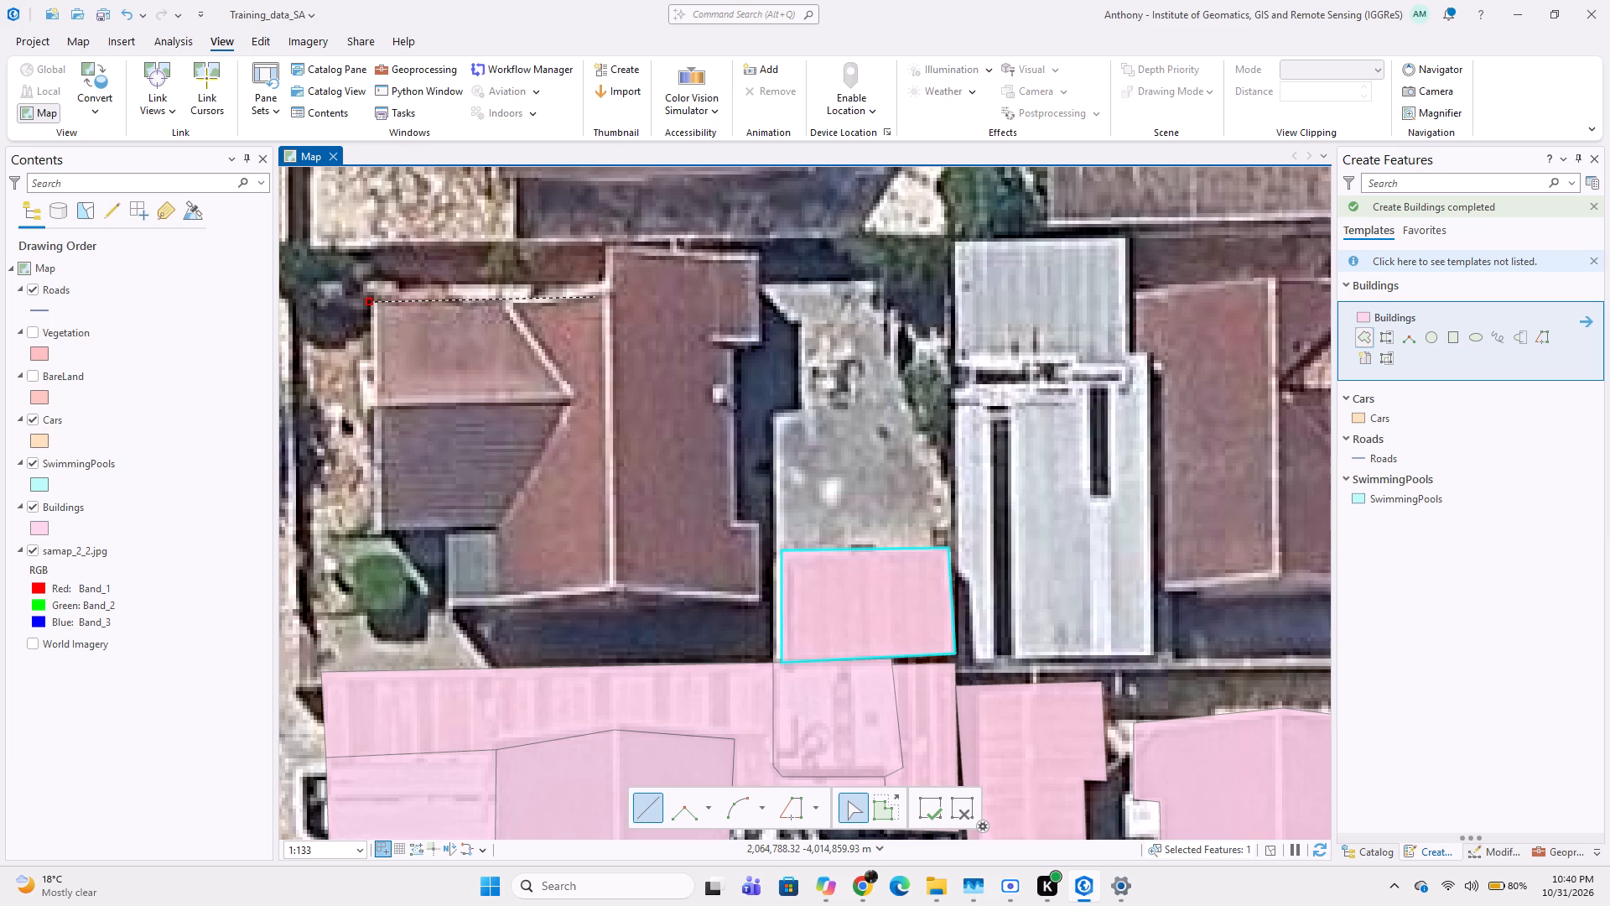
{"action": "left_click", "coordinate": [595, 291]}
{"action": "left_click", "coordinate": [605, 247]}
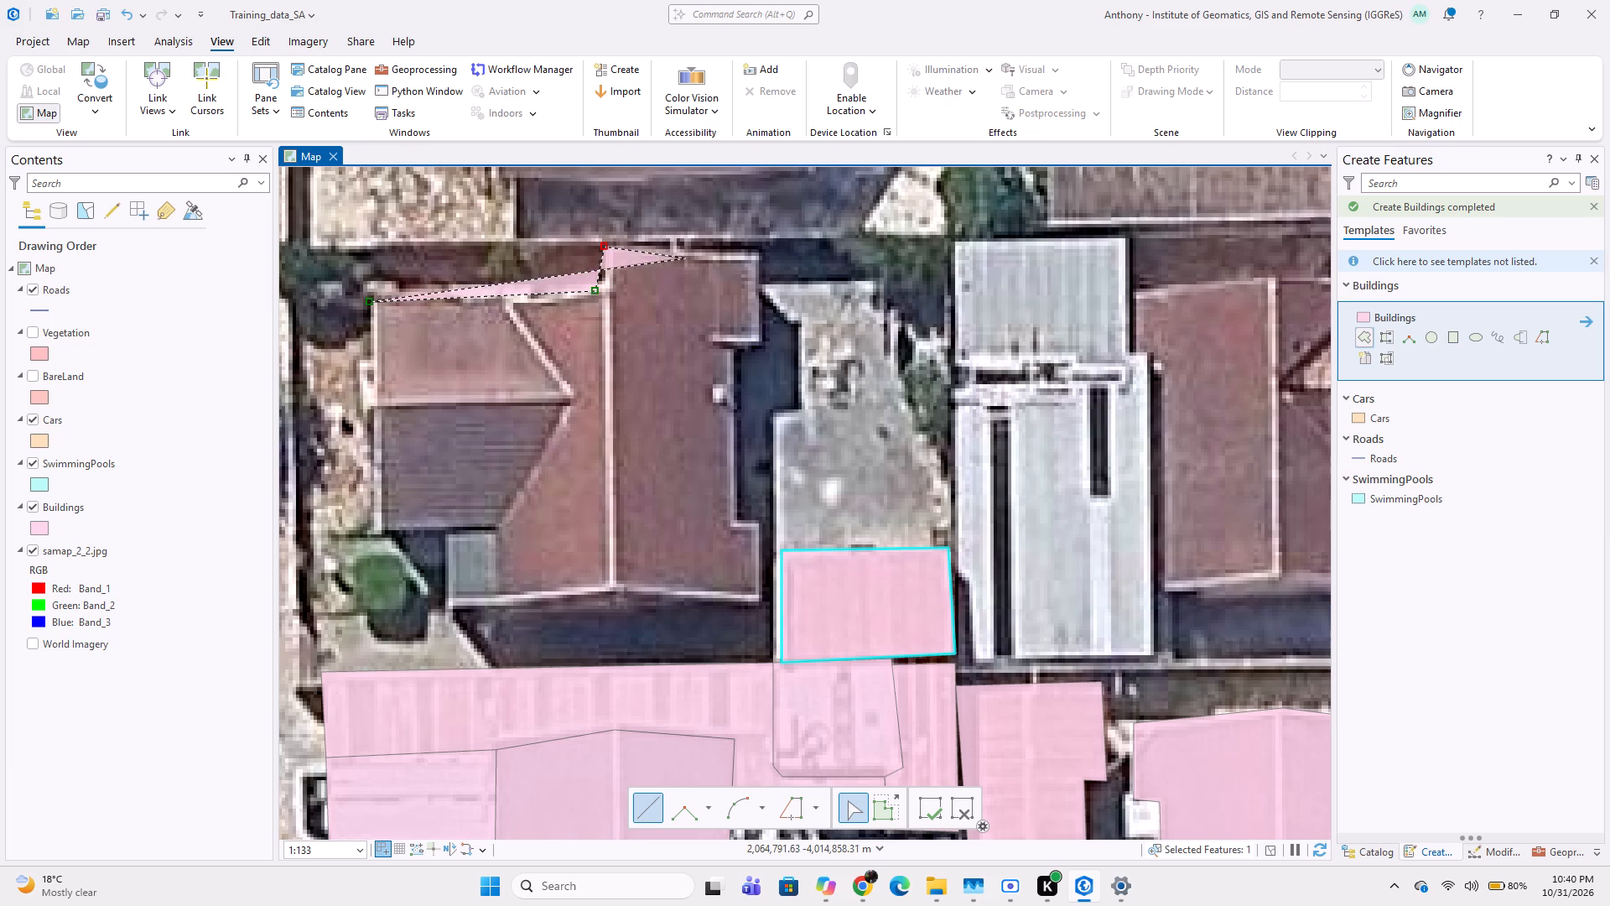
{"action": "left_click", "coordinate": [760, 256]}
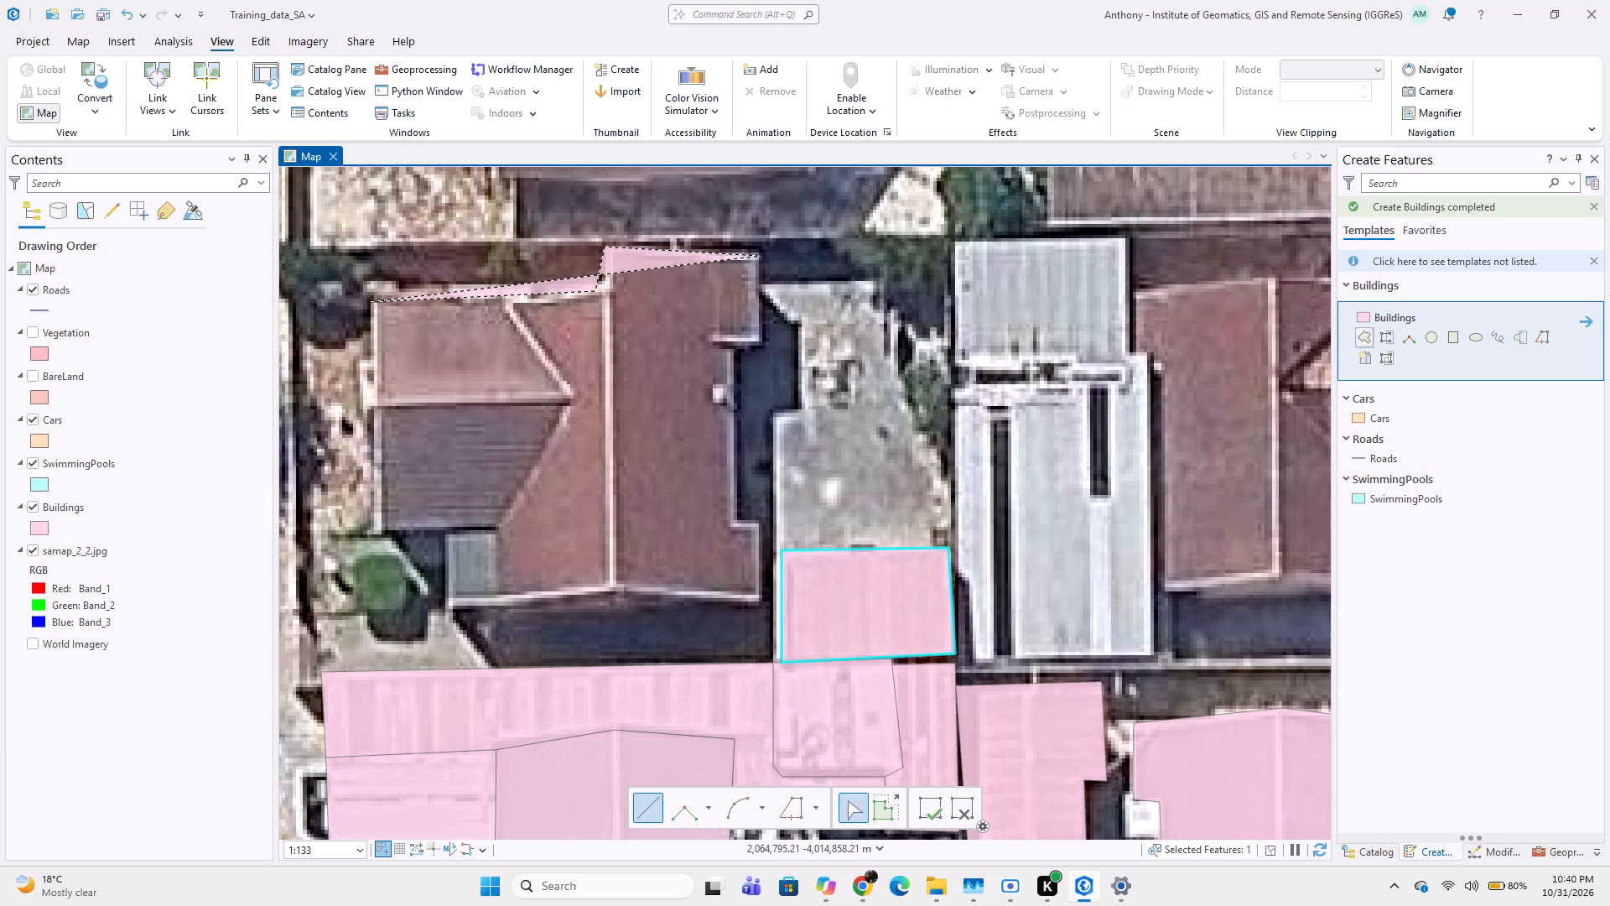
{"action": "left_click", "coordinate": [763, 343]}
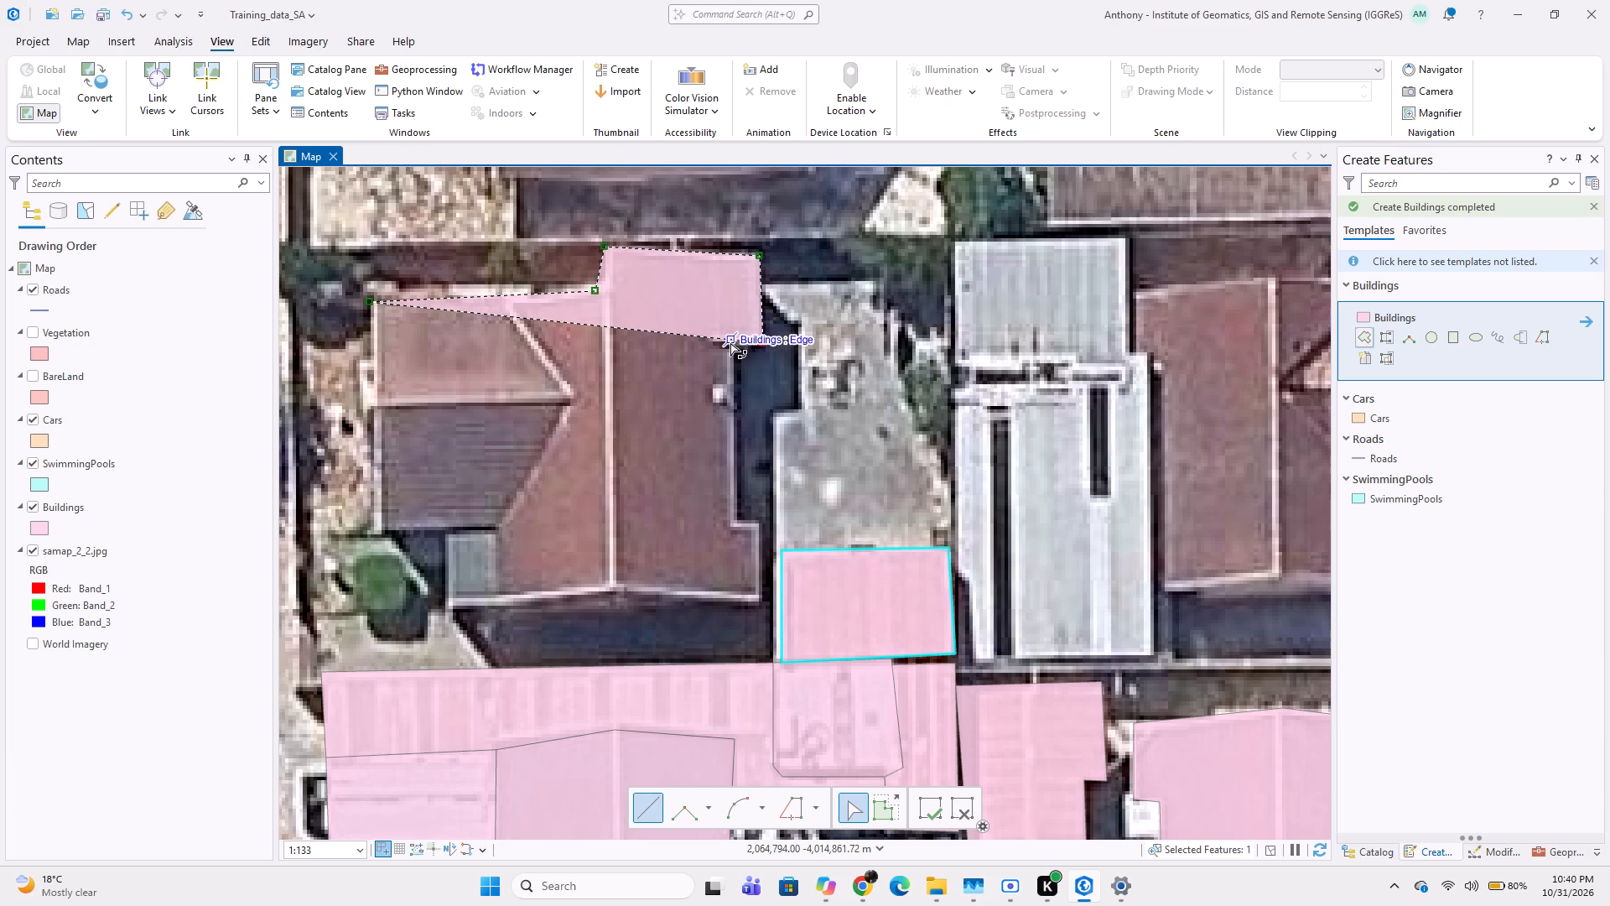
{"action": "left_click", "coordinate": [733, 346]}
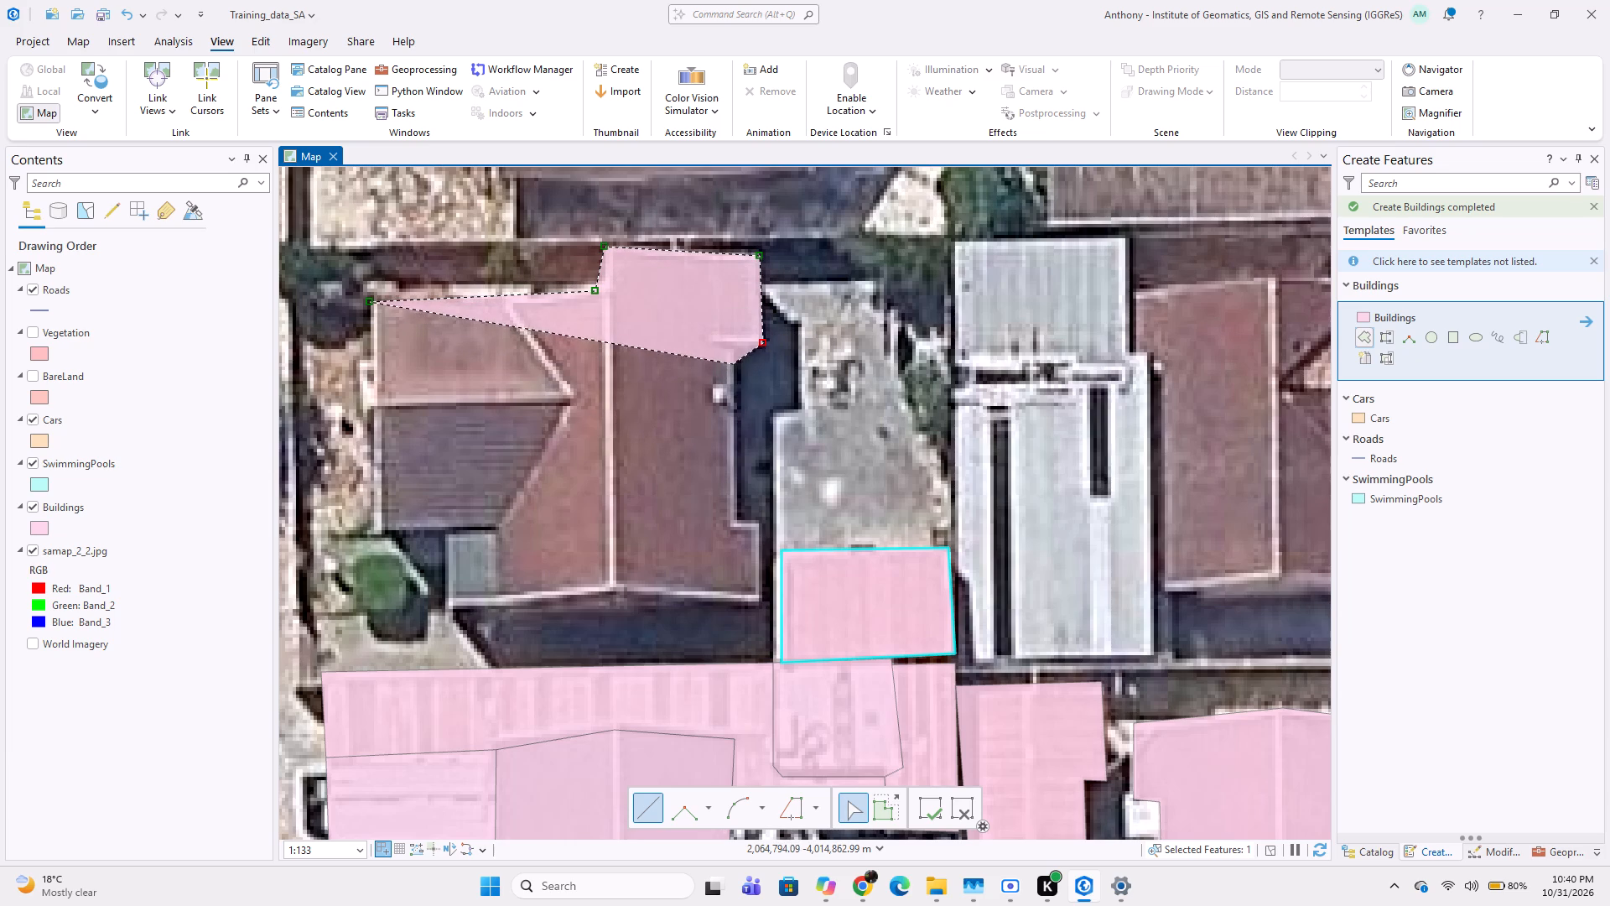
{"action": "left_click", "coordinate": [733, 352]}
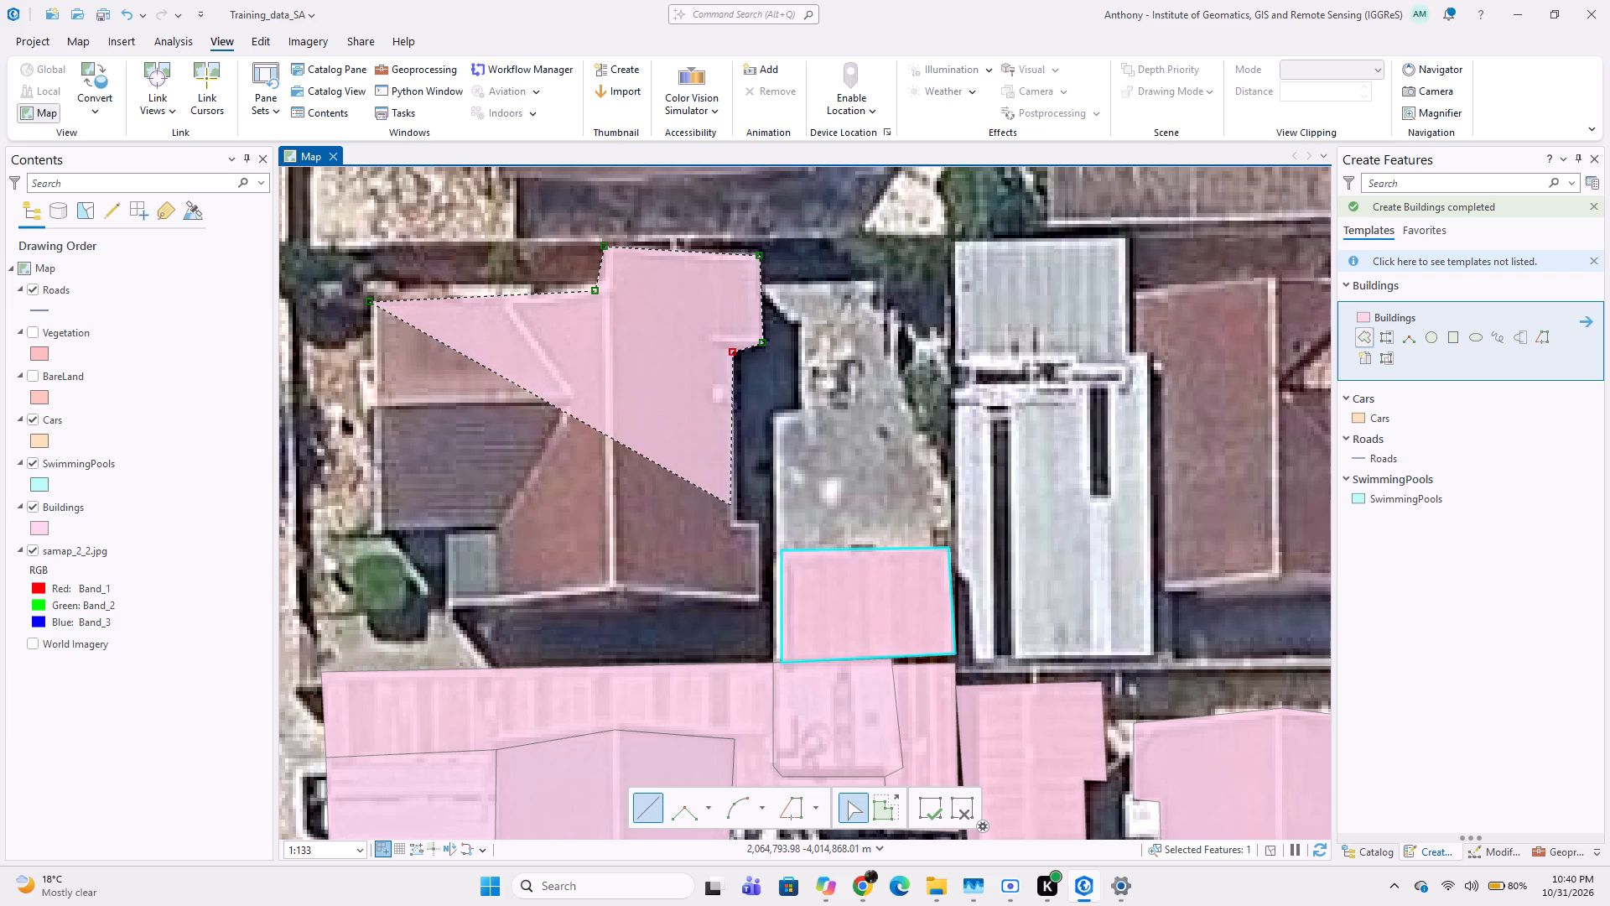
{"action": "left_click", "coordinate": [736, 517]}
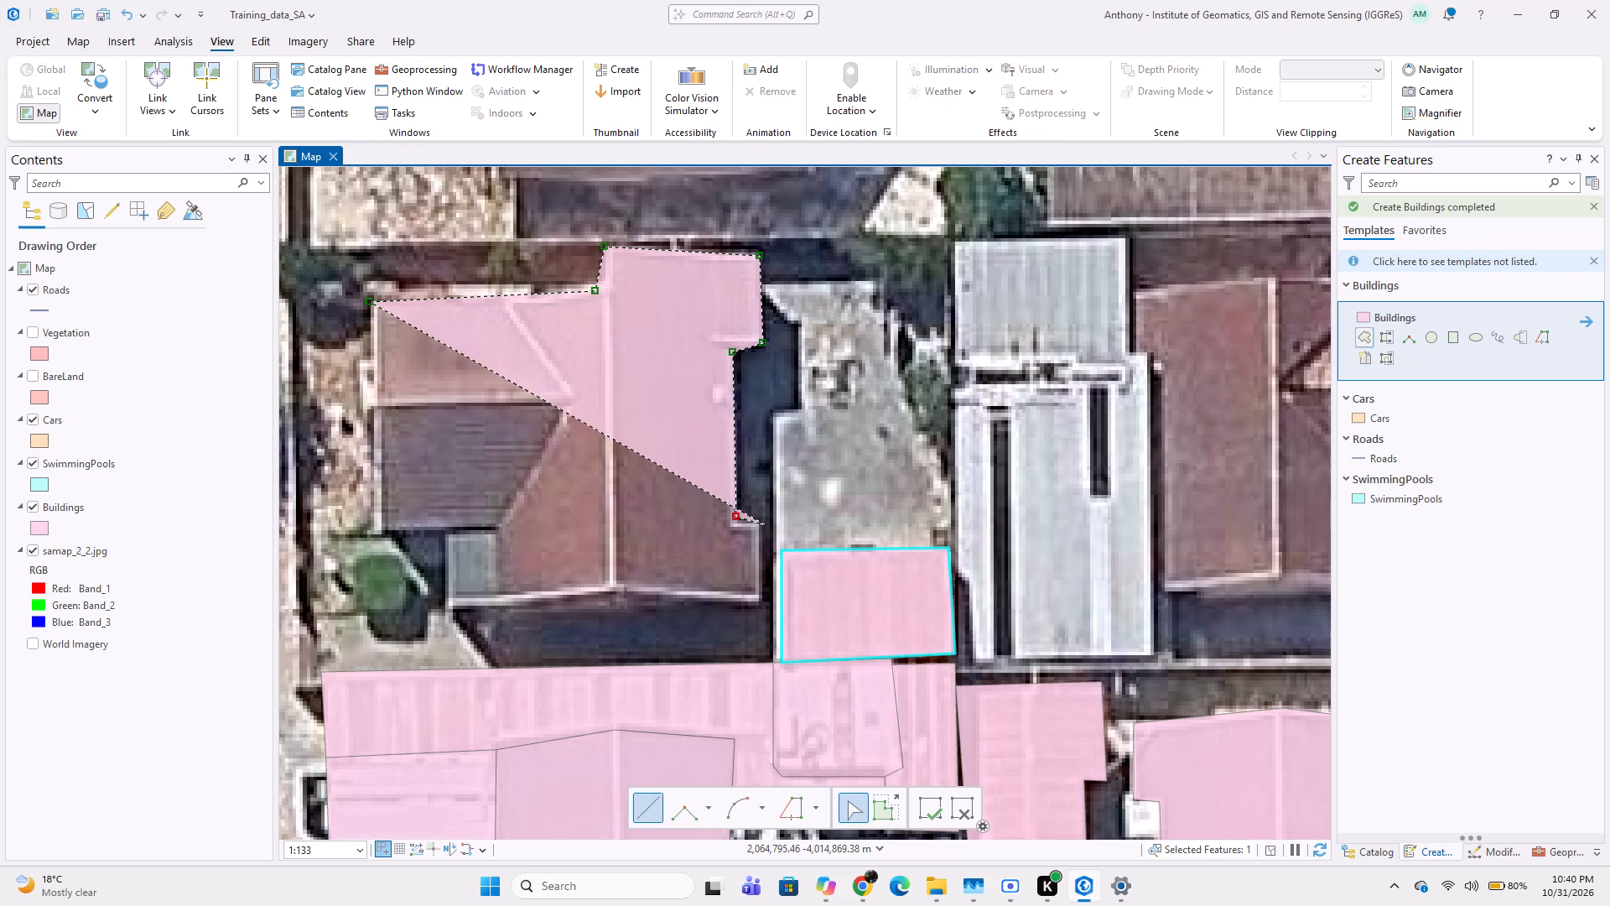
{"action": "left_click", "coordinate": [763, 525]}
{"action": "left_click", "coordinate": [760, 601]}
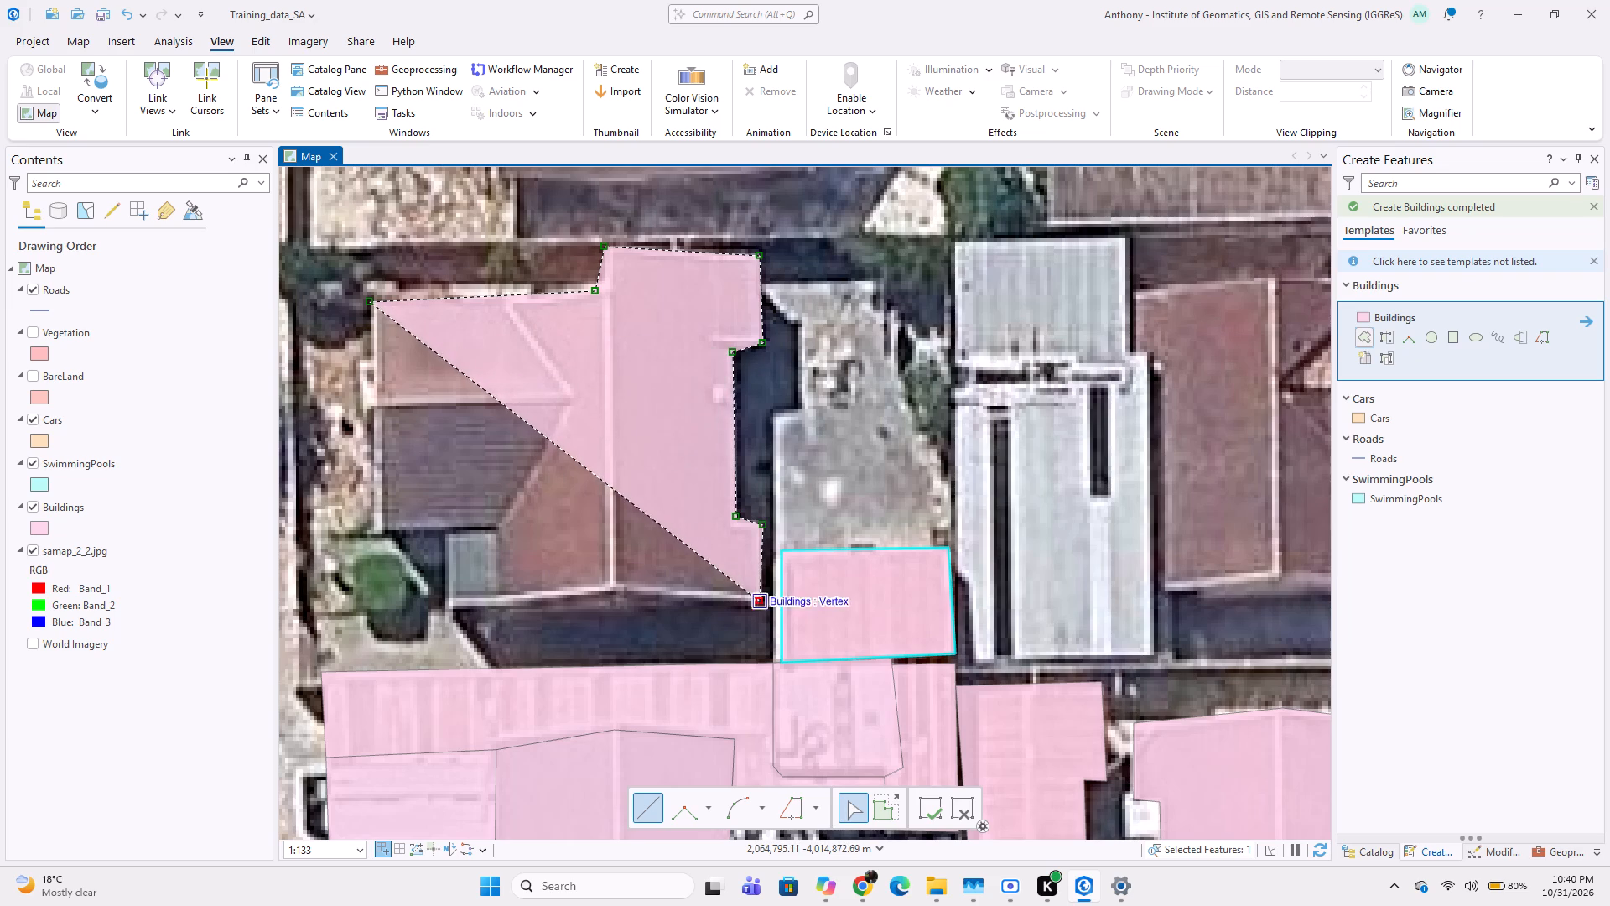
{"action": "left_click", "coordinate": [449, 607]}
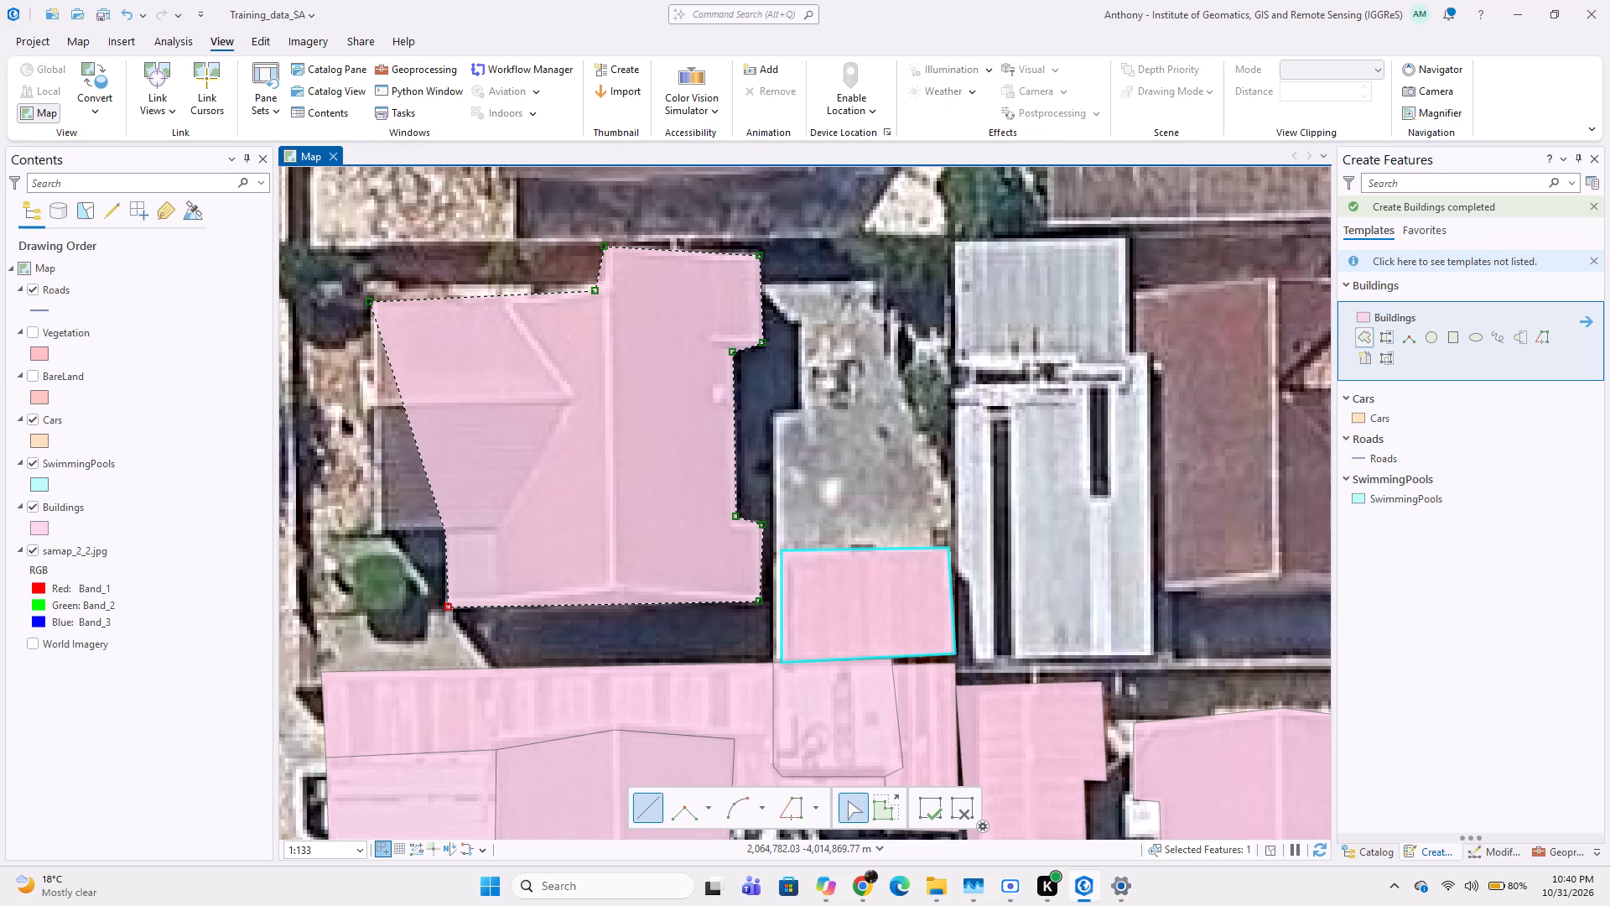
{"action": "key", "text": "ctrl+z"}
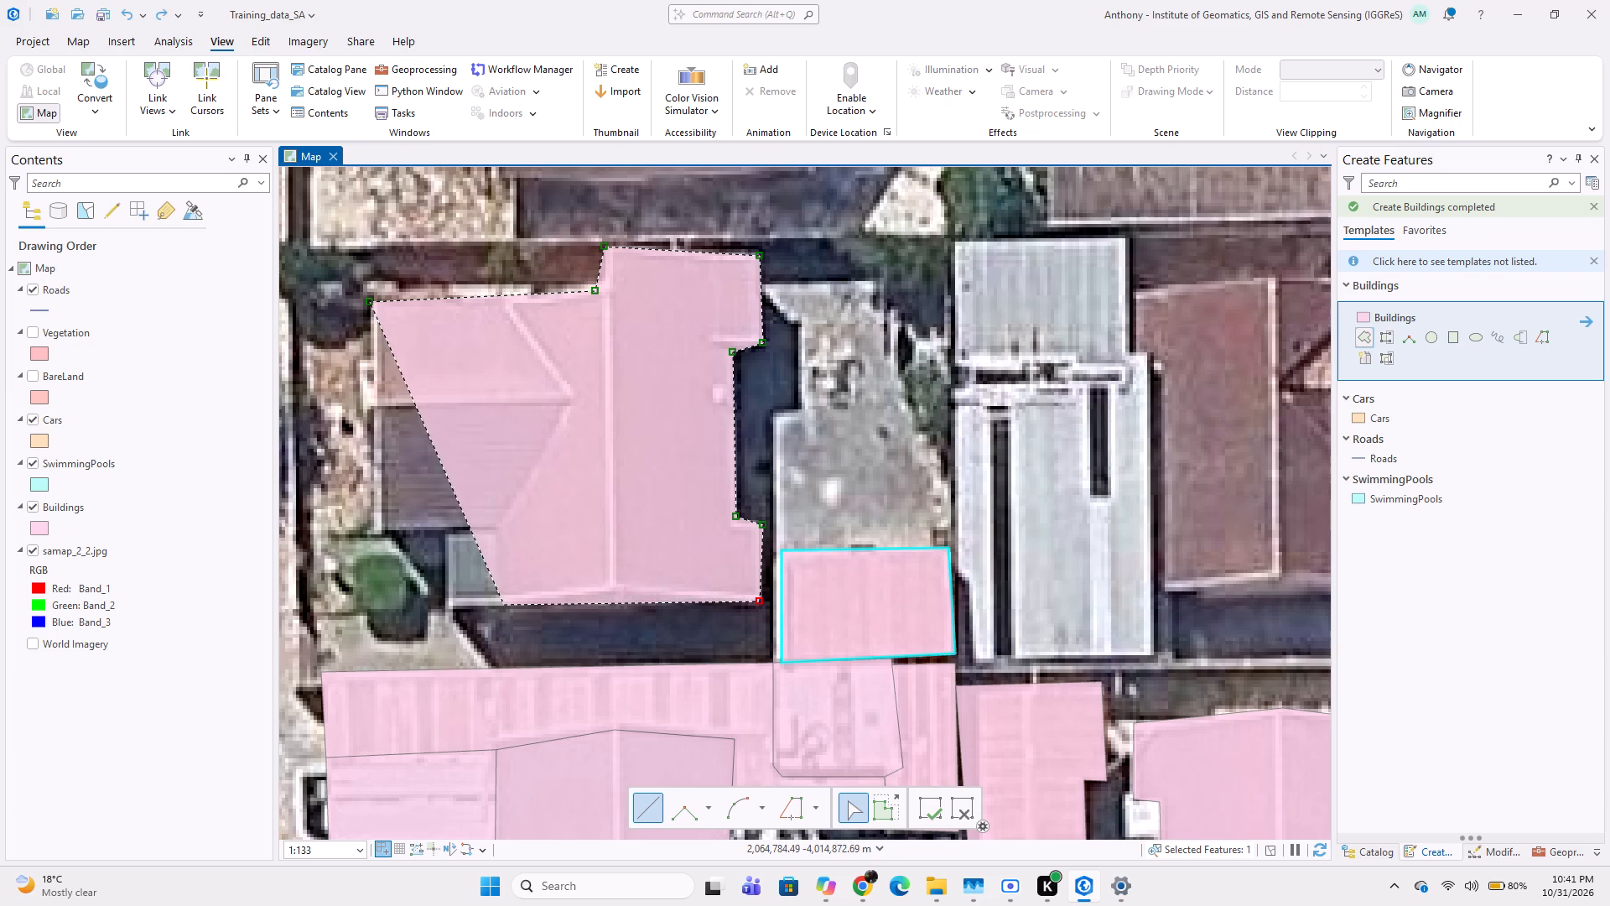
{"action": "left_click", "coordinate": [504, 605]}
{"action": "left_click", "coordinate": [499, 538]}
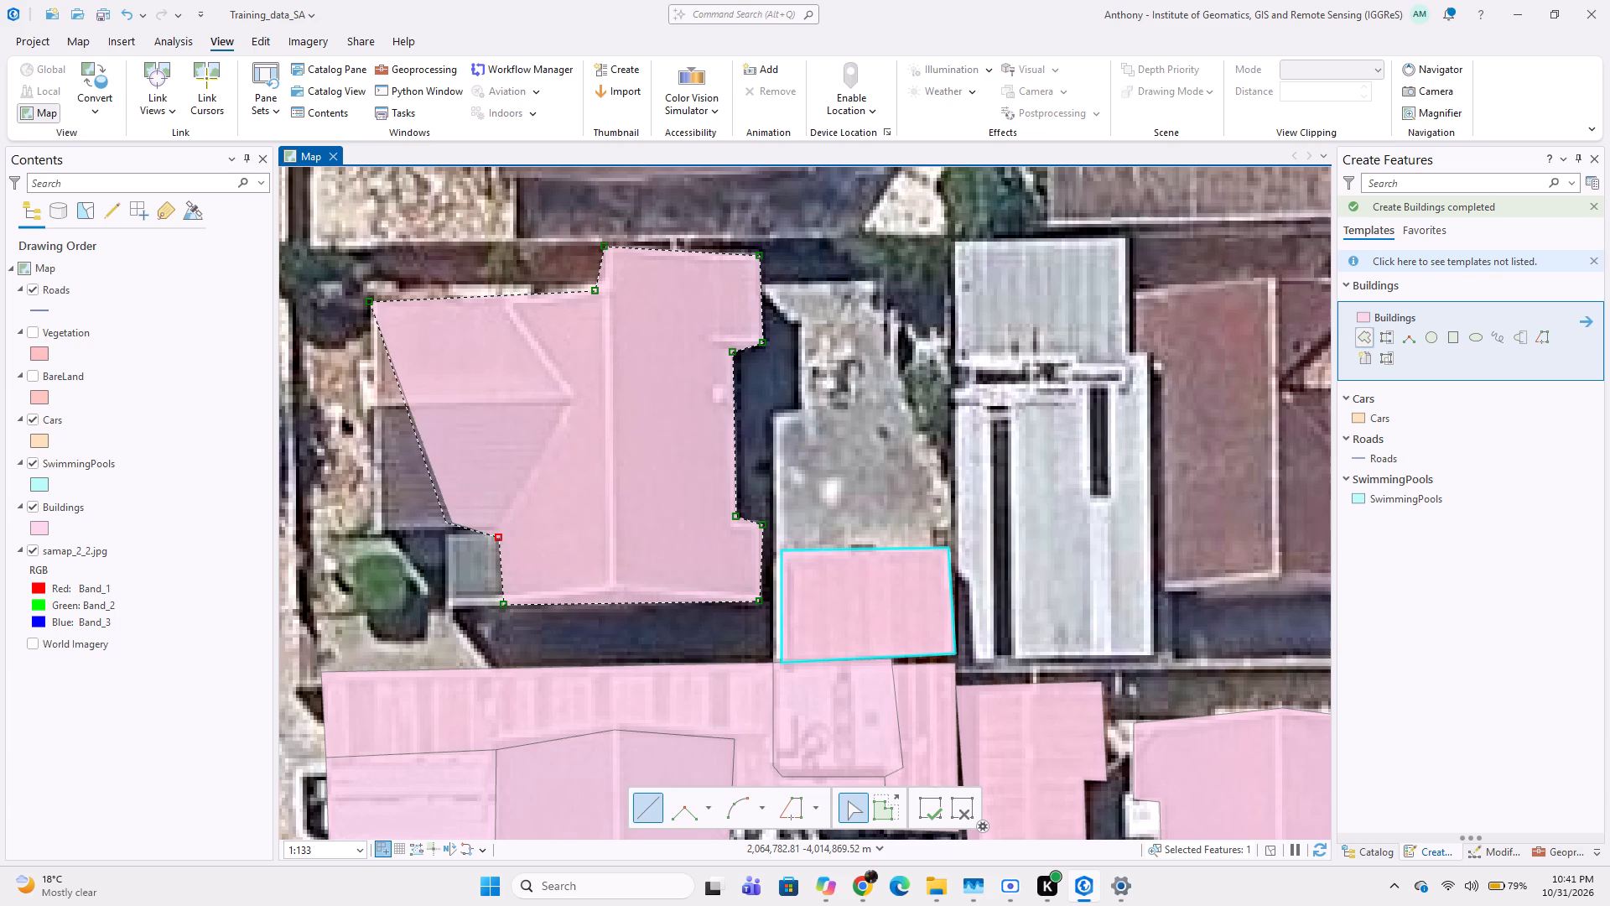
{"action": "double_click", "coordinate": [376, 531]}
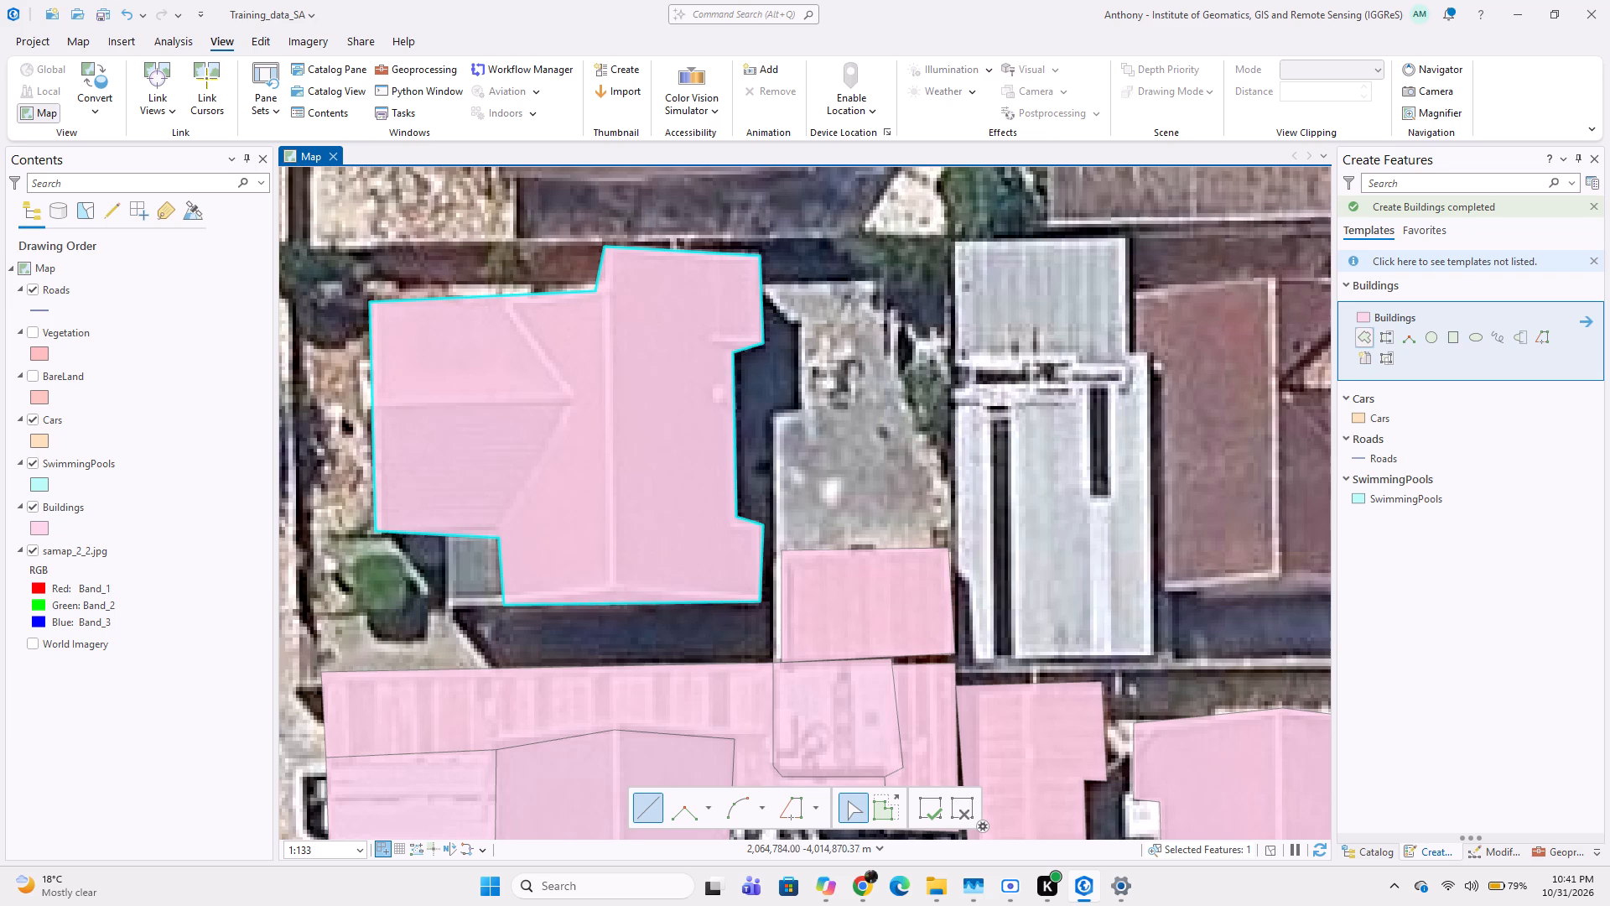
Digitize the long white-grey metal roof east of the concrete yard as a Buildings polygon, following the offset in its east side and the notched southwest edge.
{"action": "scroll", "coordinate": [956, 320], "scroll_direction": "down", "scroll_amount": 1}
{"action": "scroll", "coordinate": [1000, 229], "scroll_direction": "up", "scroll_amount": 1}
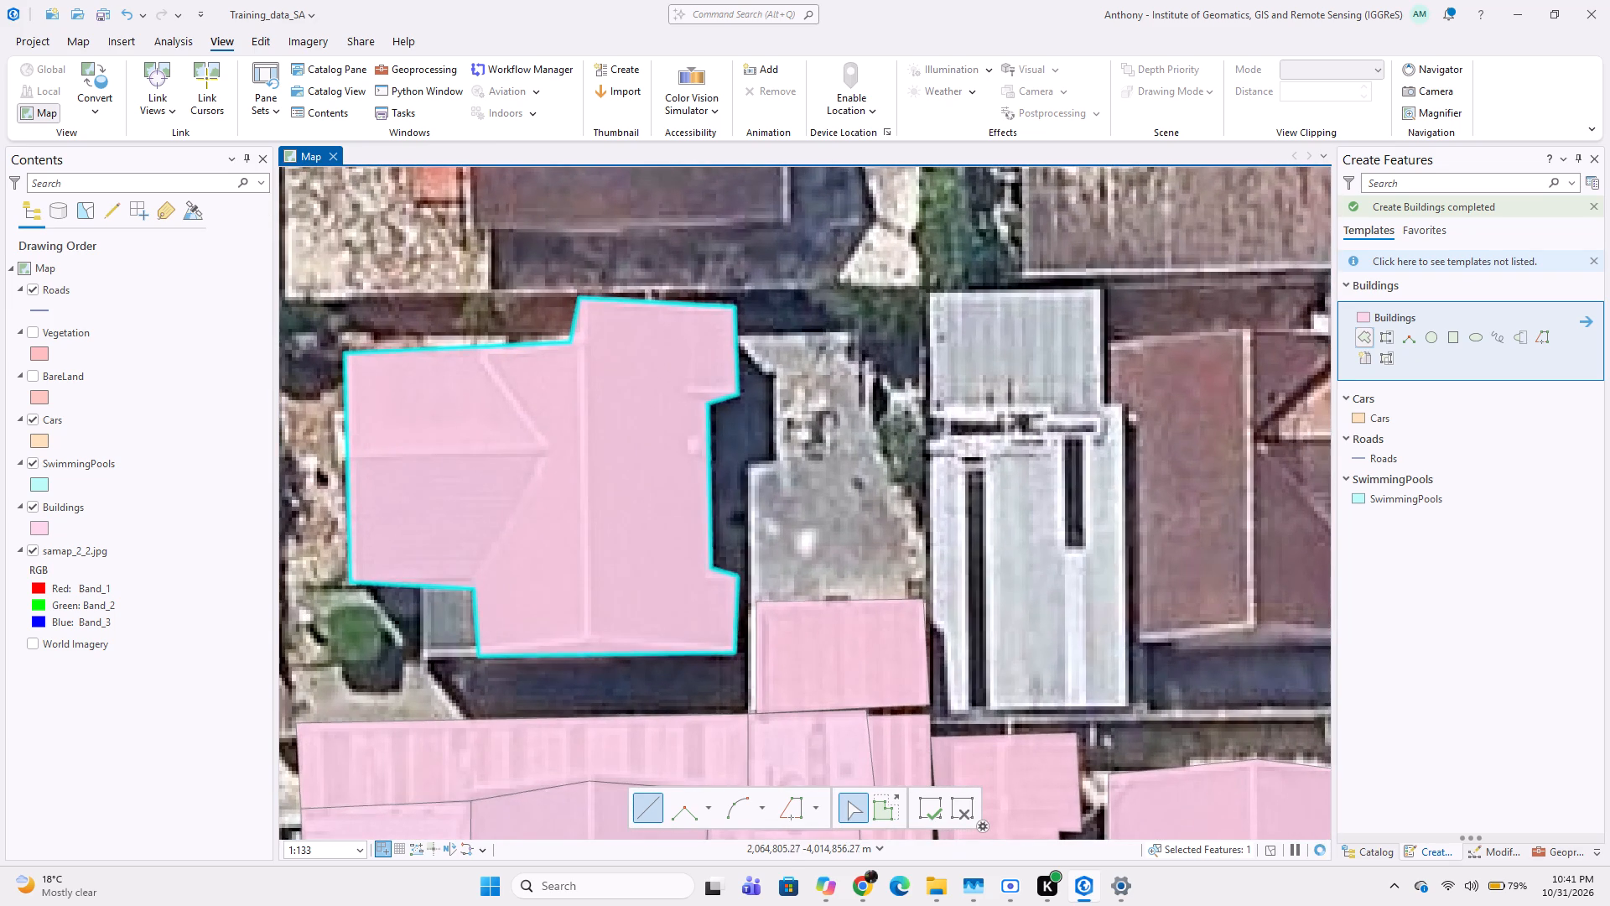
{"action": "left_click", "coordinate": [924, 288]}
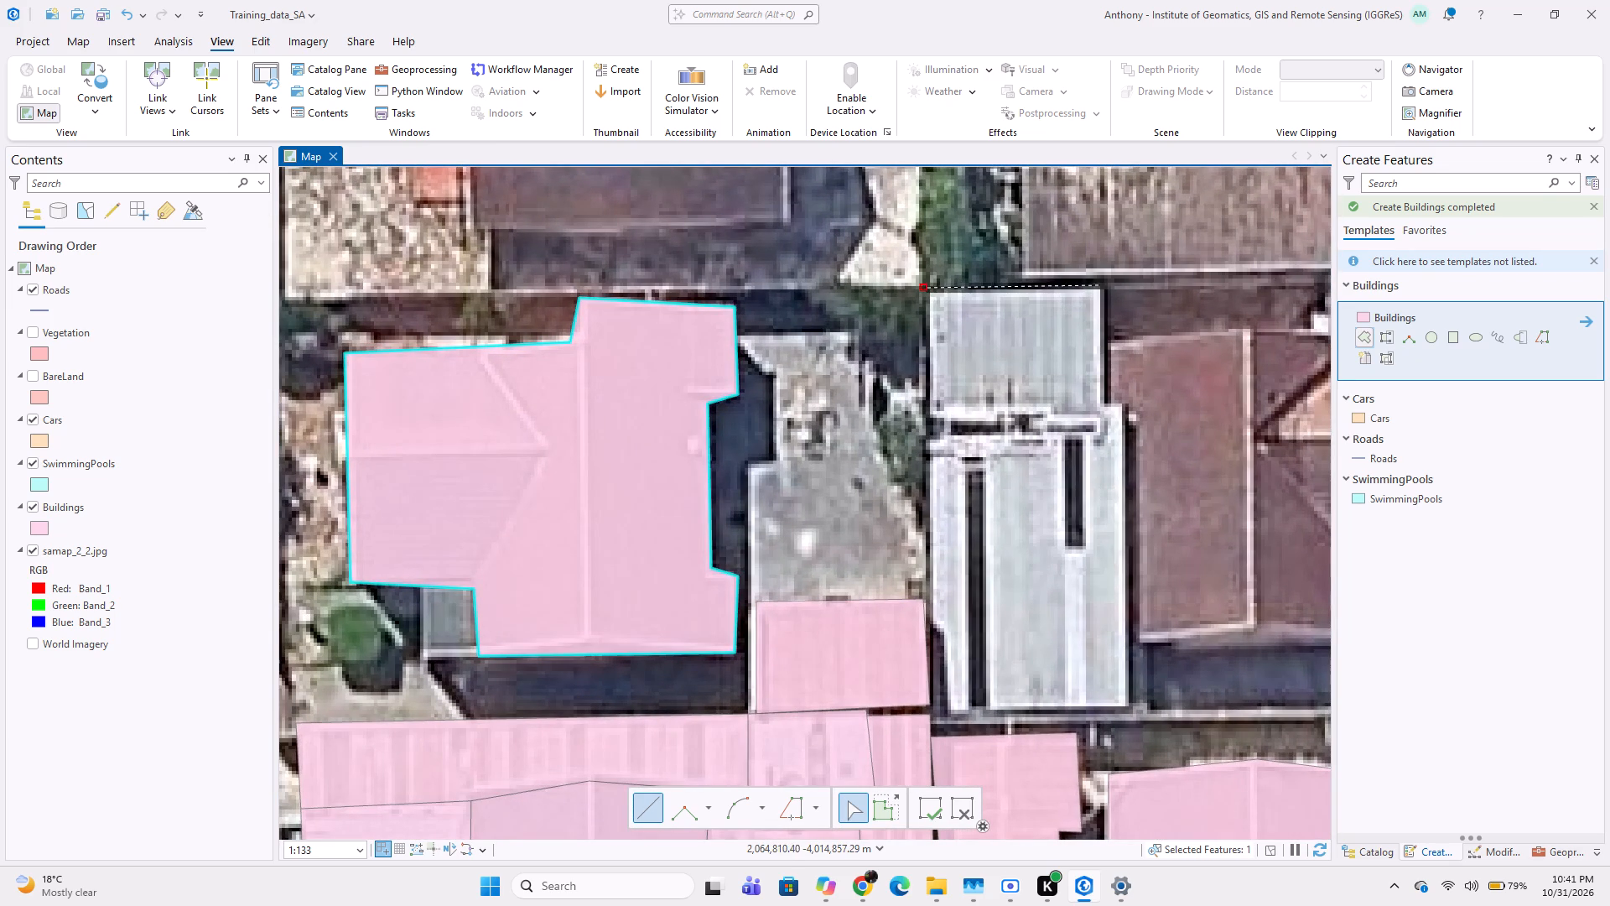
{"action": "left_click", "coordinate": [1100, 285]}
{"action": "left_click", "coordinate": [1103, 396]}
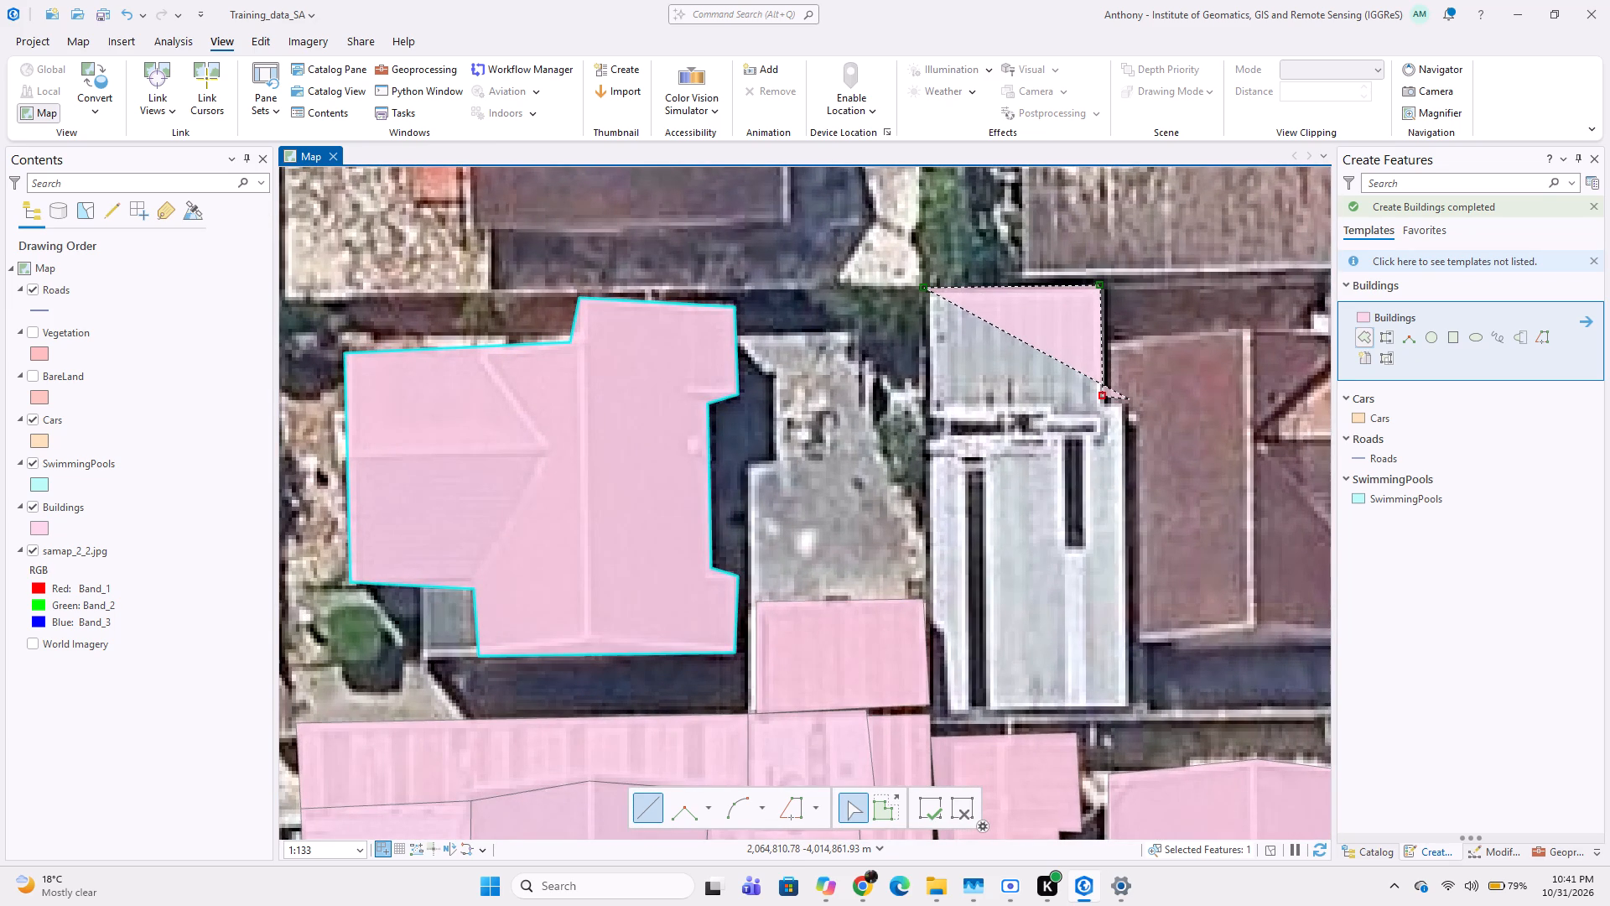
{"action": "left_click", "coordinate": [1130, 399]}
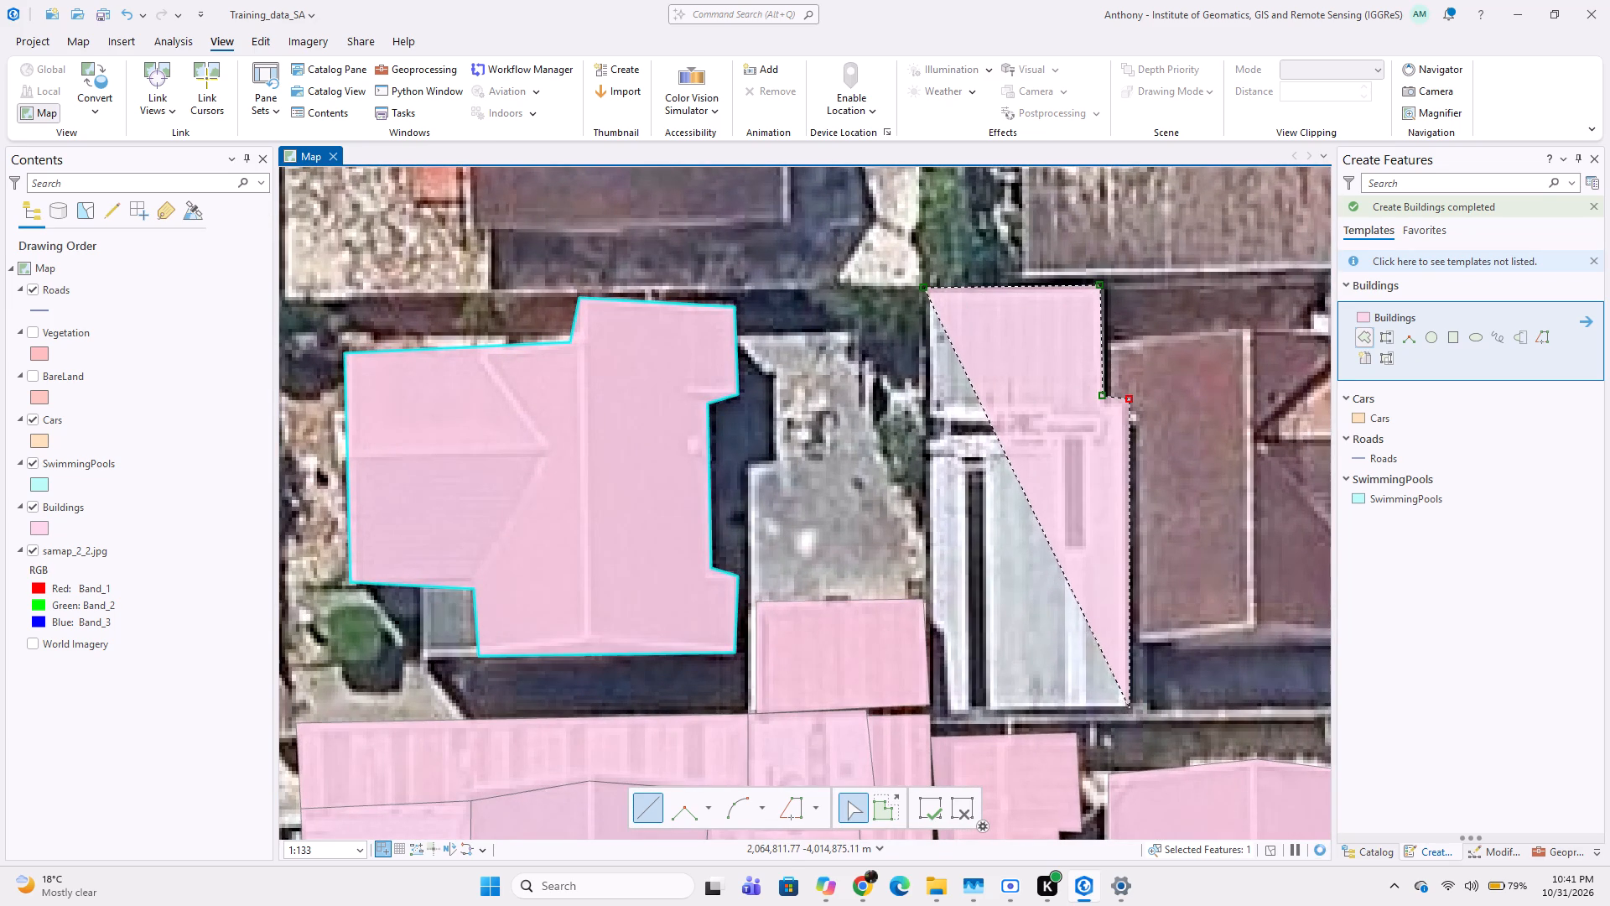
{"action": "left_click", "coordinate": [1130, 708]}
{"action": "left_click", "coordinate": [944, 716]}
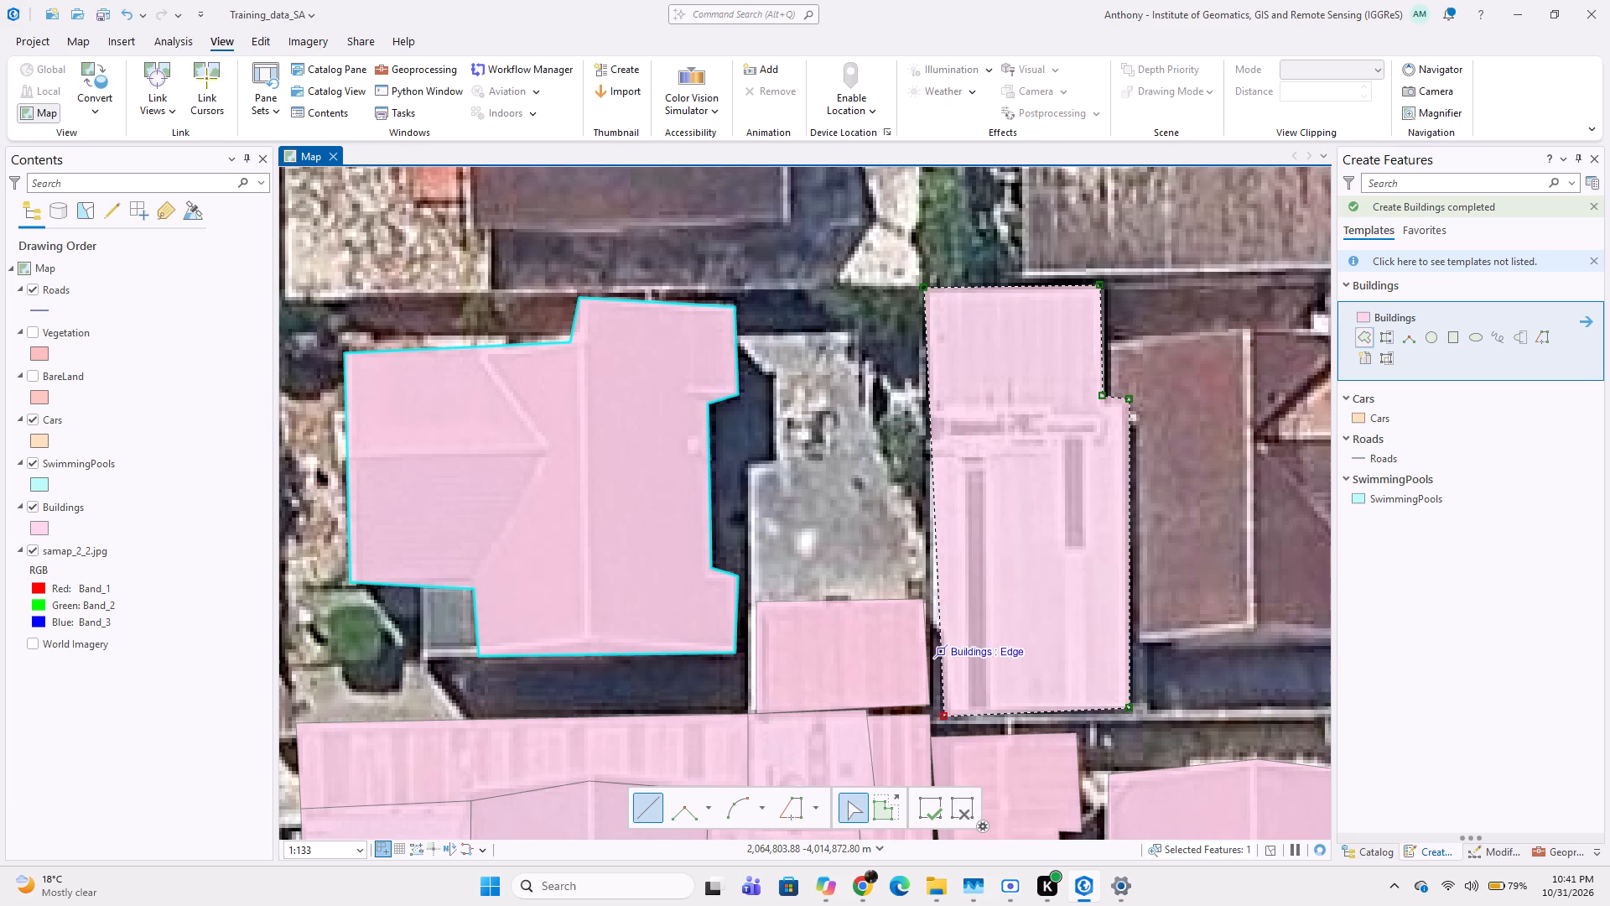
{"action": "left_click", "coordinate": [945, 643]}
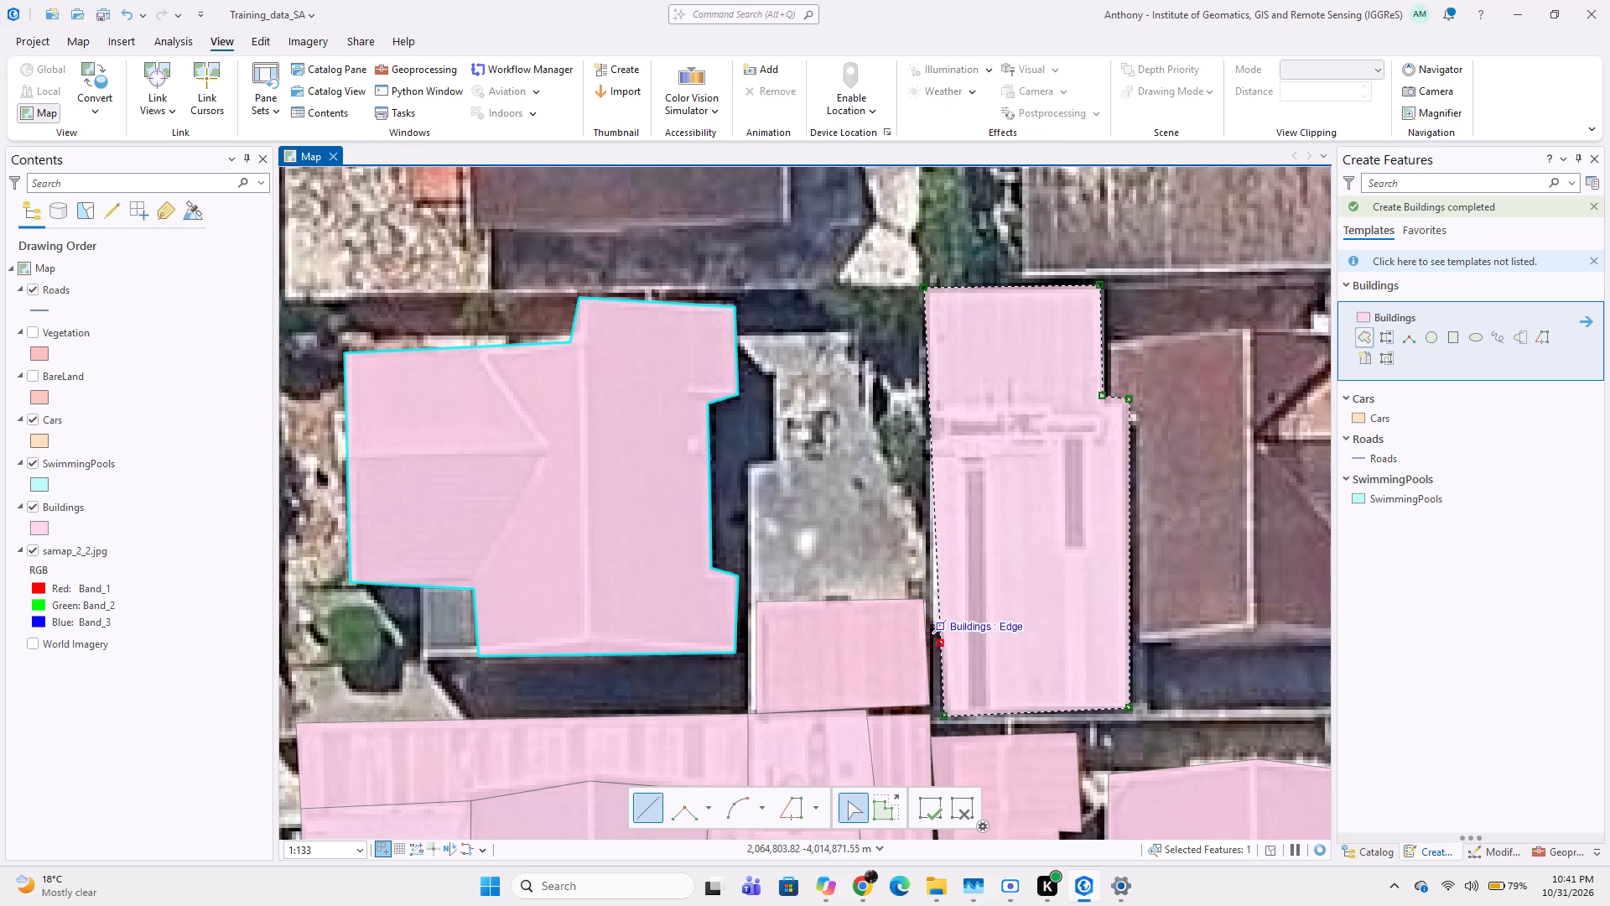
{"action": "left_click", "coordinate": [930, 622]}
{"action": "left_click", "coordinate": [930, 622]}
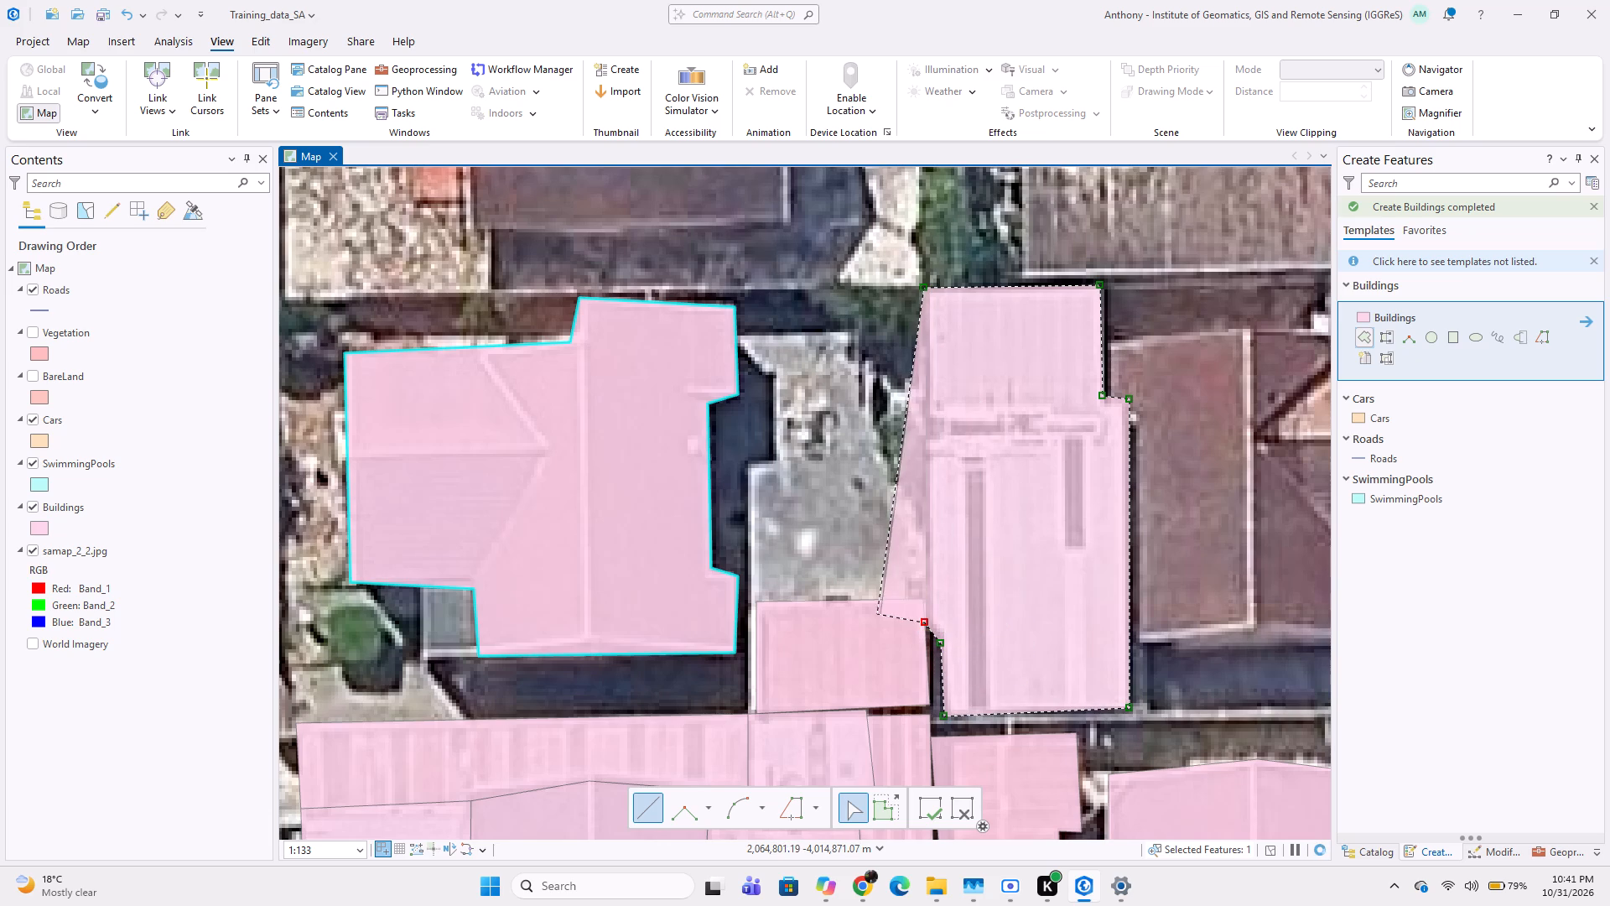
{"action": "key", "text": "Return"}
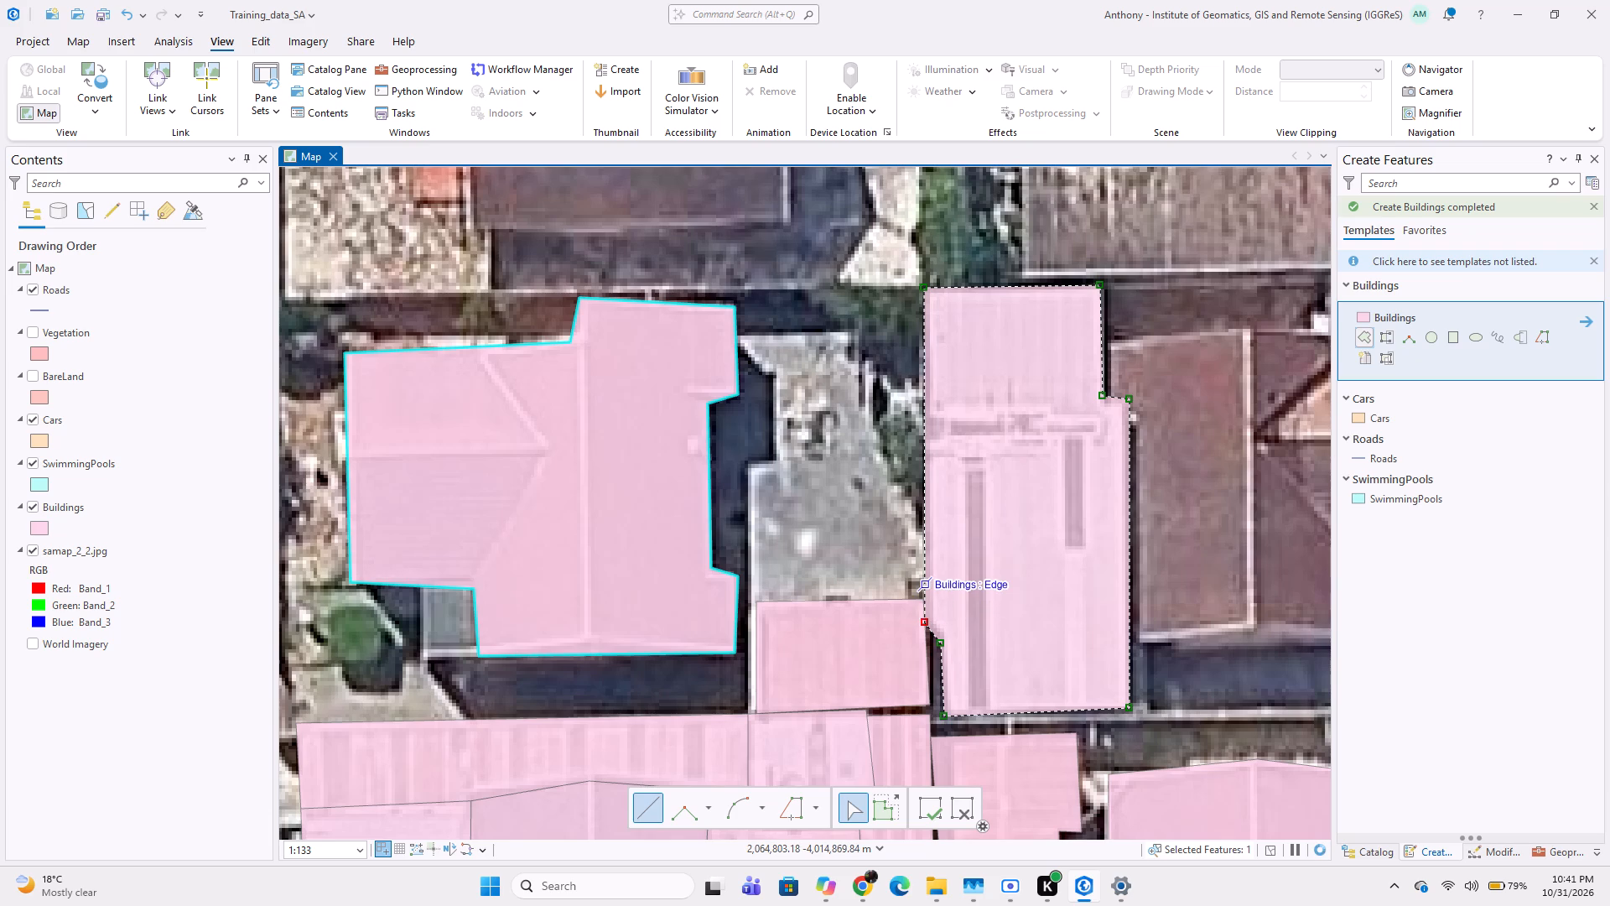
{"action": "double_click", "coordinate": [927, 585]}
Examine the aerial image at smaller scales to compare digitized and undigitized blocks around the market building and the roundabout.
{"action": "scroll", "coordinate": [824, 593], "scroll_direction": "down", "scroll_amount": 4}
{"action": "middle_click_drag", "start_coordinate": [848, 622], "coordinate": [844, 505]}
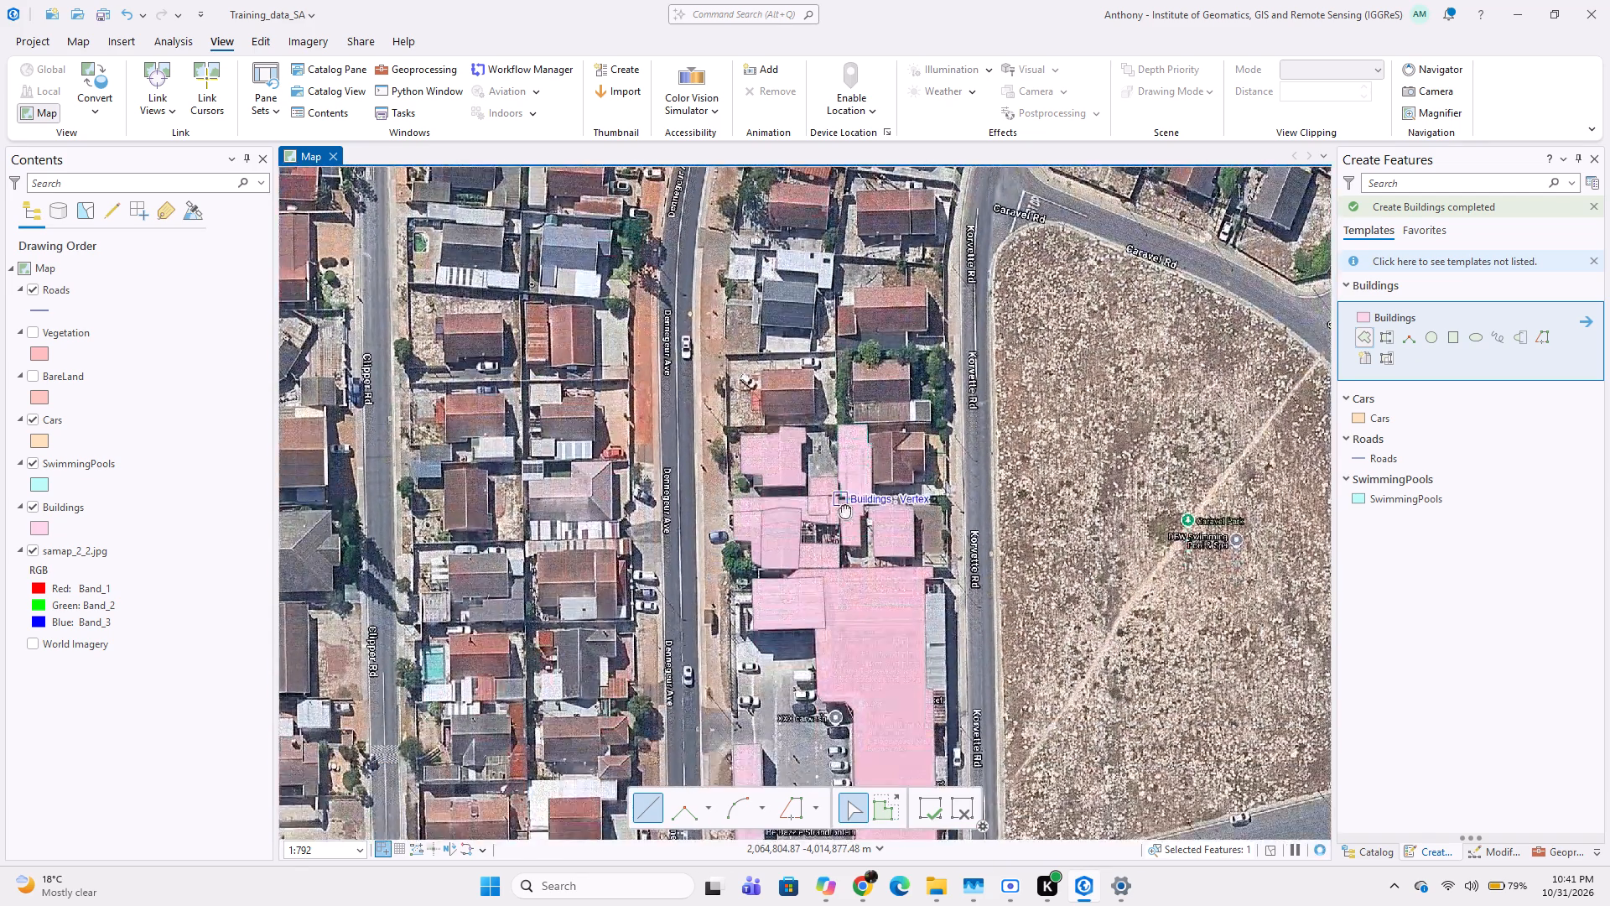
{"action": "middle_click_drag", "start_coordinate": [877, 502], "coordinate": [834, 397]}
{"action": "scroll", "coordinate": [834, 352], "scroll_direction": "down", "scroll_amount": 2}
{"action": "middle_click_drag", "start_coordinate": [813, 409], "coordinate": [771, 528]}
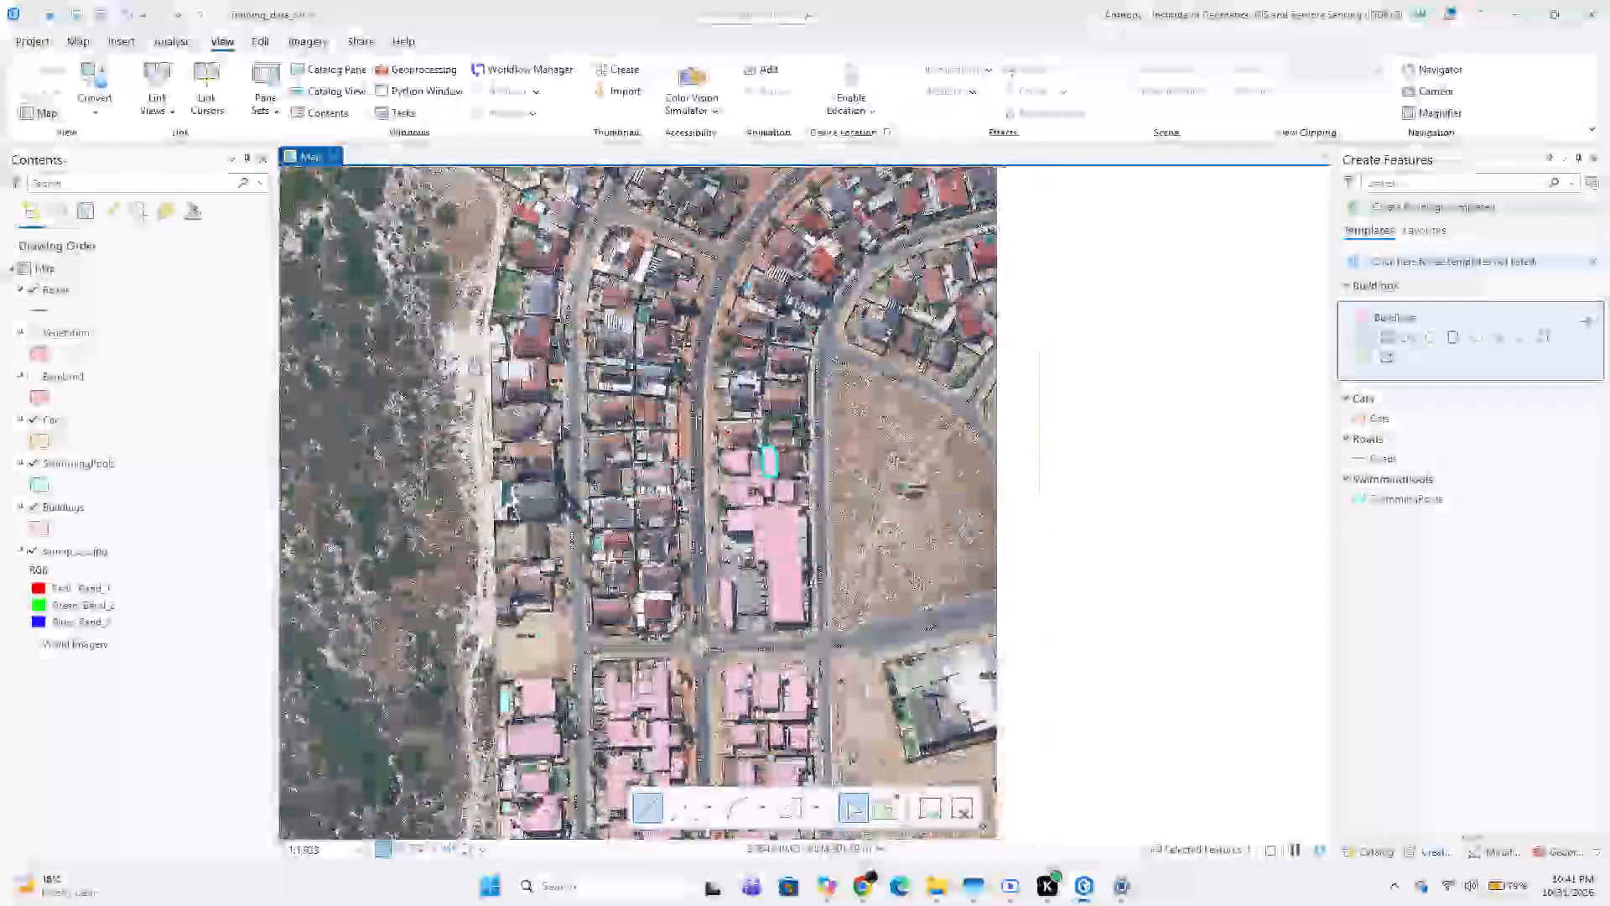
{"action": "middle_click_drag", "start_coordinate": [713, 402], "coordinate": [695, 513]}
{"action": "middle_click_drag", "start_coordinate": [724, 505], "coordinate": [678, 502]}
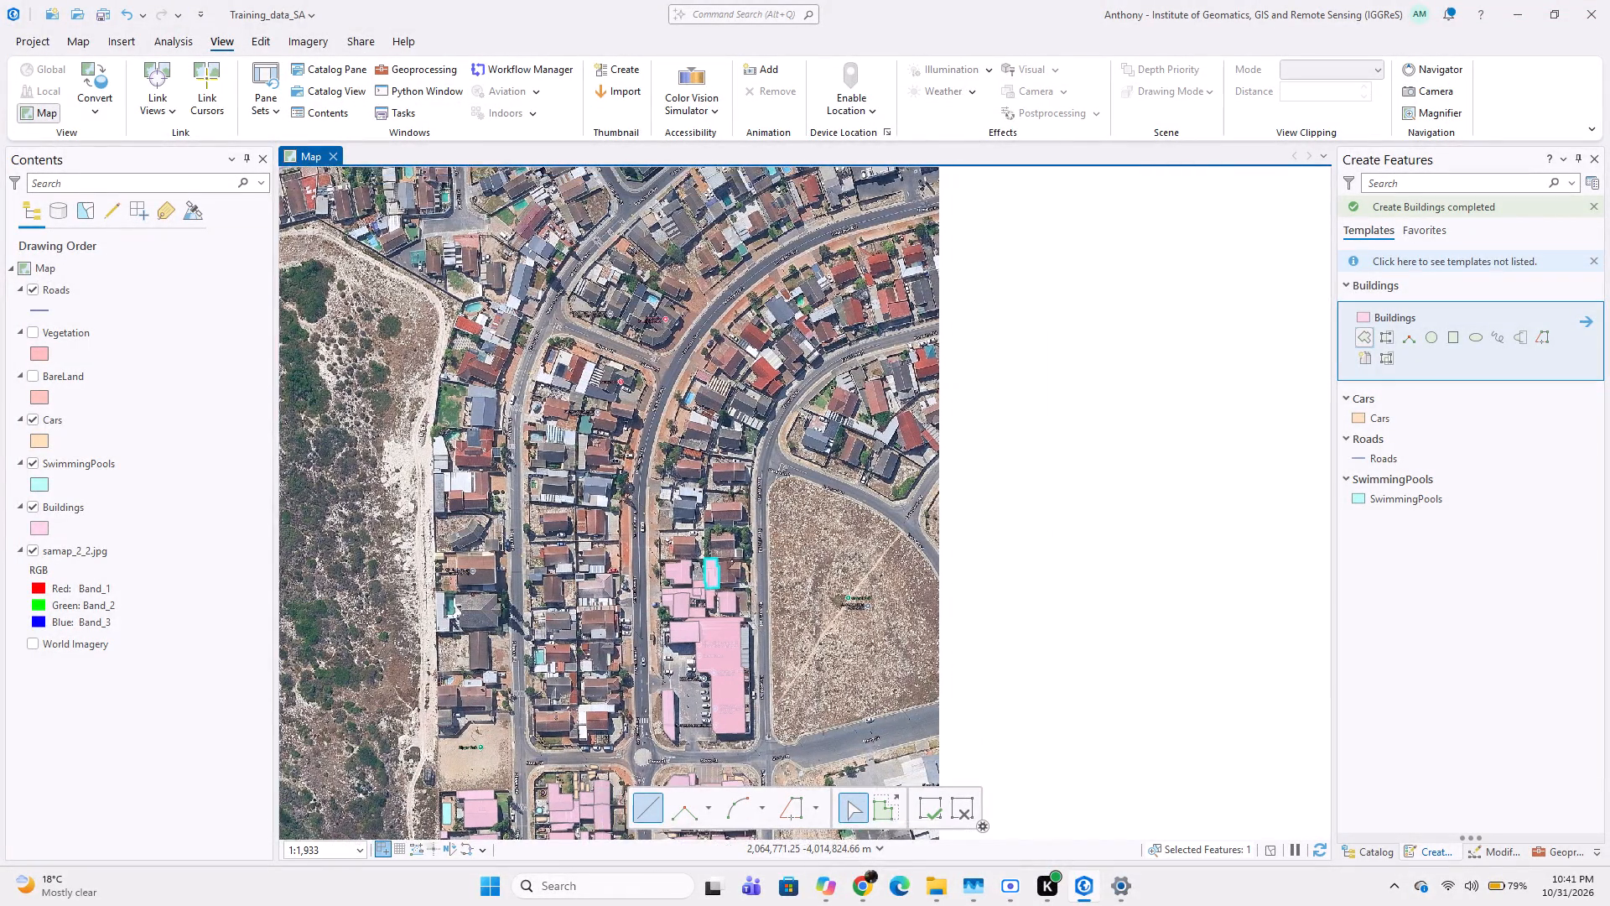
{"action": "middle_click_drag", "start_coordinate": [552, 599], "coordinate": [557, 491]}
{"action": "scroll", "coordinate": [563, 499], "scroll_direction": "down", "scroll_amount": 3}
{"action": "middle_click_drag", "start_coordinate": [575, 517], "coordinate": [560, 575]}
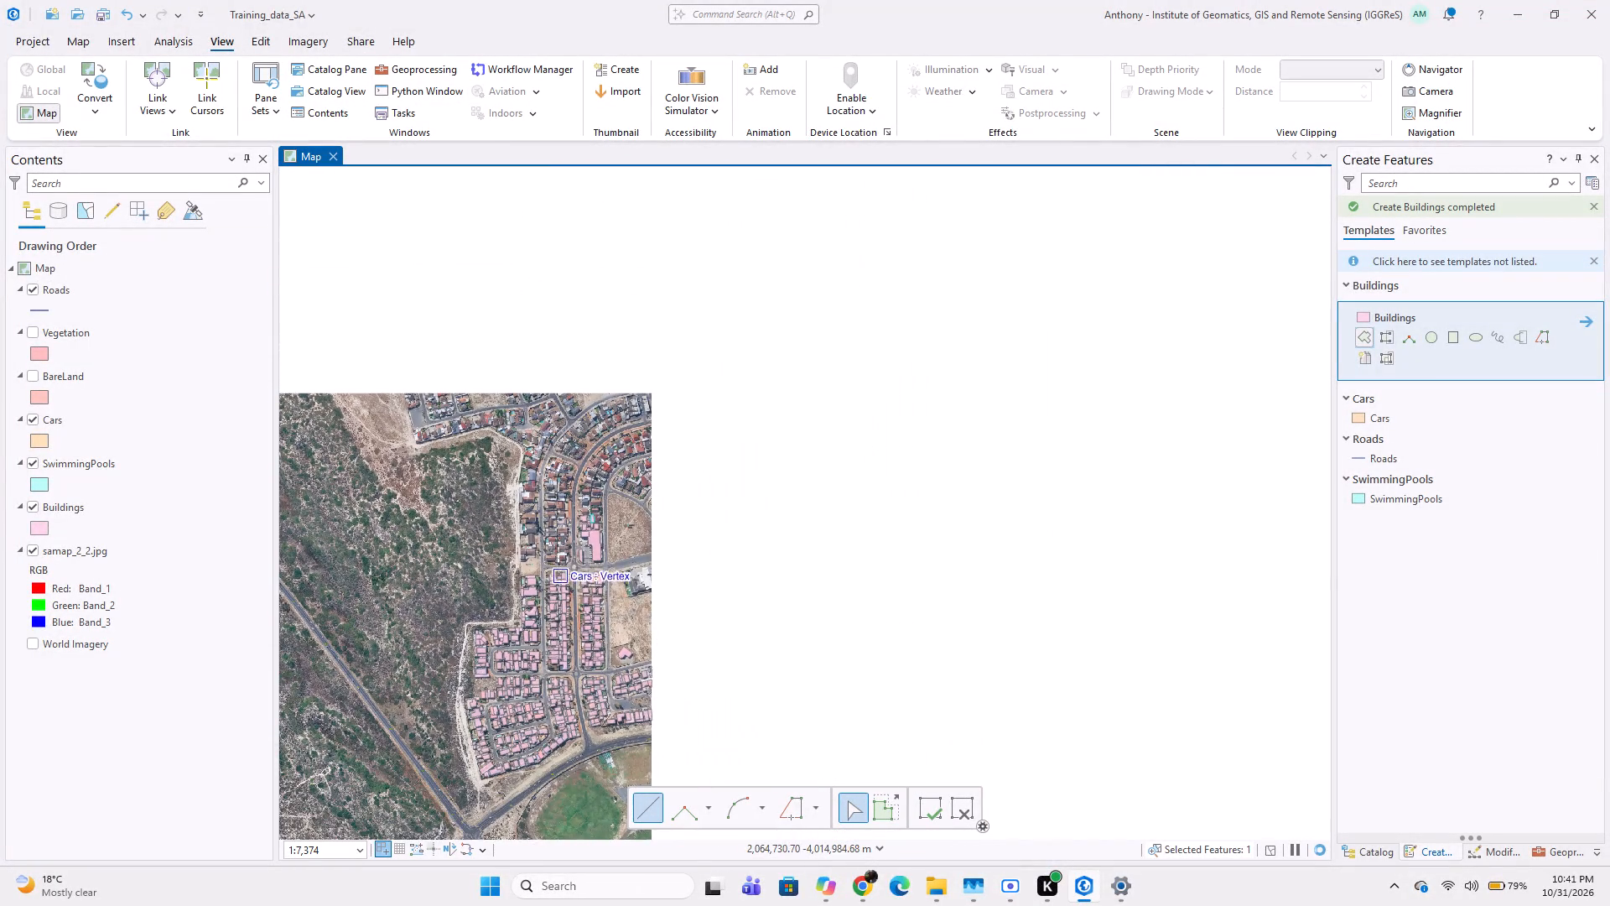
{"action": "scroll", "coordinate": [584, 579], "scroll_direction": "up", "scroll_amount": 2}
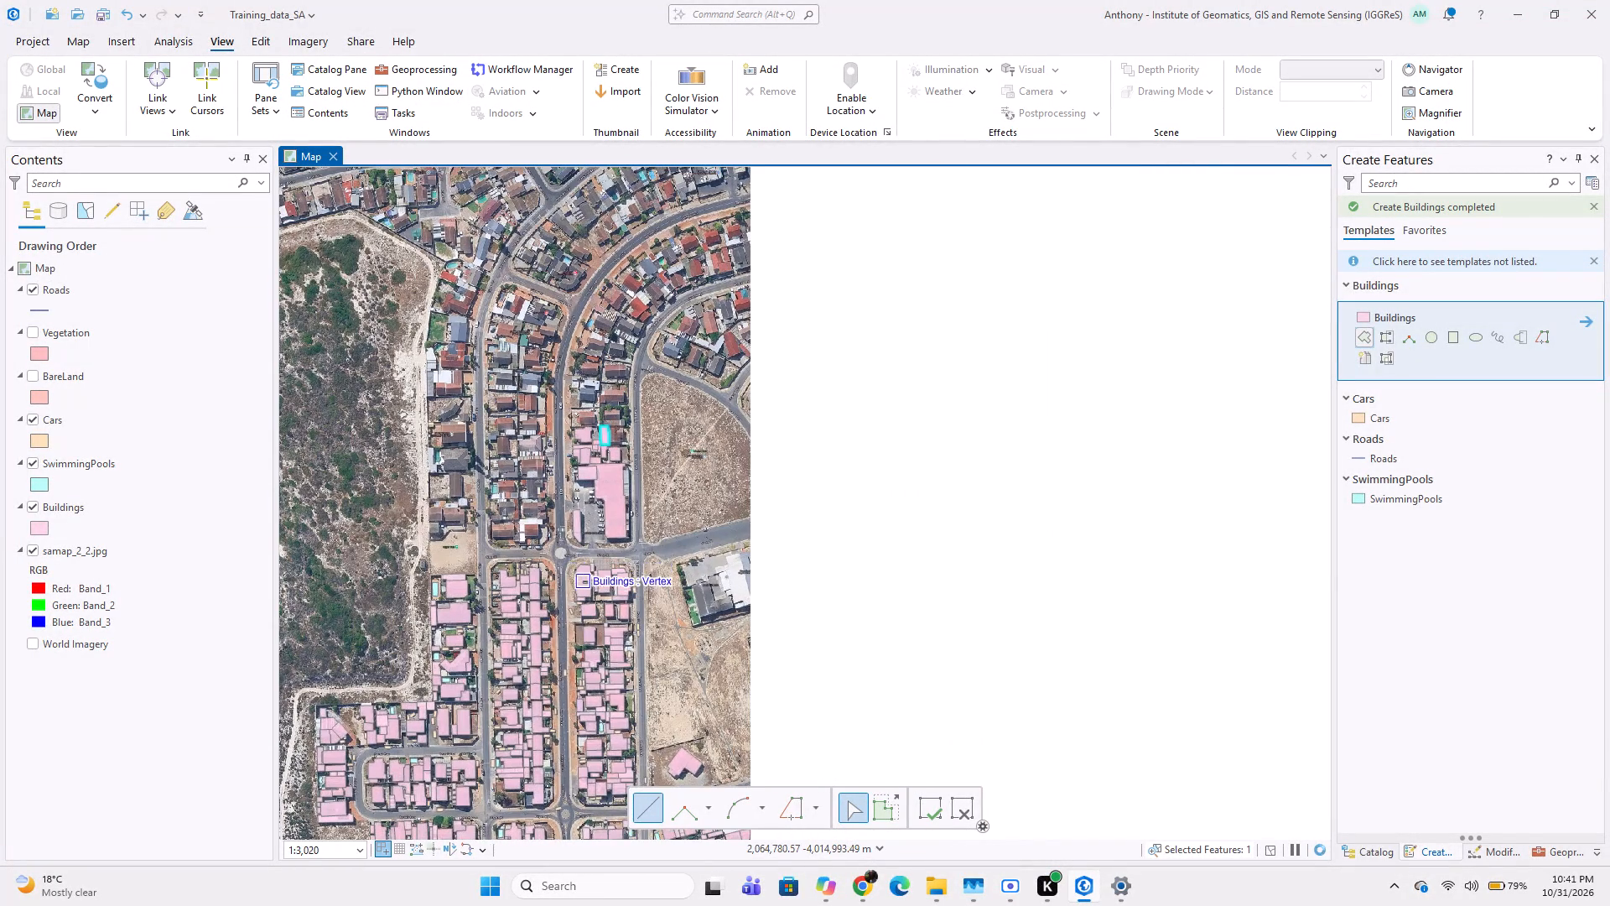
{"action": "scroll", "coordinate": [584, 584], "scroll_direction": "up", "scroll_amount": 1}
{"action": "middle_click_drag", "start_coordinate": [595, 605], "coordinate": [525, 558]}
{"action": "middle_click_drag", "start_coordinate": [645, 611], "coordinate": [587, 573]}
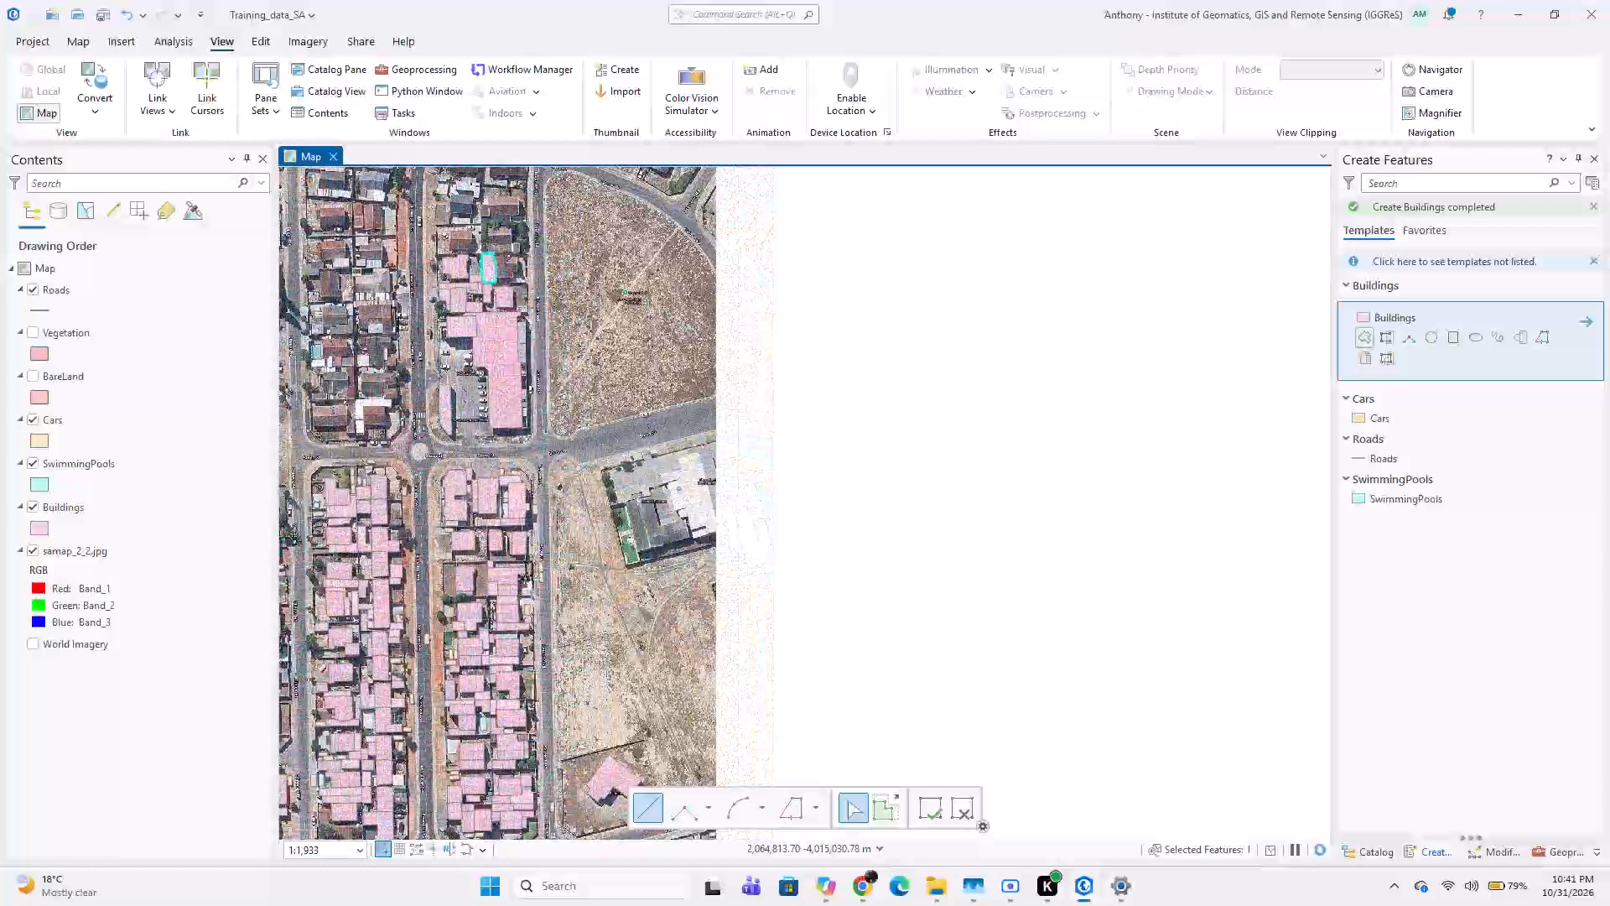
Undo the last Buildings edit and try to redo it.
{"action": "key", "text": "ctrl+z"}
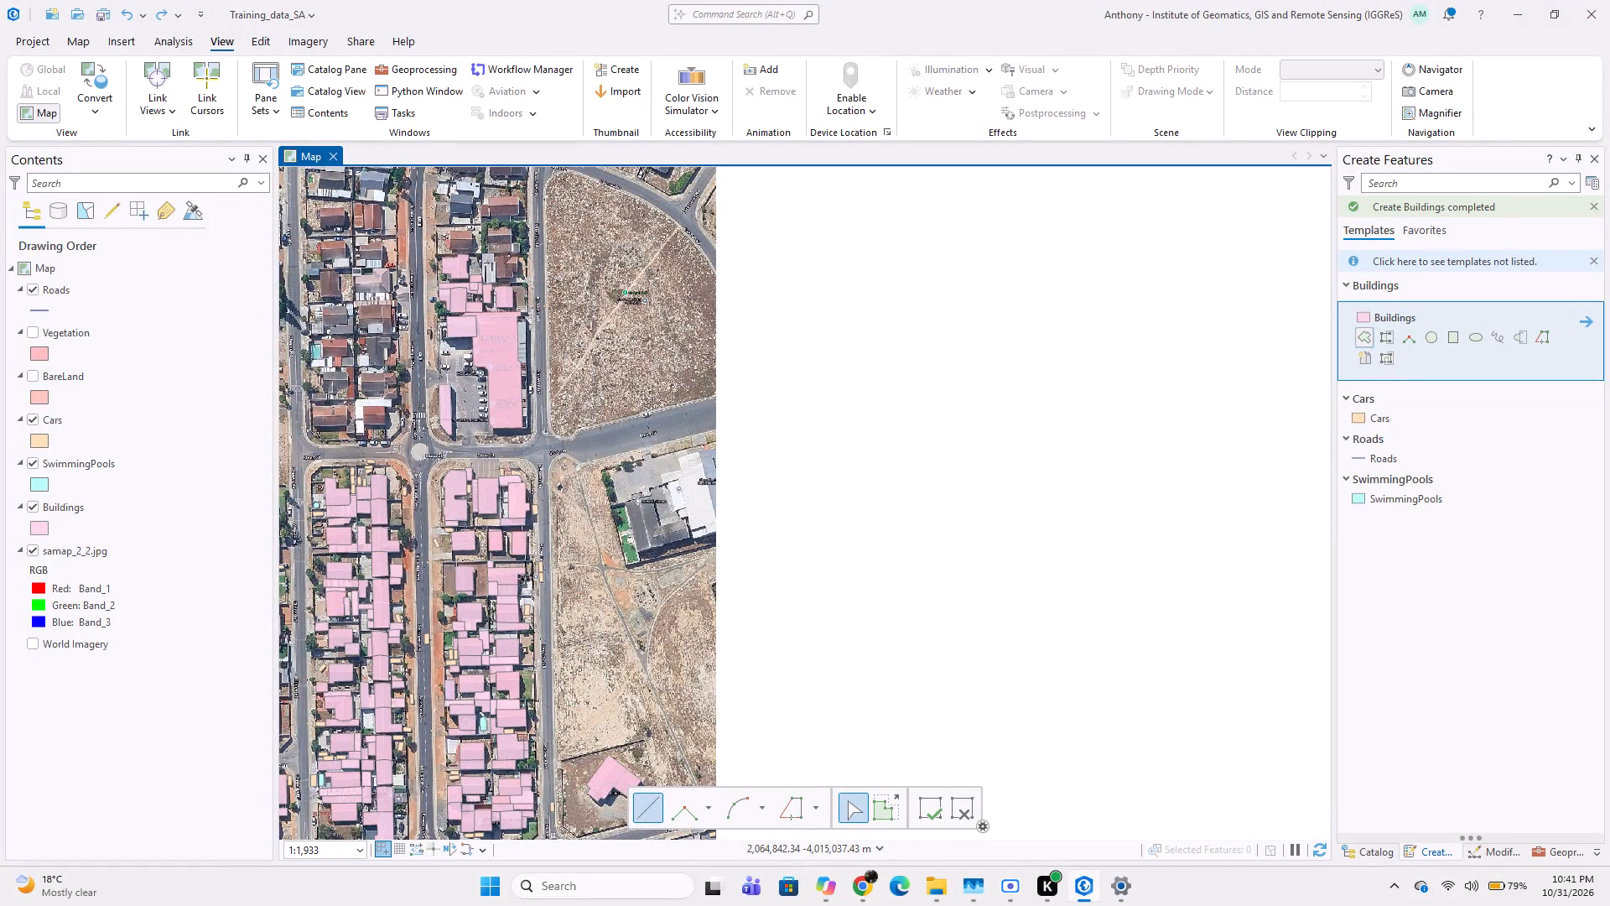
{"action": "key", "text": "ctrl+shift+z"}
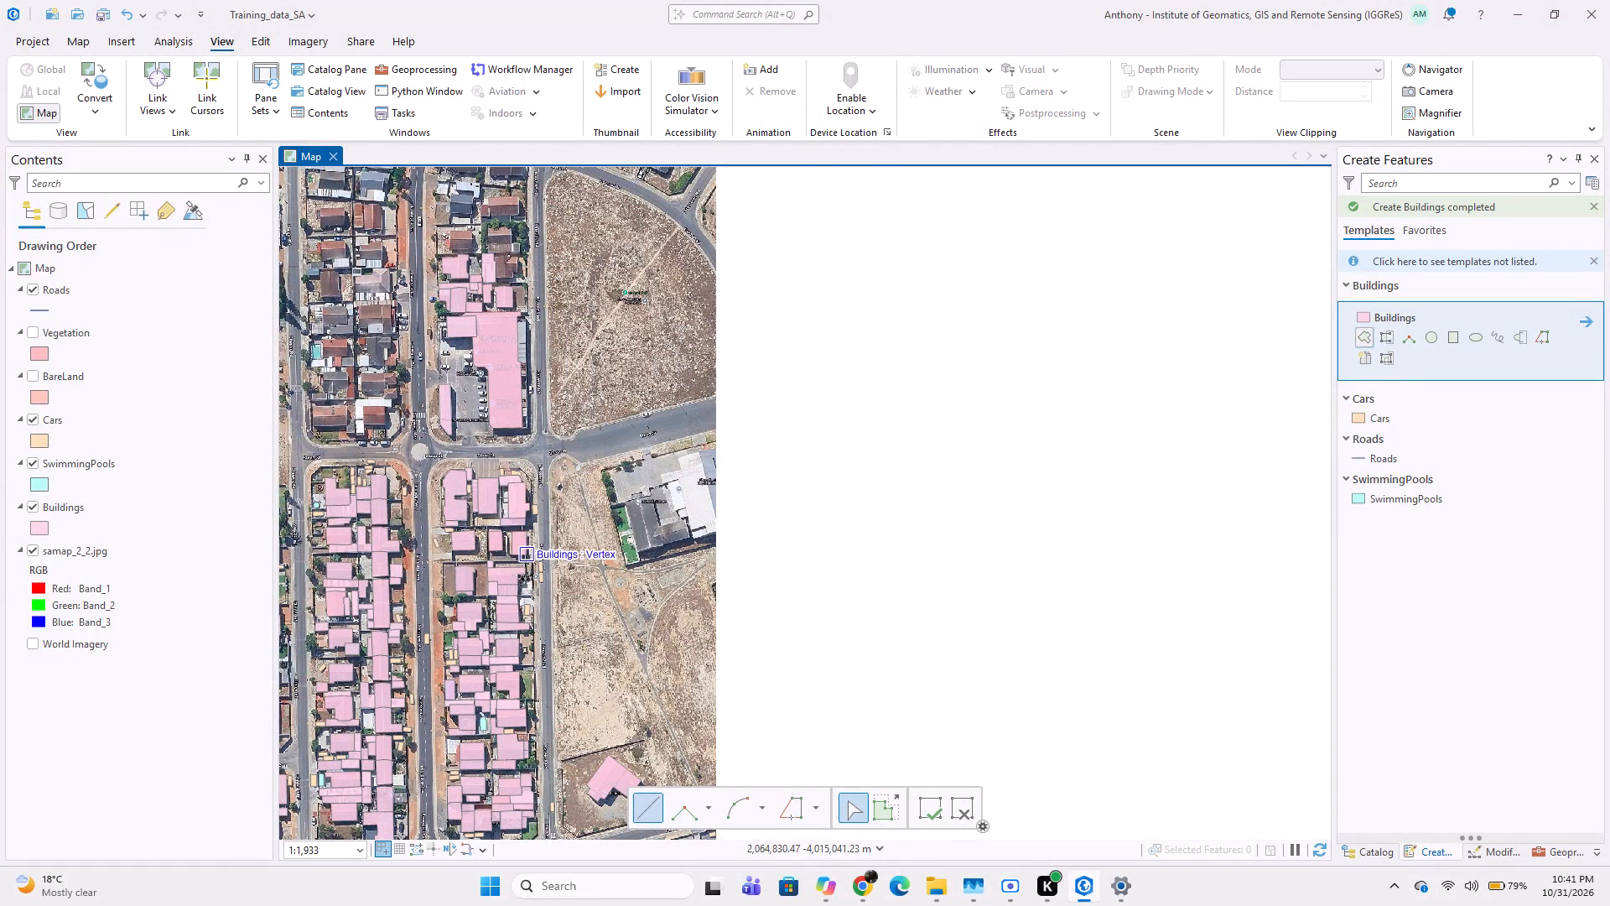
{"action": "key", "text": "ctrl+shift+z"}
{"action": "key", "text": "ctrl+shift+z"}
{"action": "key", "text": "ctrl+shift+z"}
Save the project.
{"action": "key", "text": "ctrl+s"}
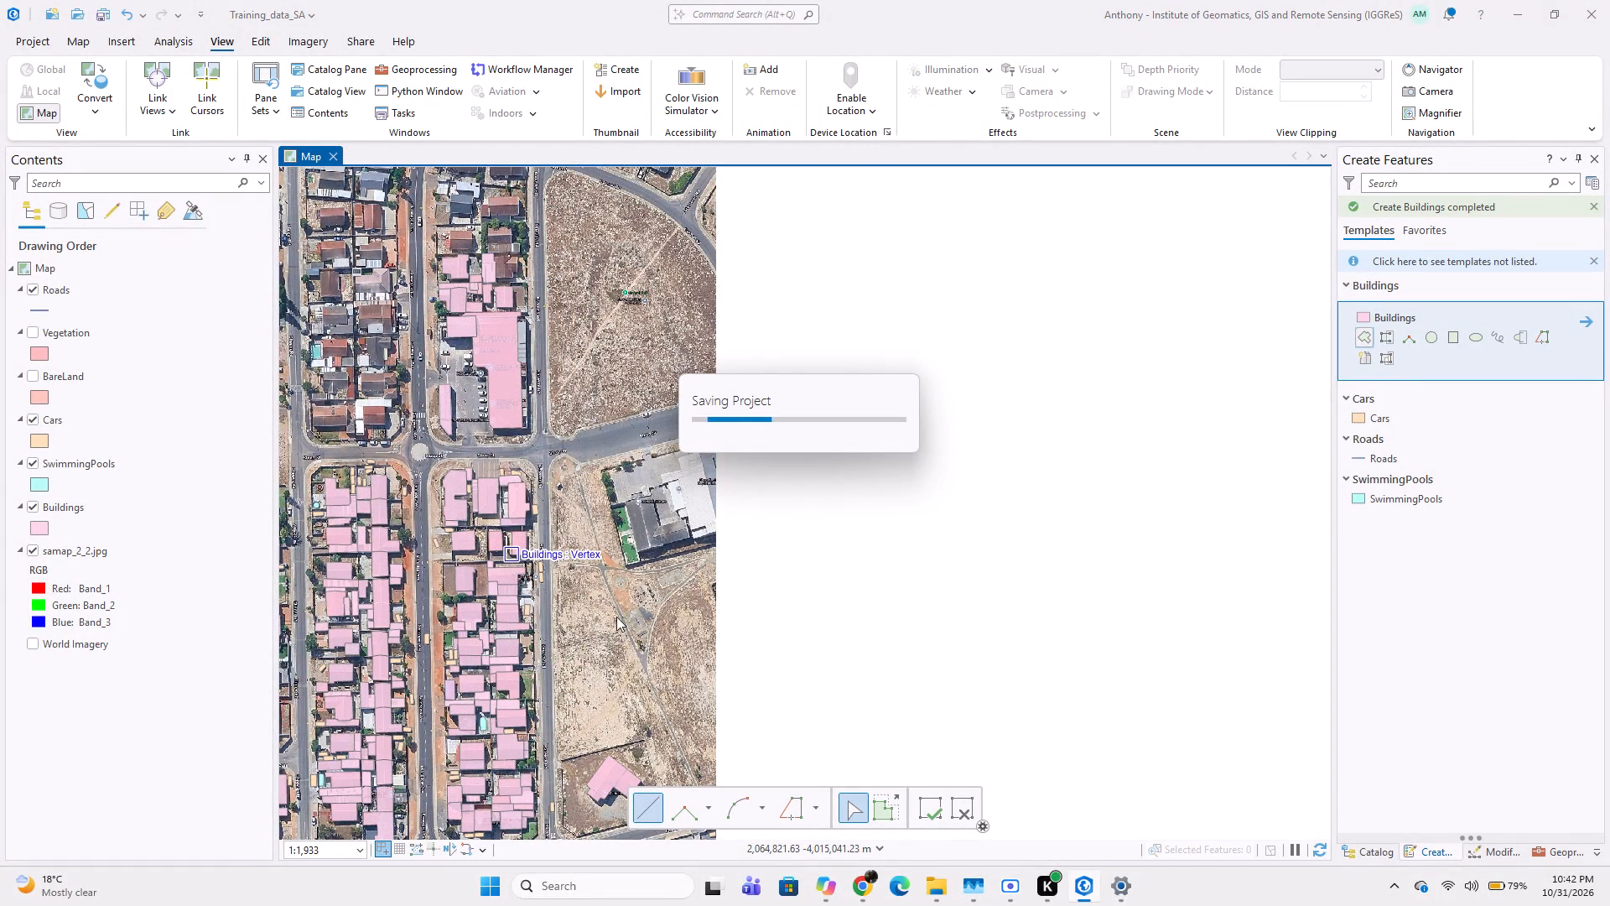
Digitize the L-shaped dark roof of Ebbtide Educare, south of Sloop St, as a Buildings polygon, following the small jog in its south edge.
{"action": "scroll", "coordinate": [610, 611], "scroll_direction": "up", "scroll_amount": 1}
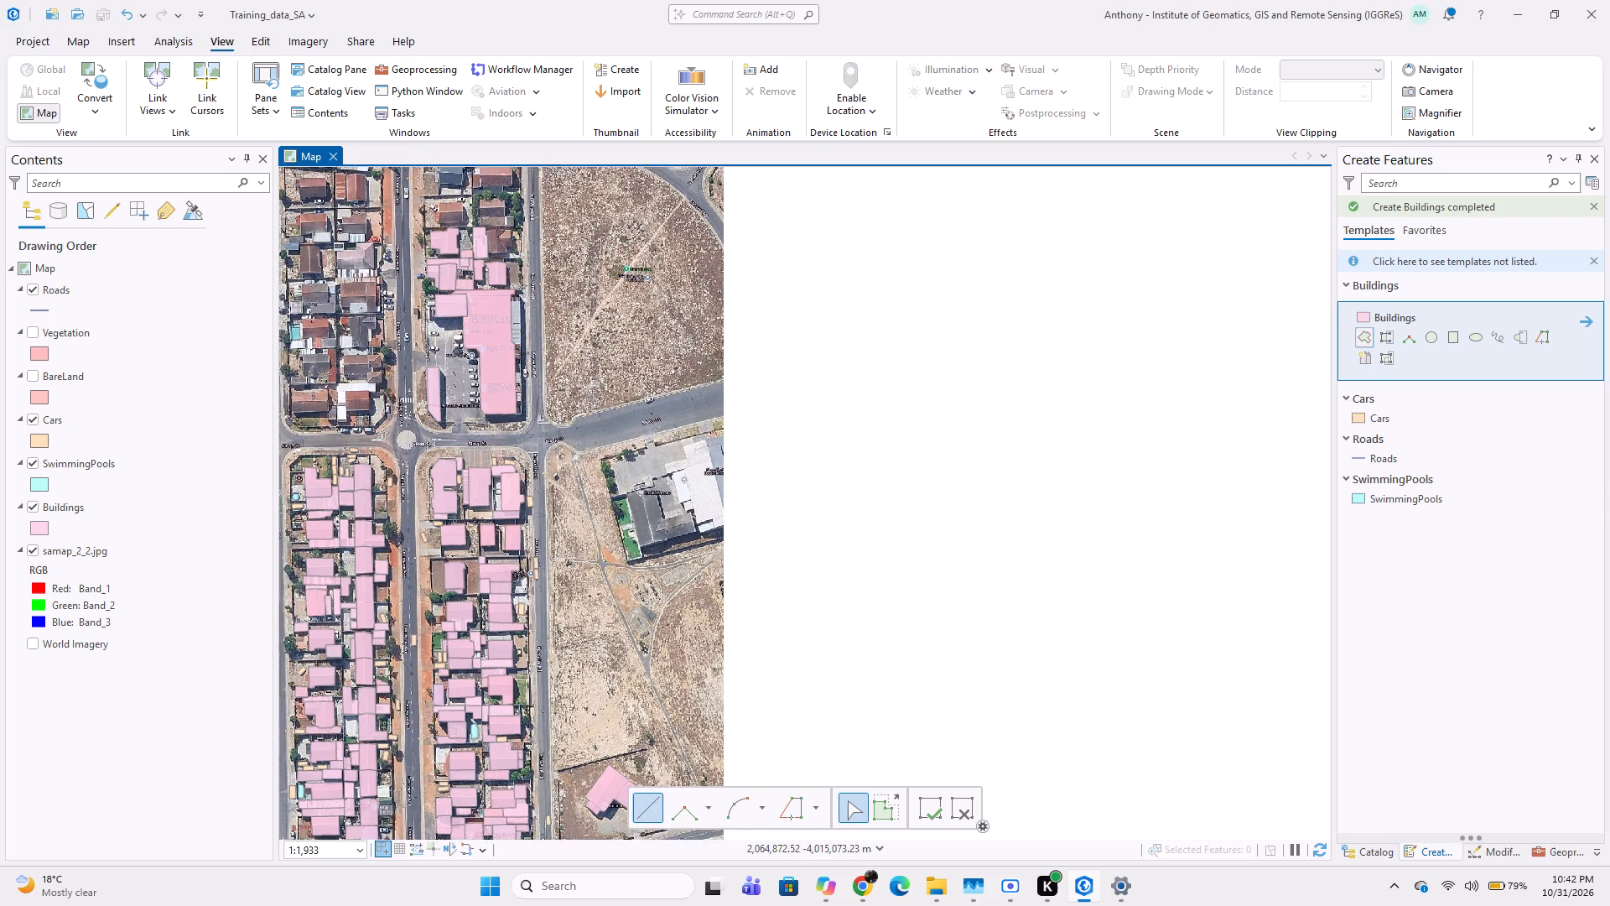
{"action": "scroll", "coordinate": [610, 611], "scroll_direction": "up", "scroll_amount": 1}
{"action": "middle_click_drag", "start_coordinate": [652, 450], "coordinate": [581, 540]}
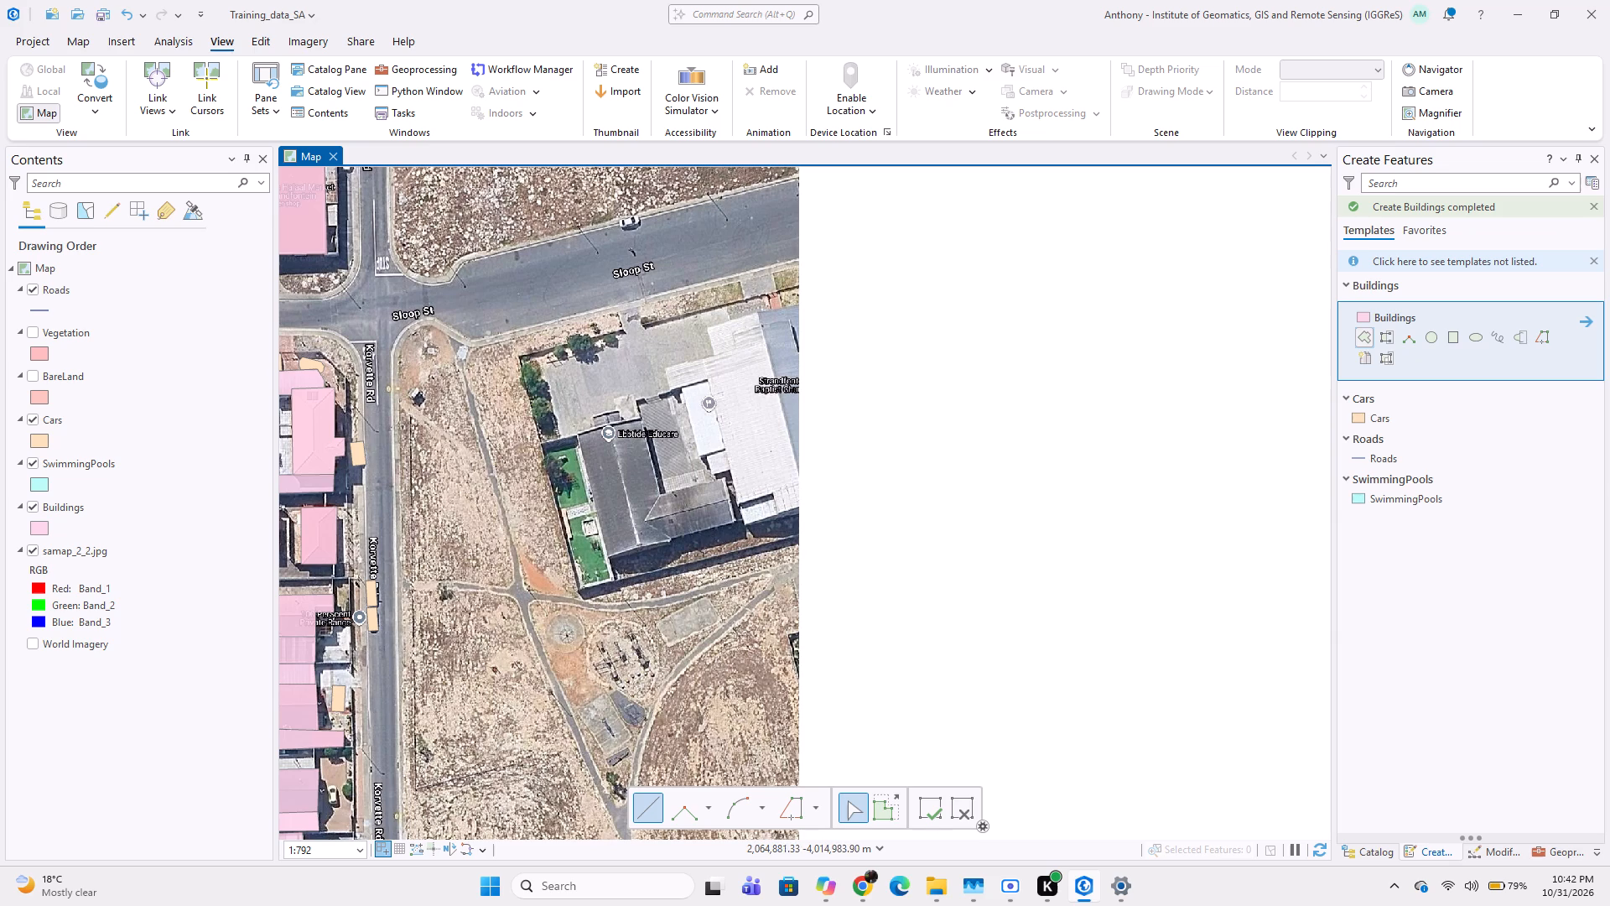
{"action": "scroll", "coordinate": [531, 329], "scroll_direction": "up", "scroll_amount": 1}
{"action": "scroll", "coordinate": [589, 508], "scroll_direction": "up", "scroll_amount": 1}
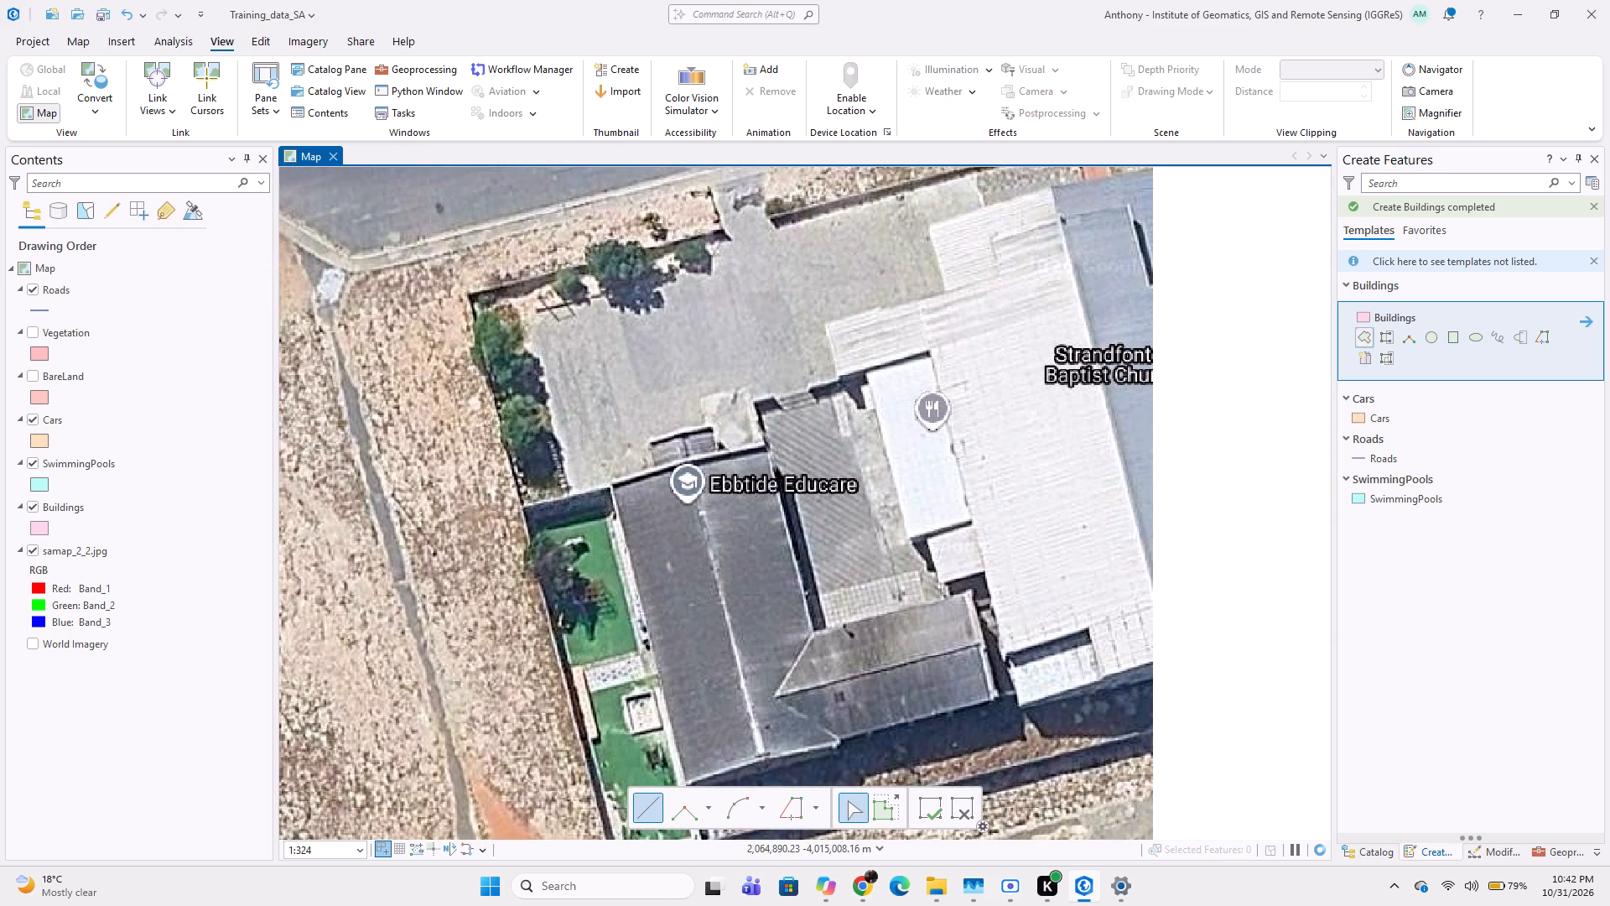
{"action": "left_click", "coordinate": [607, 476]}
{"action": "middle_click_drag", "start_coordinate": [646, 652], "coordinate": [607, 567]}
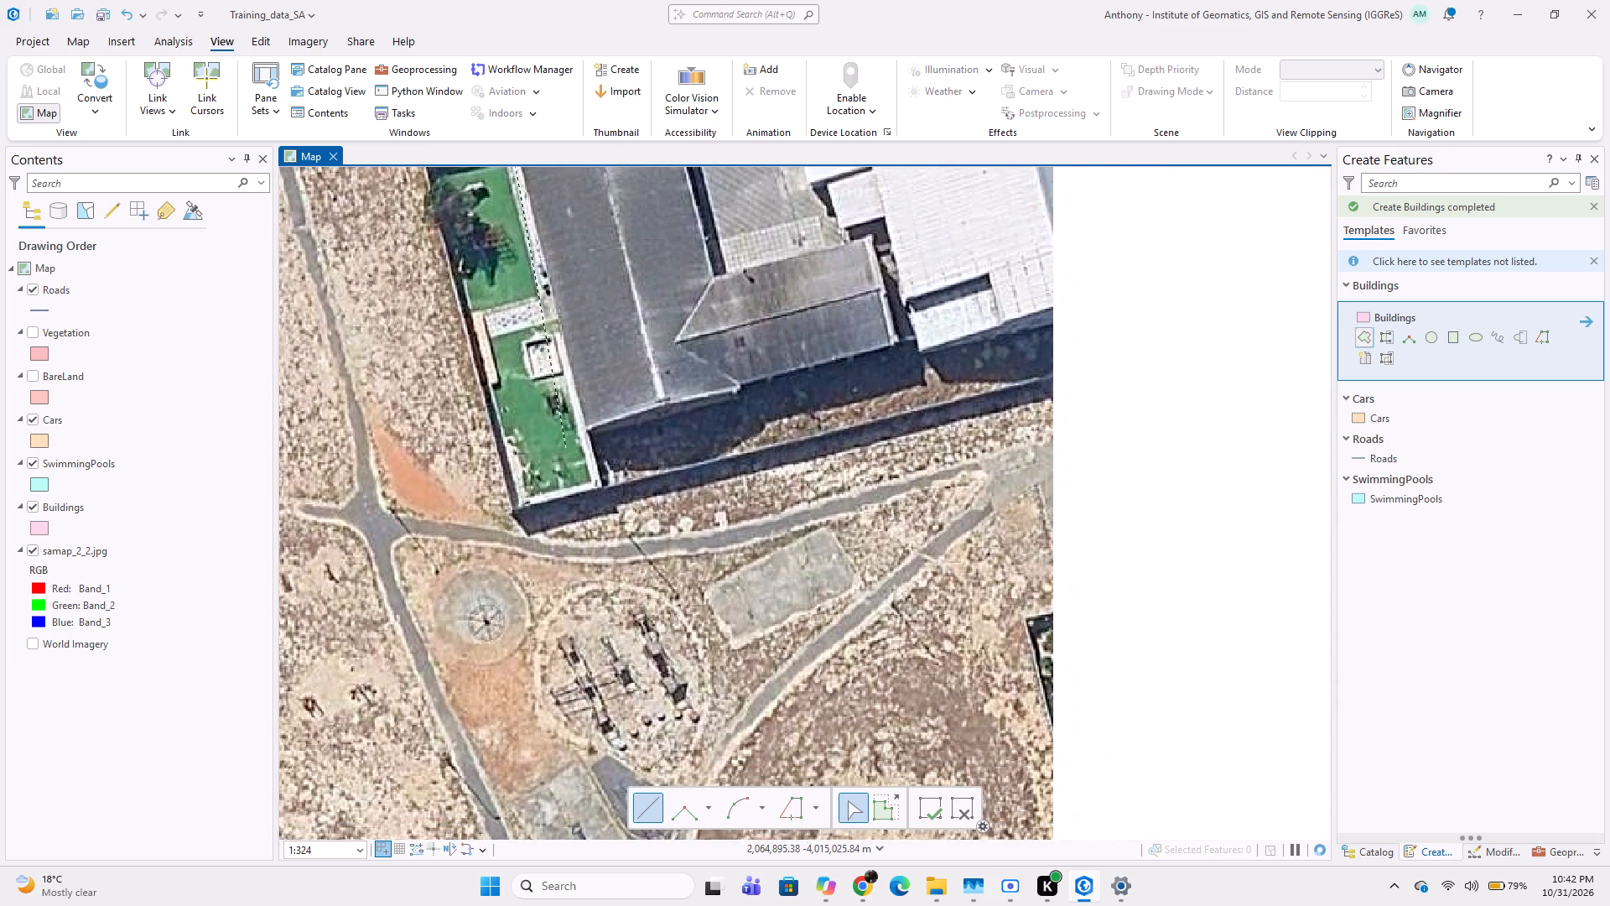
{"action": "left_click", "coordinate": [586, 432]}
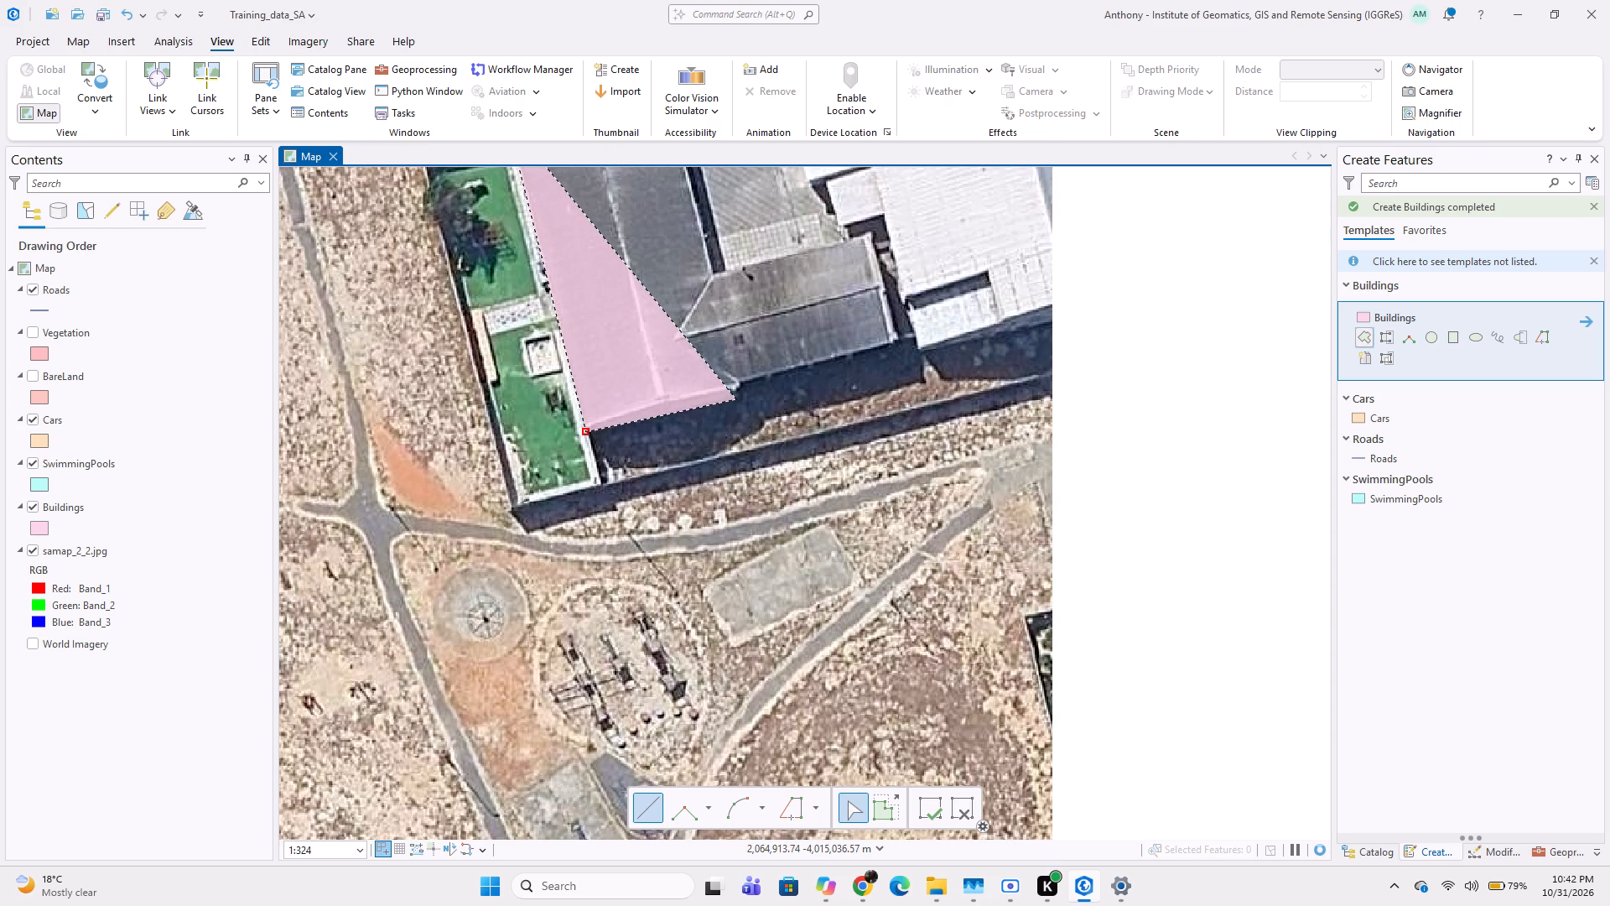
{"action": "left_click", "coordinate": [739, 397]}
{"action": "left_click", "coordinate": [742, 388]}
{"action": "middle_click_drag", "start_coordinate": [736, 411], "coordinate": [634, 478]}
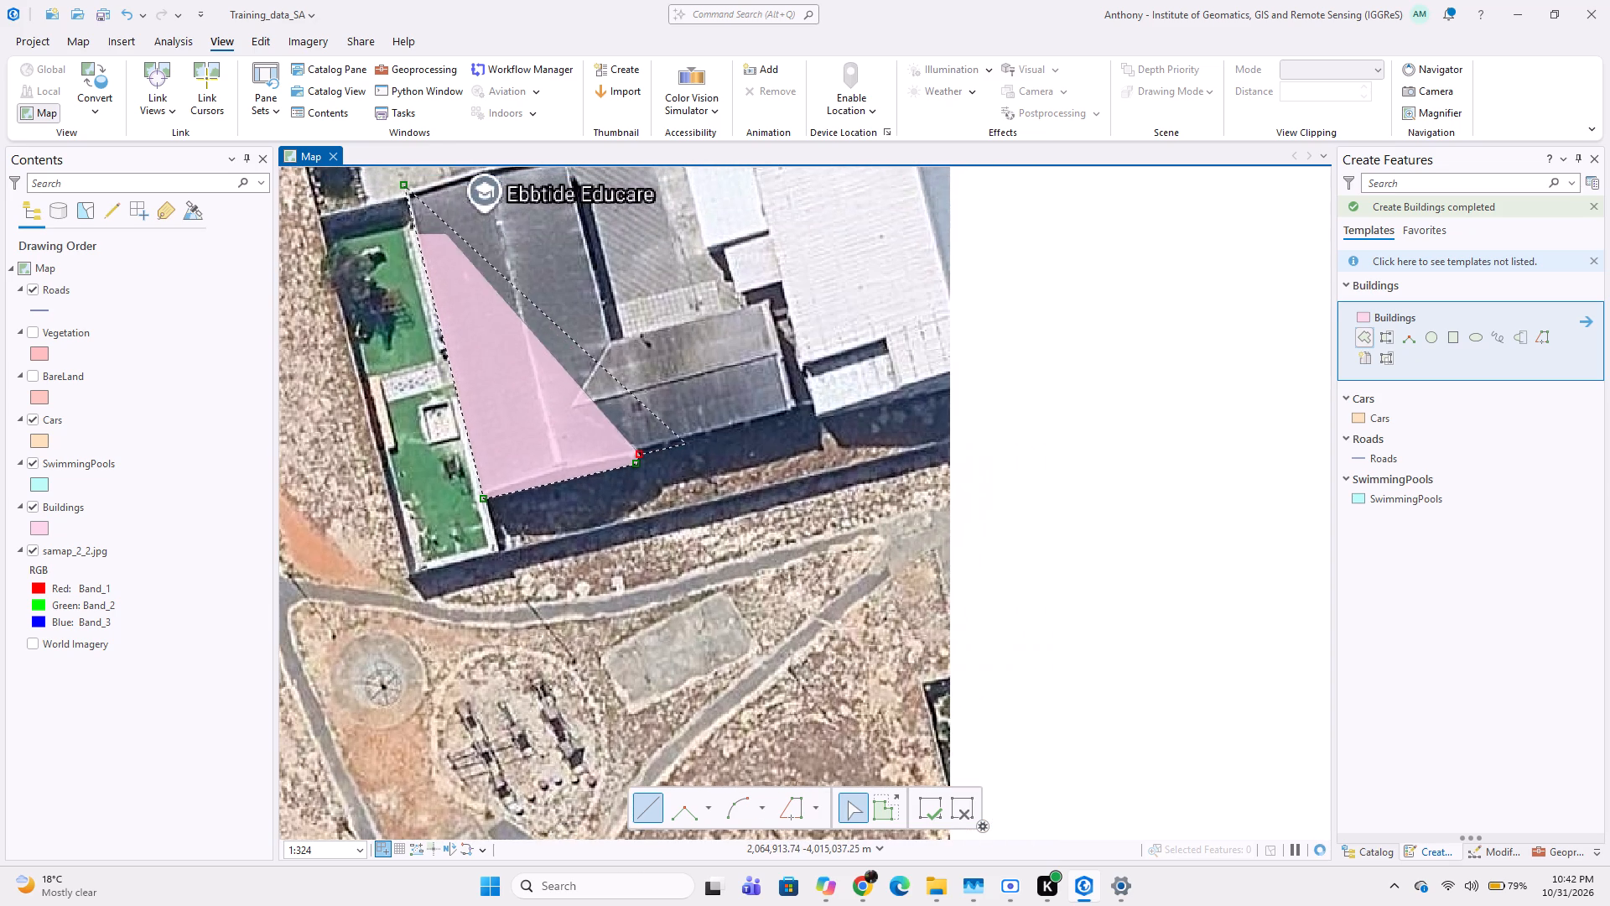
{"action": "left_click", "coordinate": [797, 409]}
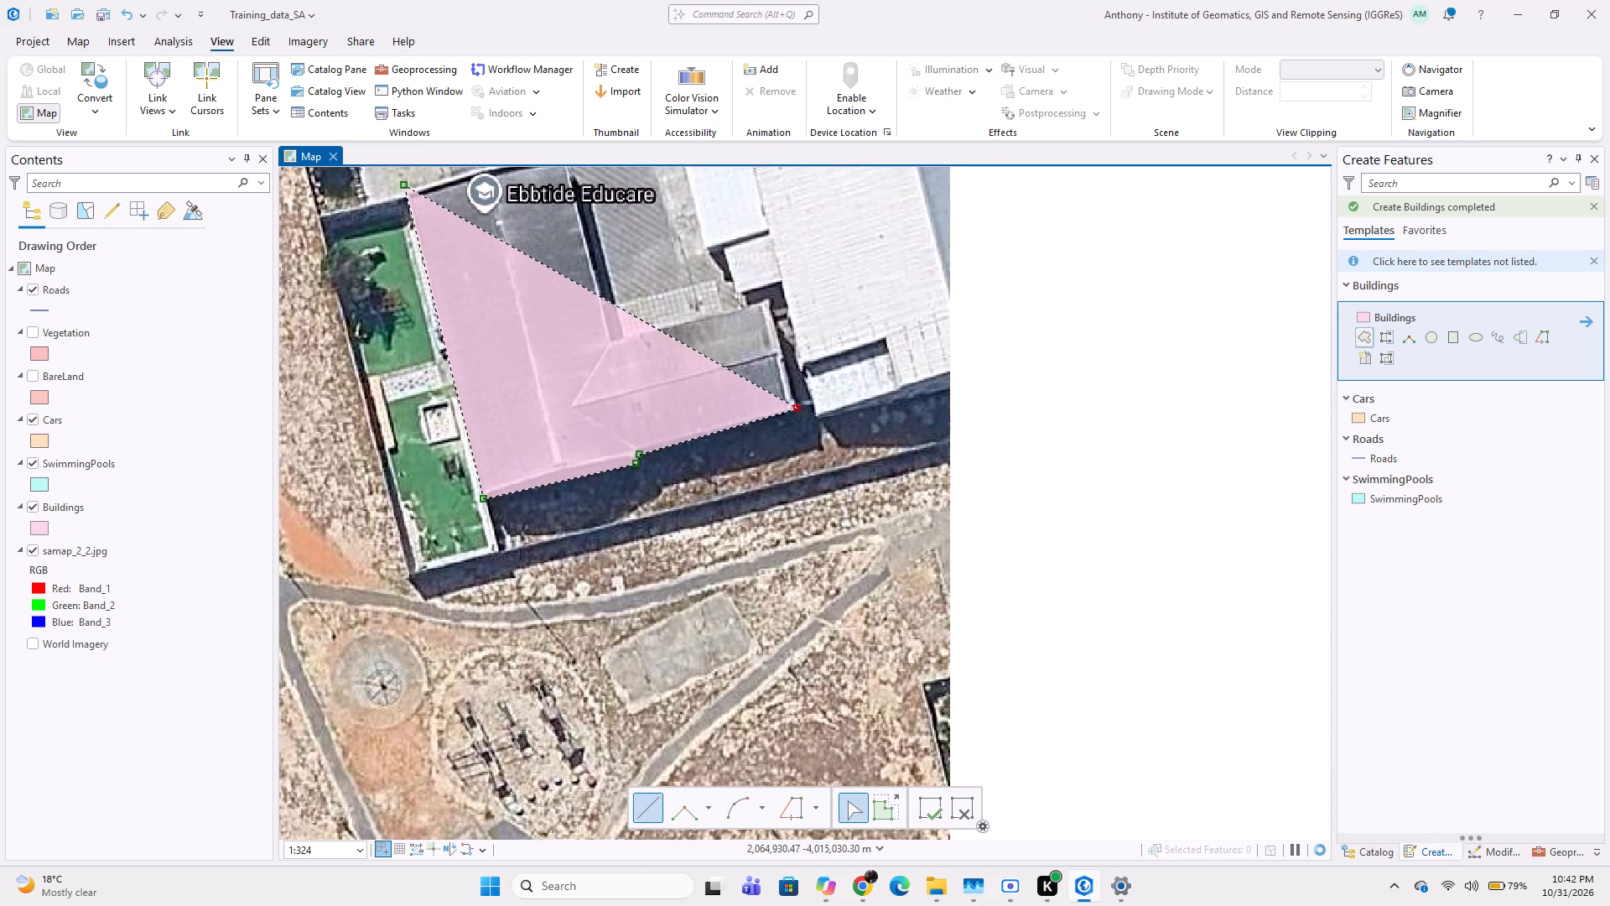
{"action": "left_click", "coordinate": [771, 299]}
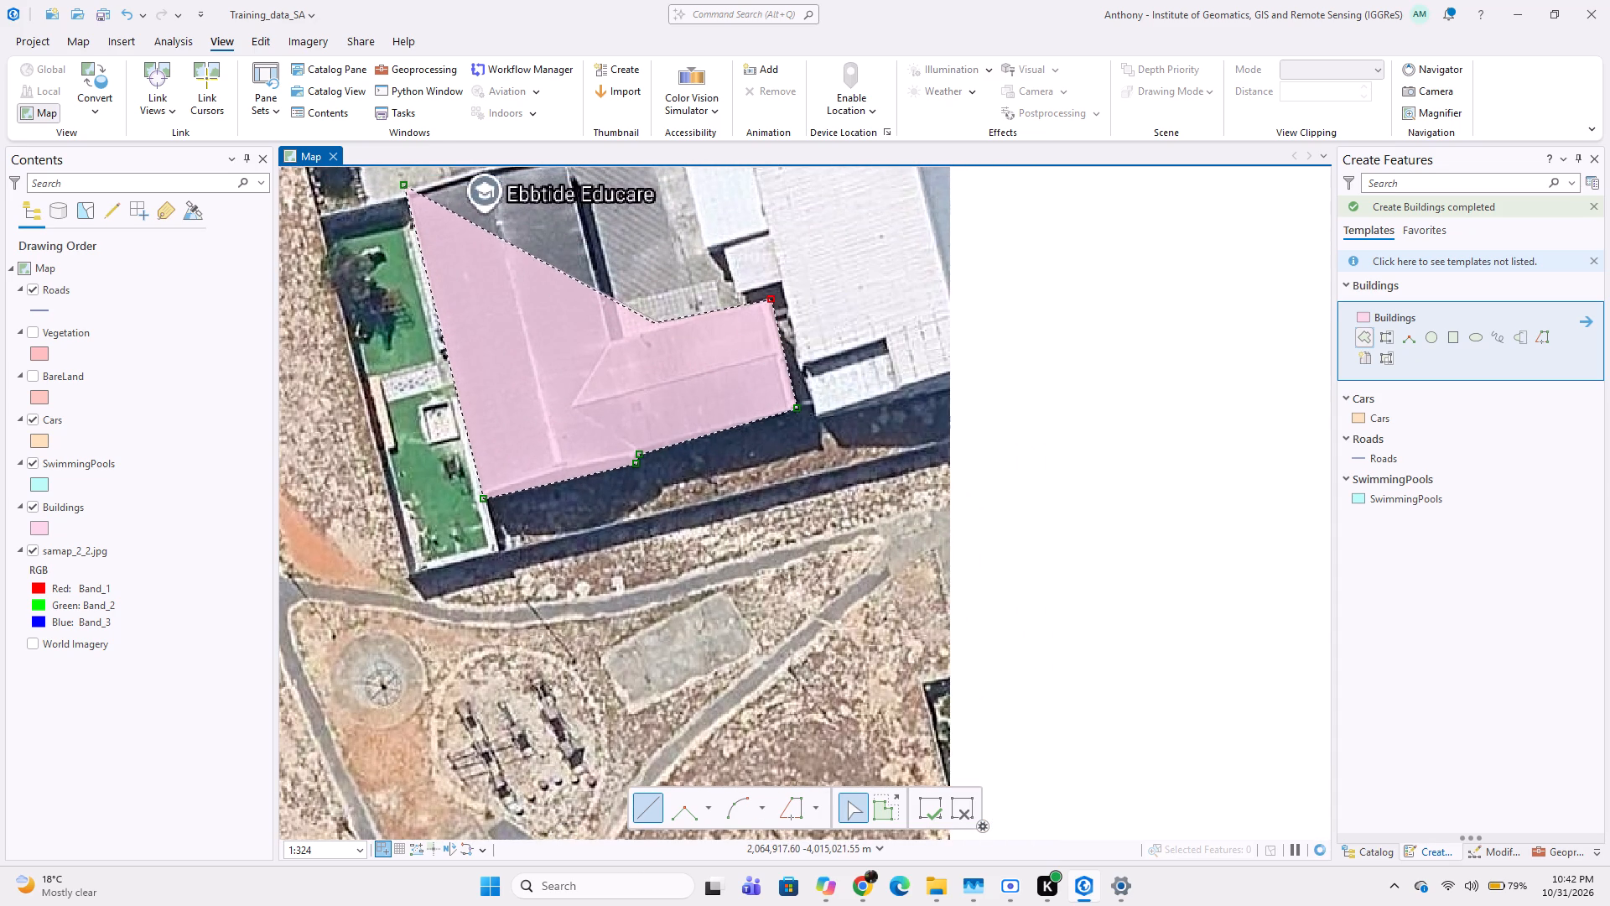
{"action": "left_click", "coordinate": [610, 337]}
{"action": "middle_click_drag", "start_coordinate": [605, 364], "coordinate": [642, 511]}
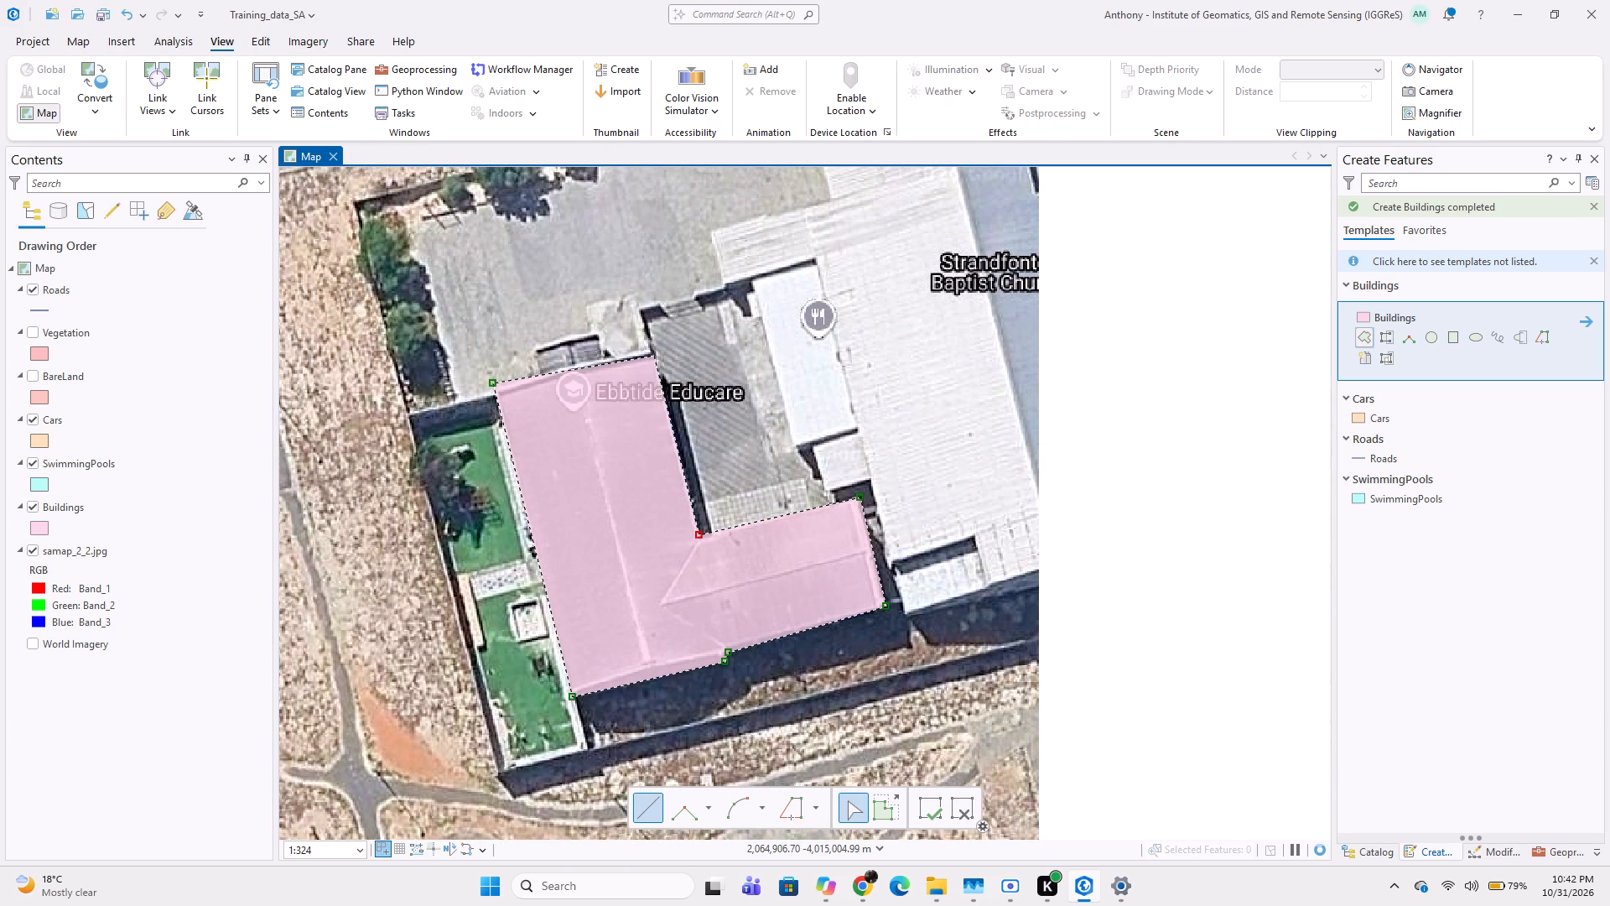
{"action": "double_click", "coordinate": [654, 356]}
Digitize the large Baptist church roof east of Ebbtide Educare as a Buildings polygon, following its stepped west side and ending at the imagery's east edge.
{"action": "middle_click_drag", "start_coordinate": [622, 402], "coordinate": [569, 487]}
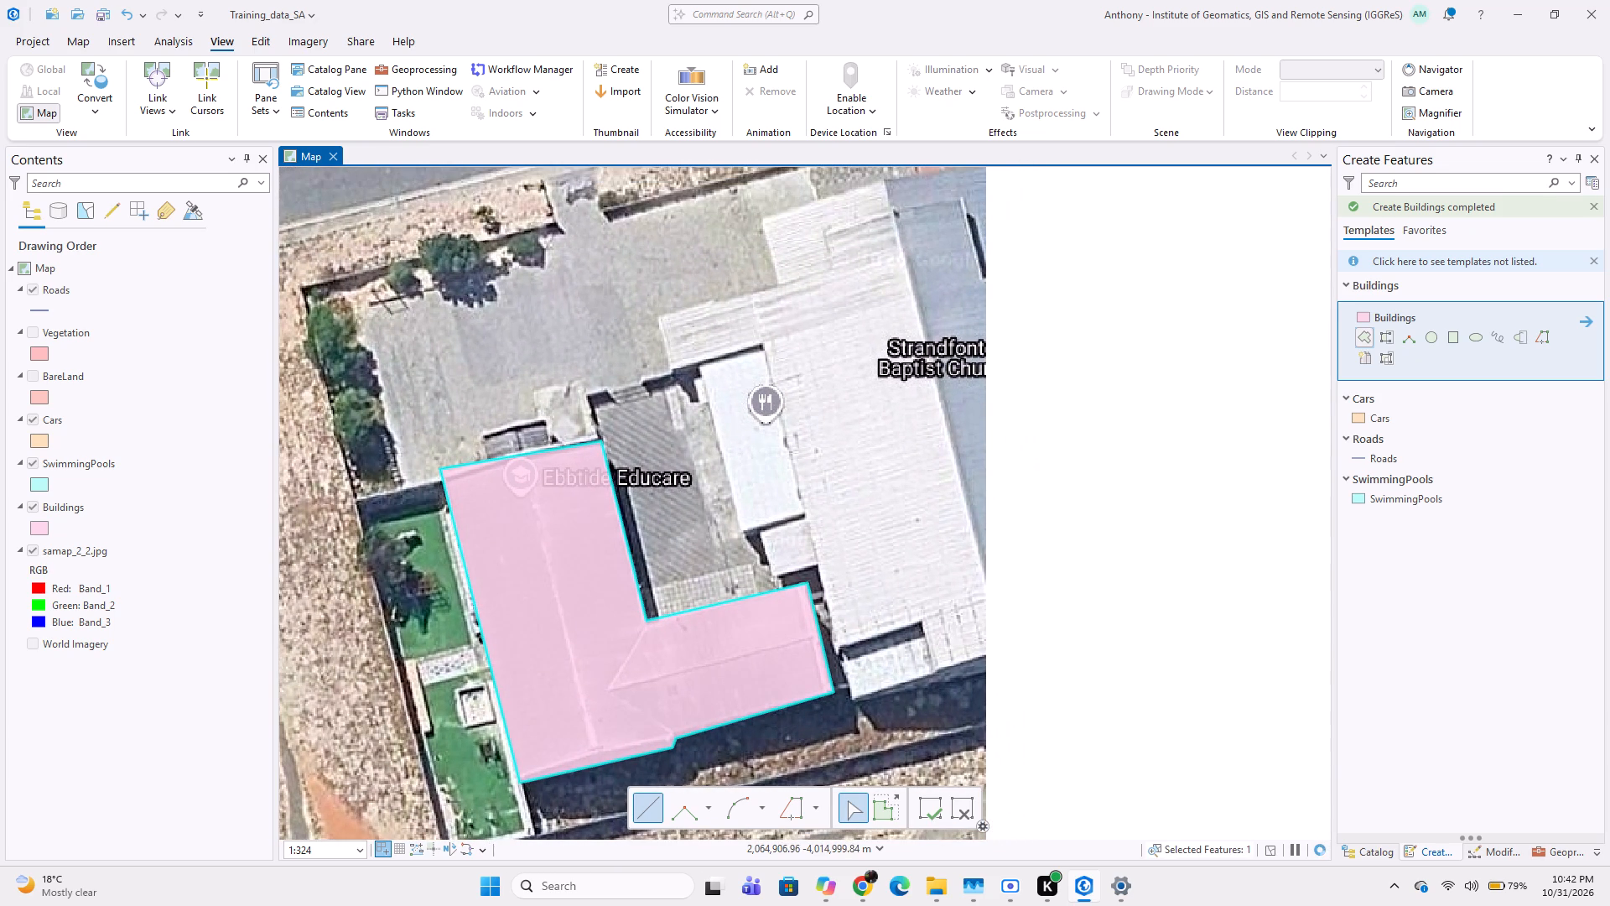
{"action": "scroll", "coordinate": [636, 476], "scroll_direction": "down", "scroll_amount": 2}
{"action": "middle_click_drag", "start_coordinate": [672, 505], "coordinate": [601, 497]}
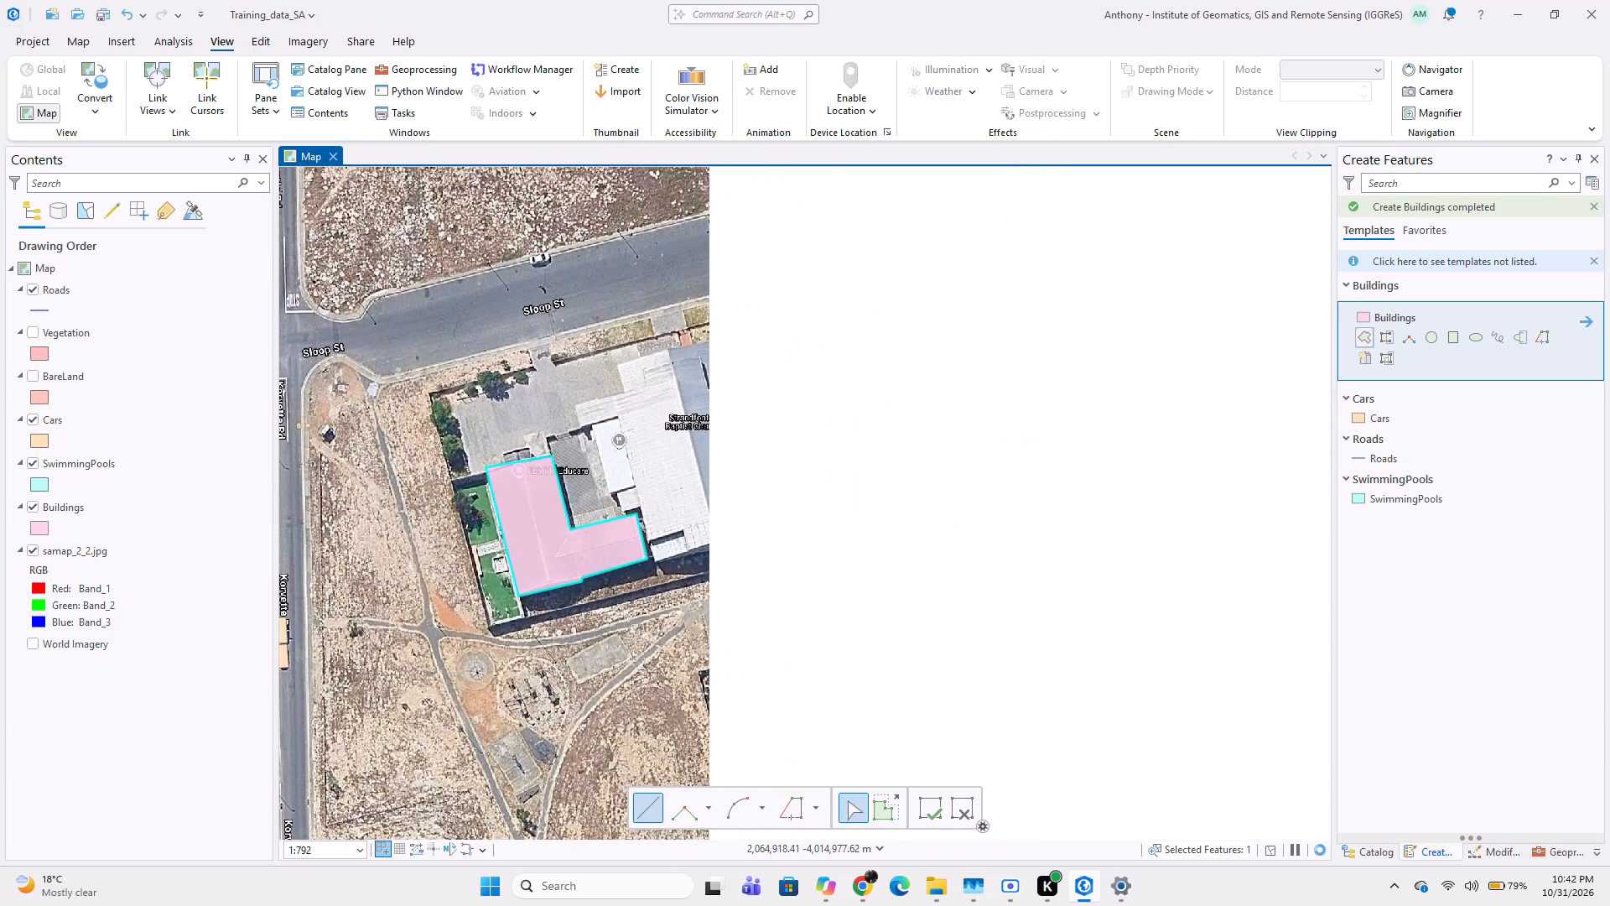
{"action": "scroll", "coordinate": [613, 431], "scroll_direction": "up", "scroll_amount": 1}
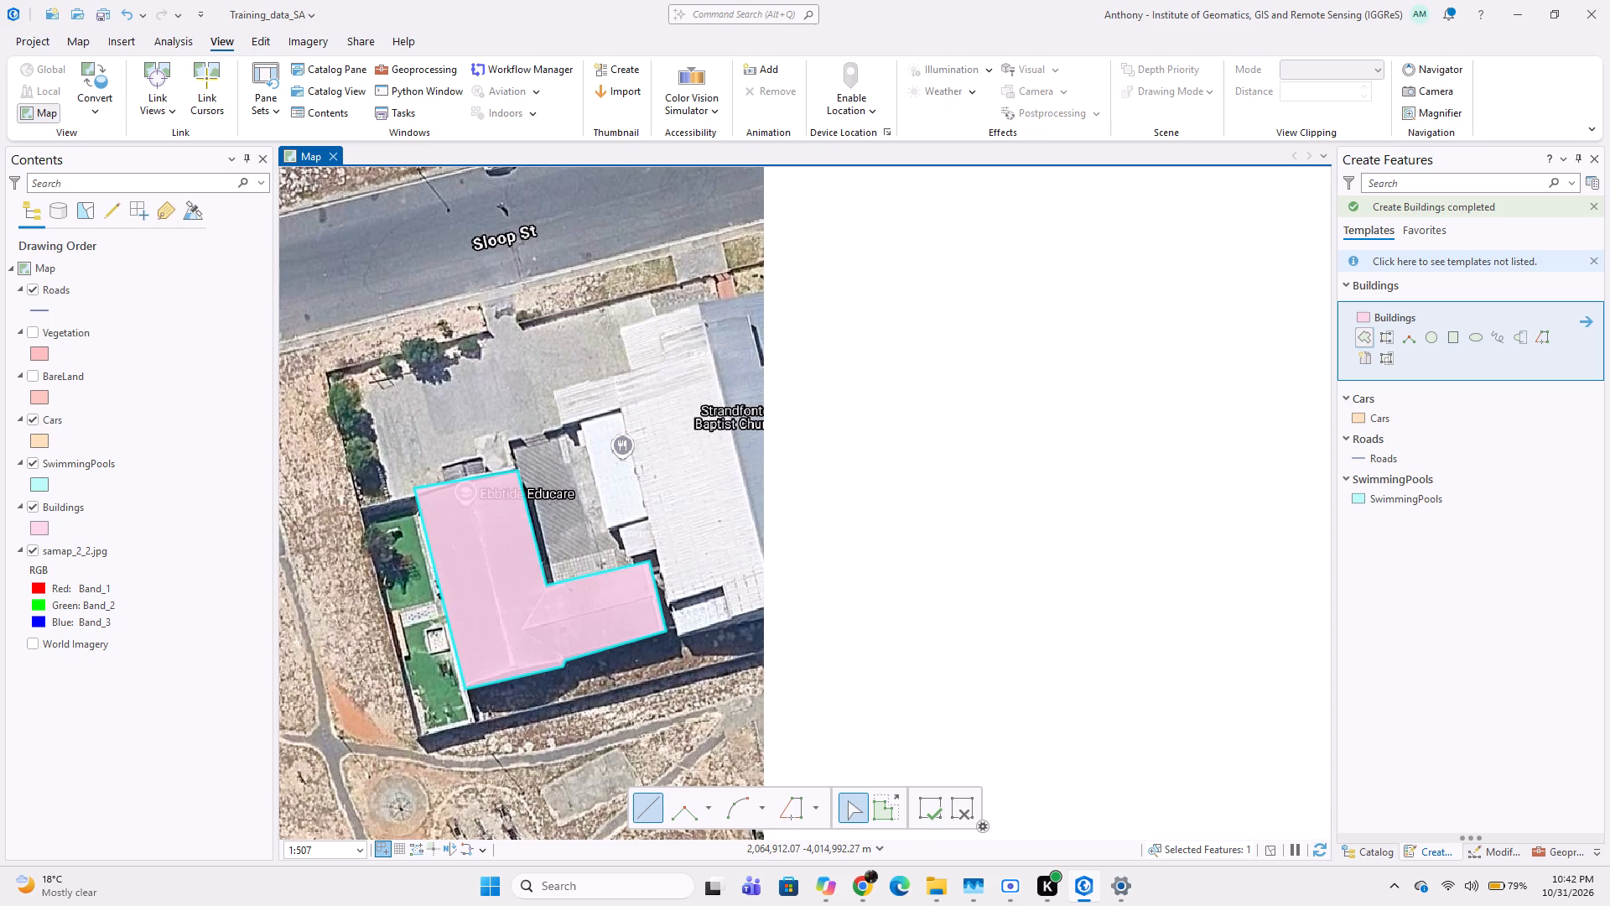
{"action": "left_click", "coordinate": [552, 388]}
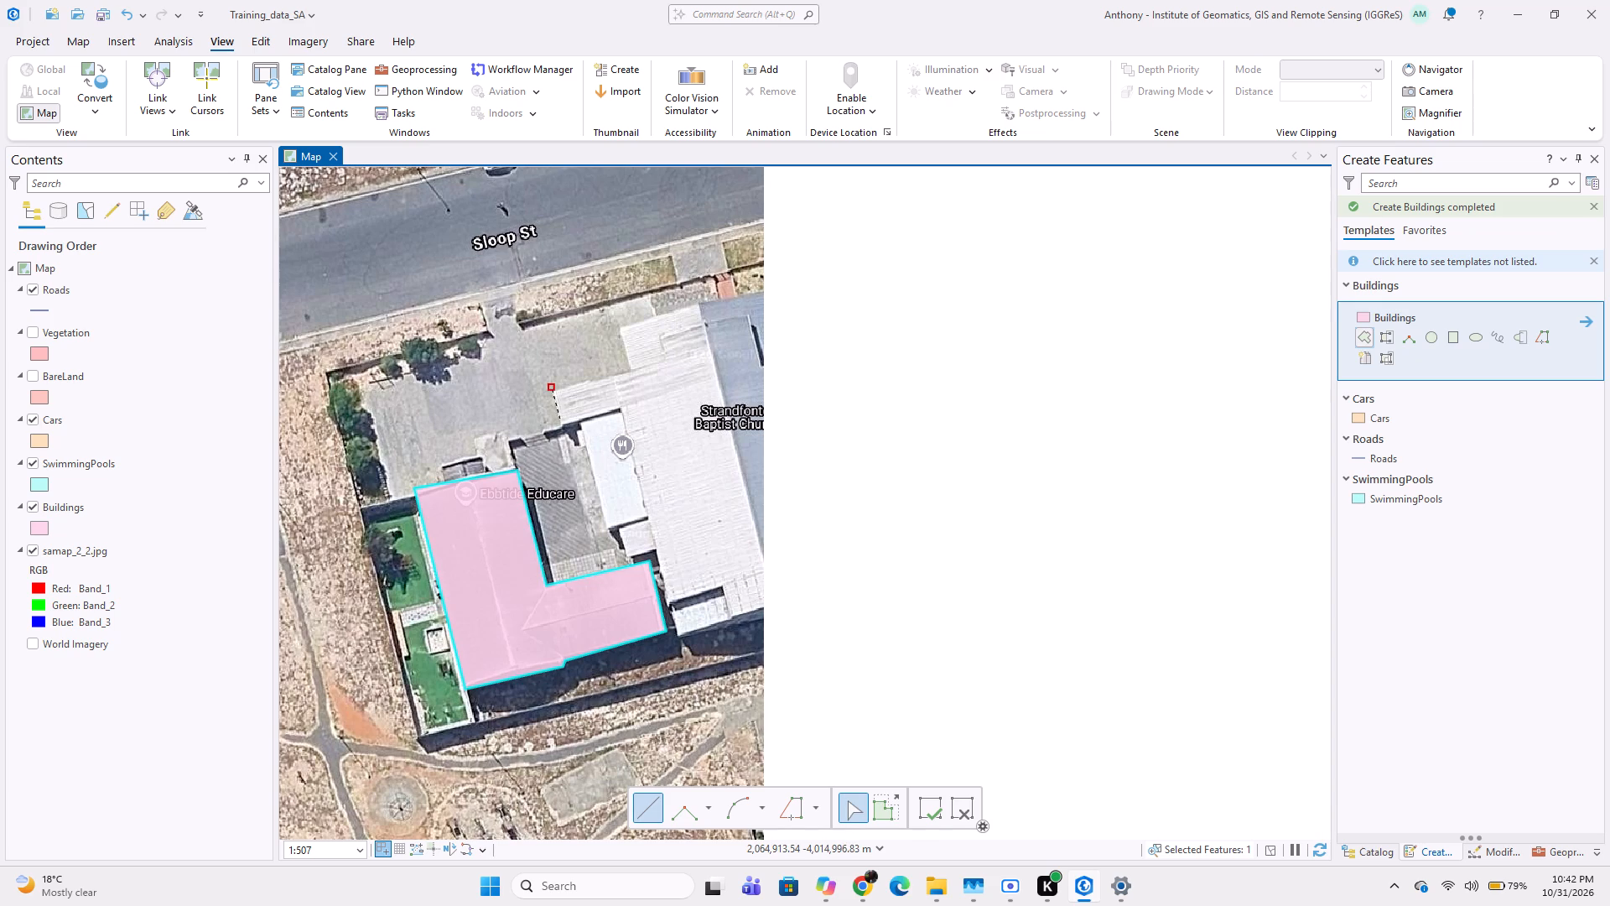
{"action": "left_click", "coordinate": [563, 425]}
{"action": "left_click", "coordinate": [580, 420]}
{"action": "left_click", "coordinate": [607, 528]}
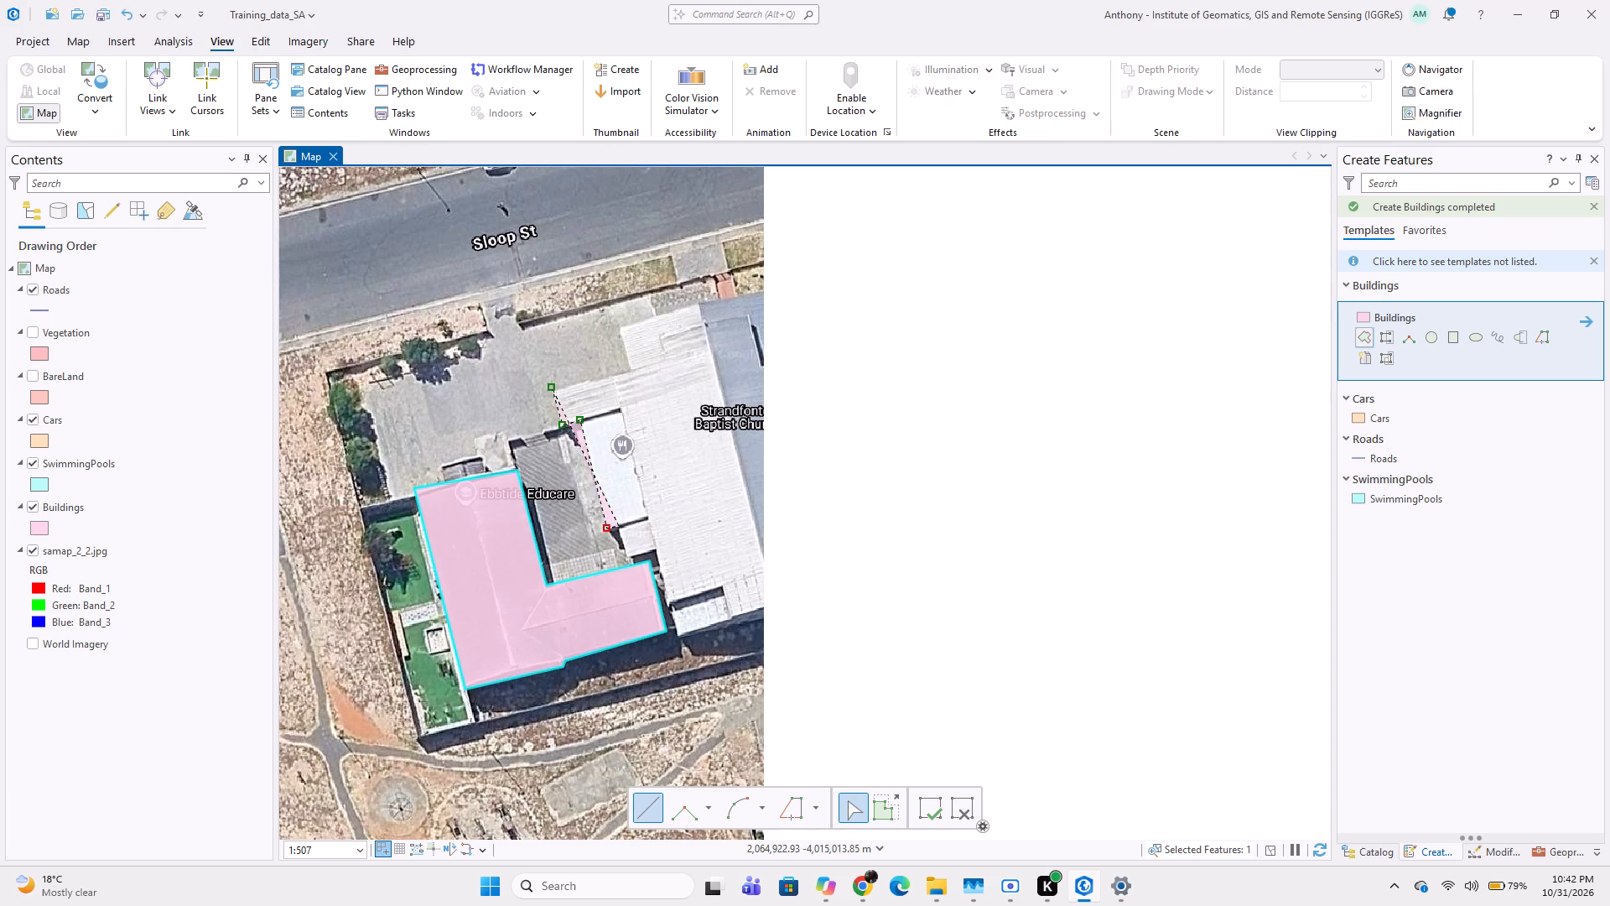
{"action": "left_click", "coordinate": [619, 523]}
{"action": "scroll", "coordinate": [628, 558], "scroll_direction": "up", "scroll_amount": 2}
{"action": "left_click", "coordinate": [622, 552]}
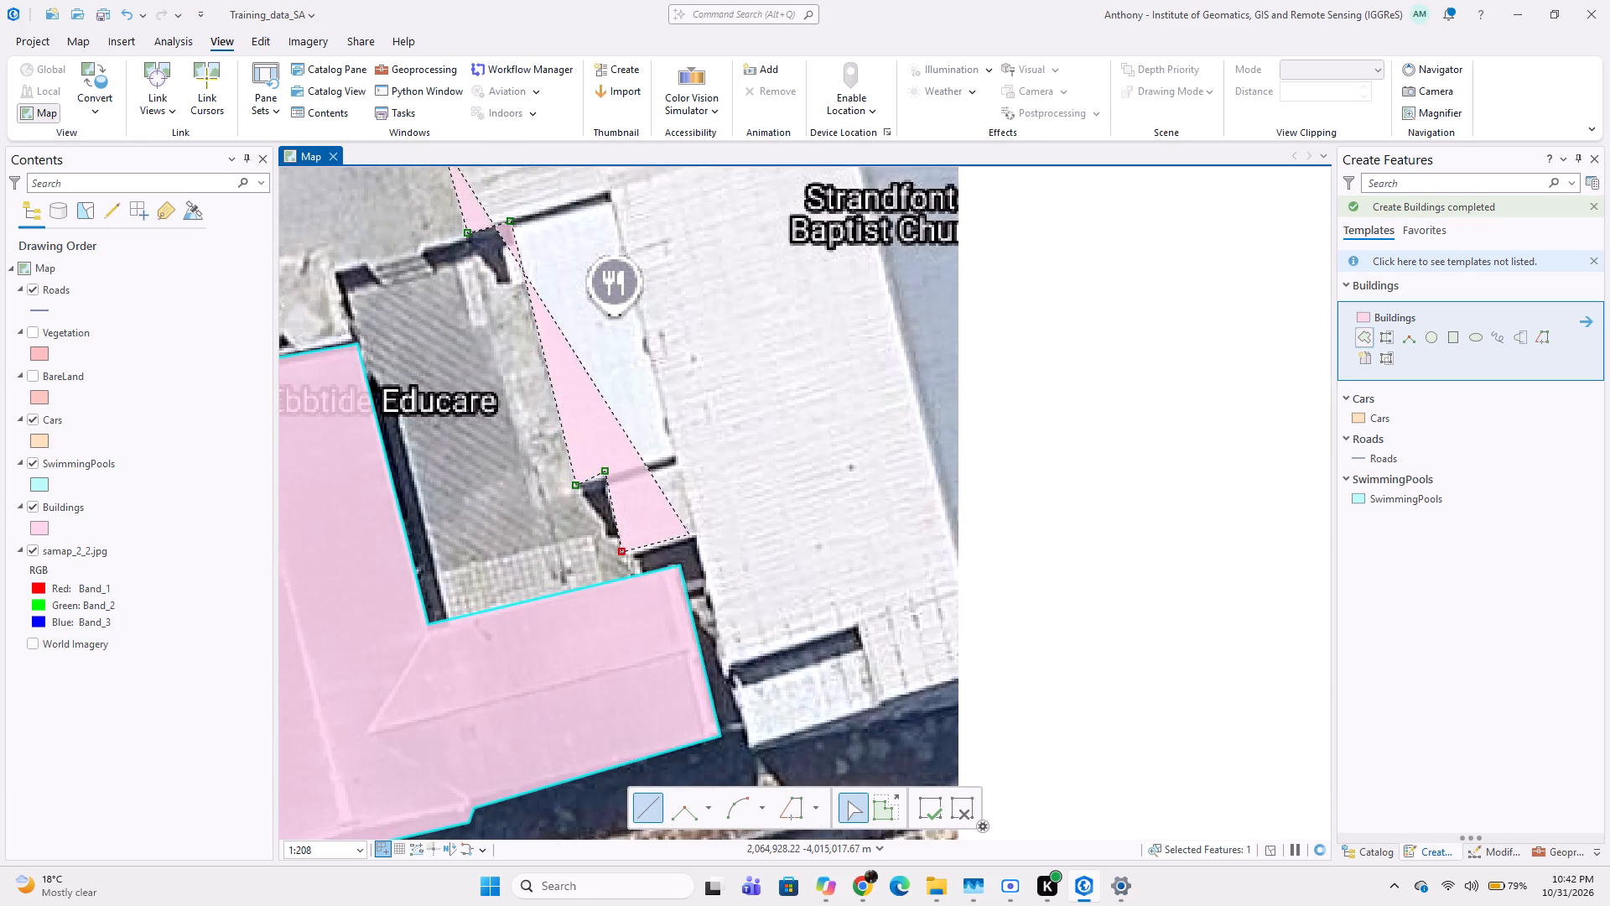
{"action": "left_click", "coordinate": [695, 532]}
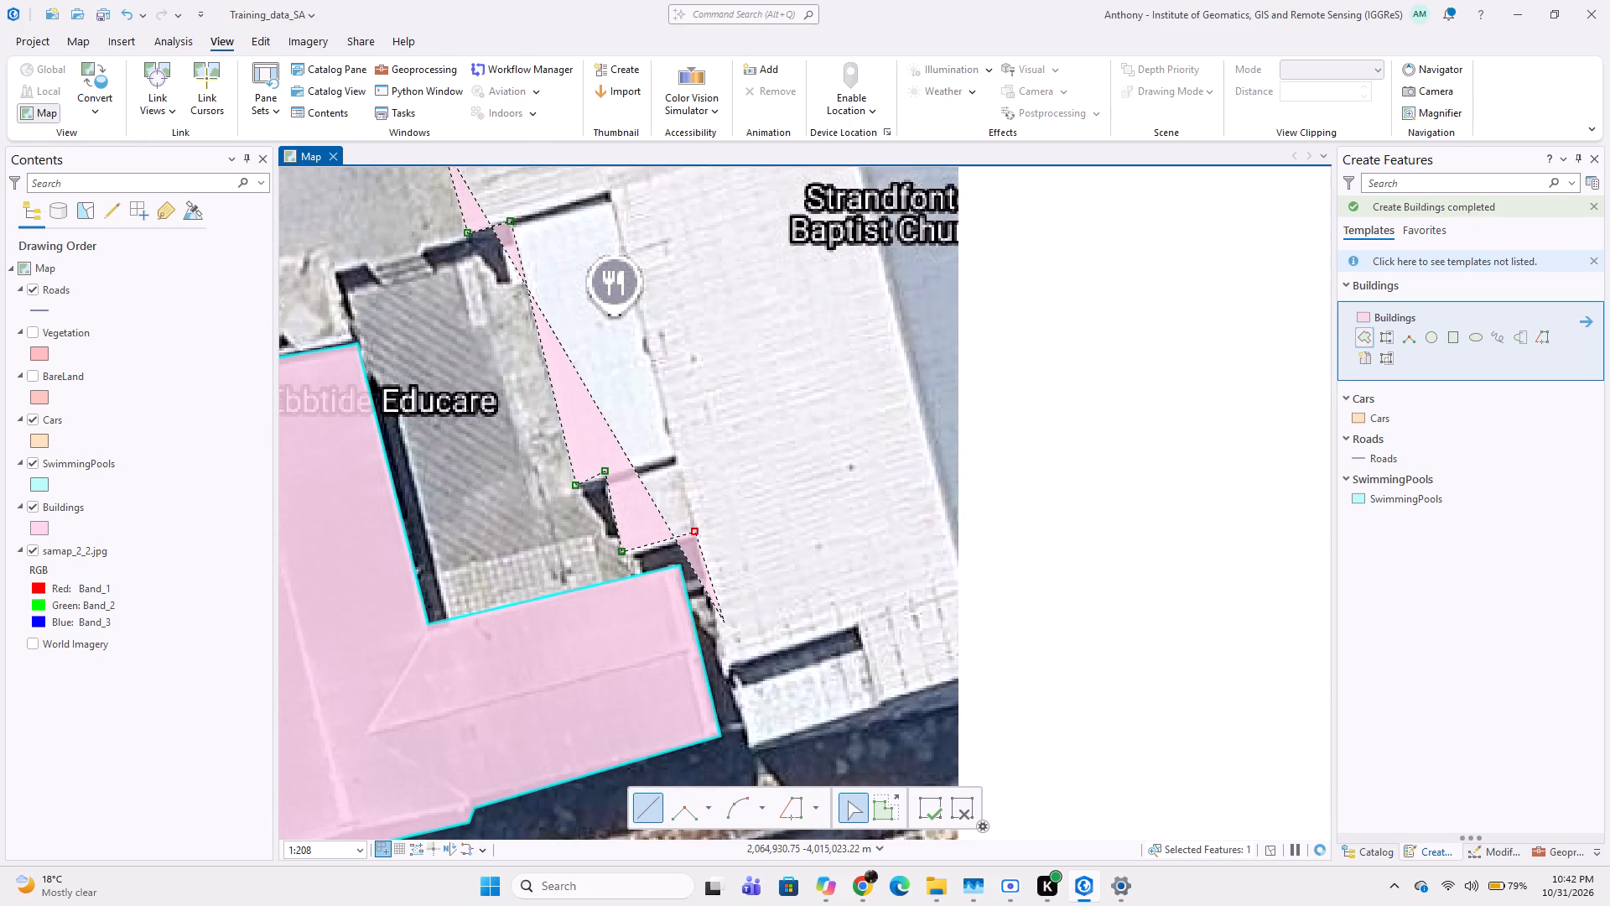
{"action": "left_click", "coordinate": [724, 672]}
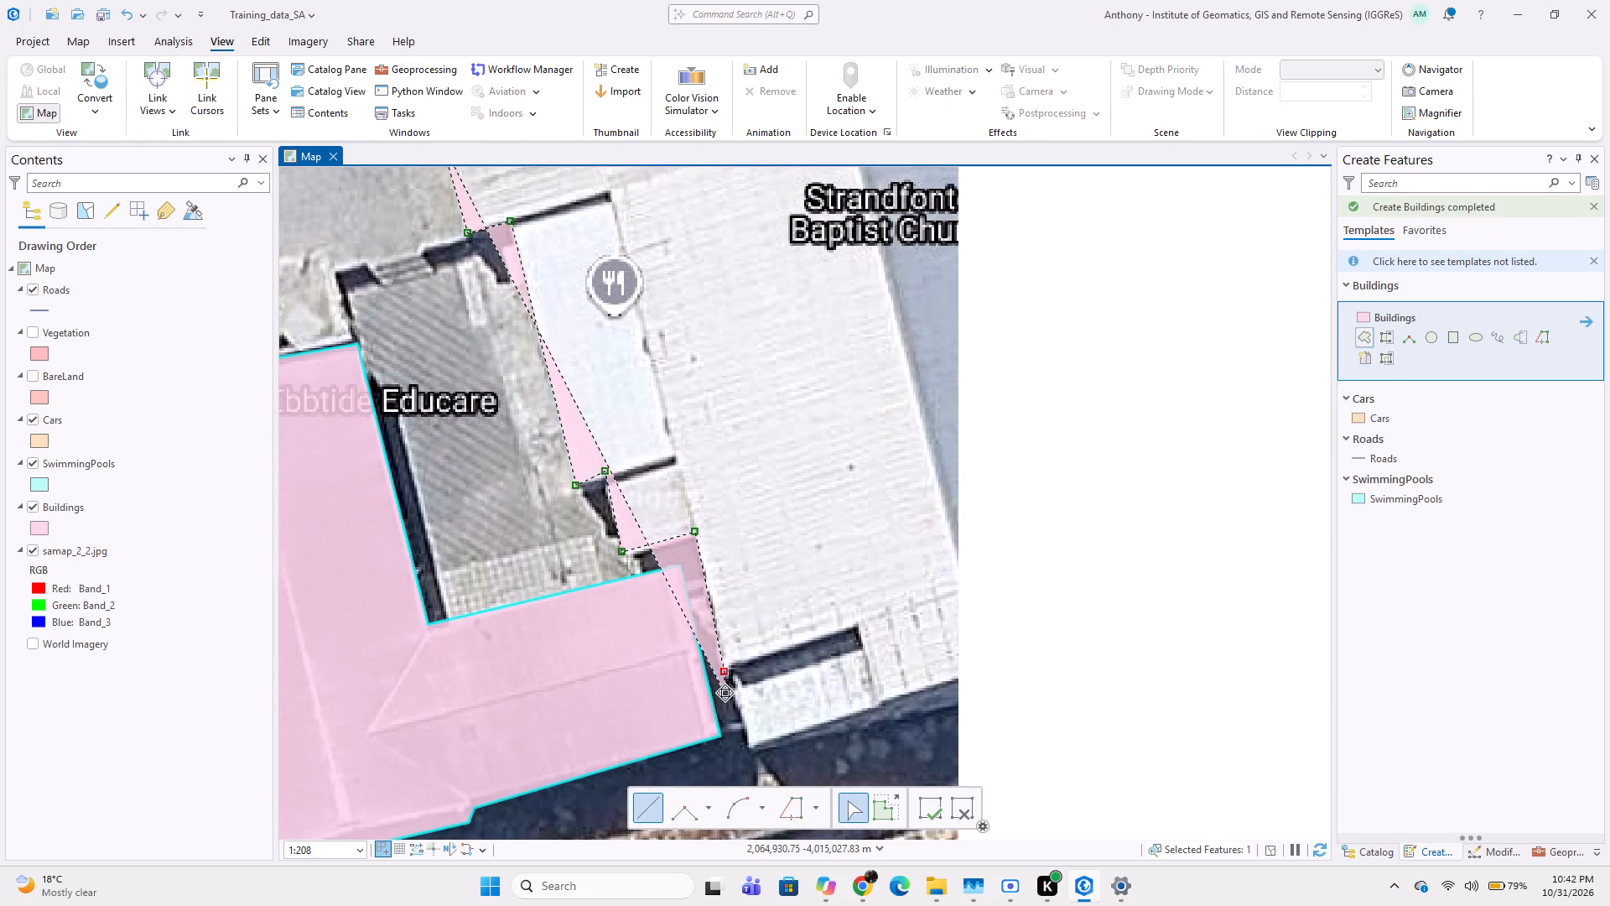
{"action": "left_click", "coordinate": [748, 758]}
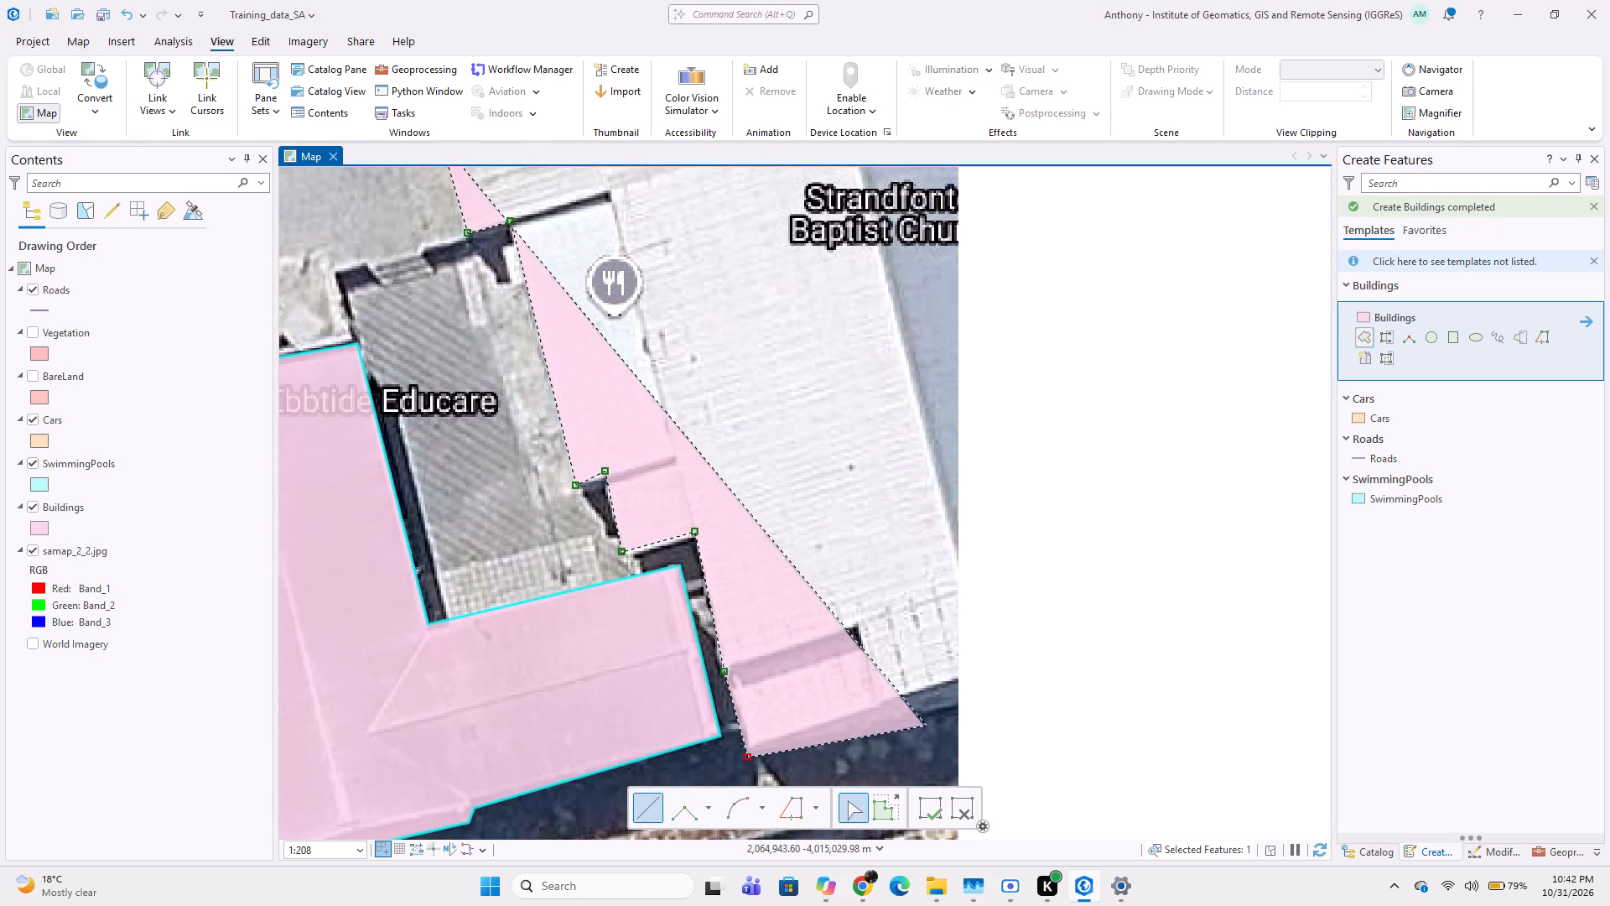
{"action": "left_click", "coordinate": [956, 708]}
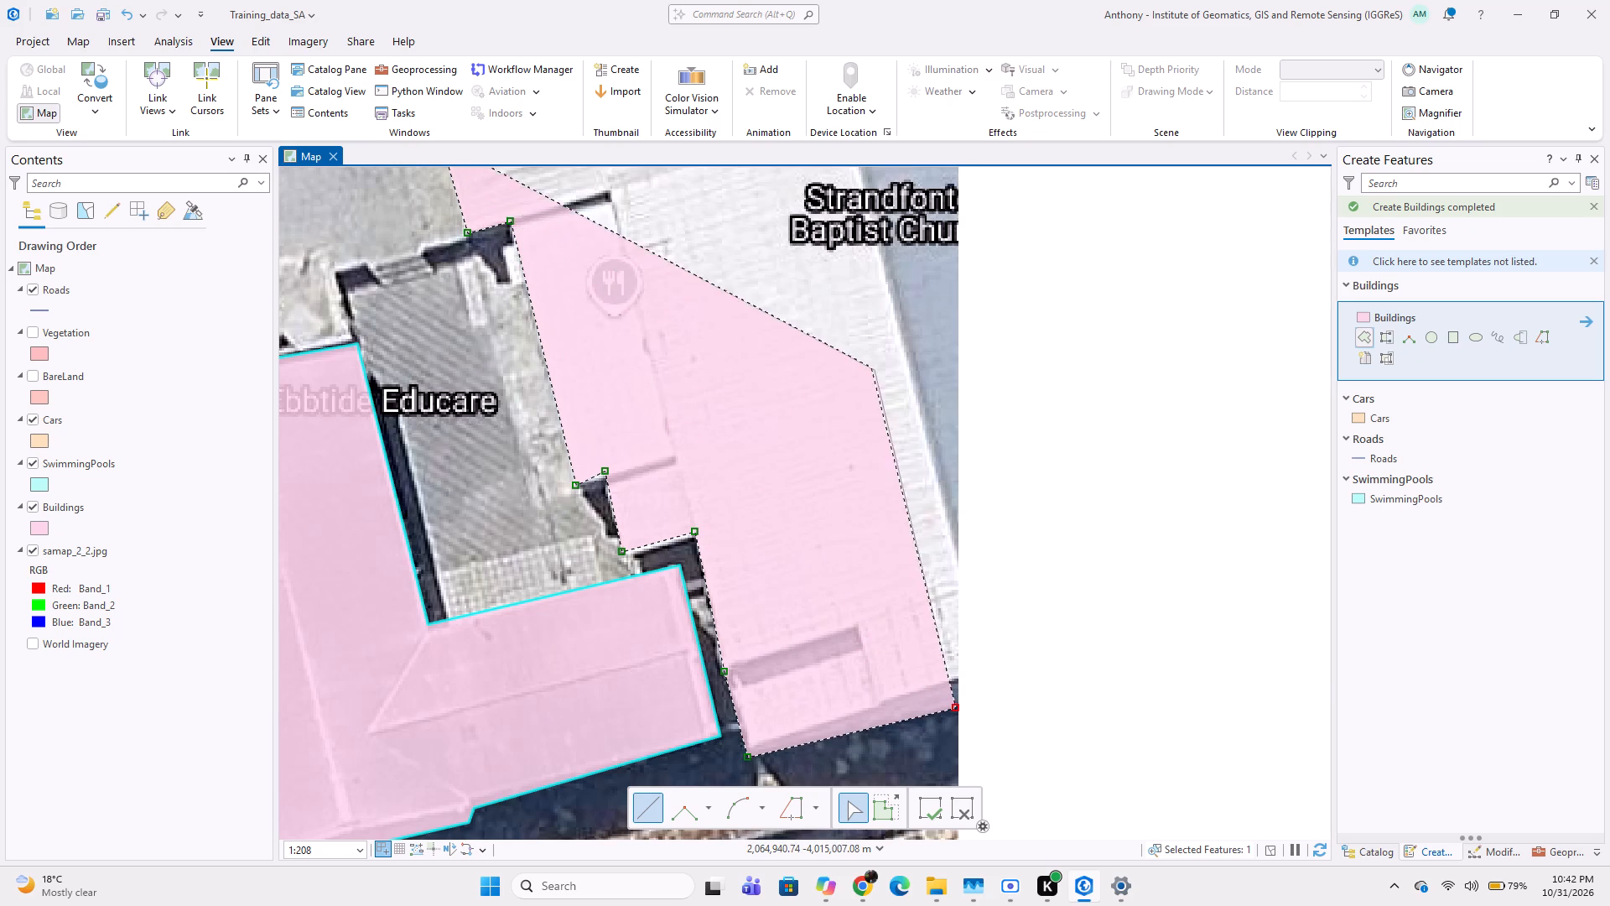
{"action": "middle_click_drag", "start_coordinate": [871, 367], "coordinate": [839, 622]}
{"action": "middle_click_drag", "start_coordinate": [877, 220], "coordinate": [848, 331]}
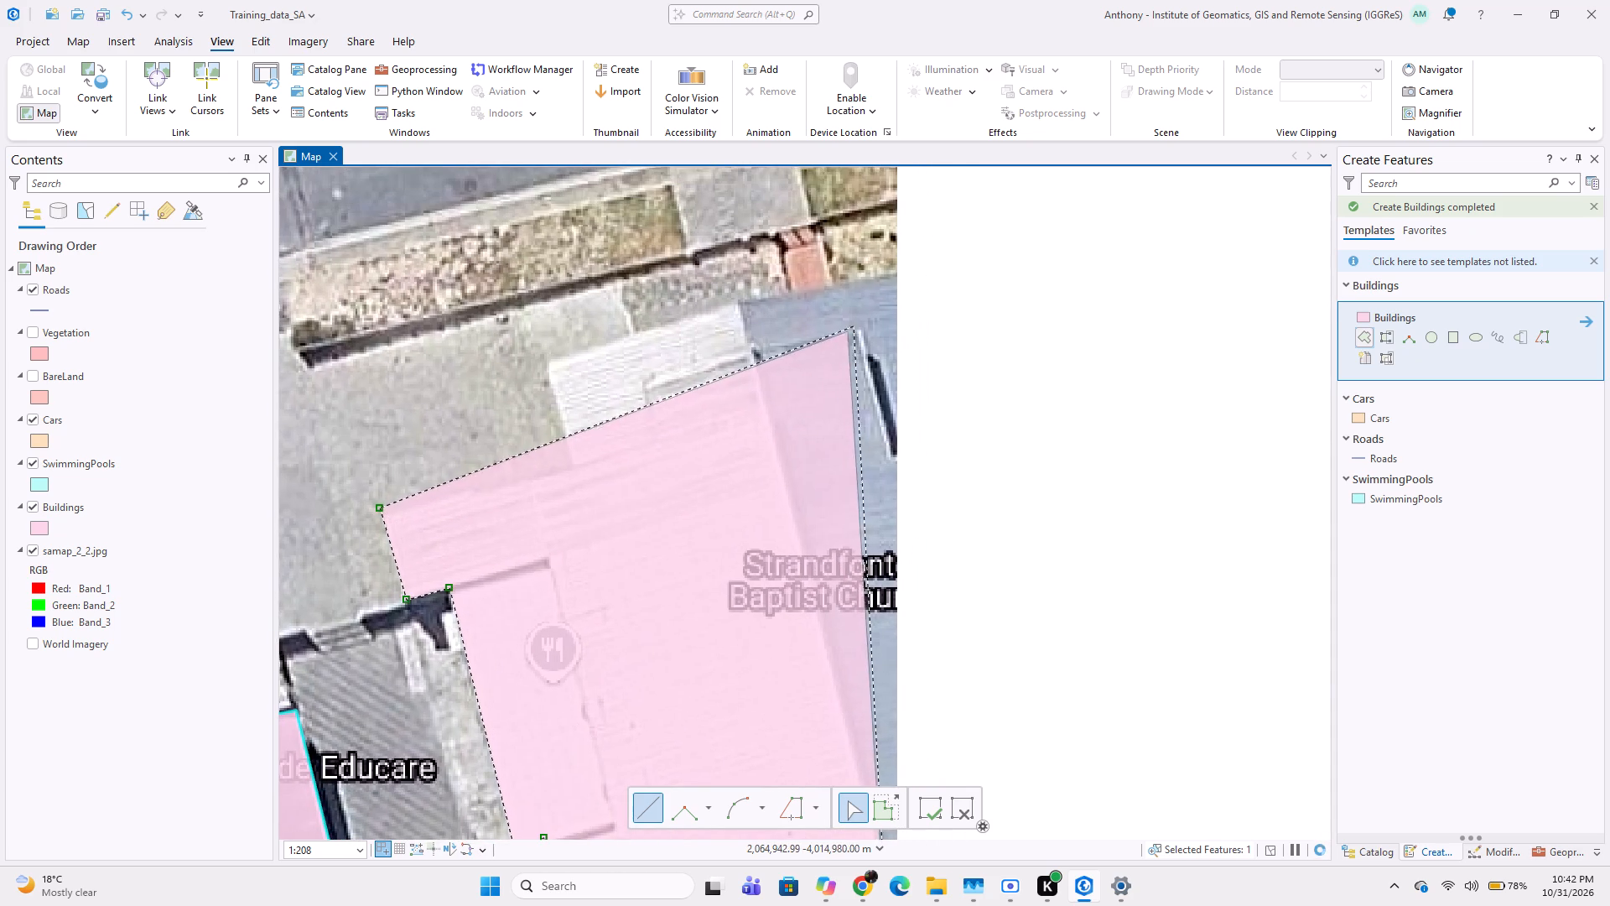
{"action": "left_click", "coordinate": [895, 270]}
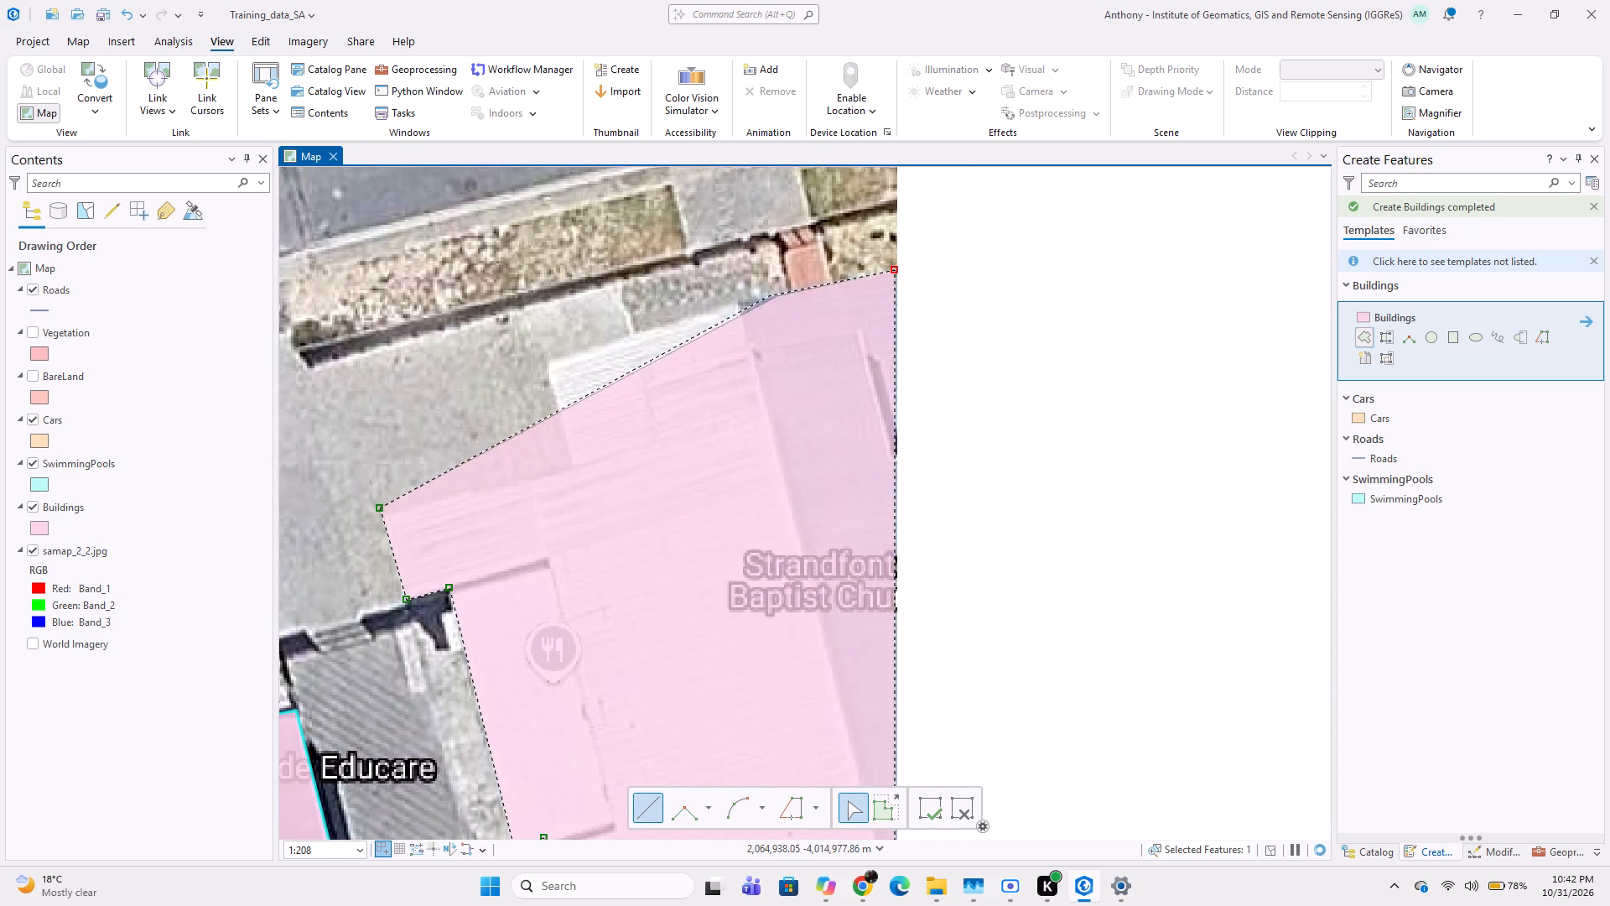
{"action": "left_click", "coordinate": [742, 299]}
{"action": "left_click", "coordinate": [554, 358]}
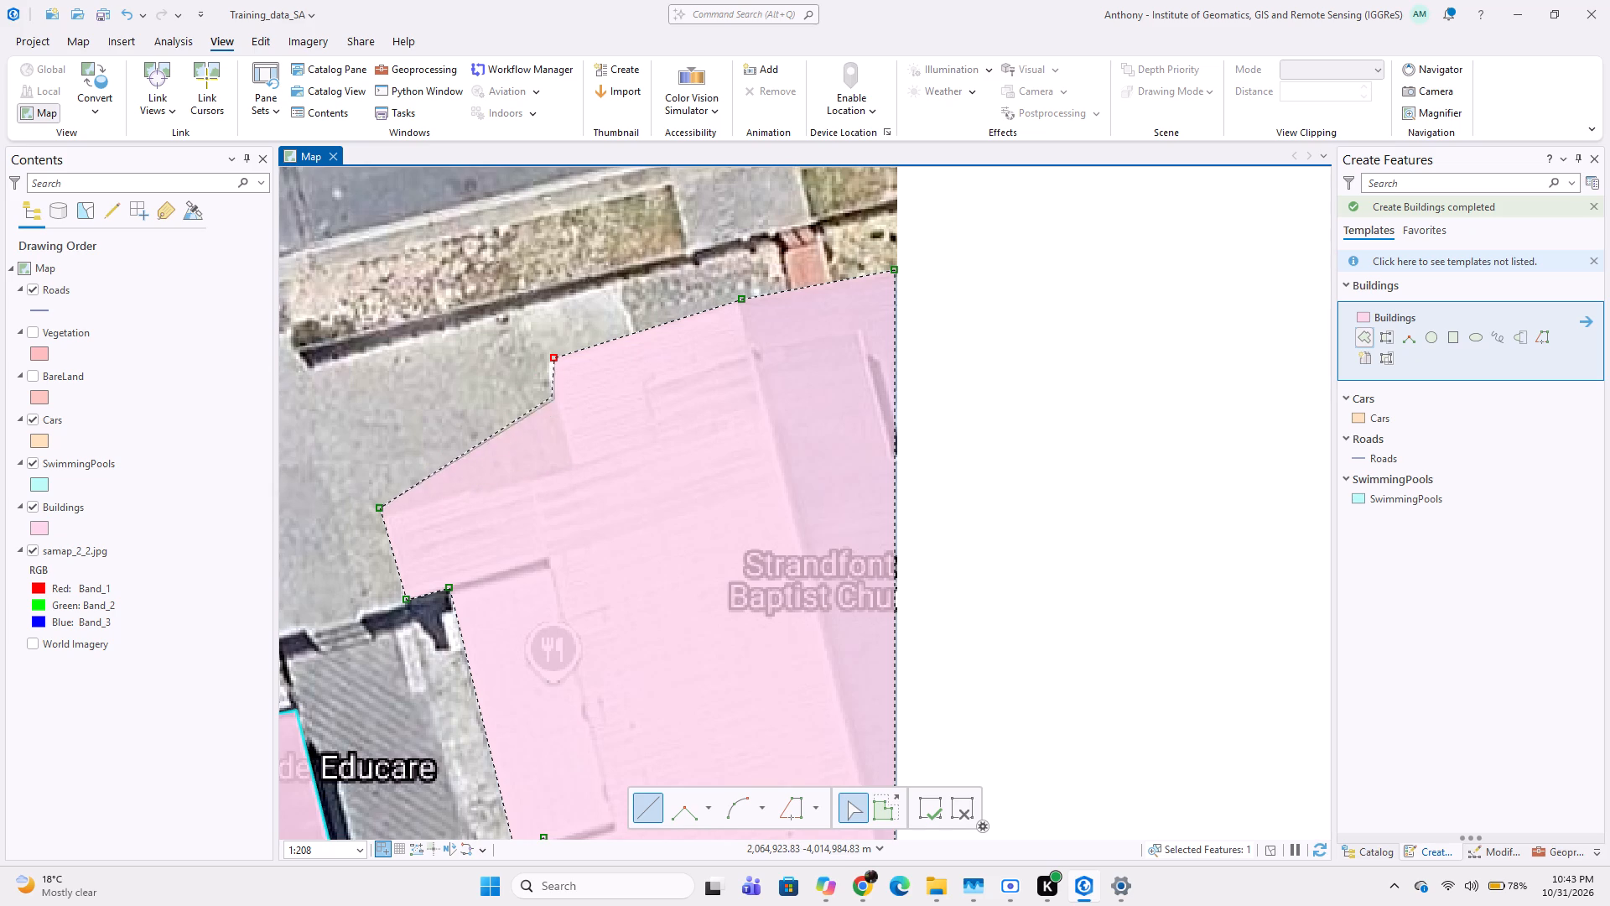
{"action": "left_click", "coordinate": [543, 376]}
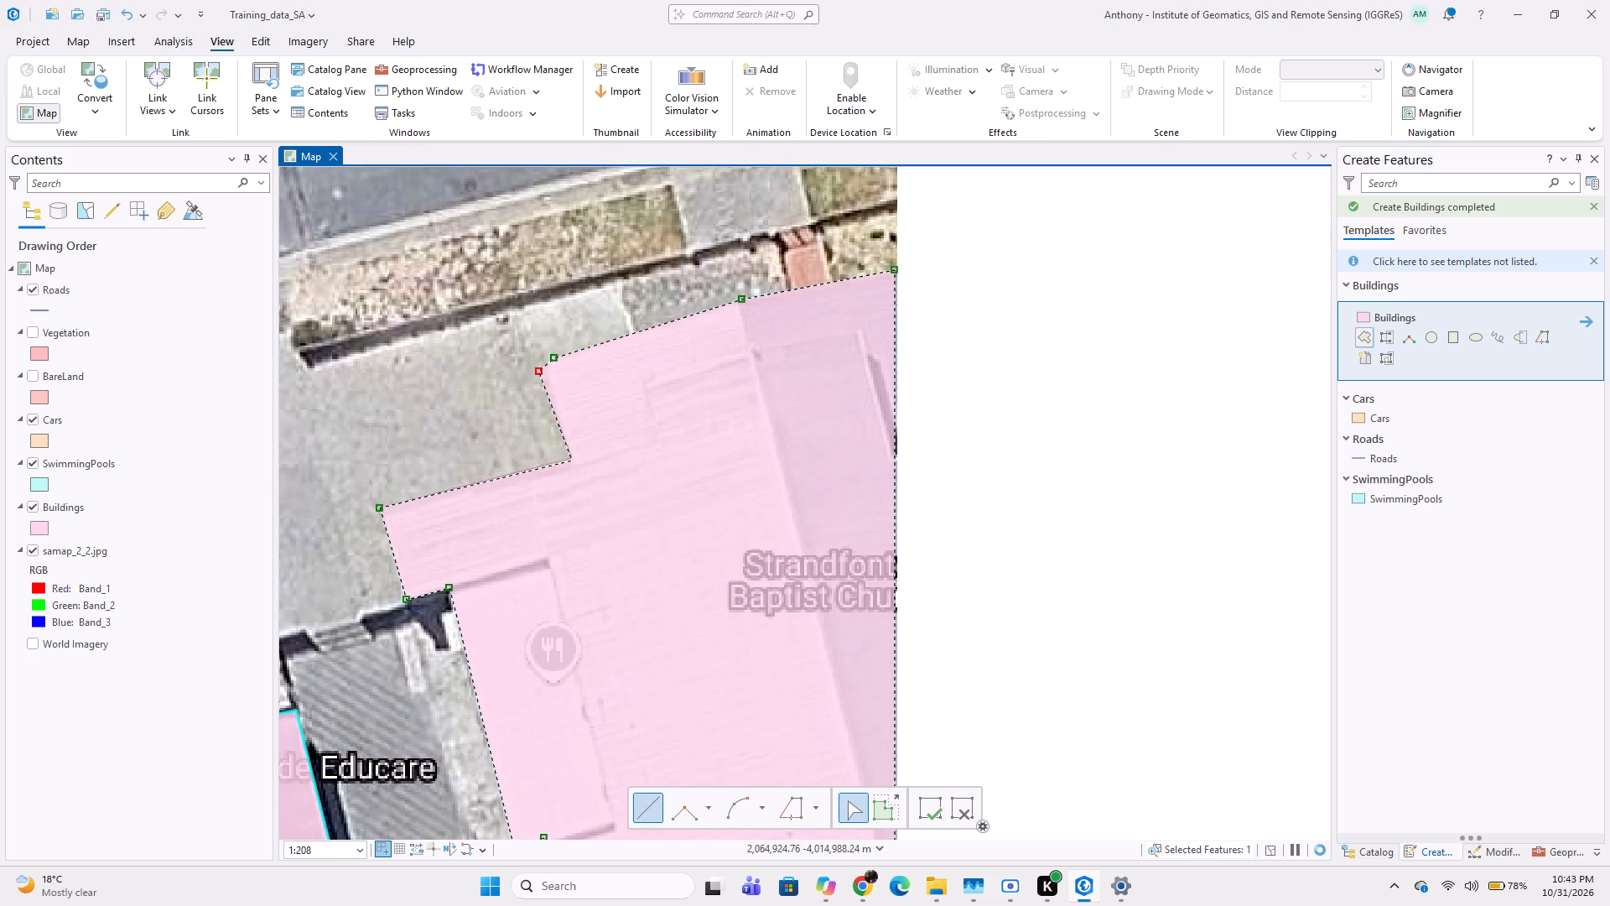
{"action": "double_click", "coordinate": [572, 464]}
Digitize the small rectangular structure adjoining the north edge of the Ebbtide Educare roof as a Buildings polygon.
{"action": "scroll", "coordinate": [517, 493], "scroll_direction": "down", "scroll_amount": 2}
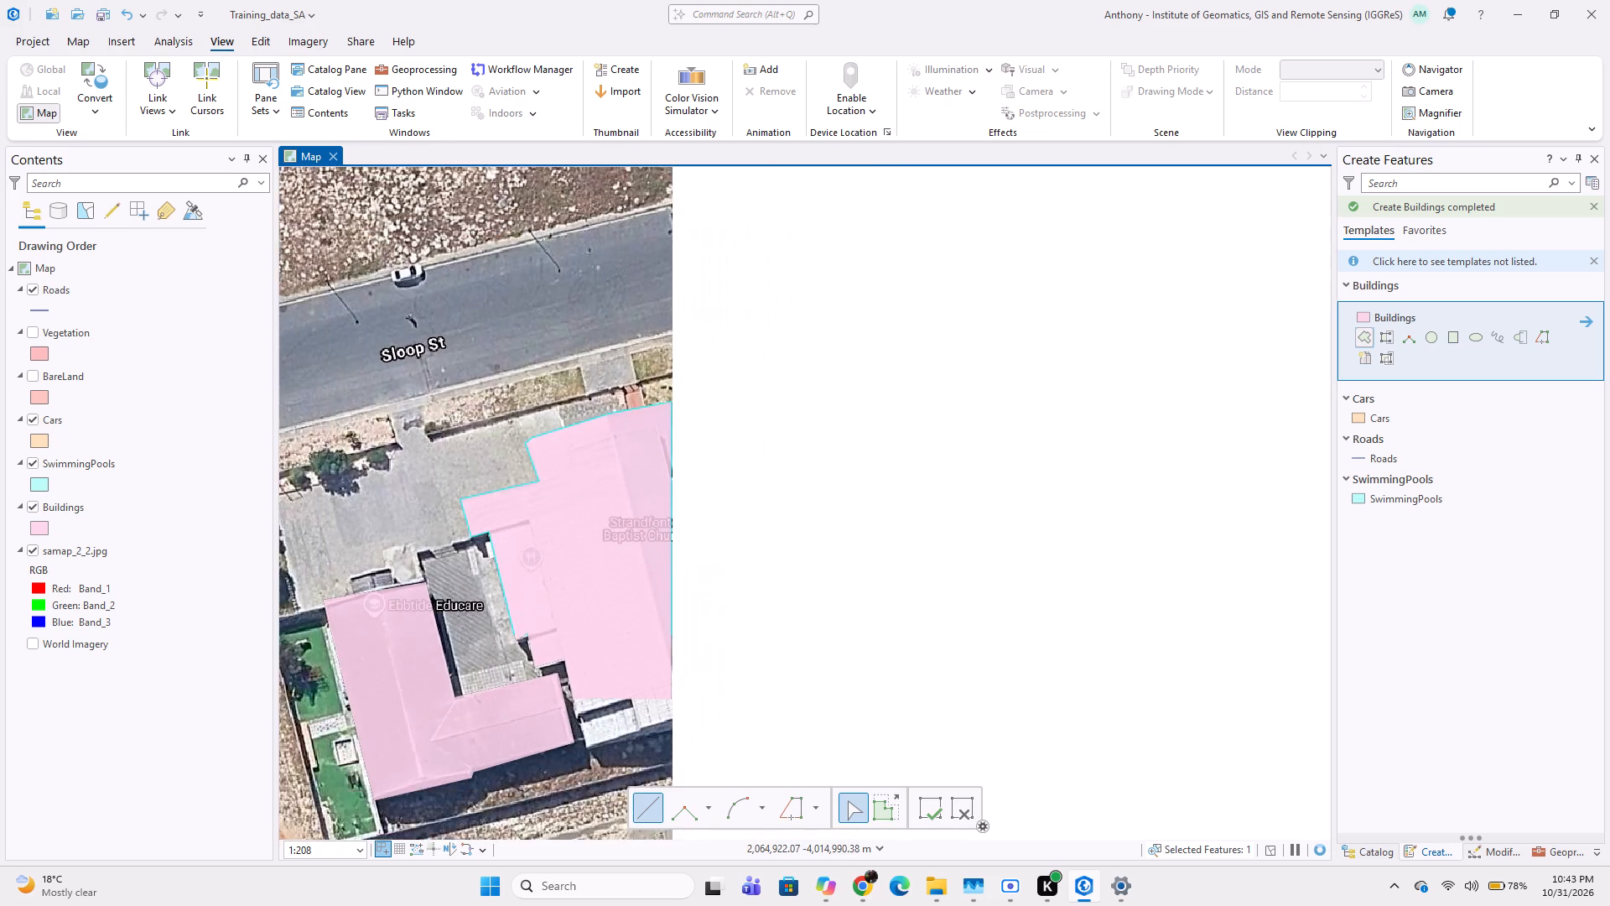
{"action": "scroll", "coordinate": [466, 528], "scroll_direction": "down", "scroll_amount": 1}
{"action": "middle_click_drag", "start_coordinate": [466, 555], "coordinate": [569, 479]}
{"action": "scroll", "coordinate": [470, 534], "scroll_direction": "down", "scroll_amount": 1}
{"action": "scroll", "coordinate": [545, 502], "scroll_direction": "up", "scroll_amount": 2}
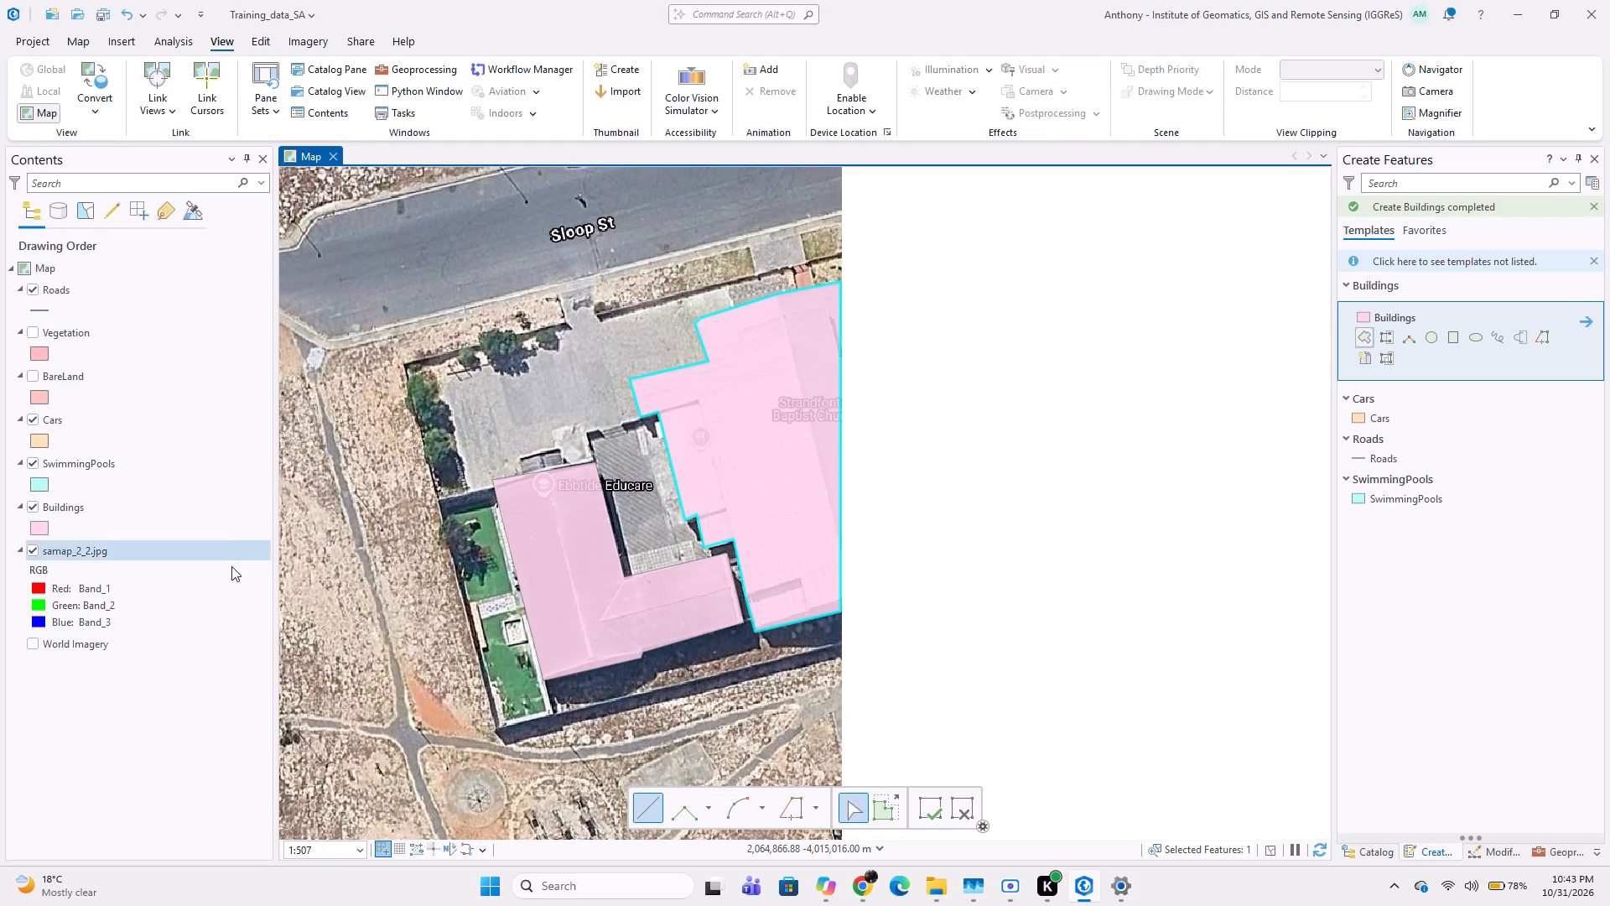
{"action": "scroll", "coordinate": [516, 464], "scroll_direction": "up", "scroll_amount": 1}
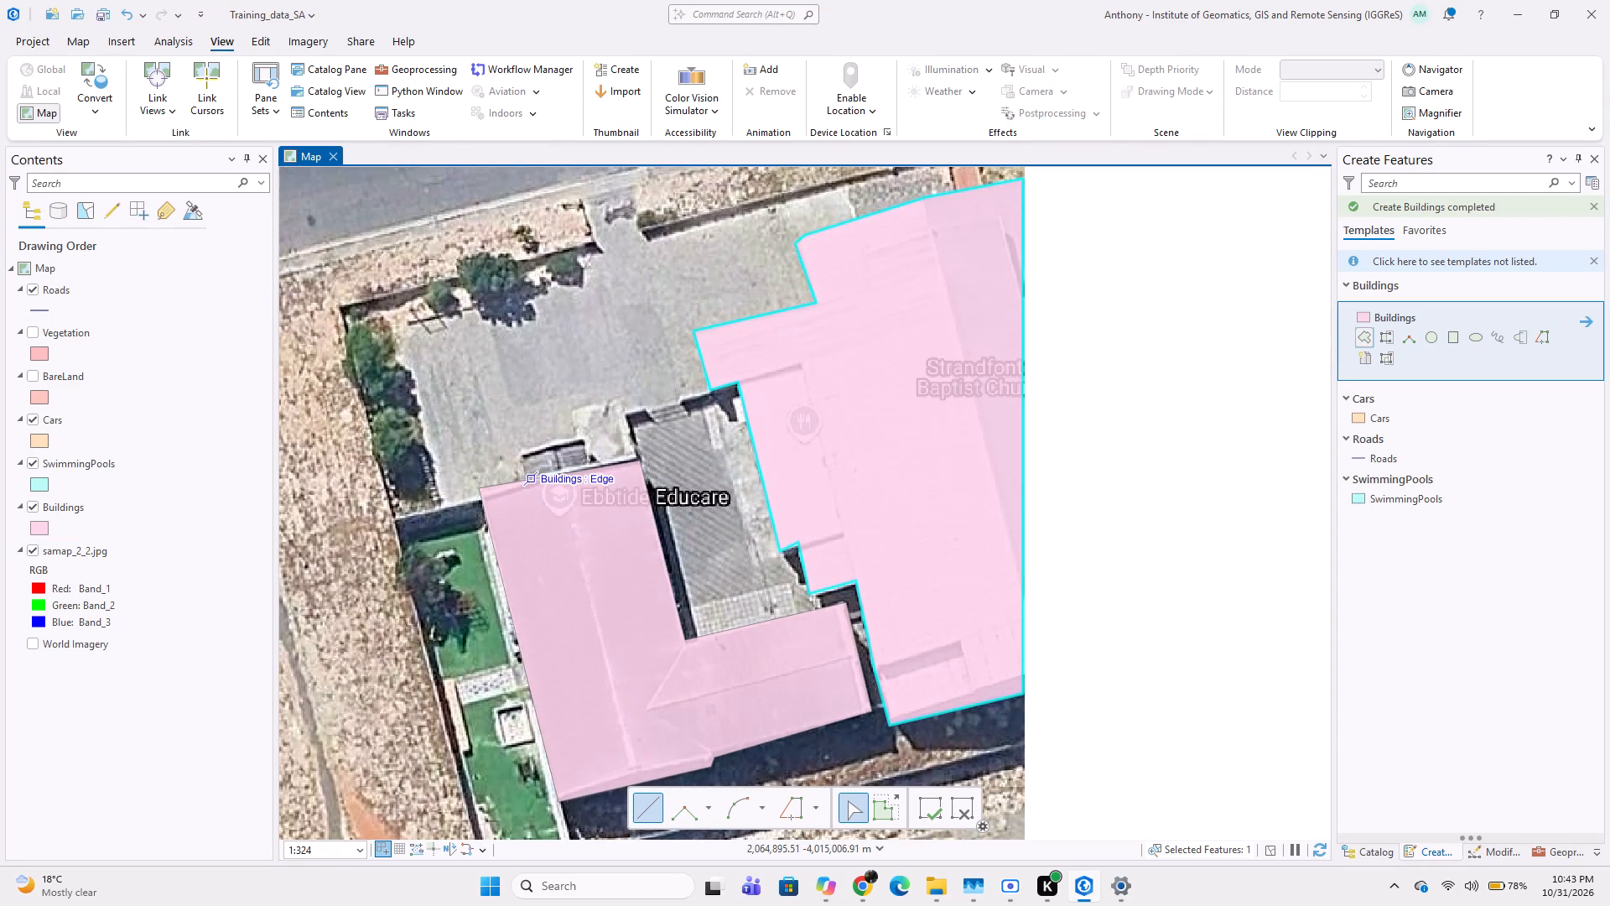
{"action": "left_click", "coordinate": [525, 482]}
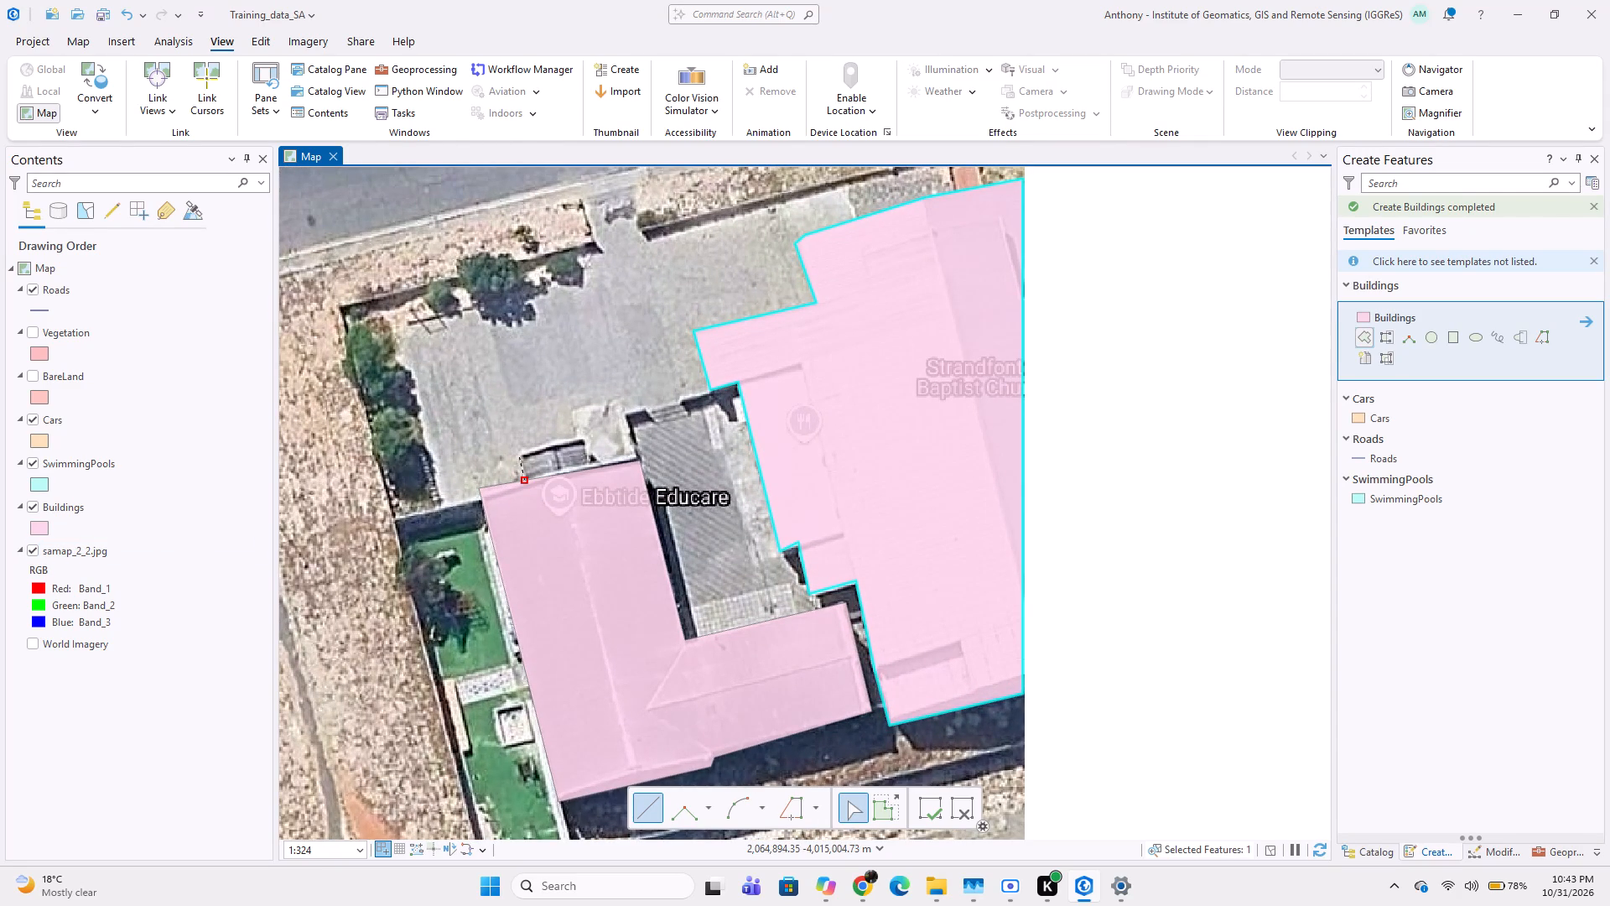
{"action": "left_click", "coordinate": [519, 452]}
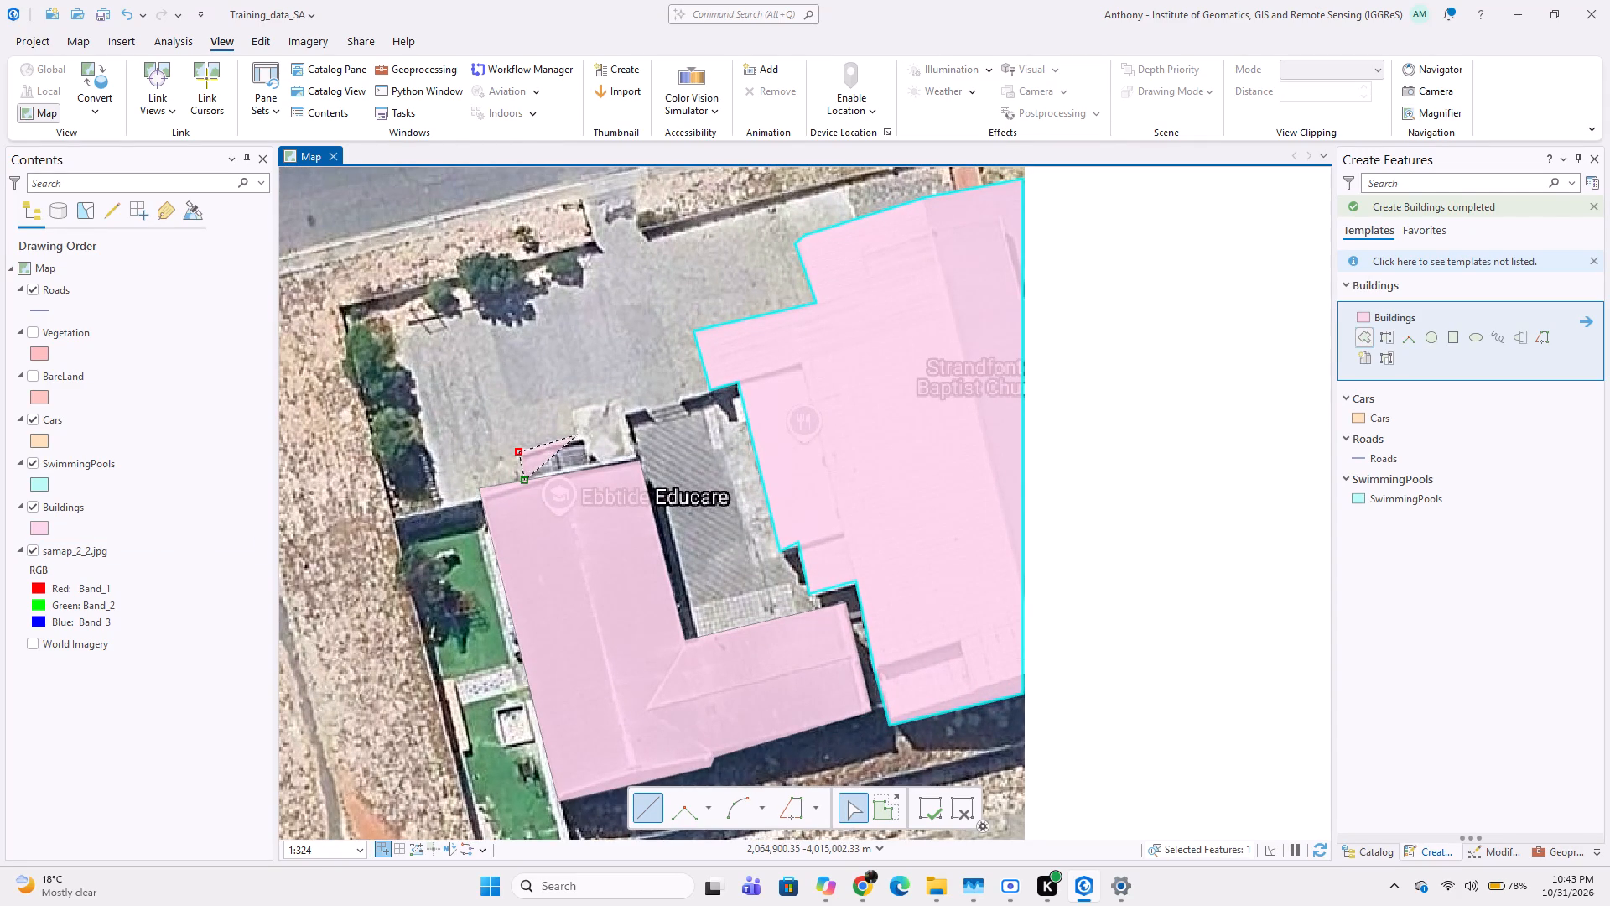
{"action": "left_click", "coordinate": [589, 440]}
{"action": "double_click", "coordinate": [592, 470]}
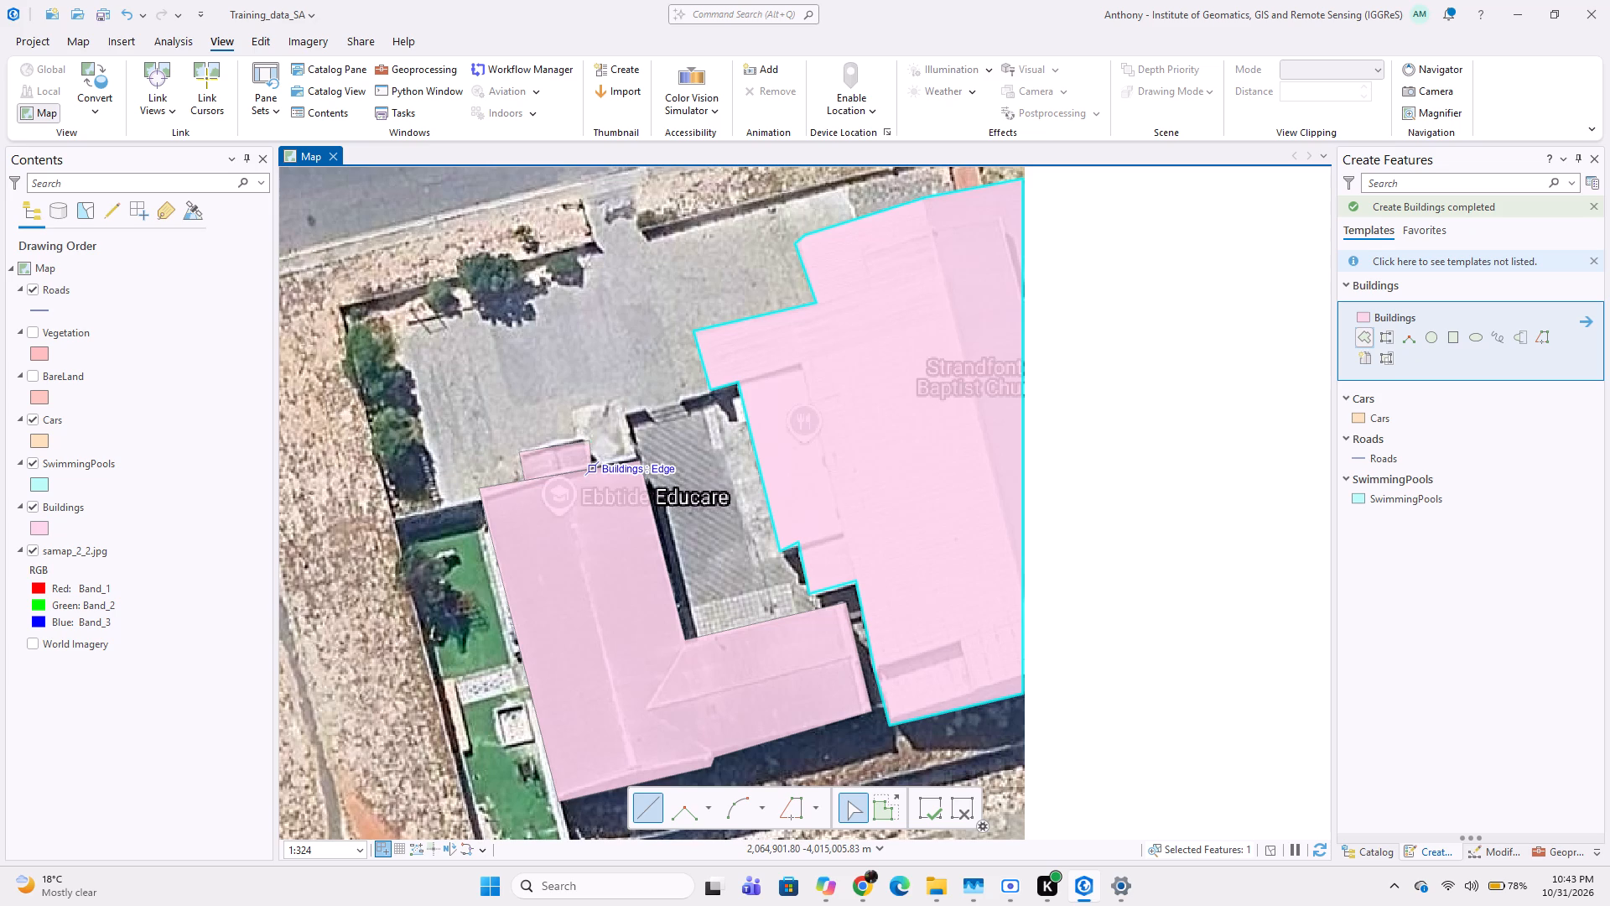
Digitize the white car parked along the north edge of Sloop St, north of the Ebbtide Educare site, as a four-sided Cars polygon.
{"action": "scroll", "coordinate": [423, 528], "scroll_direction": "down", "scroll_amount": 4}
{"action": "middle_click_drag", "start_coordinate": [454, 546], "coordinate": [574, 637]}
{"action": "scroll", "coordinate": [604, 544], "scroll_direction": "up", "scroll_amount": 2}
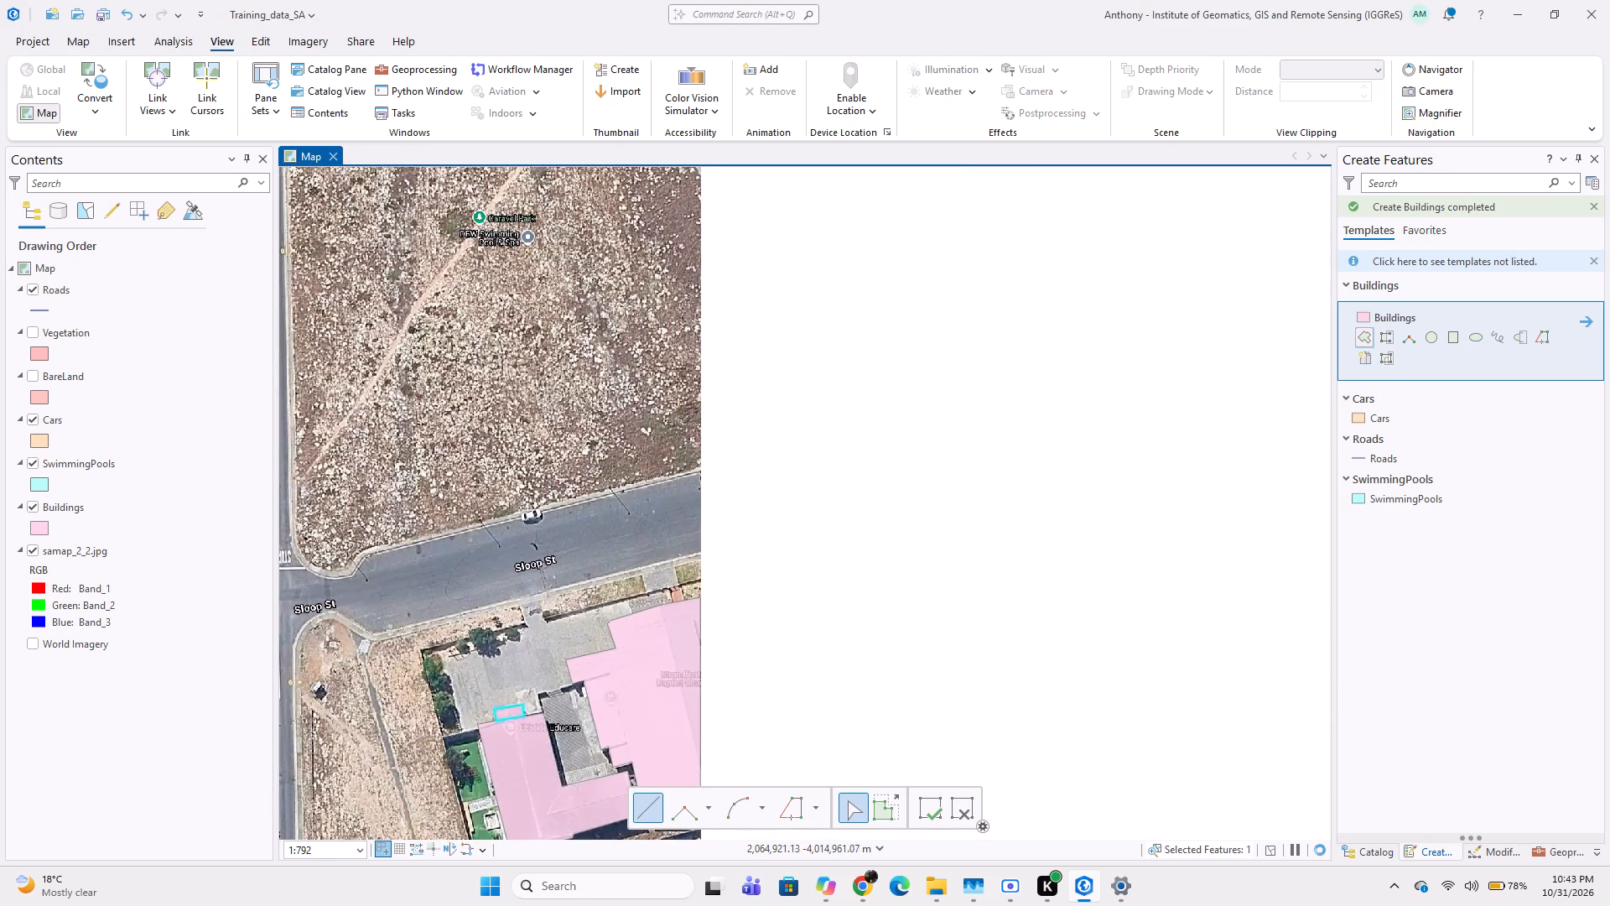
{"action": "scroll", "coordinate": [534, 520], "scroll_direction": "up", "scroll_amount": 2}
{"action": "left_click", "coordinate": [1390, 417]}
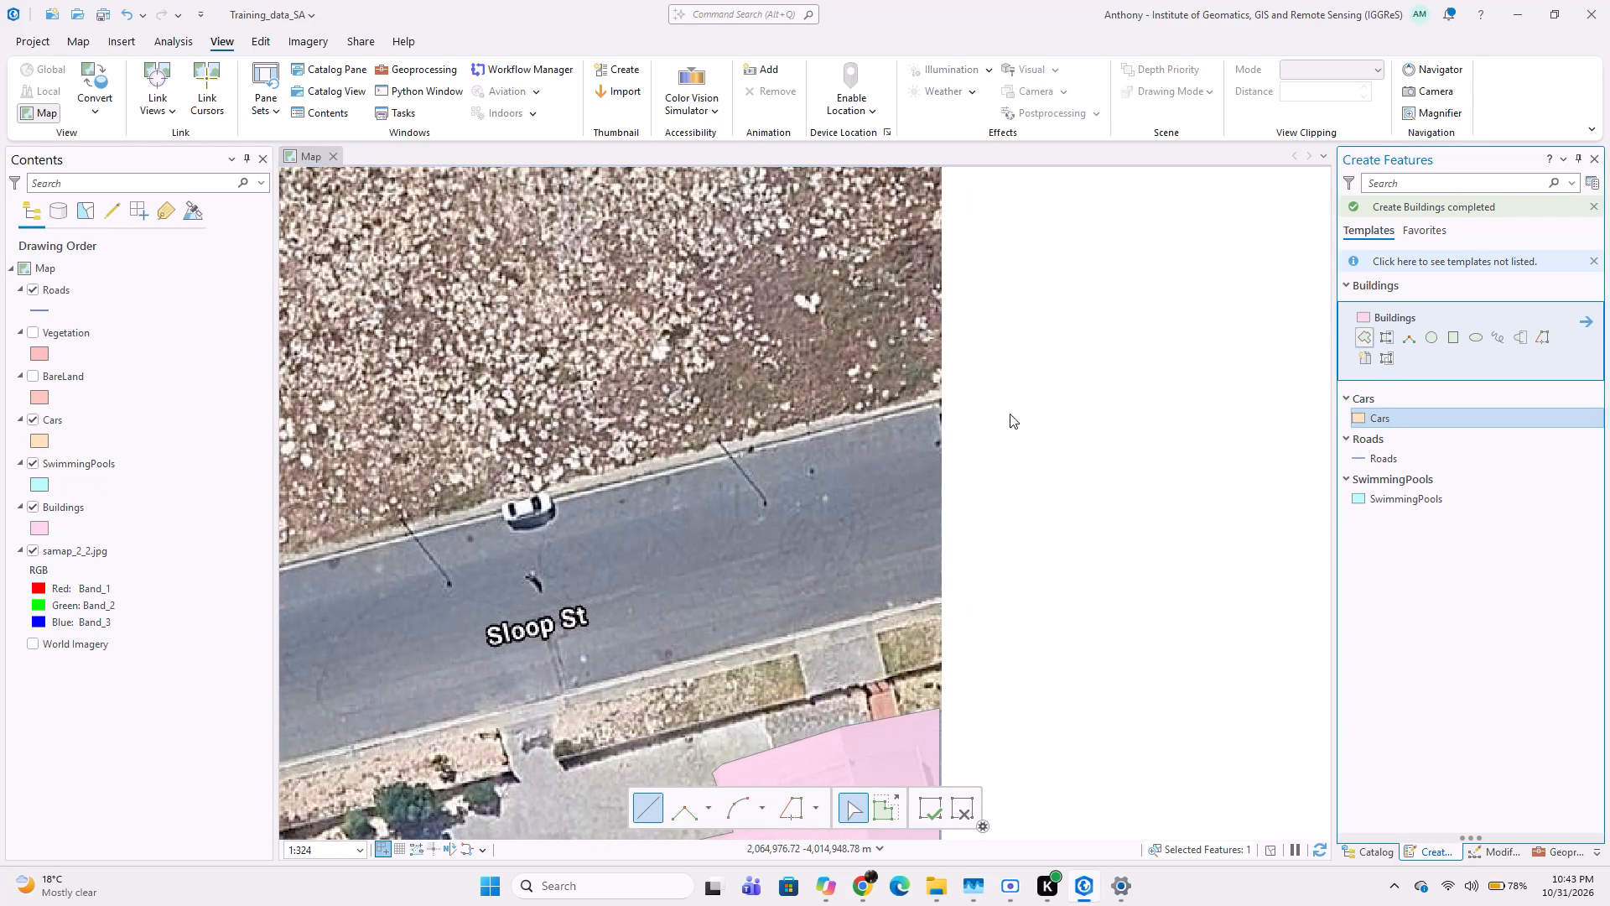
{"action": "scroll", "coordinate": [546, 493], "scroll_direction": "up", "scroll_amount": 1}
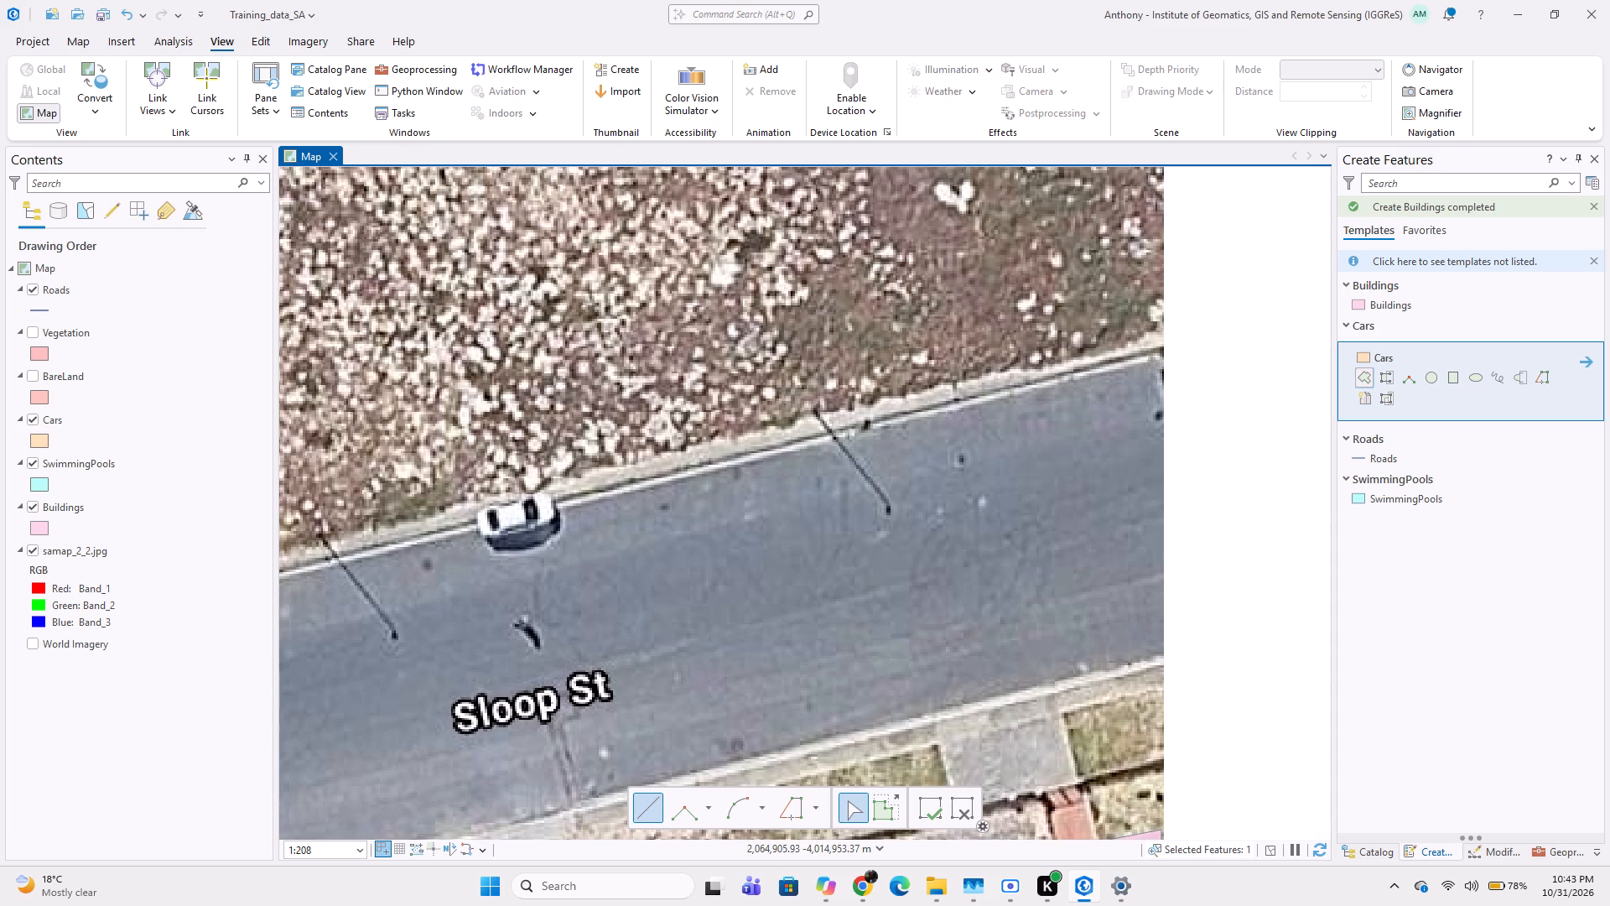
{"action": "left_click", "coordinate": [554, 482]}
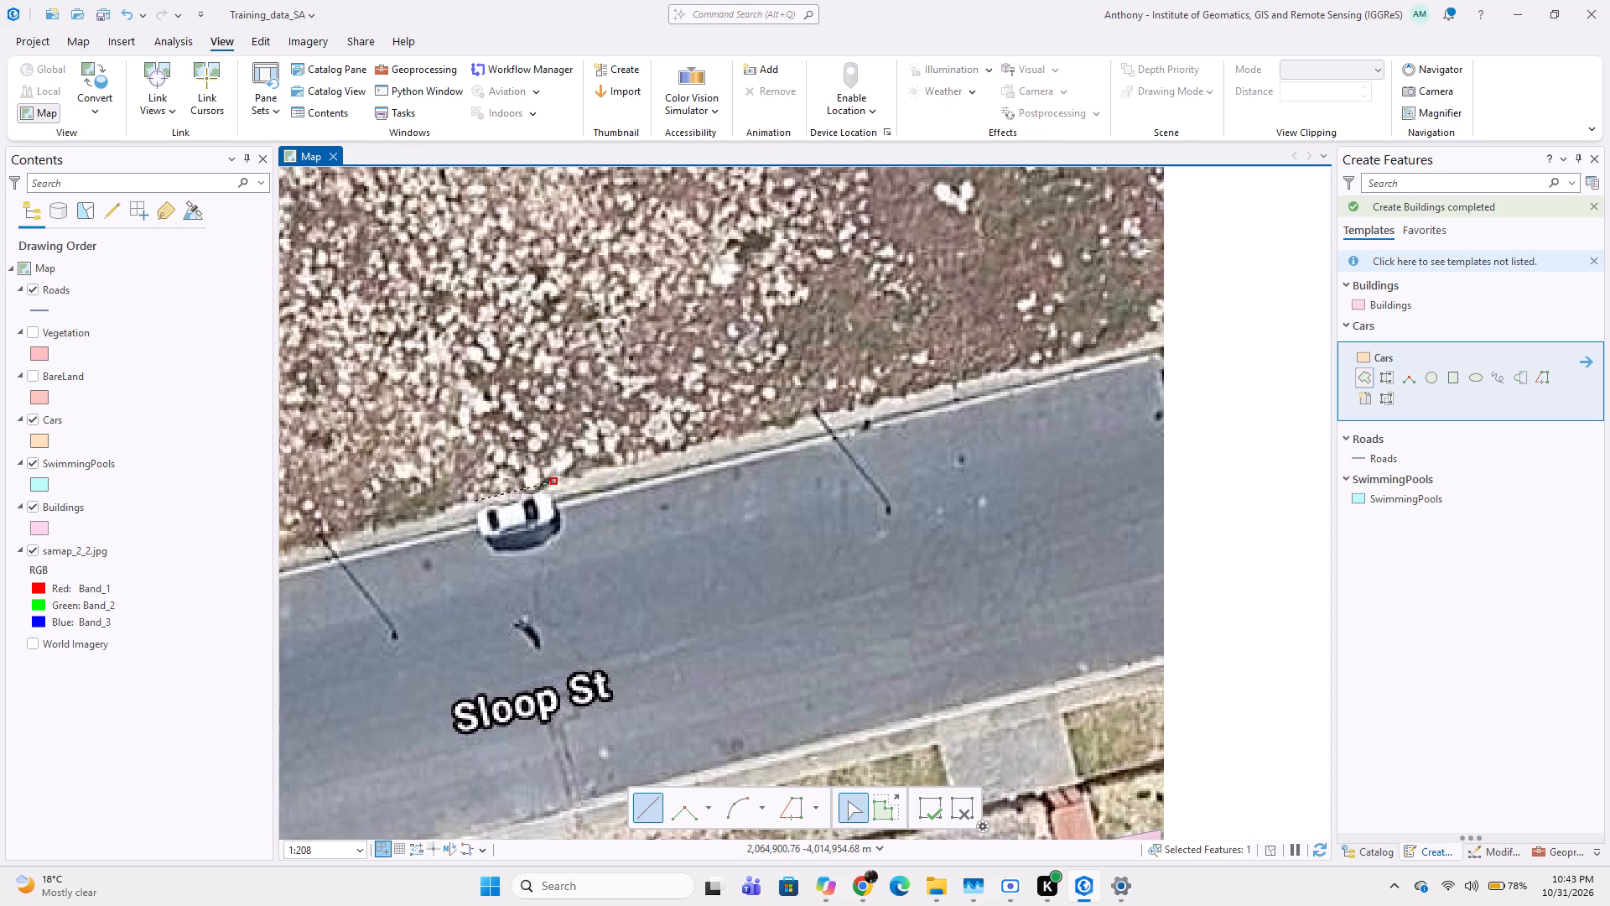
{"action": "left_click", "coordinate": [472, 502]}
{"action": "left_click", "coordinate": [475, 546]}
{"action": "double_click", "coordinate": [566, 532]}
{"action": "scroll", "coordinate": [452, 584], "scroll_direction": "down", "scroll_amount": 3}
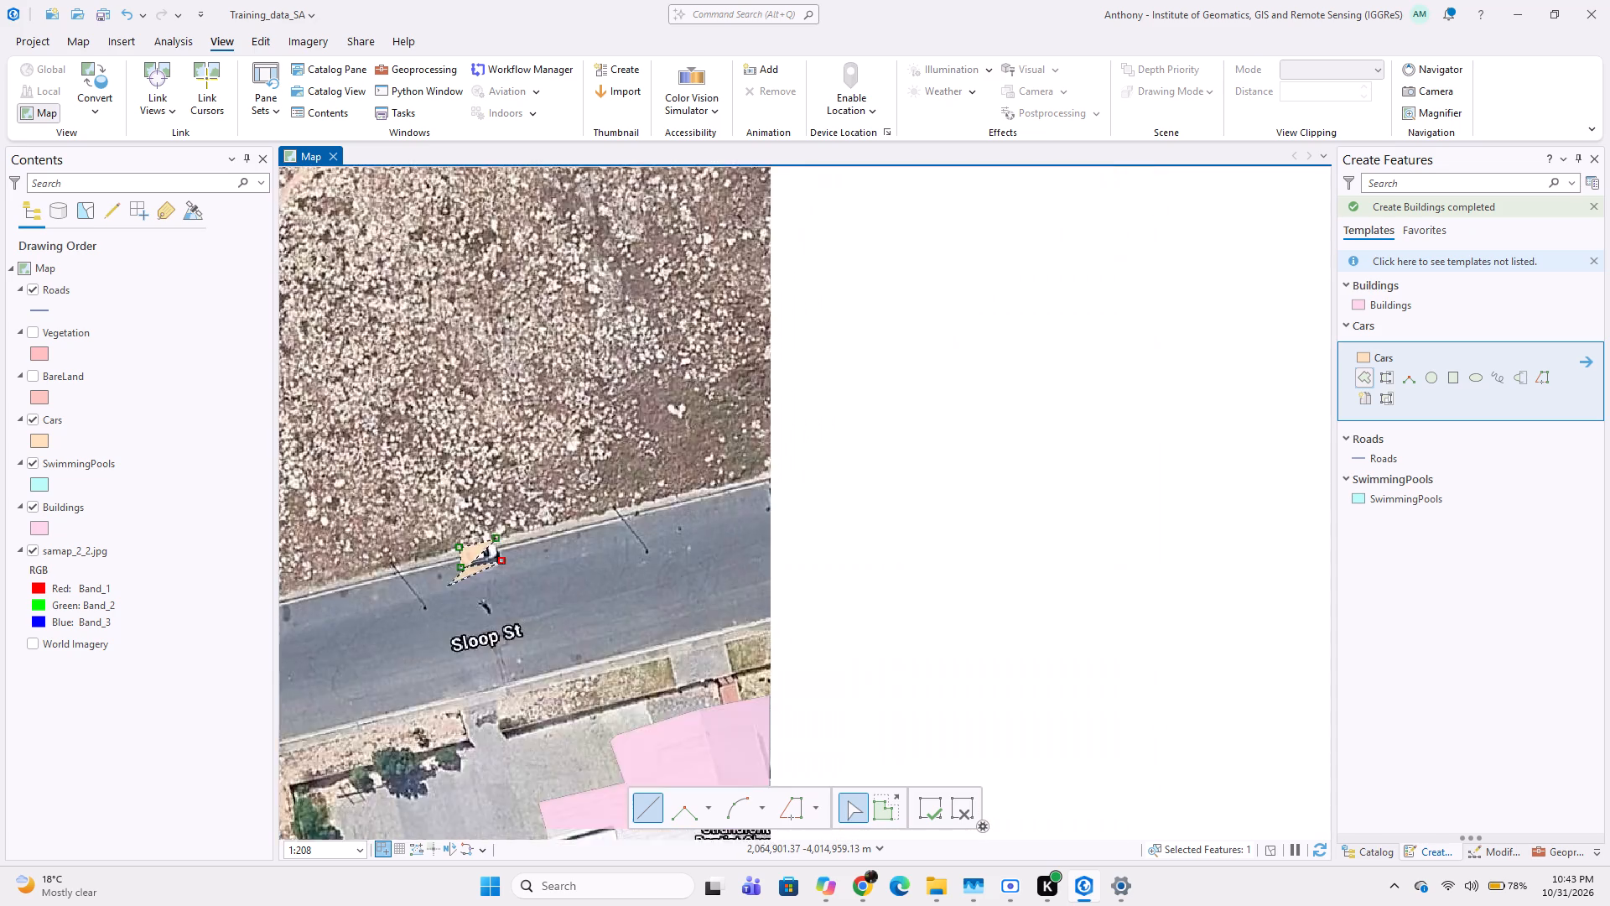
{"action": "scroll", "coordinate": [481, 578], "scroll_direction": "up", "scroll_amount": 2}
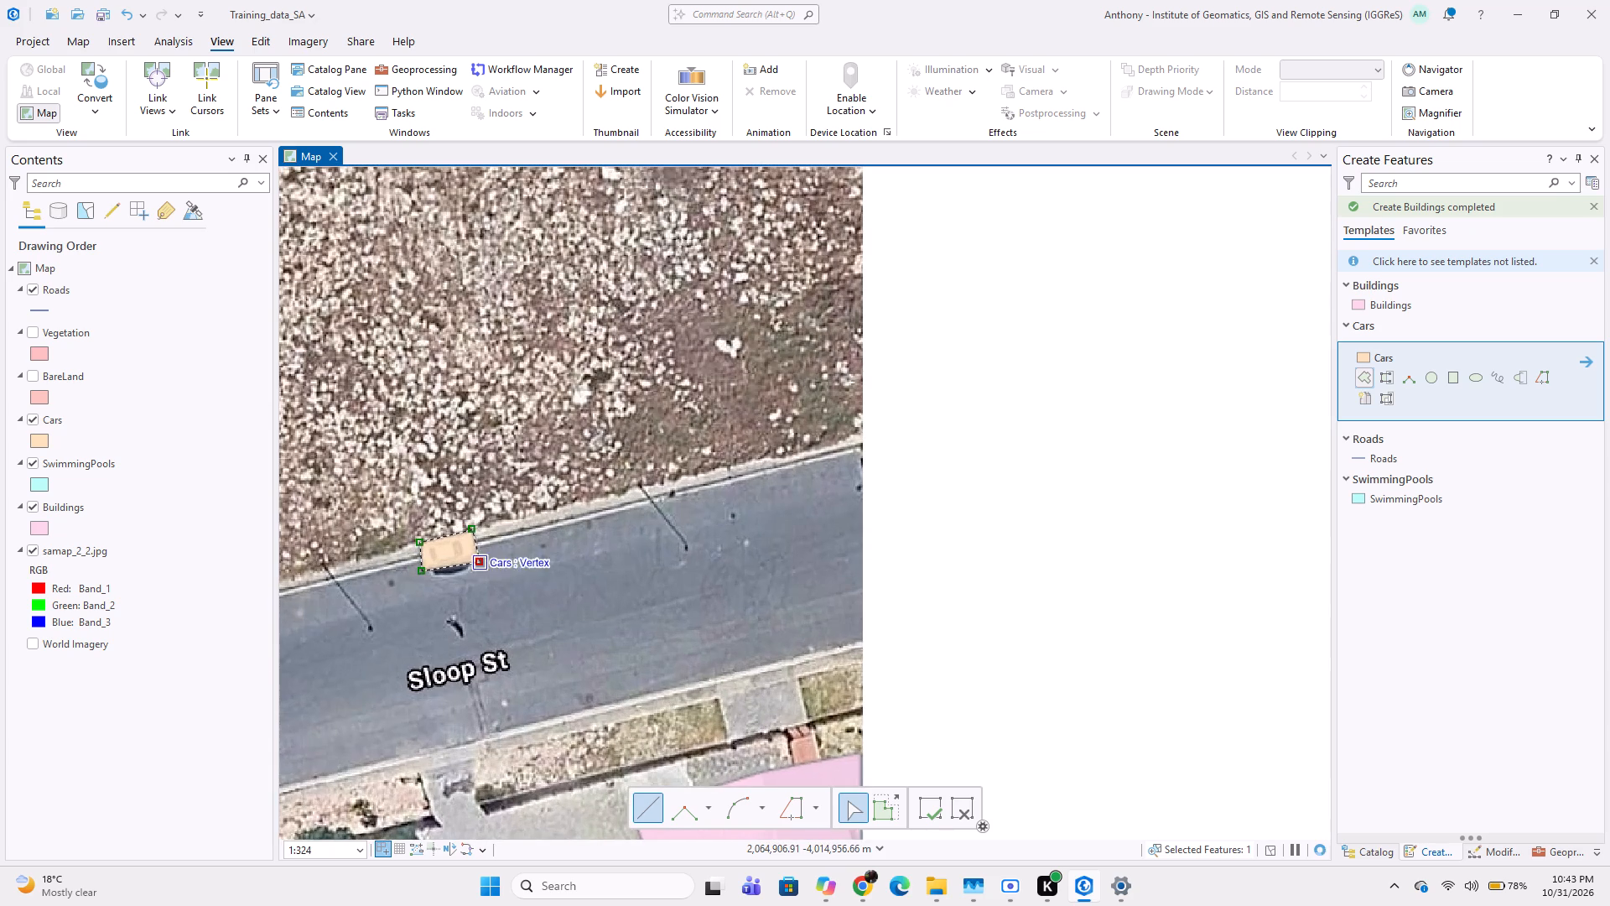
{"action": "double_click", "coordinate": [484, 546]}
Examine the blocks around Dennegeur Ave, Korvette Rd and Sloop St for undigitized features, checking the imagery beneath the Buildings layer.
{"action": "scroll", "coordinate": [408, 622], "scroll_direction": "down", "scroll_amount": 3}
{"action": "middle_click_drag", "start_coordinate": [393, 637], "coordinate": [554, 532]}
{"action": "scroll", "coordinate": [563, 596], "scroll_direction": "up", "scroll_amount": 1}
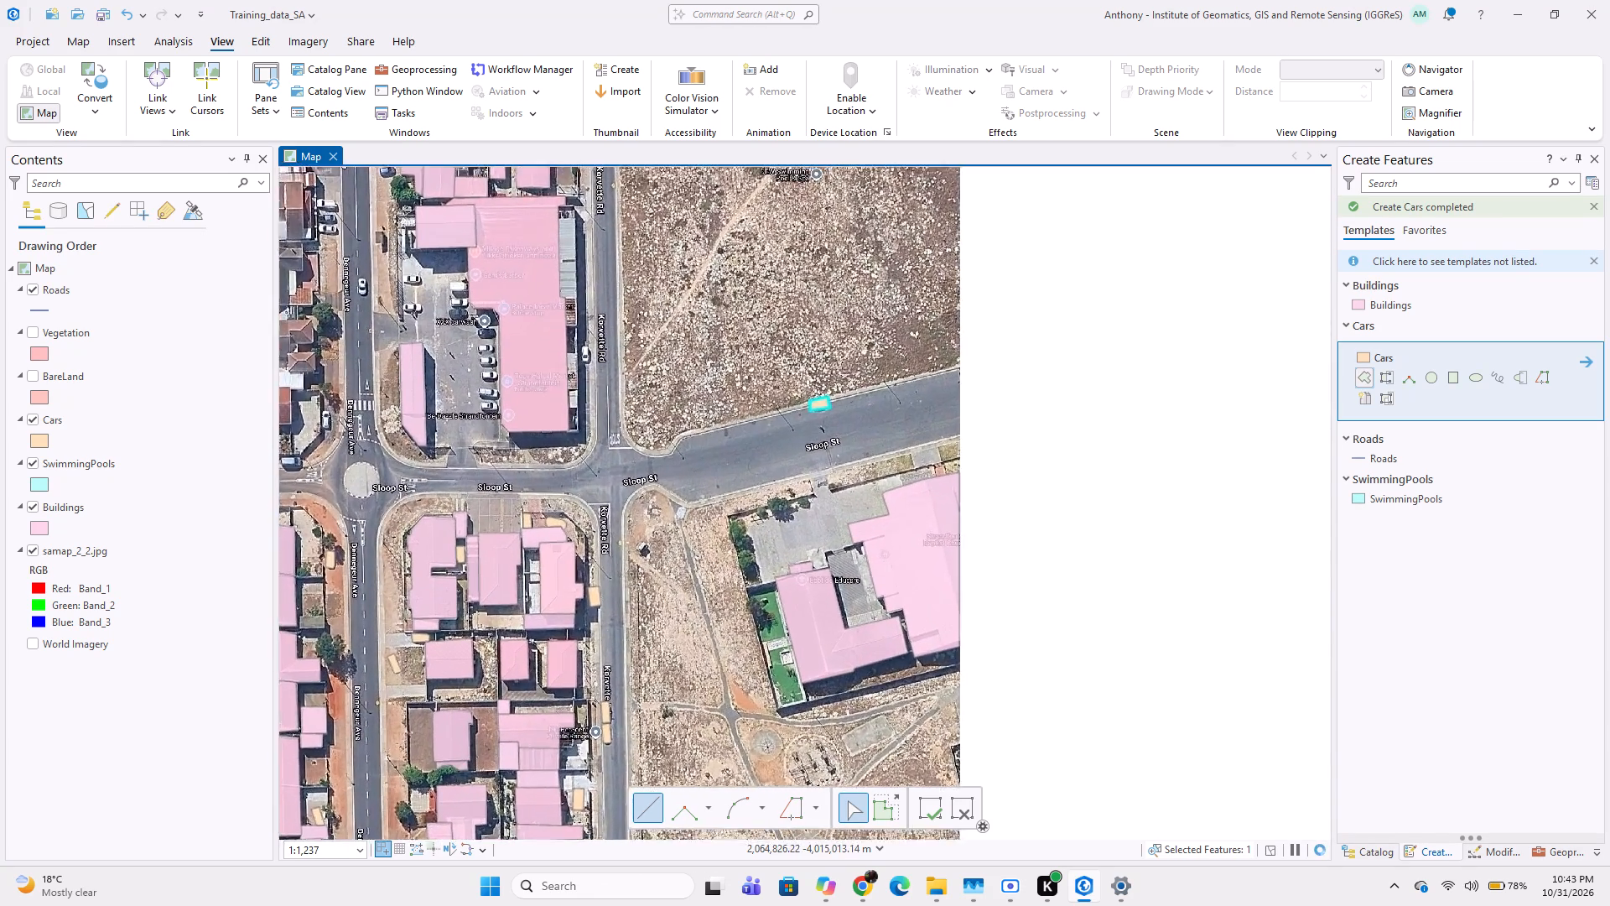
{"action": "middle_click_drag", "start_coordinate": [607, 601], "coordinate": [522, 491]}
{"action": "middle_click_drag", "start_coordinate": [458, 528], "coordinate": [472, 531]}
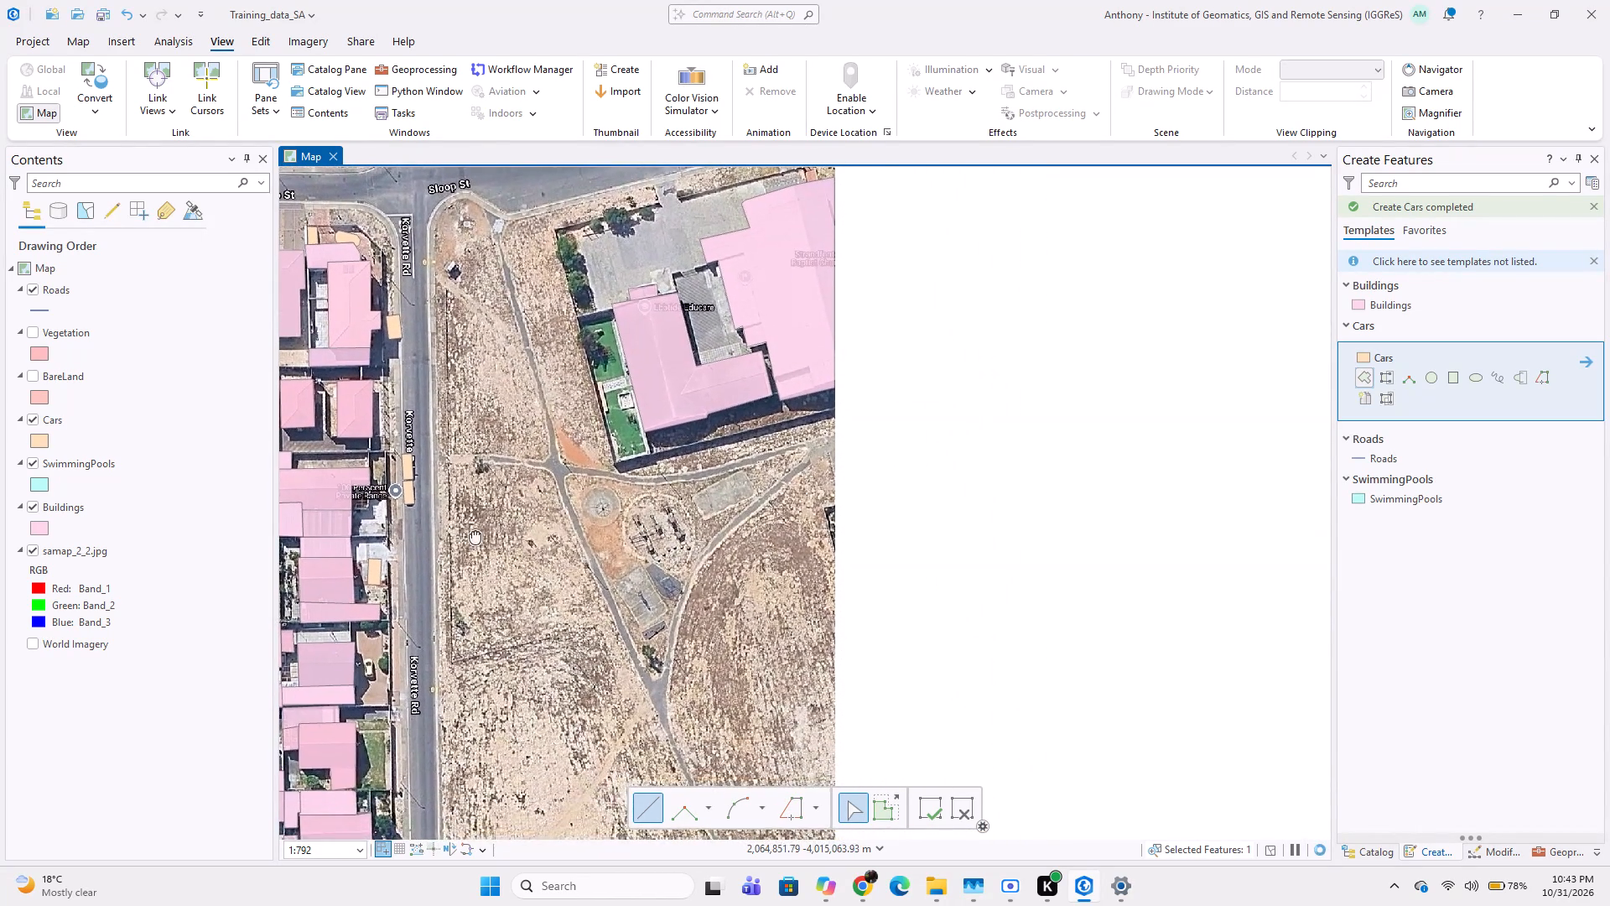
{"action": "middle_click_drag", "start_coordinate": [472, 531], "coordinate": [595, 552]}
{"action": "middle_click_drag", "start_coordinate": [540, 399], "coordinate": [522, 575]}
{"action": "middle_click_drag", "start_coordinate": [470, 466], "coordinate": [668, 517]}
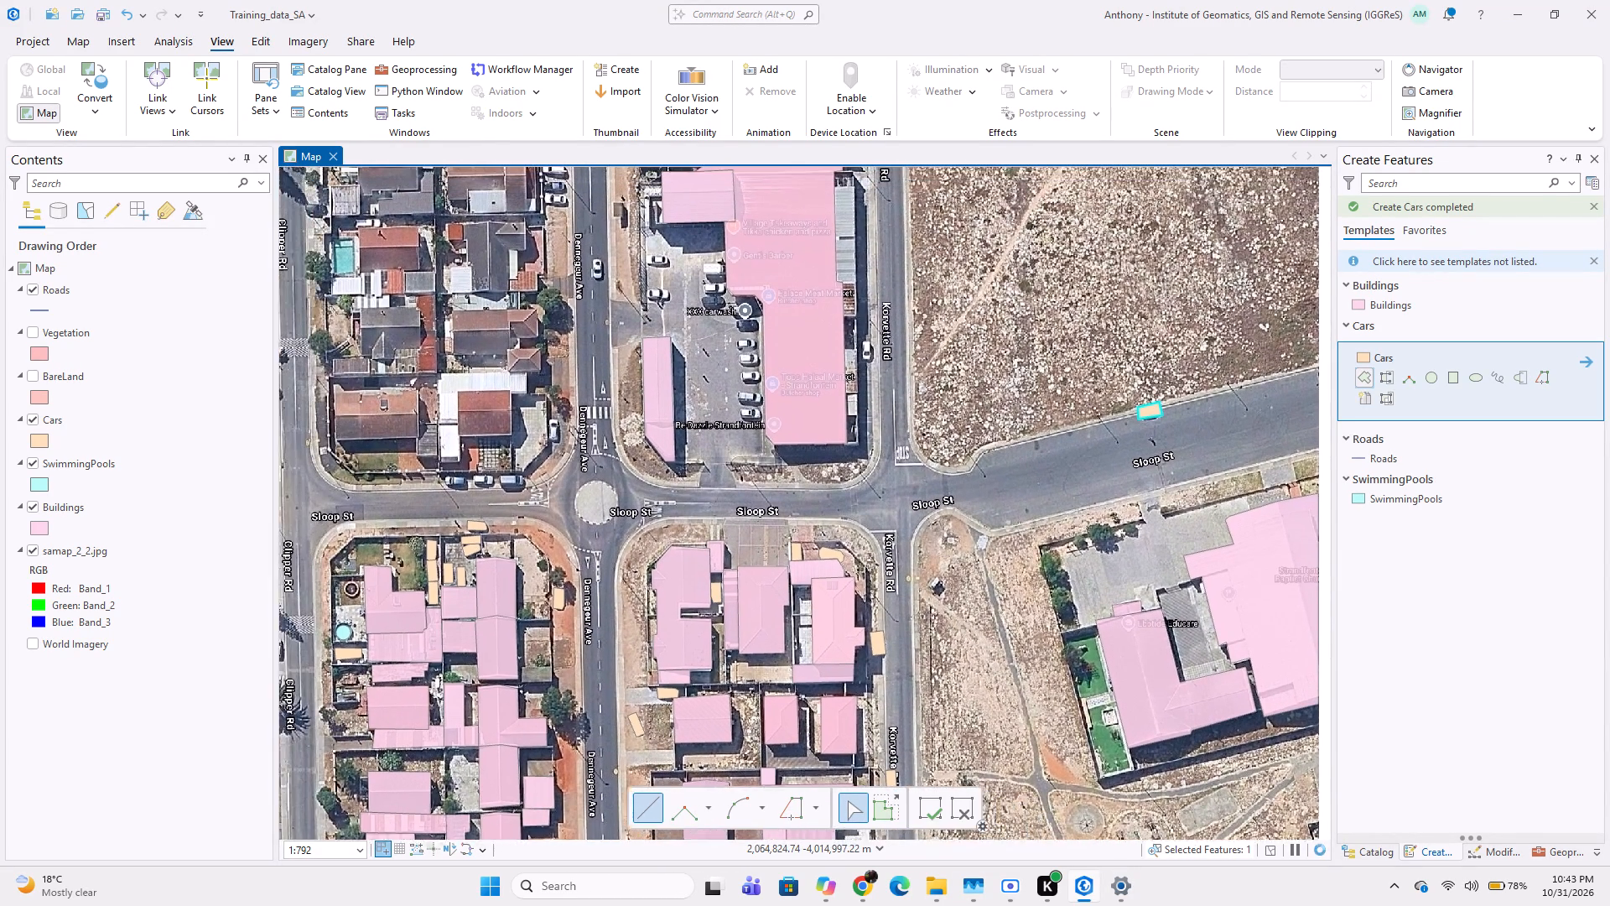
{"action": "middle_click_drag", "start_coordinate": [519, 472], "coordinate": [487, 590]}
{"action": "middle_click_drag", "start_coordinate": [504, 393], "coordinate": [481, 513]}
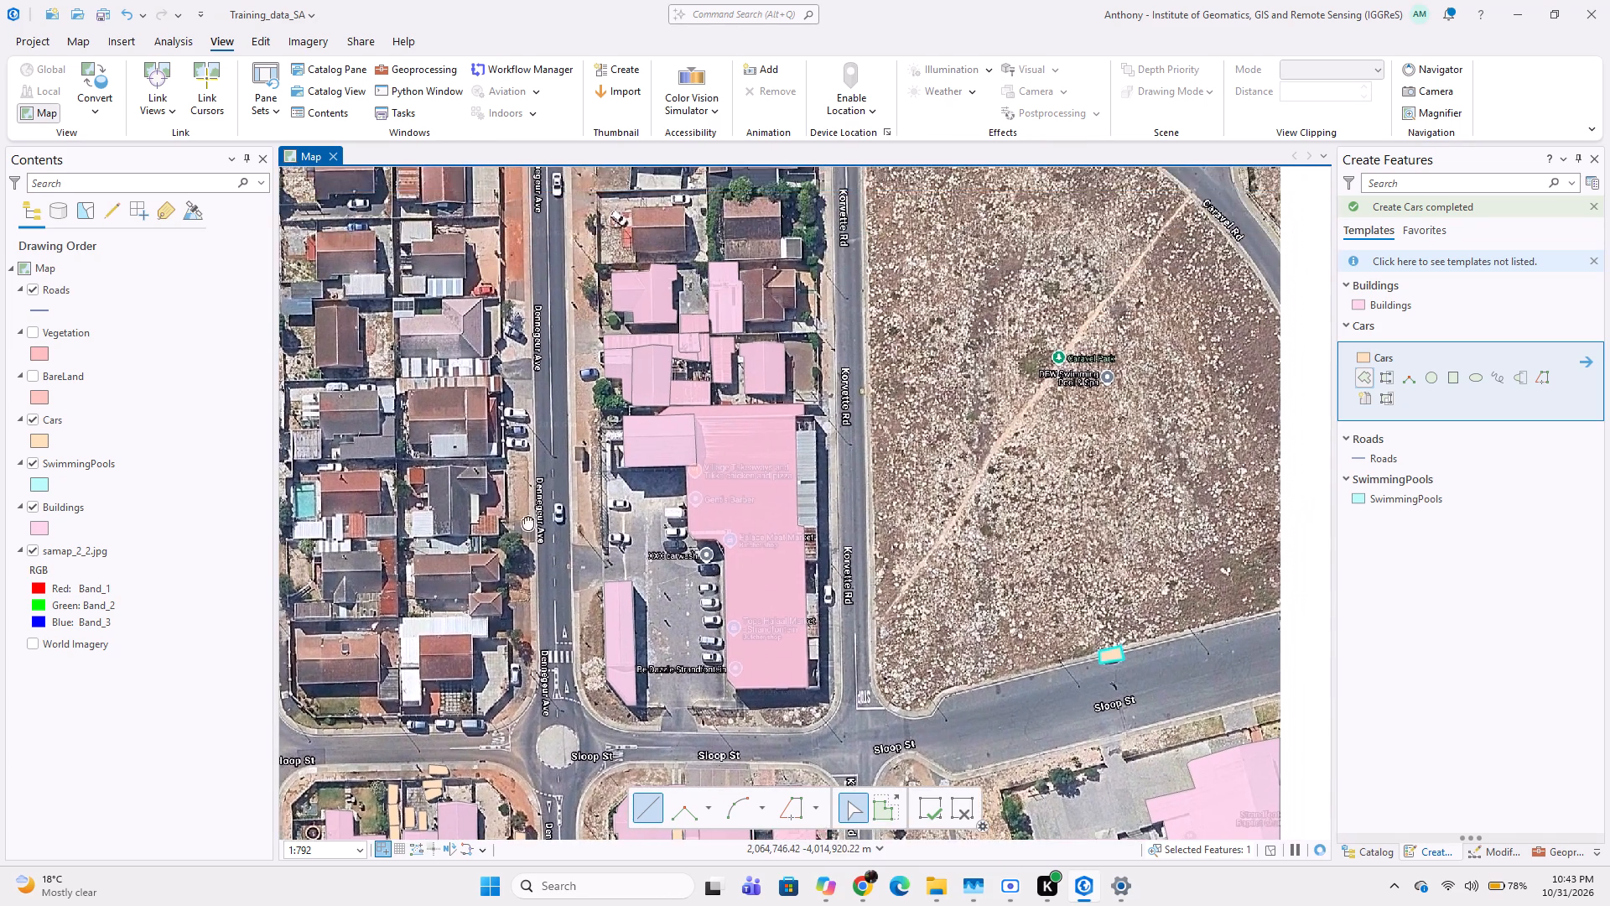
{"action": "scroll", "coordinate": [563, 537], "scroll_direction": "up", "scroll_amount": 2}
{"action": "middle_click_drag", "start_coordinate": [613, 587], "coordinate": [543, 511]}
{"action": "scroll", "coordinate": [625, 587], "scroll_direction": "down", "scroll_amount": 2}
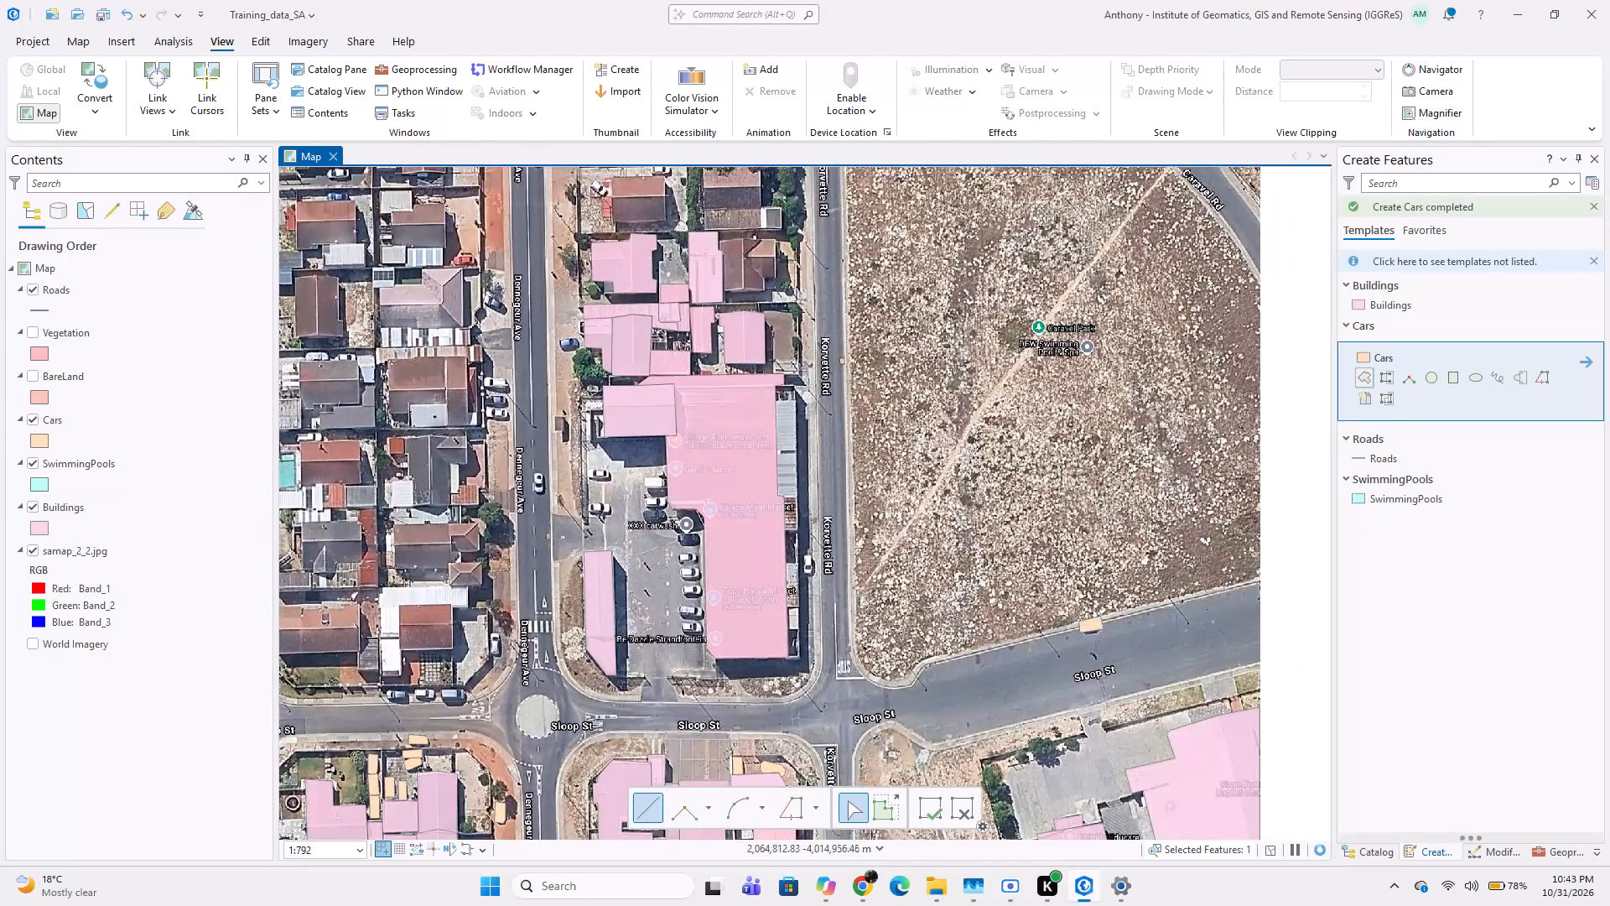
{"action": "scroll", "coordinate": [724, 552], "scroll_direction": "down", "scroll_amount": 1}
{"action": "middle_click_drag", "start_coordinate": [751, 499], "coordinate": [707, 564]}
{"action": "scroll", "coordinate": [733, 544], "scroll_direction": "up", "scroll_amount": 2}
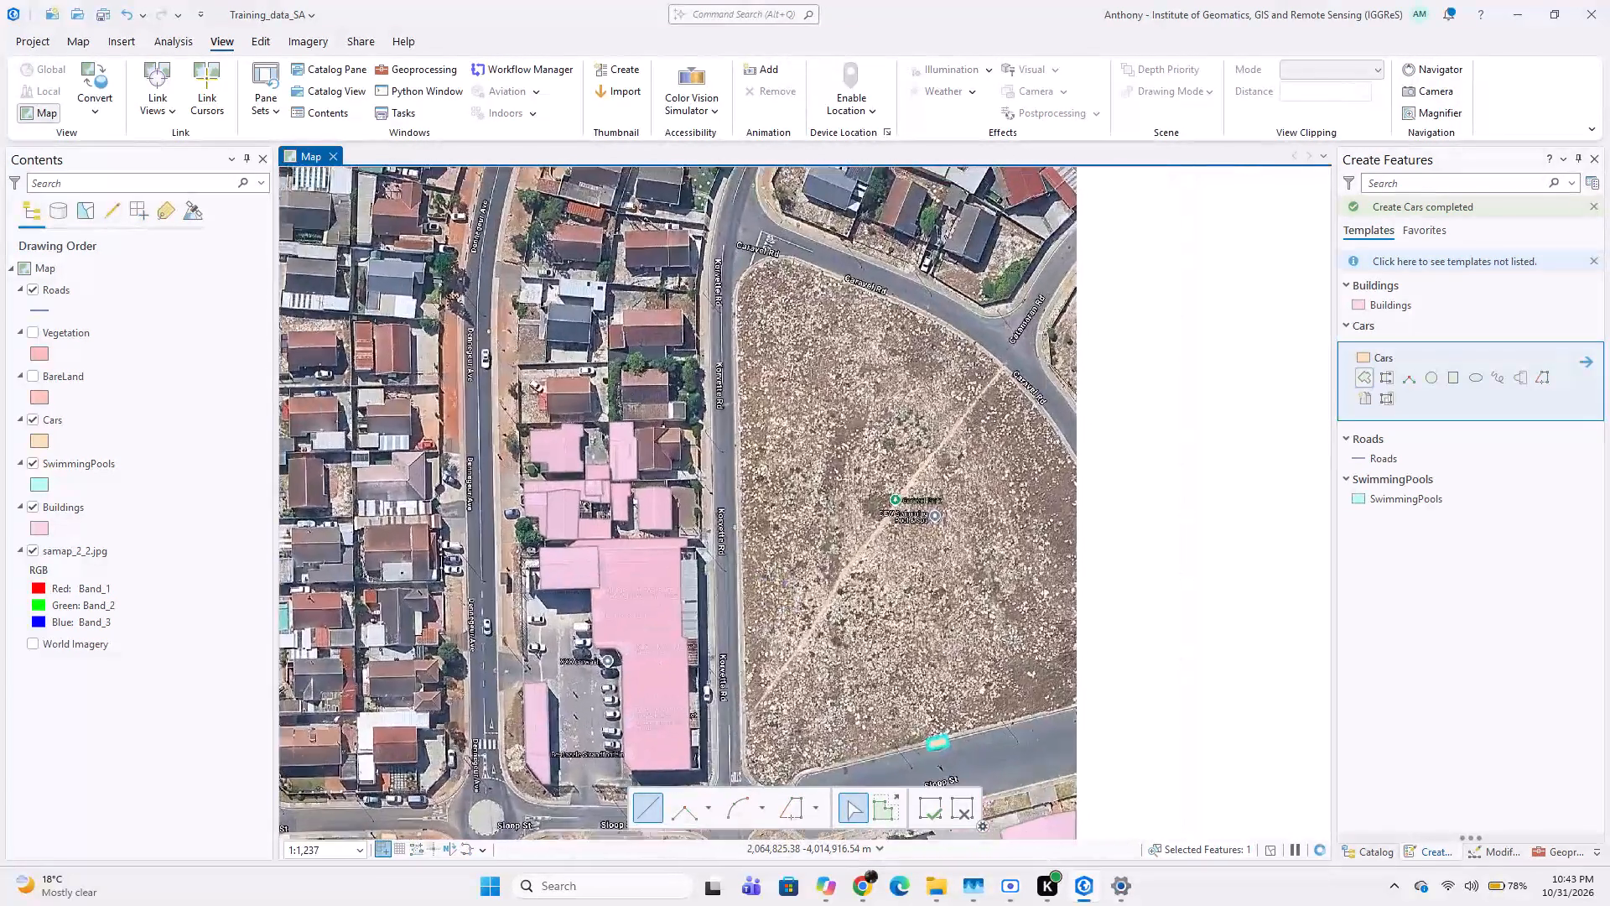
{"action": "middle_click_drag", "start_coordinate": [675, 611], "coordinate": [642, 534]}
{"action": "middle_click_drag", "start_coordinate": [645, 575], "coordinate": [645, 517]}
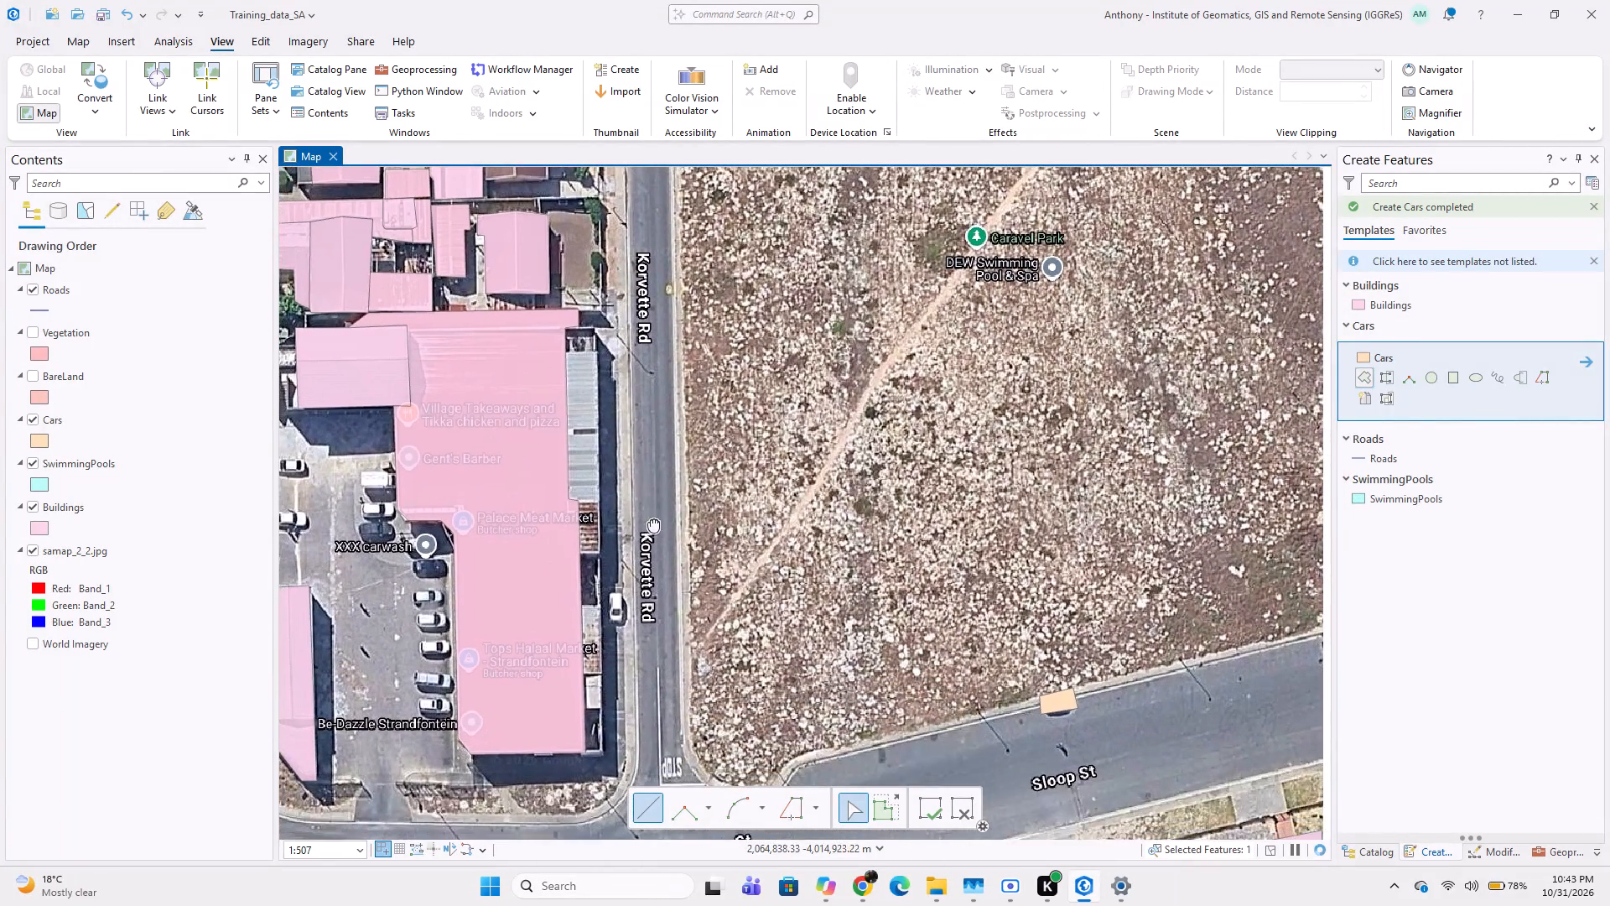
{"action": "middle_click_drag", "start_coordinate": [607, 502], "coordinate": [599, 581]}
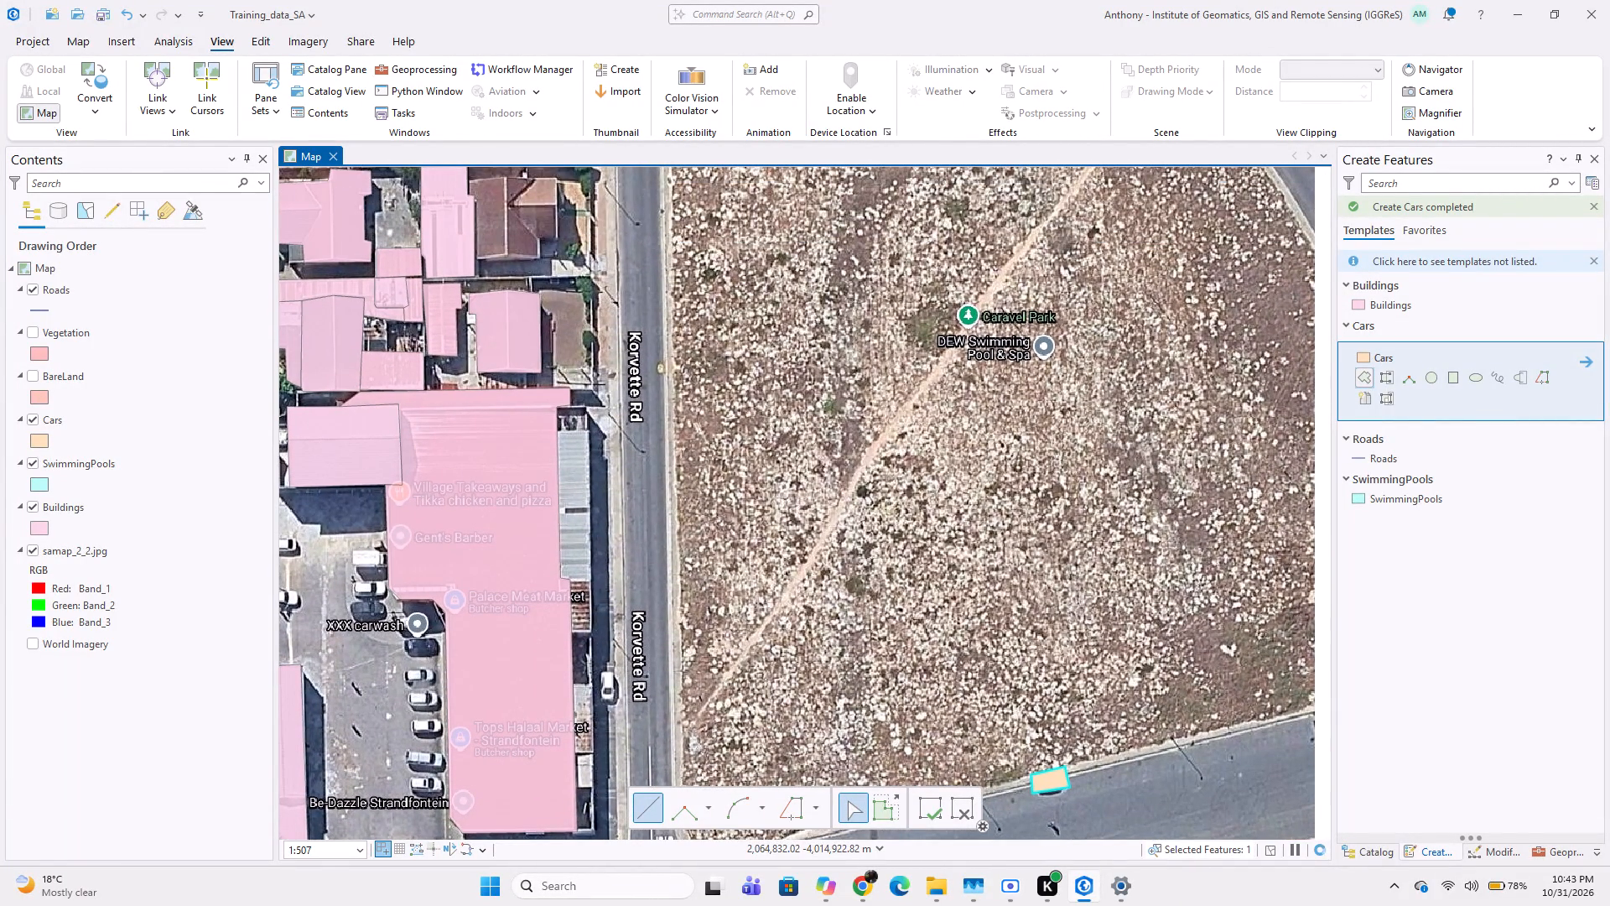
{"action": "left_click", "coordinate": [29, 502]}
{"action": "left_click", "coordinate": [29, 502]}
Digitize the narrow grey roof strip along the east side of the Palace Meat Market building, beside Korvette Rd, as a Buildings polygon.
{"action": "scroll", "coordinate": [589, 446], "scroll_direction": "up", "scroll_amount": 1}
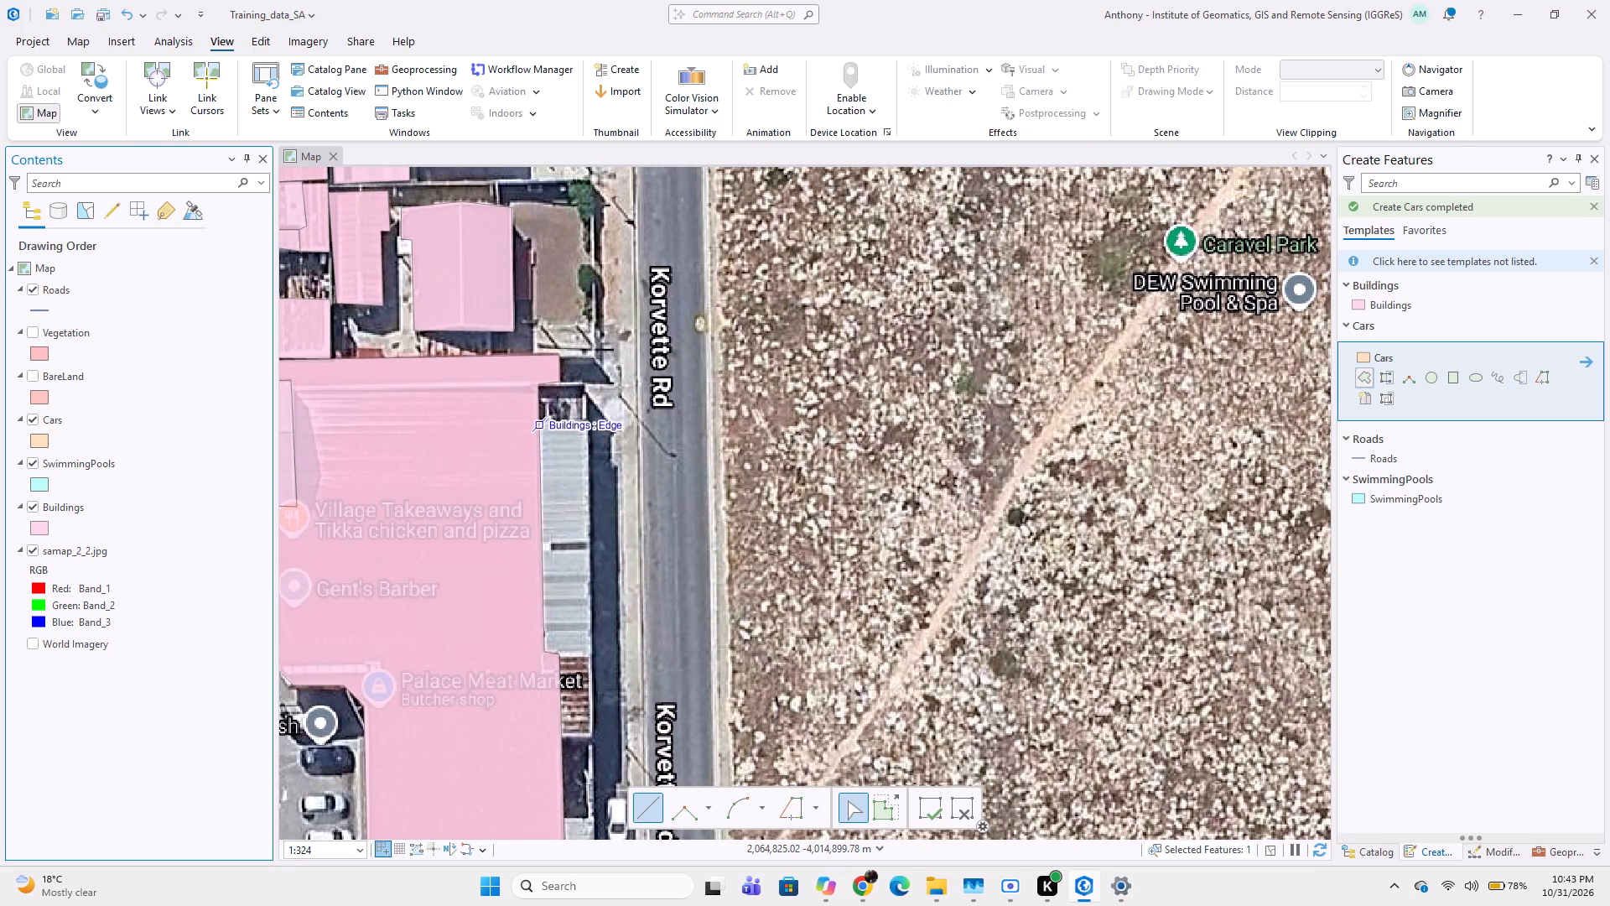
{"action": "left_click", "coordinate": [537, 423]}
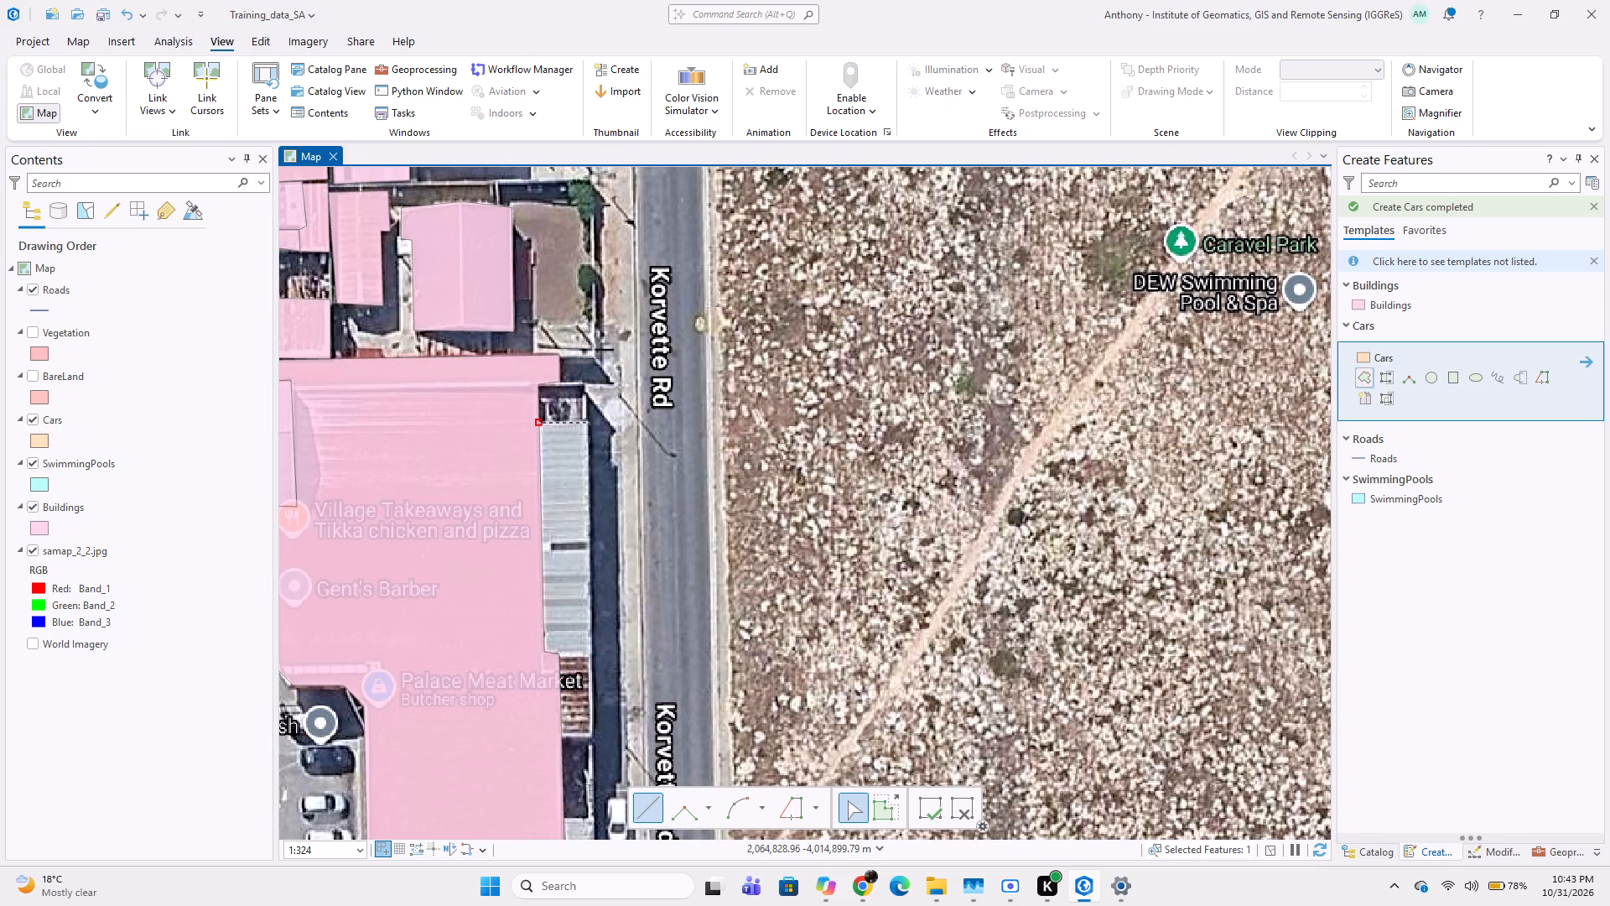
{"action": "left_click", "coordinate": [586, 423]}
{"action": "left_click", "coordinate": [1408, 315]}
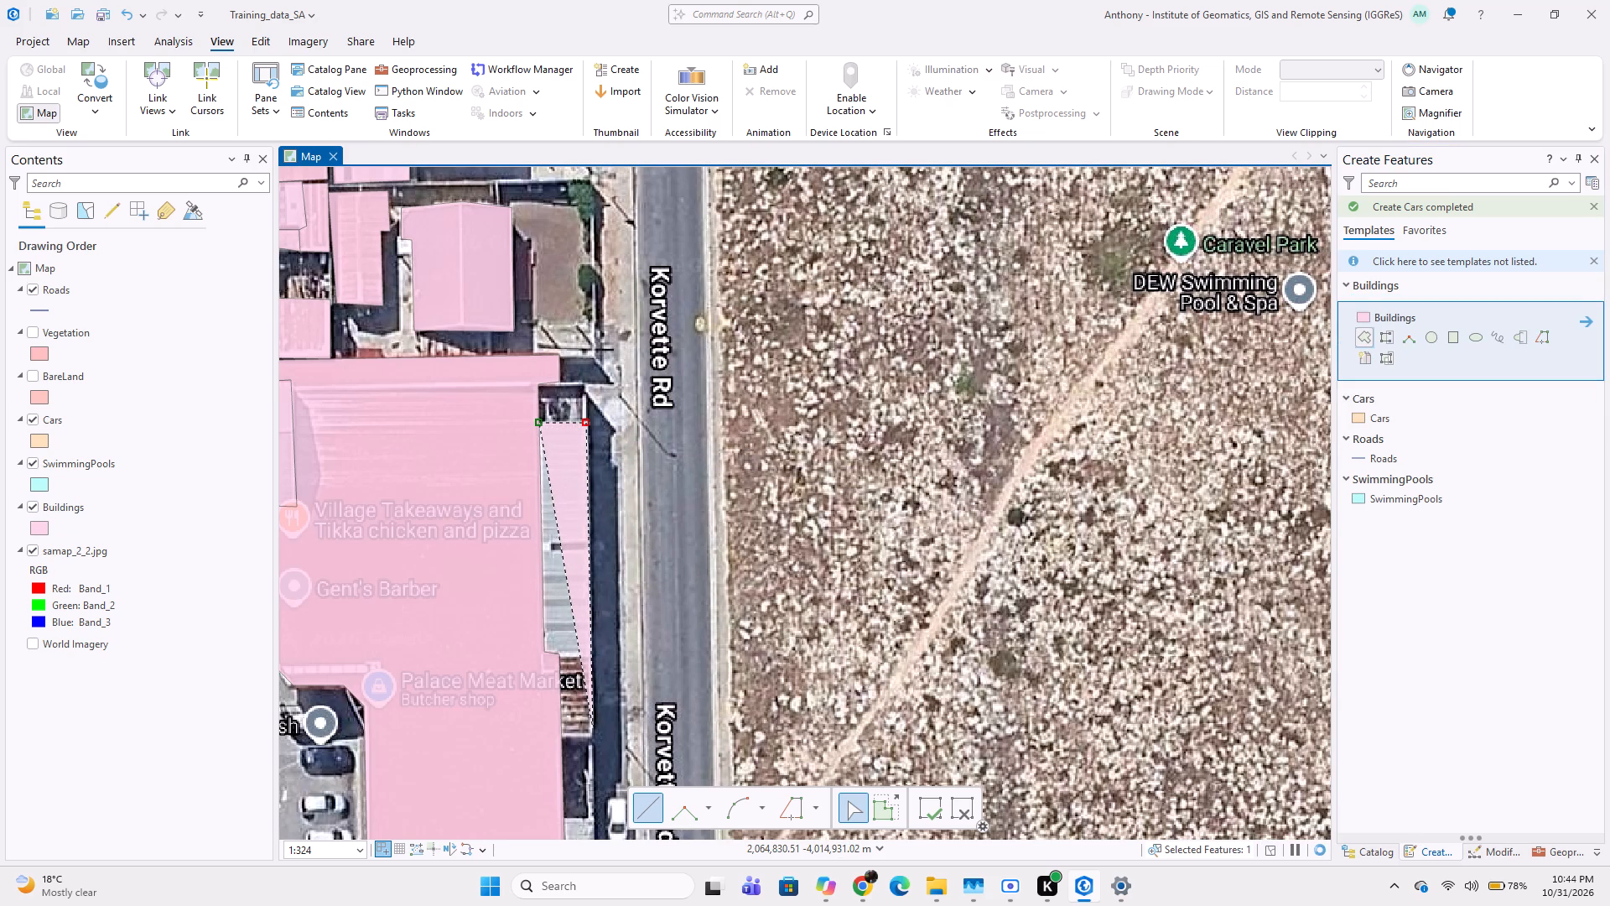
{"action": "left_click", "coordinate": [593, 728]}
{"action": "left_click", "coordinate": [589, 740]}
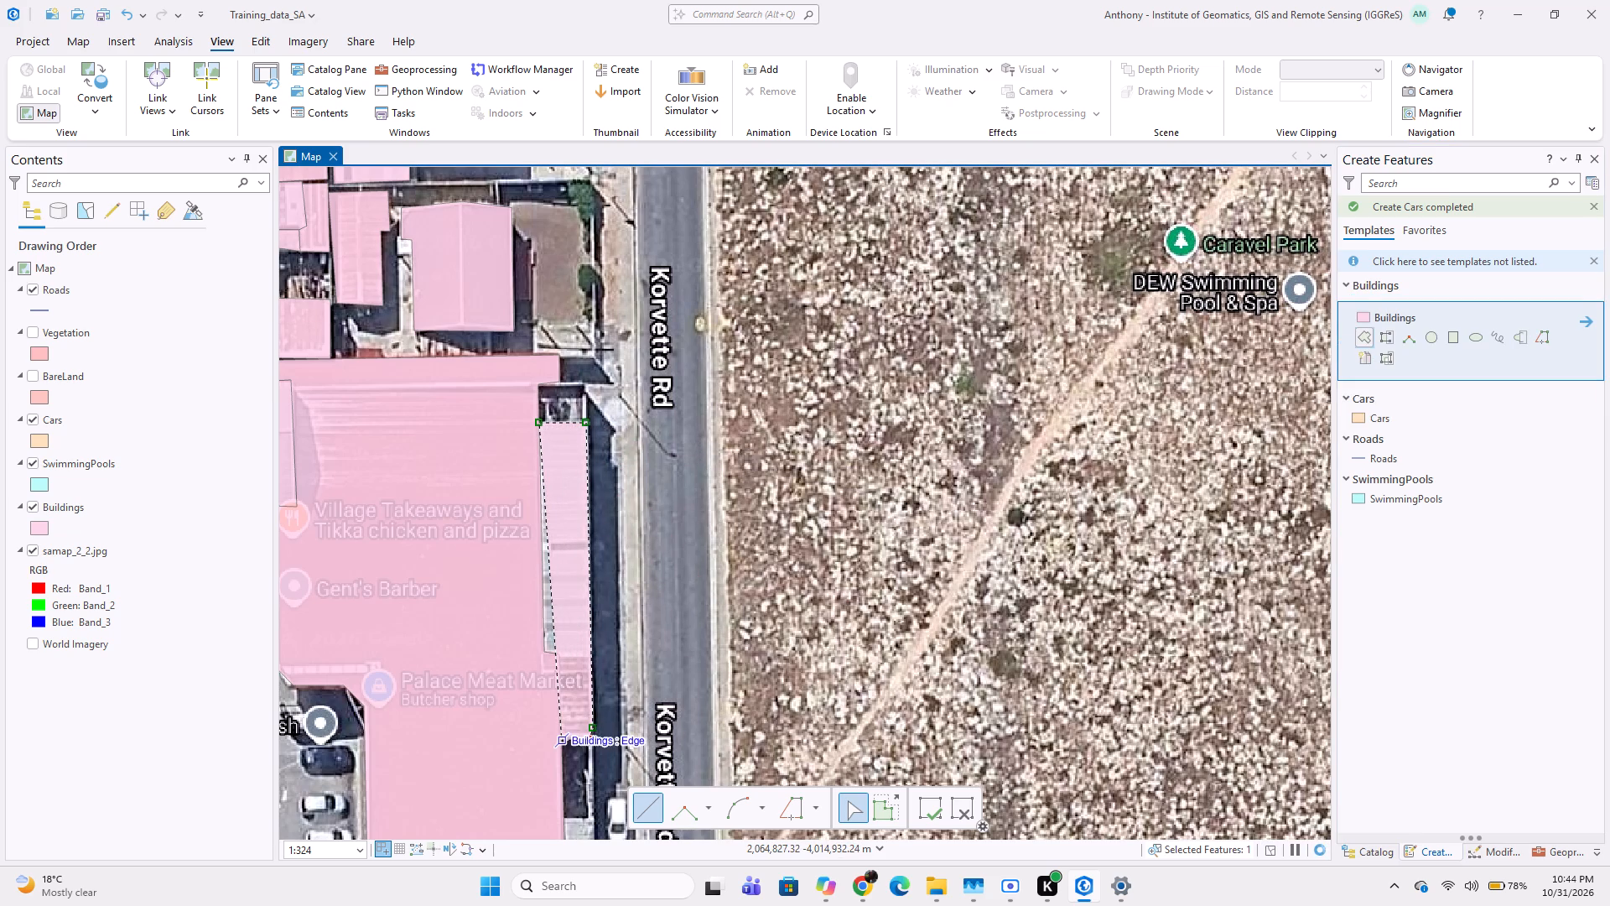
{"action": "left_click", "coordinate": [569, 737]}
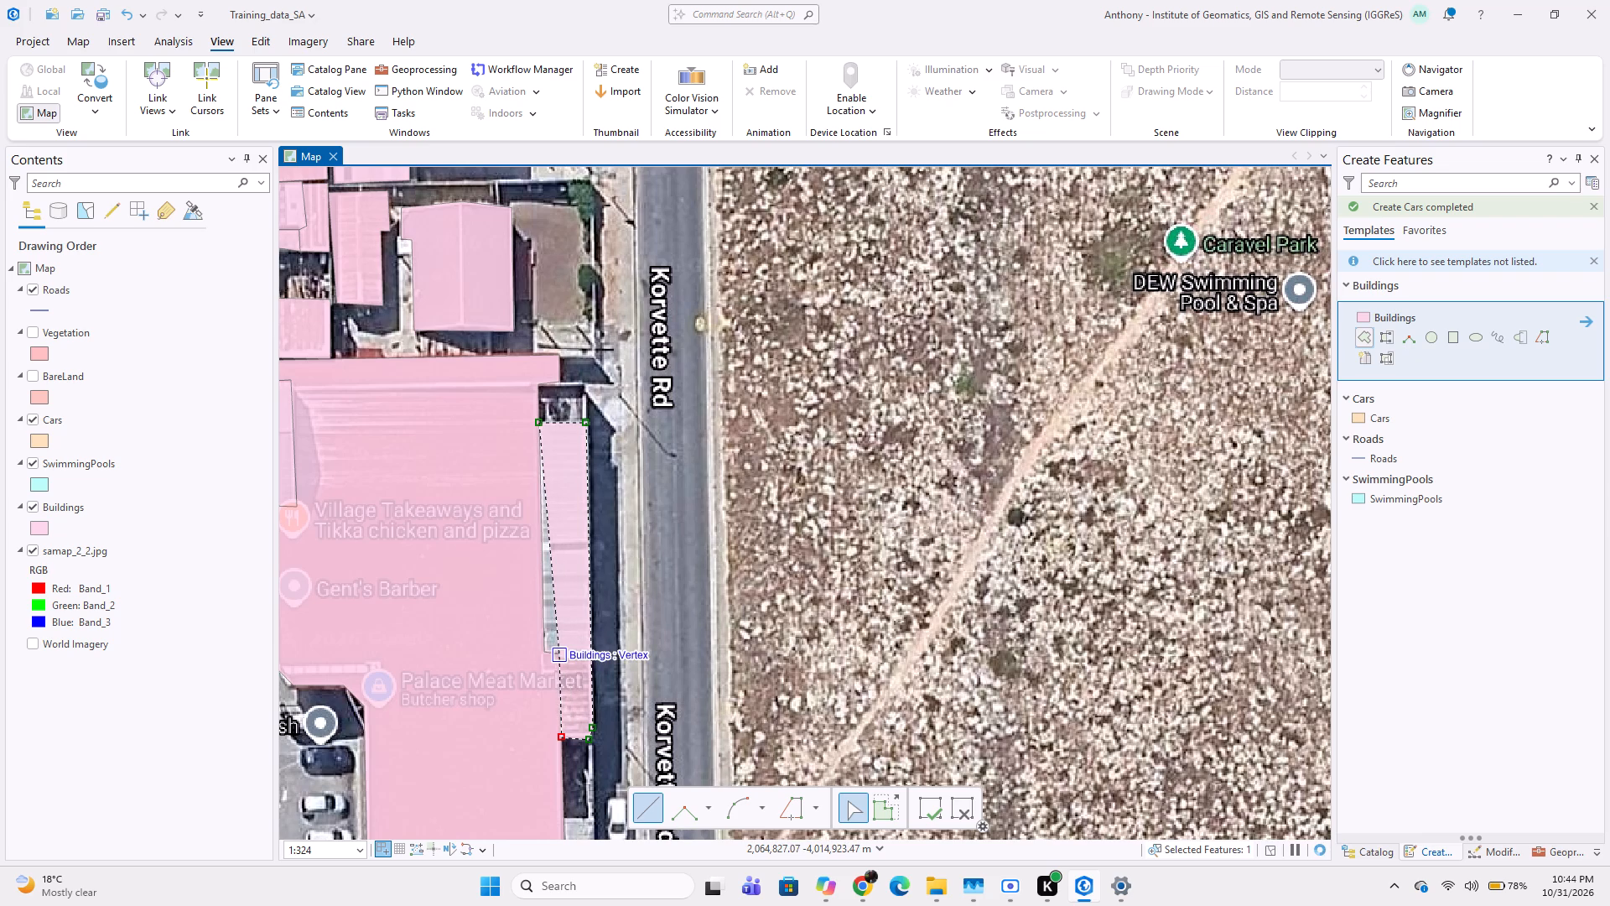
{"action": "left_click", "coordinate": [560, 652]}
{"action": "double_click", "coordinate": [548, 646]}
{"action": "scroll", "coordinate": [633, 587], "scroll_direction": "down", "scroll_amount": 2}
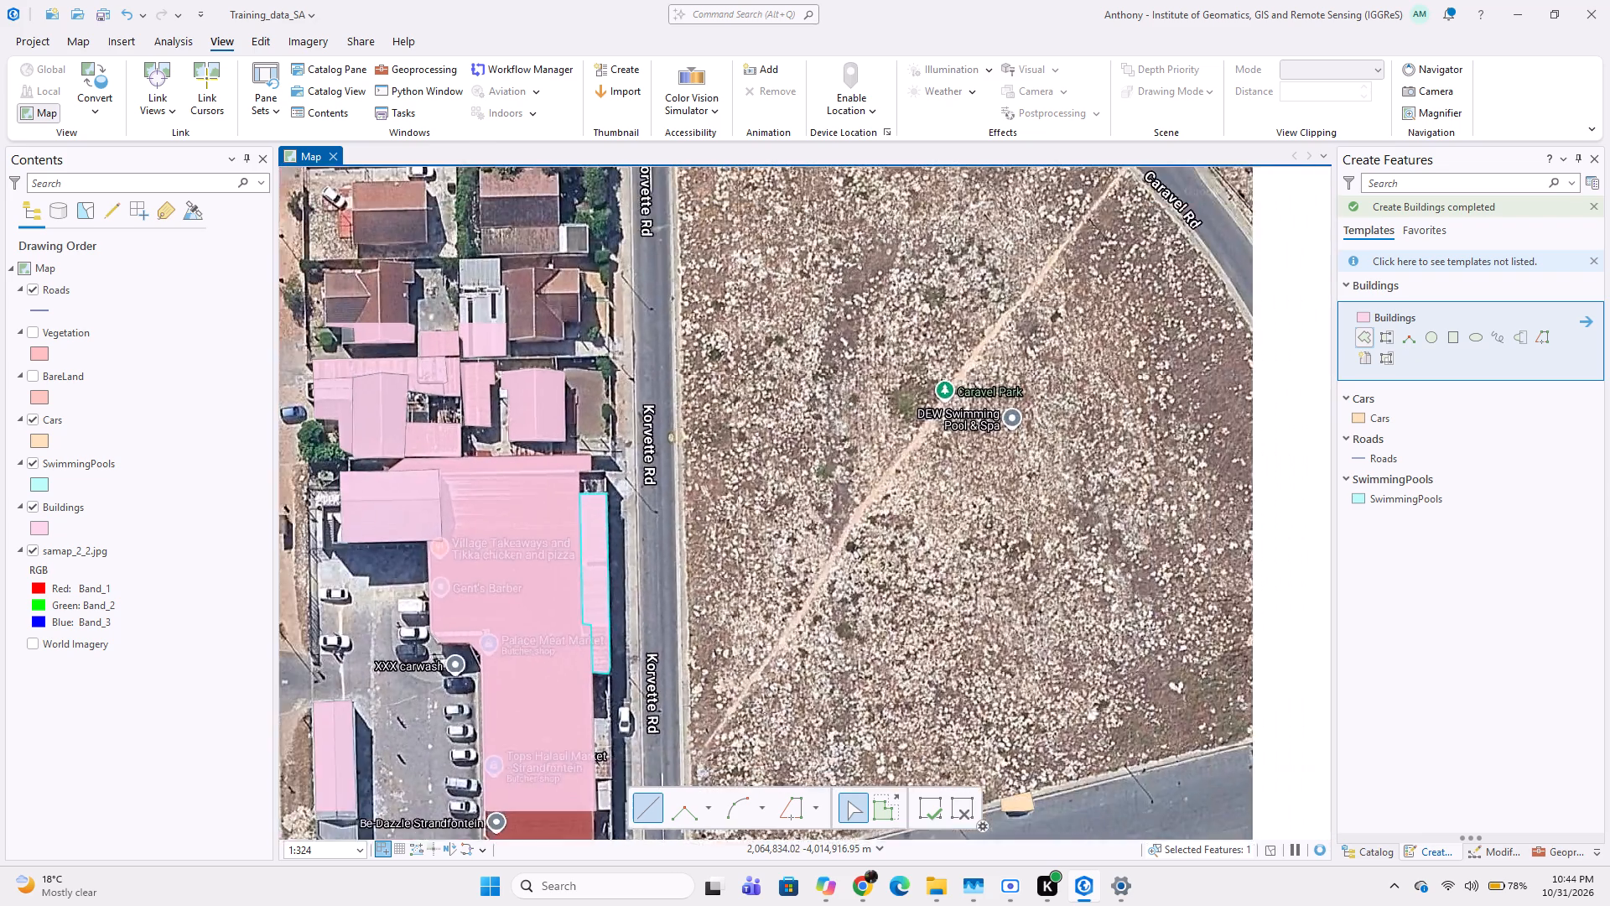
{"action": "middle_click_drag", "start_coordinate": [663, 590], "coordinate": [748, 520]}
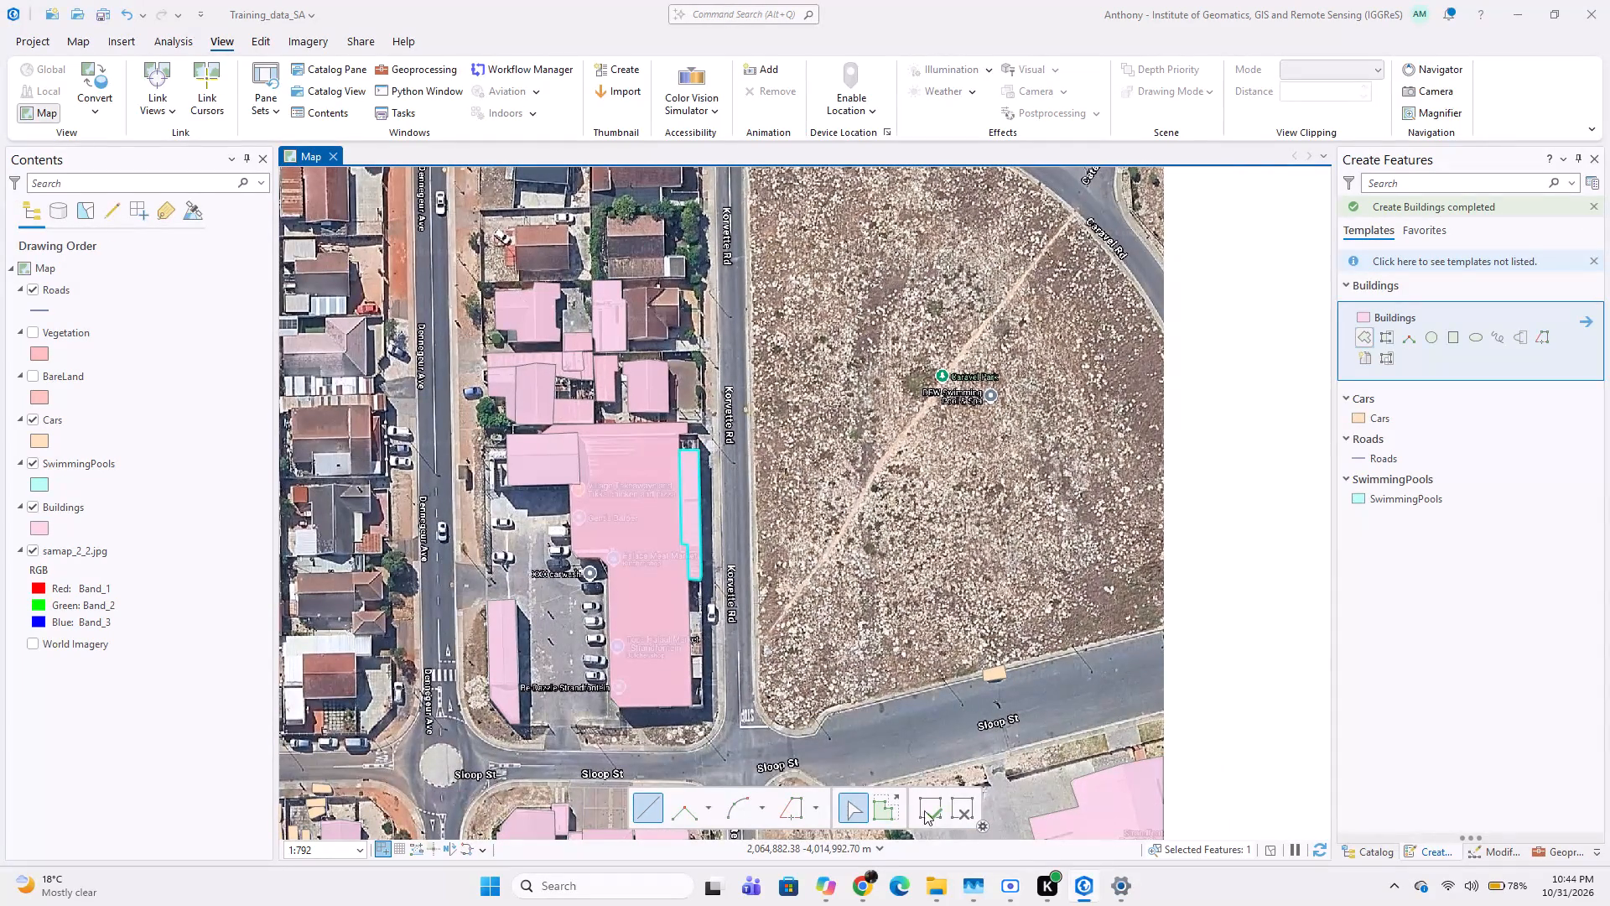
{"action": "left_click", "coordinate": [930, 808]}
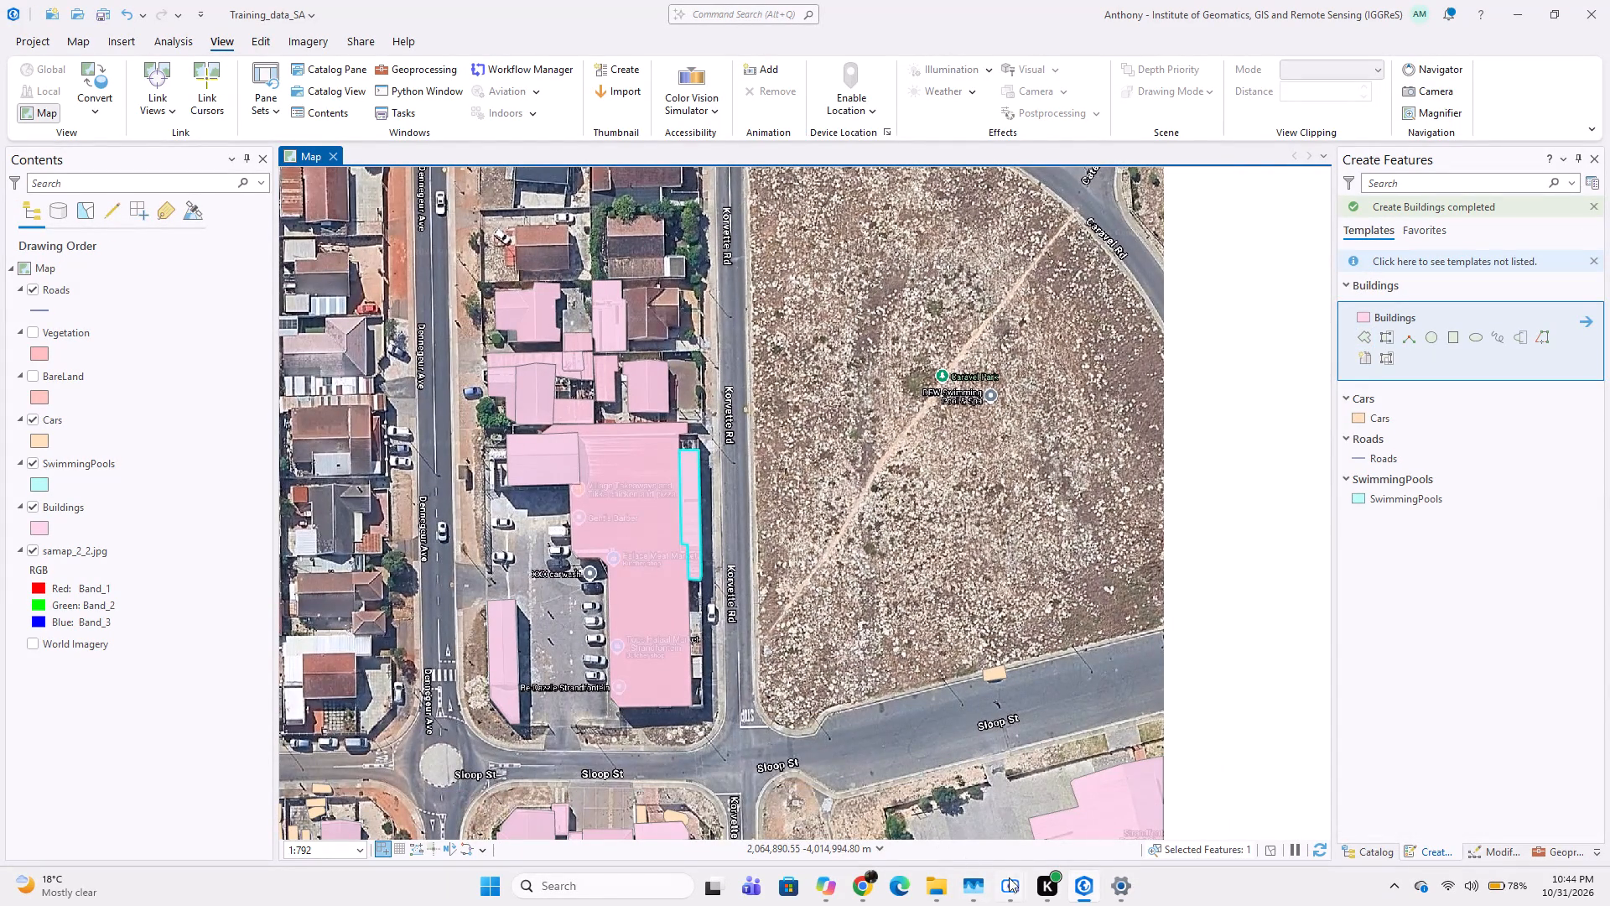